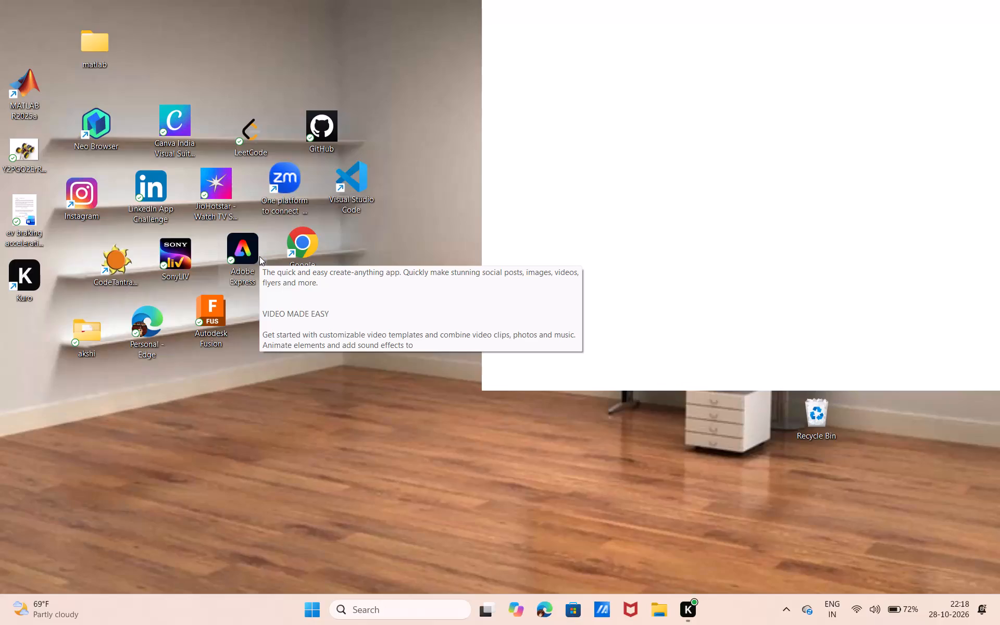
Launch Adobe Express from the desktop.
double_click(259, 256)
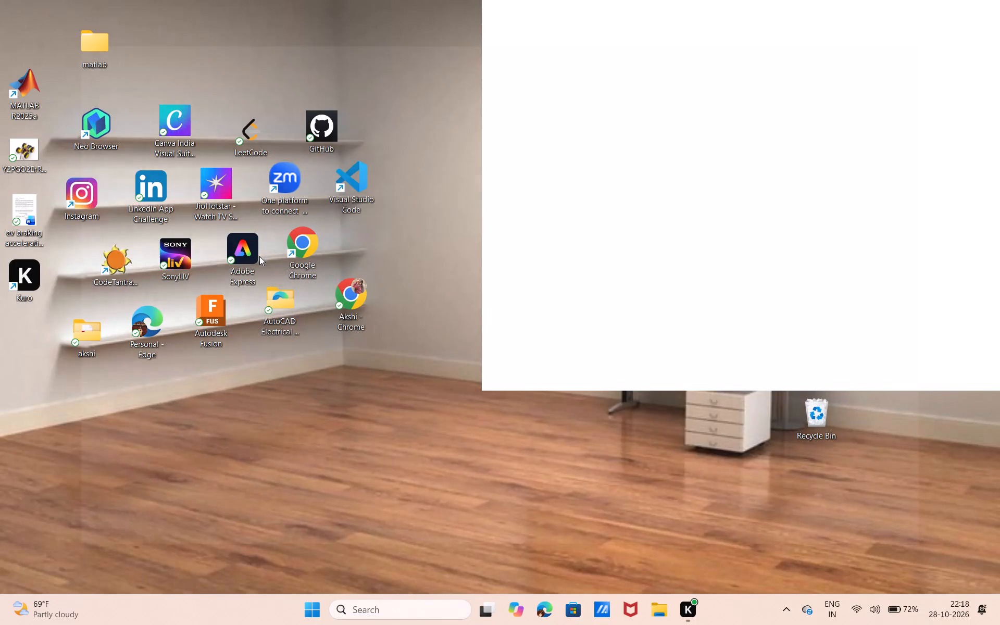
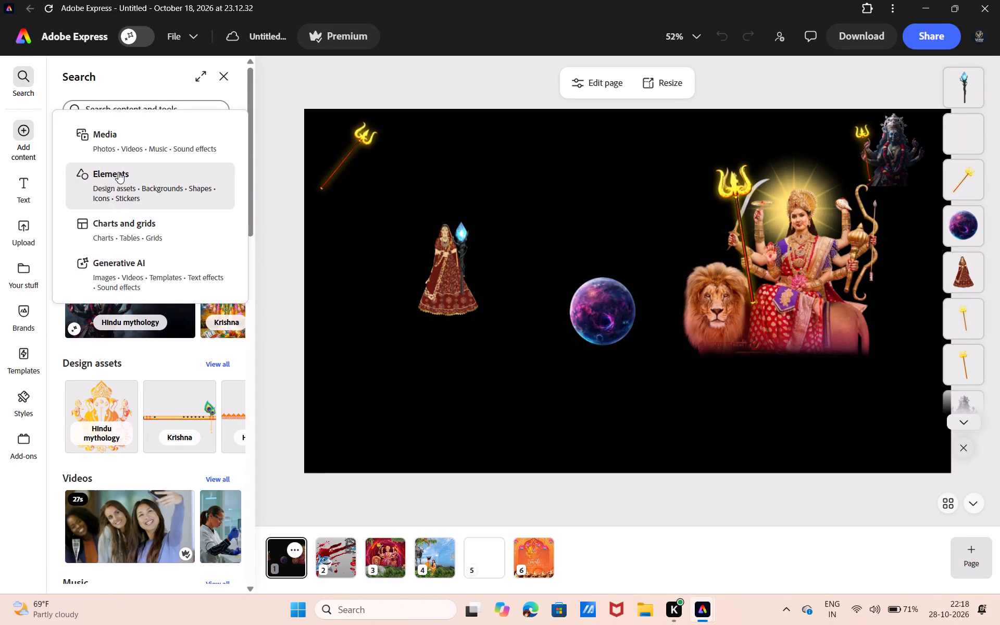
Browse the design assets in the Elements library and open the Ritual collection.
click(118, 172)
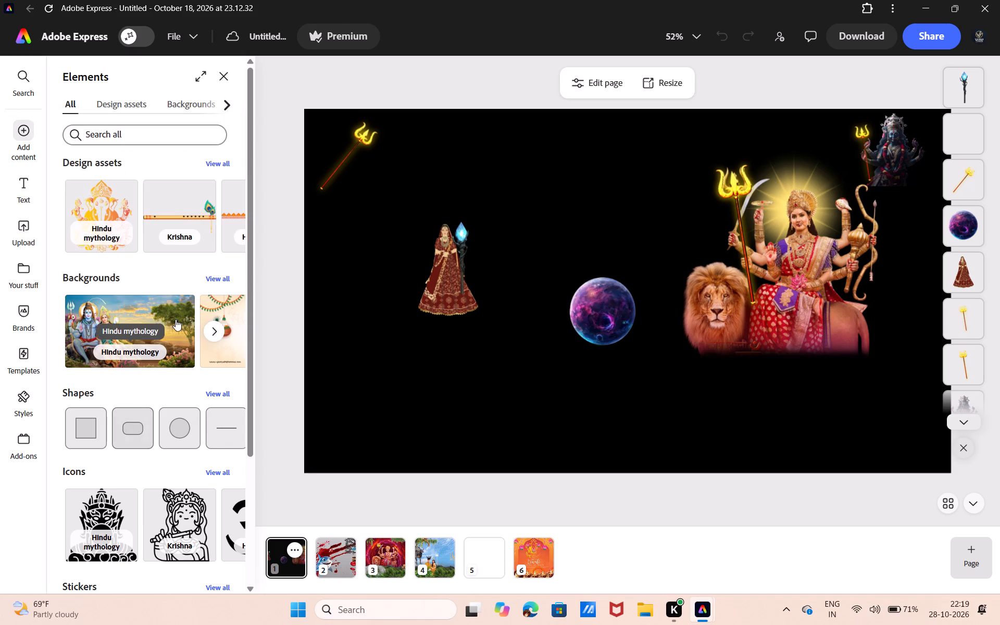
scroll(191, 215, left, 3)
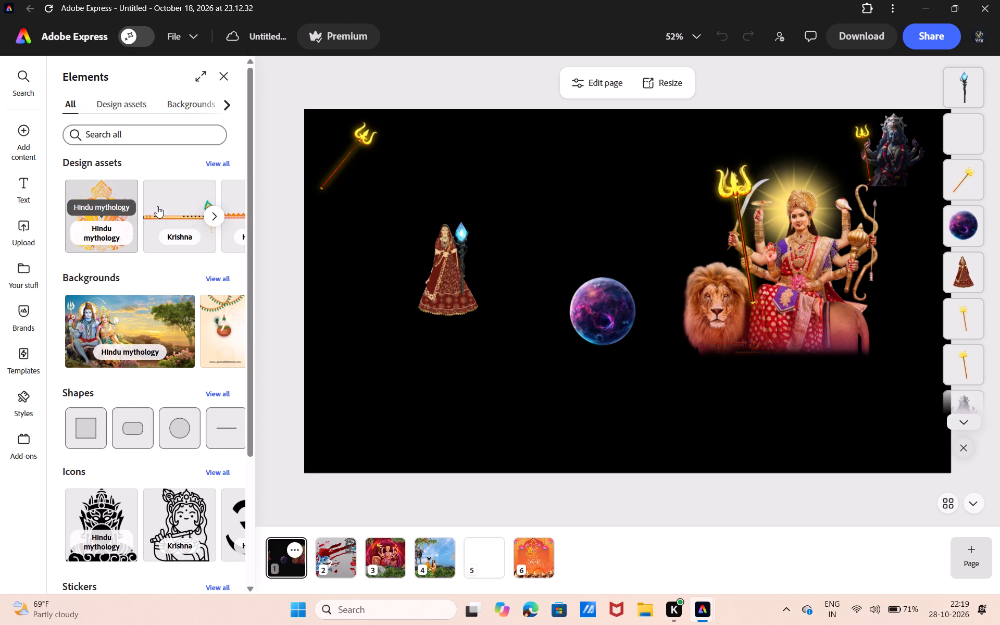
scroll(180, 198, left, 4)
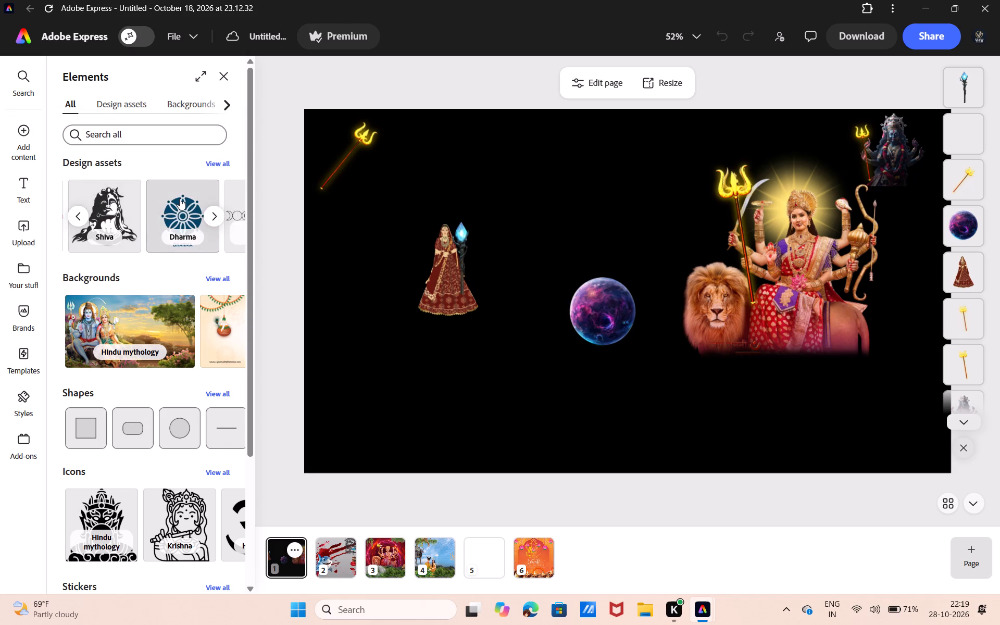
scroll(180, 198, left, 3)
scroll(180, 198, right, 1)
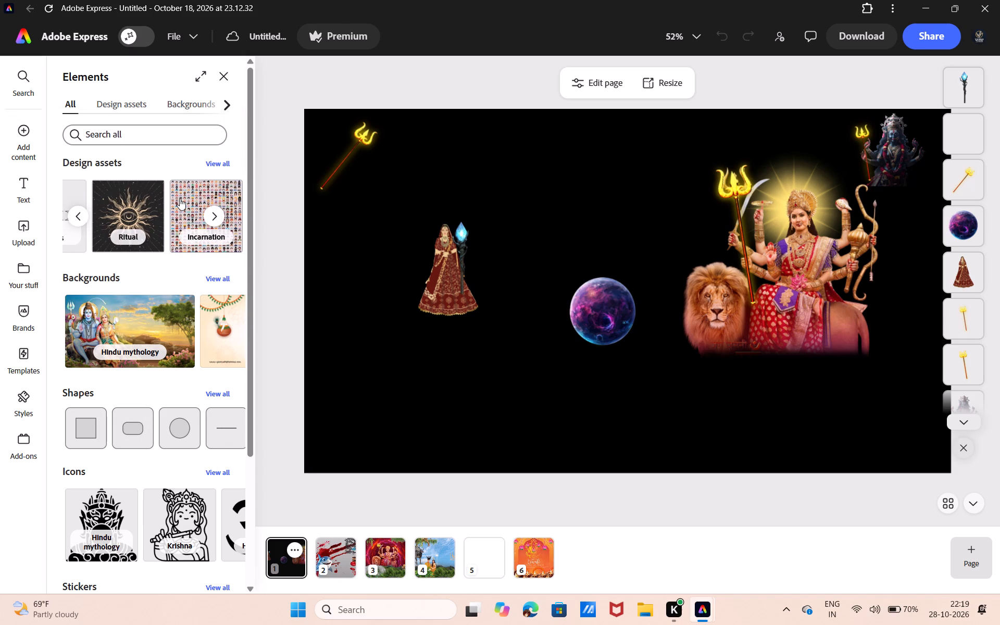
click(119, 203)
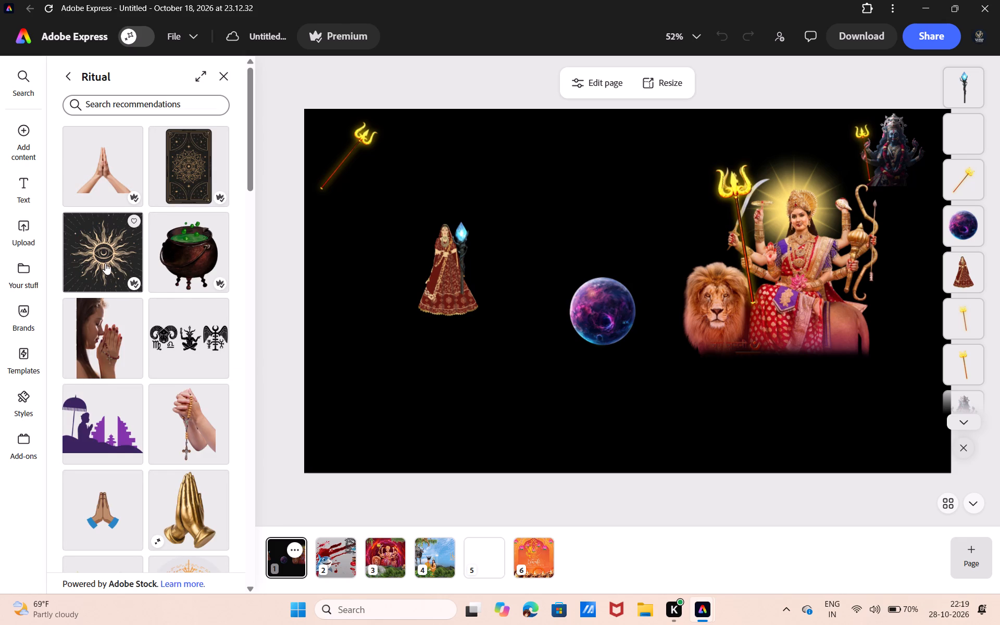
Add the golden pentagram from the Ritual collection to the black page 1 with the goddess and planet.
scroll(105, 263, down, 6)
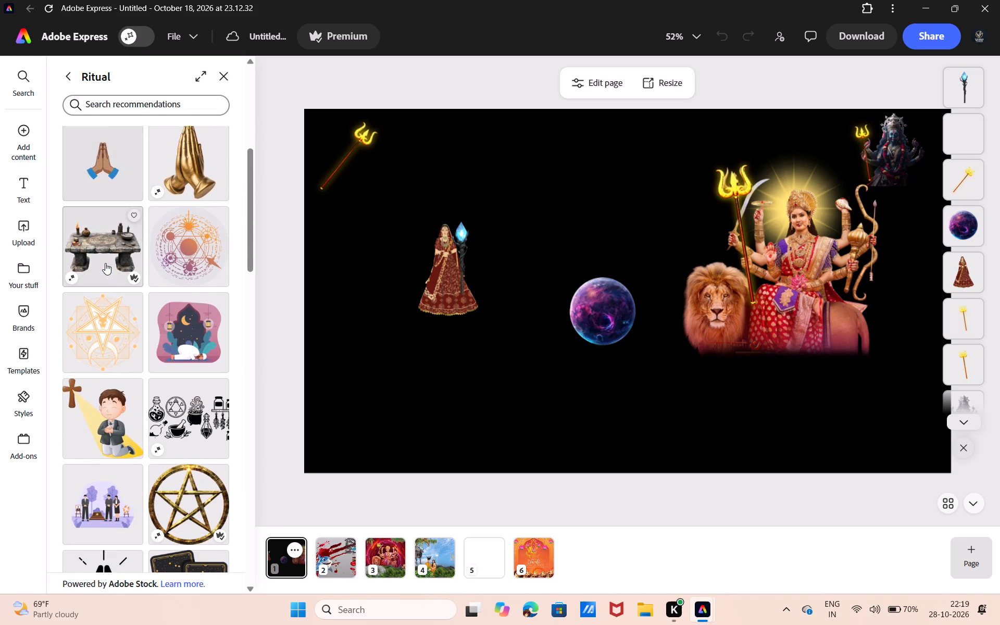
scroll(105, 263, down, 1)
scroll(105, 263, up, 5)
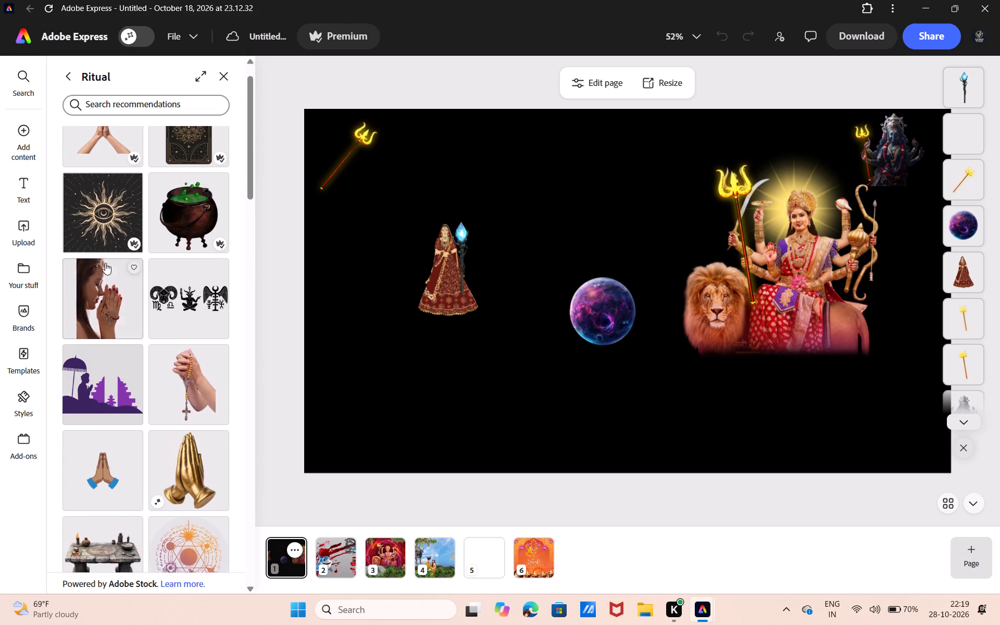
scroll(105, 263, down, 3)
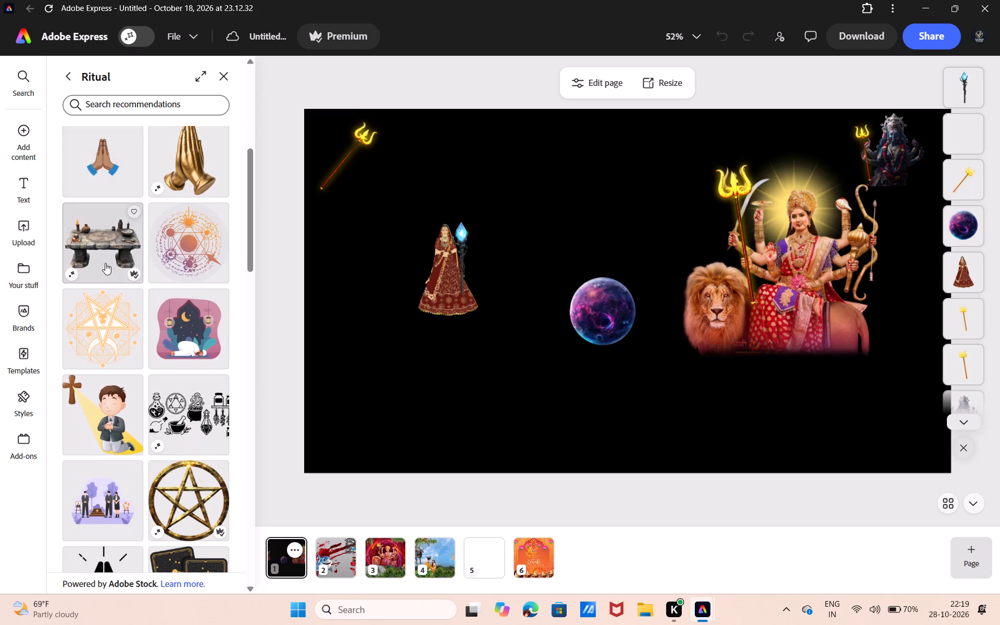
scroll(105, 263, down, 3)
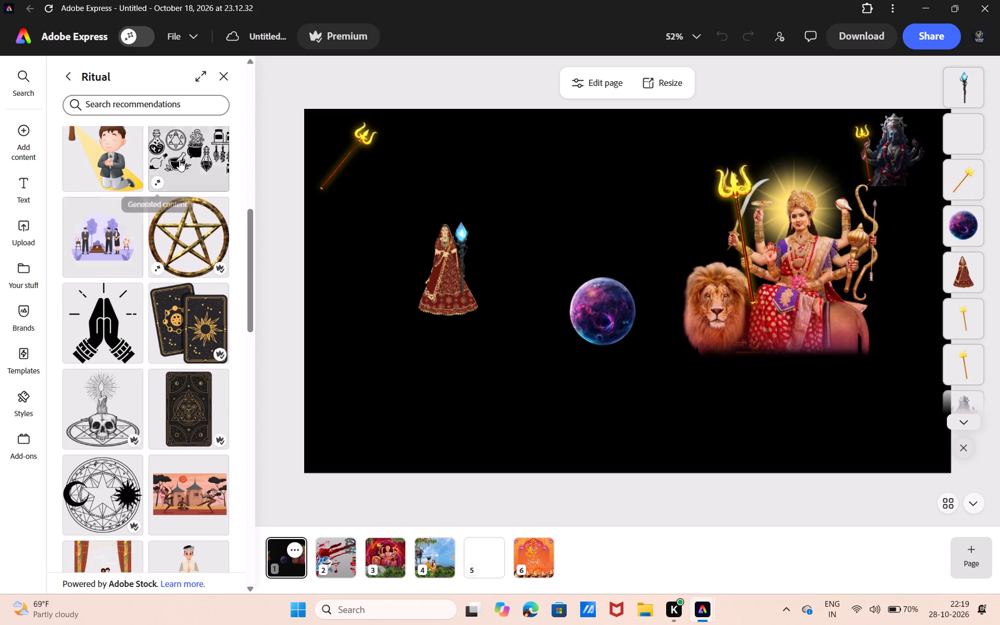
click(180, 221)
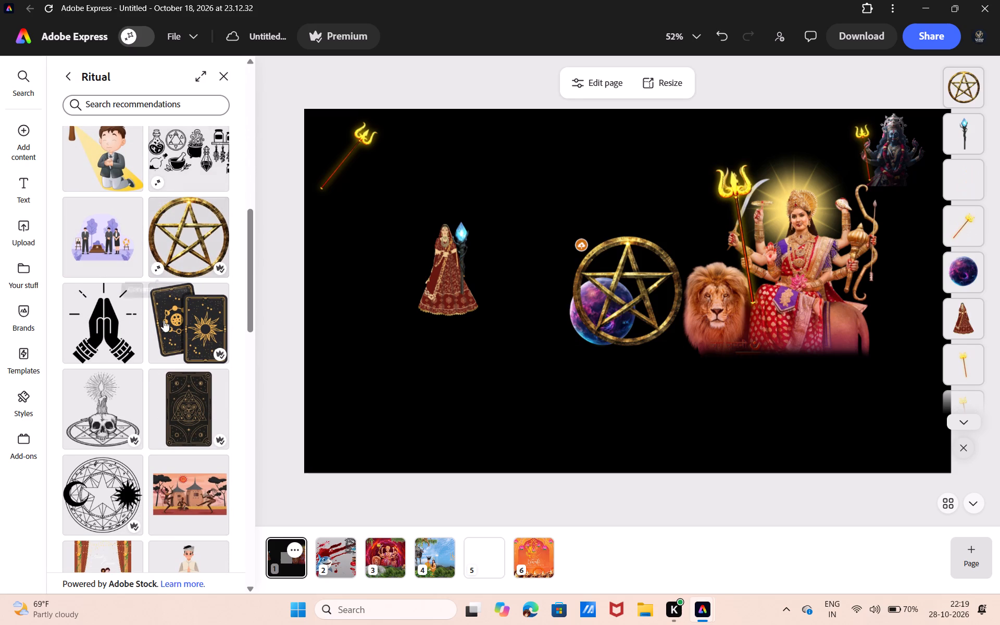
Look through more of the Ritual design assets for another element suited to page 1.
scroll(186, 378, down, 9)
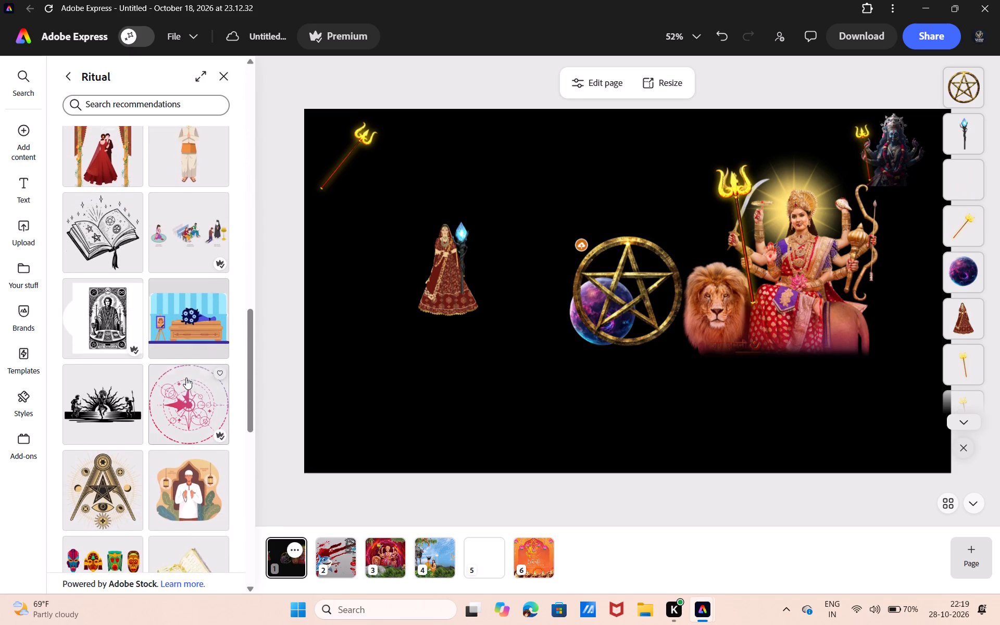
scroll(186, 378, down, 1)
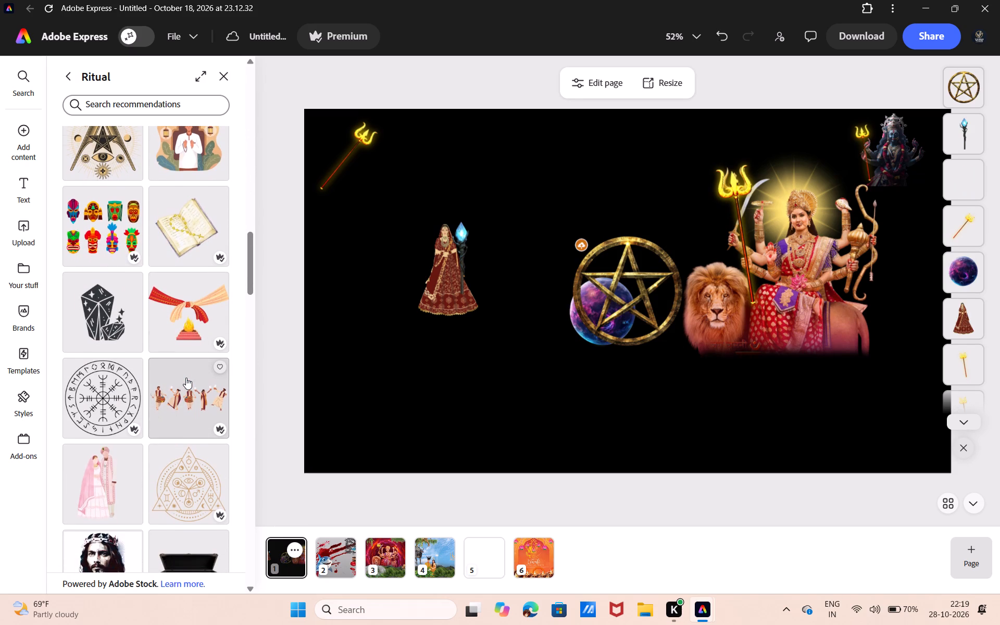
scroll(186, 378, down, 2)
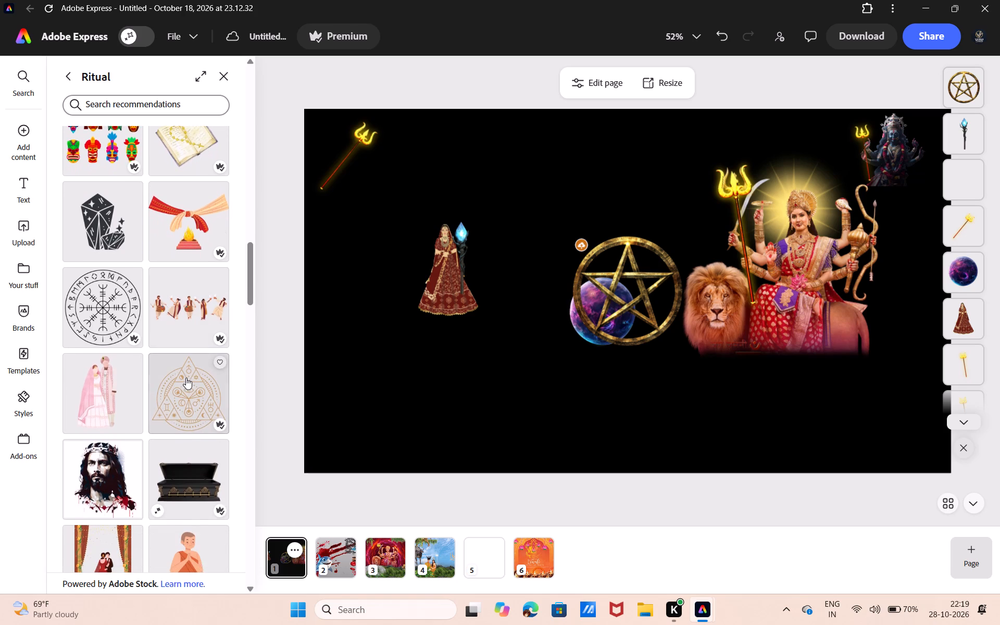
scroll(186, 378, down, 1)
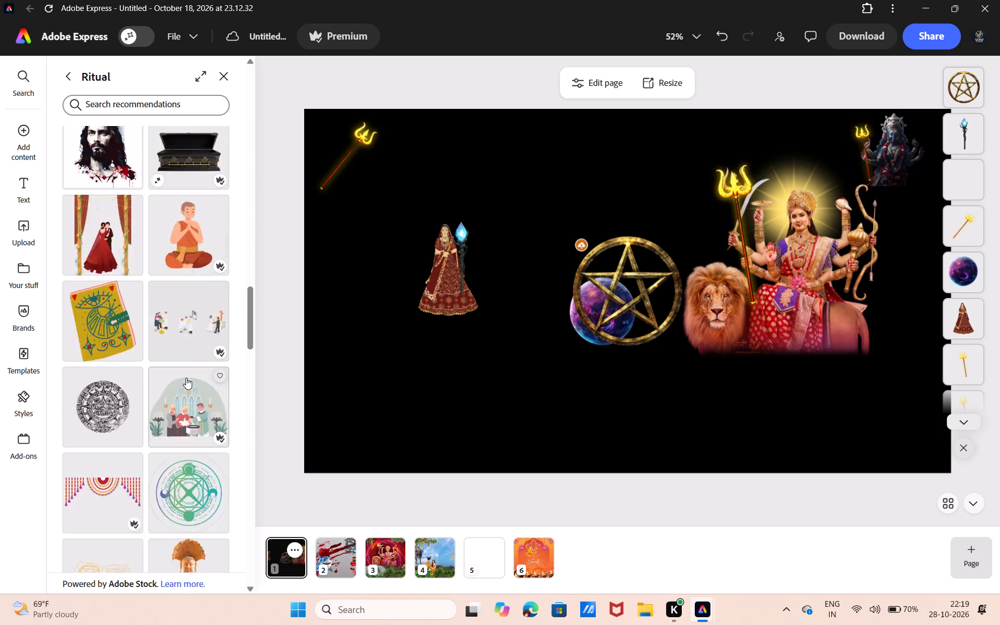
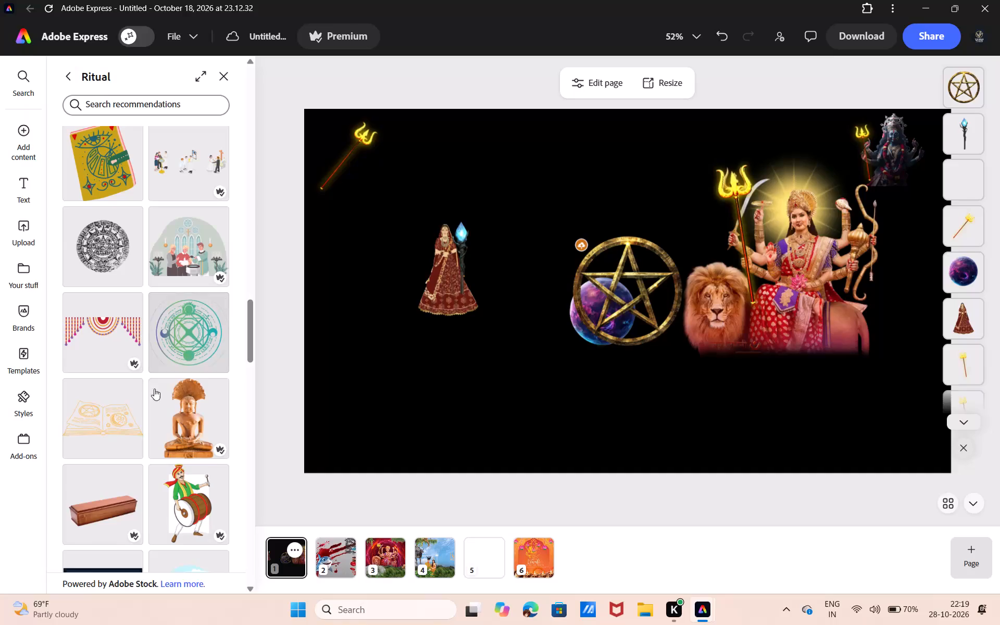
Look further down the Ritual design assets for another mystical element suited to the black page 1.
scroll(189, 477, down, 2)
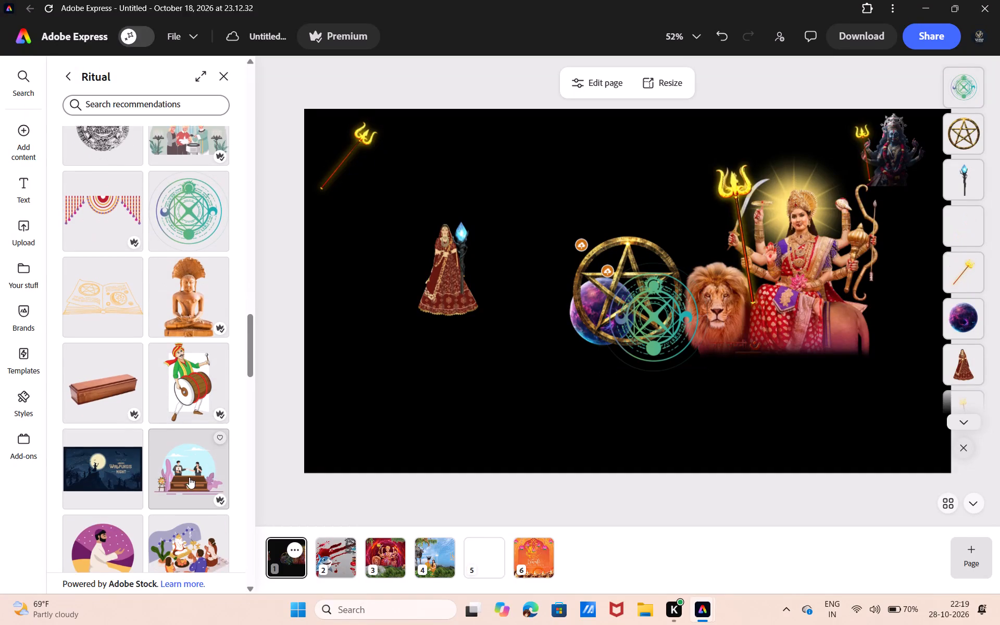
scroll(189, 477, down, 5)
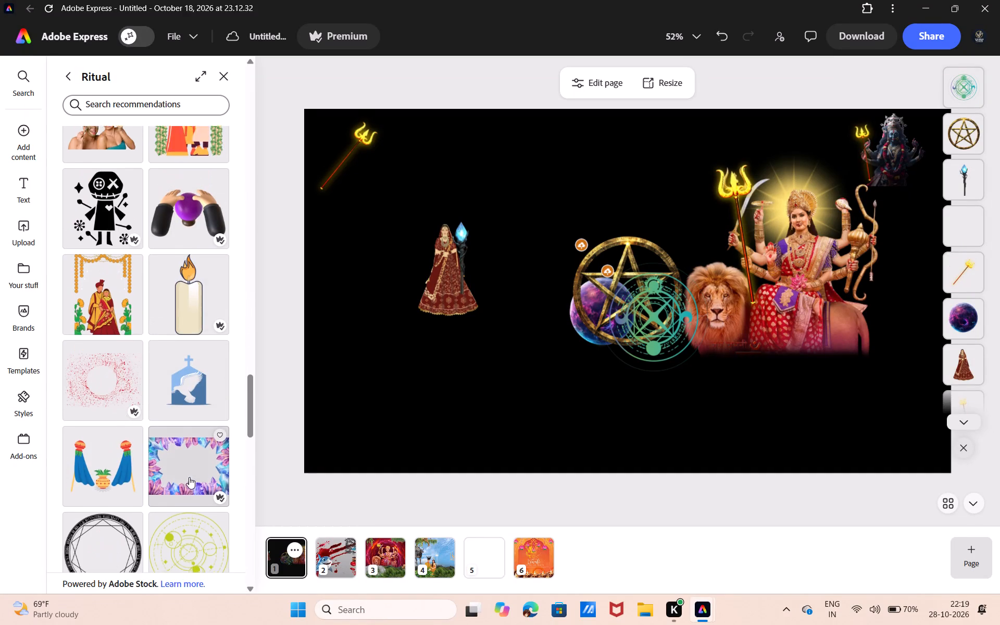
scroll(189, 477, down, 5)
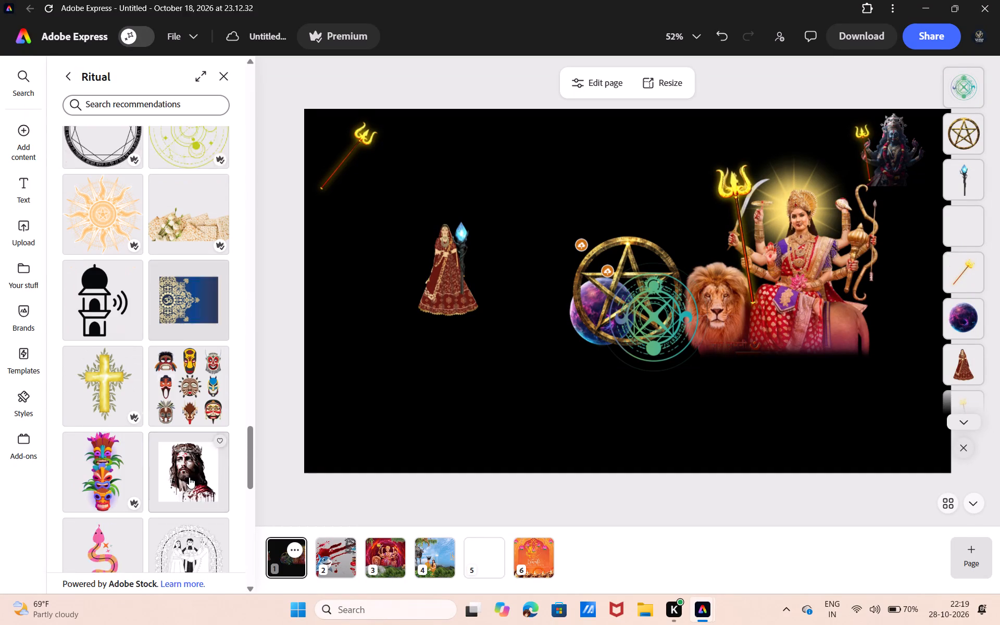
scroll(189, 477, down, 1)
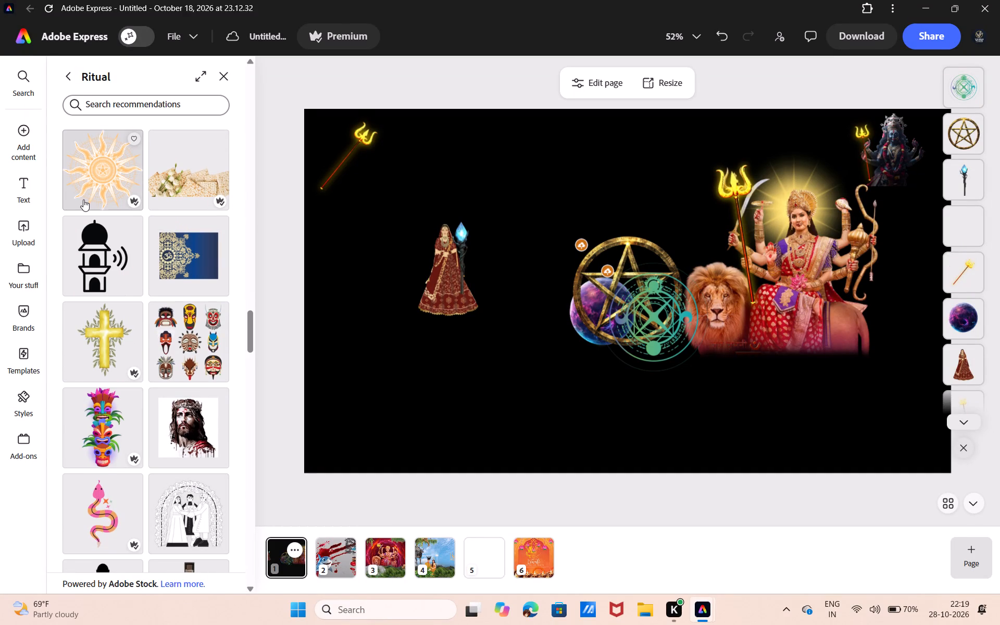
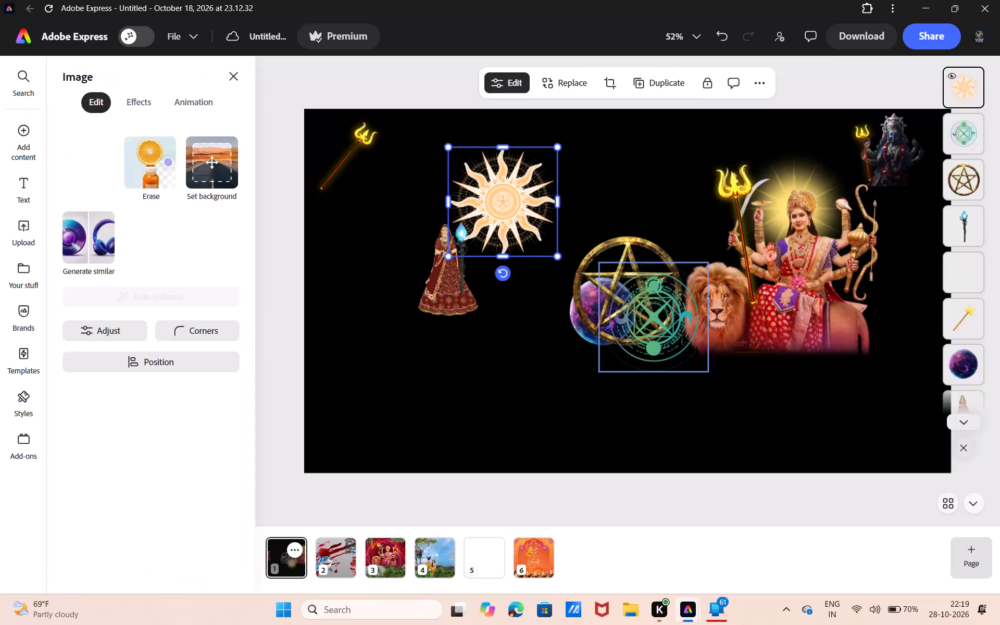
Delete the green mystical circle symbol overlapping the golden pentagram beside the lion on page 1.
click(677, 334)
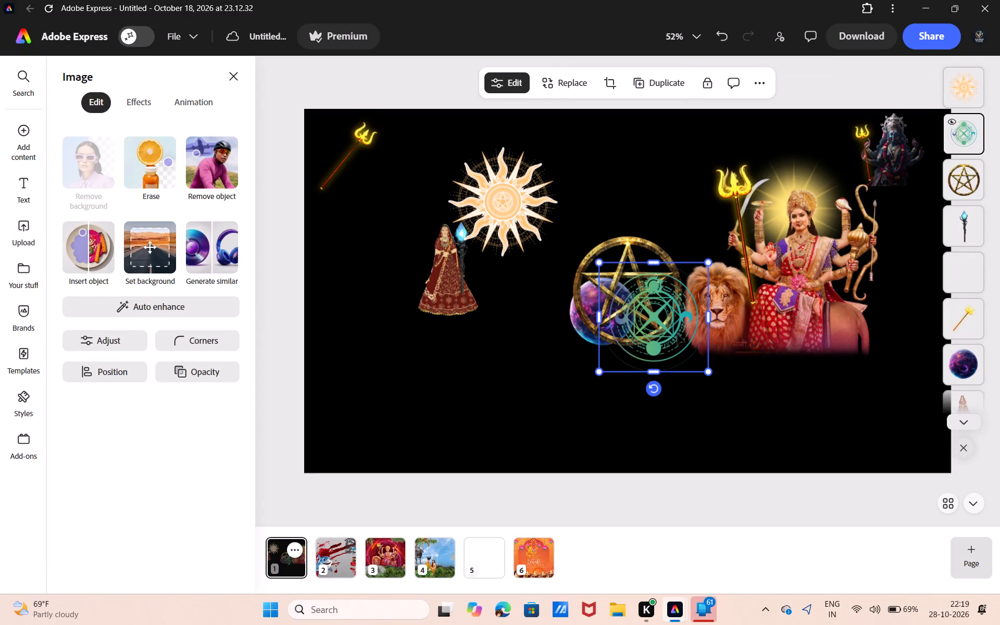
key(BackSpace)
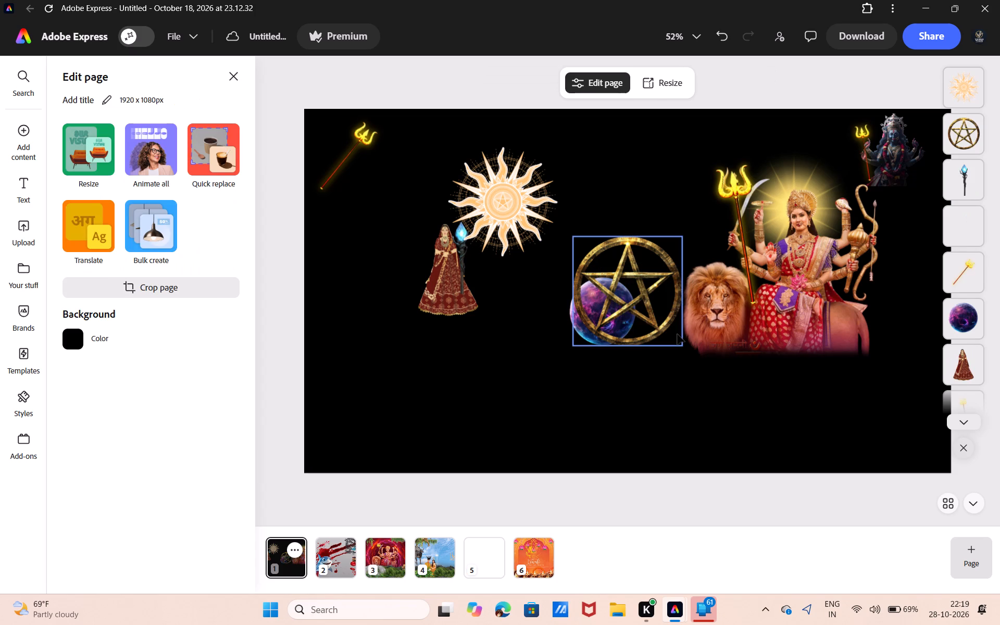
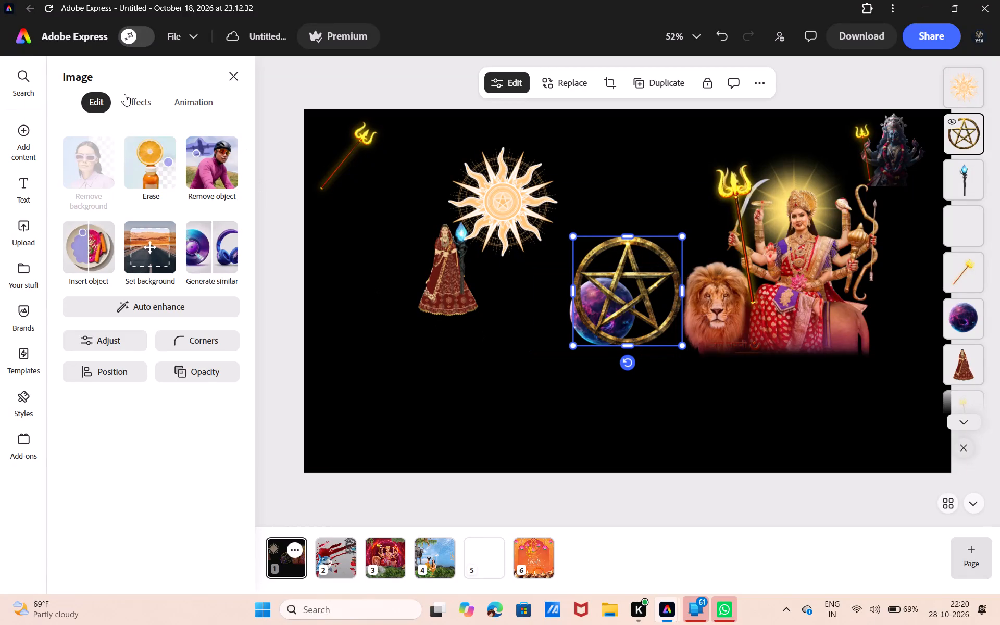
Apply a custom golden-yellow shadow with a blur of 17 to the golden pentagram beside the lion.
click(143, 95)
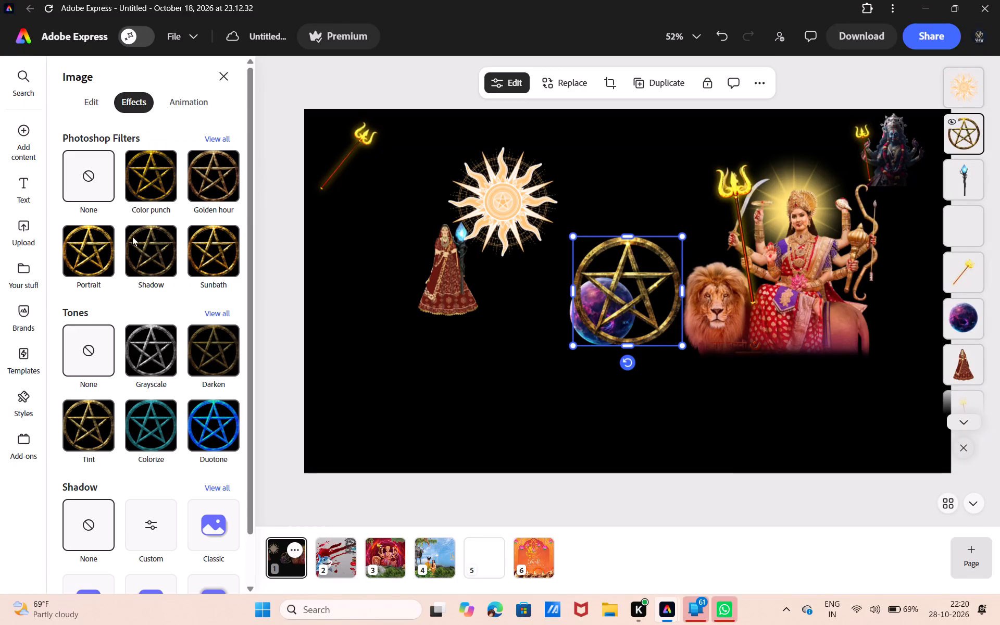
scroll(167, 429, down, 4)
click(142, 480)
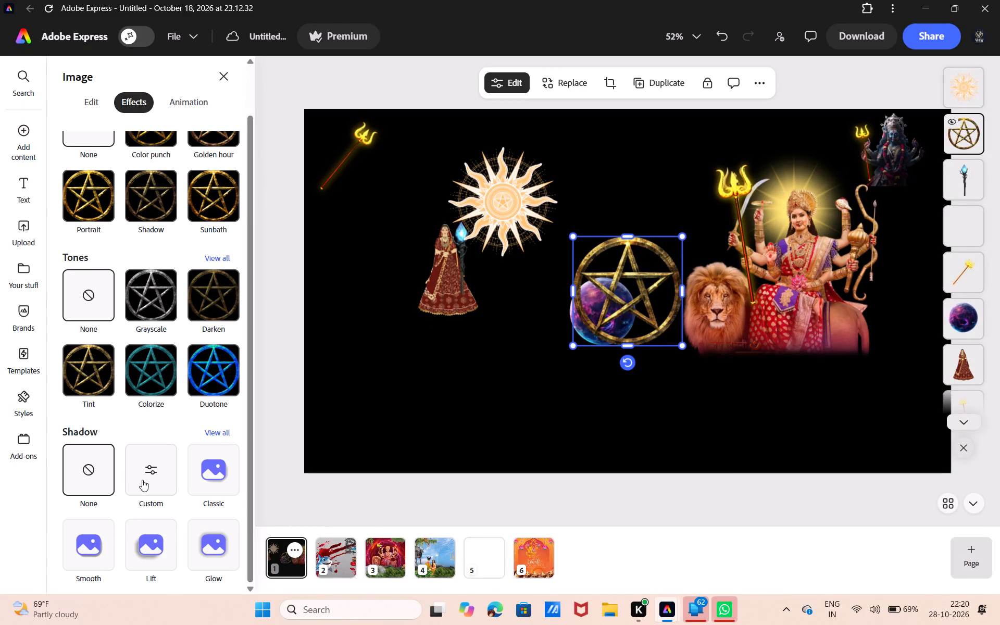
click(214, 422)
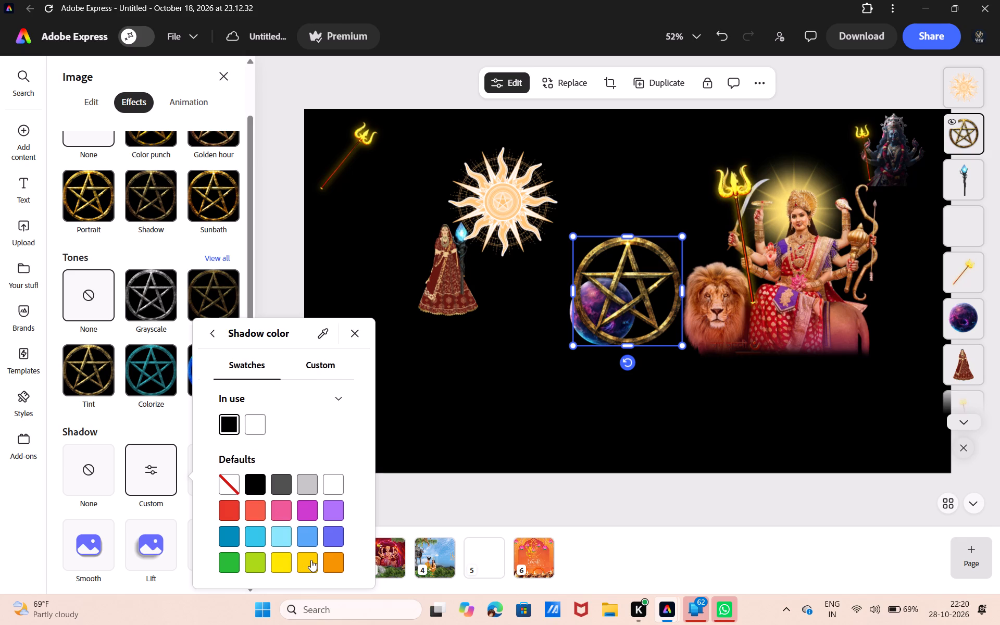
click(311, 560)
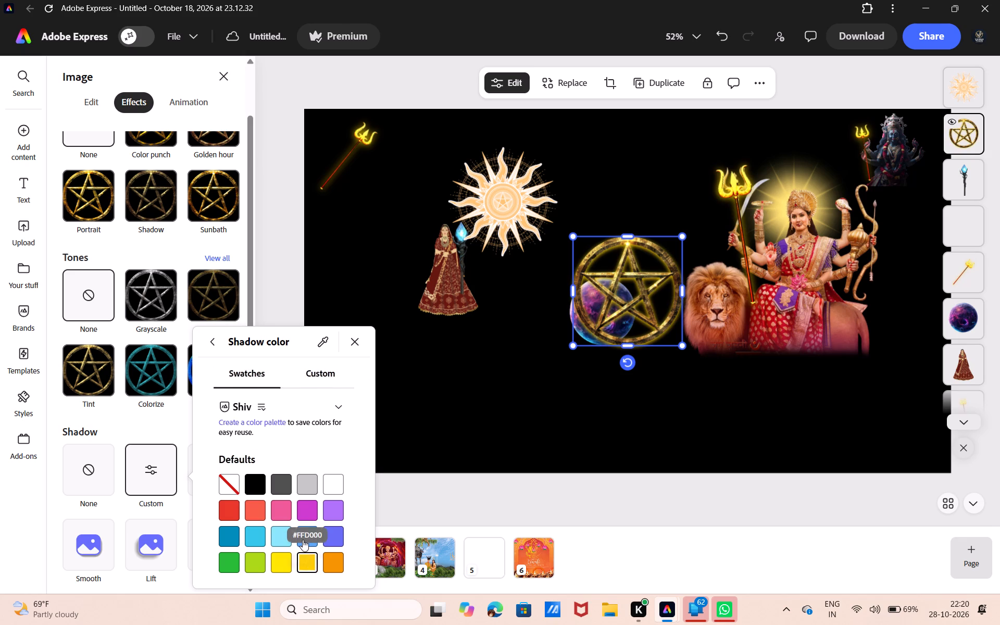
click(215, 345)
click(224, 467)
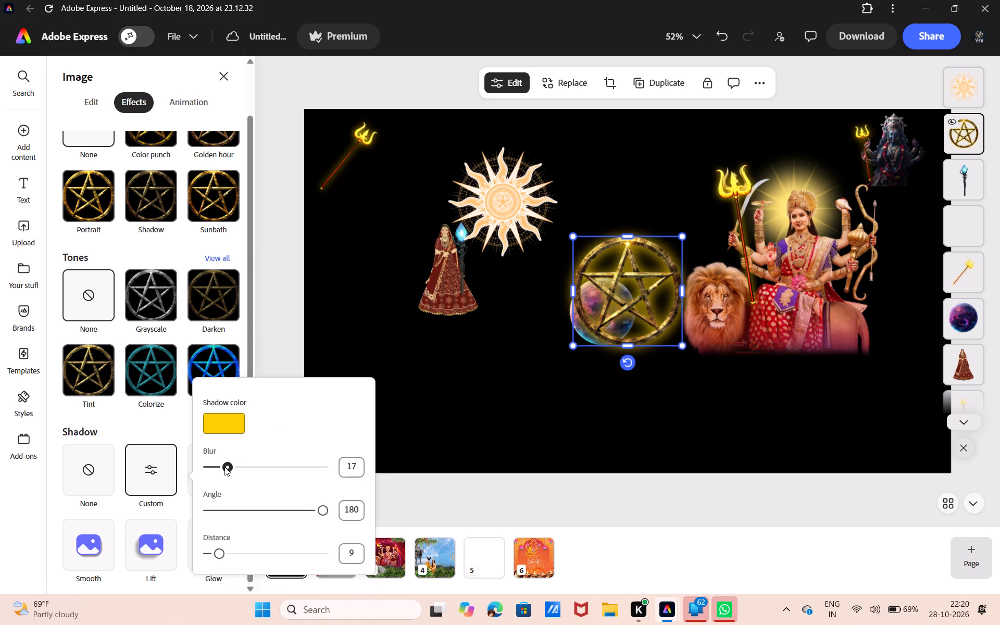
click(487, 236)
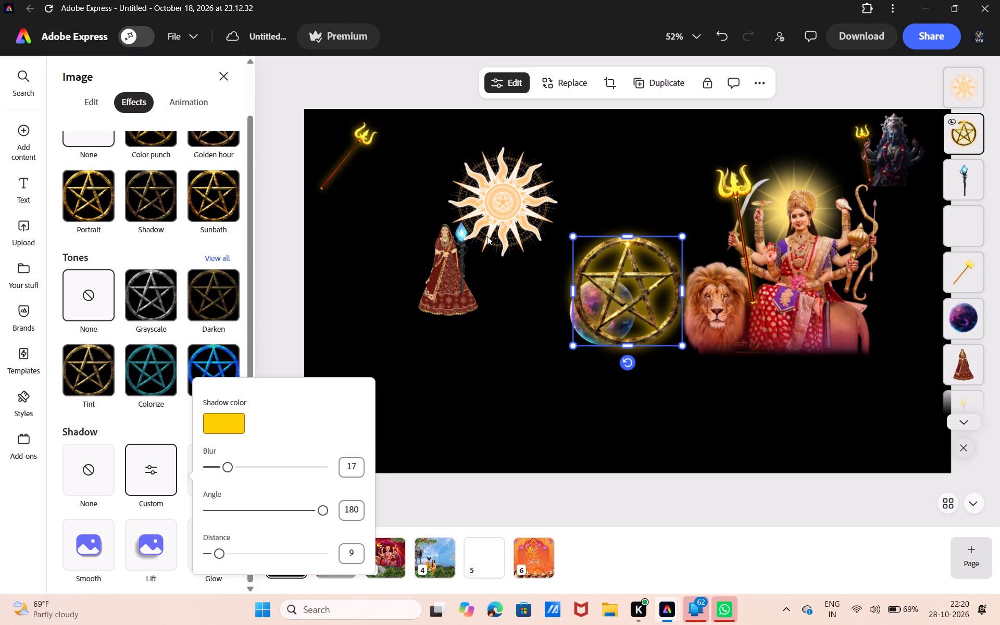
Give the sun symbol above the woman in red a custom golden-yellow shadow with a blur of 19.
click(487, 236)
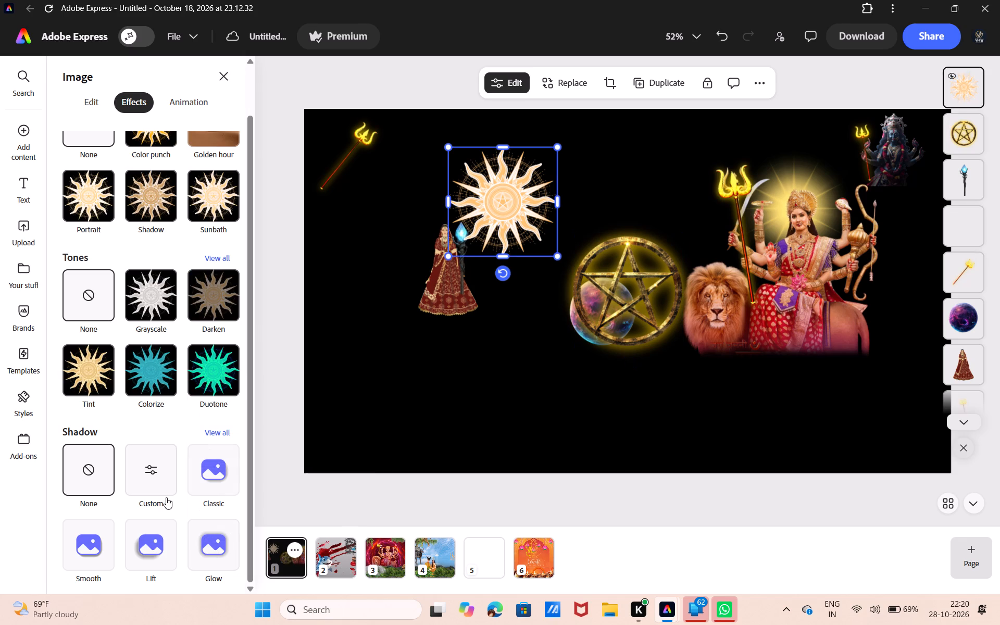
click(166, 481)
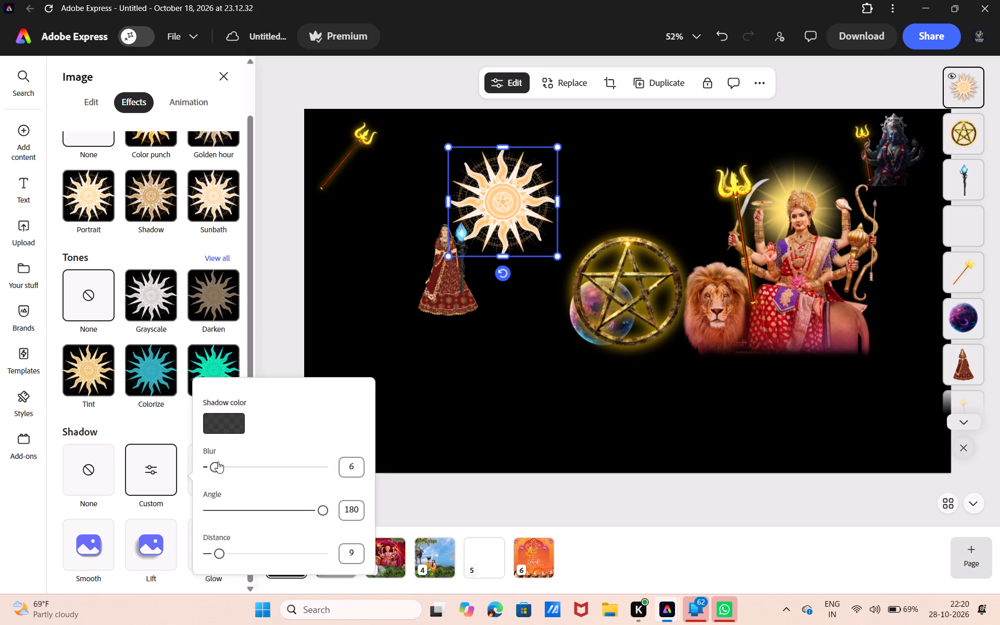
click(226, 422)
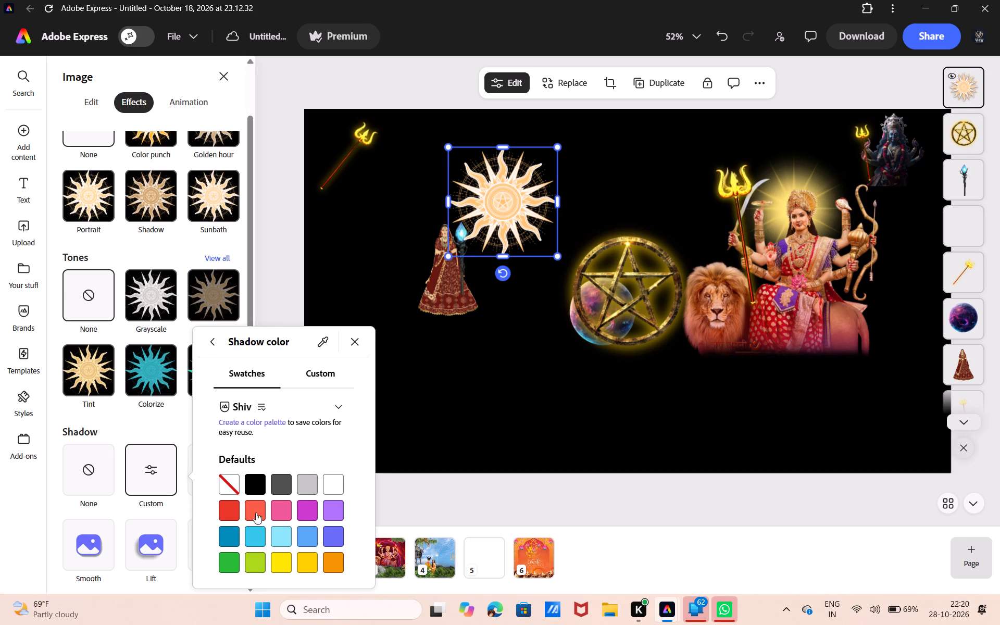
click(305, 562)
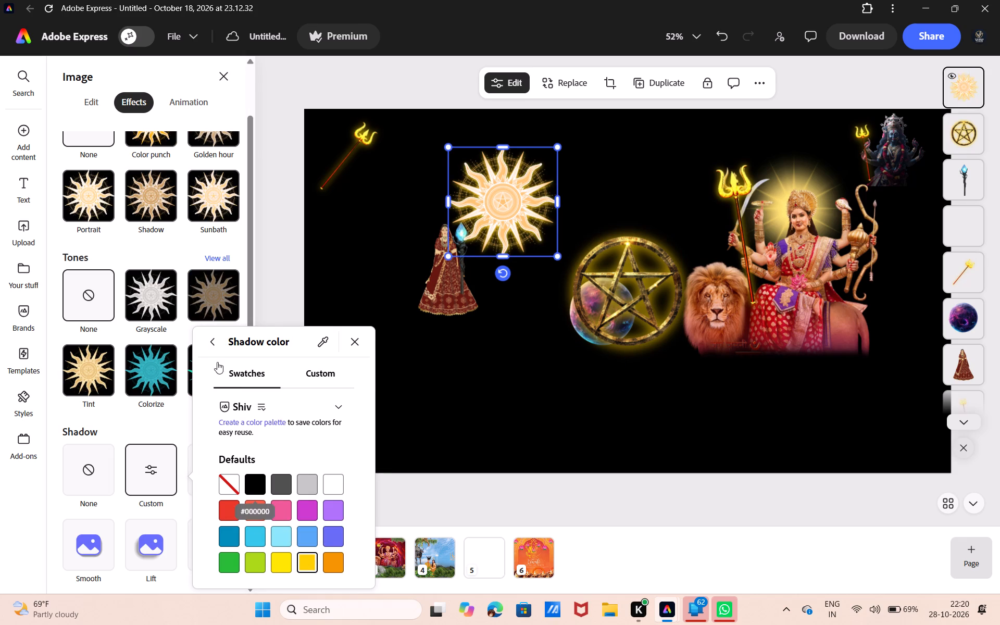
click(218, 340)
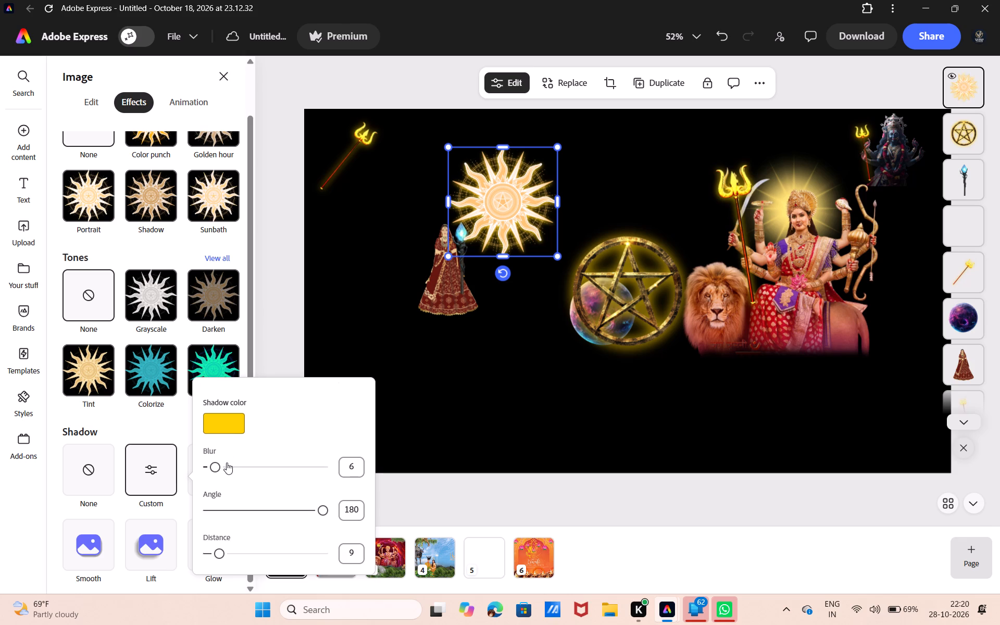
click(227, 463)
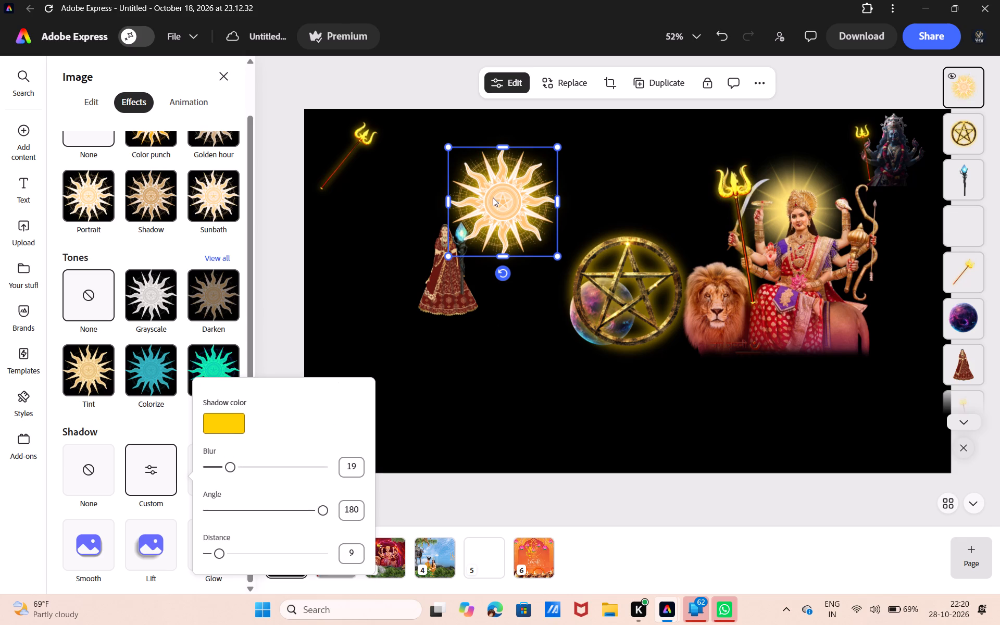
Shrink the sun symbol to a small emblem and place it on the head of the glowing trident beside the goddess.
drag(493, 197, 482, 216)
click(482, 216)
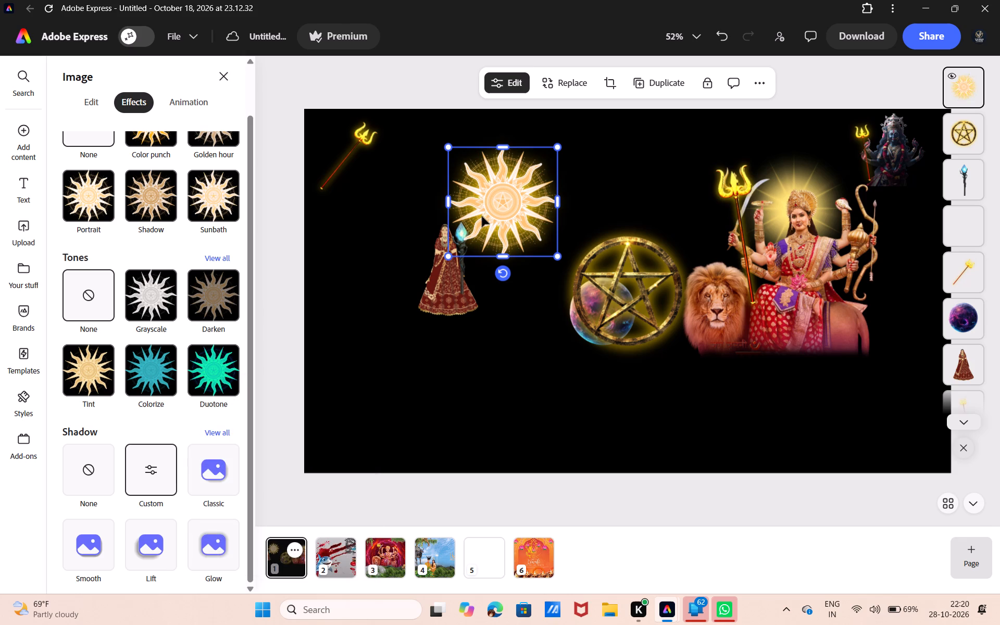
drag(482, 216, 477, 233)
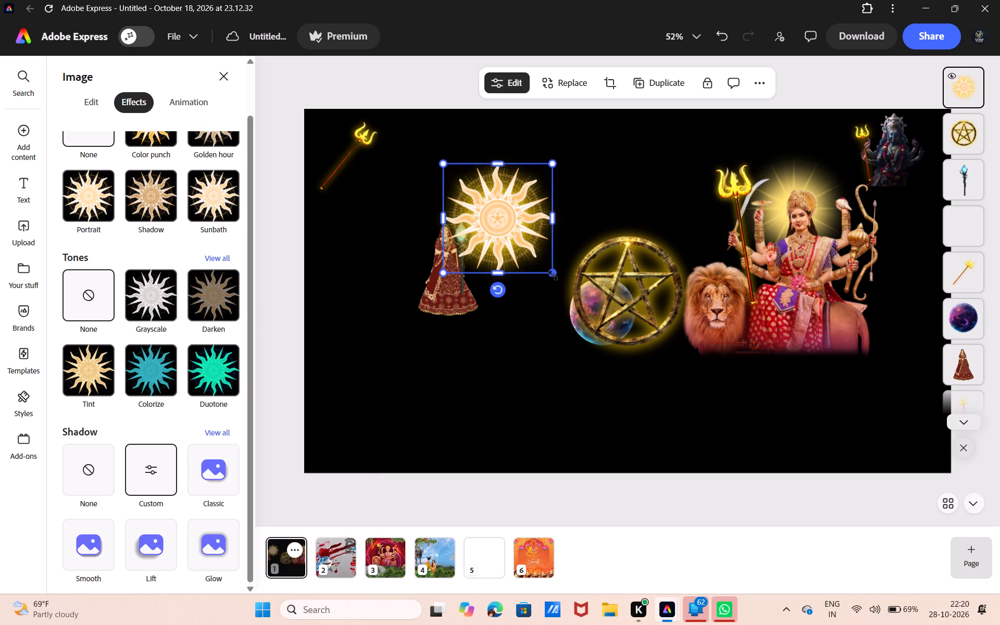
drag(554, 276, 512, 214)
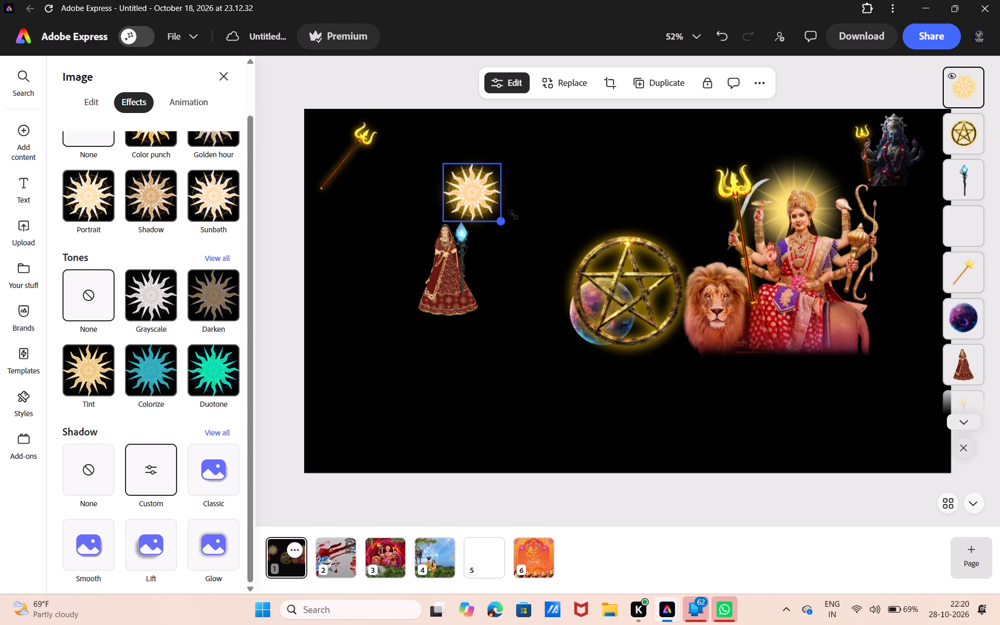
drag(512, 214, 518, 148)
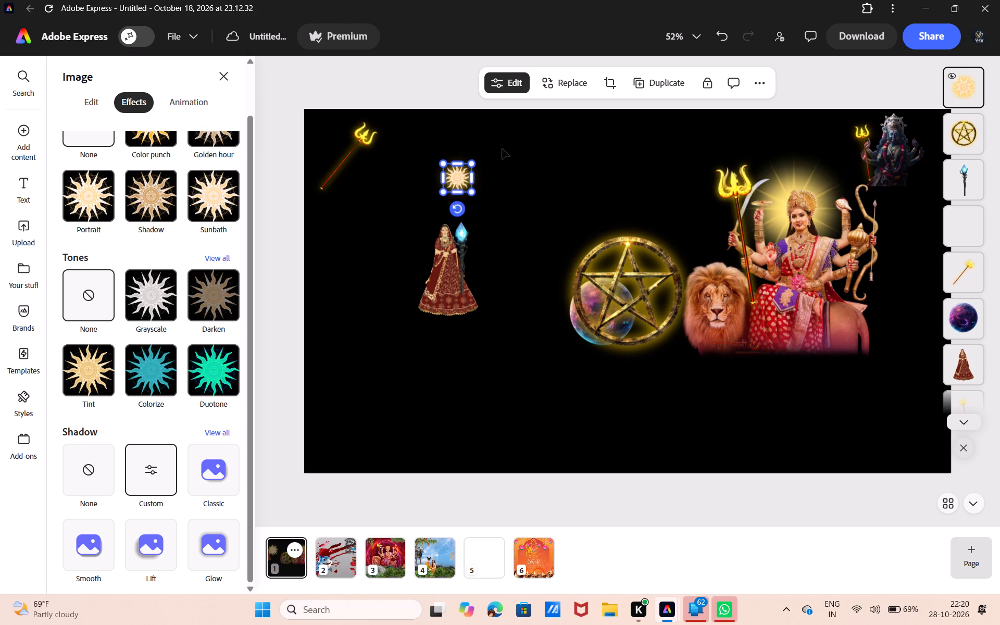
drag(461, 175, 470, 194)
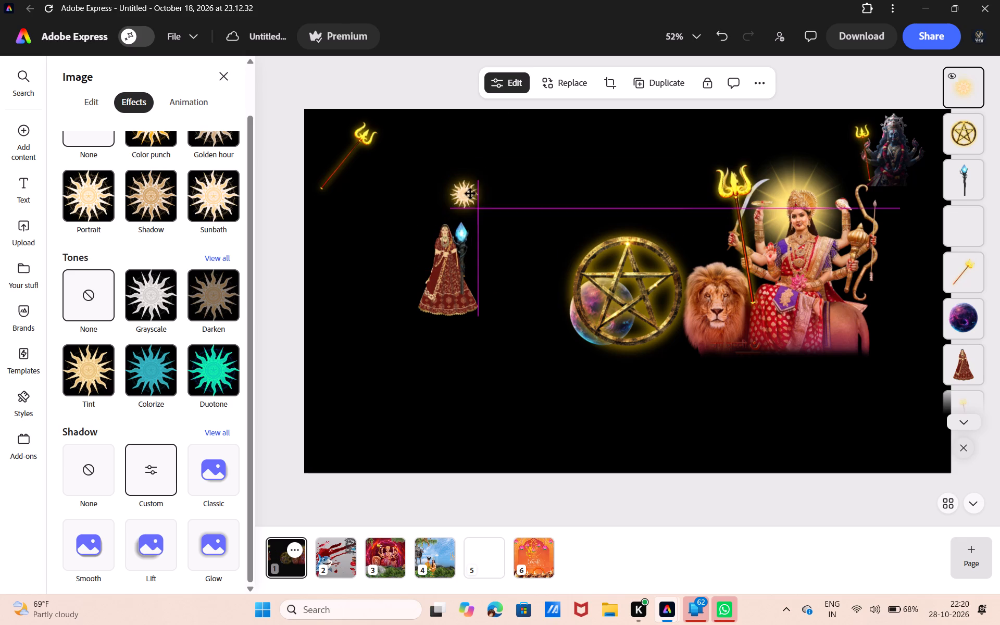
drag(470, 194, 655, 206)
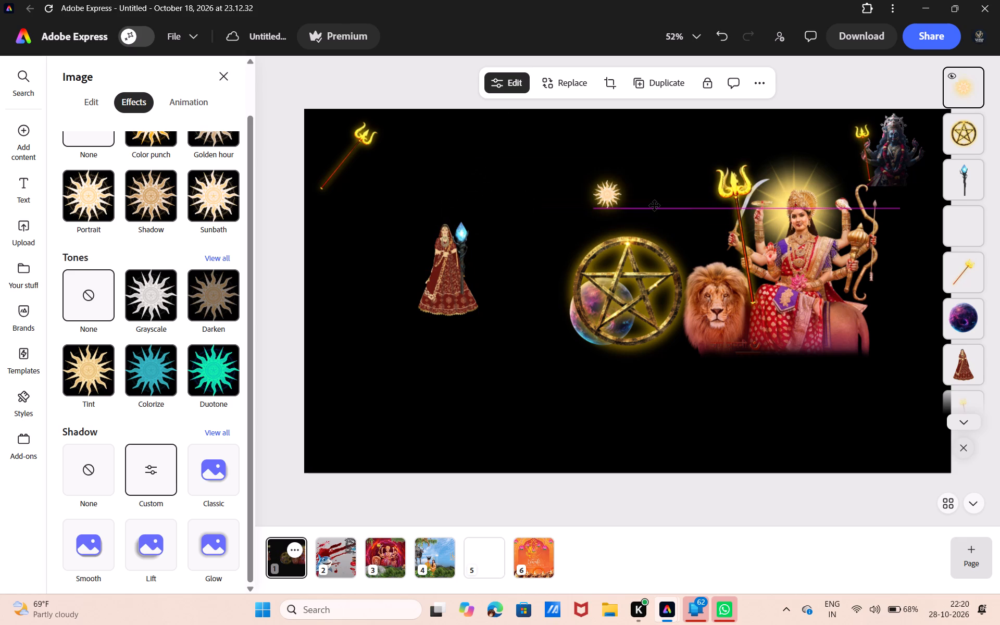
drag(655, 206, 740, 192)
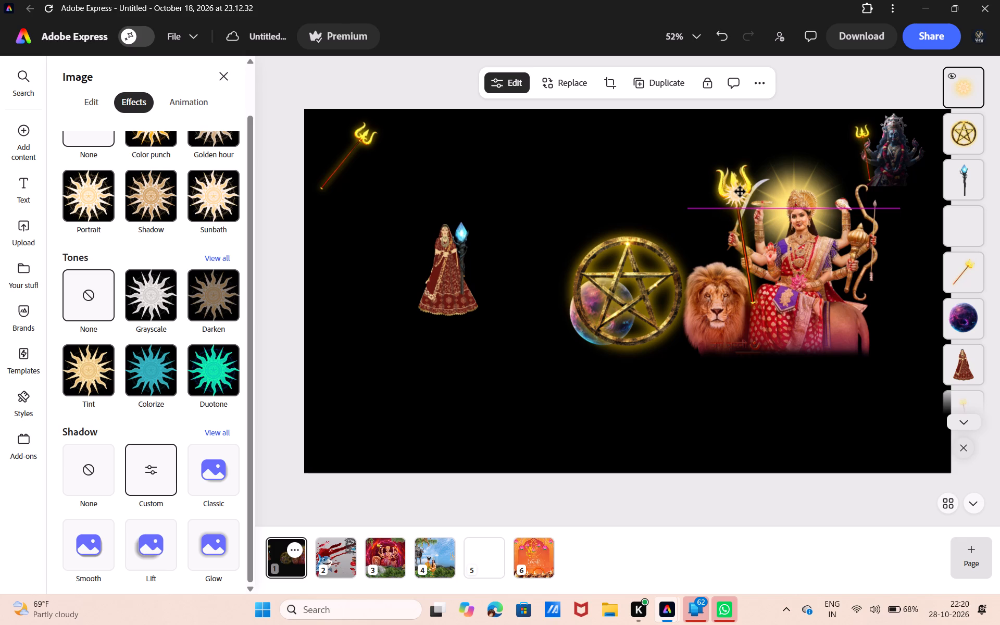
drag(740, 192, 736, 190)
Shrink the golden pentagram and fit it over the blue crystal of the staff held by the woman in red.
click(660, 278)
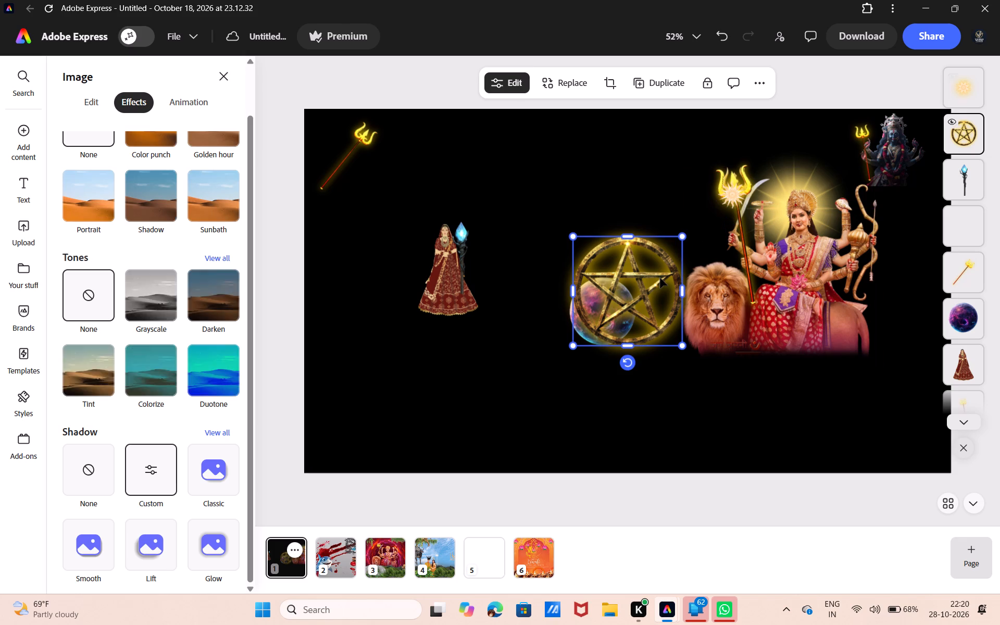
drag(682, 343, 677, 333)
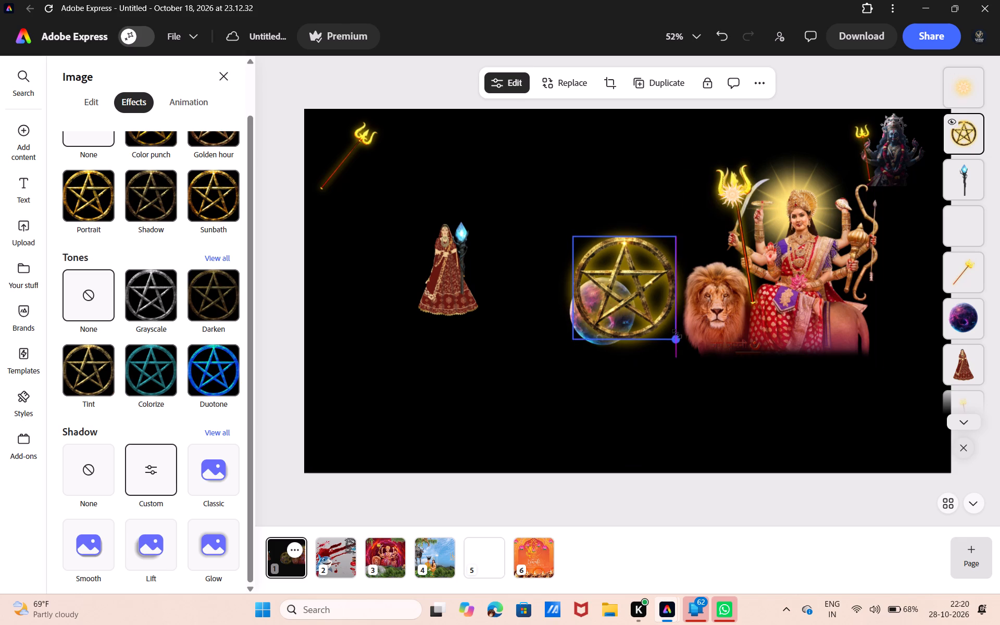
drag(677, 333, 610, 262)
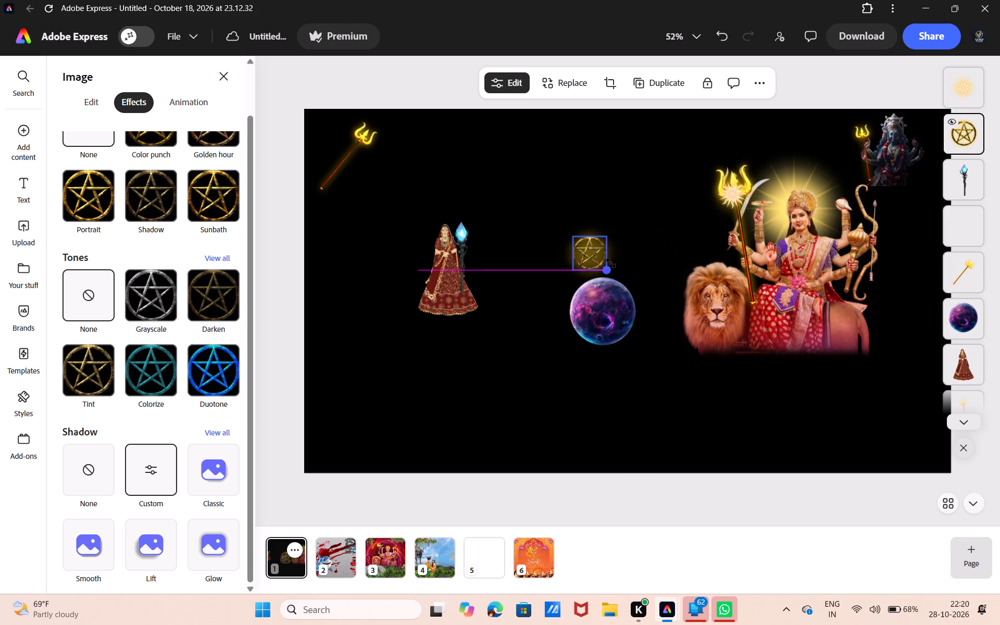
drag(610, 262, 604, 257)
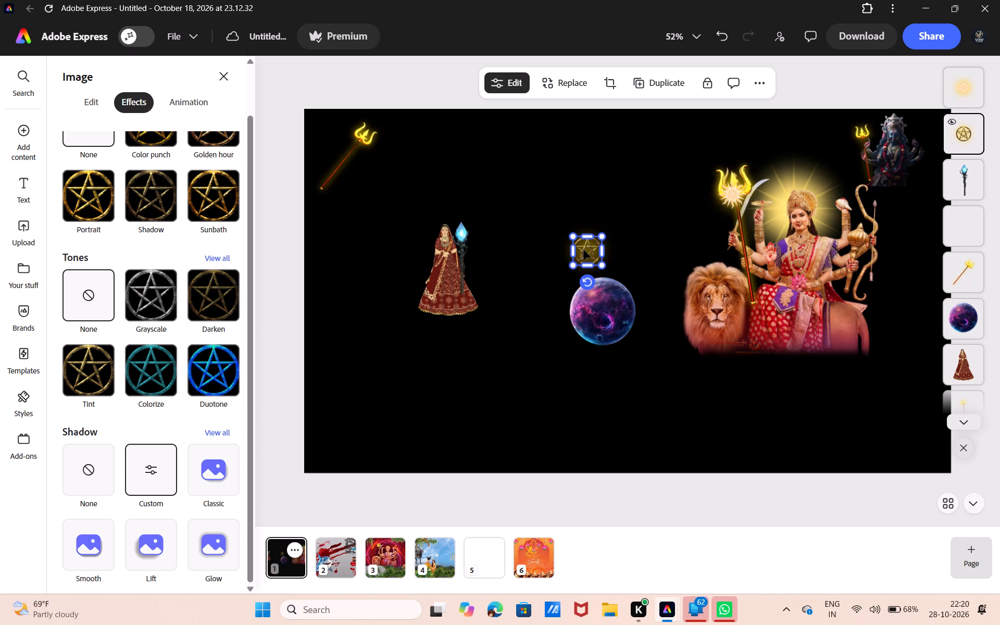
drag(583, 249, 463, 235)
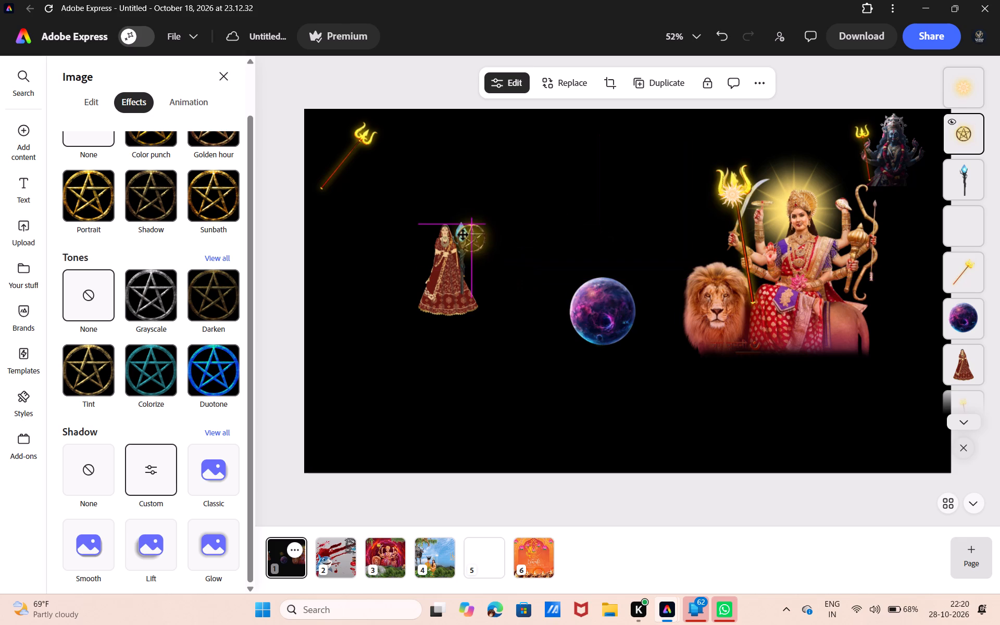
drag(463, 235, 460, 232)
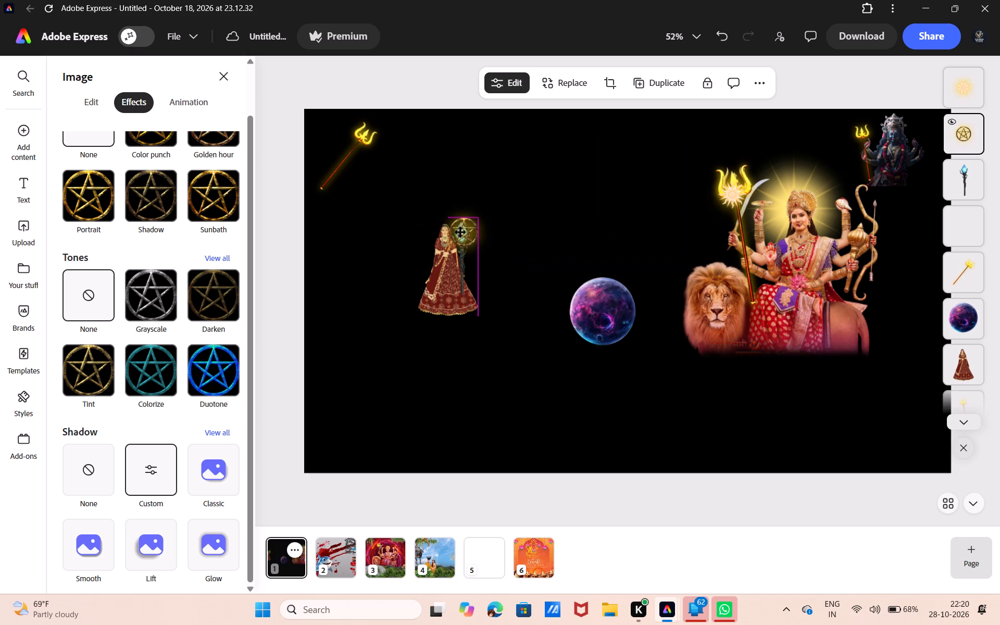
drag(460, 232, 458, 232)
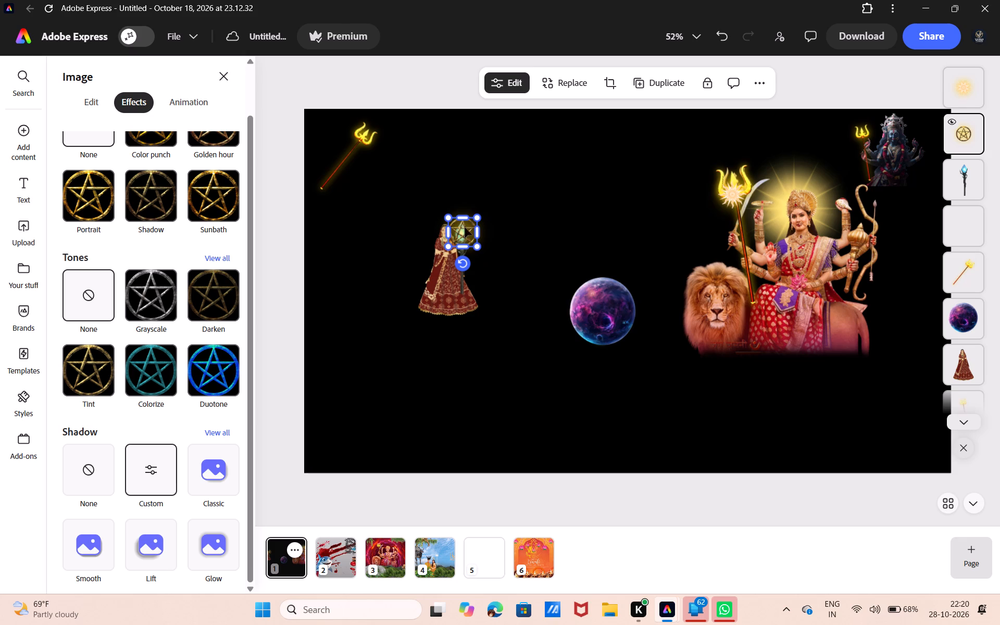
drag(475, 216, 473, 223)
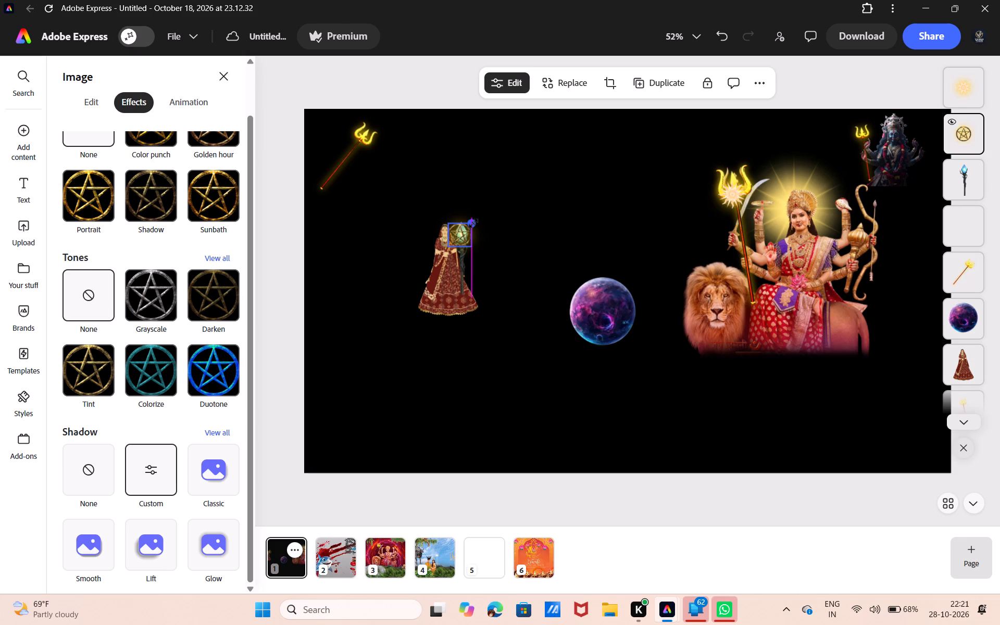
drag(473, 223, 471, 224)
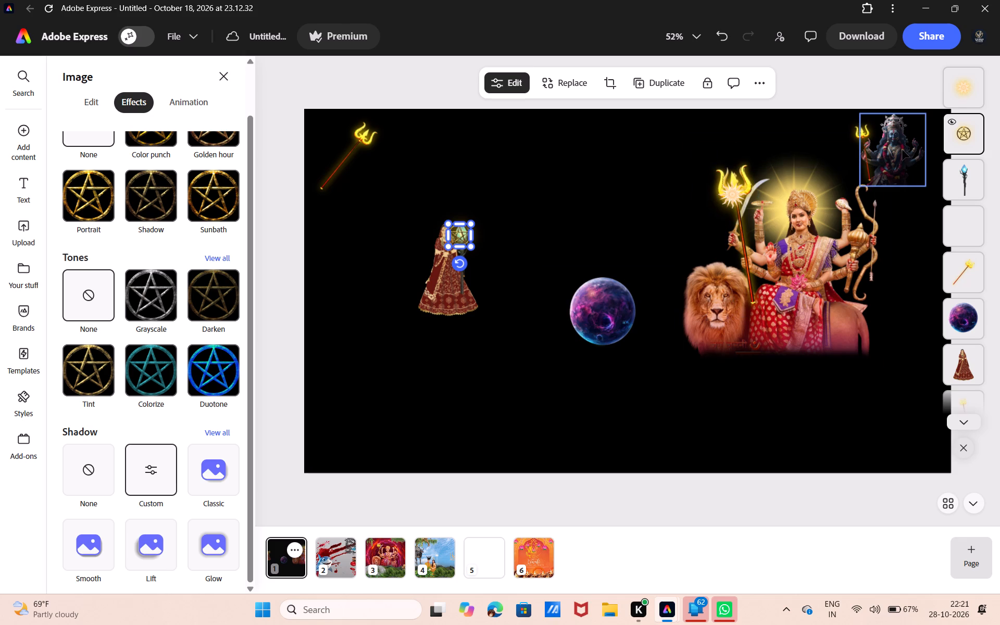
Move the dark multi-armed deity to the goddess, enlarge it, and place its layer beneath the goddess layer.
drag(914, 137, 820, 248)
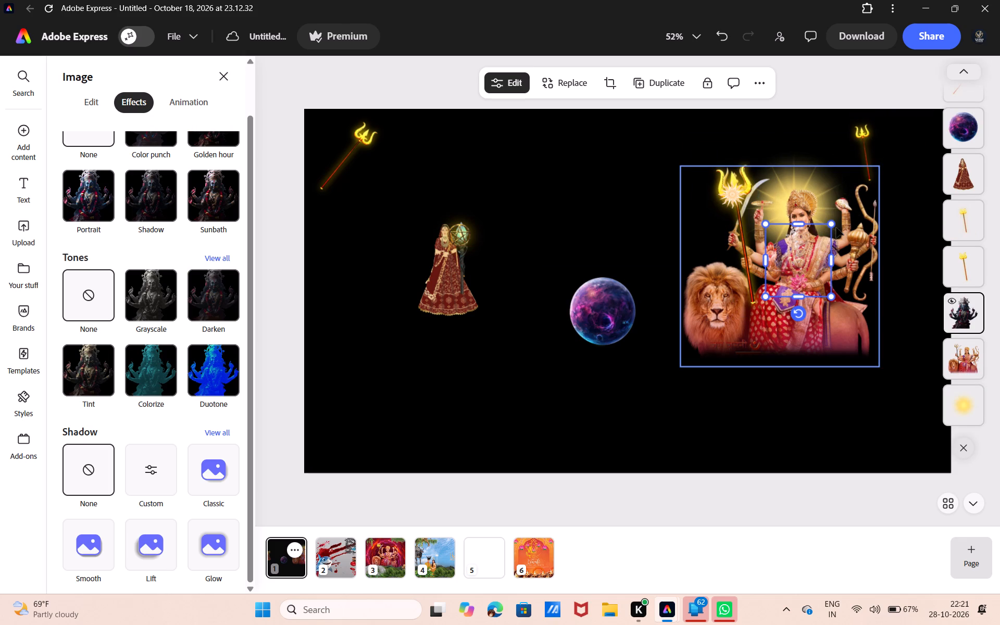
drag(830, 226, 874, 90)
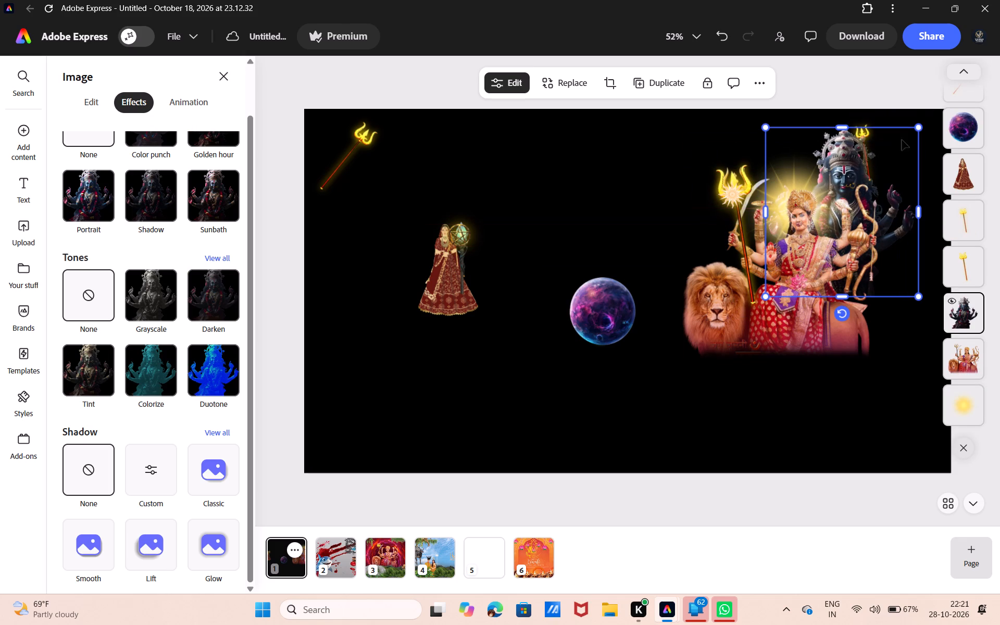
drag(970, 310, 985, 378)
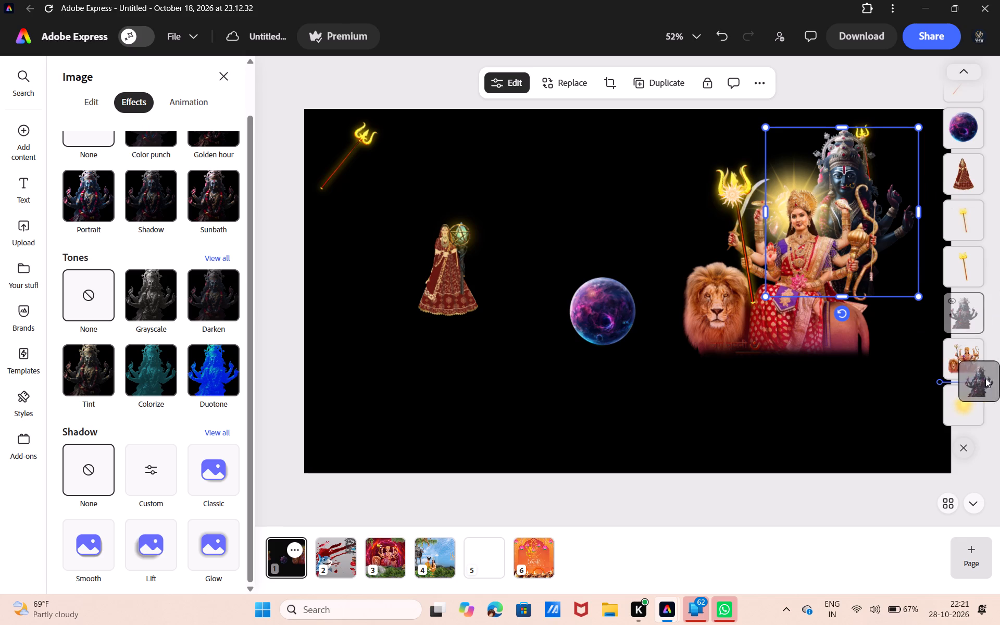
Move the goddess and lion lower on the page and bring the glowing trident down over the one she holds.
click(875, 328)
drag(875, 328, 903, 405)
drag(736, 238, 754, 270)
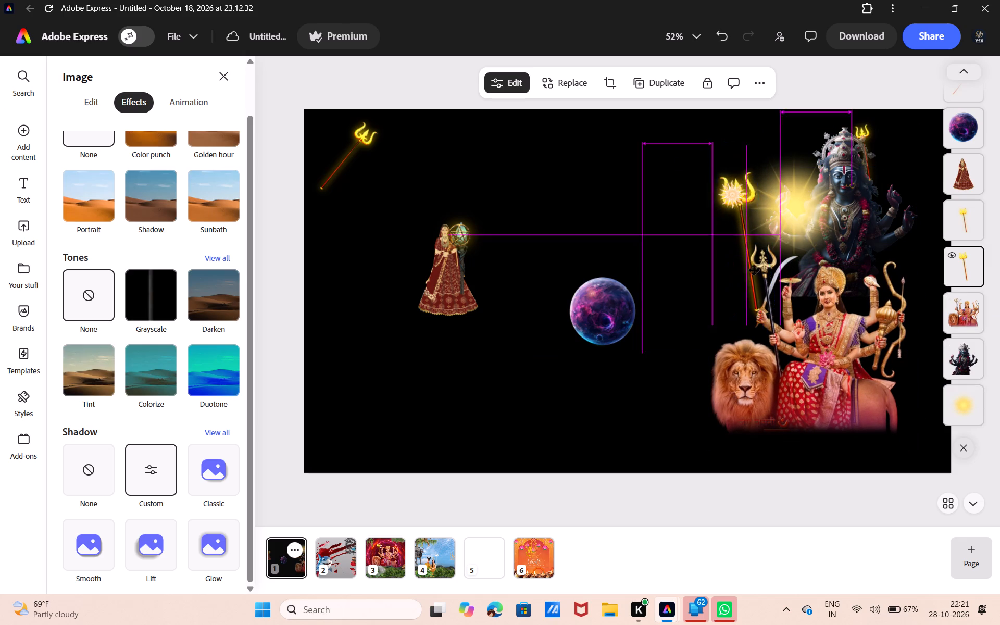
drag(754, 270, 767, 315)
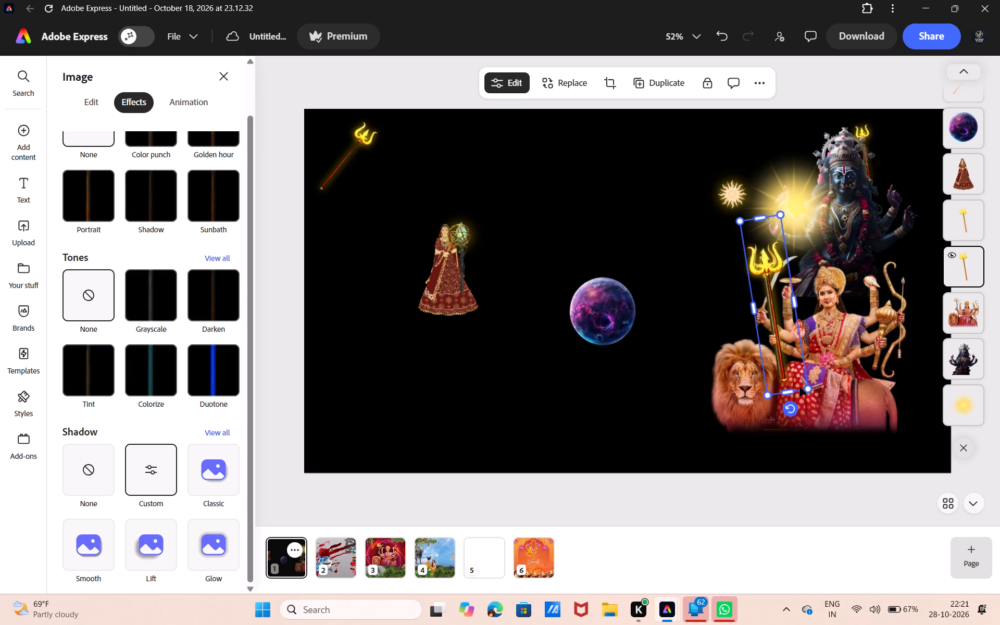
click(793, 403)
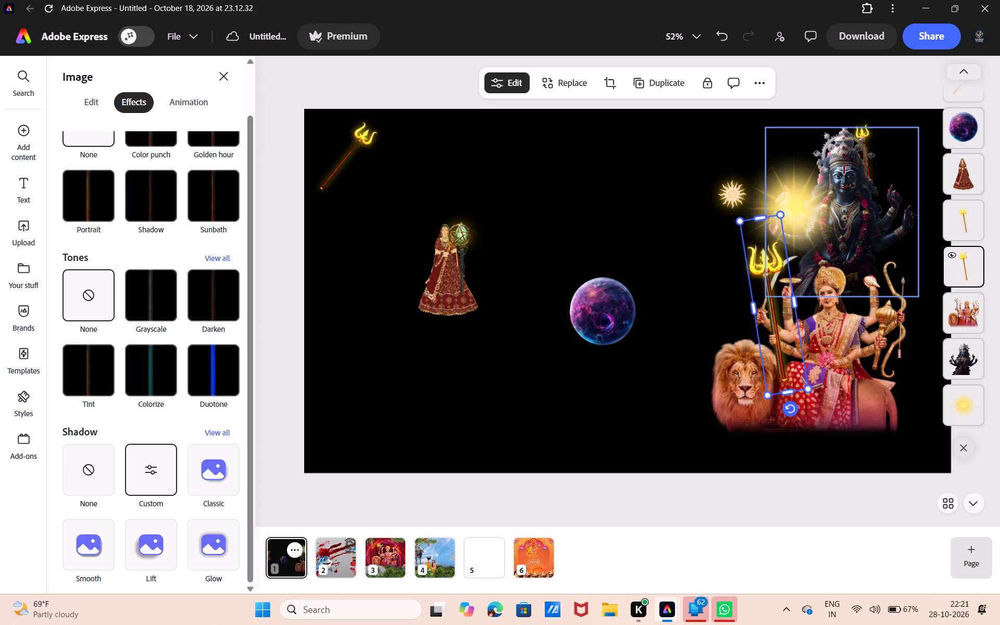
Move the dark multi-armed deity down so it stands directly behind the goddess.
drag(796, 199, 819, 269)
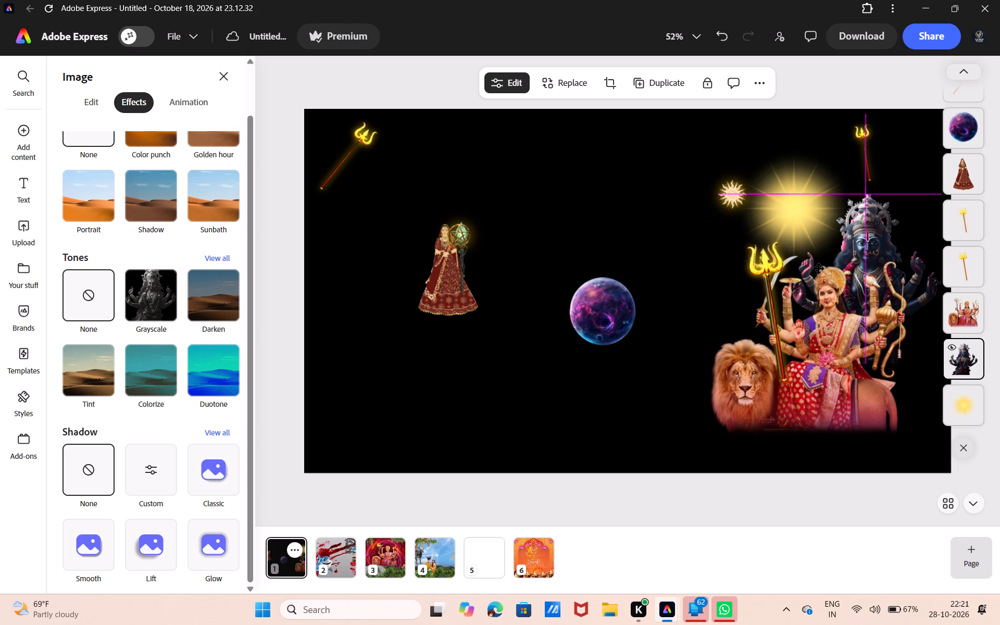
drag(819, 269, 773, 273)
Move the golden light burst down so it glows behind the goddess's head.
click(791, 165)
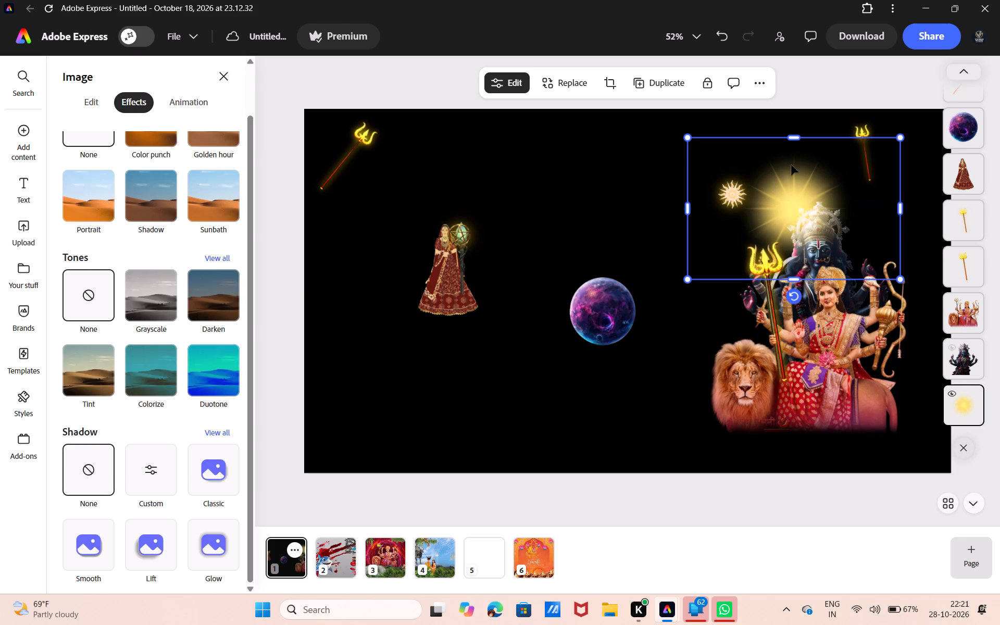
drag(791, 165, 820, 255)
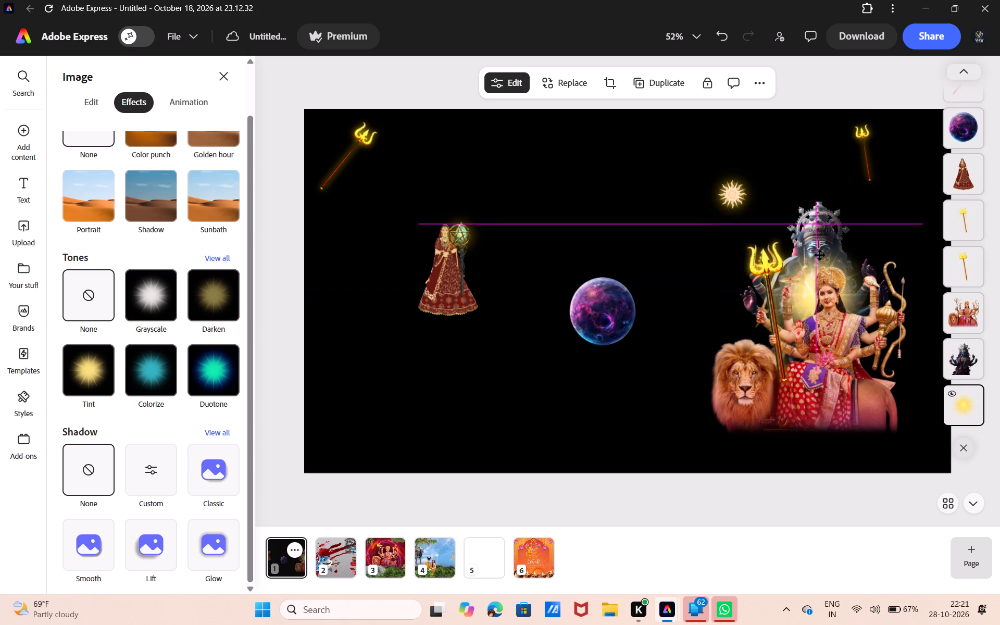
drag(820, 255, 819, 262)
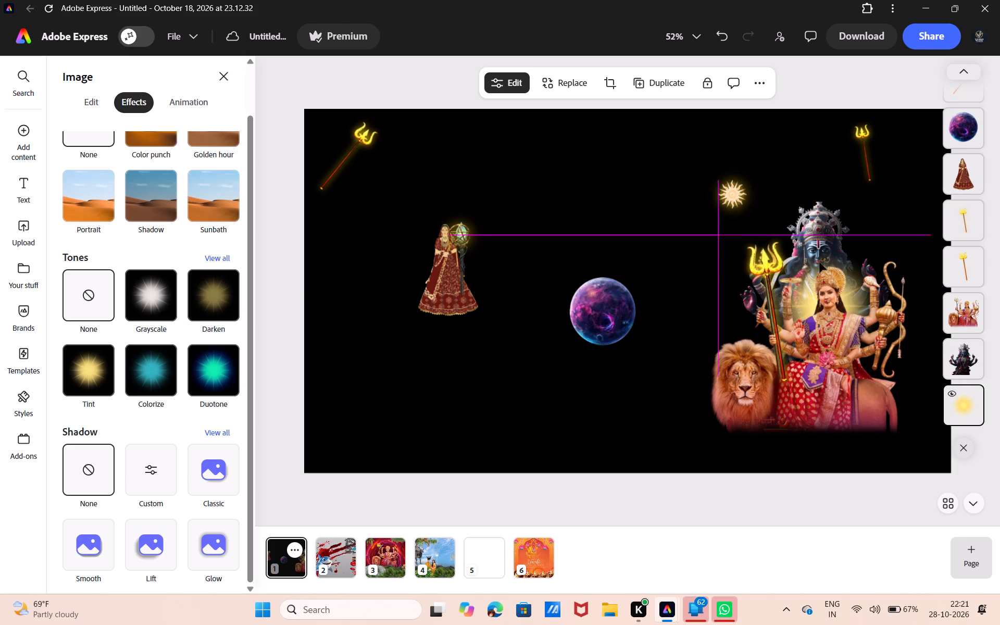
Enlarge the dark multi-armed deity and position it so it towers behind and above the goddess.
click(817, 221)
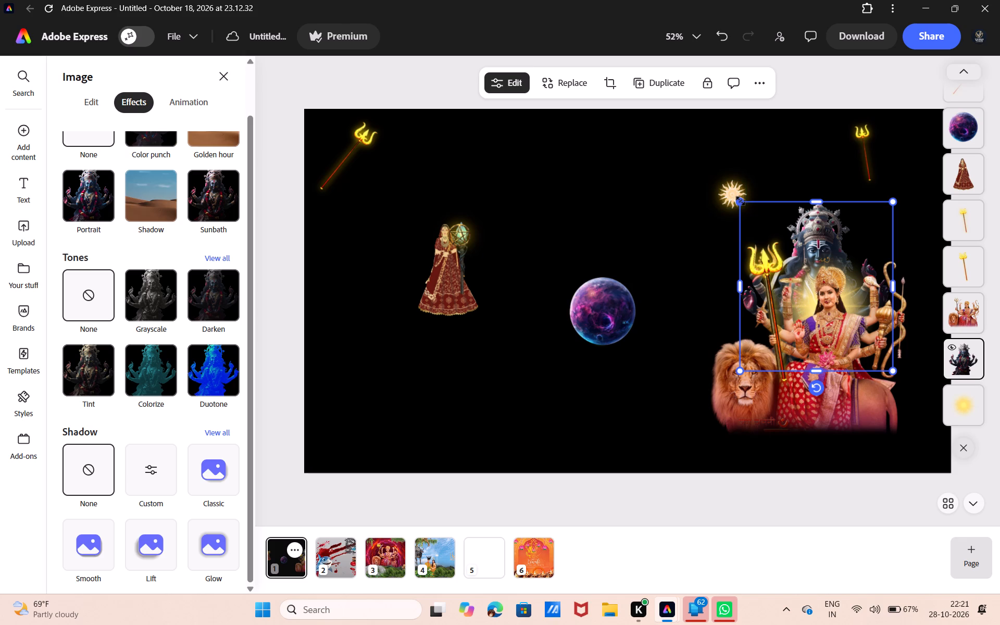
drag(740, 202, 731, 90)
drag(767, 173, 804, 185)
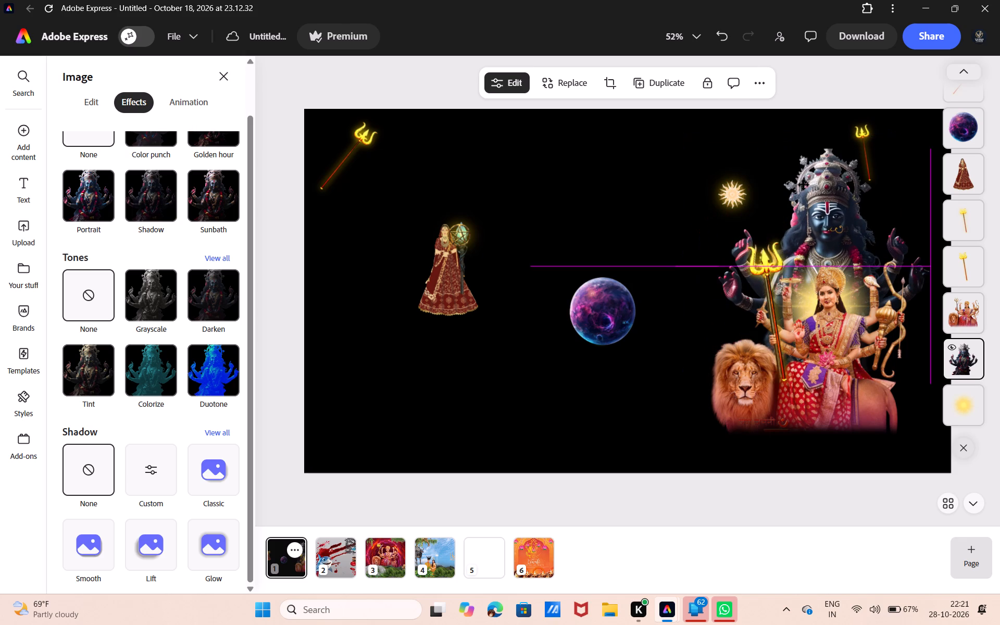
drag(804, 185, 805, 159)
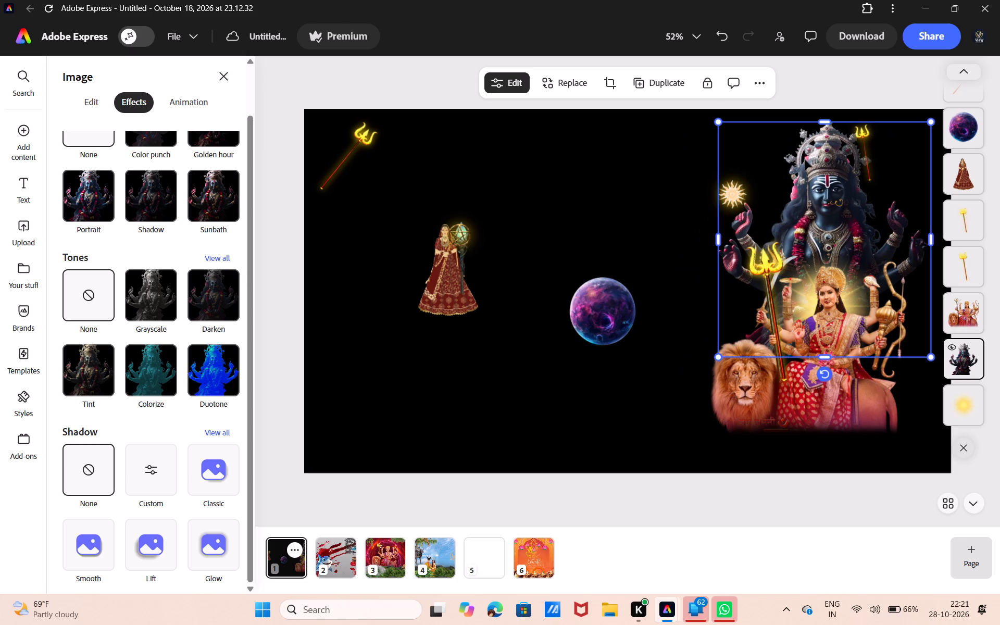
Delete the dark multi-armed deity from the composition.
key(BackSpace)
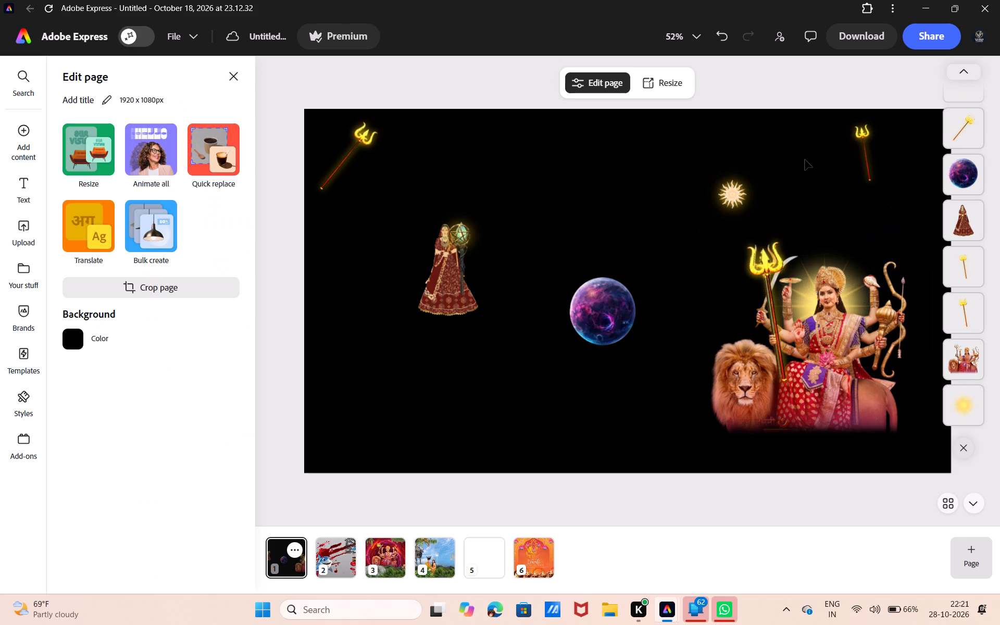
Duplicate the goddess and lion, place the copy's layer beneath the original, and raise it directly behind her.
click(880, 346)
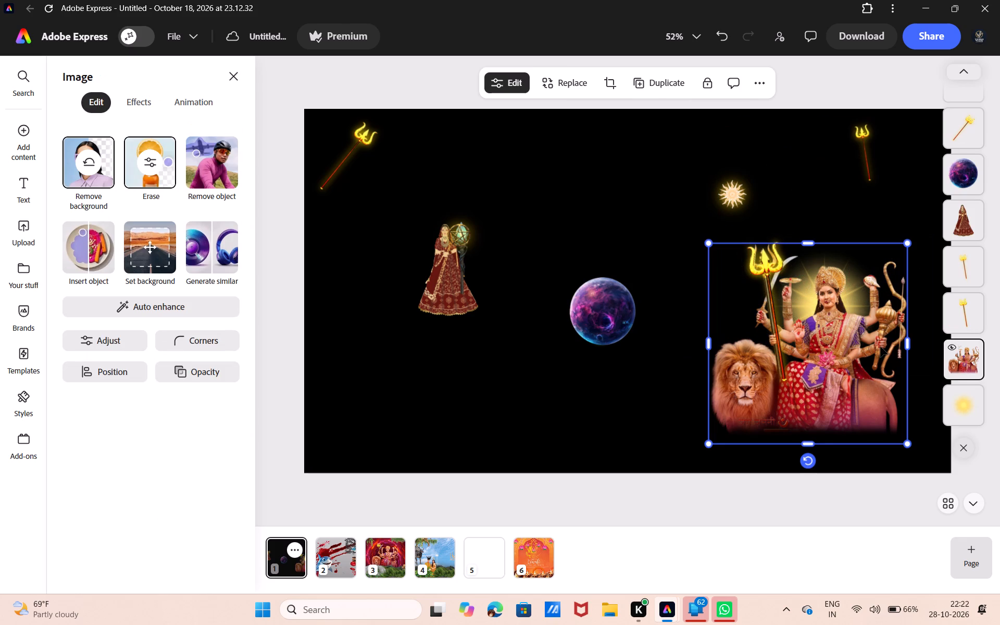
click(657, 87)
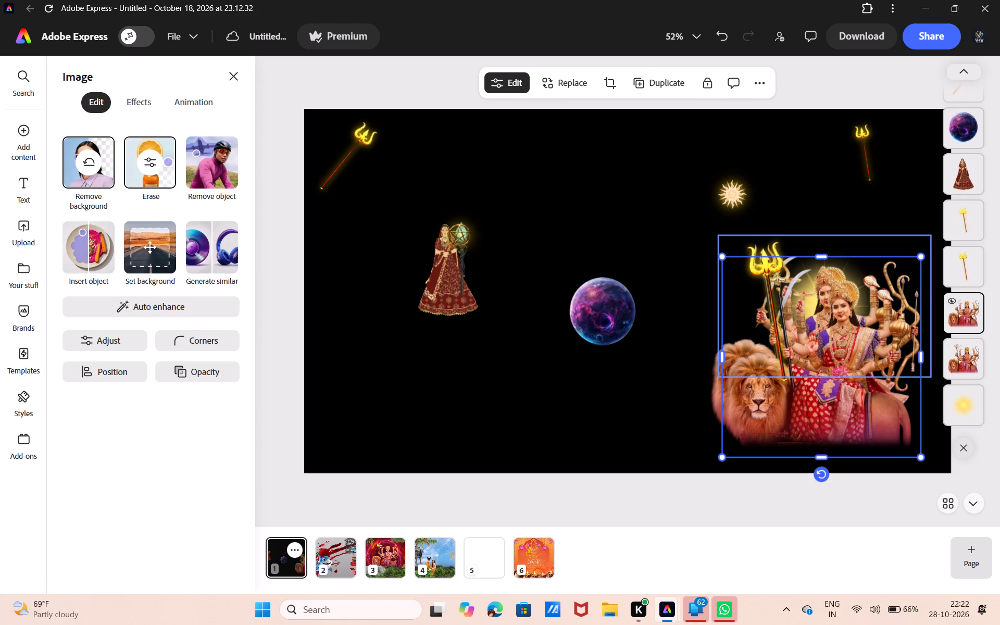
drag(957, 314, 960, 392)
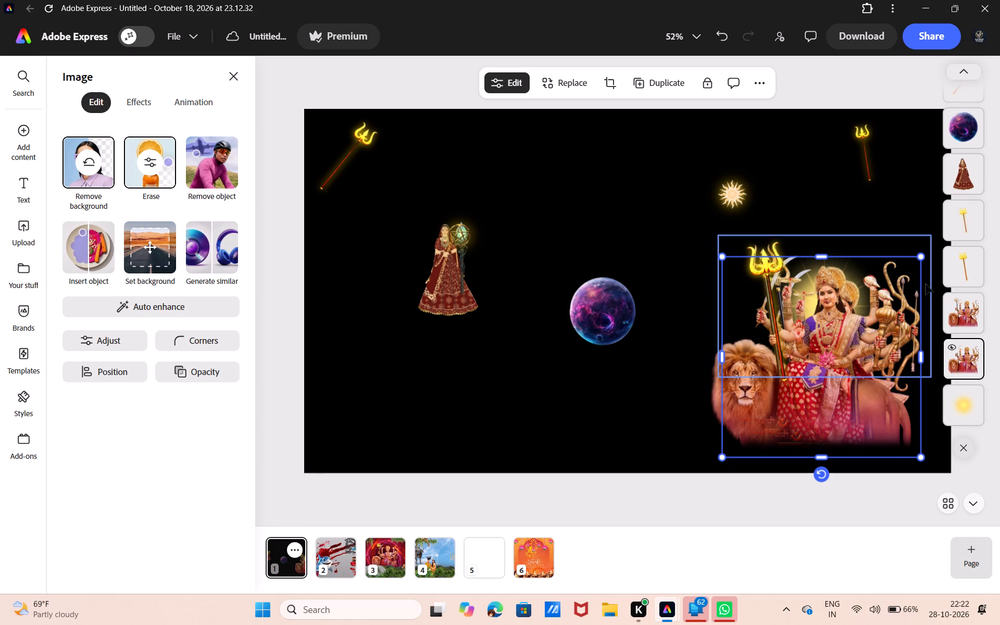
drag(915, 298, 902, 241)
Set the blend mode of the rear goddess copy to Screen.
click(222, 368)
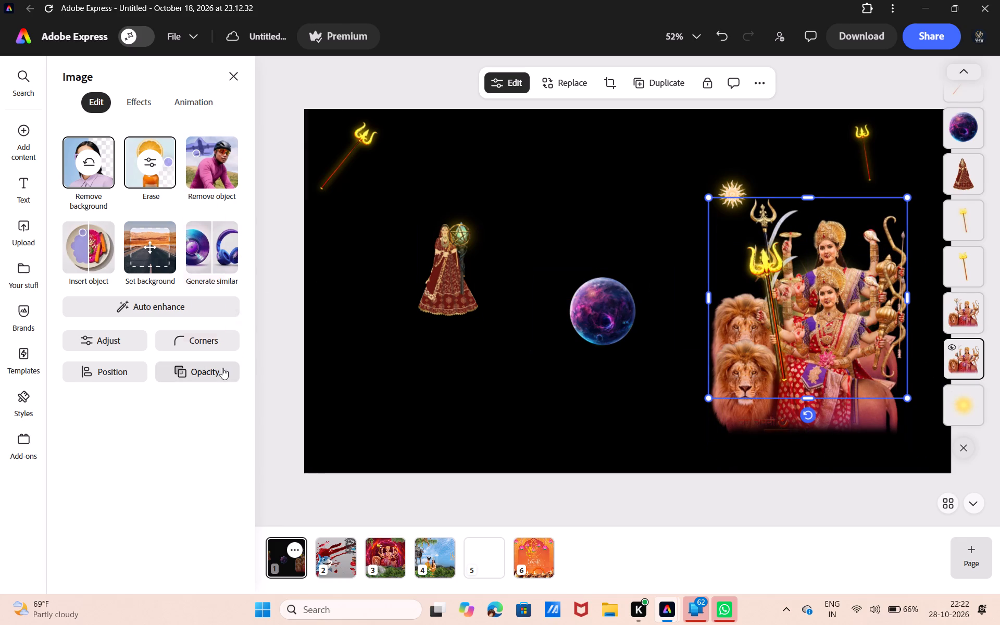
click(216, 333)
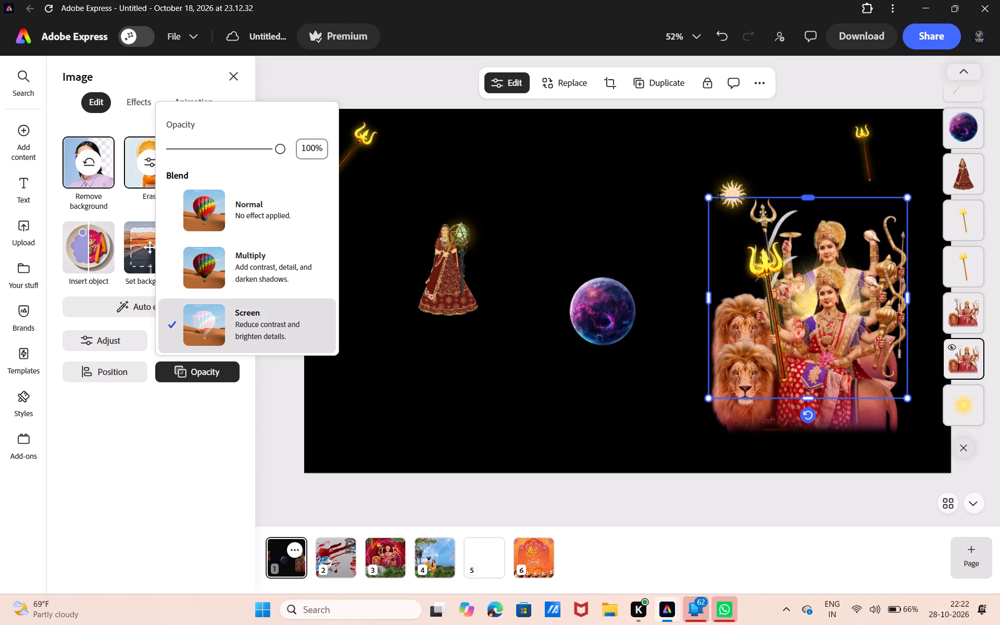
Enlarge the rear goddess copy to nearly the page's full height and position it behind the smaller goddess.
drag(712, 197, 658, 0)
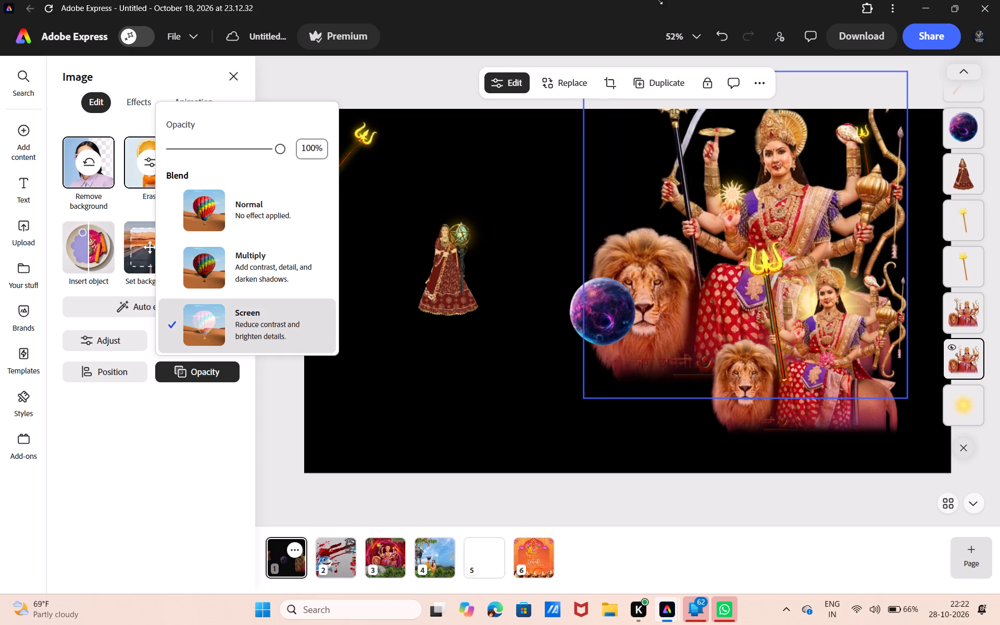
drag(658, 0, 567, 4)
drag(652, 153, 747, 225)
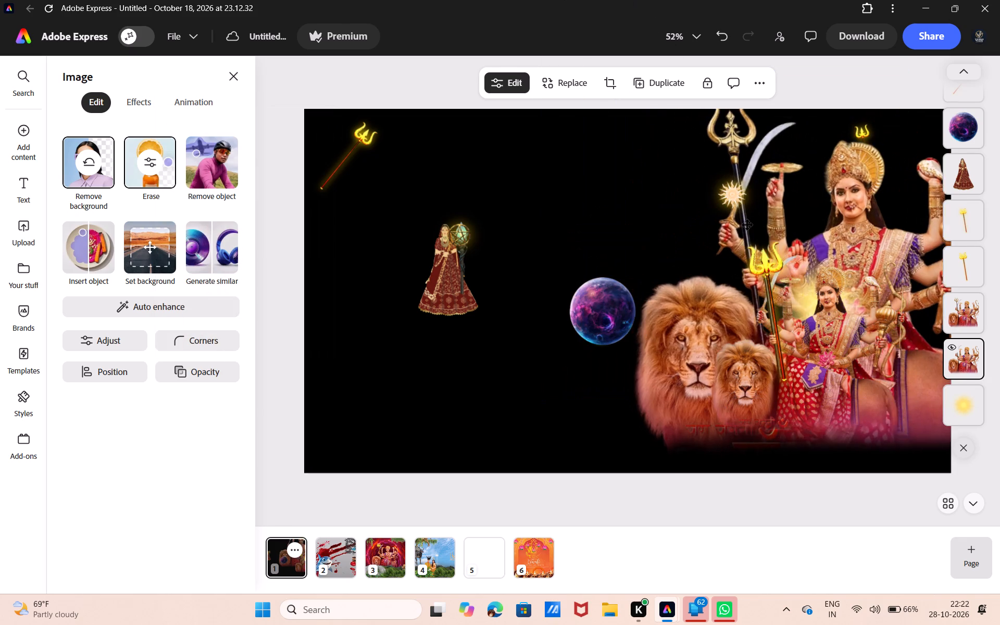
drag(747, 225, 720, 259)
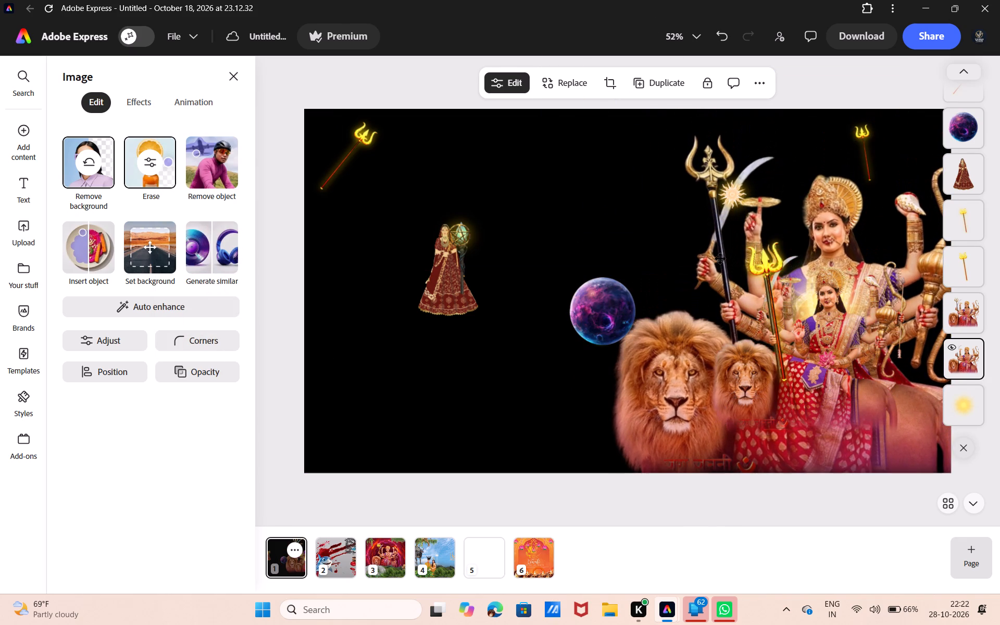
drag(720, 259, 715, 255)
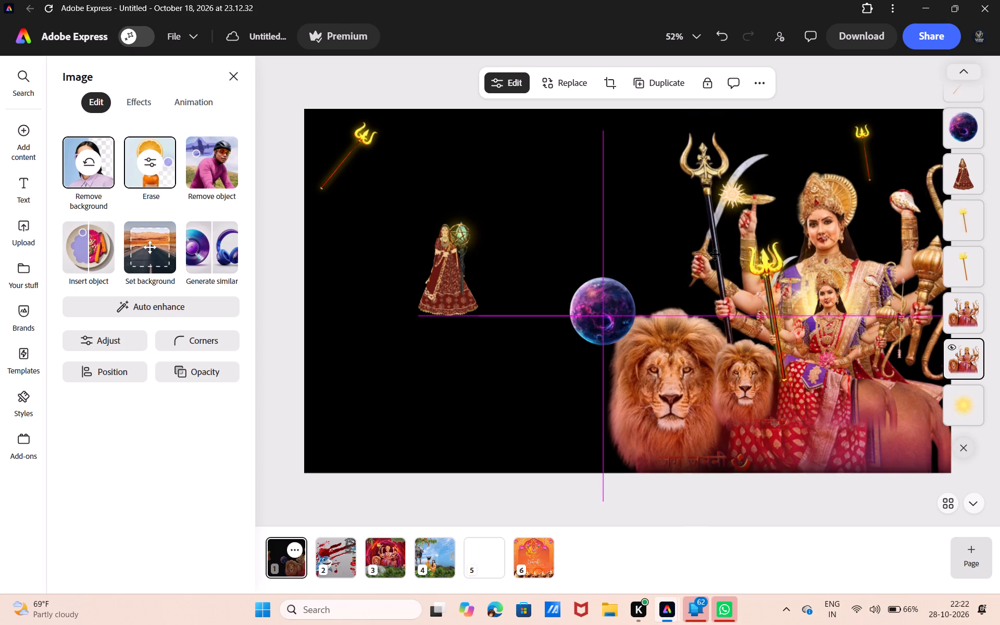
drag(715, 255, 712, 276)
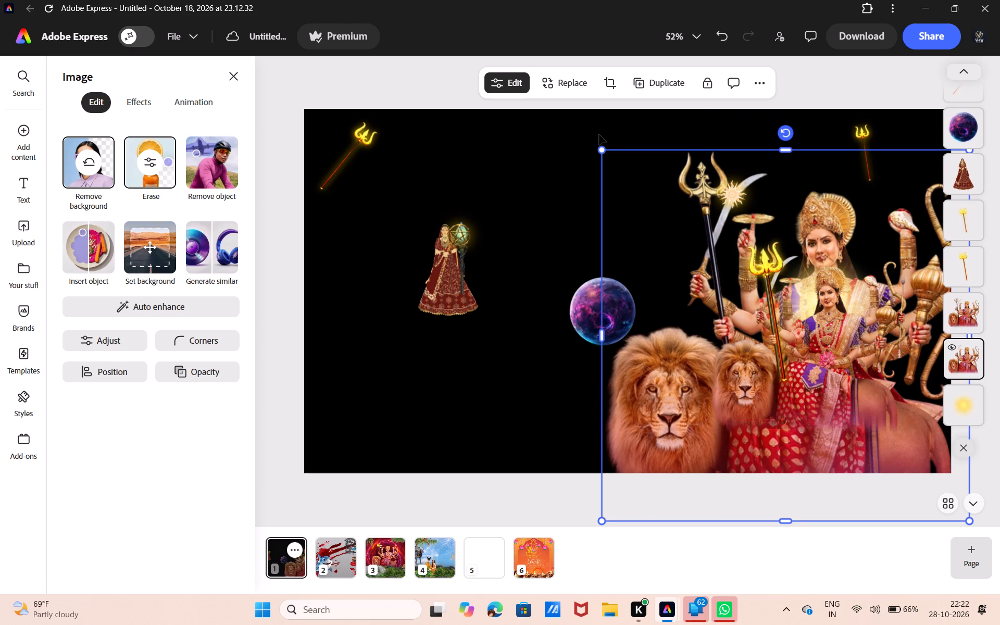
drag(602, 150, 591, 114)
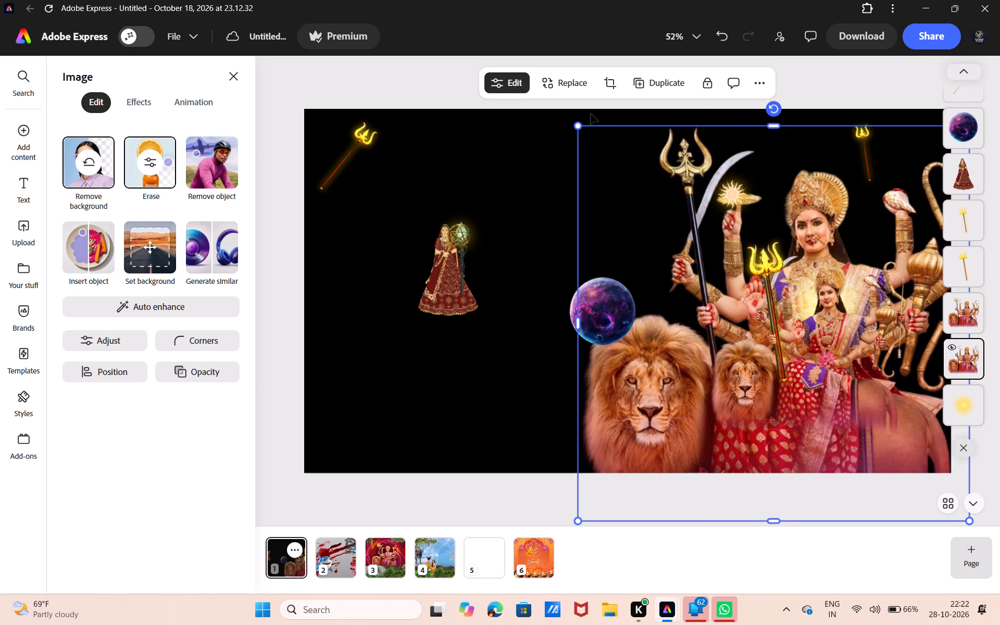
drag(618, 151, 614, 141)
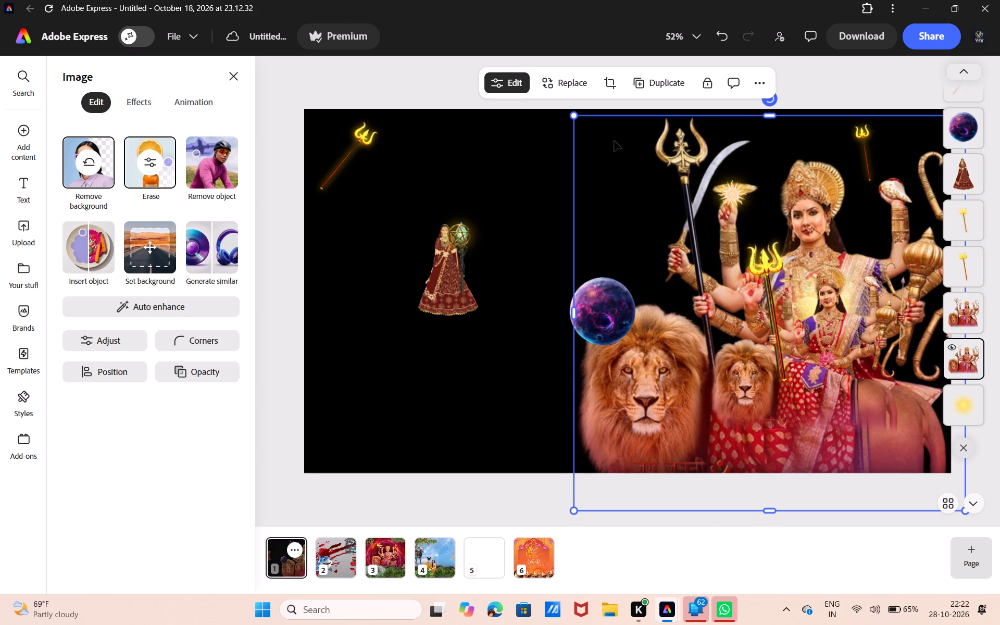
Move the smaller goddess and lion to the page's bottom and bring the glowing trident down over the one she holds.
click(869, 305)
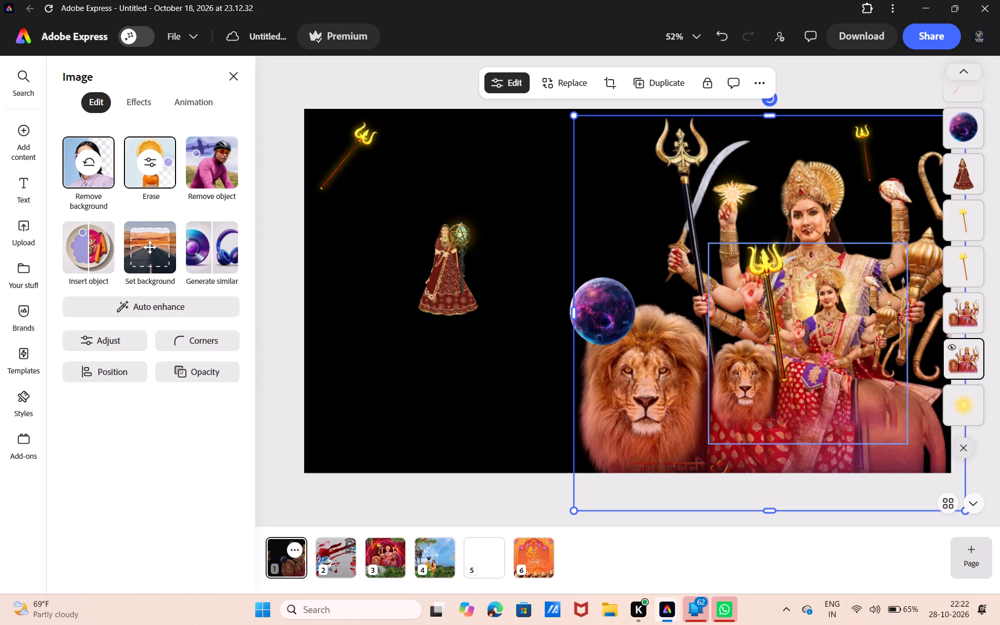
drag(869, 305, 871, 353)
click(785, 317)
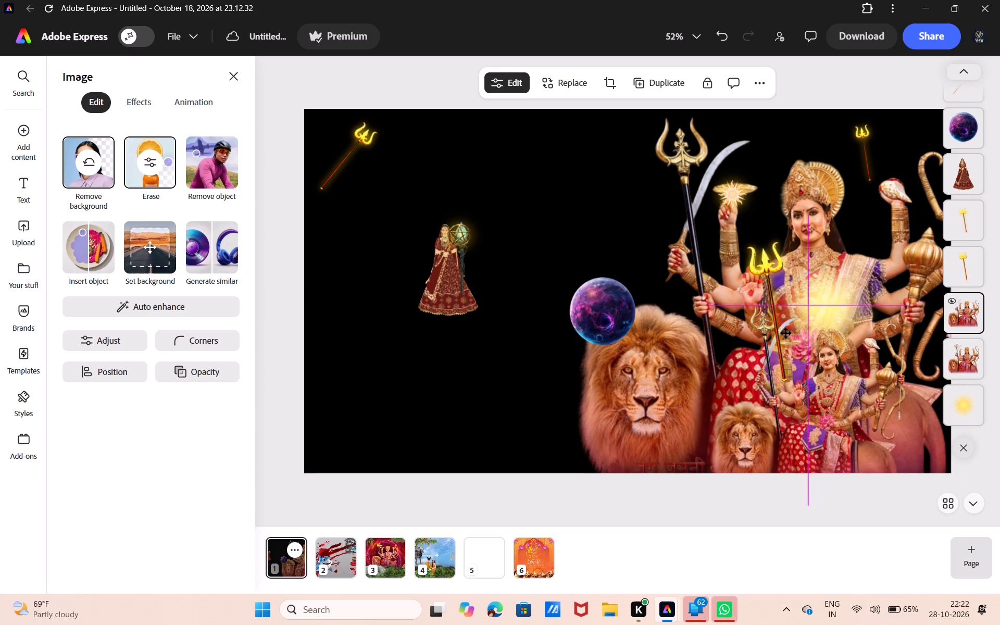
click(784, 321)
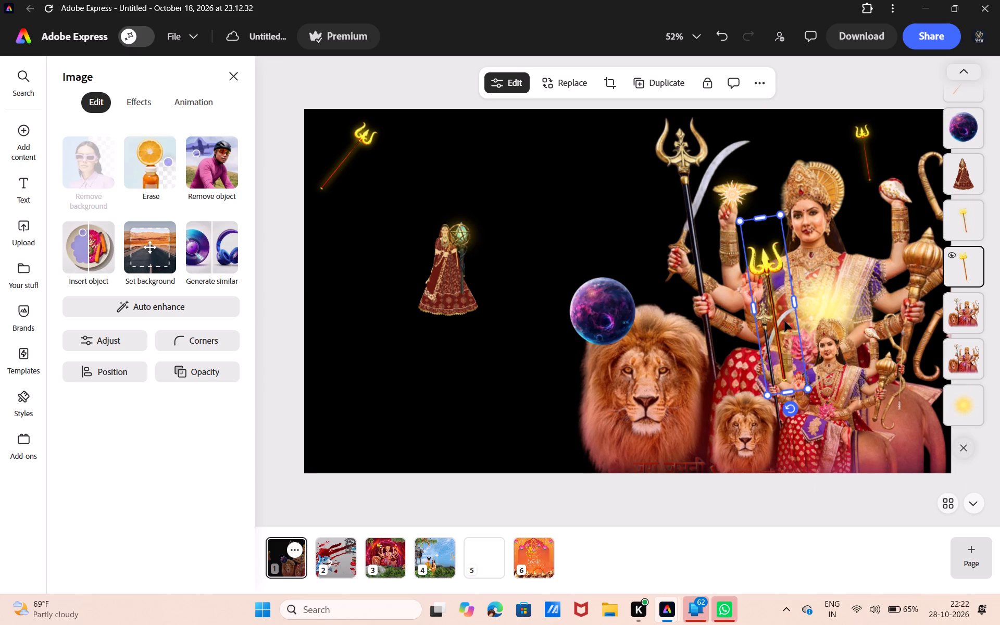
drag(784, 321, 783, 376)
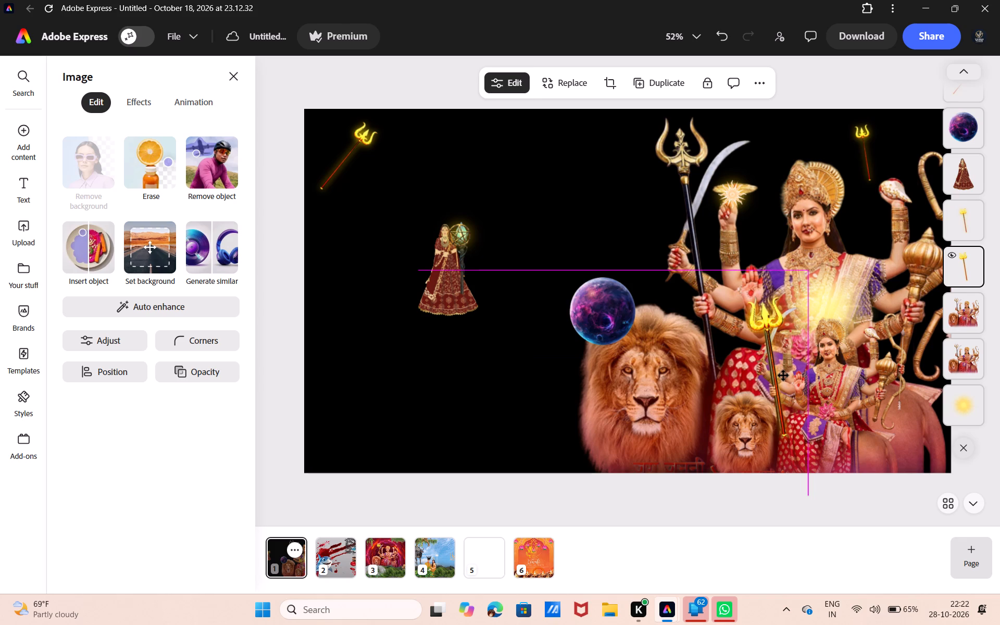
drag(783, 376, 783, 376)
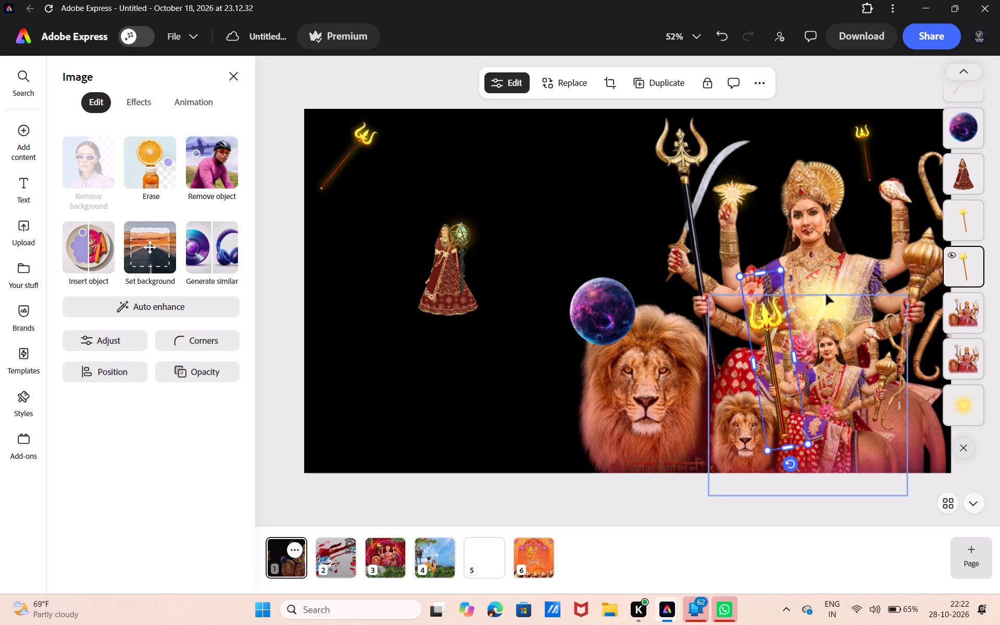
Pick out the golden light burst layer, enlarge it well beyond the smaller goddess, and centre its glow behind her.
click(829, 286)
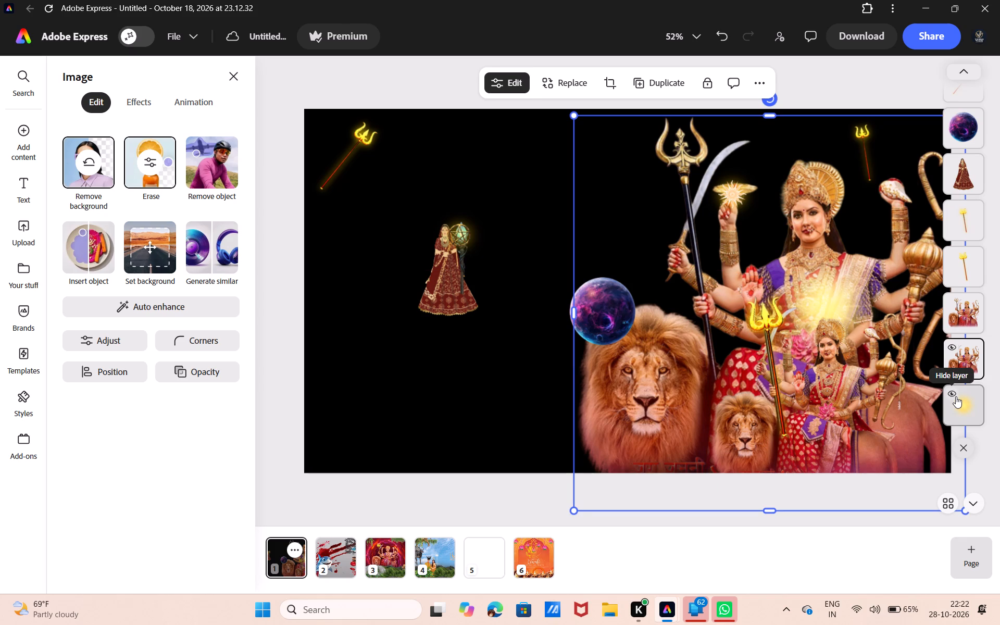
click(956, 396)
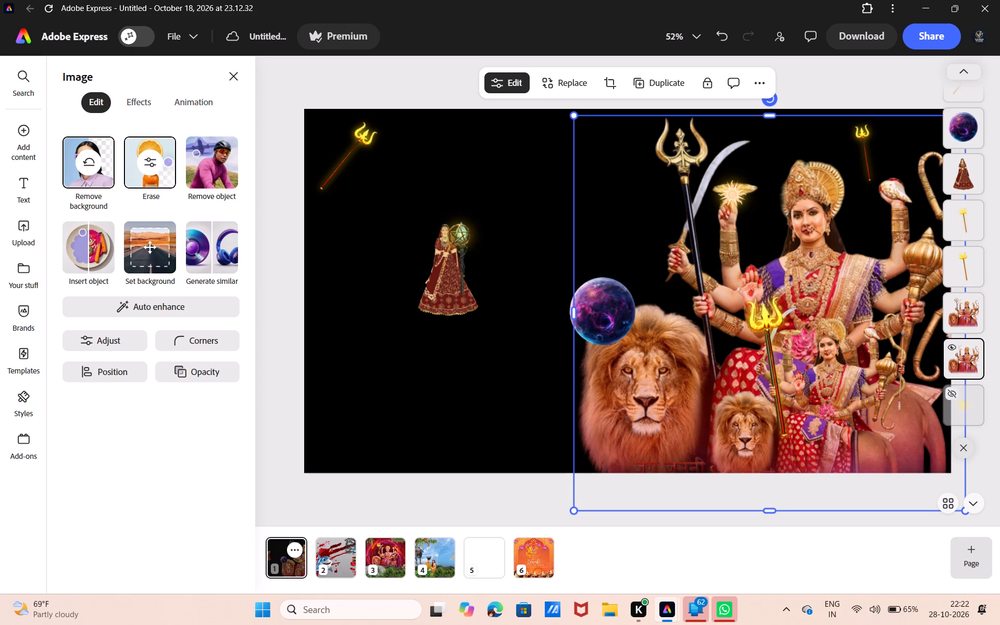
click(949, 396)
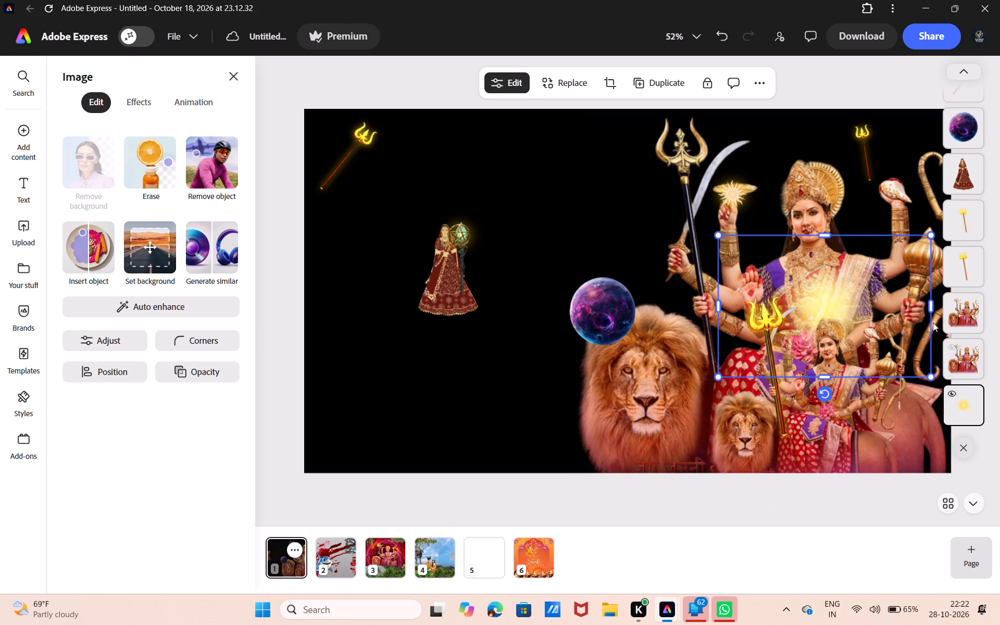
drag(720, 377, 447, 624)
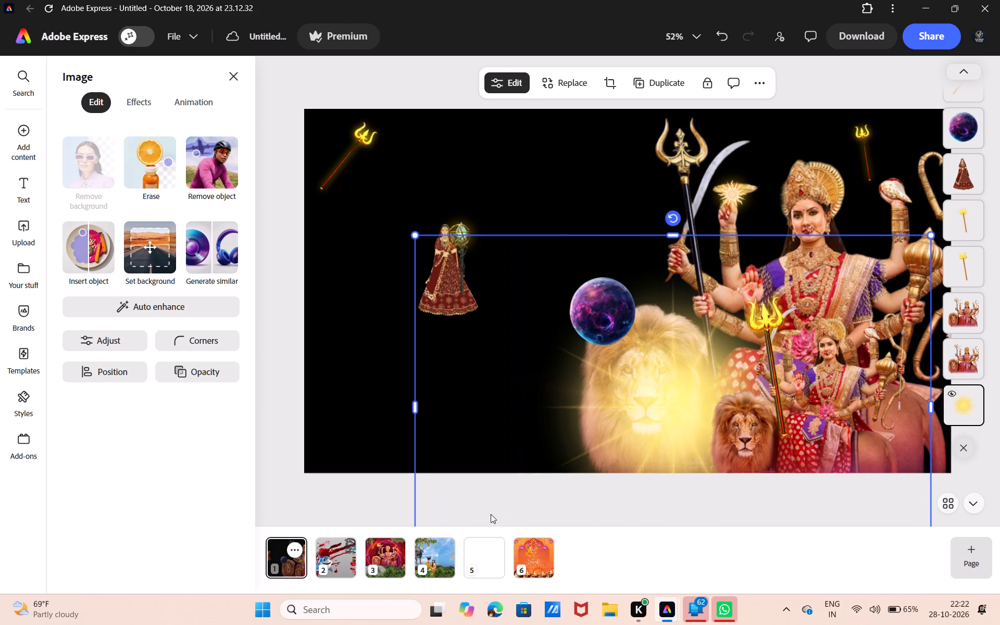
drag(553, 380, 696, 368)
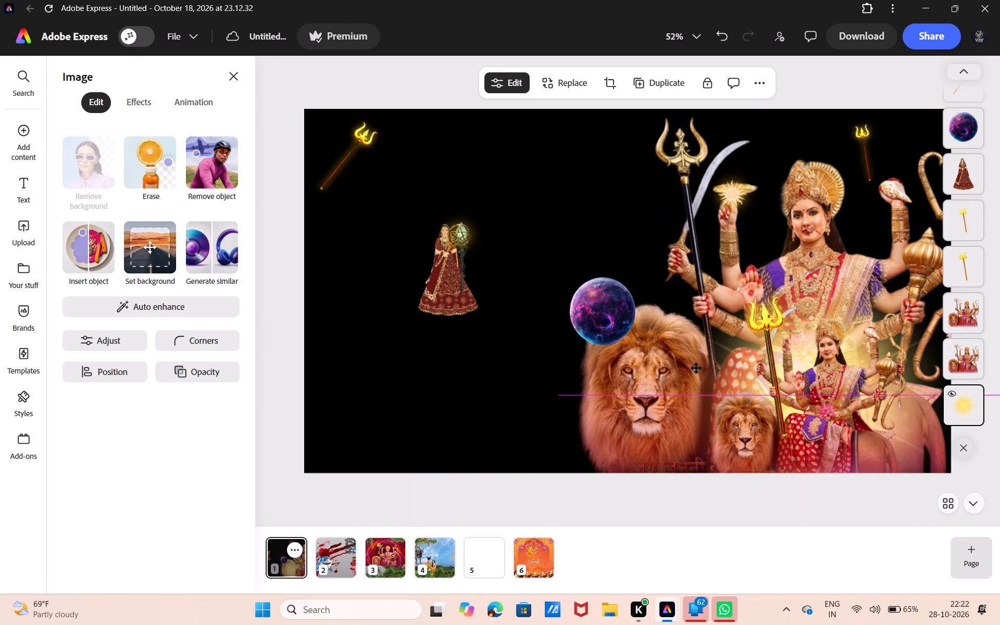
drag(696, 368, 696, 368)
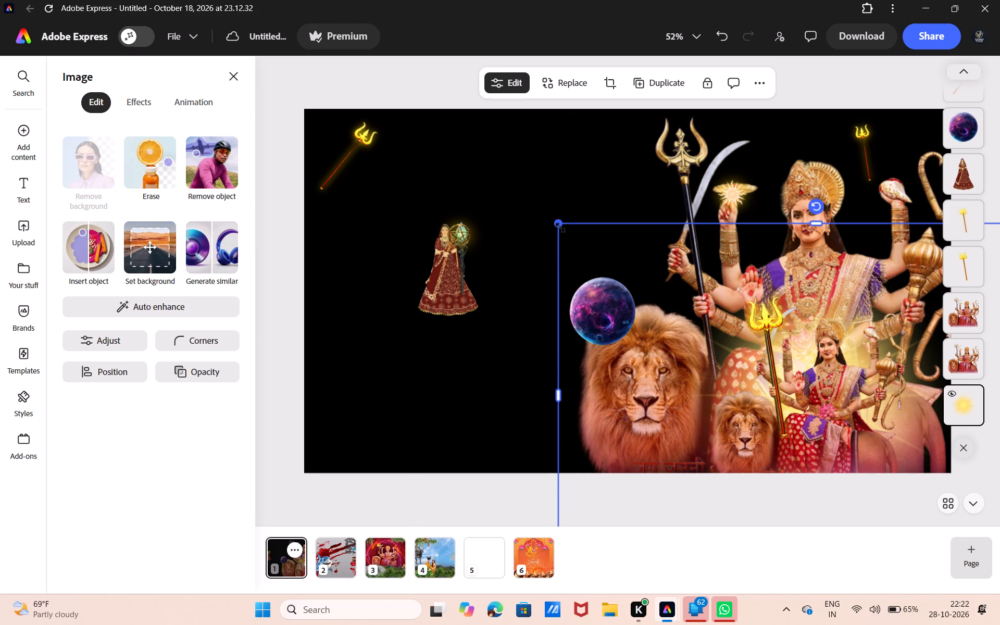
click(561, 226)
drag(560, 222, 451, 136)
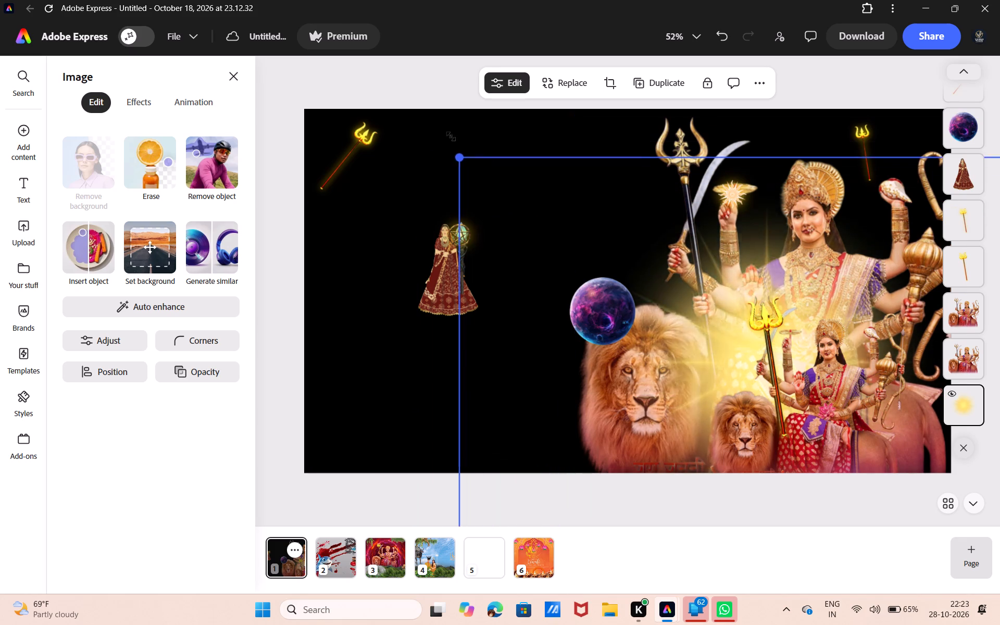
drag(451, 136, 322, 98)
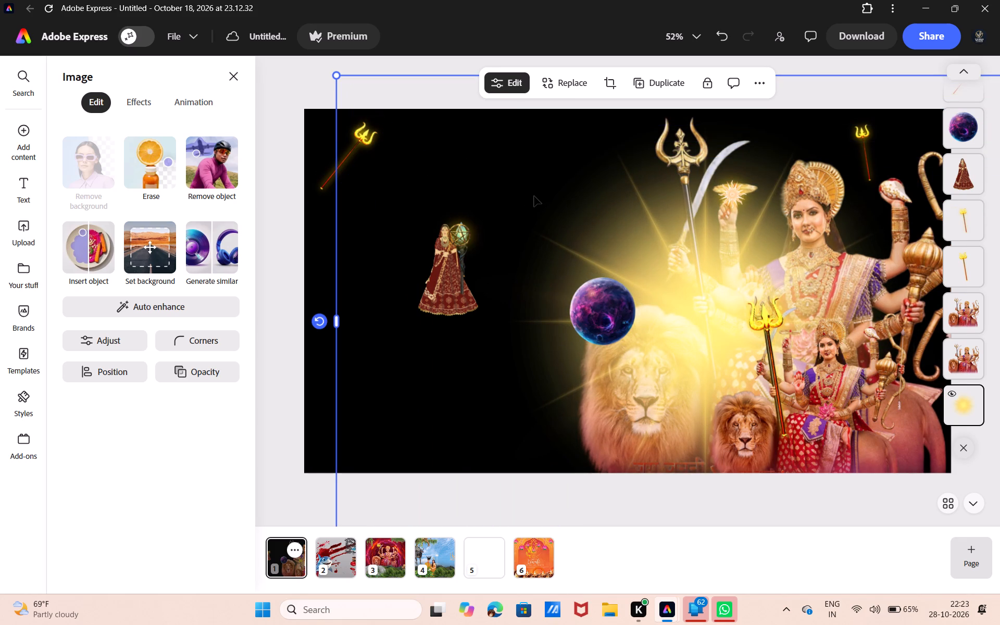
drag(536, 195, 631, 270)
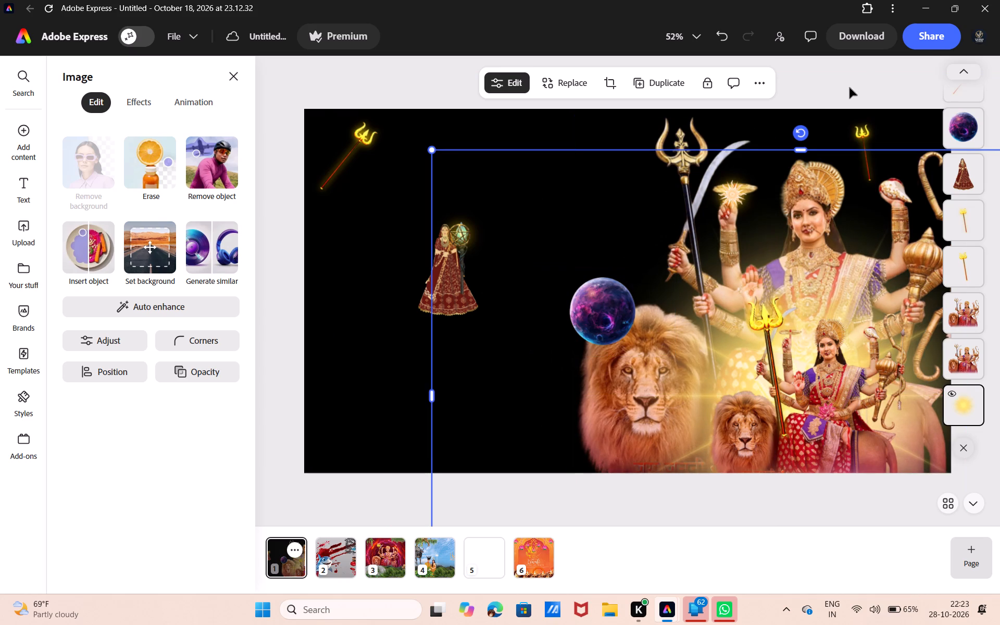
Move the woman in the red bridal dress down to the page's bottom edge, clear of the glowing staff, and enlarge her.
click(849, 87)
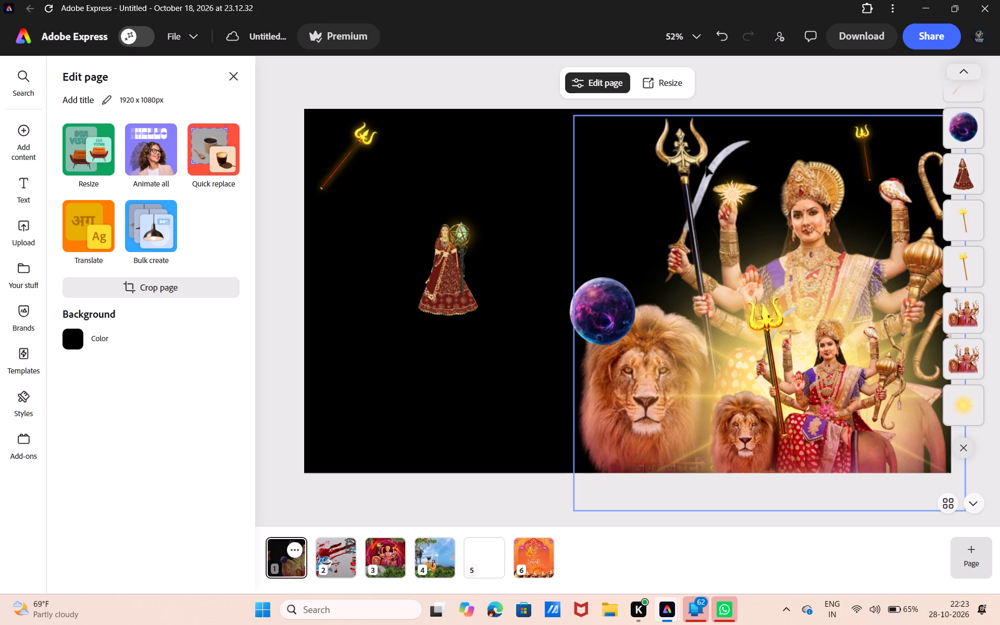
click(431, 285)
drag(445, 285, 420, 340)
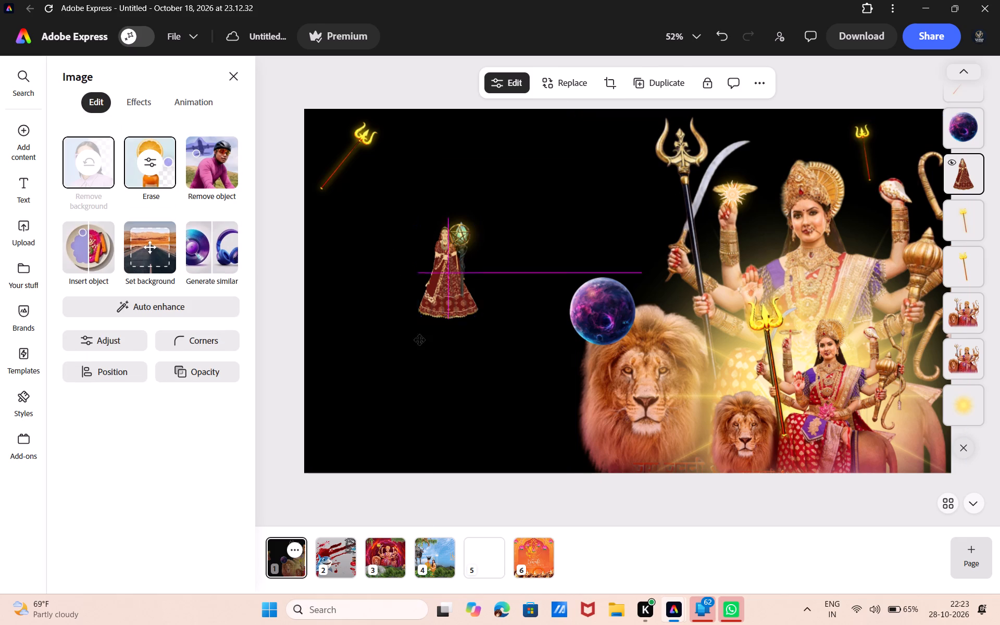
drag(420, 340, 419, 403)
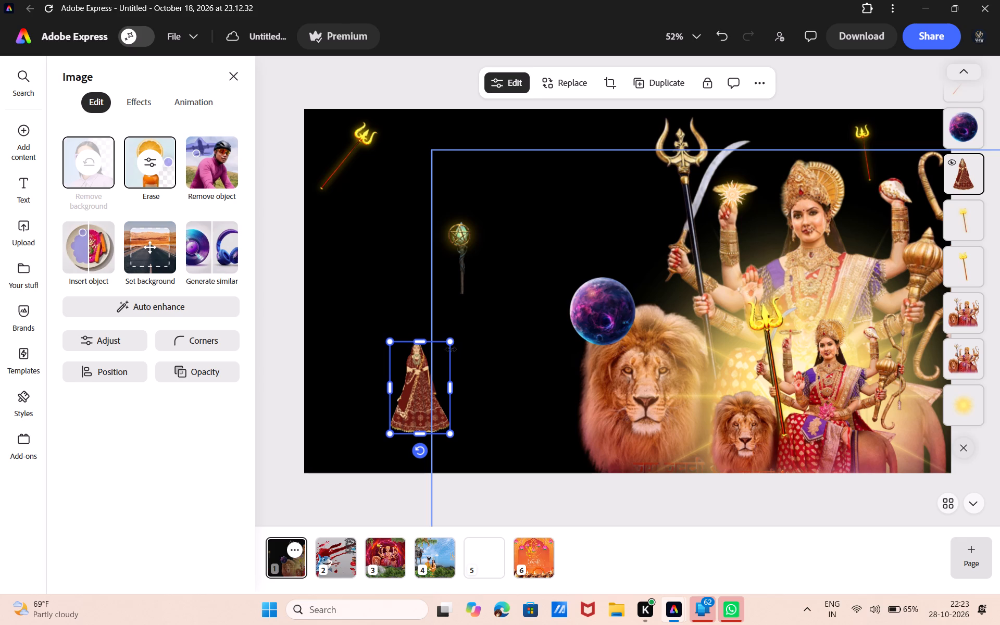
drag(451, 345, 460, 257)
drag(448, 342, 418, 398)
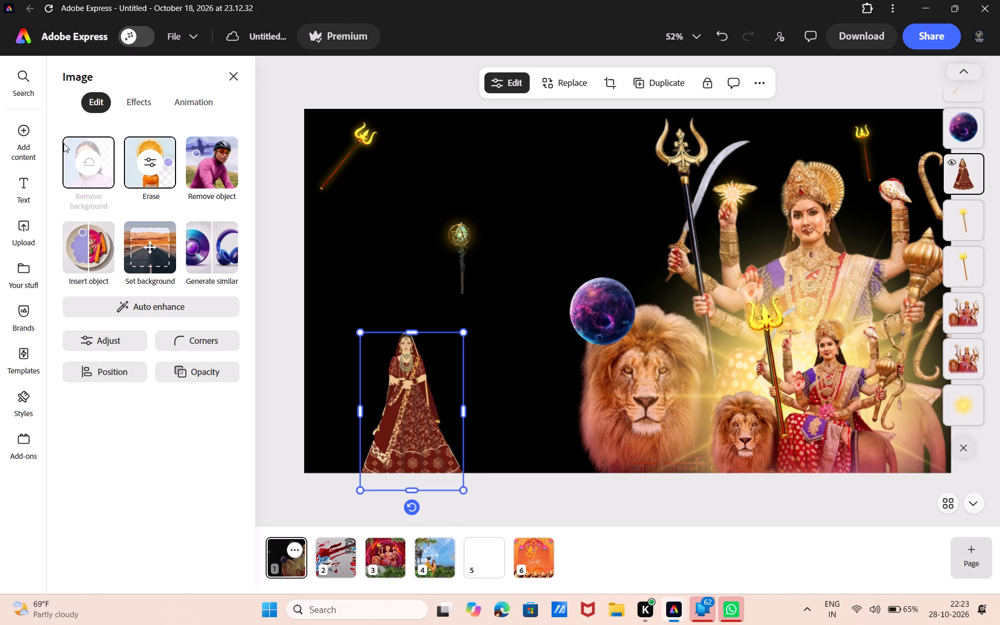
Browse the suggested design assets, backgrounds and icons, including Ritual, Trishula and Hindu mythology, for another element to add.
click(85, 183)
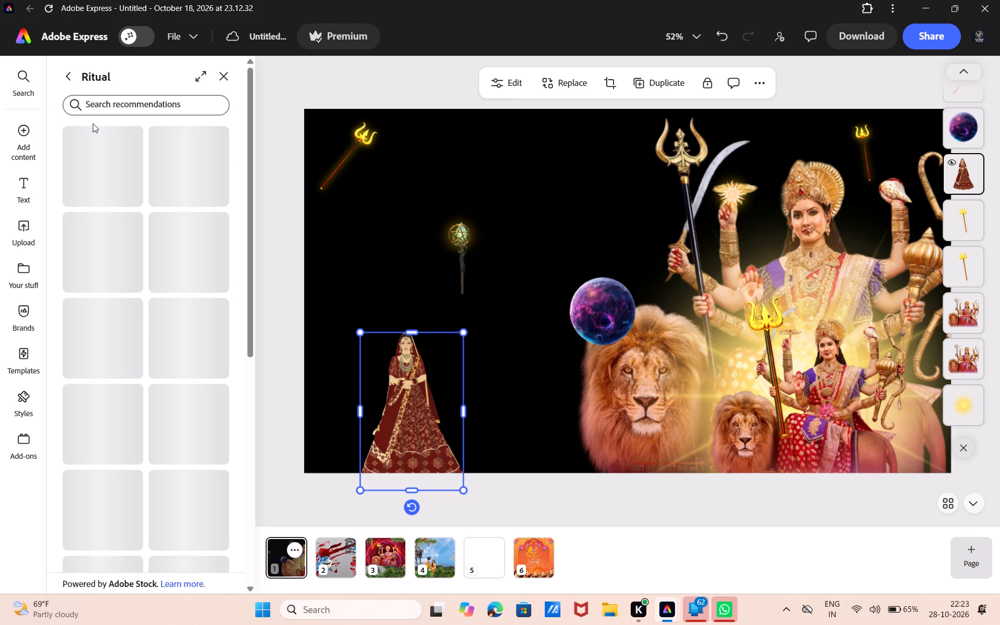
click(70, 82)
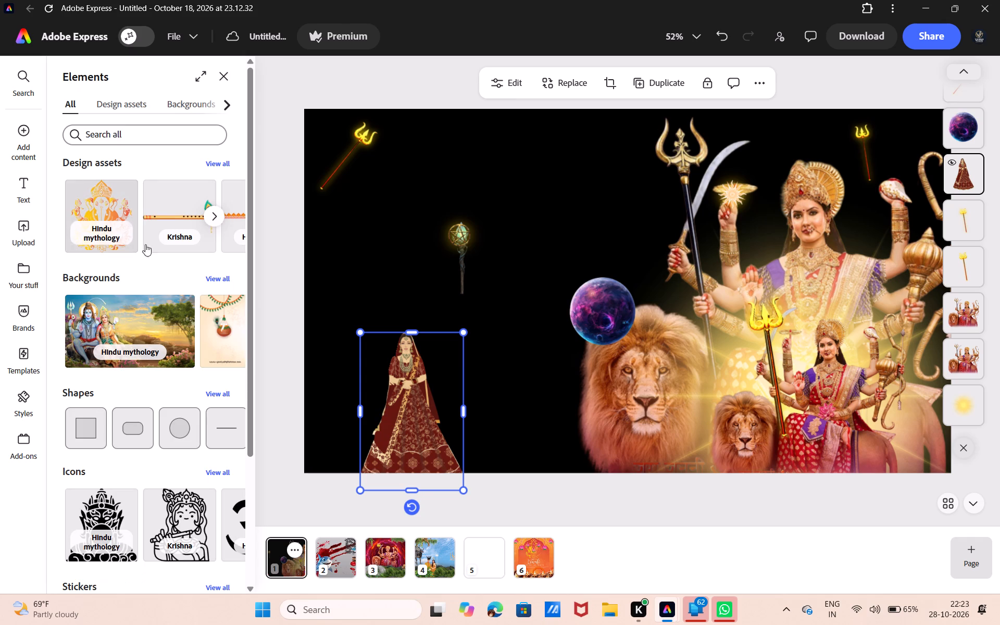
scroll(207, 319, left, 5)
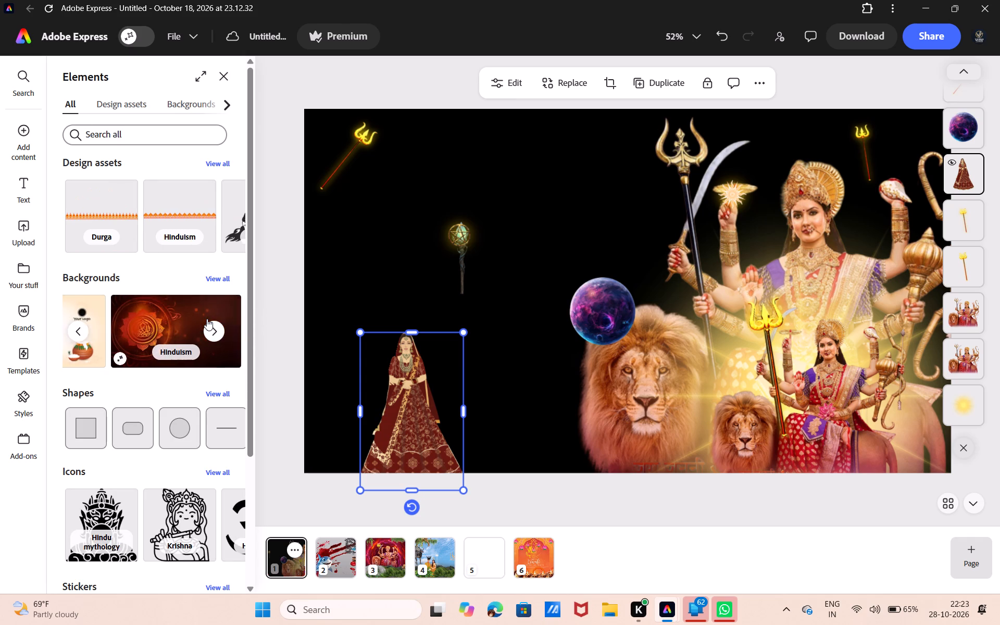
scroll(207, 319, left, 5)
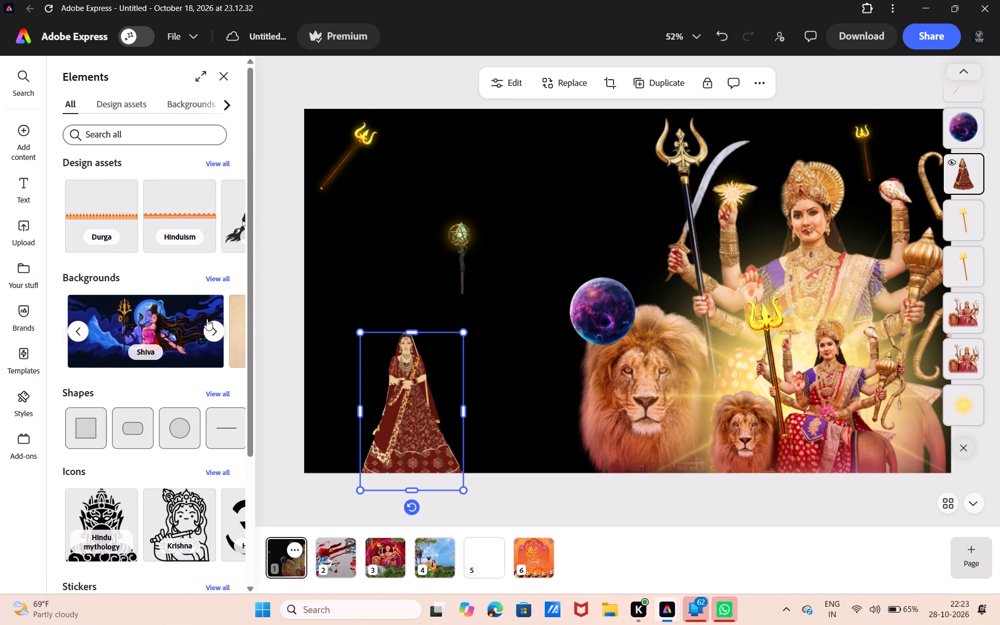
scroll(207, 319, left, 5)
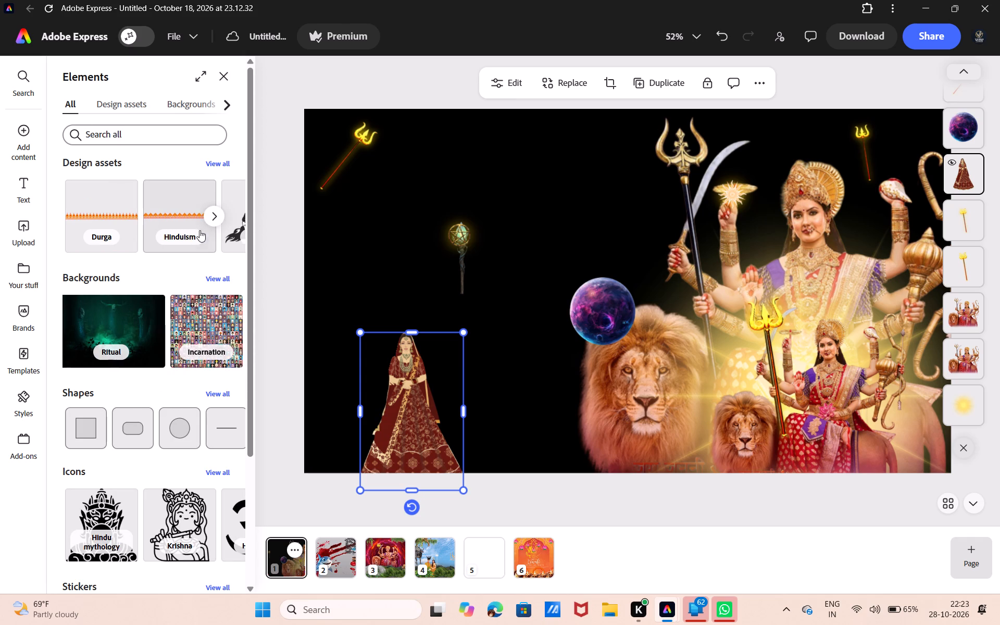
scroll(198, 227, left, 9)
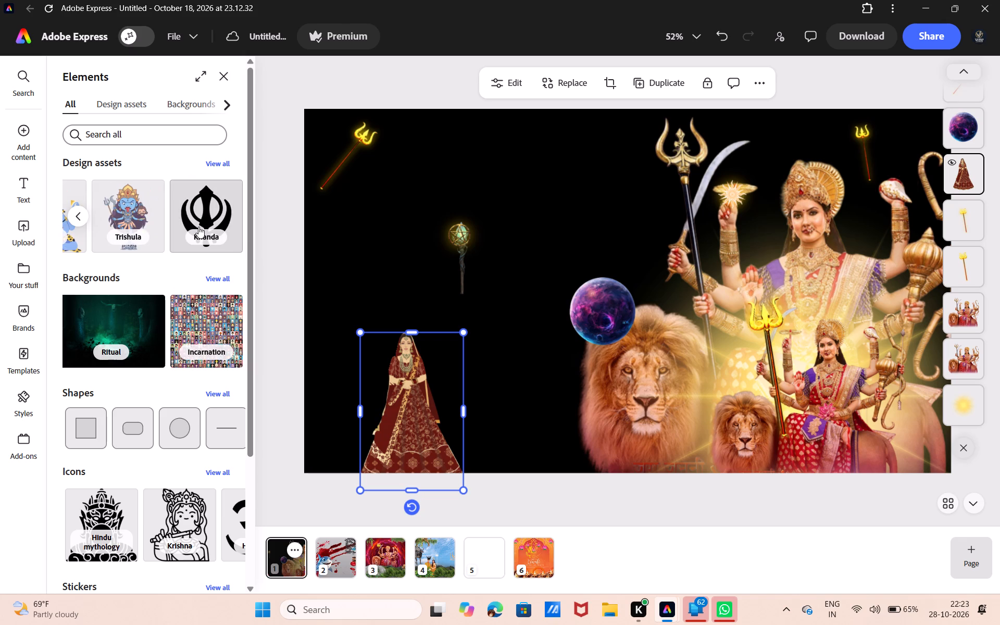
scroll(198, 227, left, 1)
scroll(198, 227, right, 2)
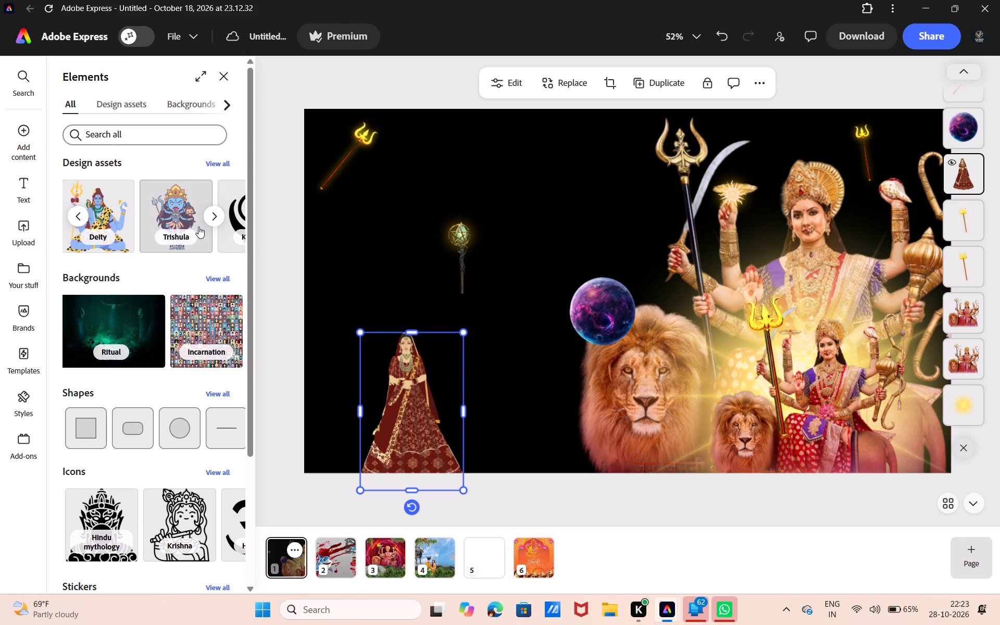
click(180, 227)
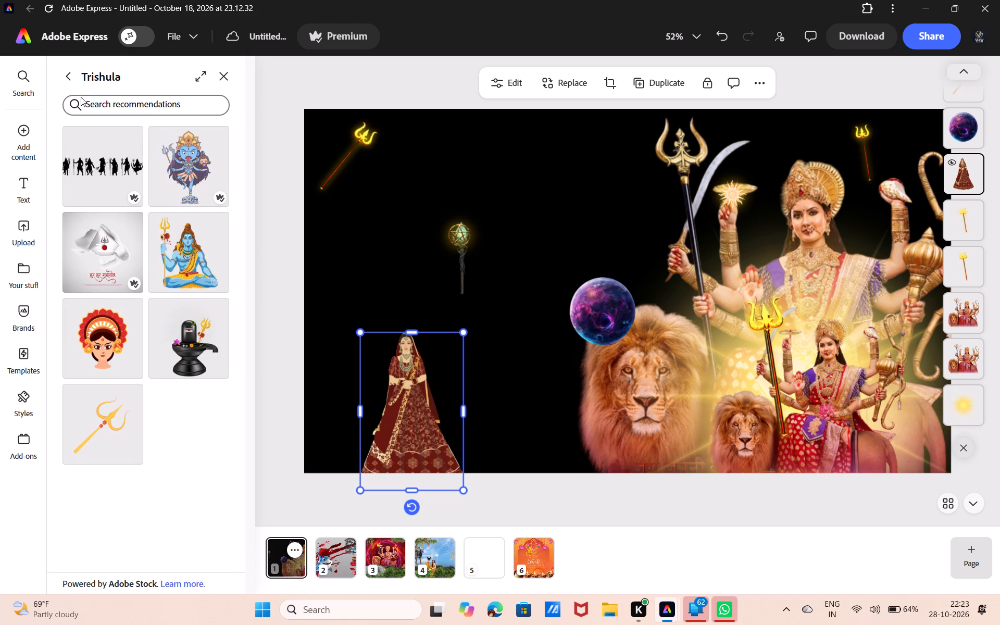
click(69, 81)
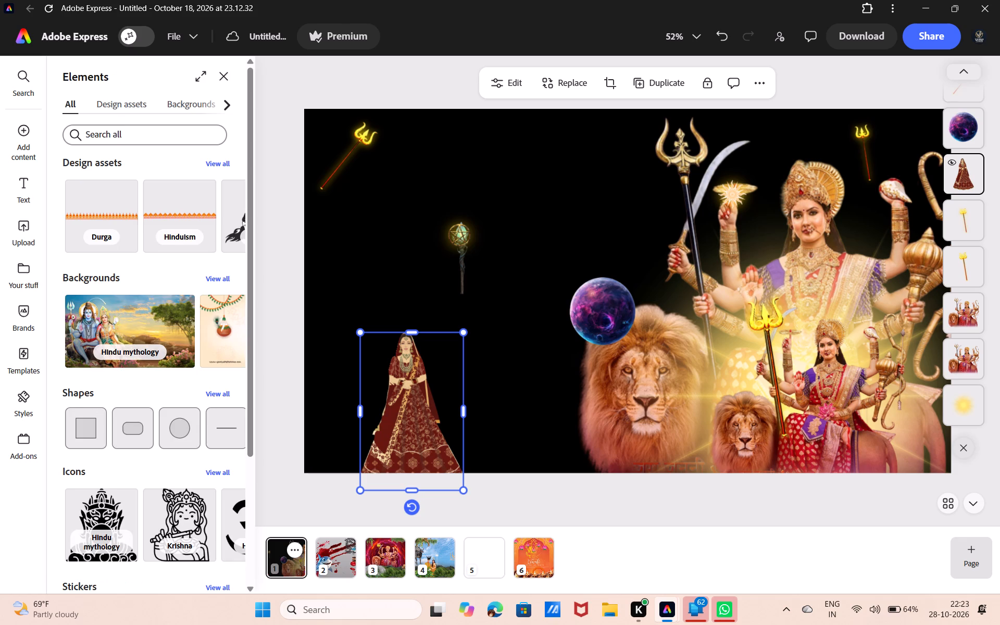
scroll(87, 290, down, 2)
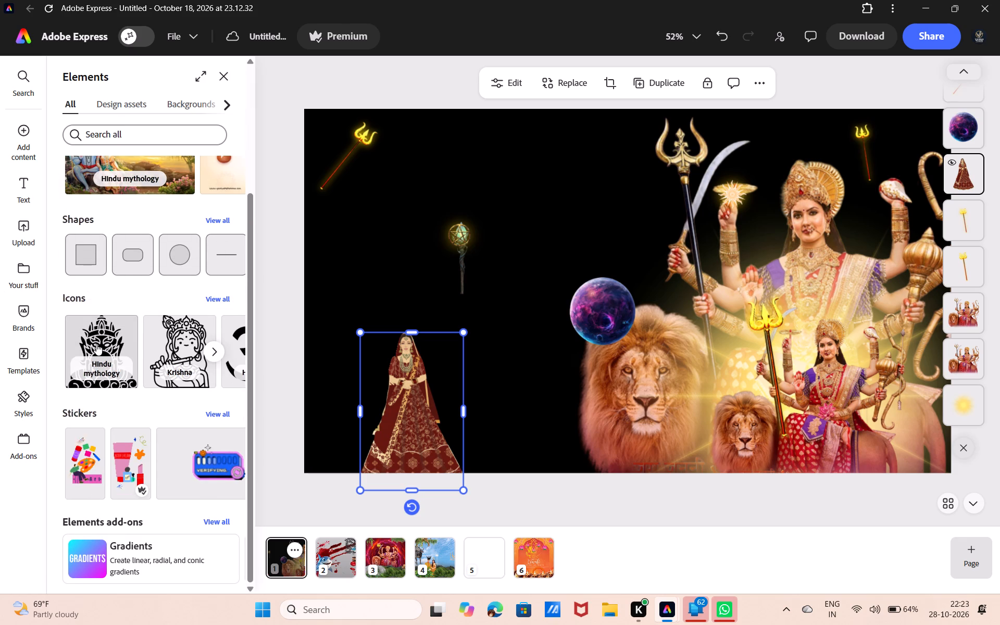
click(96, 344)
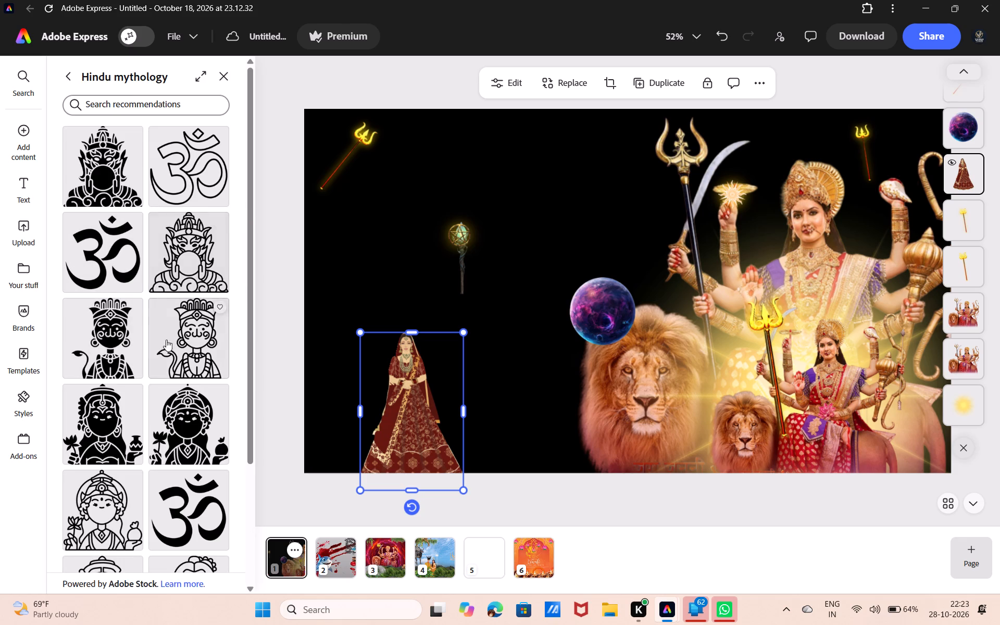
scroll(150, 394, down, 6)
scroll(150, 394, up, 7)
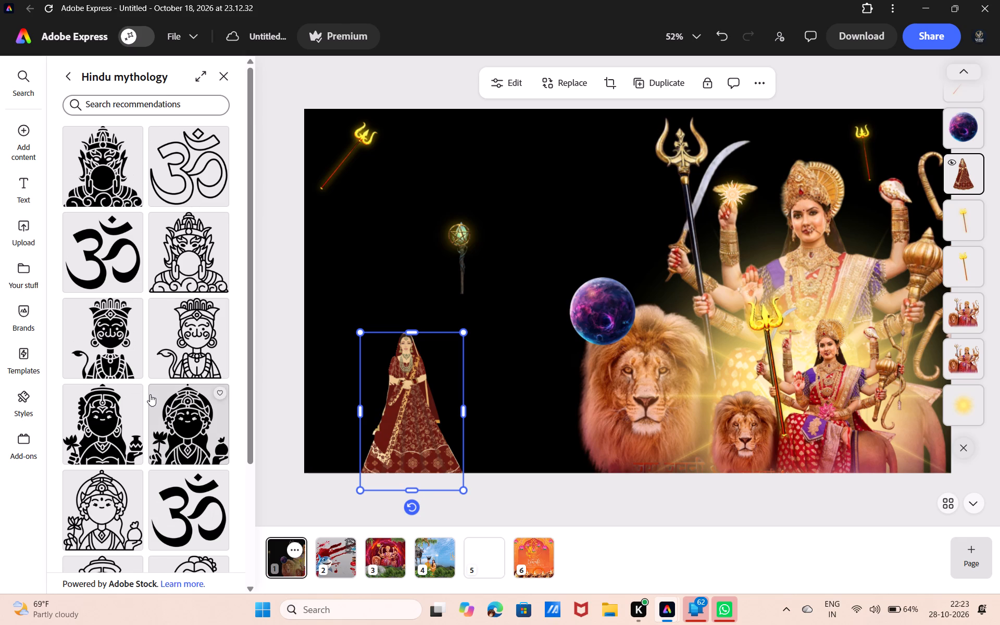
click(65, 76)
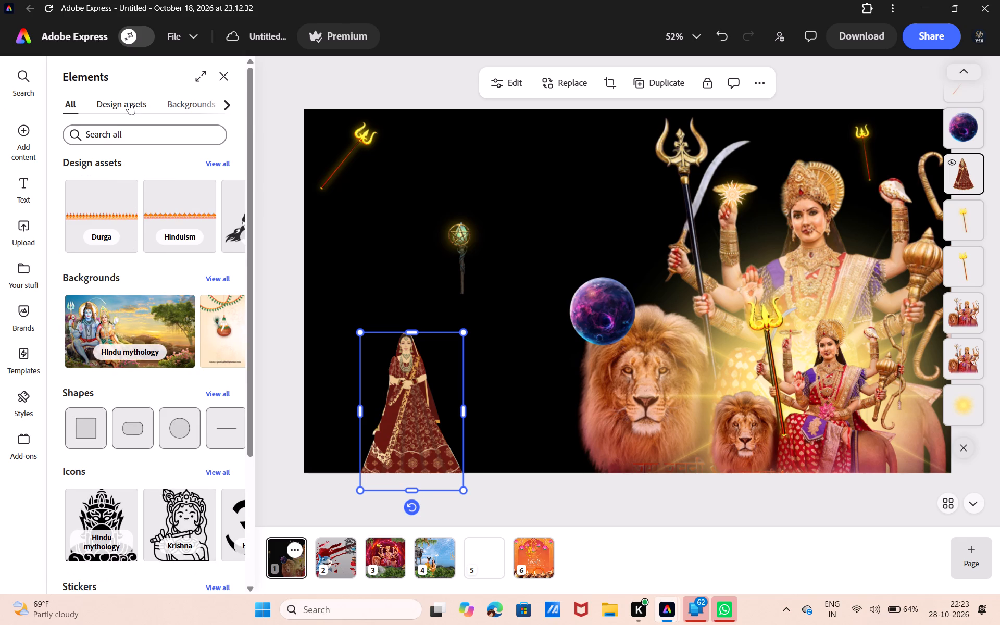
click(129, 103)
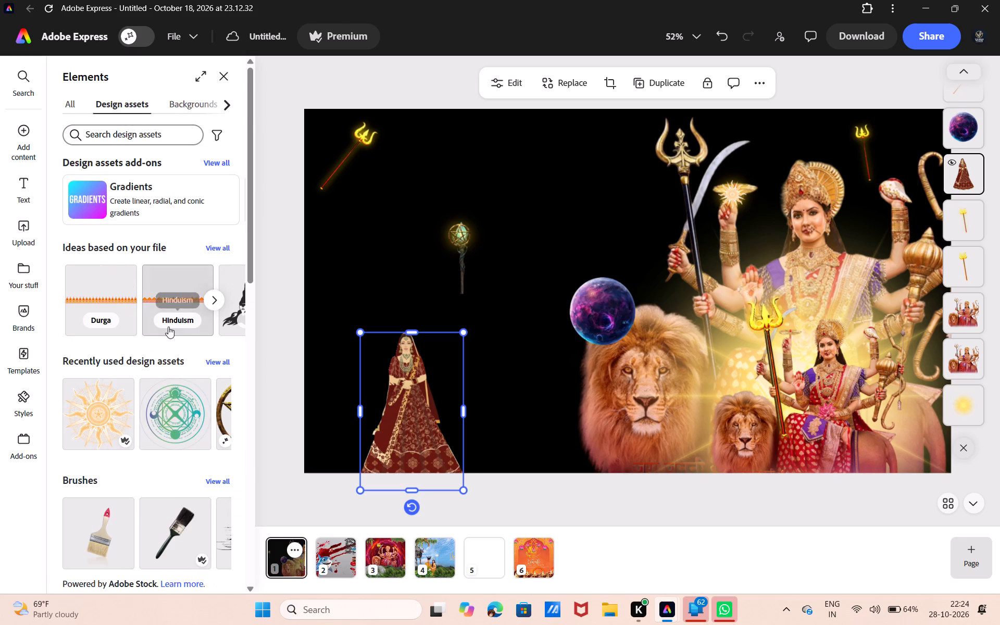
scroll(170, 326, left, 11)
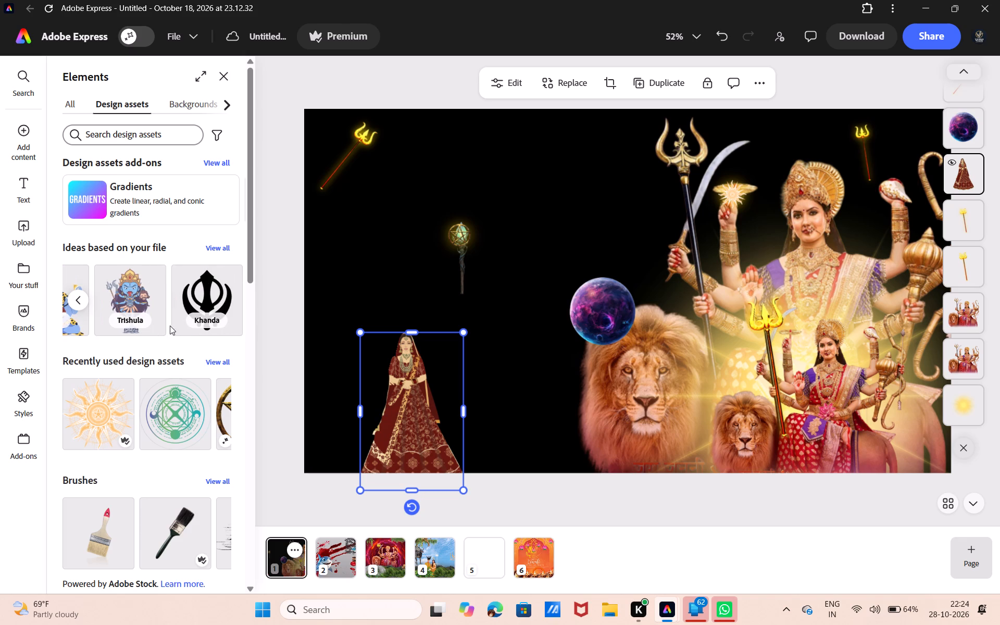
Search the design assets for "demon".
click(163, 133)
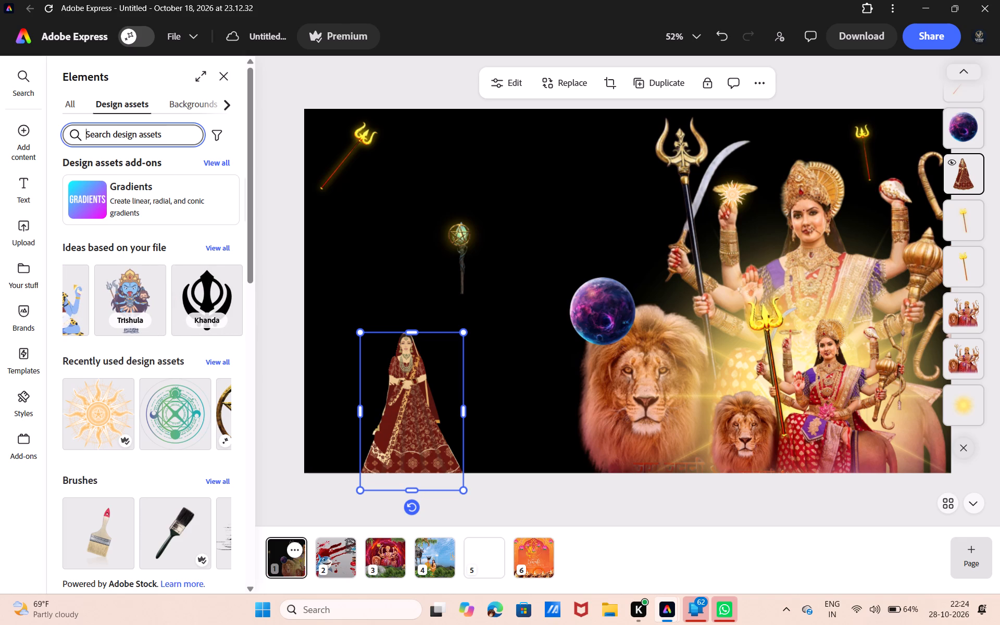
text(deemon)
key(Return)
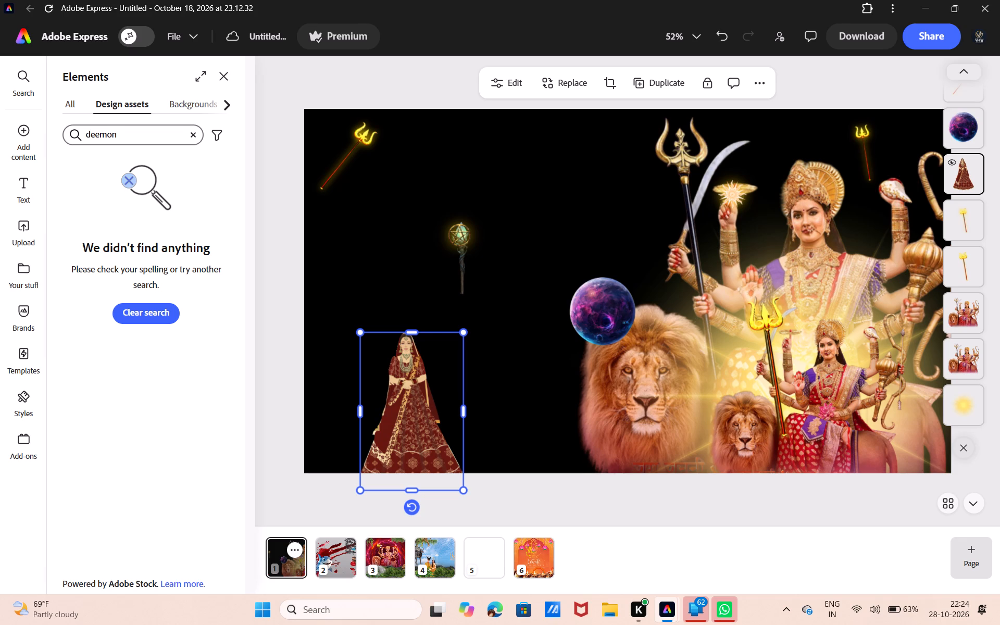
click(93, 135)
key(BackSpace)
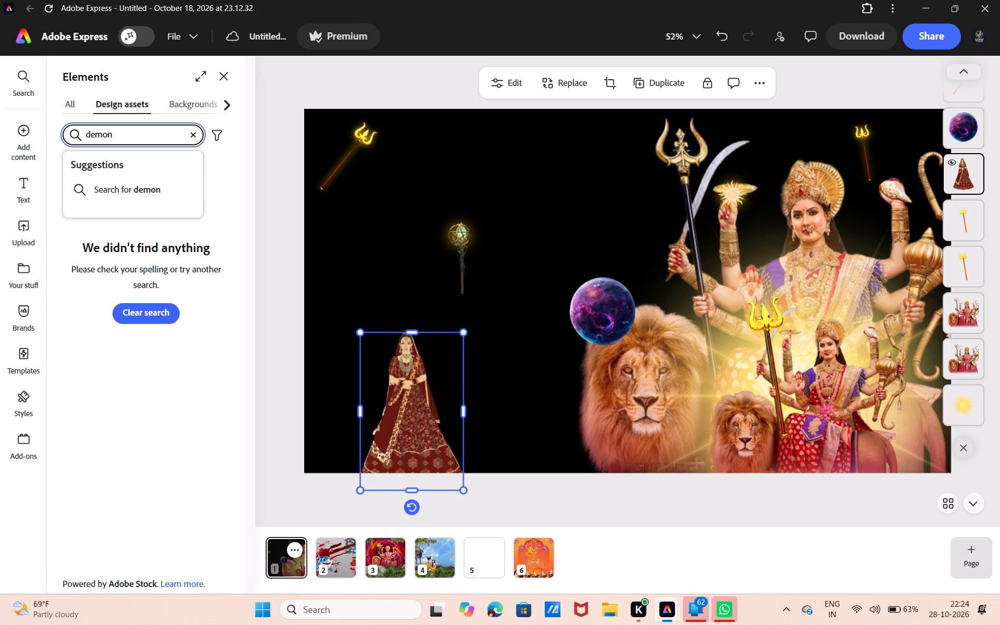
key(Return)
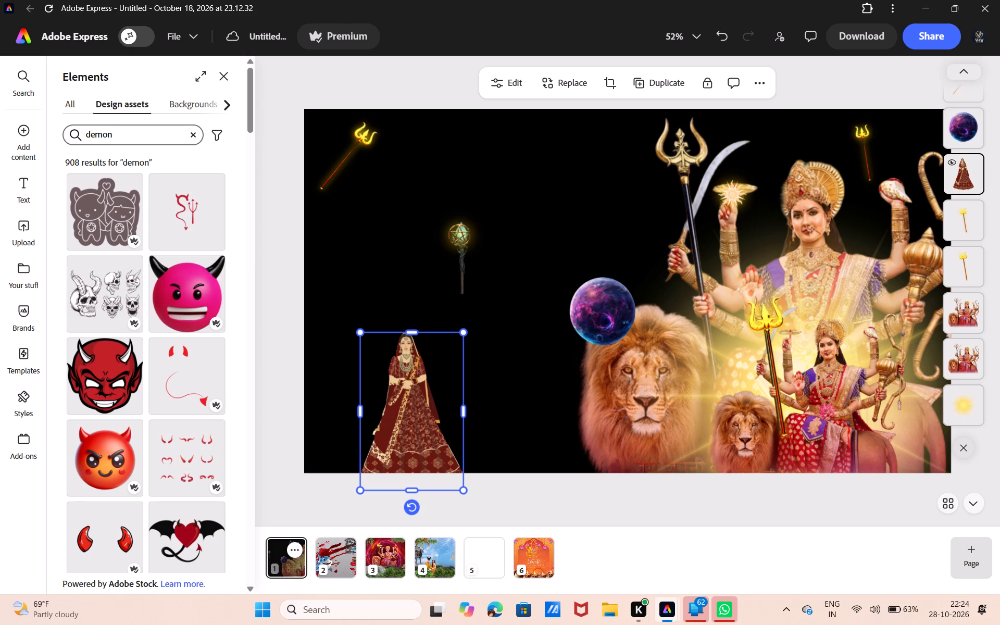
Look through the demon results and add the red and black horned demon mask with fangs to the page.
scroll(127, 451, down, 5)
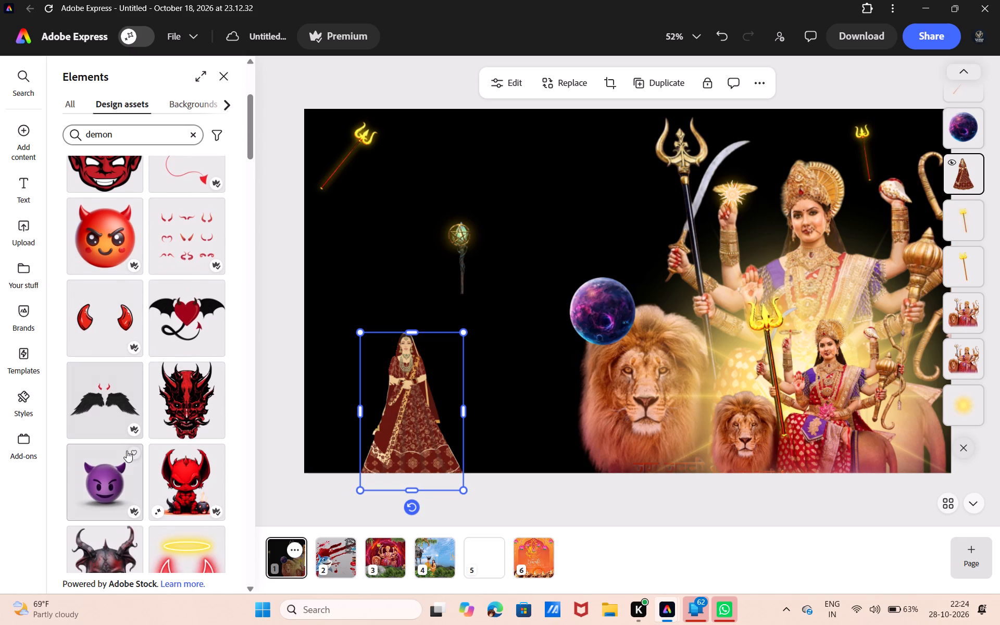
scroll(127, 451, down, 6)
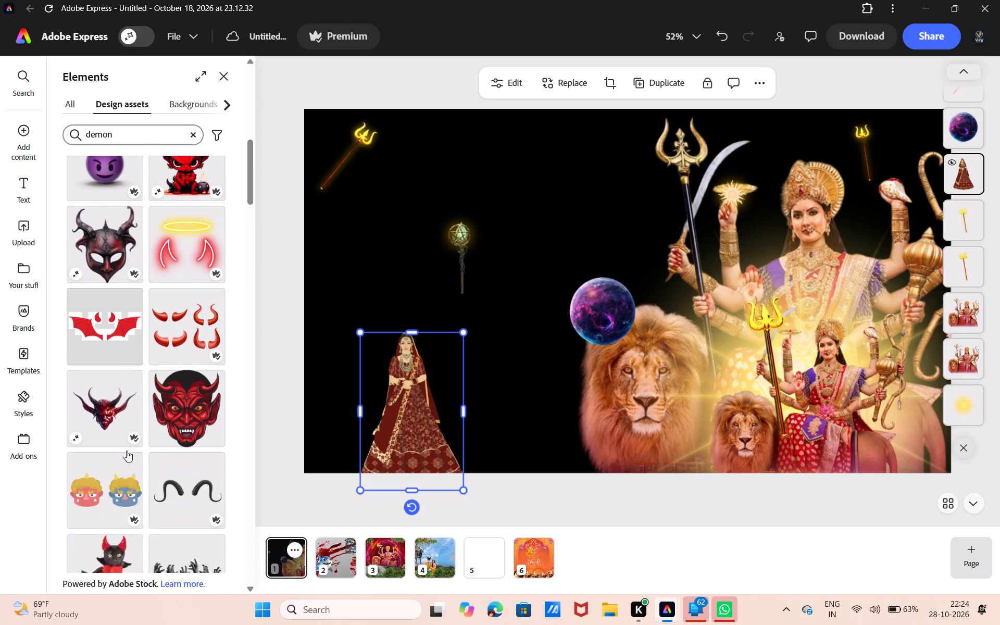
scroll(127, 451, down, 3)
scroll(127, 451, right, 1)
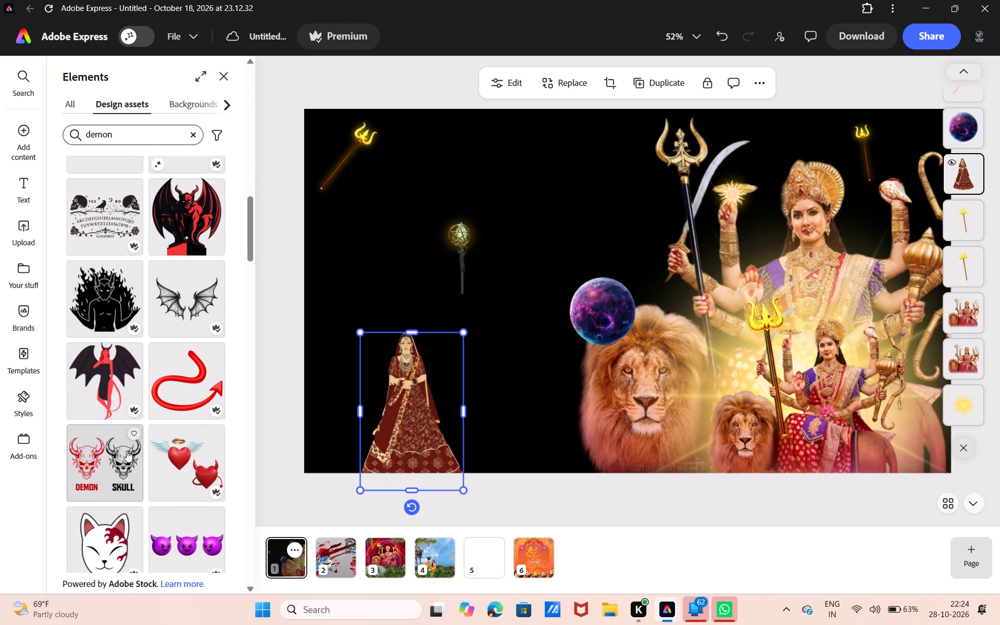
scroll(127, 451, right, 1)
scroll(127, 451, down, 3)
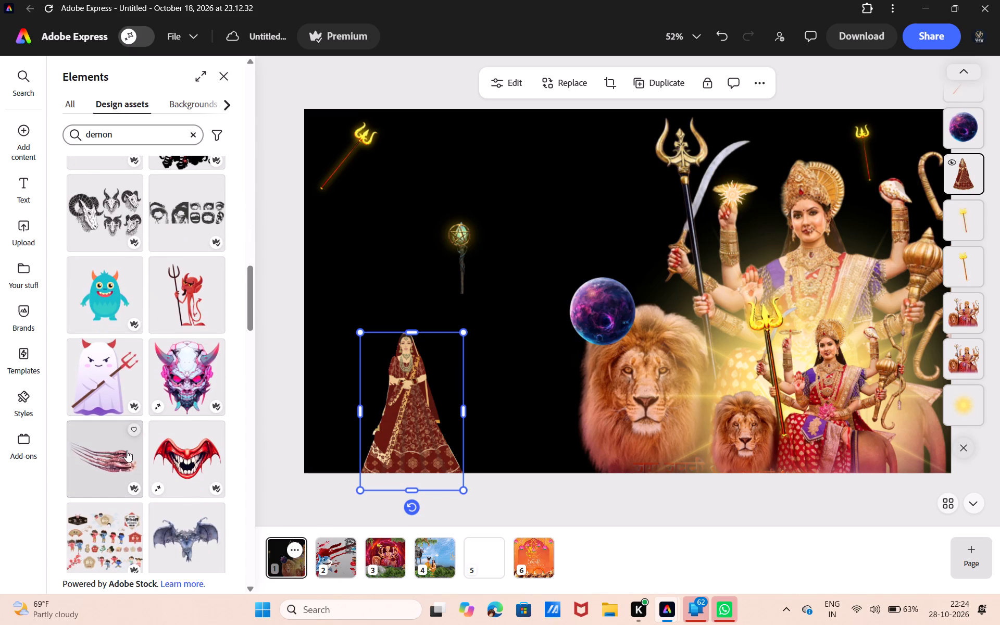
scroll(127, 451, down, 5)
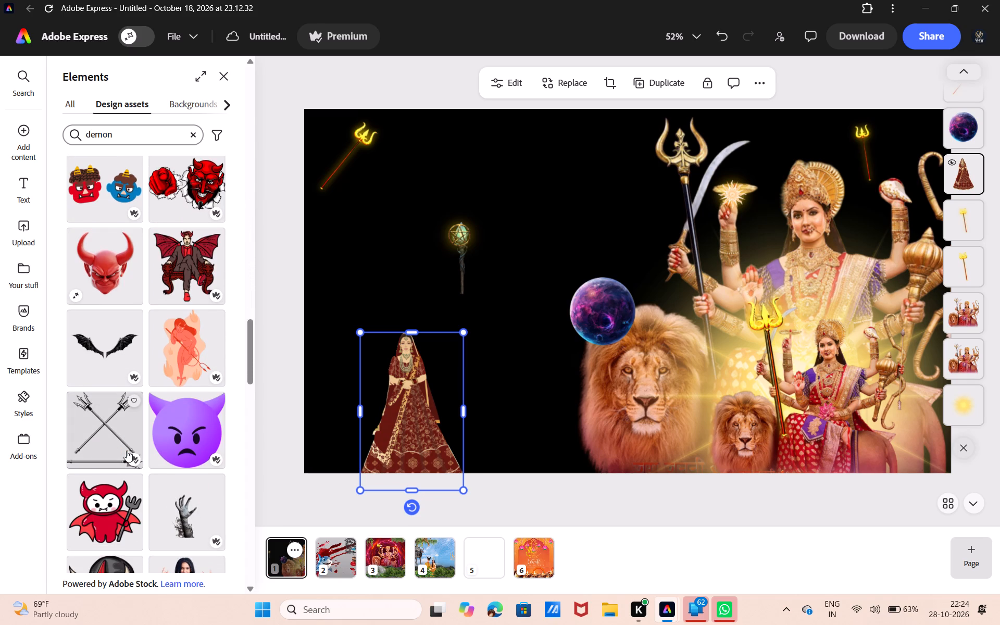
scroll(127, 451, down, 4)
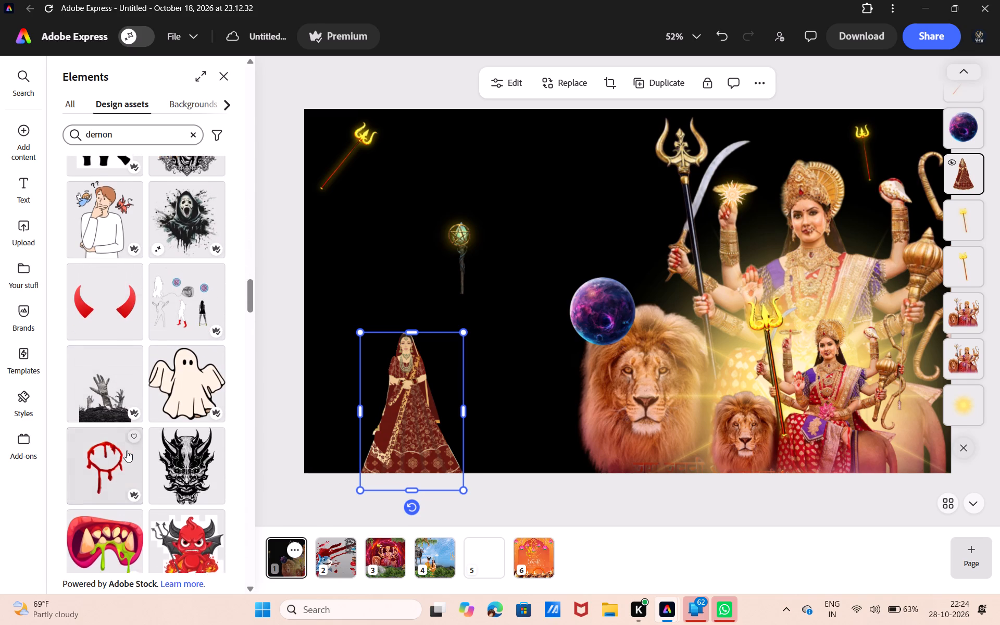
scroll(127, 451, down, 4)
scroll(127, 451, up, 1)
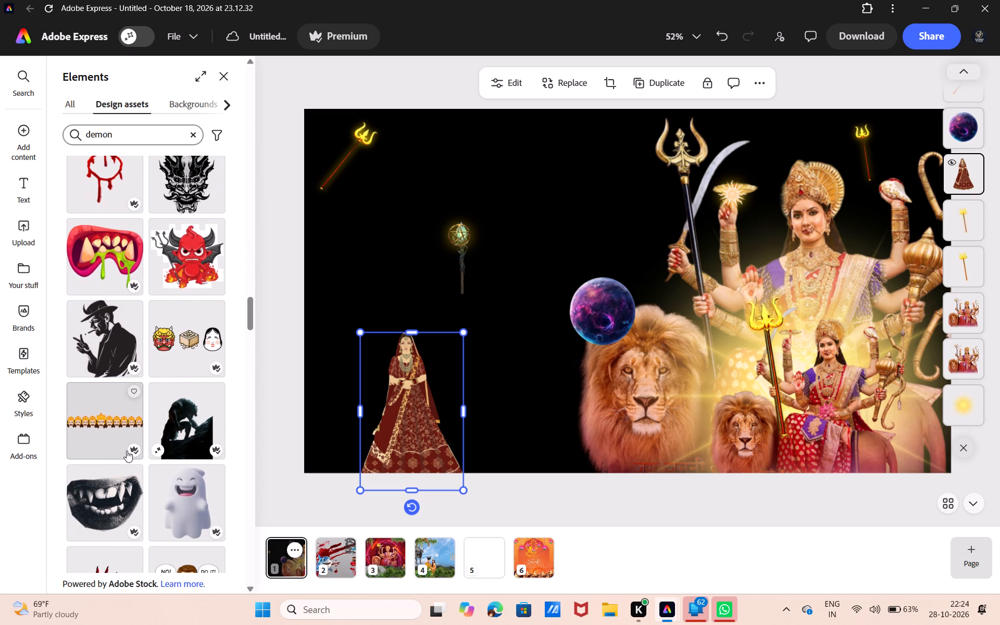
scroll(127, 451, up, 3)
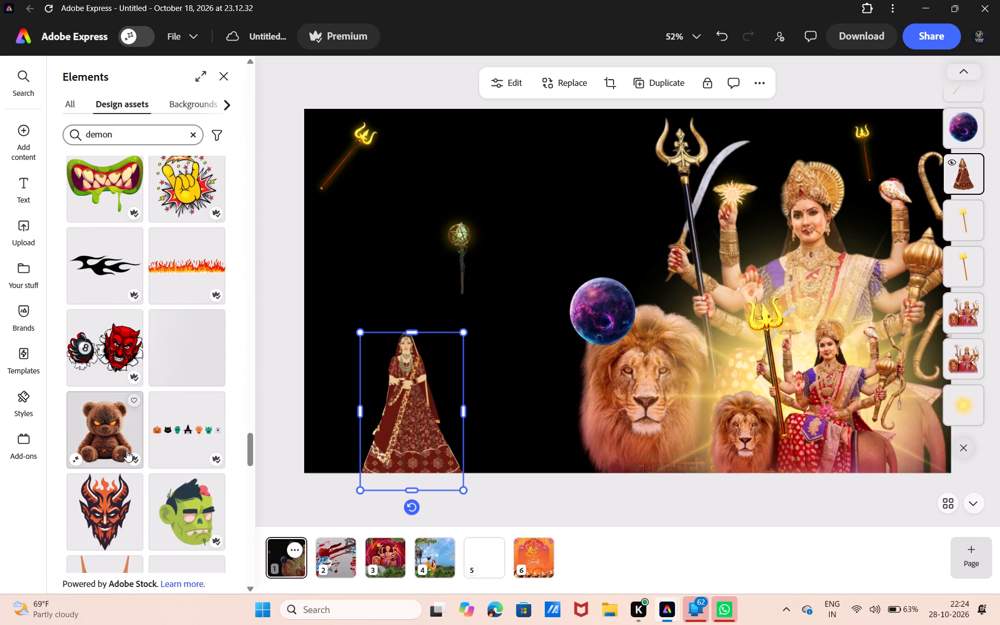
scroll(127, 451, up, 3)
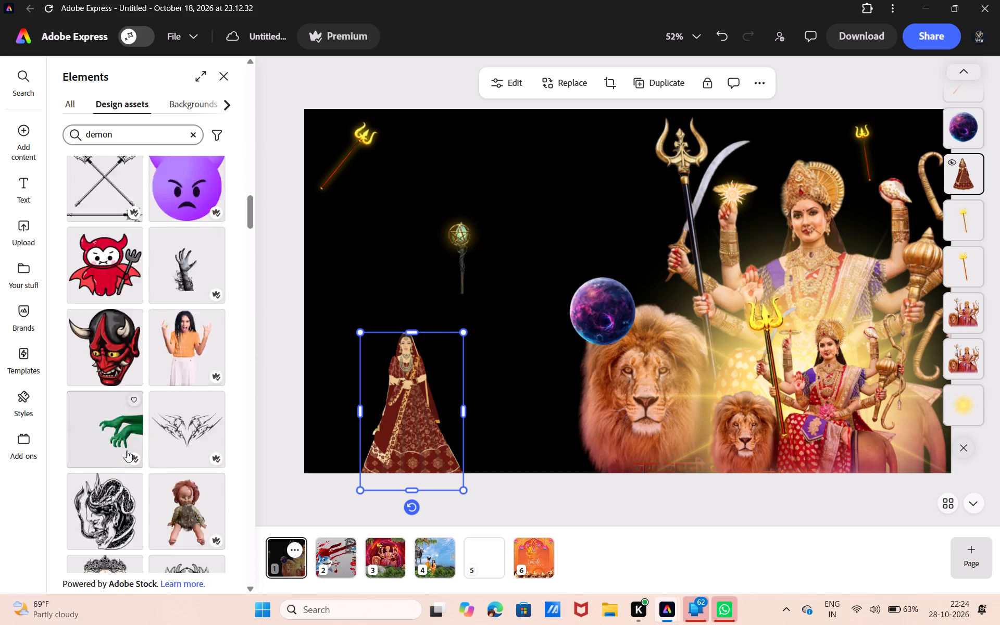
scroll(127, 451, up, 2)
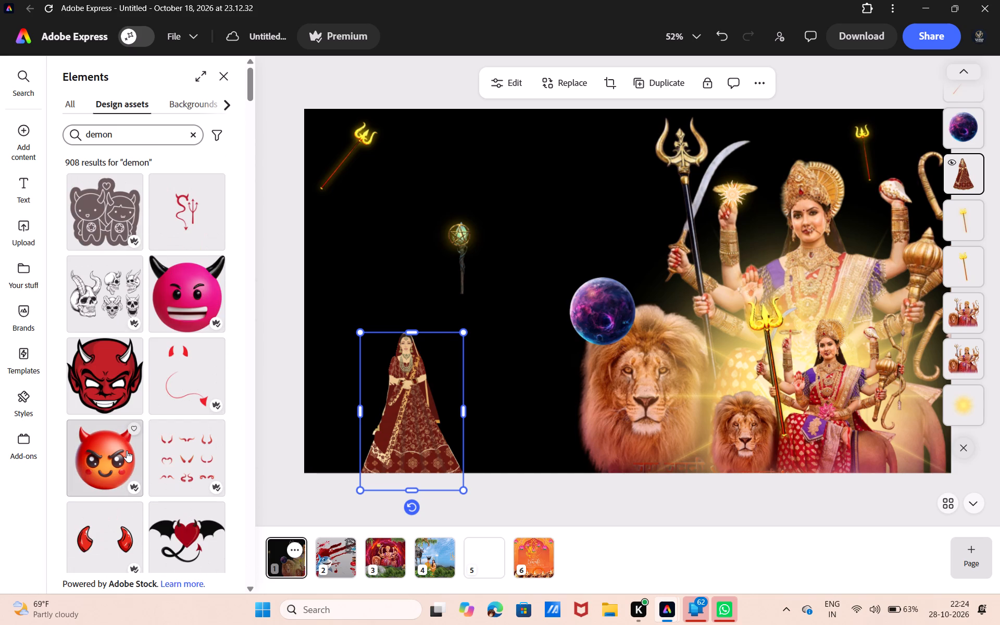
scroll(127, 451, up, 1)
scroll(127, 451, down, 6)
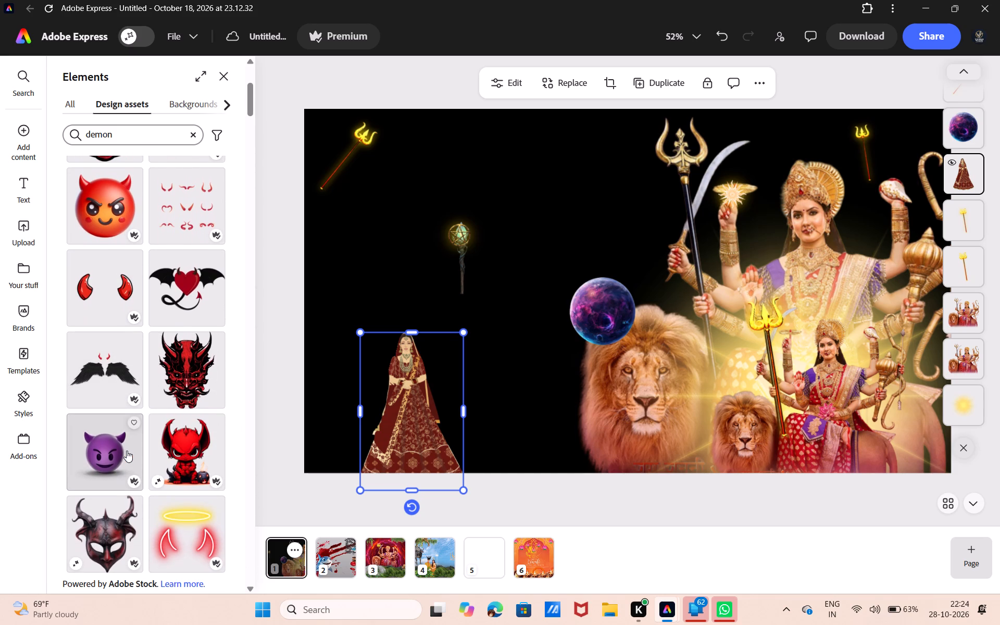
click(173, 377)
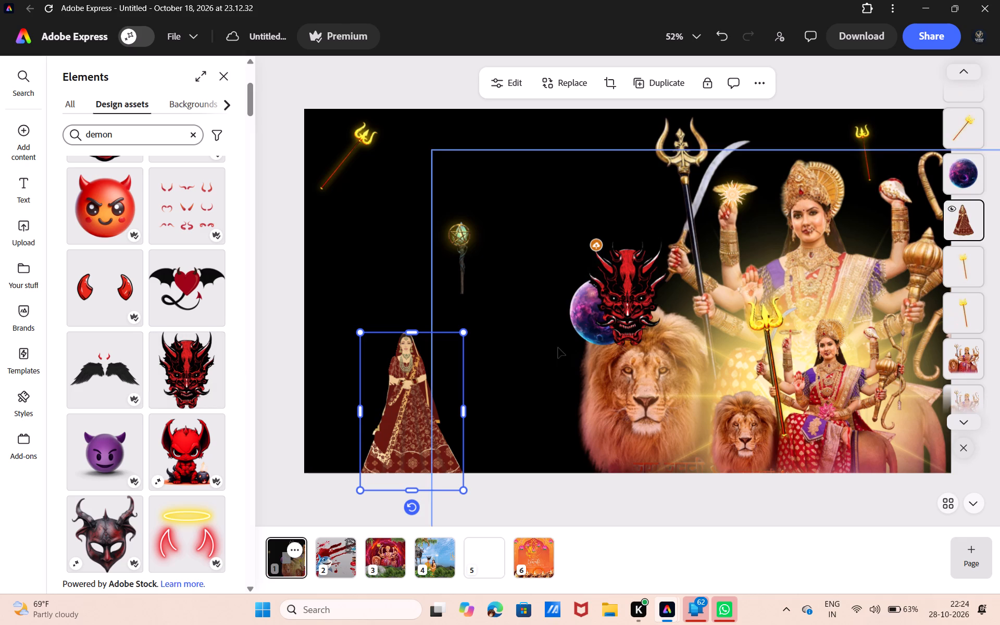
Layer the demon mask directly behind the bride, enlarged to about twice its size and centred on her.
drag(621, 326, 415, 379)
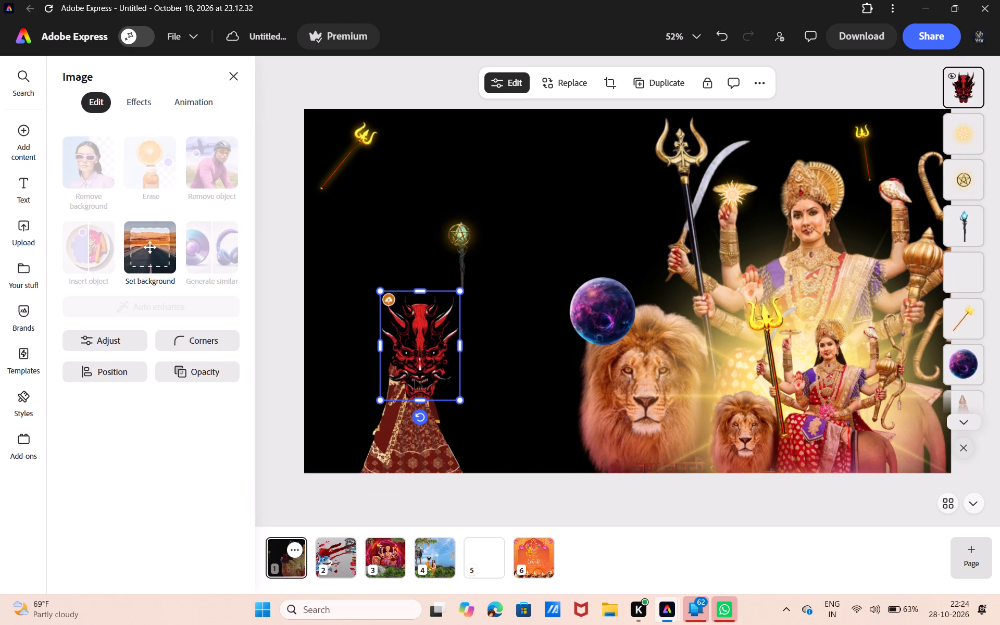
drag(974, 81, 909, 212)
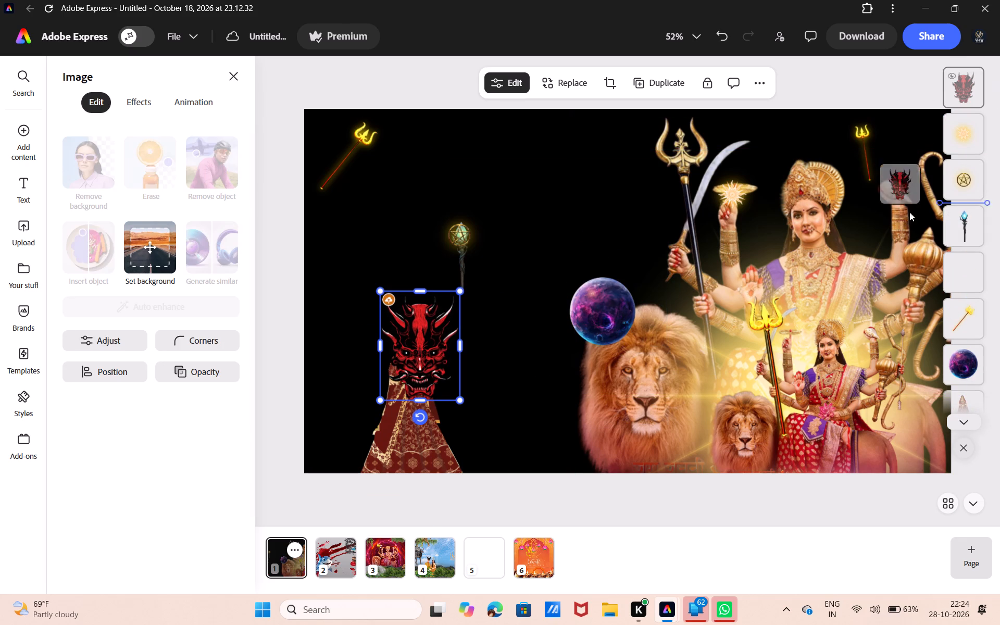
drag(909, 212, 962, 428)
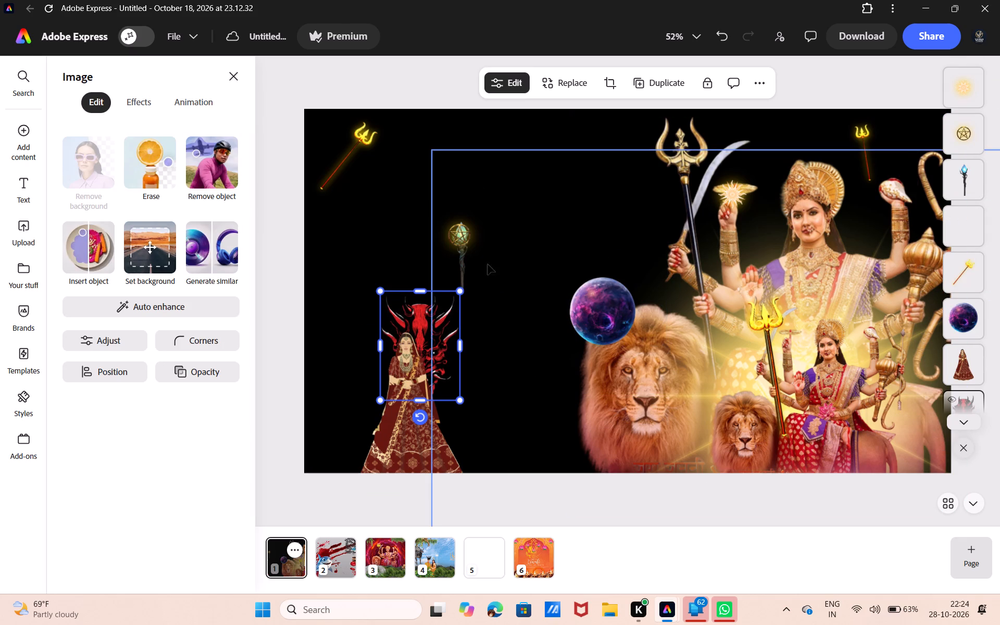
drag(463, 294, 517, 150)
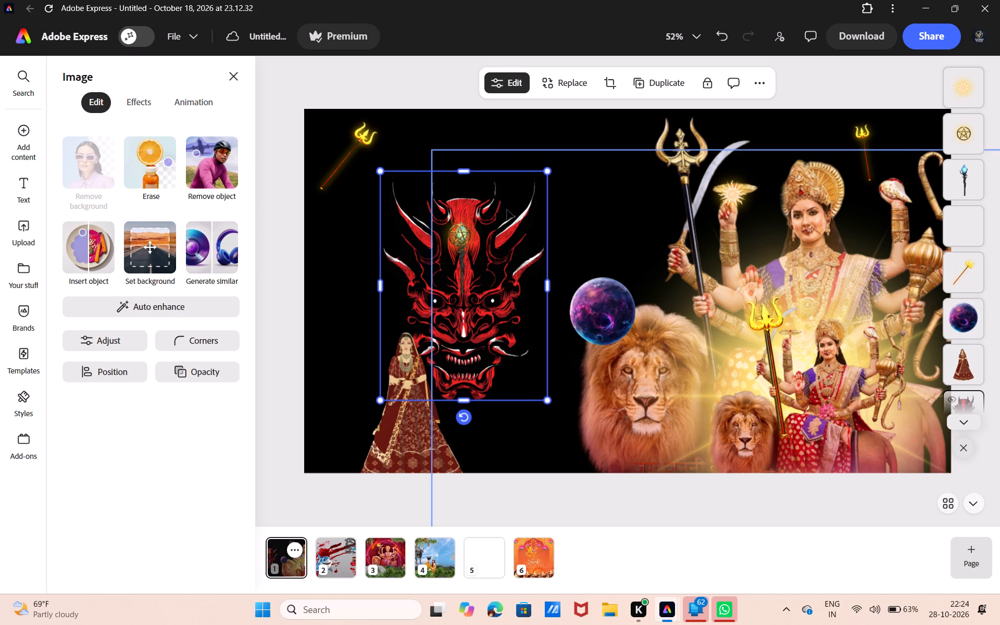
drag(507, 209, 455, 222)
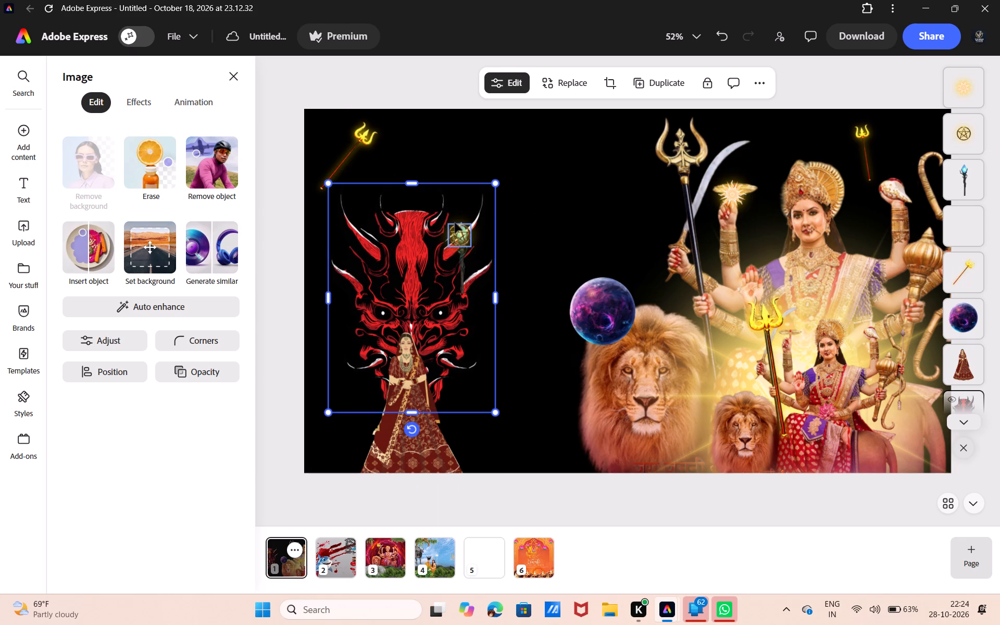
Set the demon mask's blend mode to Screen.
click(198, 382)
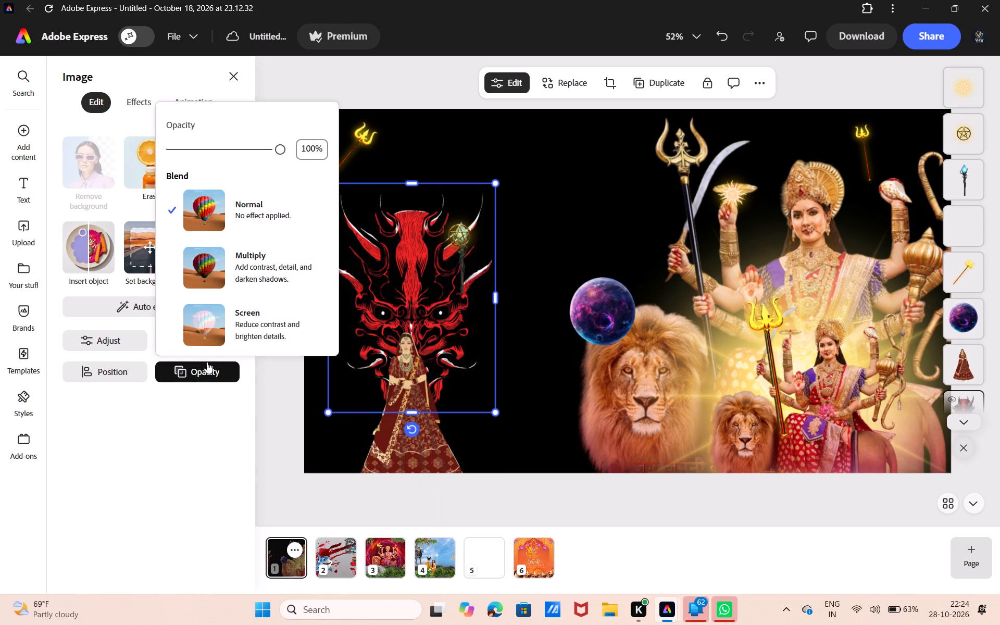
click(224, 325)
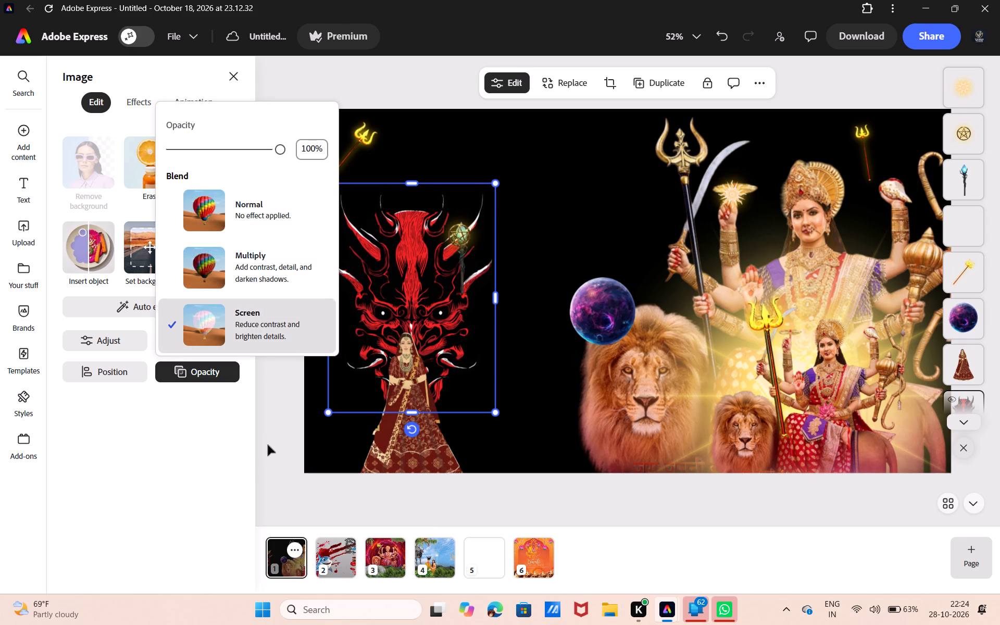
click(272, 440)
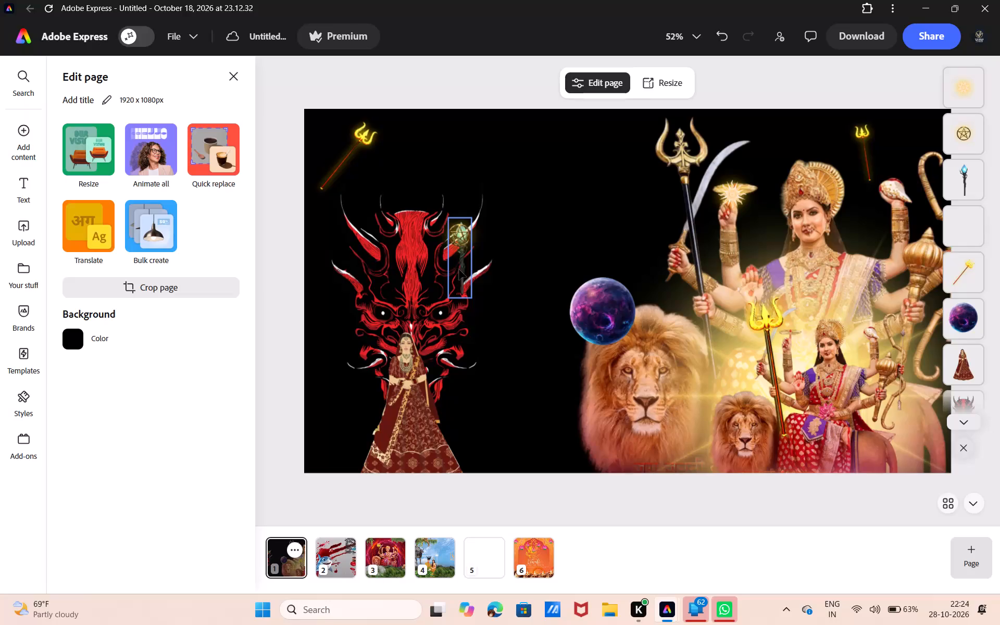
Place the blue-crystal staff upright beside the bride's hand and enlarge it to about one and a half times its size.
drag(459, 269, 429, 401)
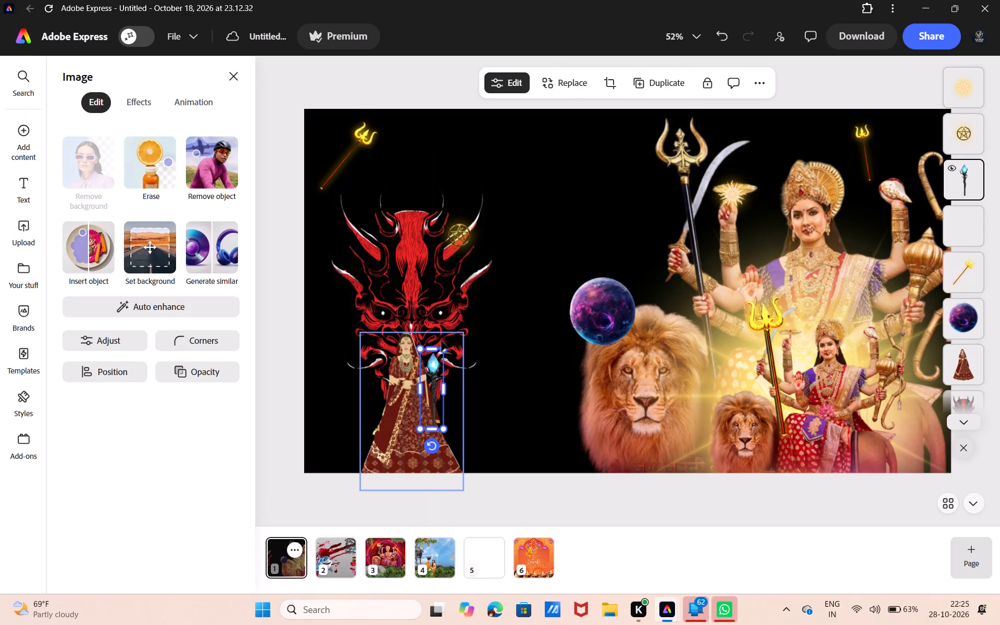
drag(445, 348, 460, 317)
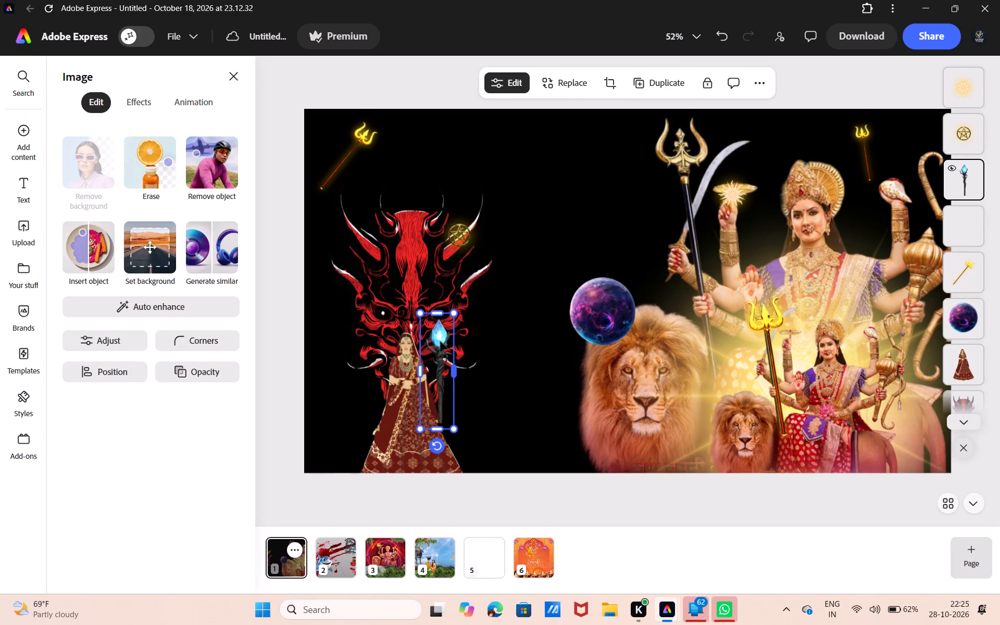
drag(439, 342, 432, 360)
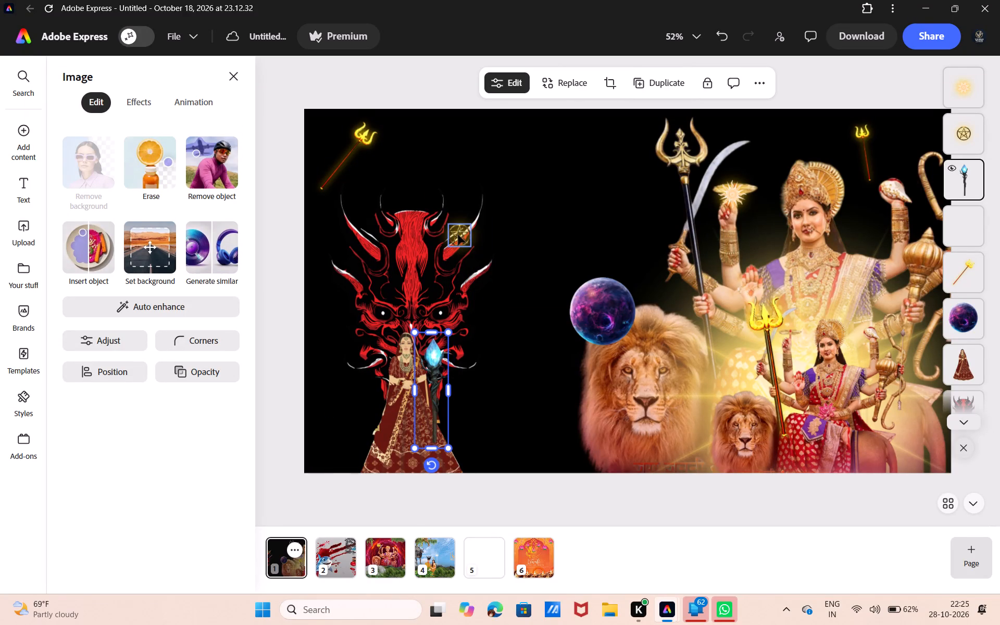
Try the golden pentagram on the staff's crystal, and settle it on the black area between the demon mask and the planet.
click(458, 234)
drag(458, 234, 433, 356)
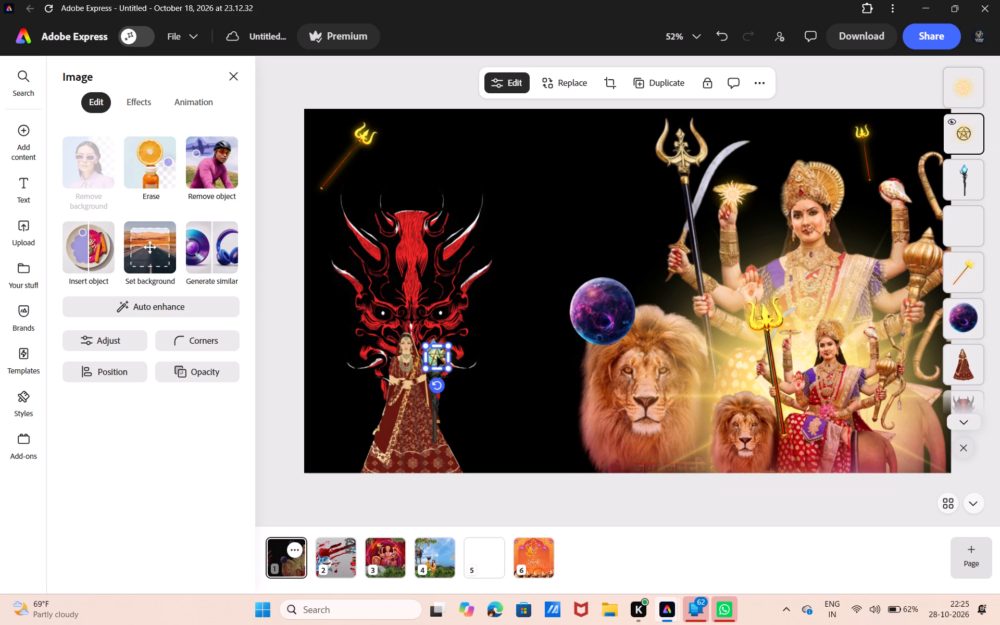
drag(437, 356, 478, 286)
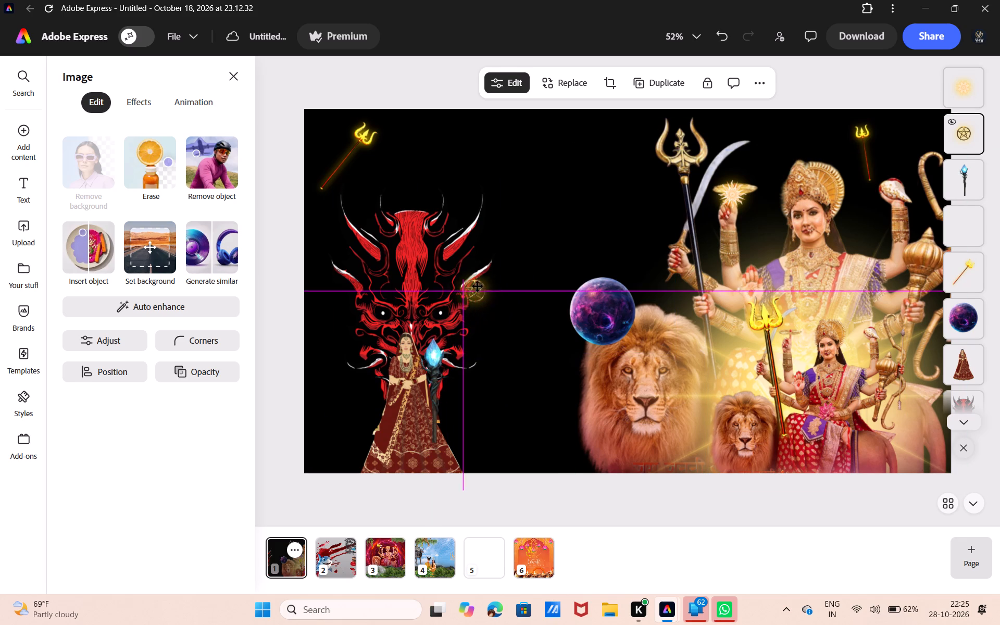
drag(478, 286, 510, 269)
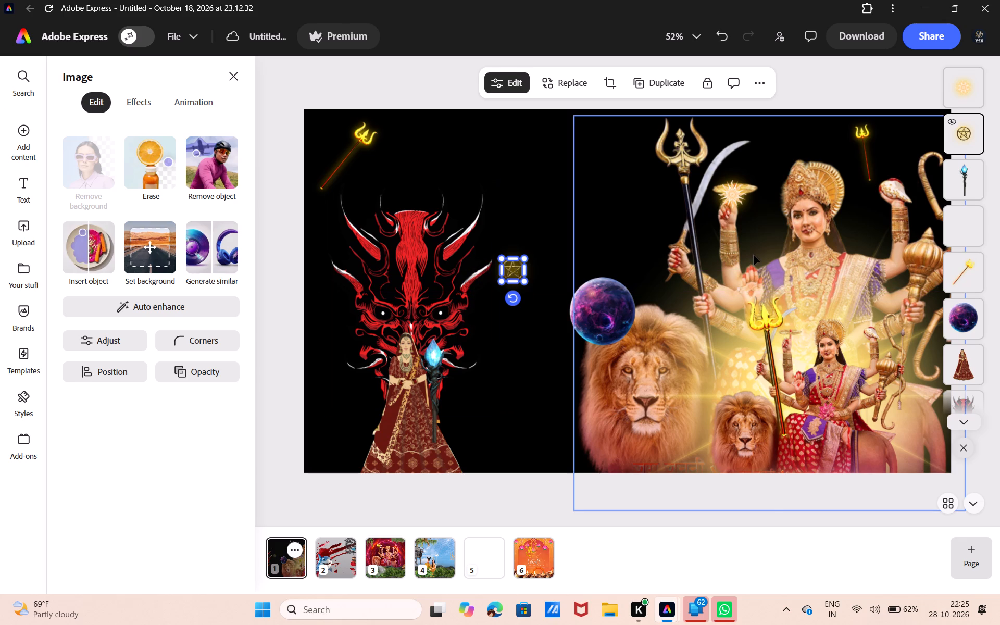
Duplicate the large goddess-and-lion image and align the copy exactly over the original to strengthen its glow.
click(805, 267)
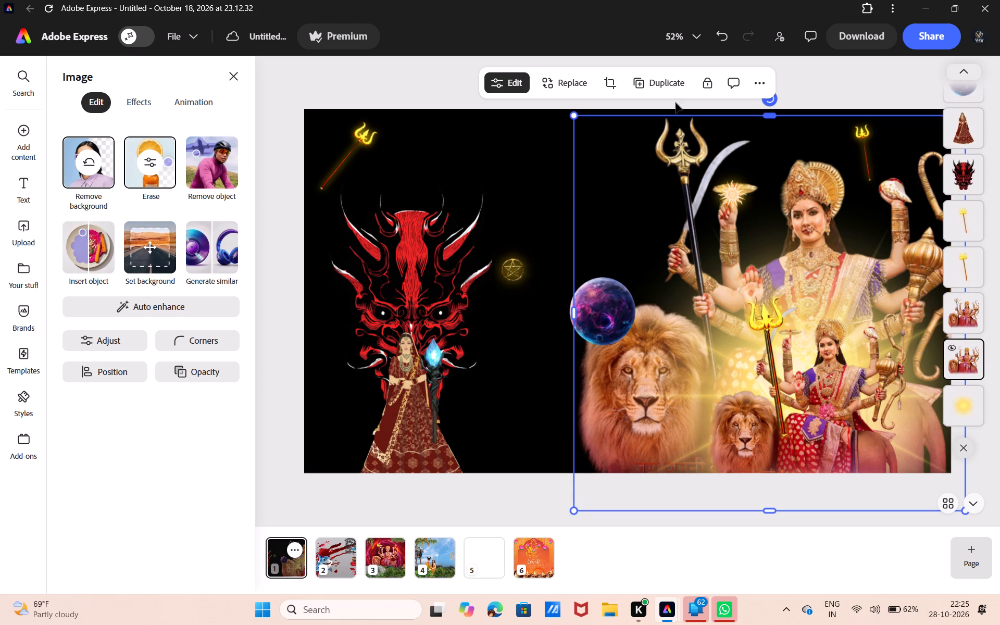
click(670, 82)
drag(838, 286, 823, 280)
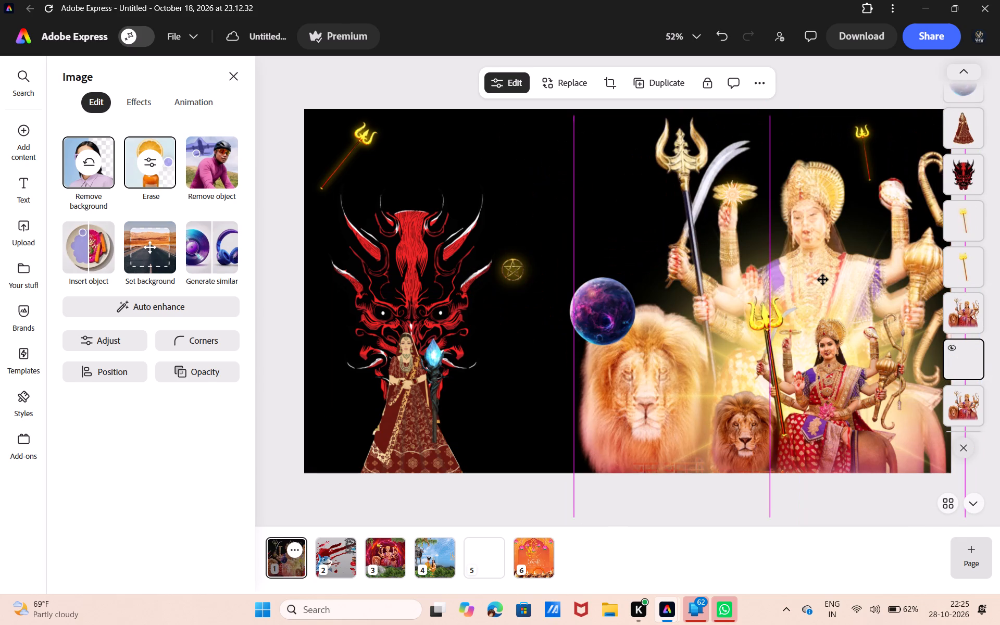
drag(823, 280, 797, 253)
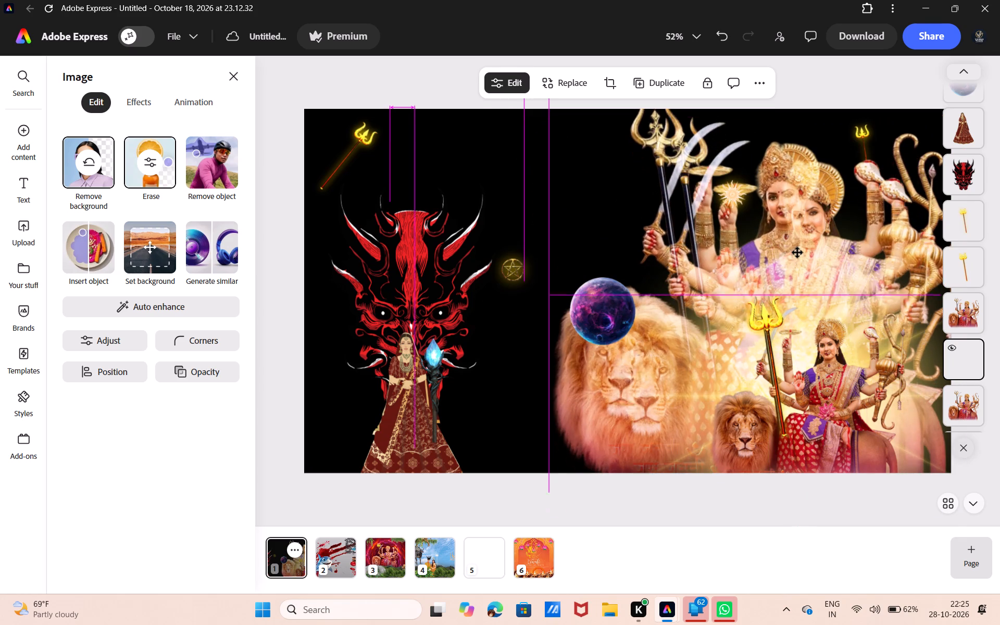
drag(797, 253, 818, 274)
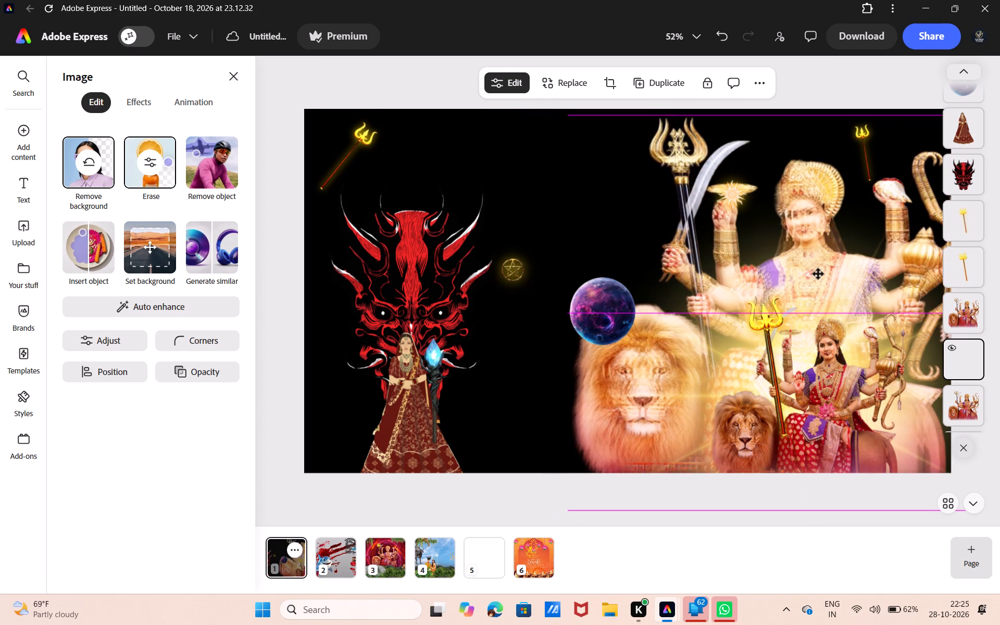
drag(818, 274, 825, 277)
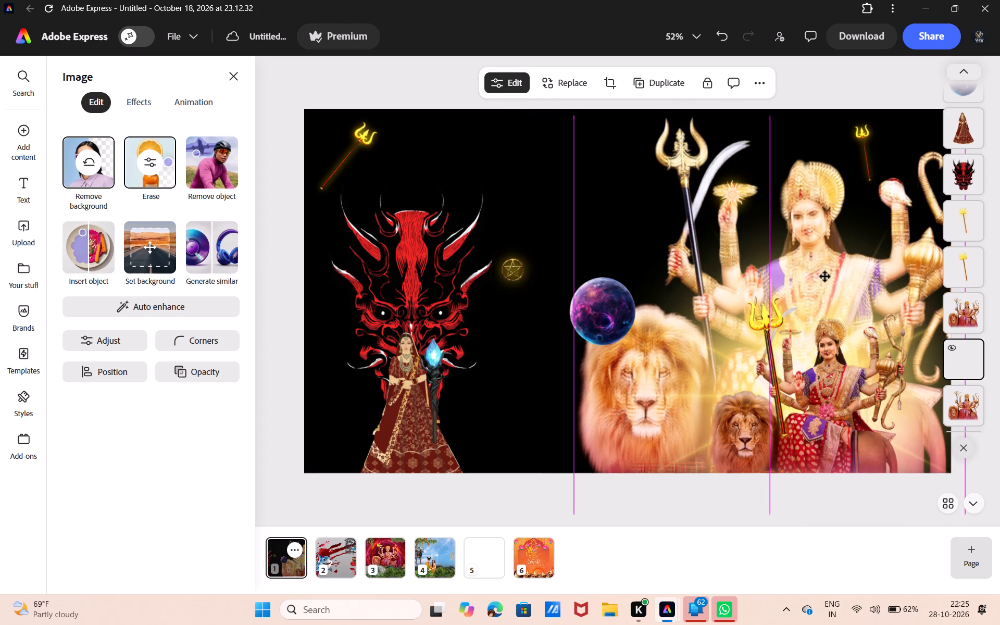
drag(825, 277, 824, 276)
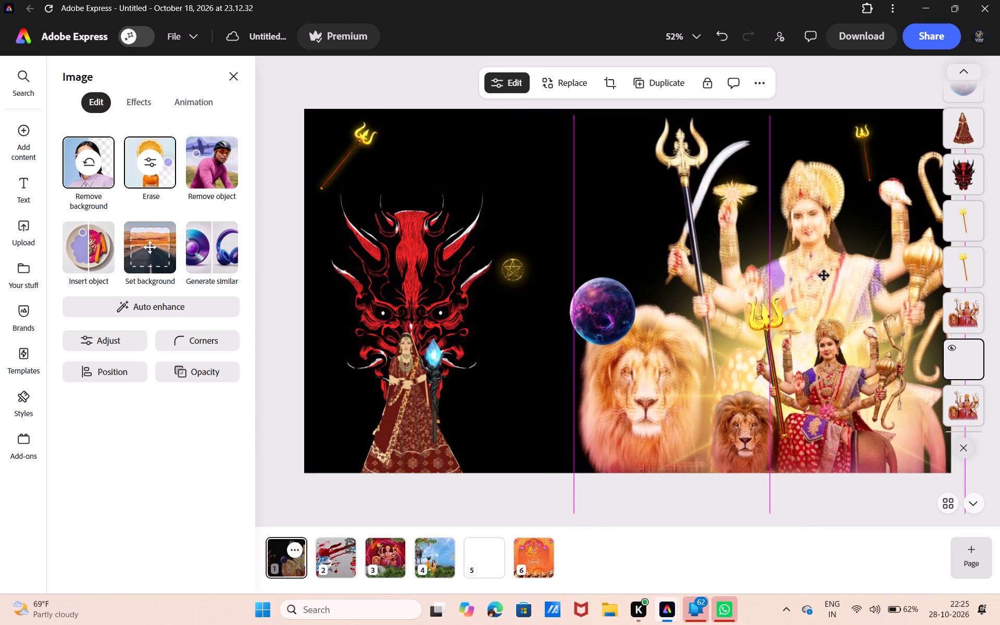
drag(824, 276, 824, 274)
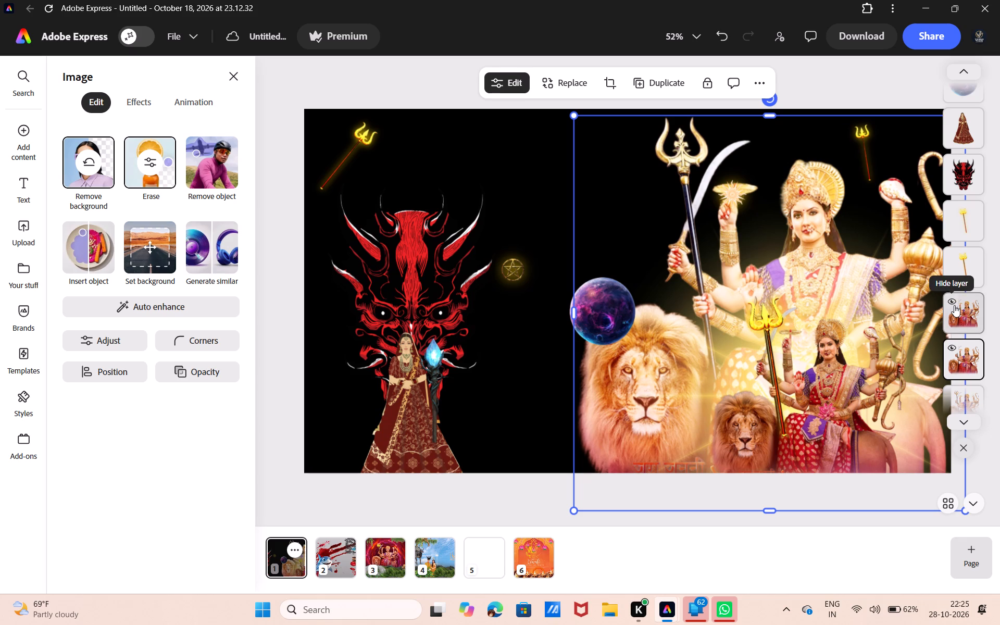
Duplicate the golden light burst from behind the goddesses, shrink the copy and place it behind the bride's lower body.
scroll(954, 305, down, 2)
click(974, 411)
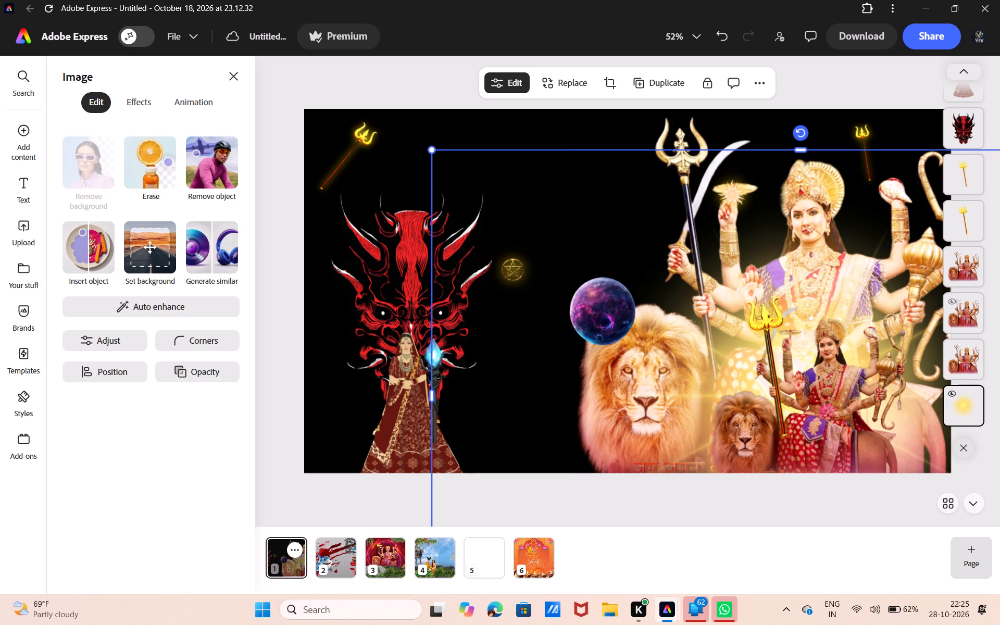
click(681, 79)
drag(866, 254, 476, 293)
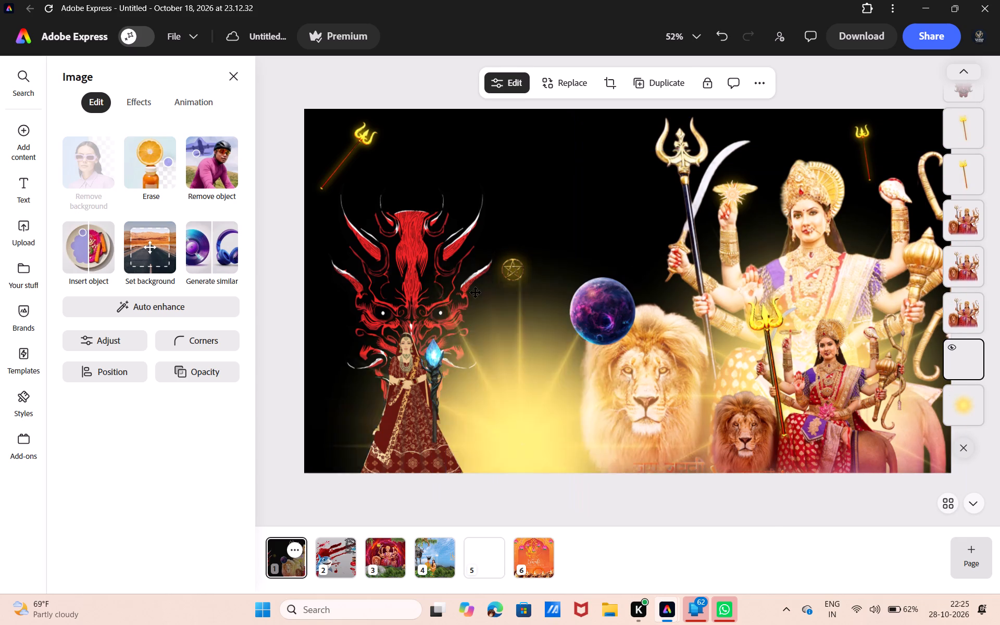
drag(476, 293, 492, 379)
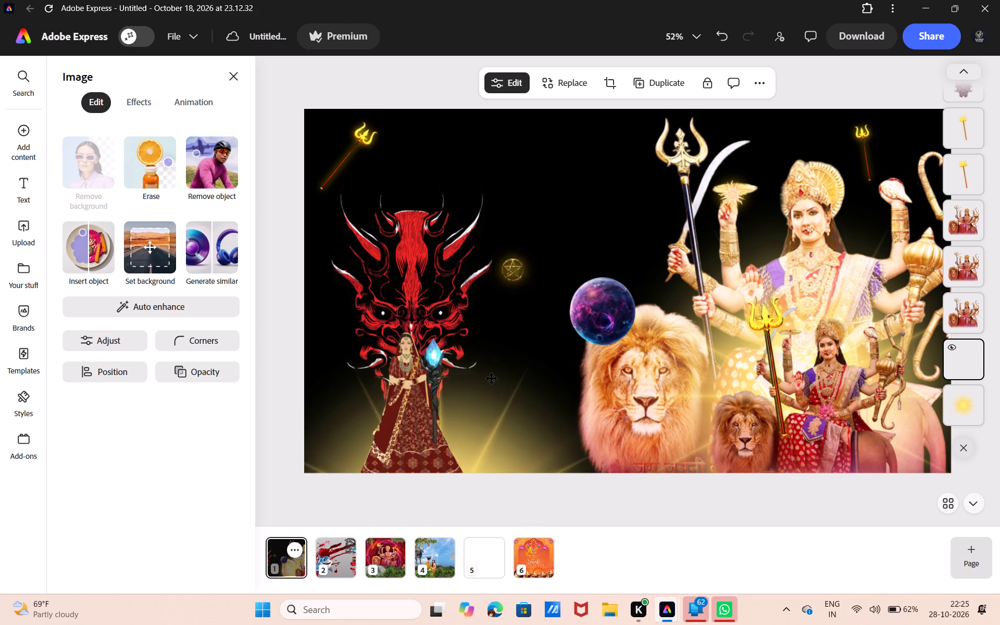
drag(492, 379, 493, 216)
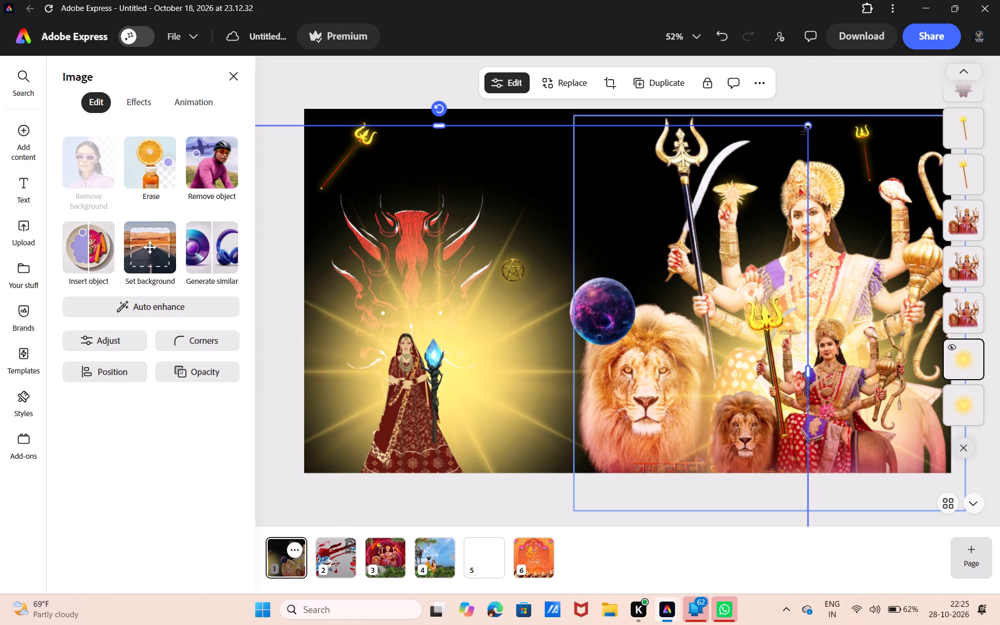
drag(805, 130, 501, 451)
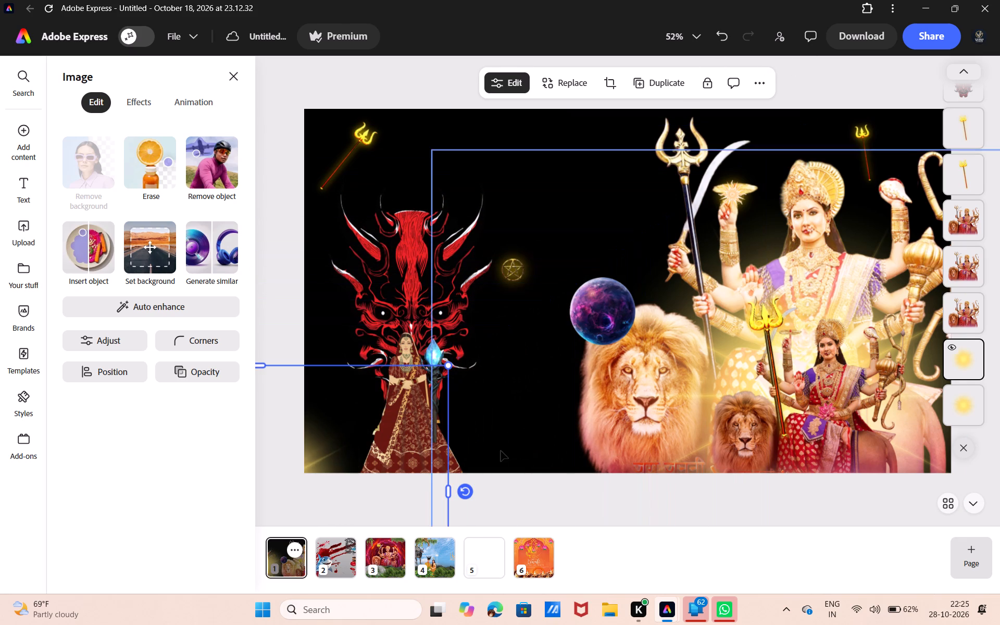
drag(354, 435, 504, 334)
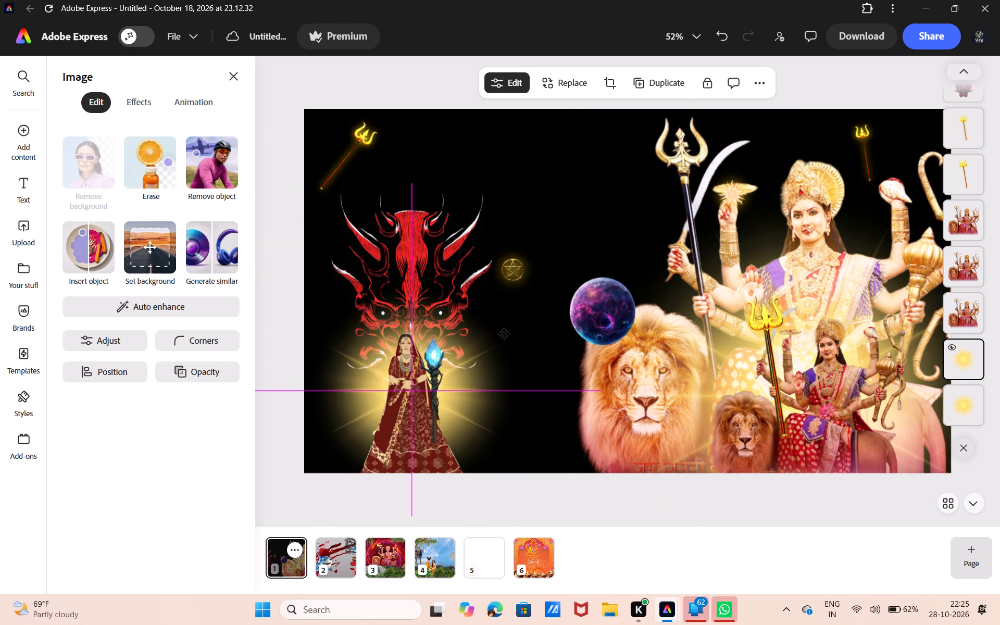
drag(504, 334, 503, 374)
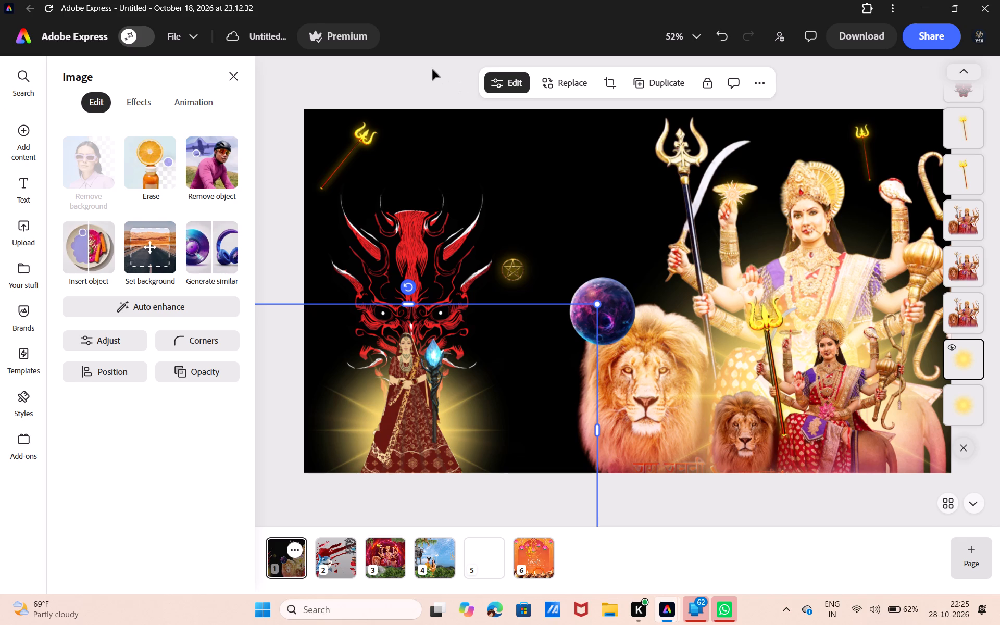
click(432, 70)
Lower the demon mask slightly, keeping it centred behind the bride so its eyes sit beside her head.
click(423, 215)
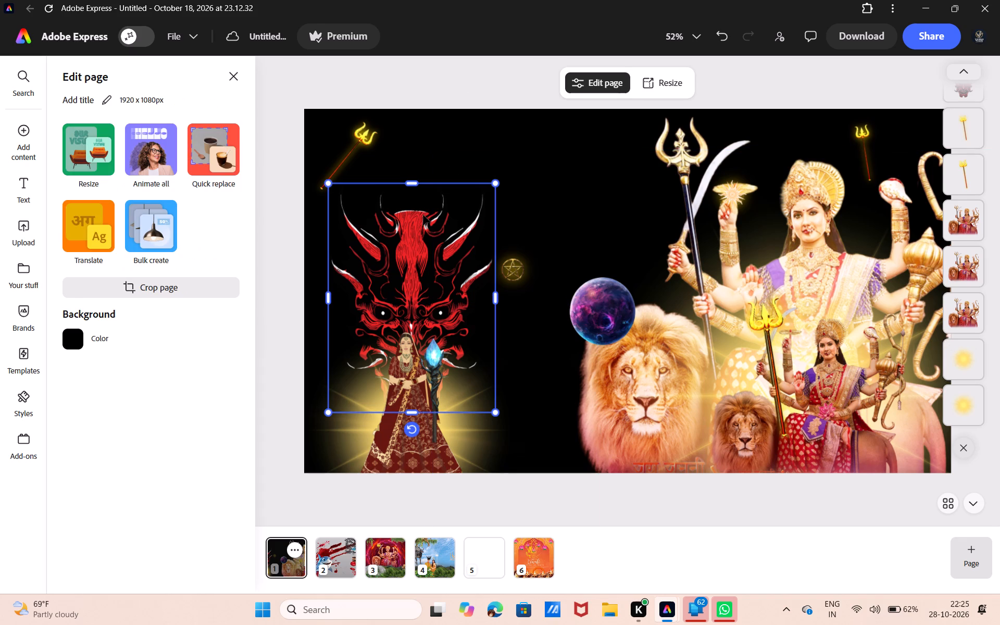
drag(423, 215, 431, 235)
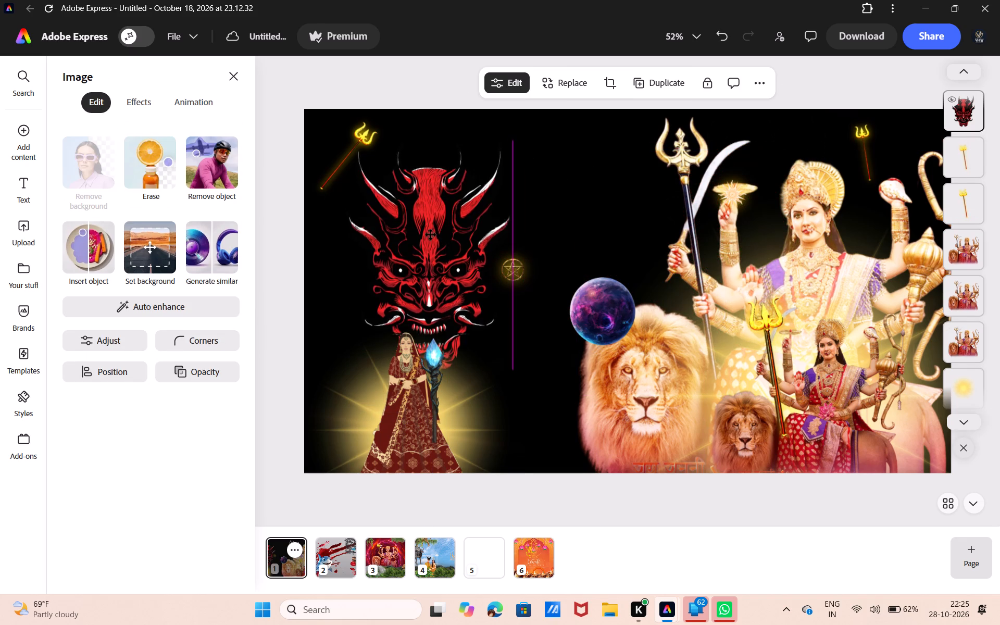
drag(431, 235, 422, 224)
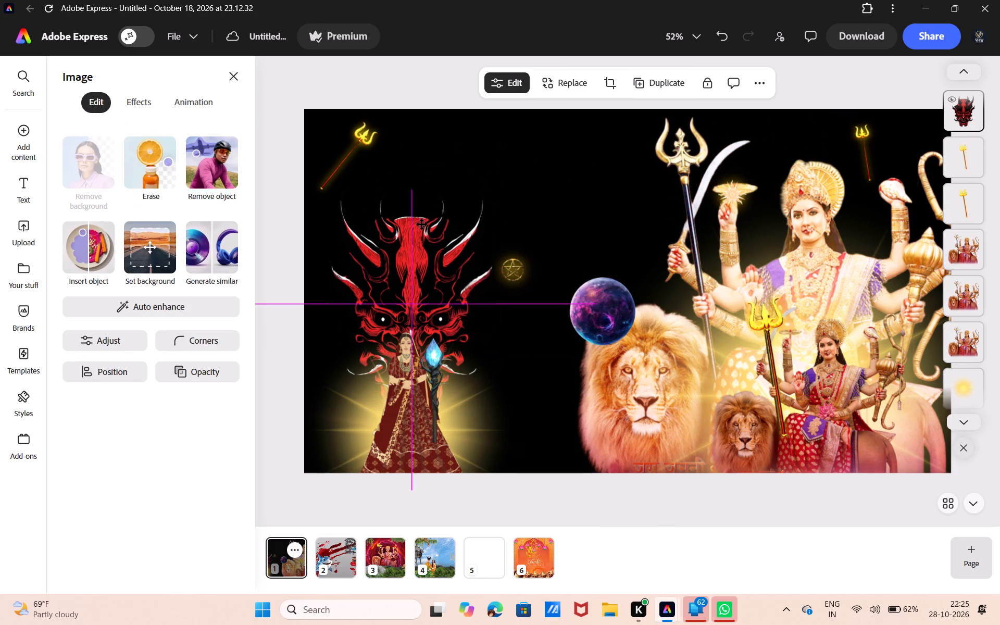
drag(422, 224, 421, 233)
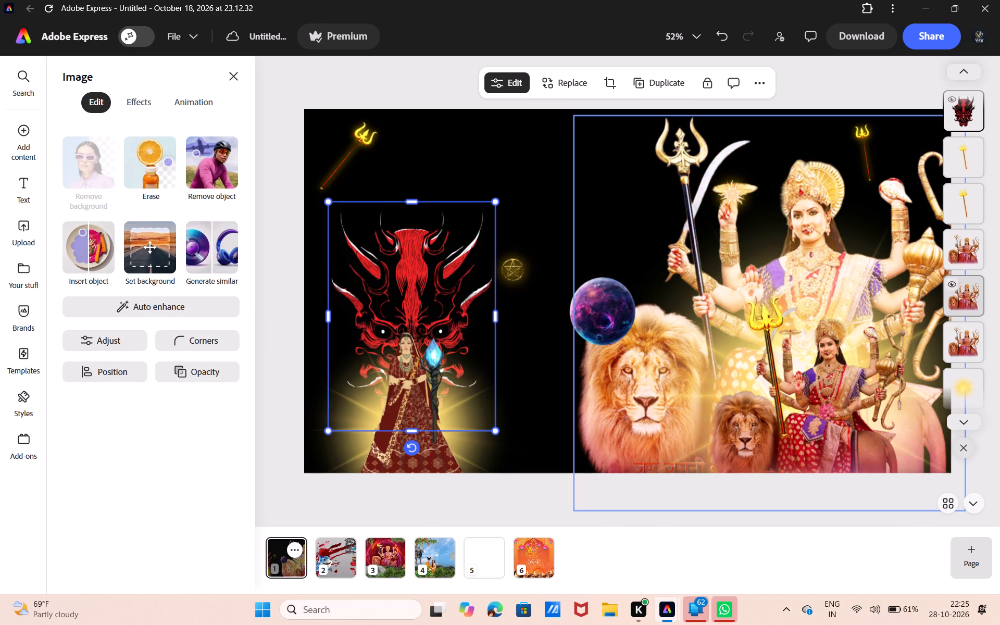
Bring the bride's golden light burst in front of the demon mask but behind the bride, and raise it slightly.
scroll(967, 298, down, 3)
click(961, 398)
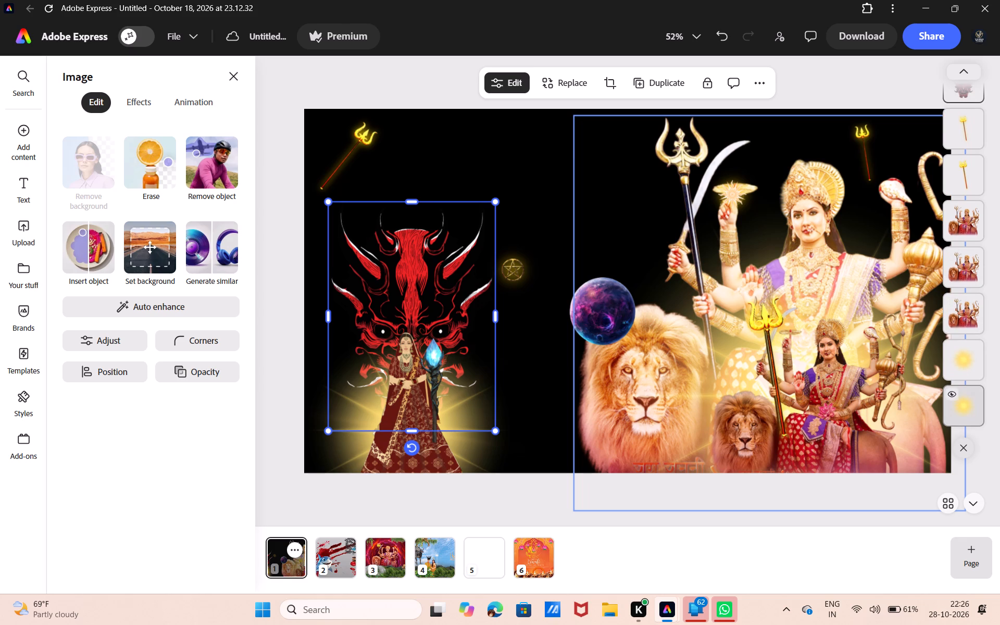
click(965, 350)
drag(965, 350, 958, 3)
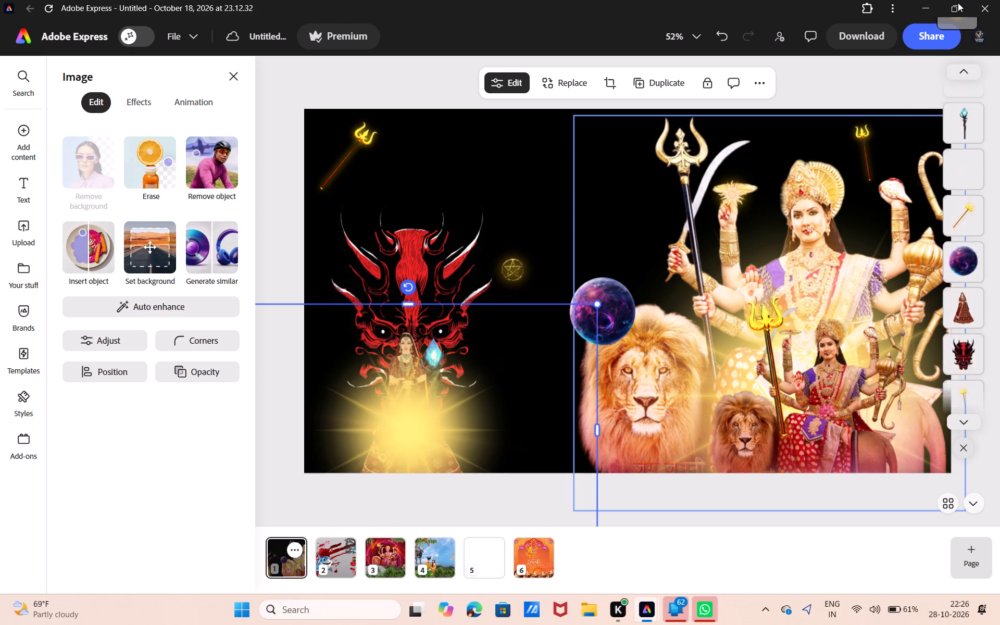
drag(958, 3, 964, 356)
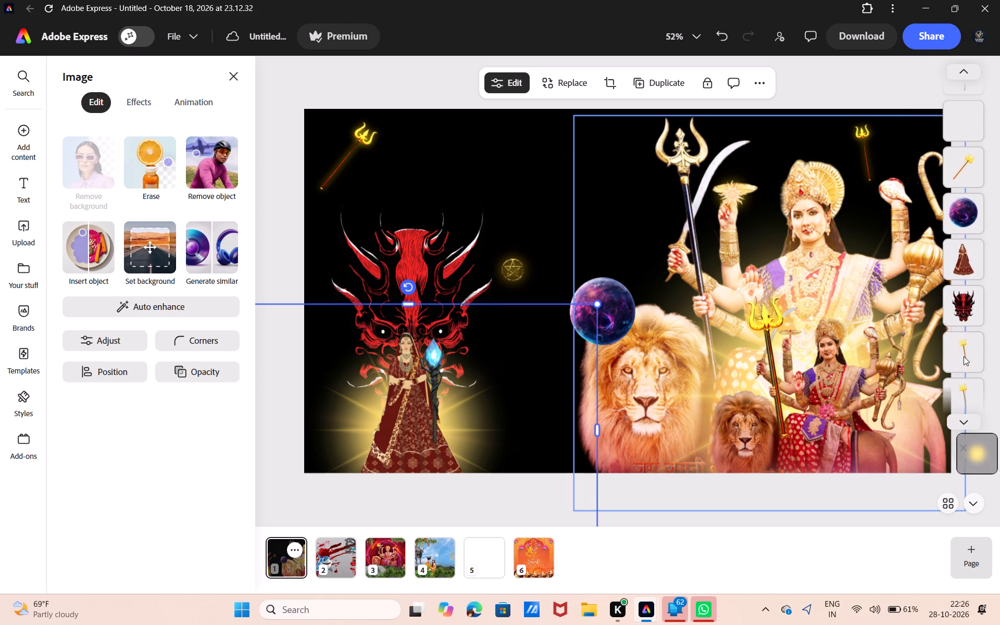
drag(964, 356, 971, 275)
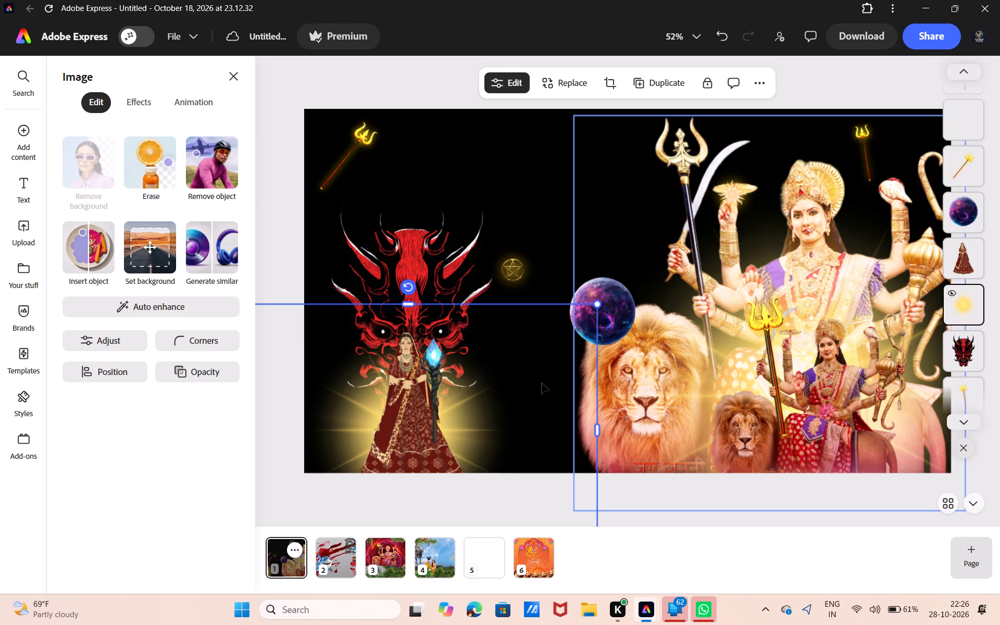
drag(542, 383, 540, 355)
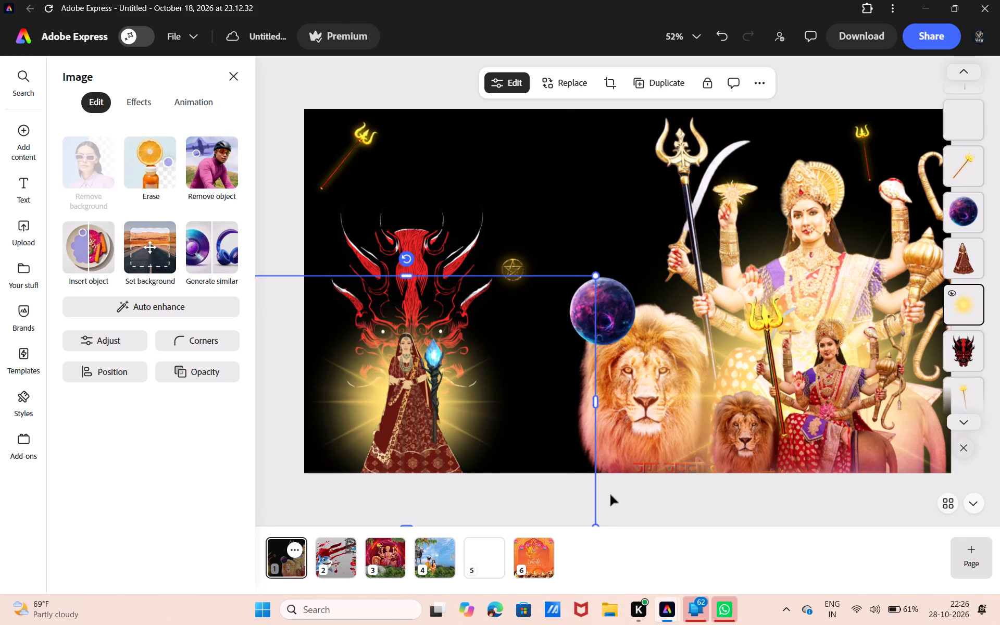
click(611, 496)
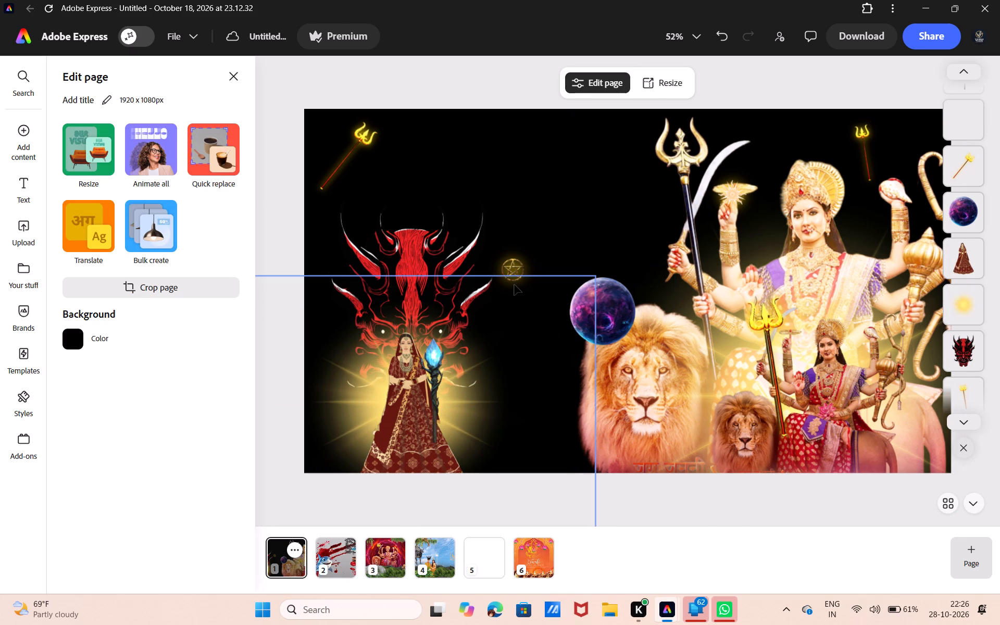
Enlarge the golden pentagram to roughly the demon mask's width and place it over the mask's upper horns, beside the small flying trident.
click(511, 264)
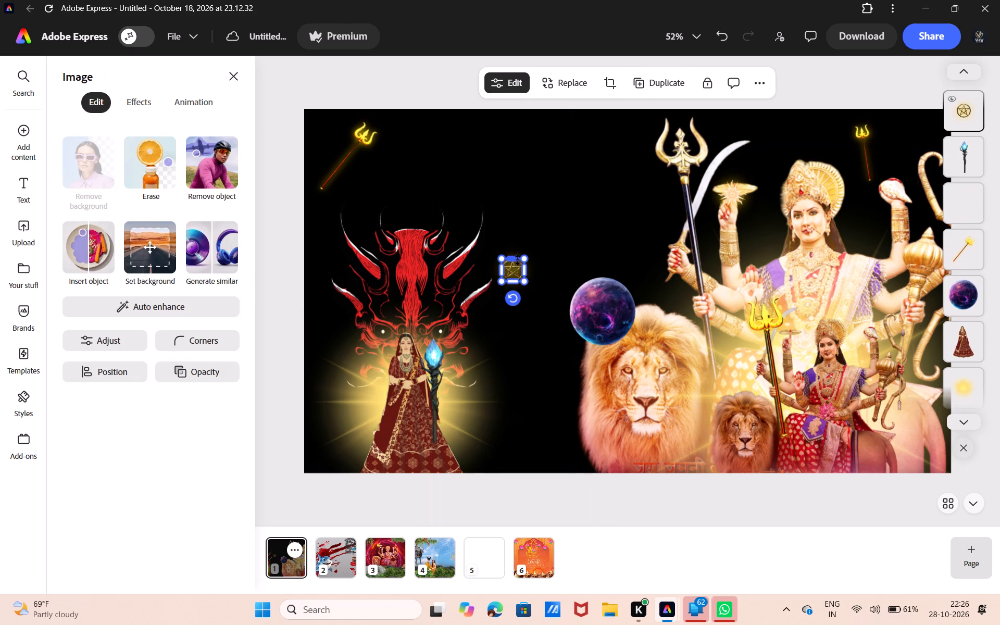
drag(524, 261, 673, 146)
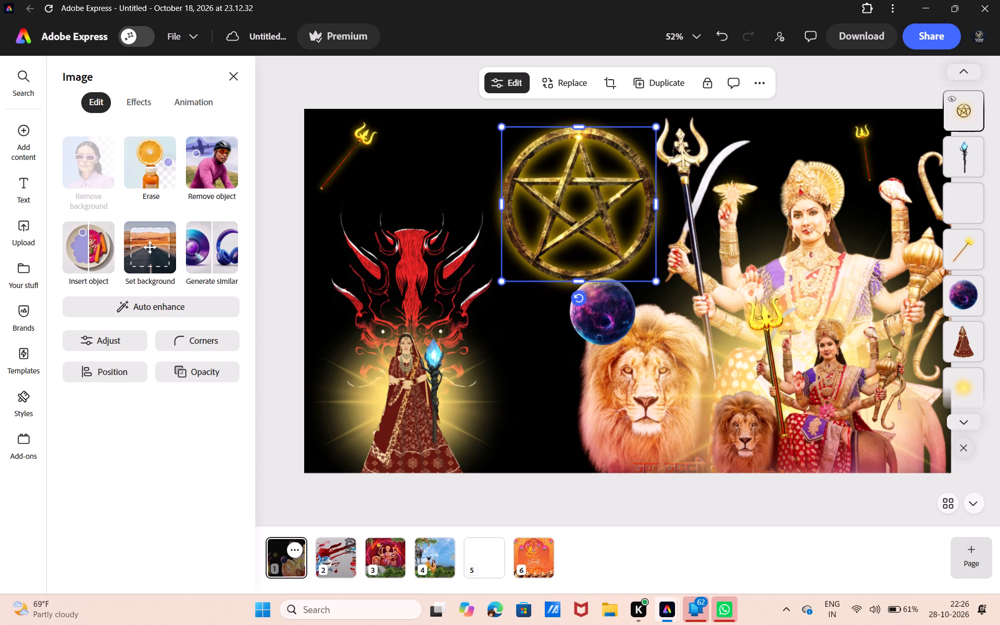
drag(634, 196, 438, 361)
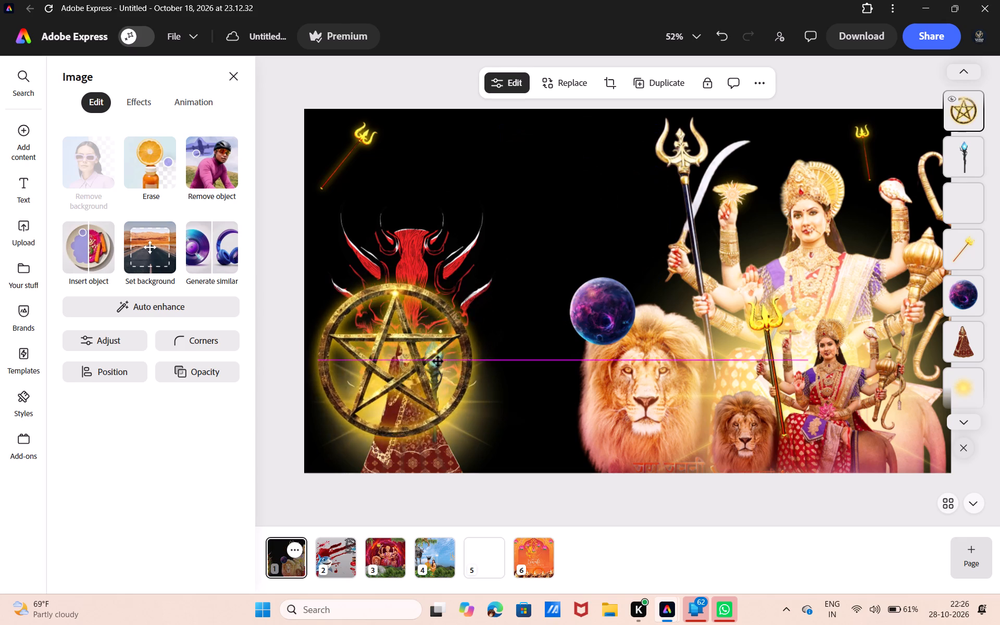
drag(438, 361, 508, 174)
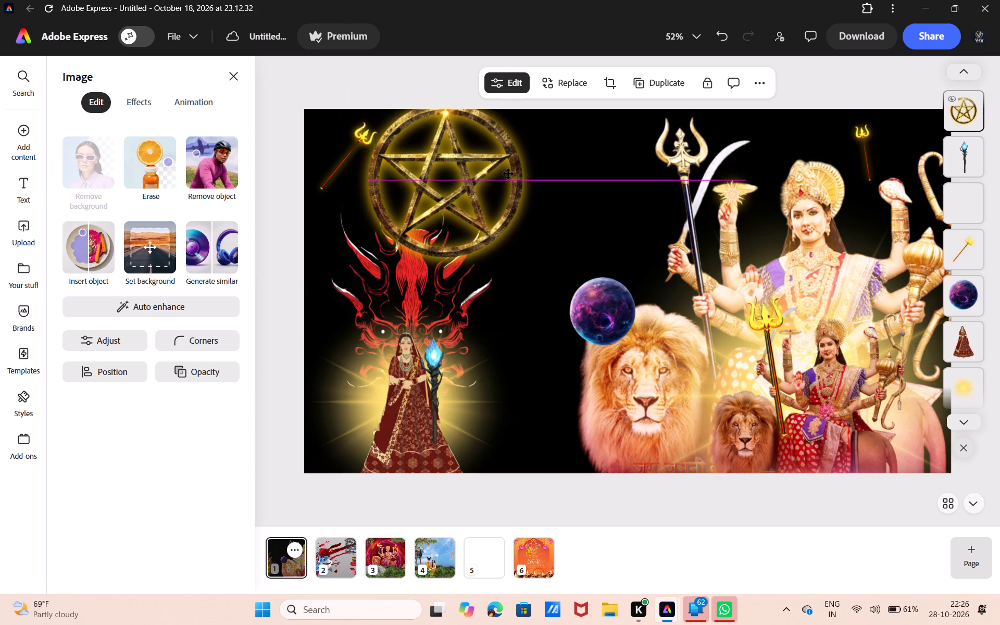
drag(508, 174, 524, 203)
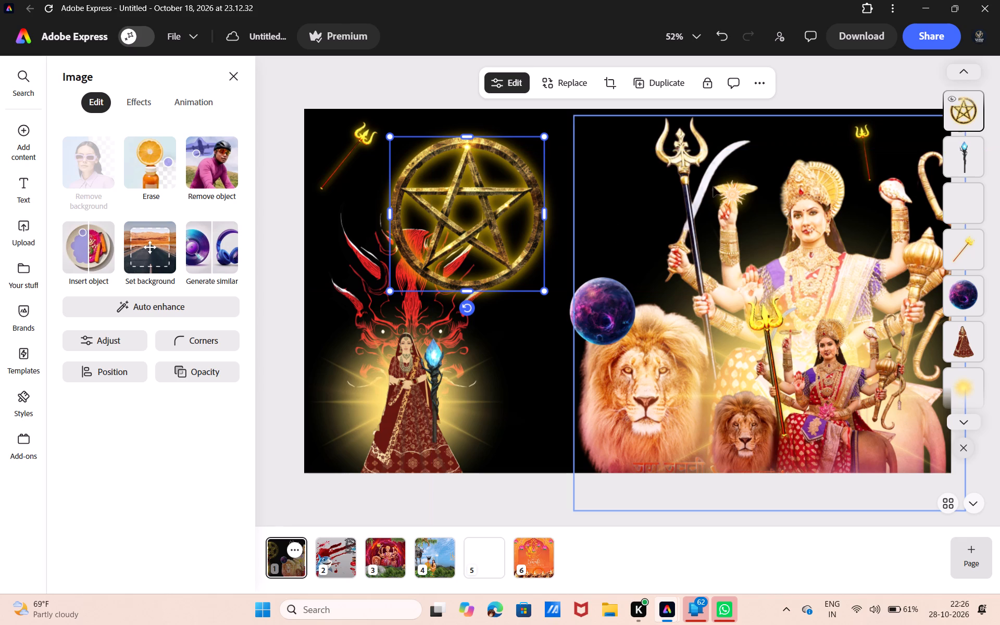
Enlarge the sun emblem from the large goddess's raised finger and move it above the planet, between the pentagram and her trident.
click(724, 189)
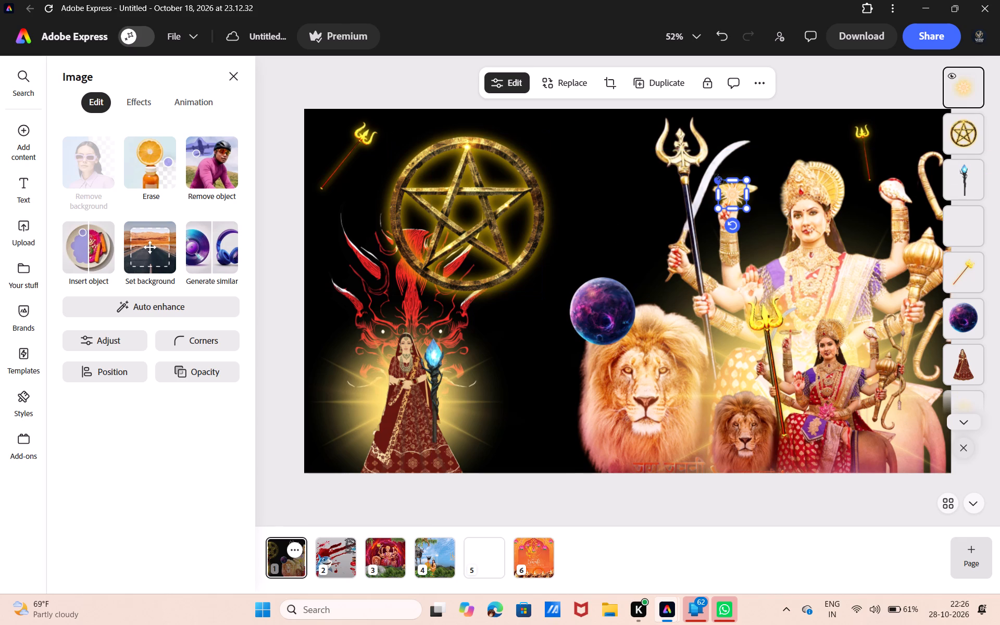
drag(719, 178, 668, 118)
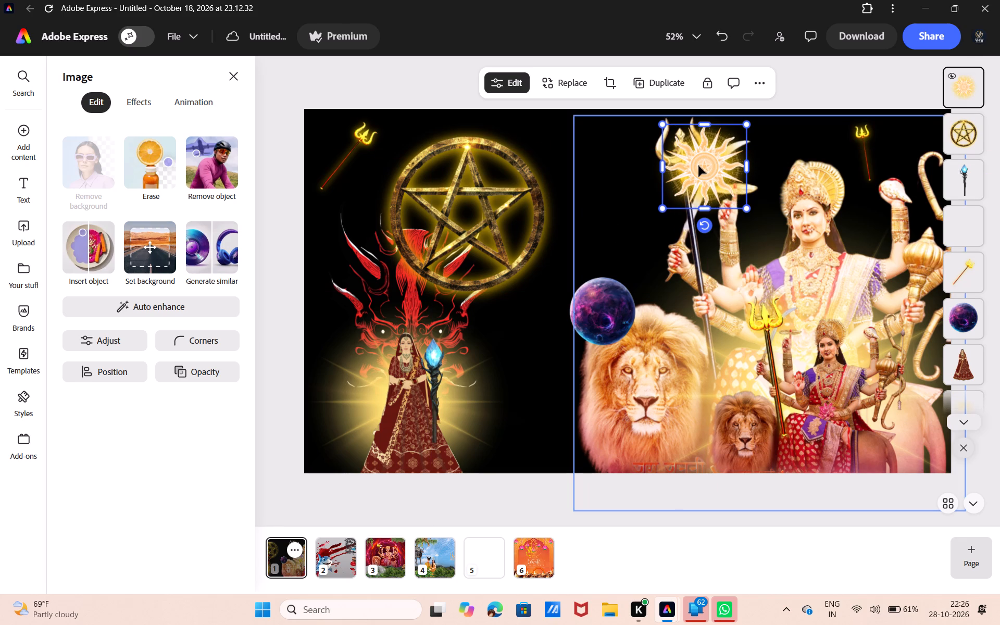
drag(698, 166, 652, 201)
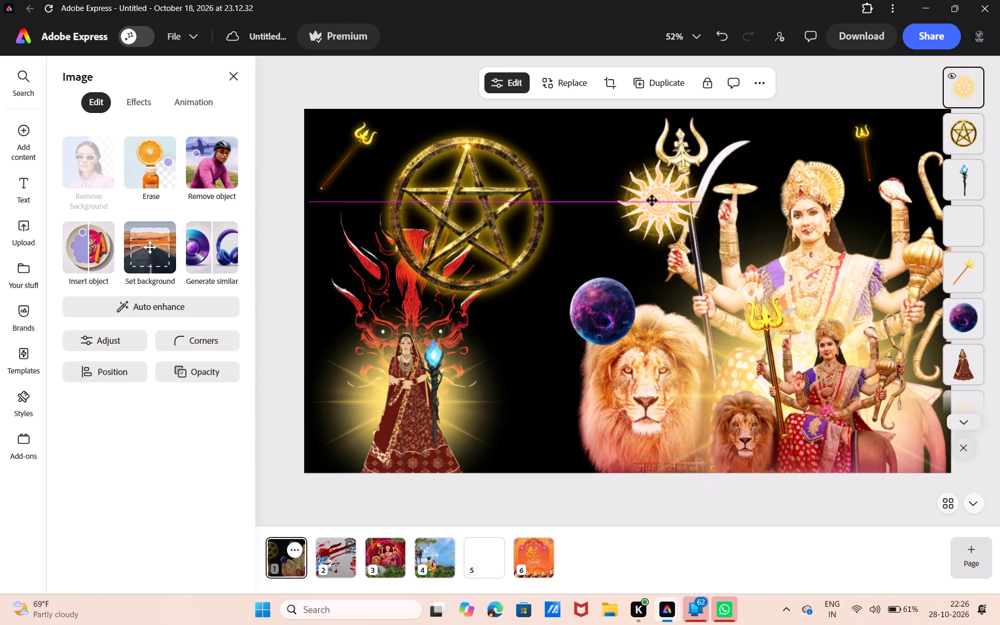
drag(652, 201, 615, 208)
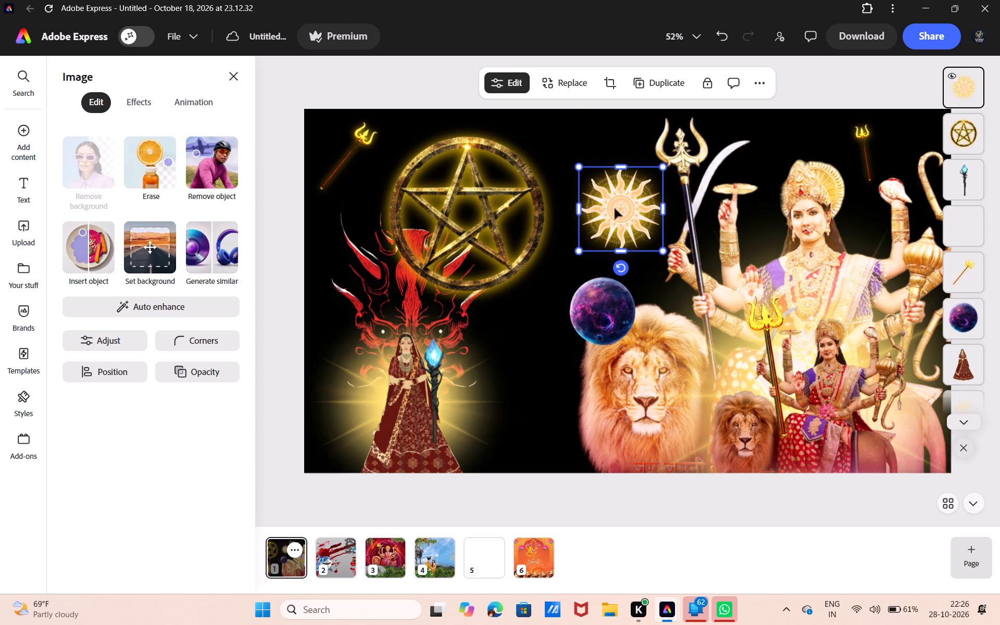
Shift the pentagram slightly towards the sun emblem, and fine-tune the sun's position close beside the pentagram's rim.
drag(533, 213, 558, 209)
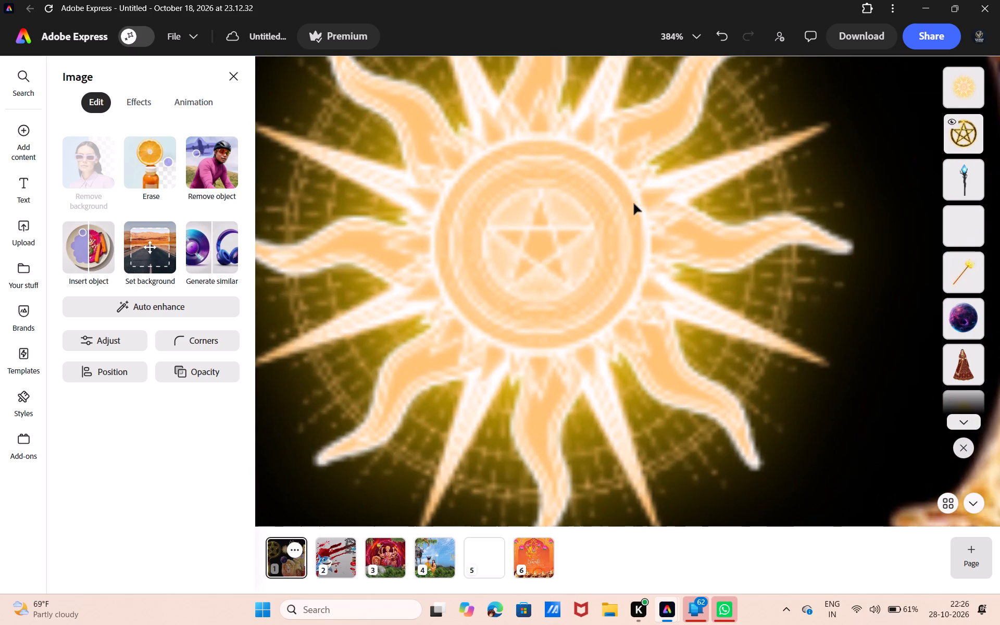
scroll(634, 204, right, 3)
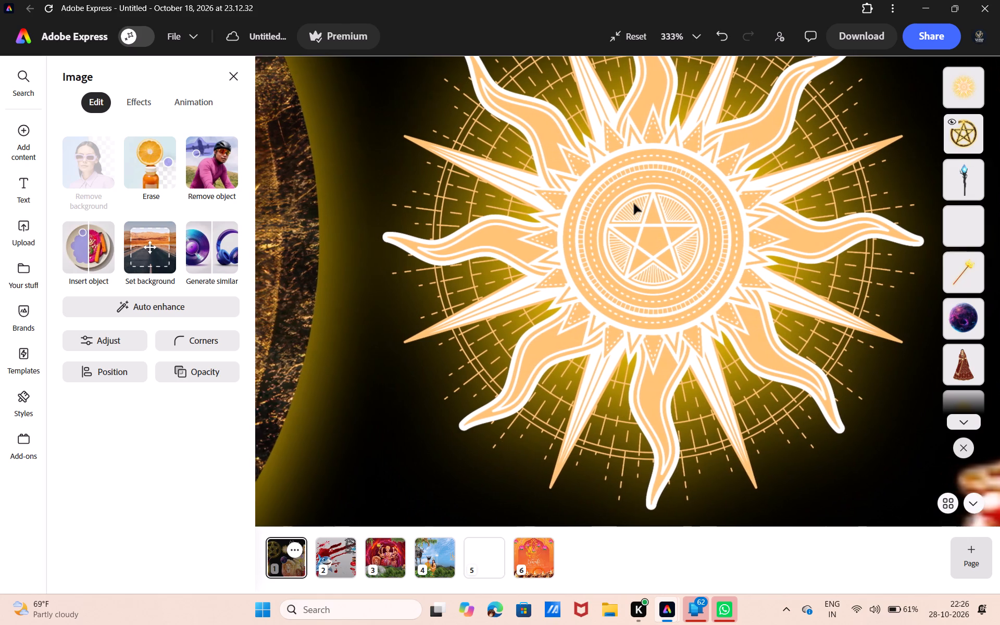
scroll(634, 204, right, 3)
scroll(634, 204, left, 3)
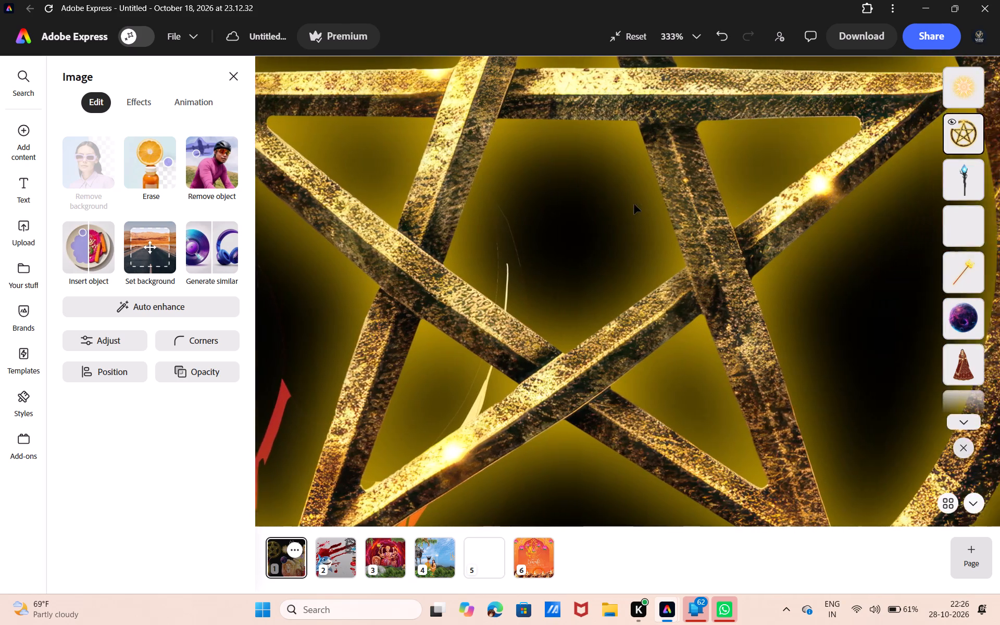
scroll(634, 204, left, 8)
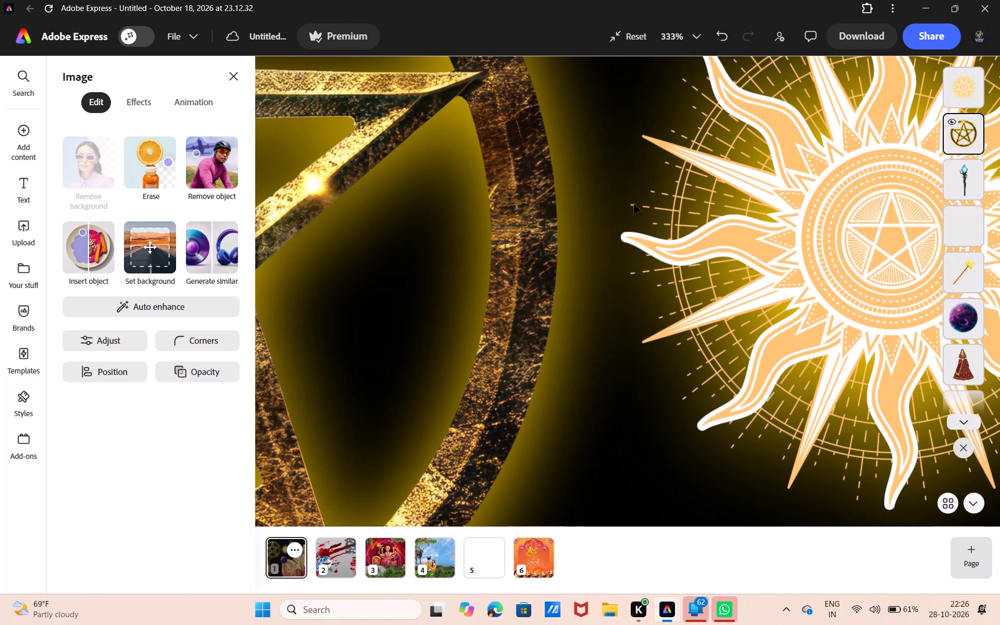
scroll(634, 204, left, 2)
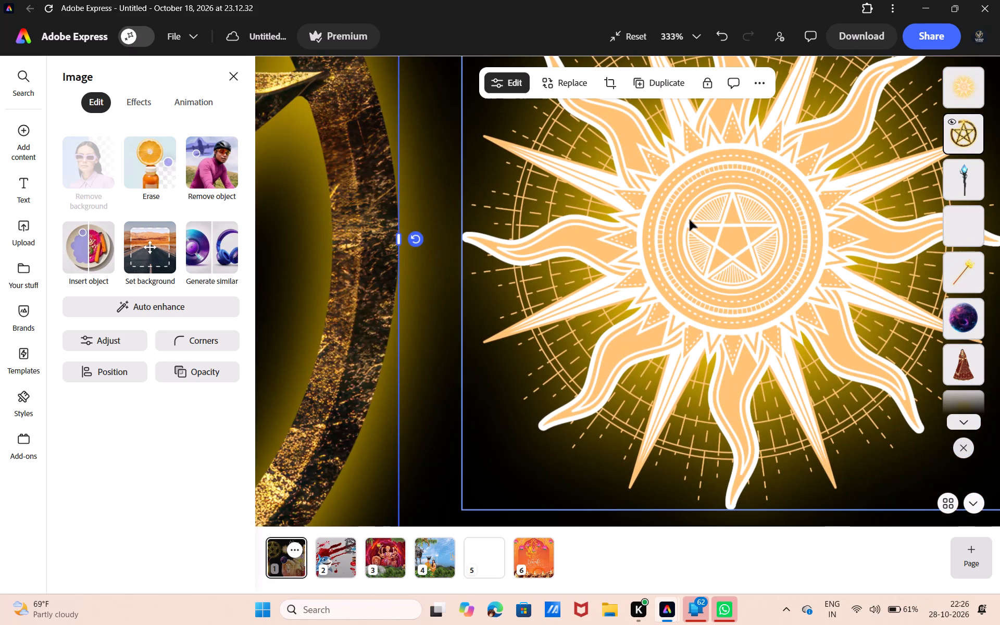
drag(690, 220, 659, 230)
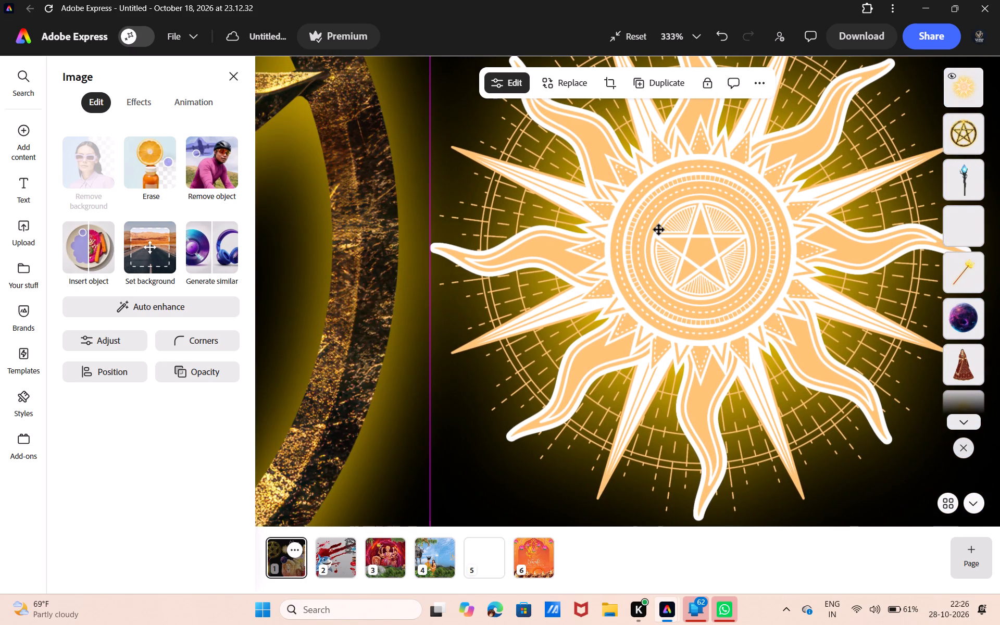
drag(659, 230, 641, 231)
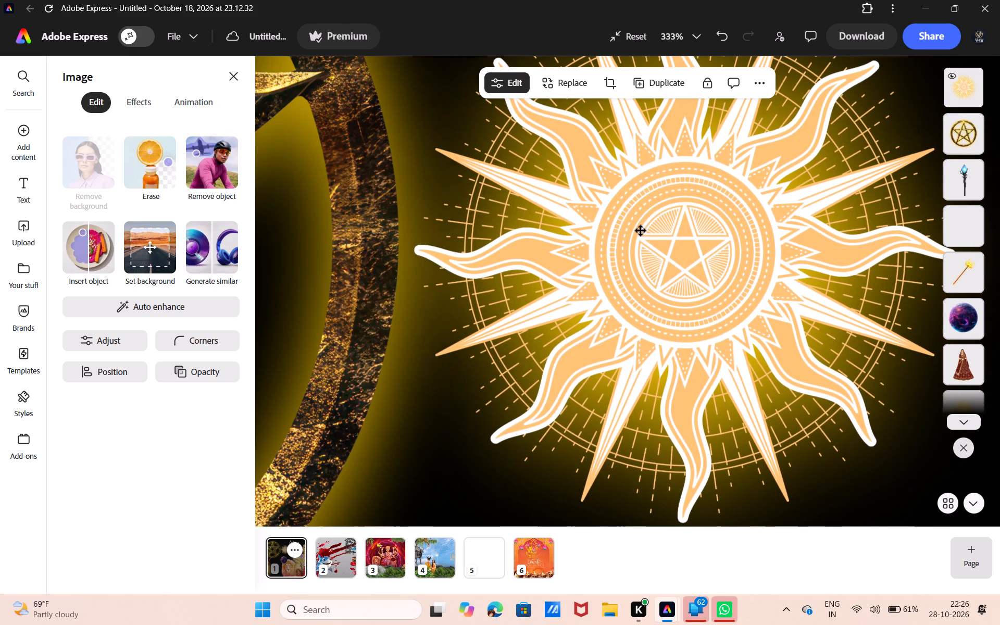
drag(641, 231, 624, 231)
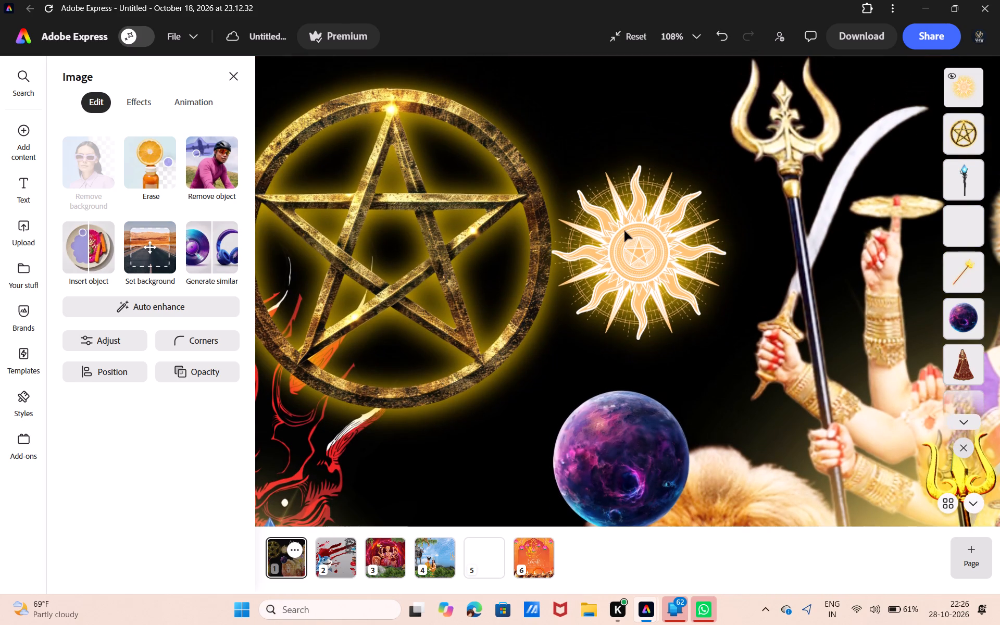
scroll(624, 231, down, 1)
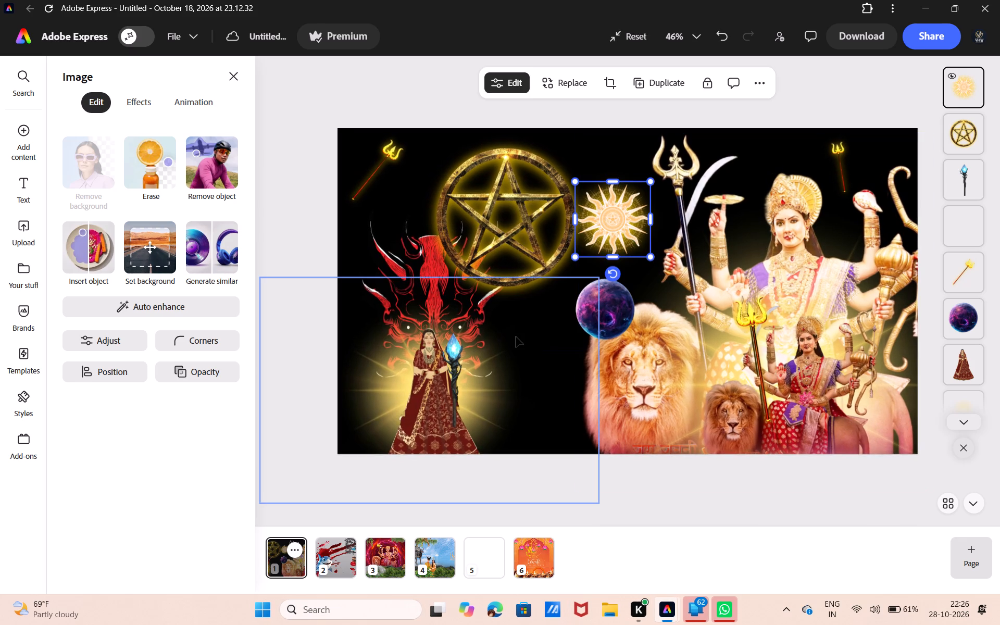
Duplicate the bride's golden light burst, centre the copy on the sun emblem and layer it directly beneath the sun, above the pentagram.
click(515, 336)
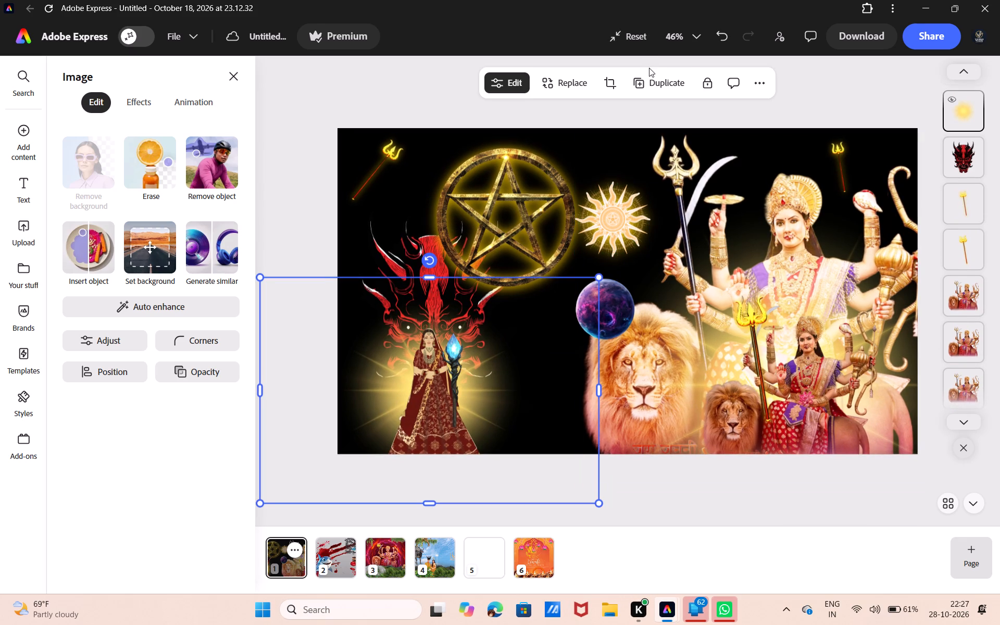
click(649, 76)
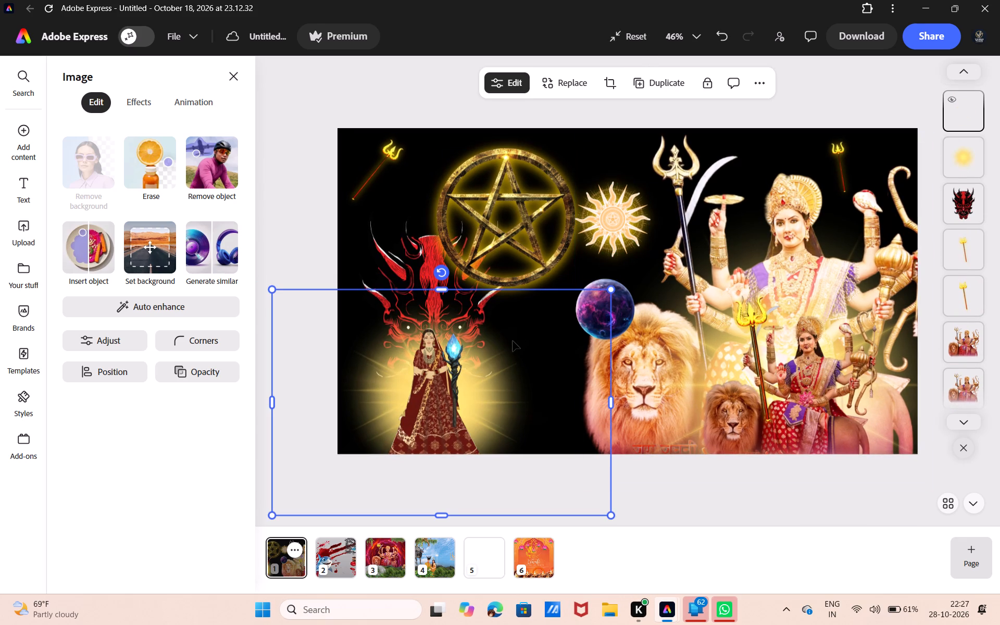
drag(512, 341, 651, 162)
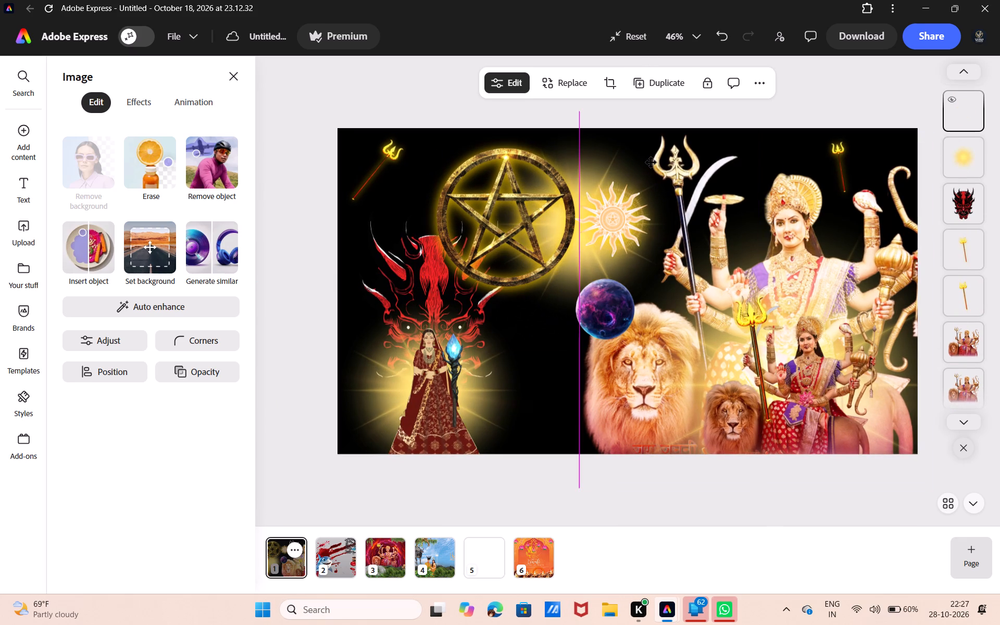
drag(651, 162, 670, 163)
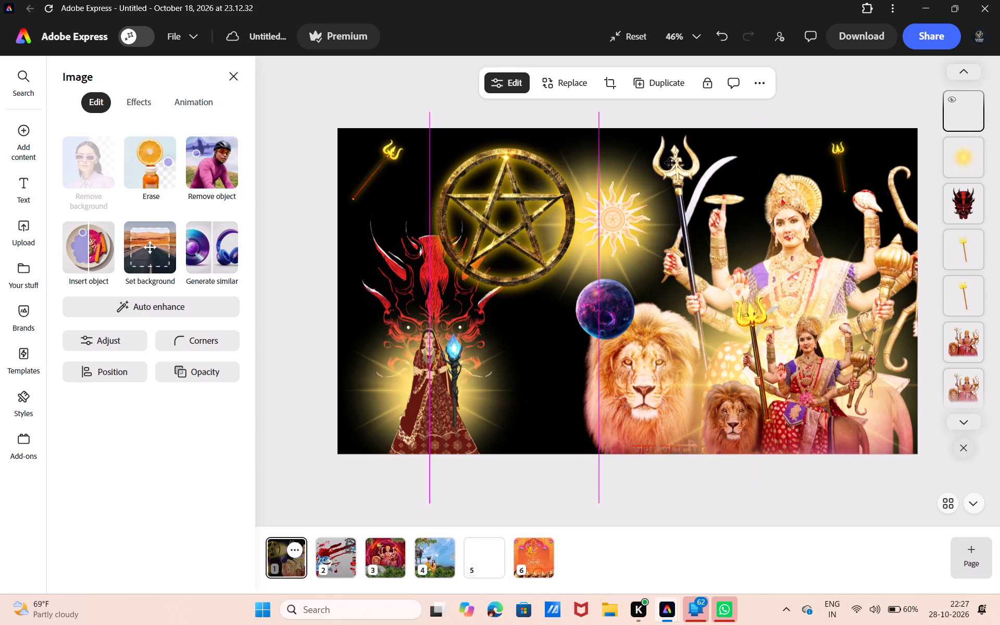
drag(670, 163, 681, 161)
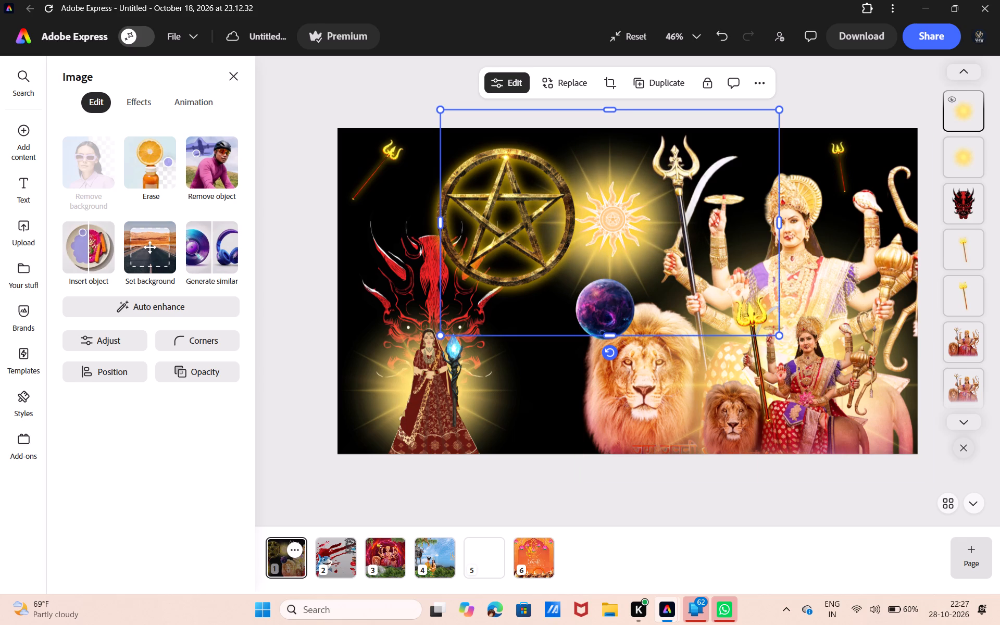
scroll(970, 118, up, 7)
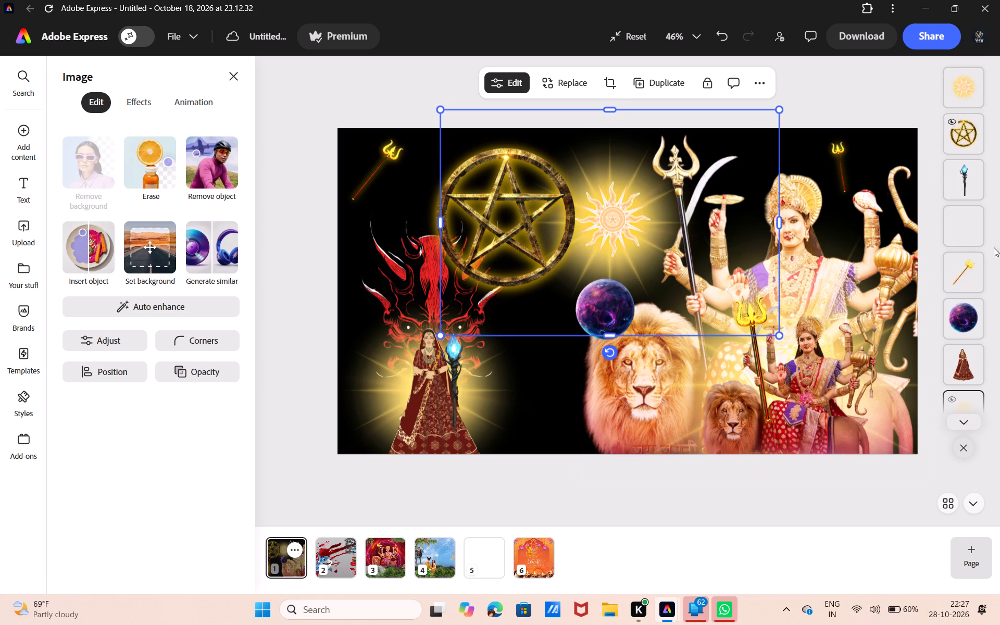
drag(977, 401, 905, 245)
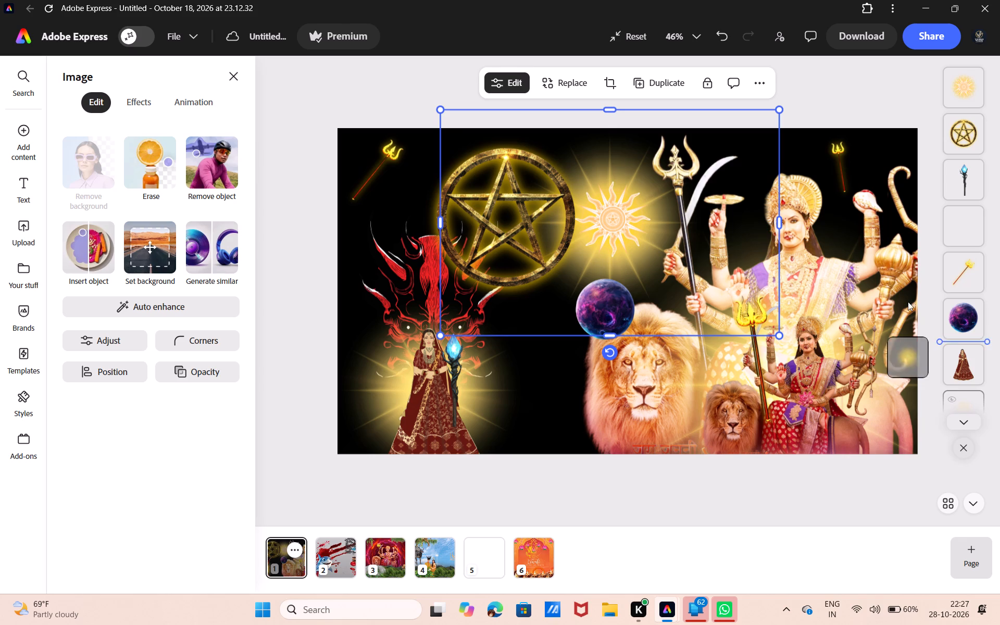
drag(905, 245, 952, 107)
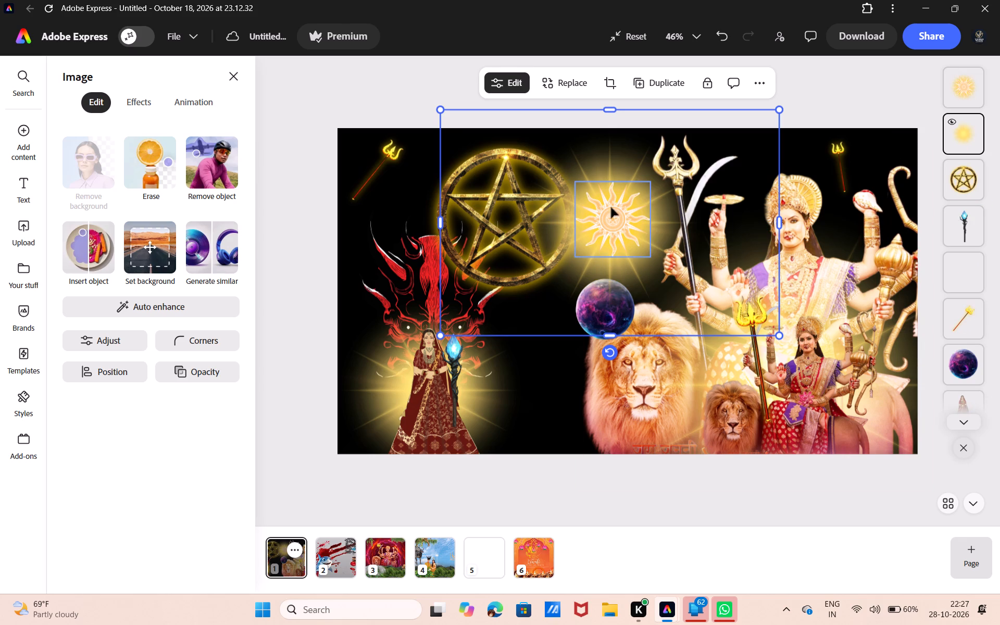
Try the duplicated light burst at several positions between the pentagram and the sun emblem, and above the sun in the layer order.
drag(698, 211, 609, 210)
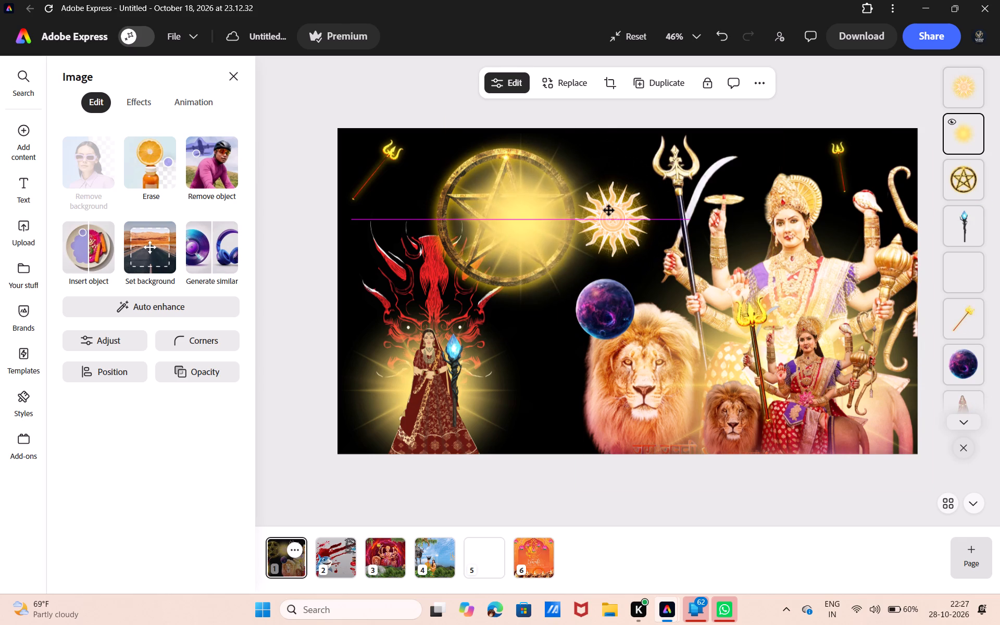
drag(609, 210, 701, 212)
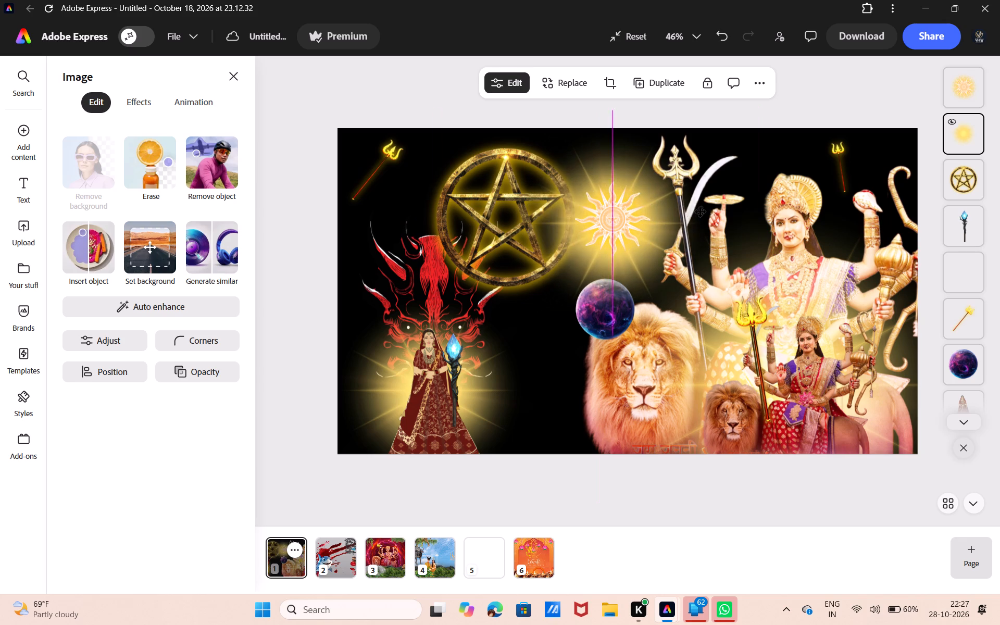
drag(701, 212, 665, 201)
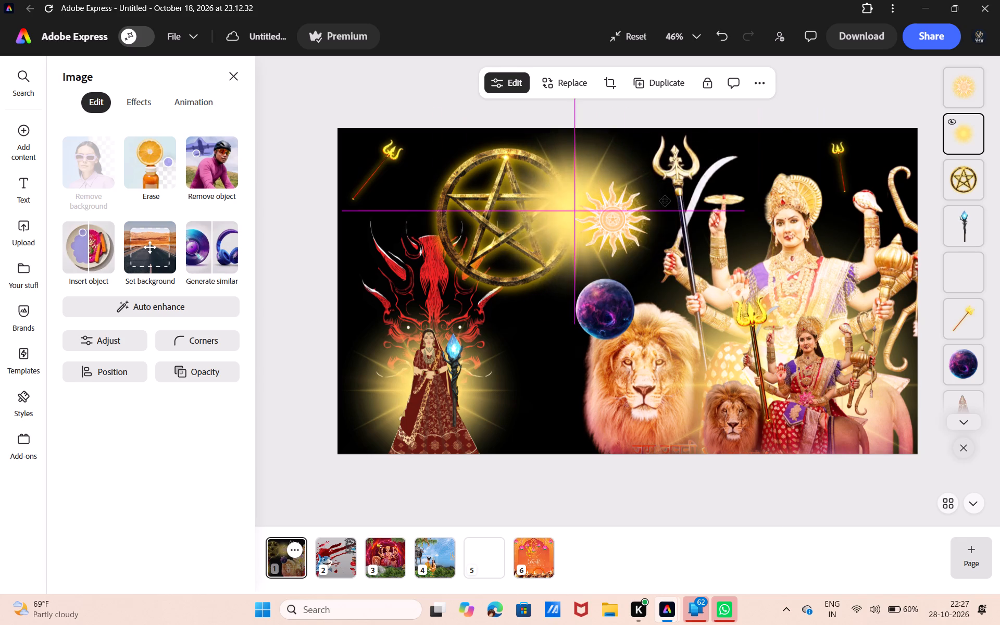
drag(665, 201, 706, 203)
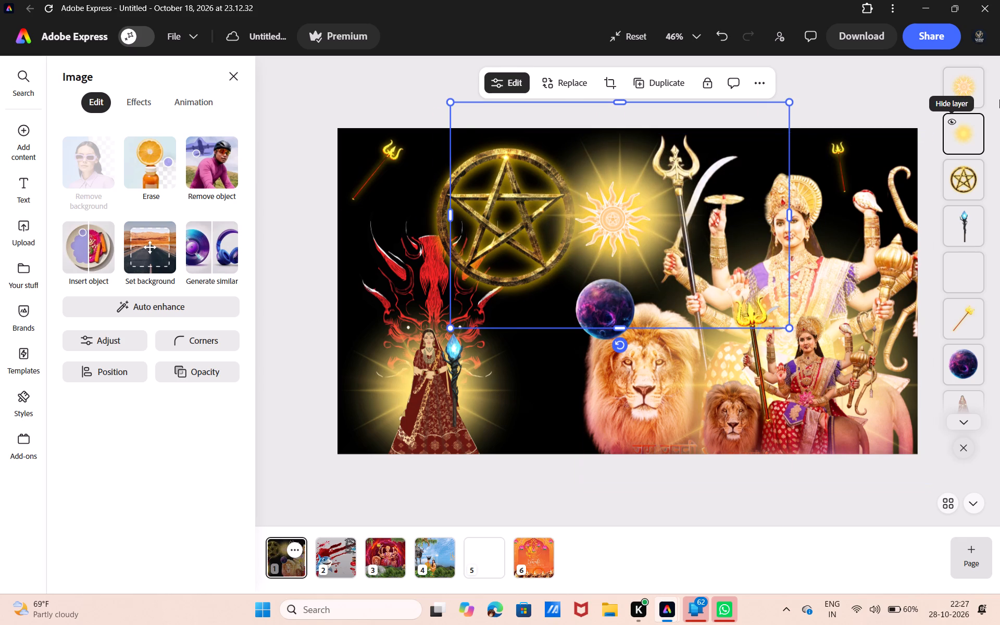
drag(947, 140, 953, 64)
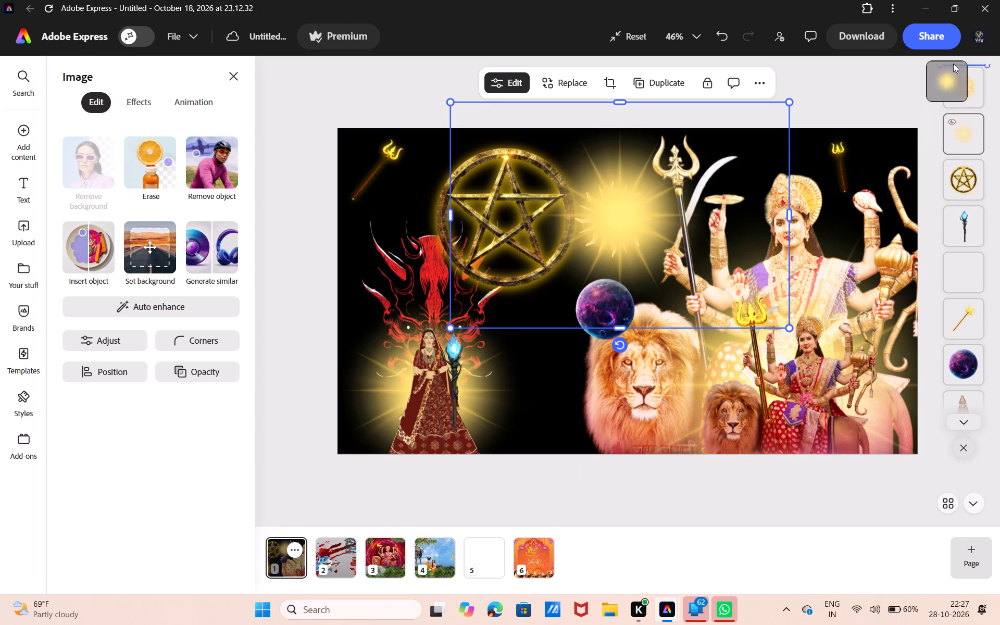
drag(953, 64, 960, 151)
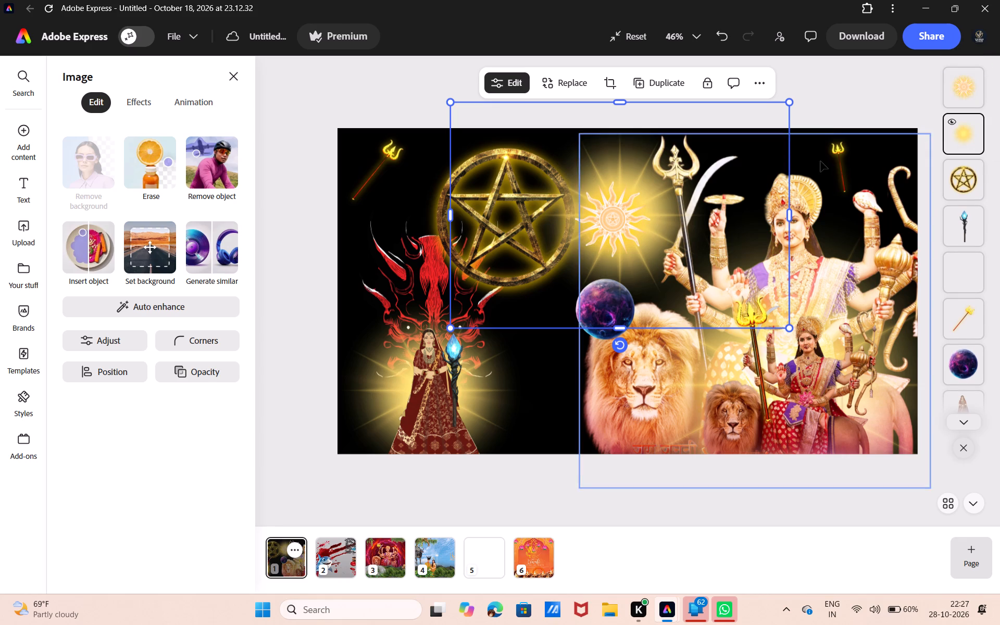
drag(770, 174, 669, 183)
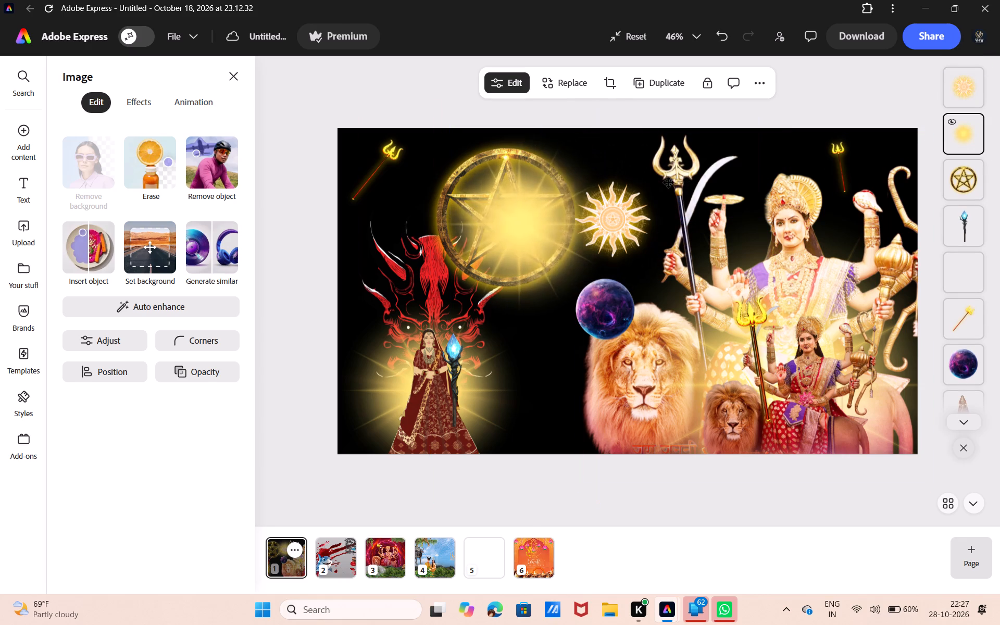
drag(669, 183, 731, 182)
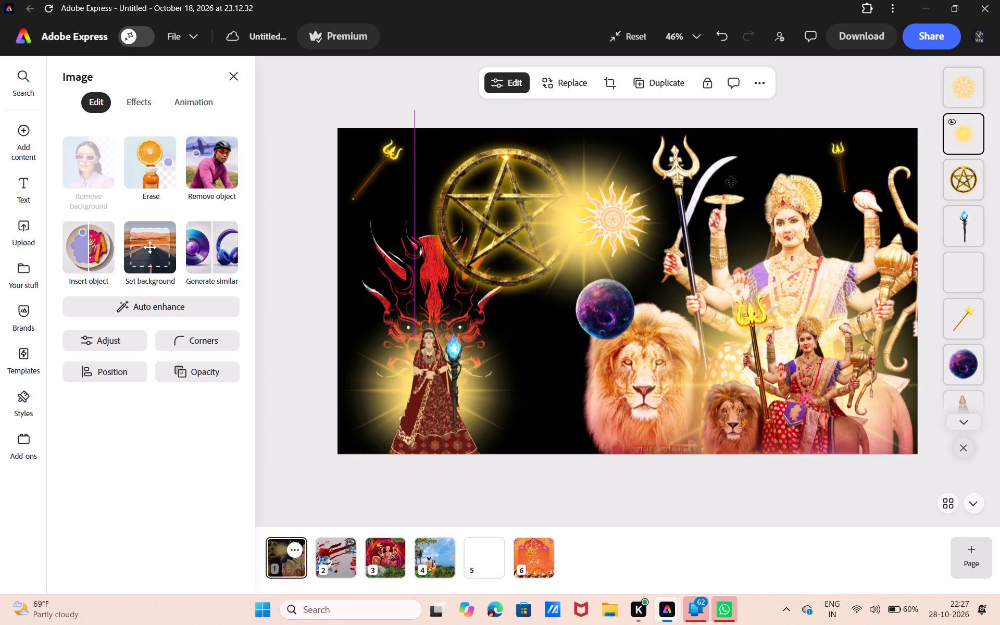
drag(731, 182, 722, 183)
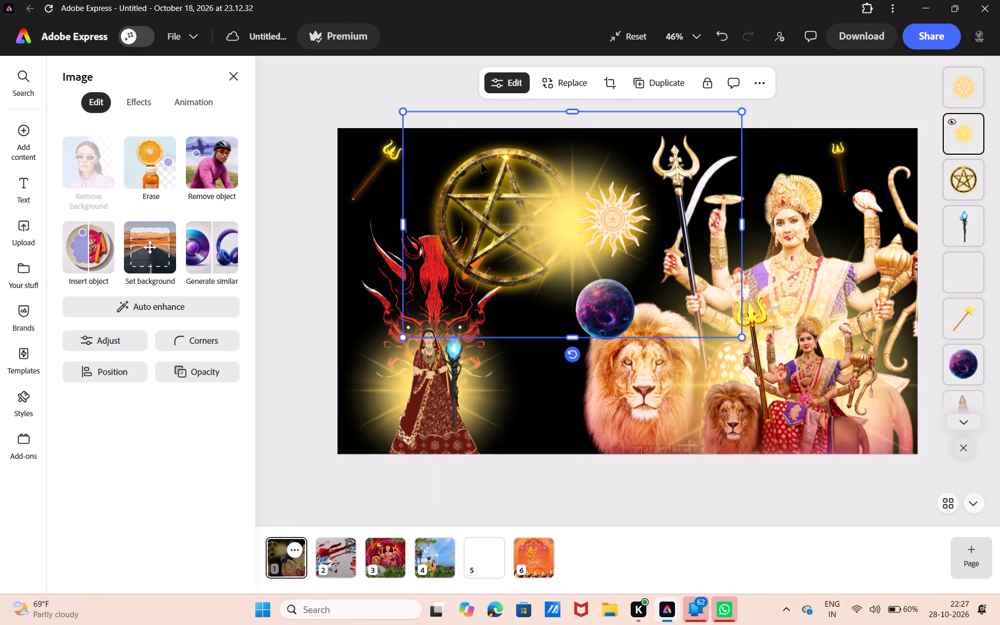
Trim the light burst's edge off the pentagram and delete the golden pentagram above the demon mask.
click(481, 163)
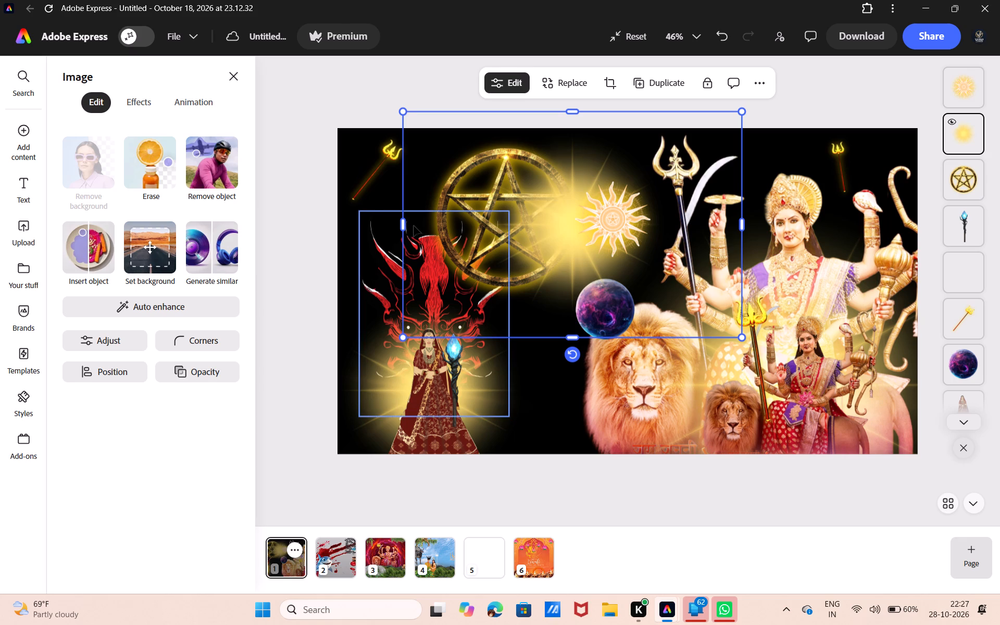
drag(406, 227, 486, 227)
click(453, 200)
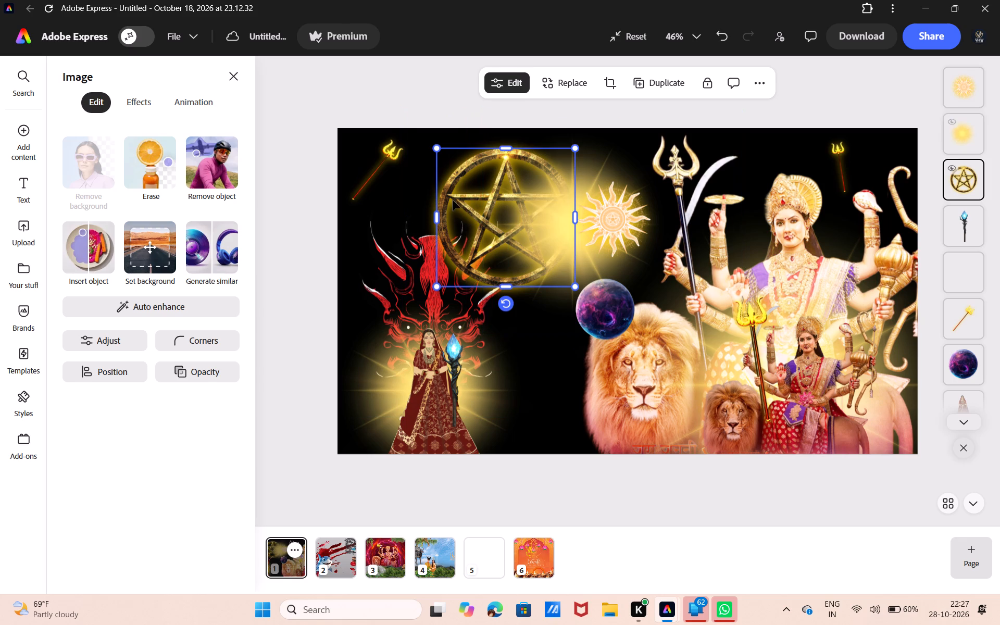
key(BackSpace)
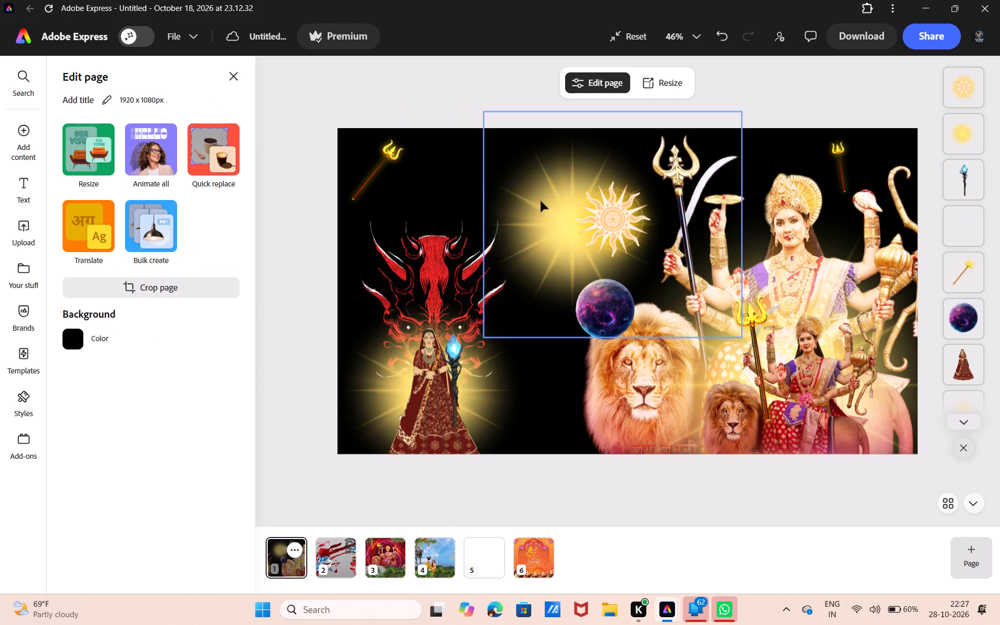
Try the duplicated light burst over the large goddess's sword and face, and delete it from the page.
click(552, 207)
drag(552, 207, 710, 203)
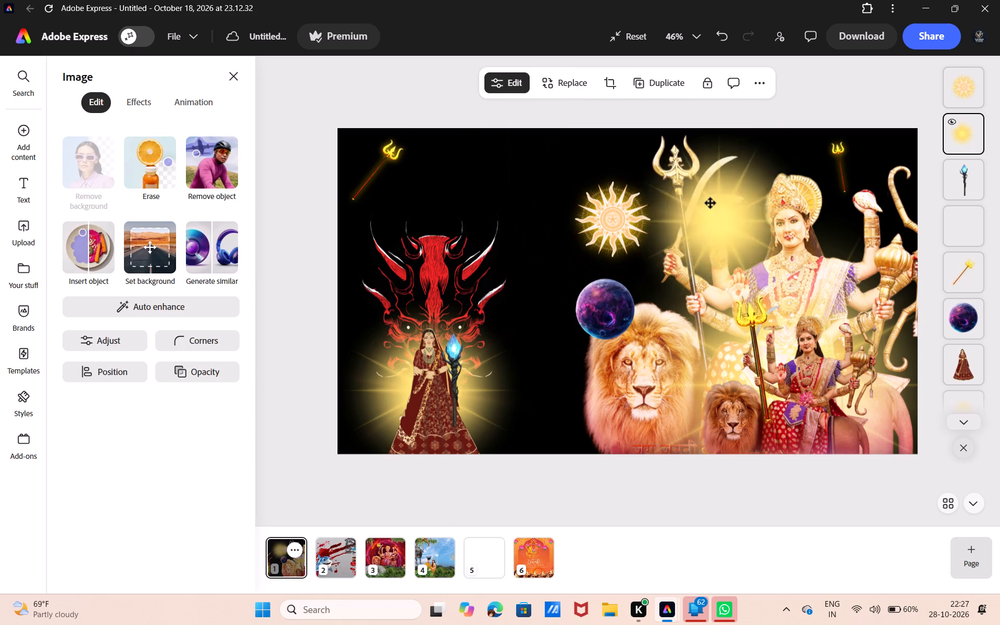
drag(710, 203, 788, 214)
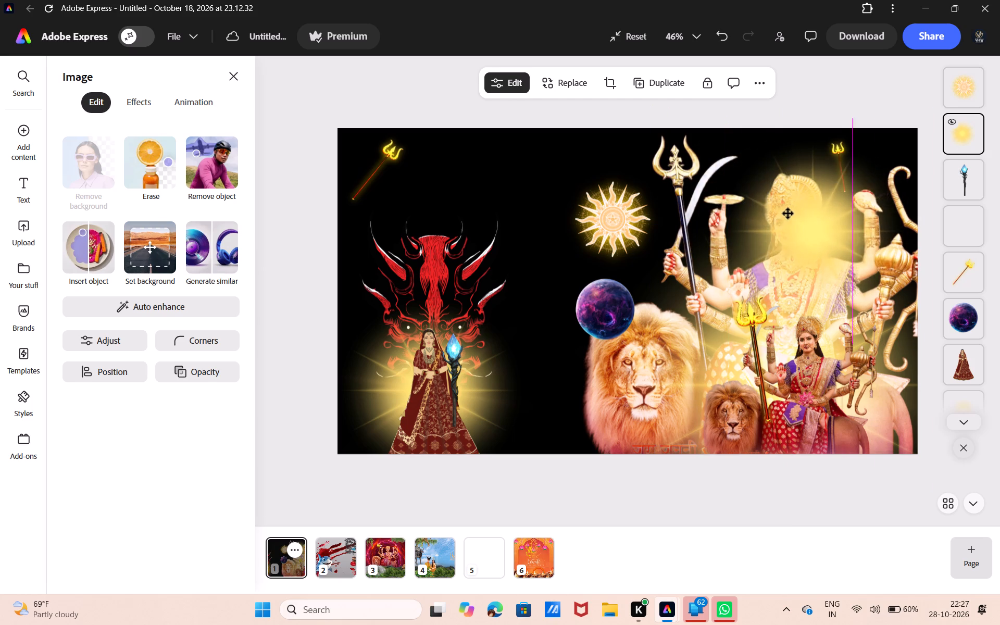
drag(788, 214, 778, 216)
key(BackSpace)
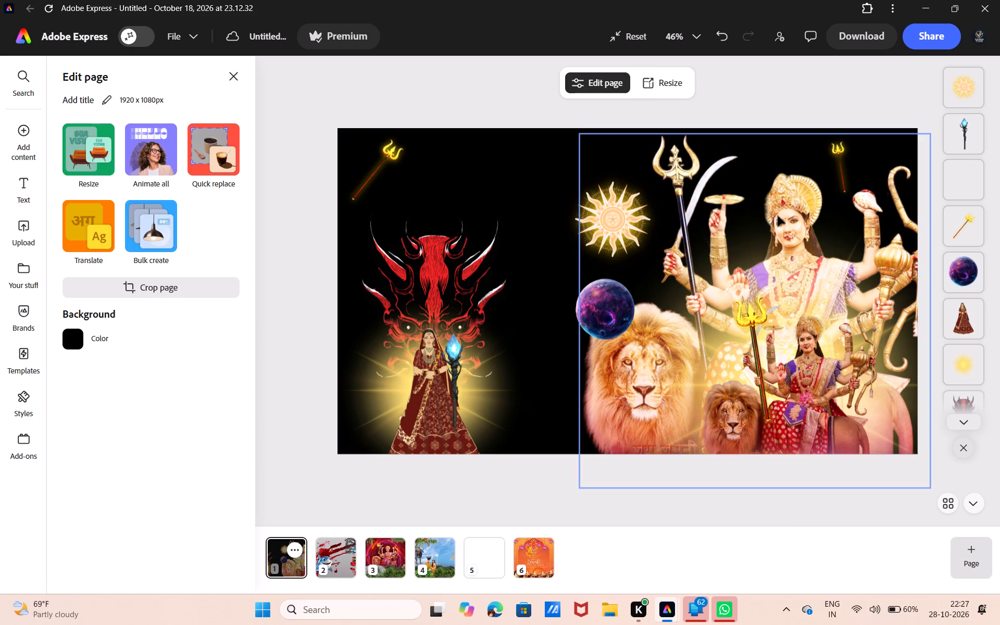
Move the sun emblem onto the small goddess's head and layer it directly behind her, in front of the large goddess.
click(634, 208)
drag(634, 208, 637, 206)
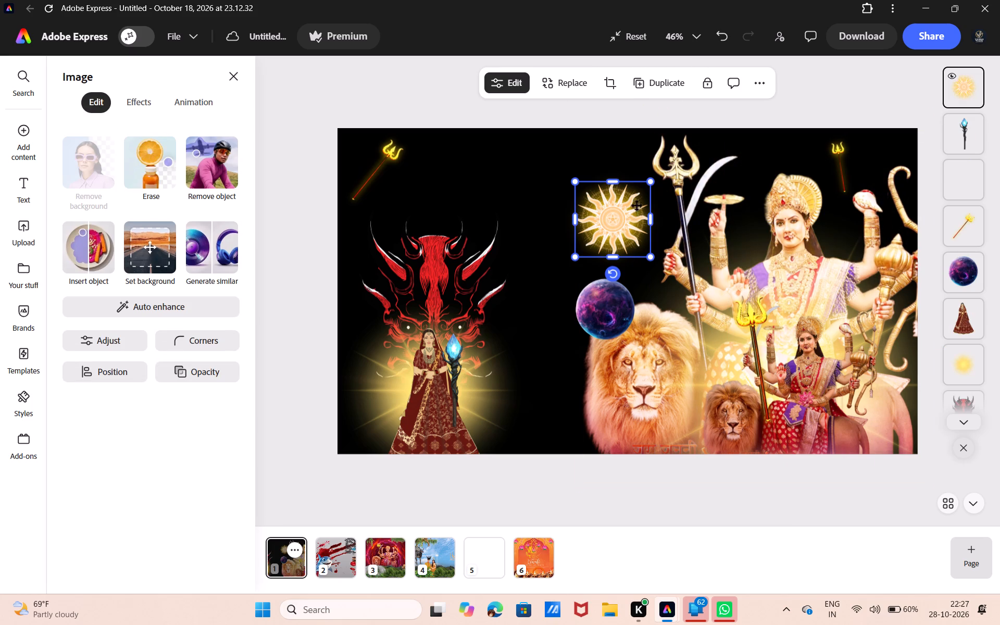
drag(637, 206, 809, 187)
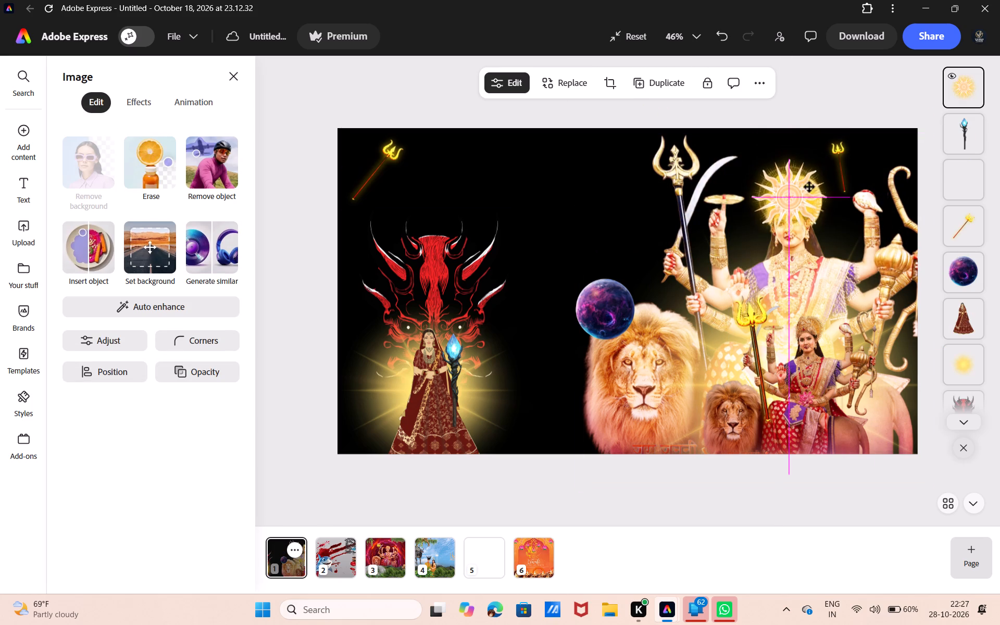
drag(809, 187, 829, 326)
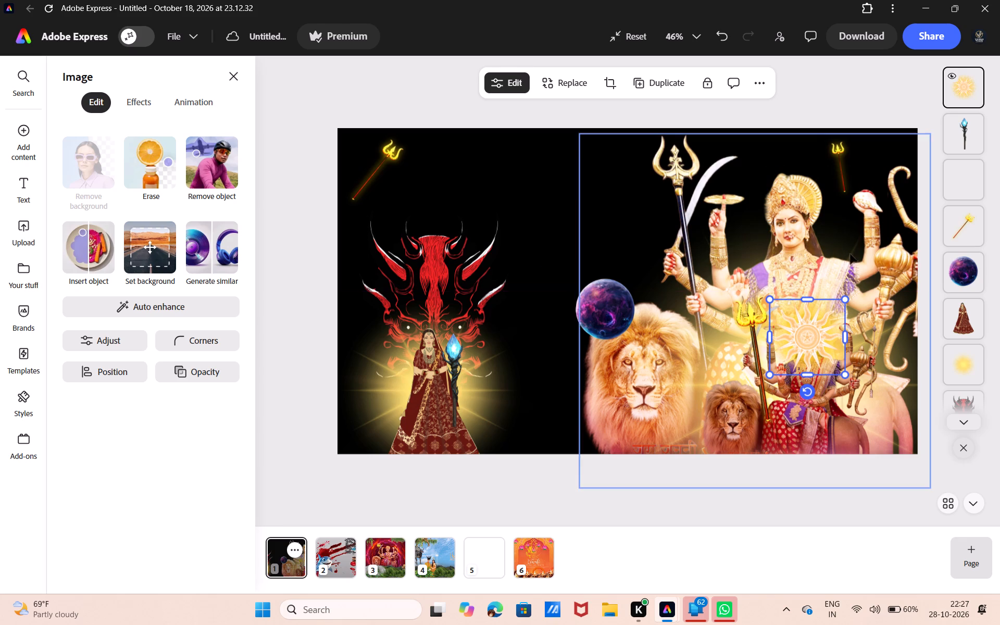
drag(960, 100, 959, 484)
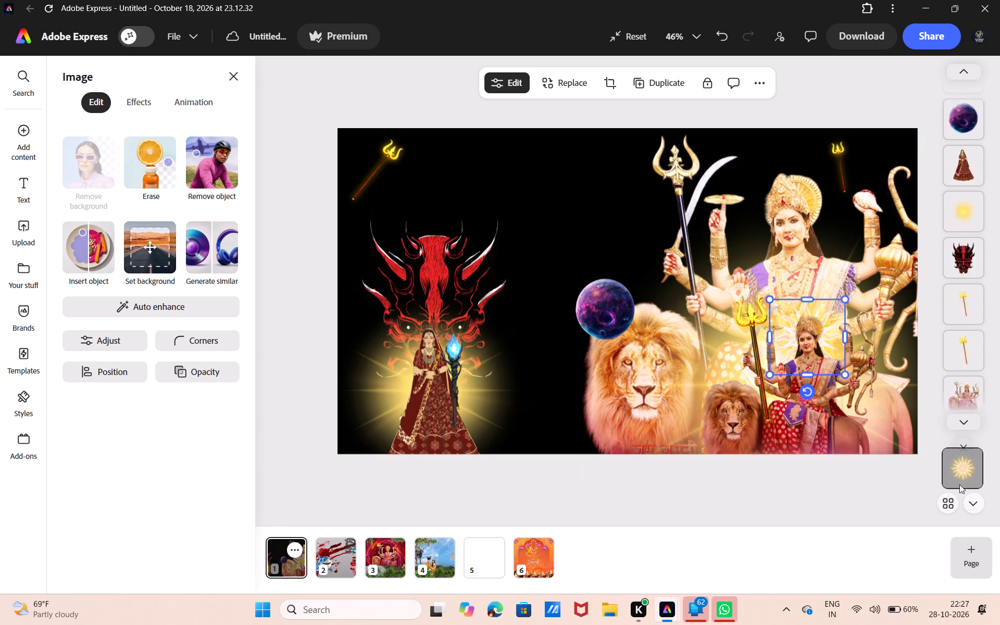
drag(959, 484, 951, 284)
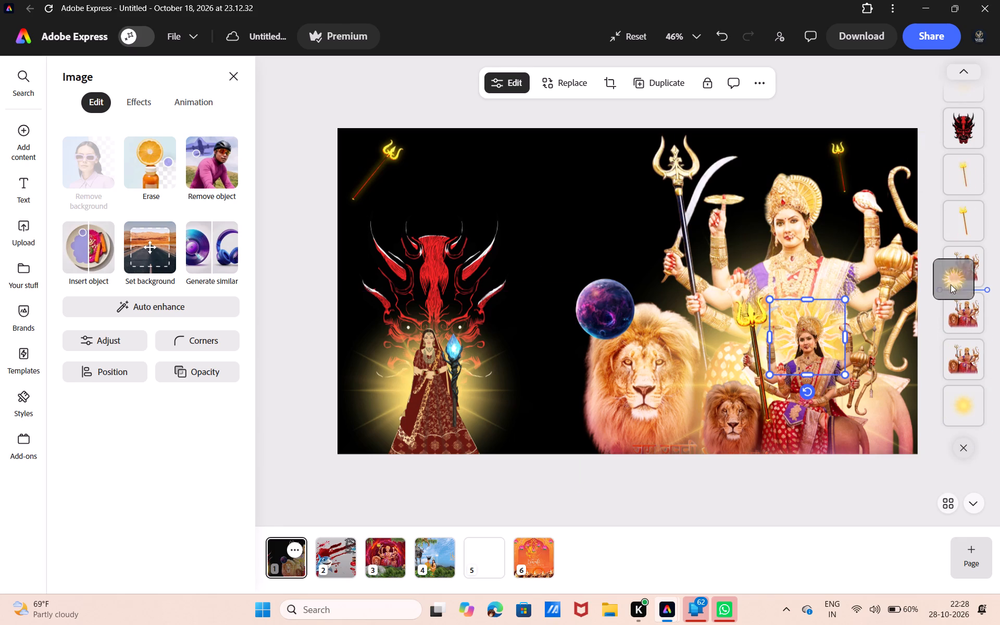
drag(951, 284, 953, 319)
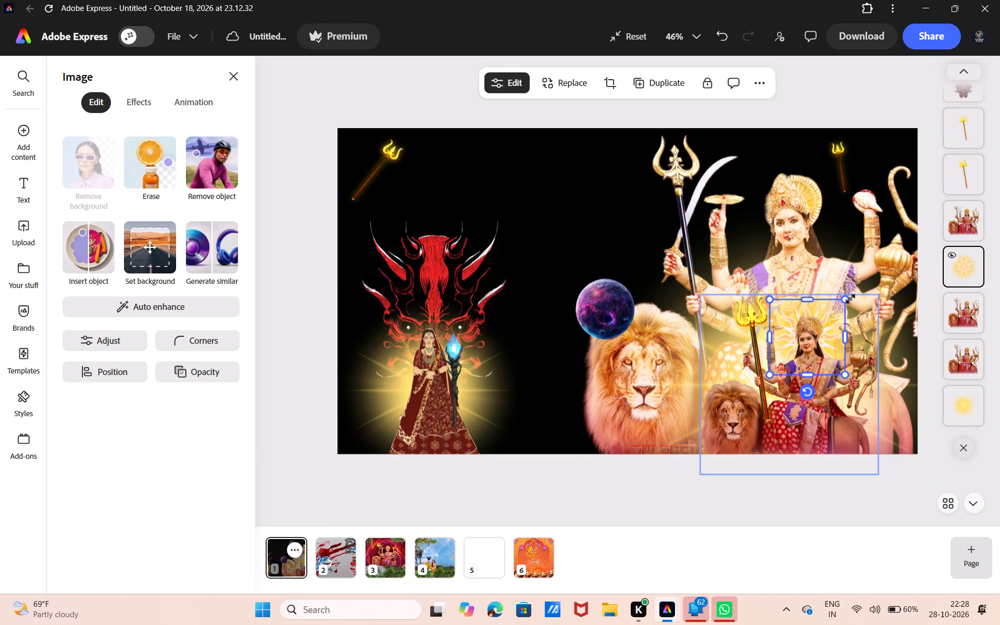
Enlarge the sun emblem by roughly half and centre it behind the small goddess's head as a halo.
drag(850, 298, 877, 257)
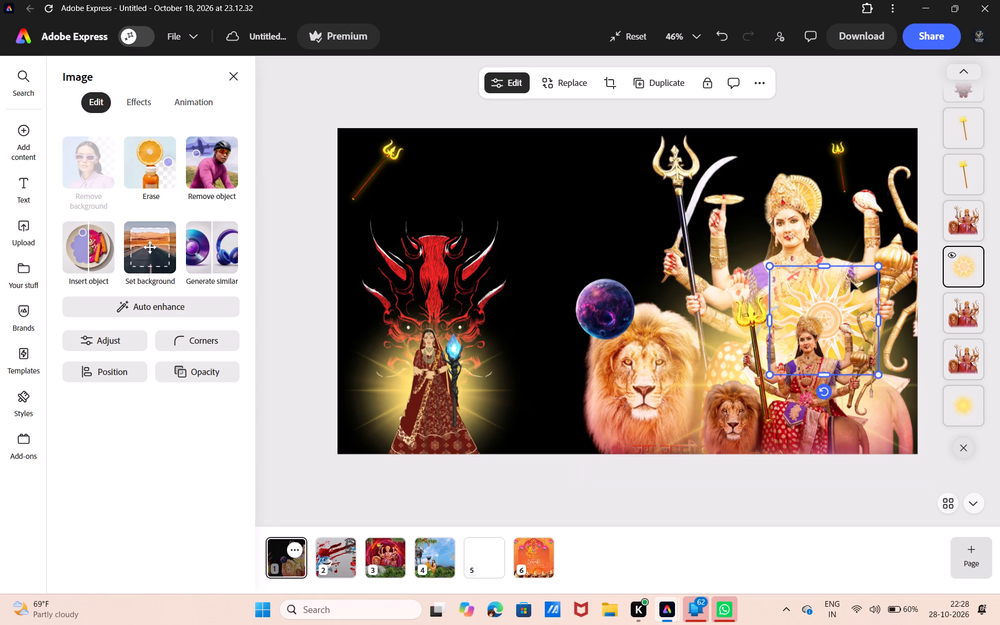
drag(851, 282, 837, 291)
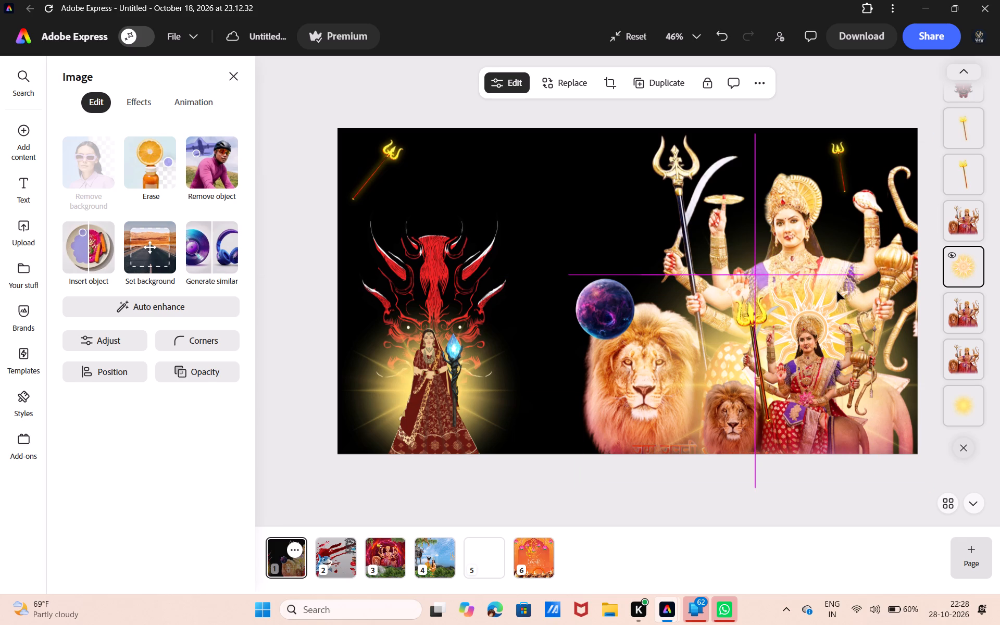
click(823, 80)
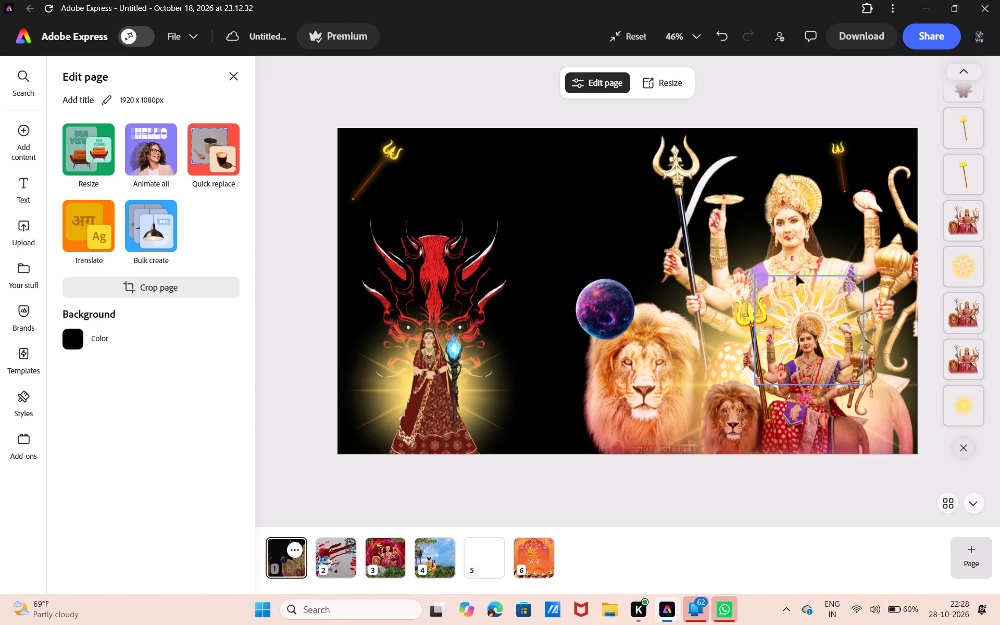
Try the tiny trident beside the large goddess's crown enlarged and aimed down at the bride, and delete it from the page.
click(847, 159)
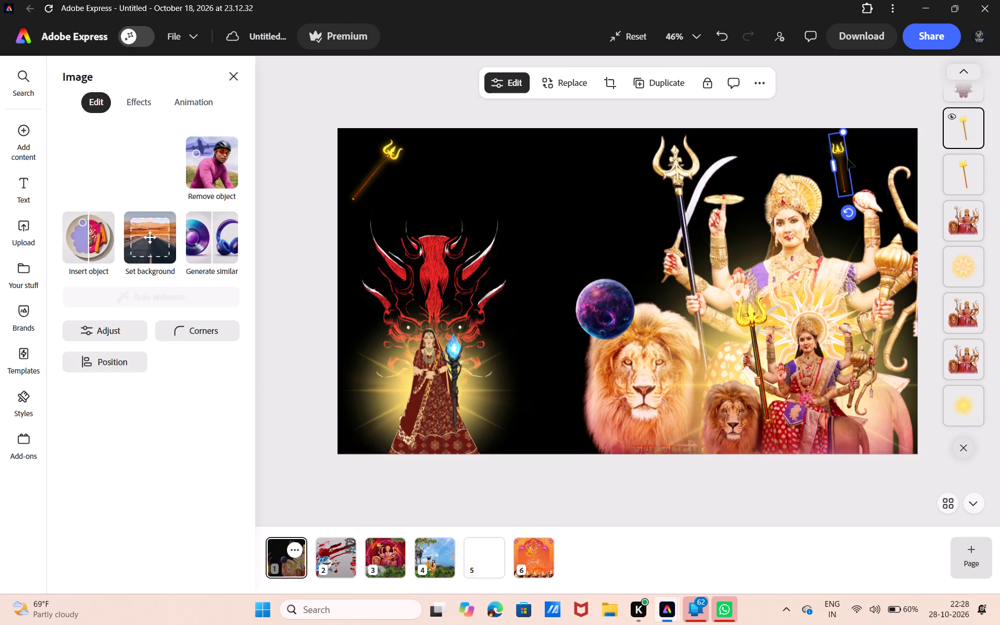
drag(844, 130, 872, 69)
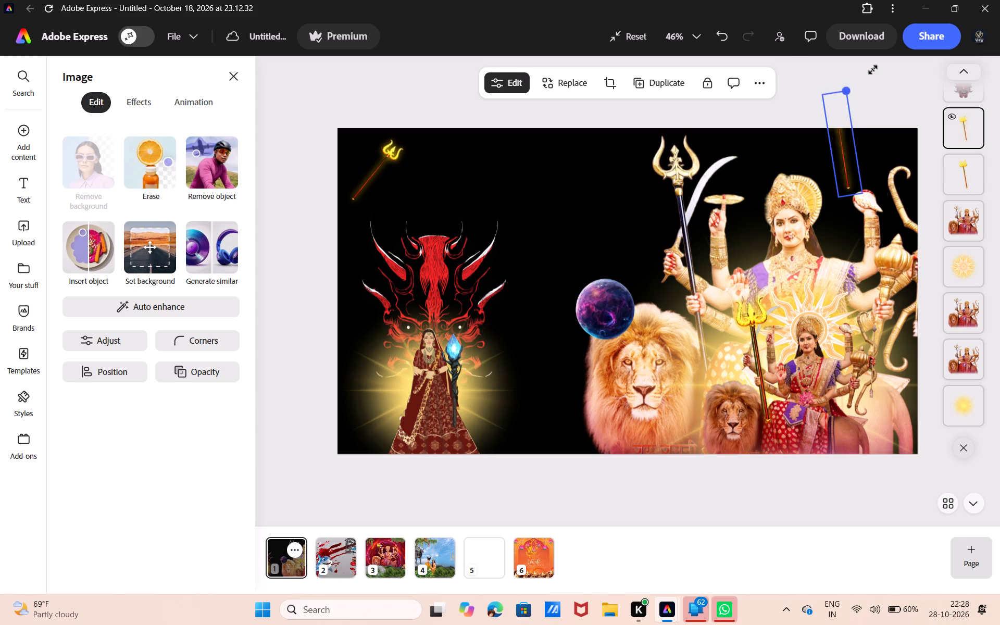
drag(872, 69, 911, 0)
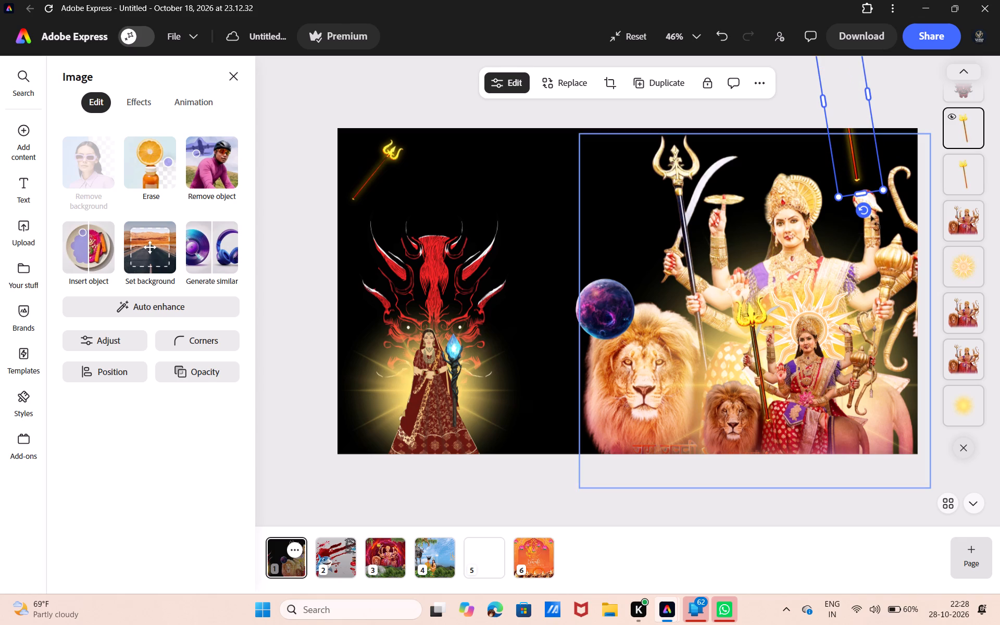
drag(864, 210, 983, 0)
drag(902, 65, 999, 0)
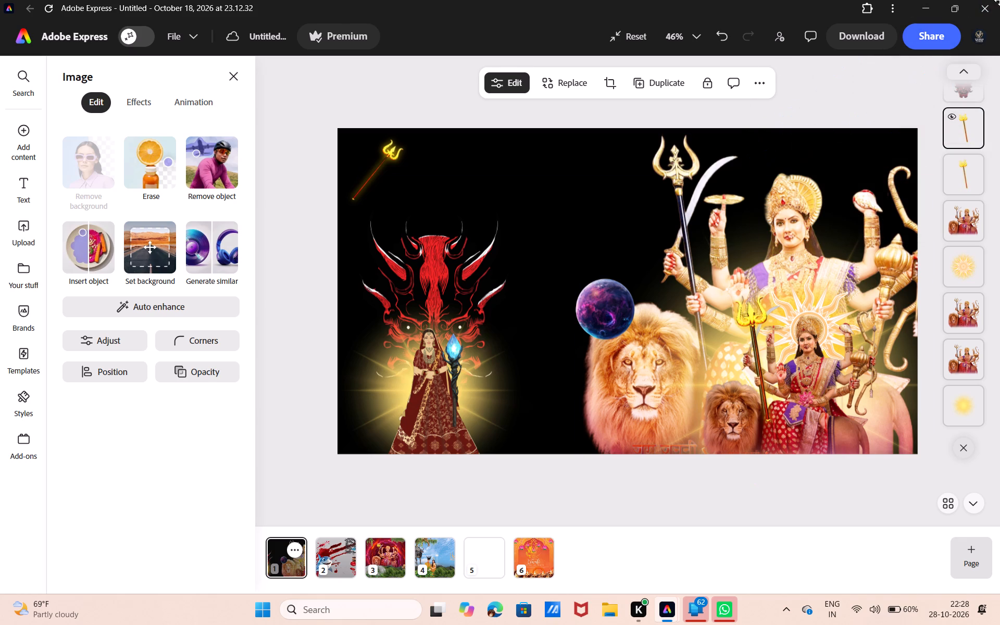
drag(999, 0, 833, 113)
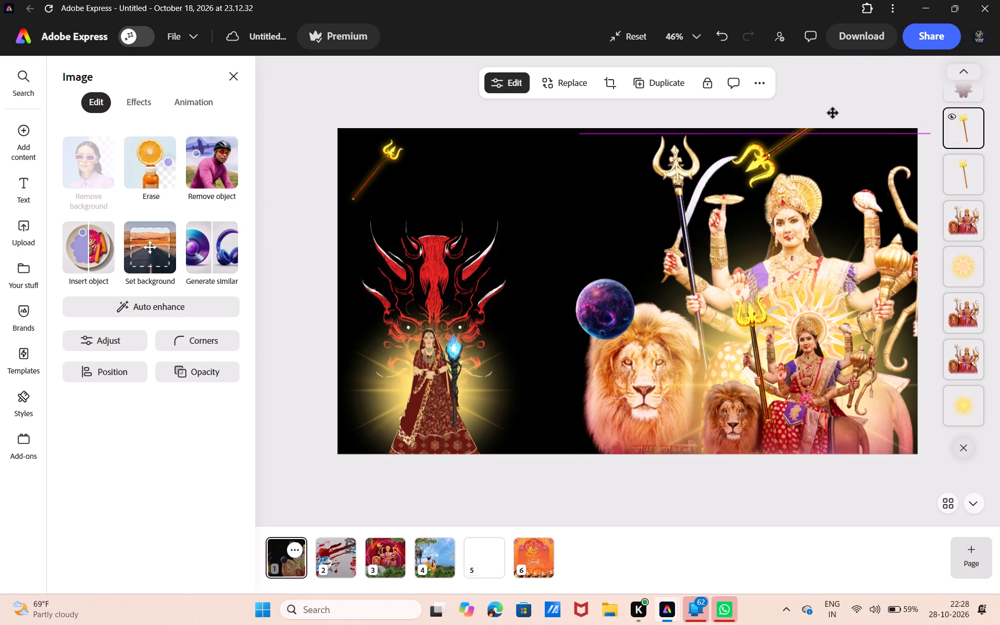
drag(833, 113, 741, 176)
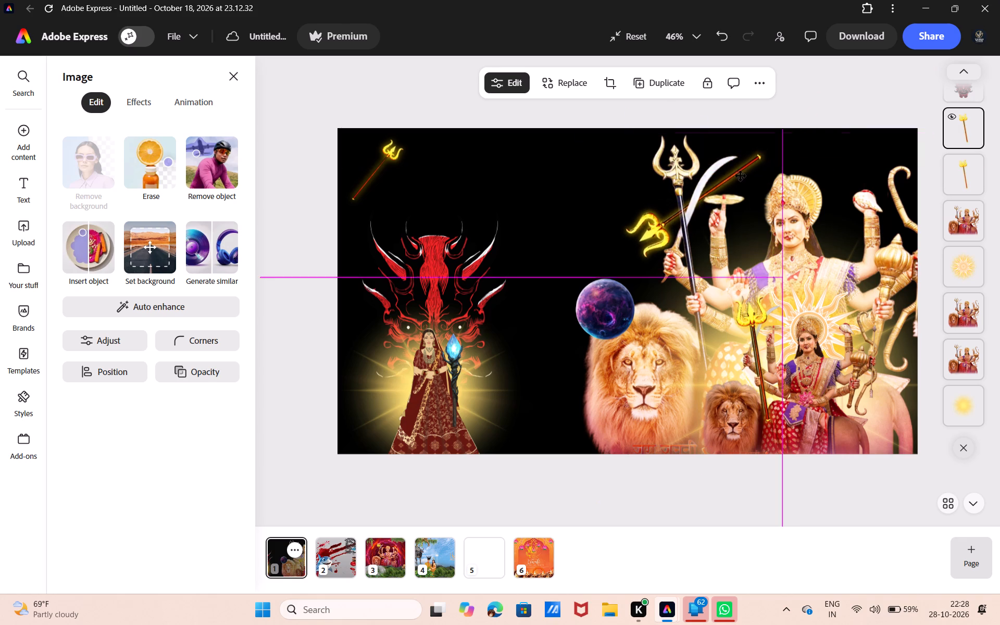
drag(741, 176, 562, 307)
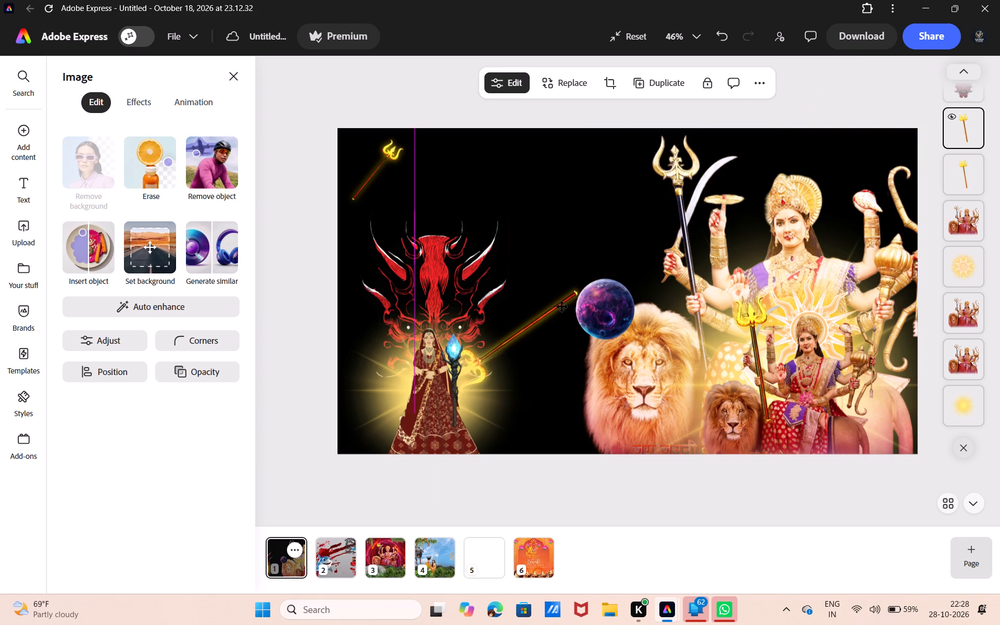
drag(562, 307, 535, 322)
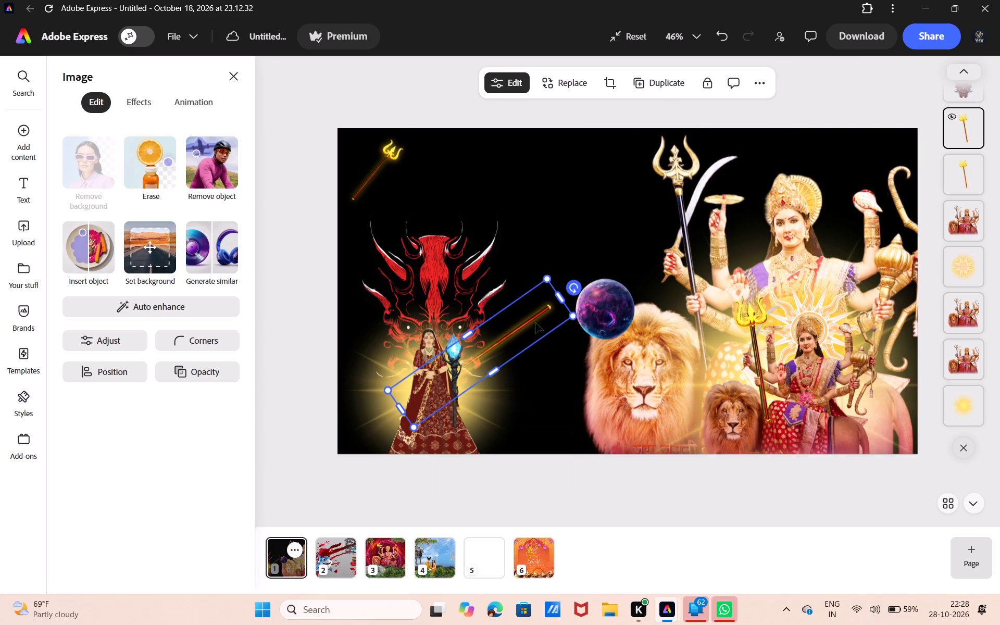
key(BackSpace)
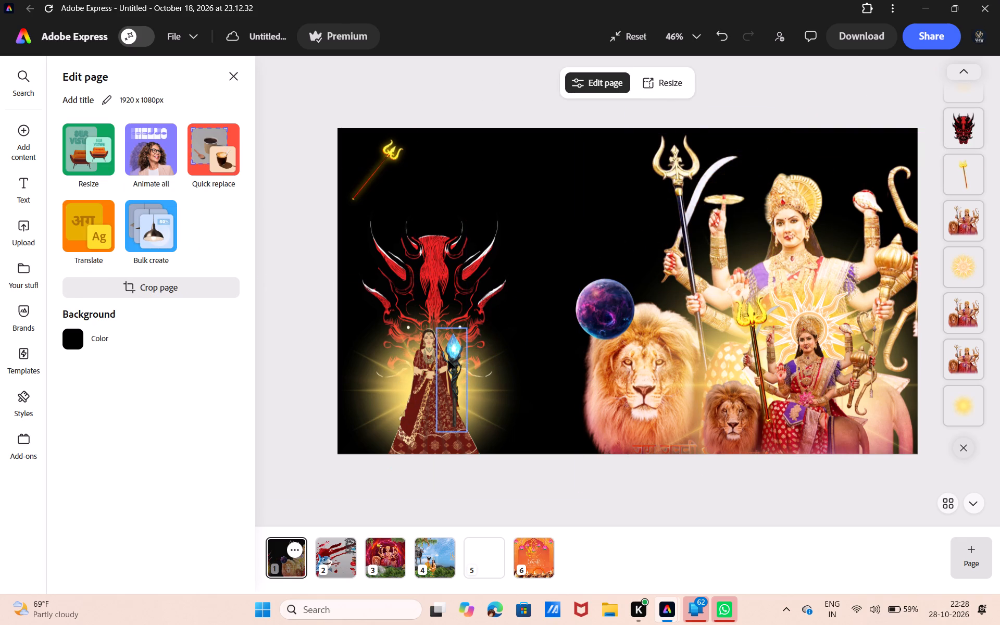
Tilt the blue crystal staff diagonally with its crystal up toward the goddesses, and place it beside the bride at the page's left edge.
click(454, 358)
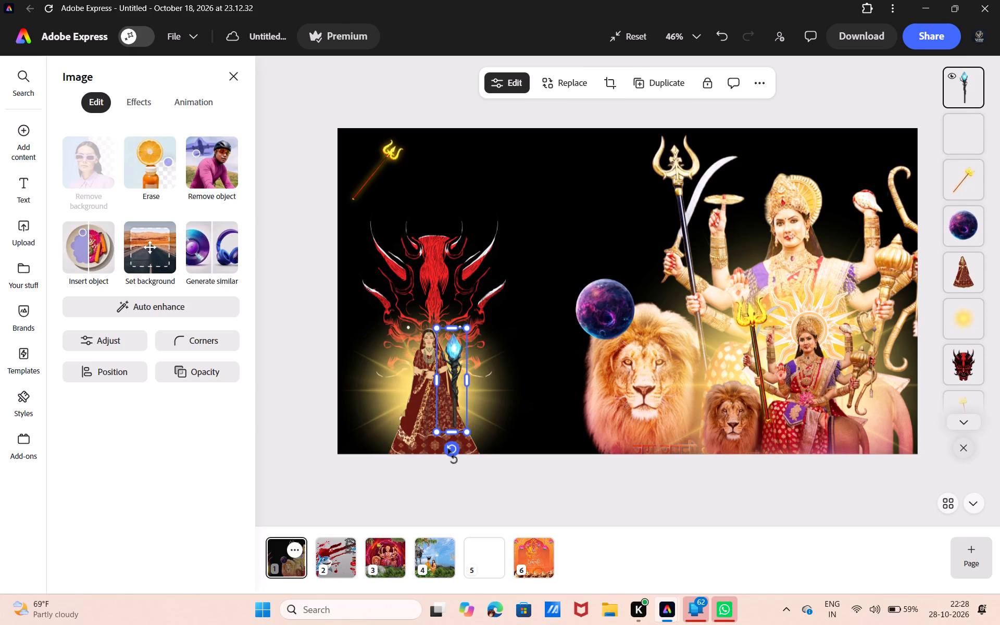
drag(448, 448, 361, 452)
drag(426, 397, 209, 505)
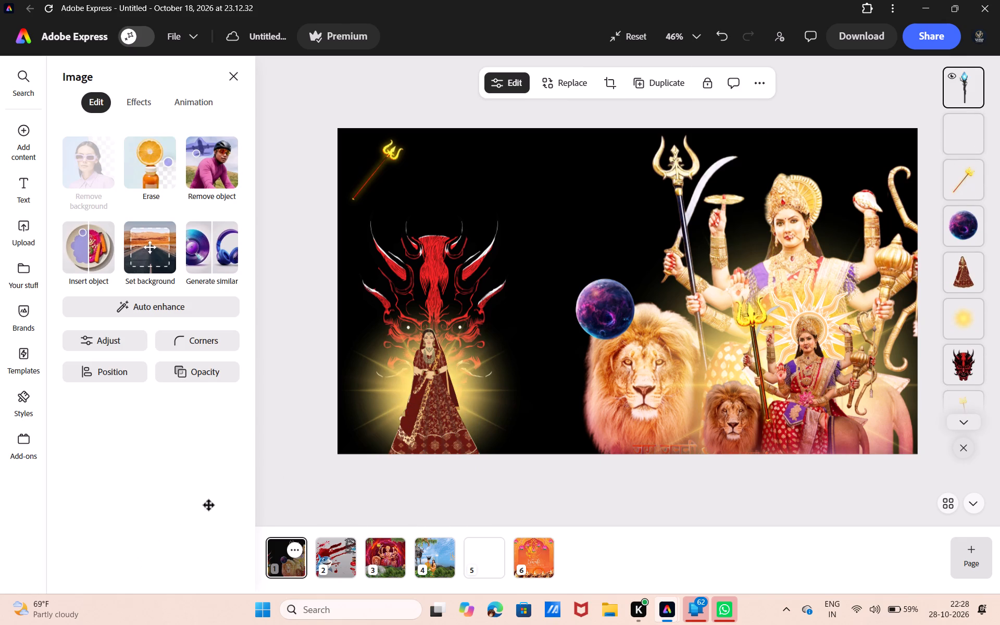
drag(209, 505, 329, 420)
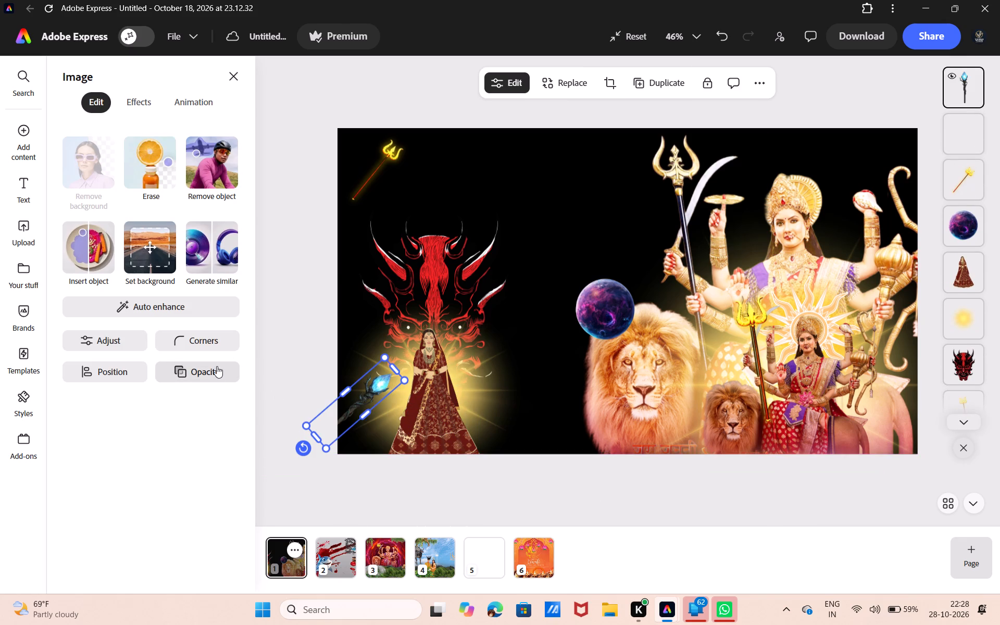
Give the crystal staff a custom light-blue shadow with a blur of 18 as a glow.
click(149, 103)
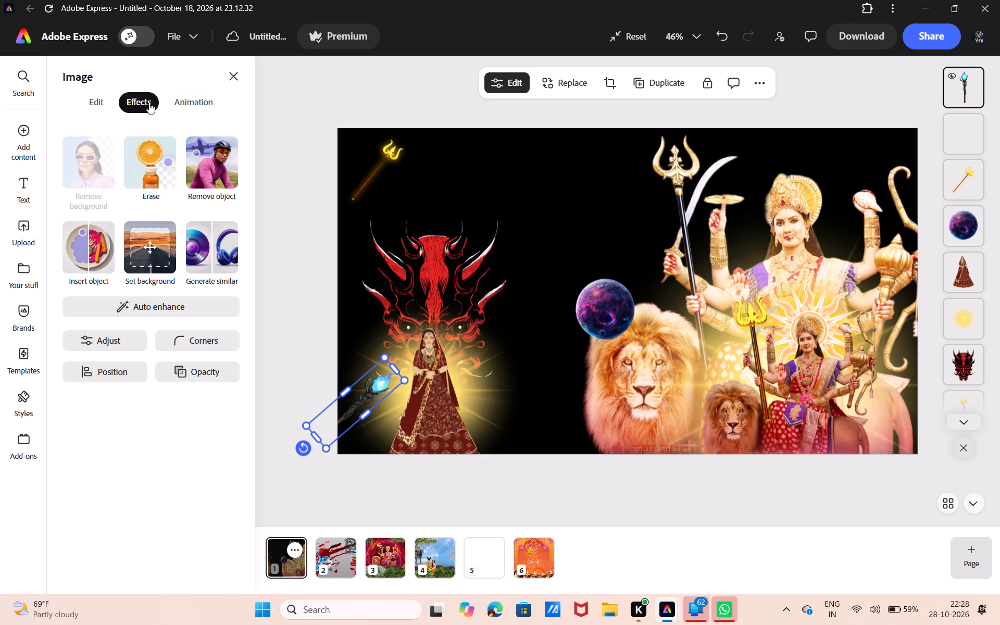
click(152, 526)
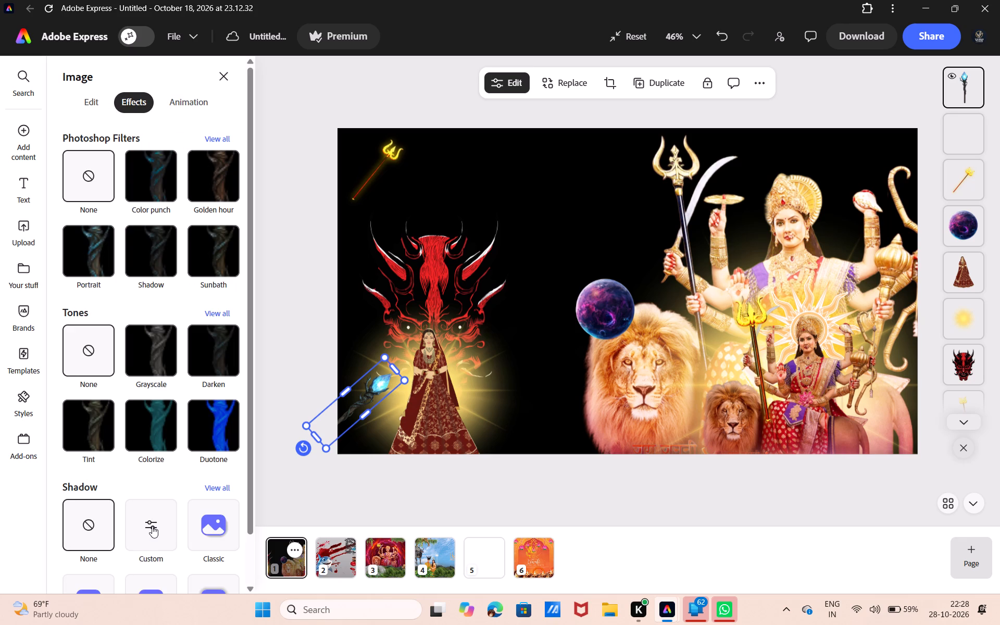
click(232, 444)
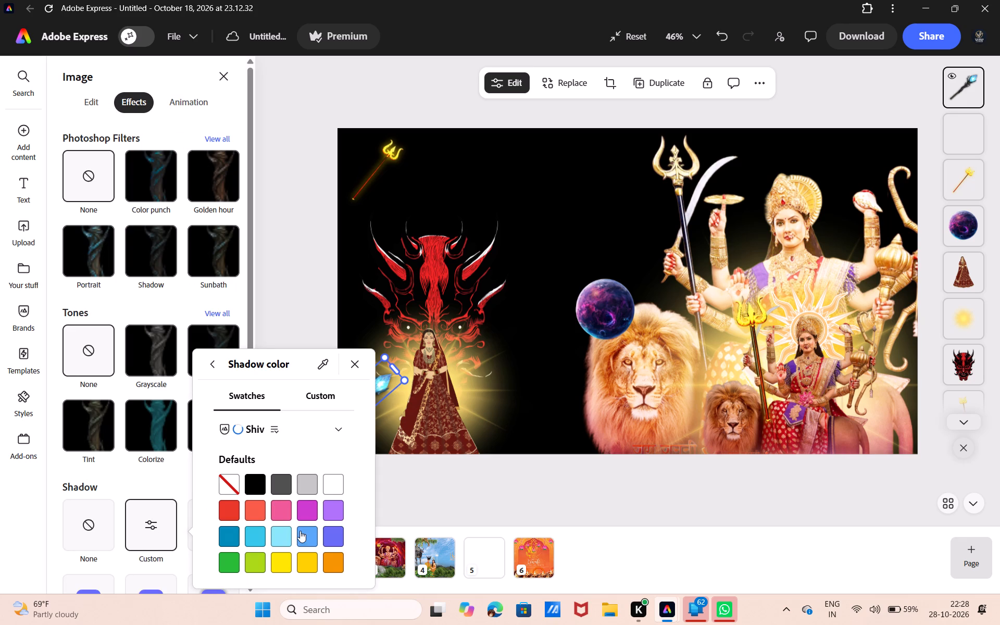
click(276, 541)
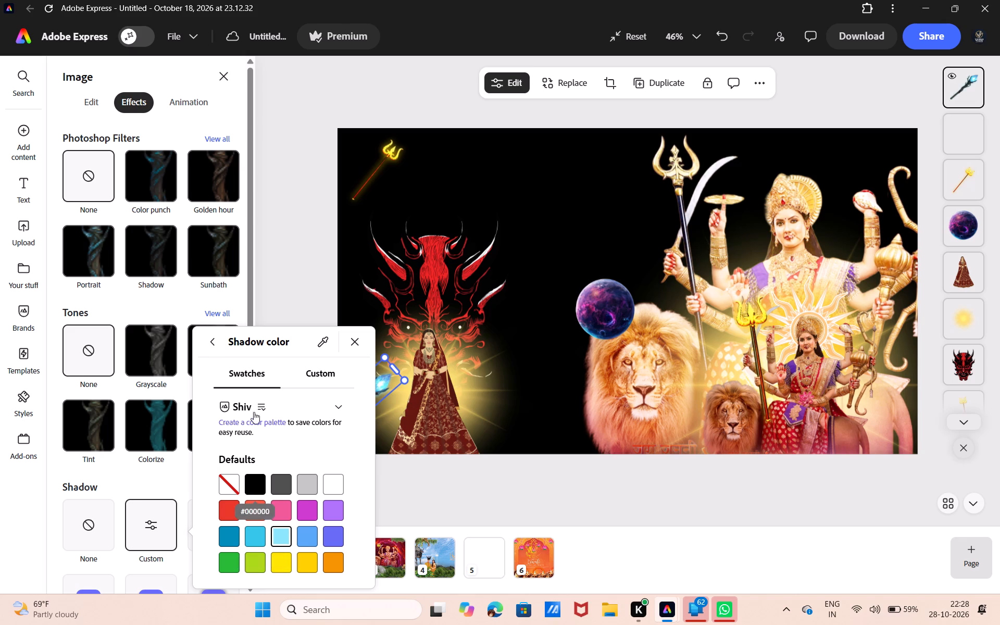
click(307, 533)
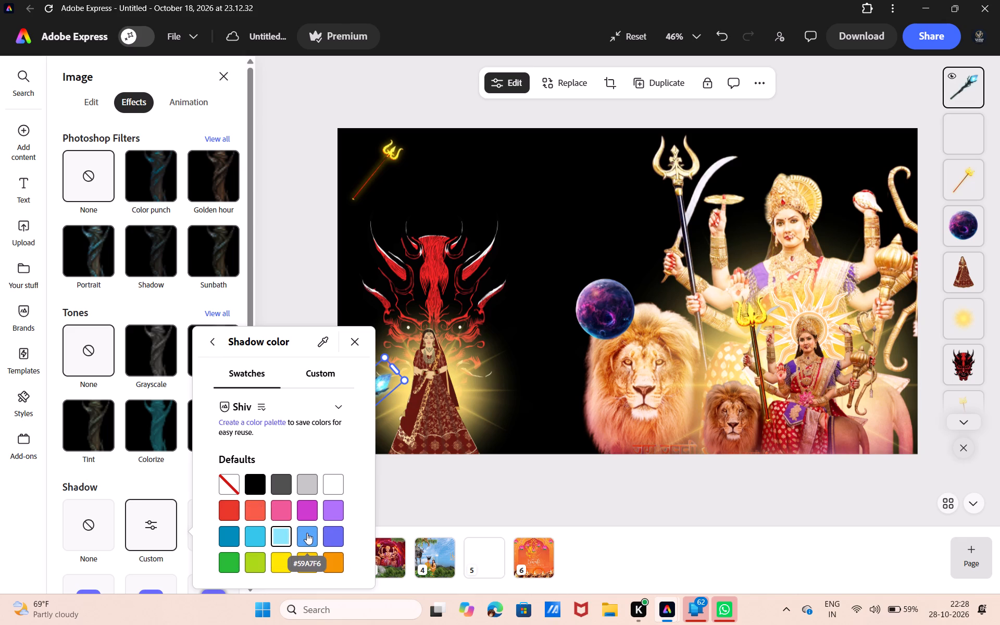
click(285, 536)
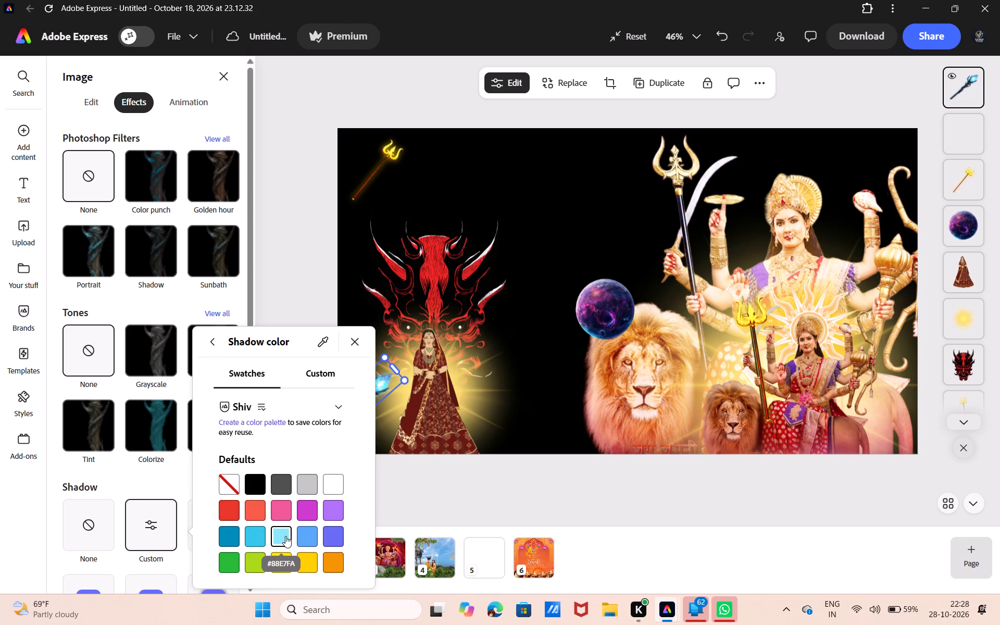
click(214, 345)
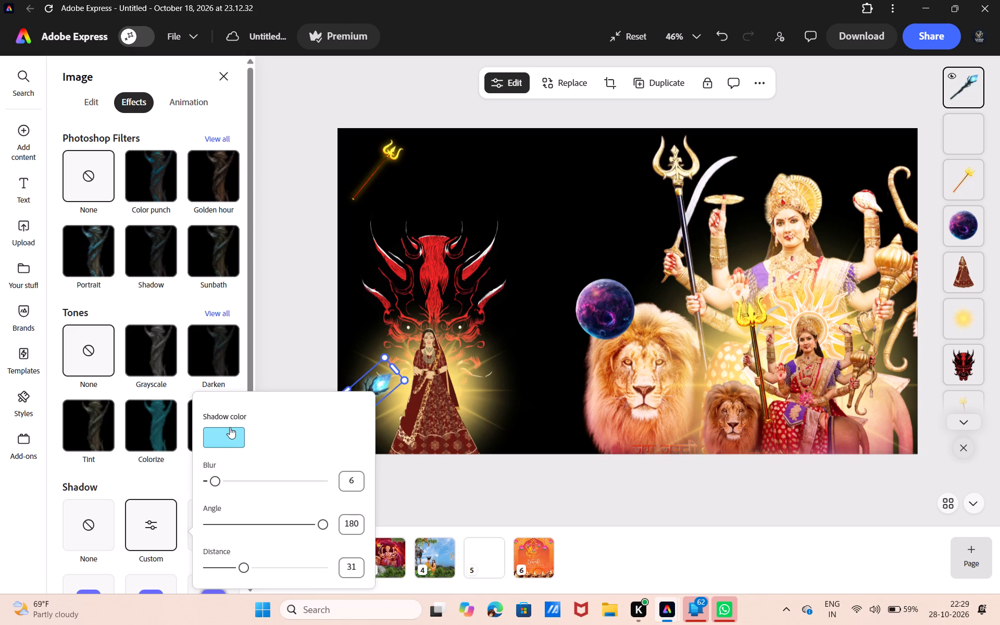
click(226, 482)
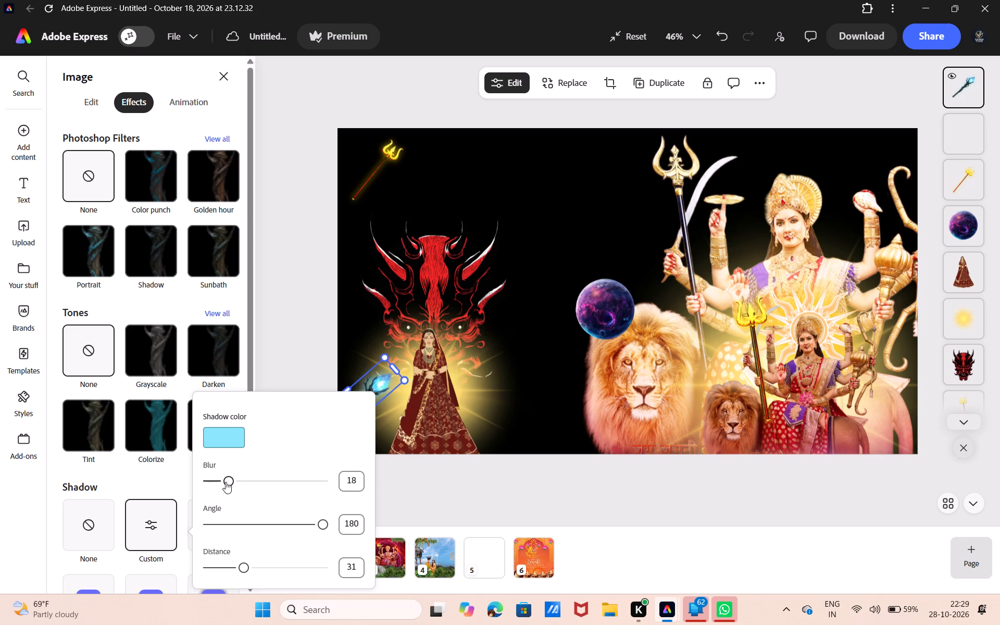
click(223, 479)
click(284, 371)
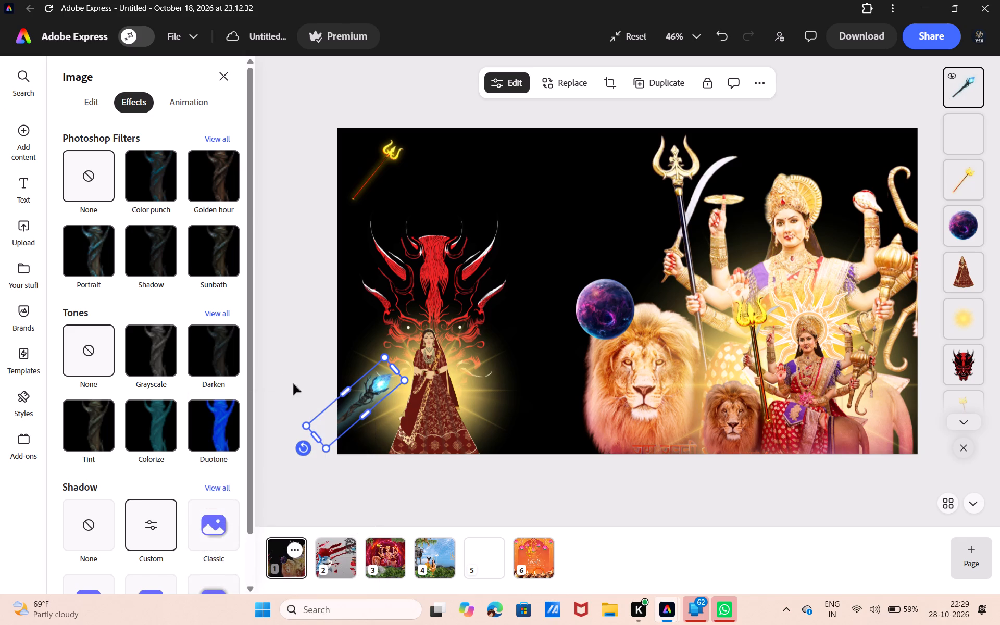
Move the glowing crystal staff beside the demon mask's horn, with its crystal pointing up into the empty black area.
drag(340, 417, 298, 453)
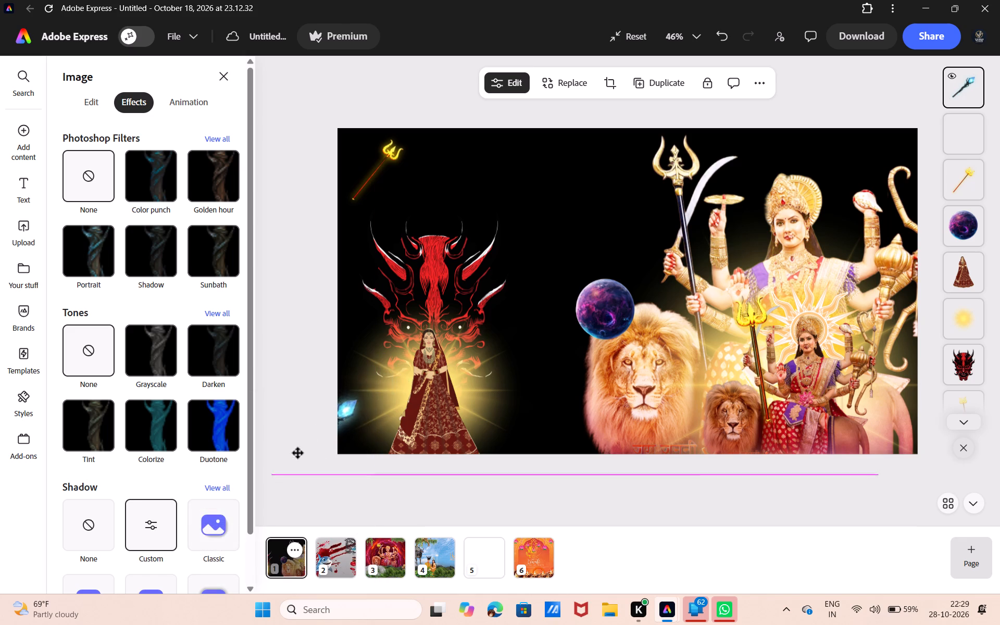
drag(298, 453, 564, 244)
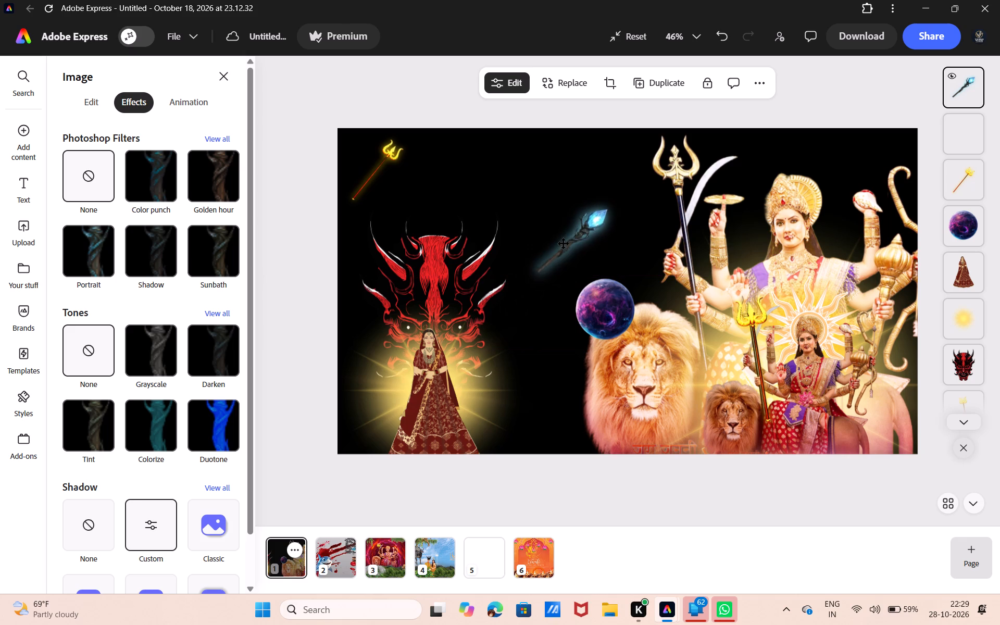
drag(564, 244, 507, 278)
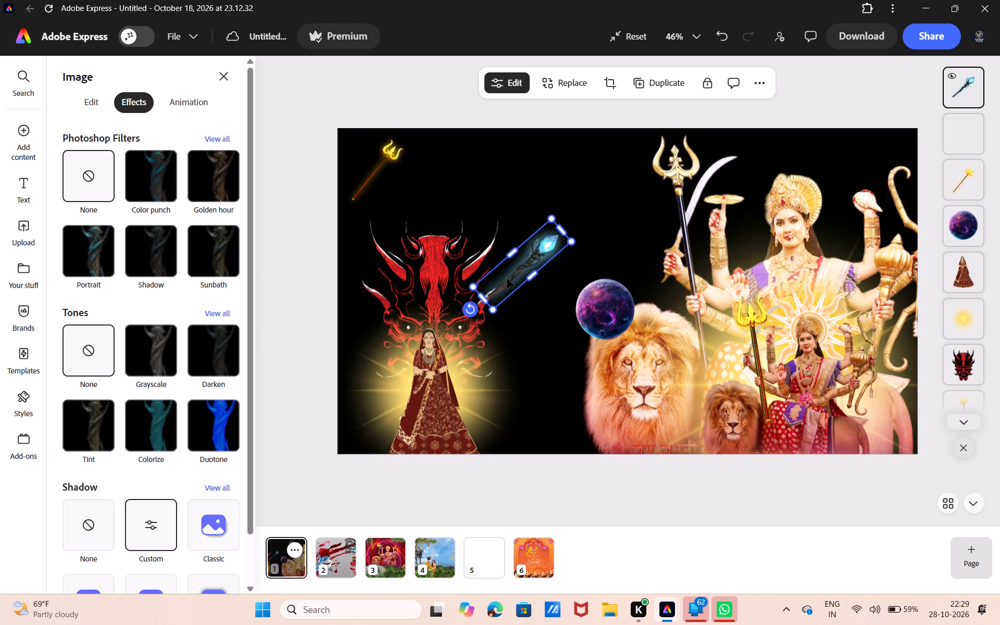
Turn the golden trident in the page's top-left corner prongs-down, enlarge it to about double, and place it against the staff's crystal.
click(378, 170)
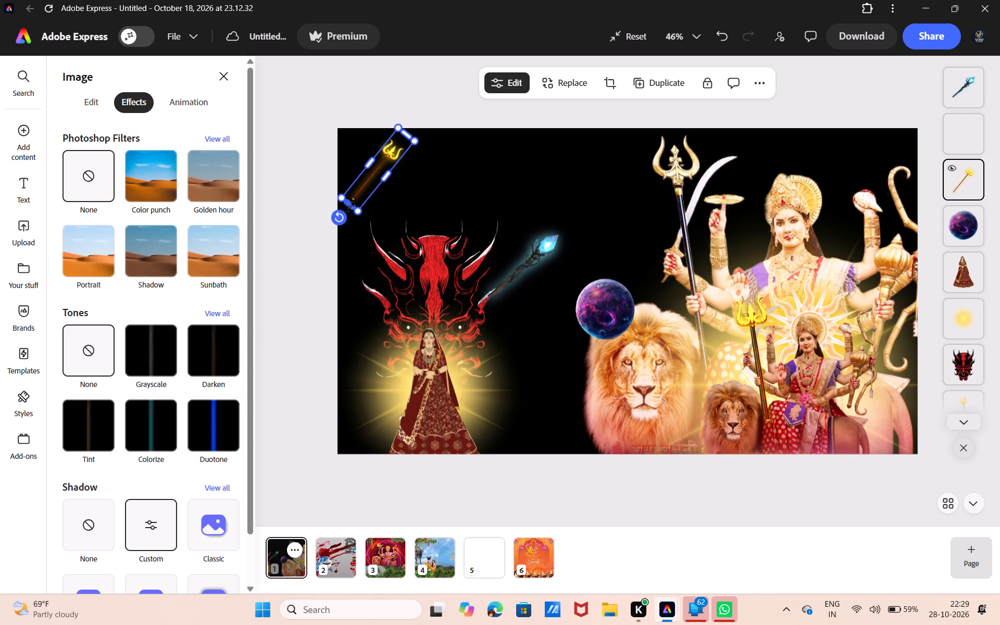
drag(340, 216, 399, 87)
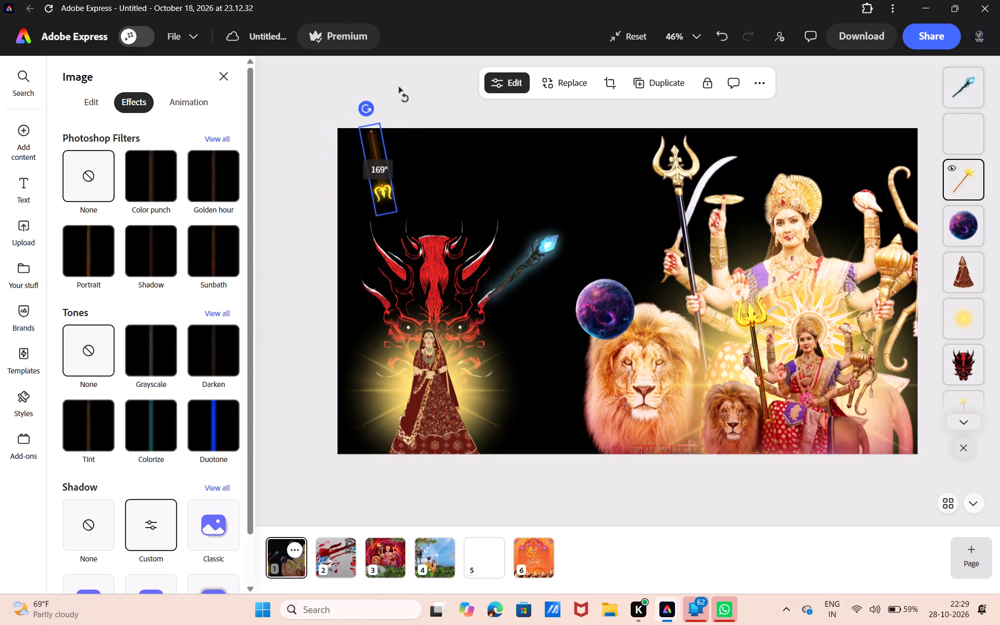
drag(399, 87, 425, 128)
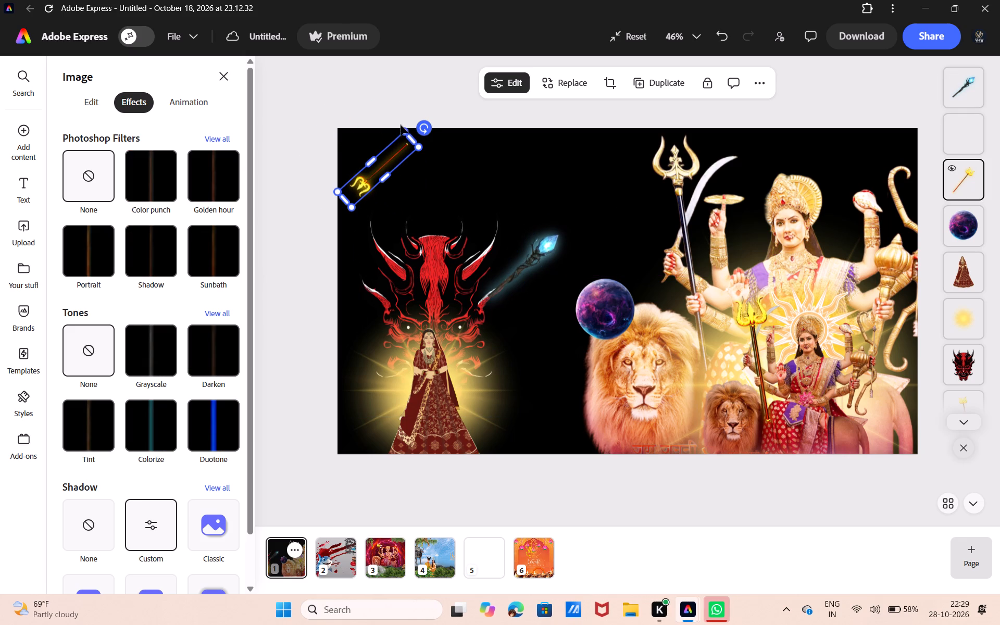
drag(403, 129, 444, 70)
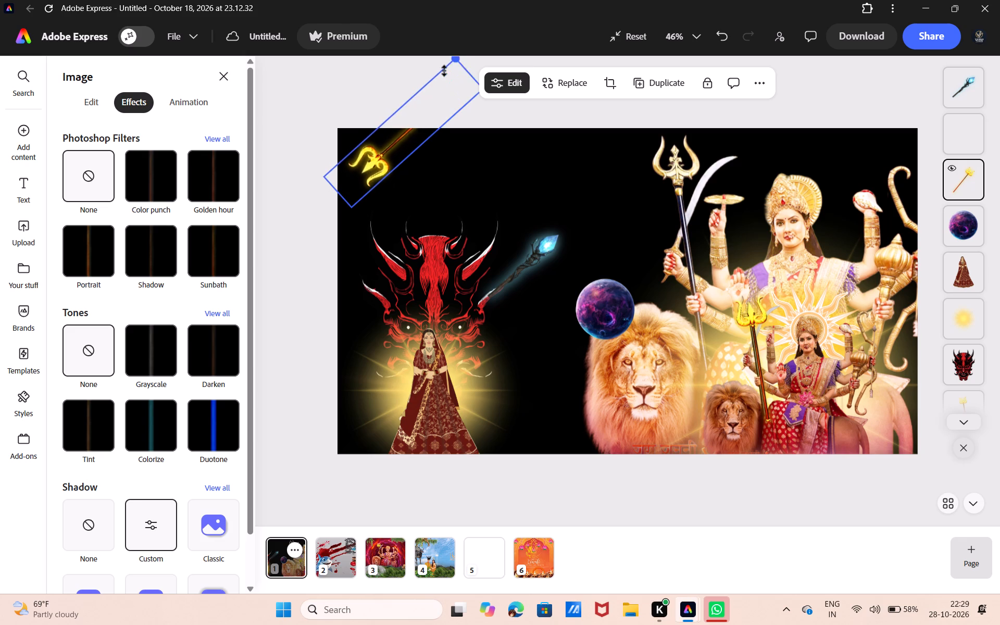
drag(444, 70, 464, 52)
drag(403, 129, 643, 146)
drag(629, 164, 780, 107)
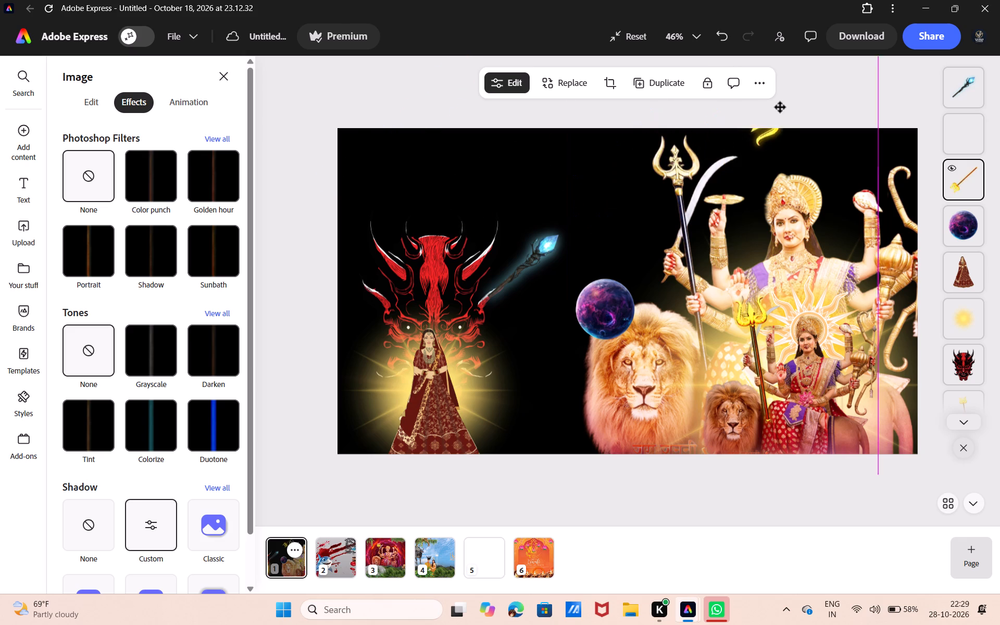
drag(780, 107, 629, 164)
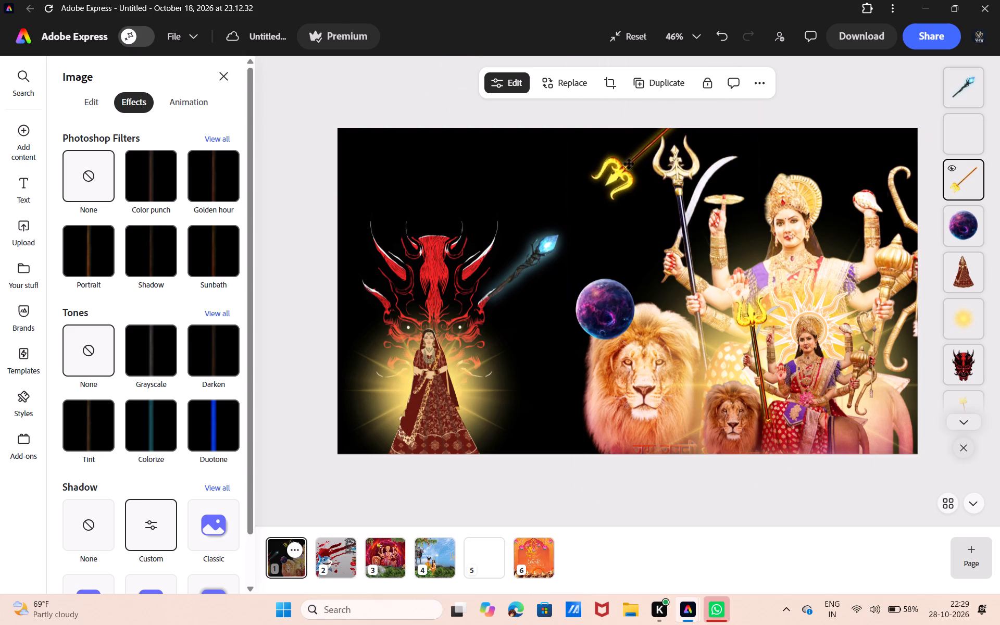
drag(629, 164, 583, 212)
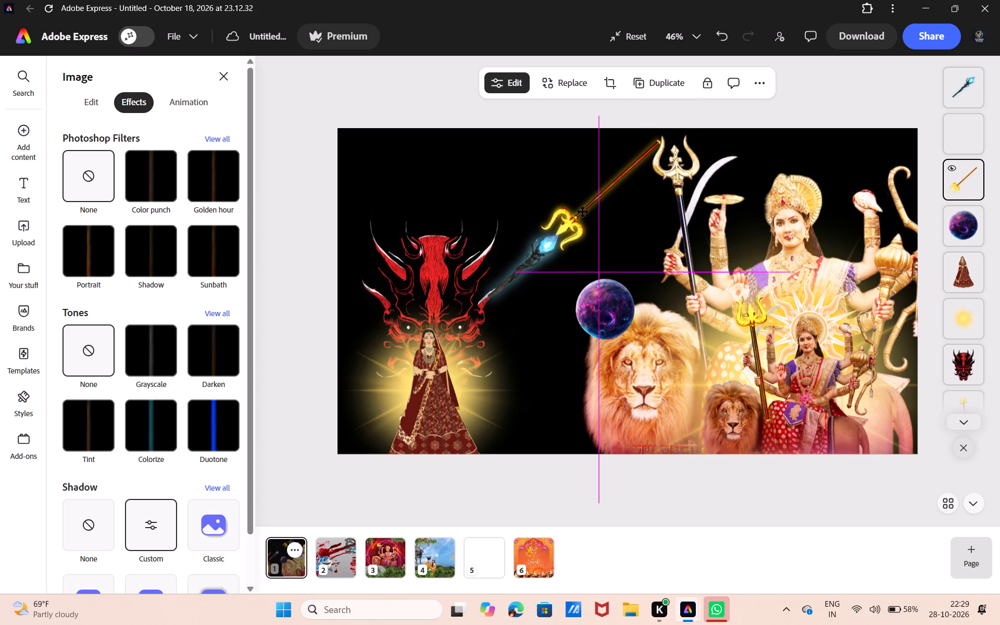
drag(583, 212, 584, 212)
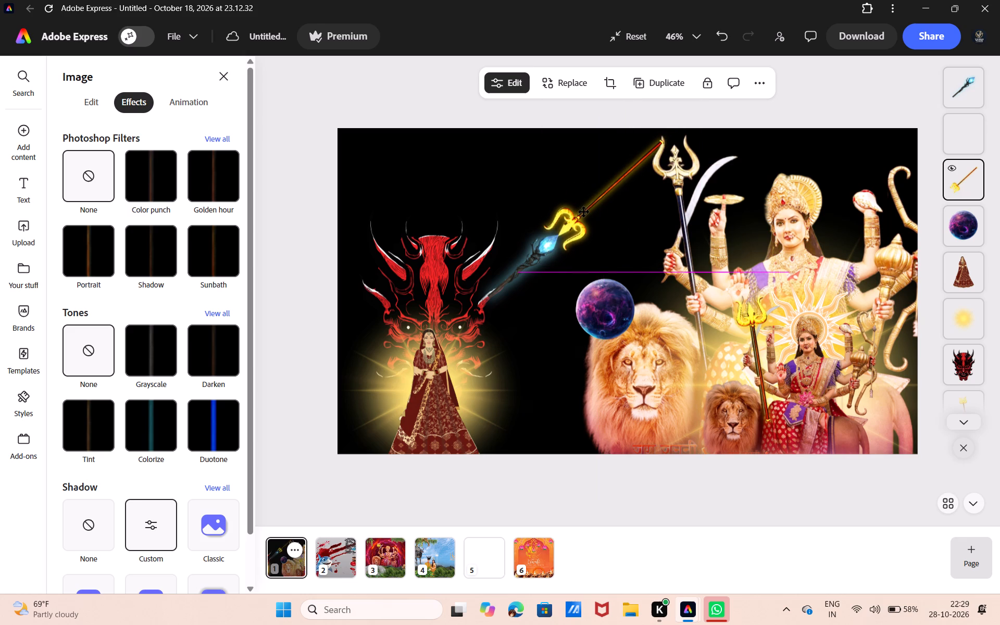
drag(584, 212, 584, 211)
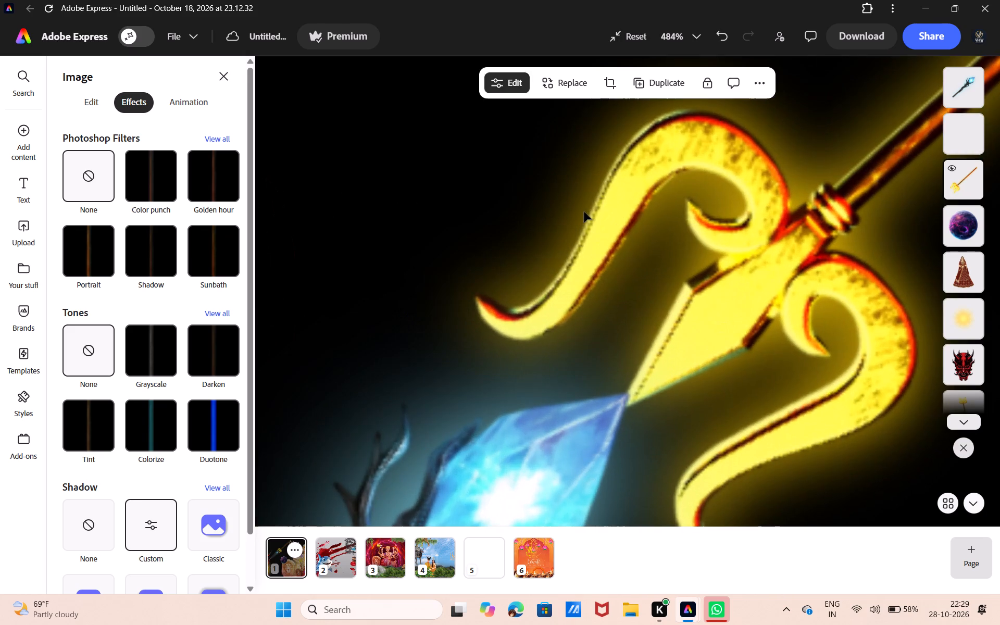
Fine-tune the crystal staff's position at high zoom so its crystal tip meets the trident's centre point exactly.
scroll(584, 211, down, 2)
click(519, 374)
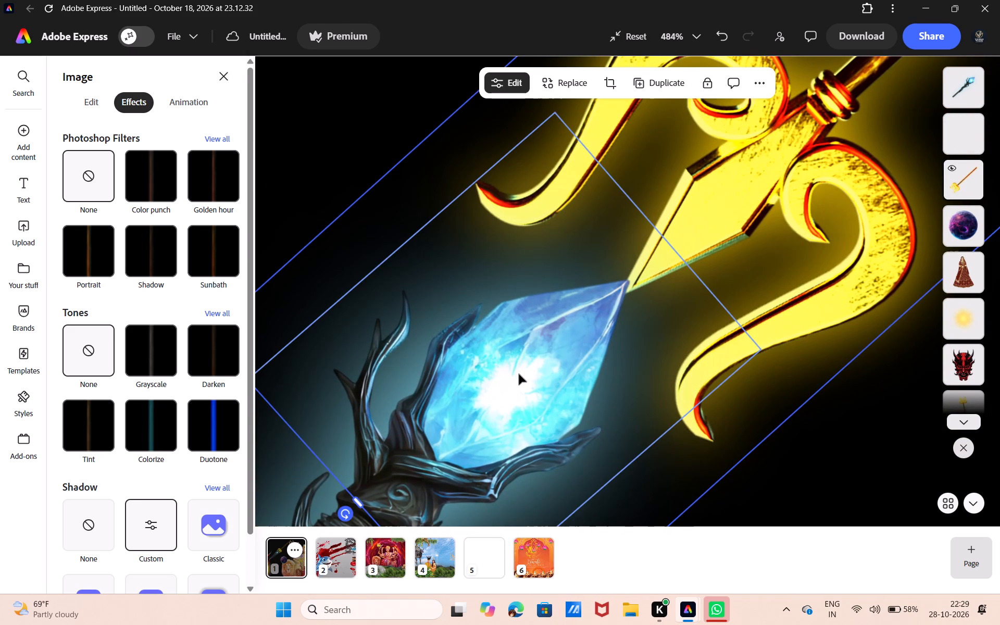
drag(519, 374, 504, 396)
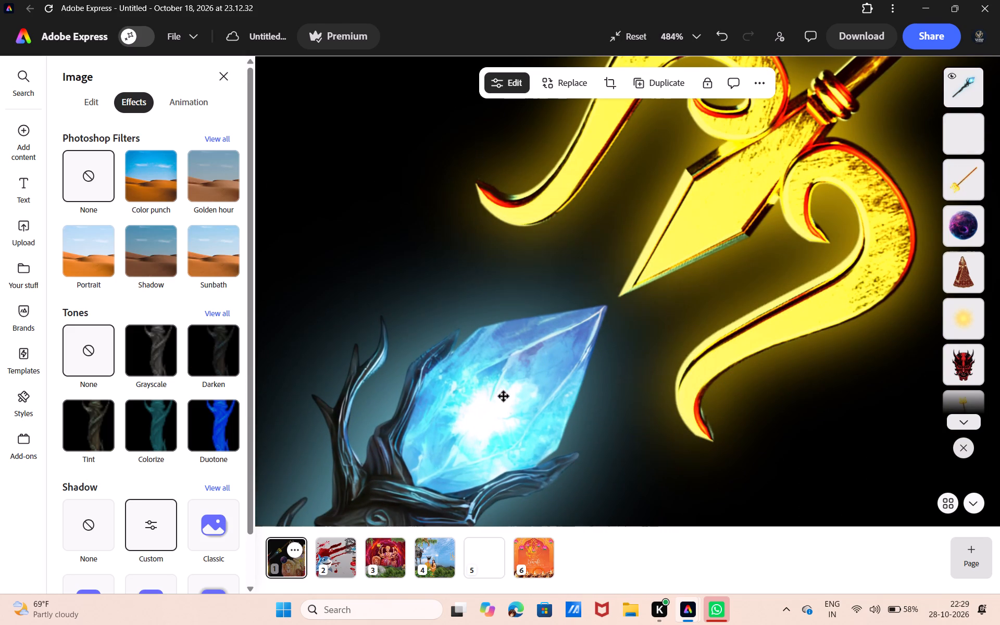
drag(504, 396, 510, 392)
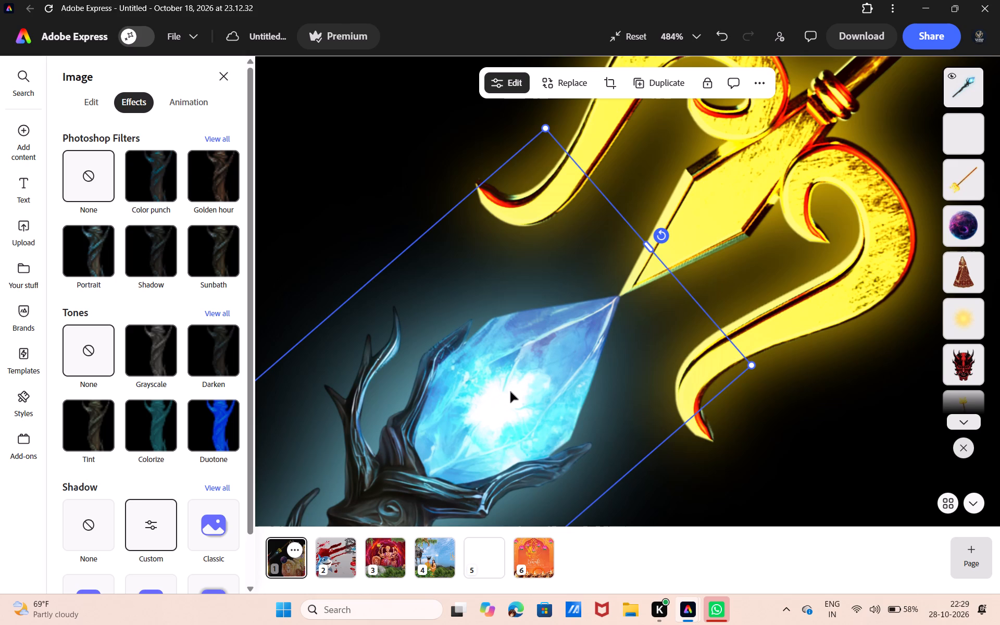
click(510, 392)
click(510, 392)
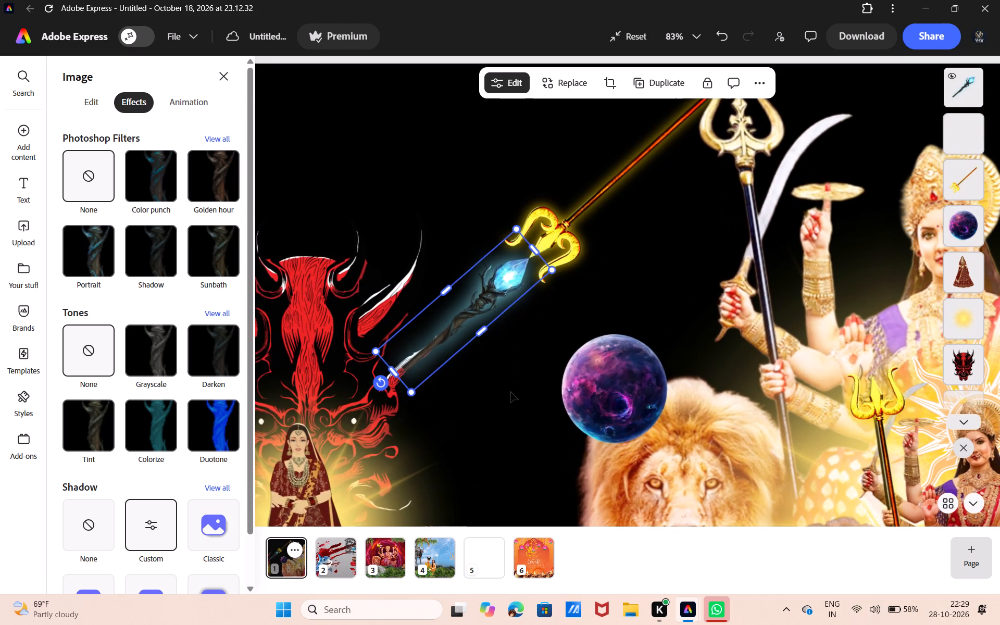
Try the crystal staff enlarged across the bride and demon mask, and delete it from the page.
scroll(510, 392, down, 1)
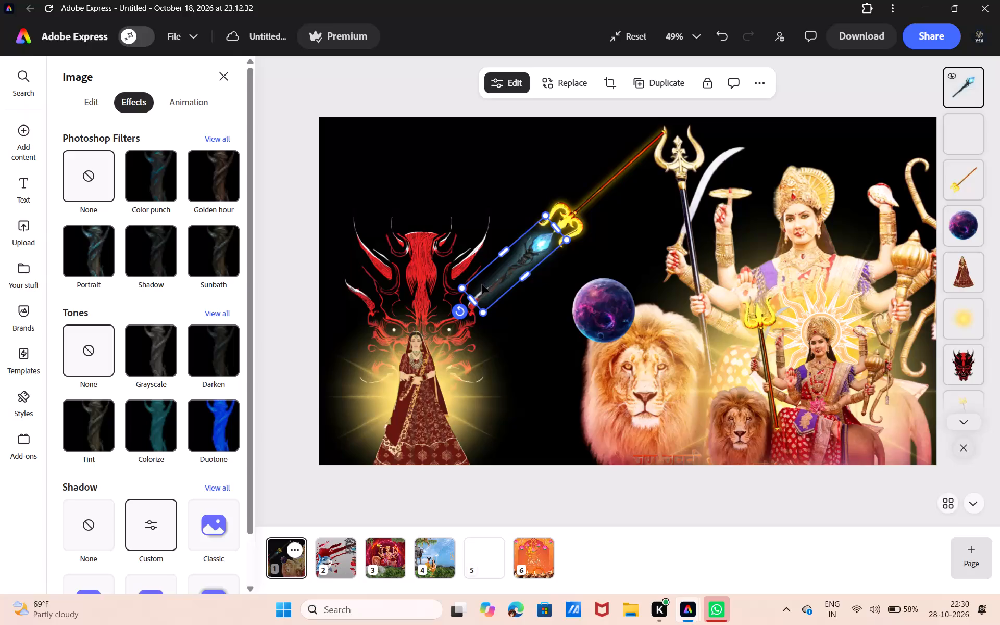
drag(459, 290, 418, 338)
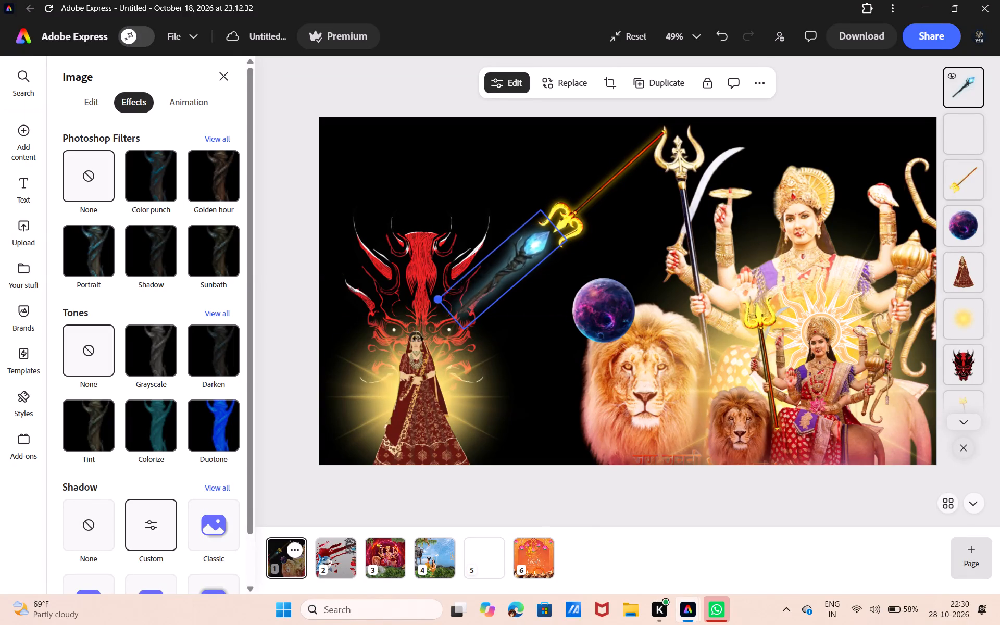
drag(418, 338, 278, 498)
drag(385, 314, 416, 327)
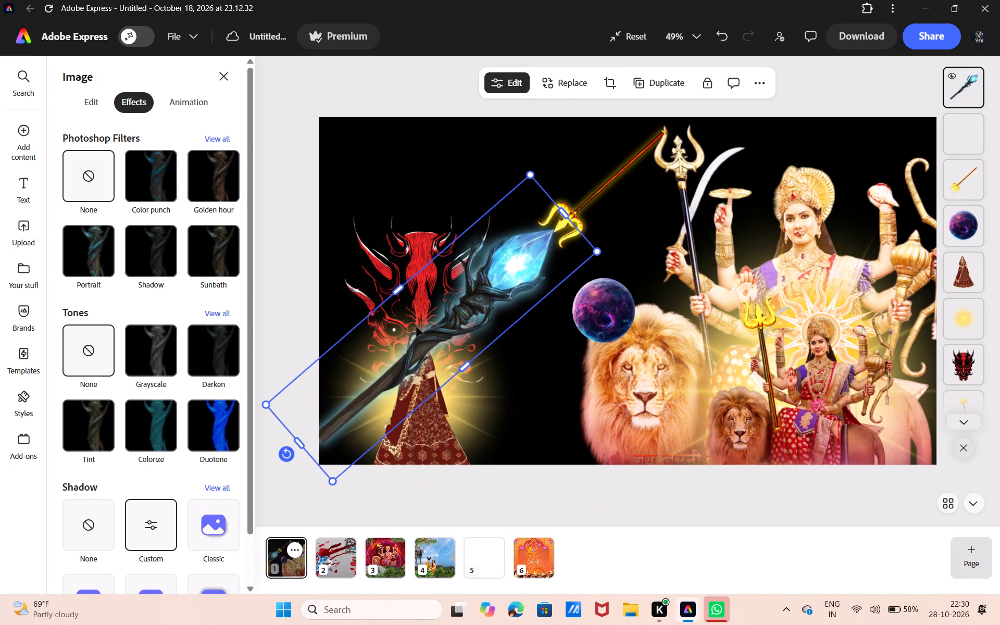
key(BackSpace)
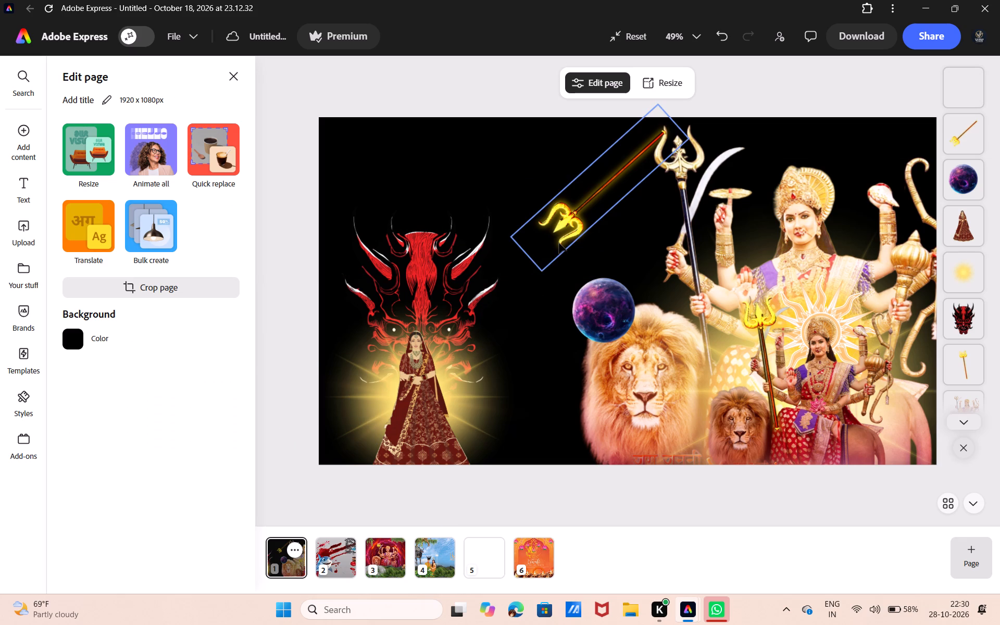
Move the glowing golden trident down to the bride's chest and rotate it nearly horizontal, with its prongs pointing at her.
click(614, 179)
drag(614, 179, 685, 112)
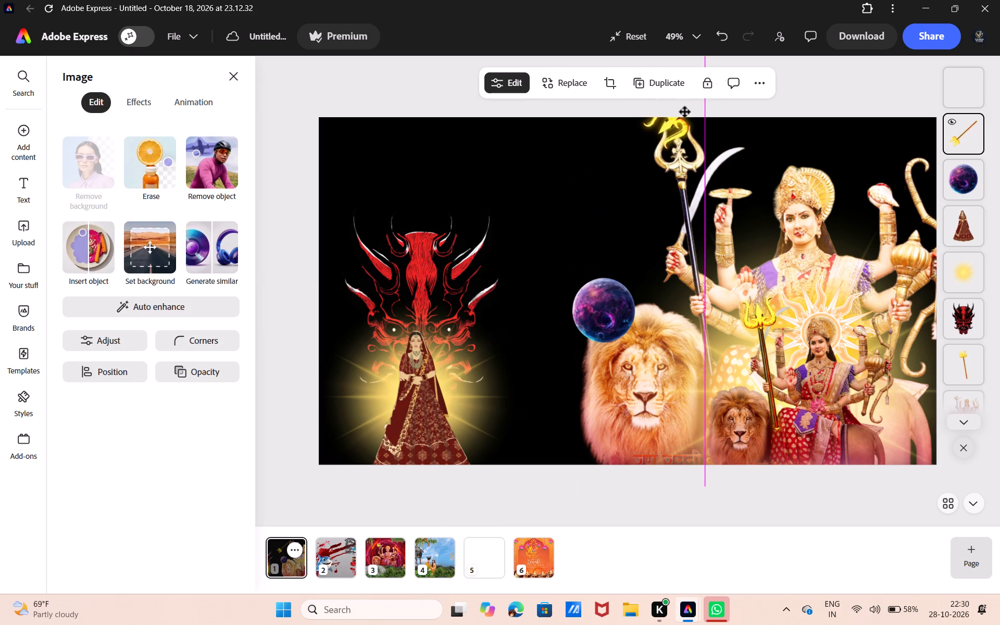
drag(685, 112, 565, 244)
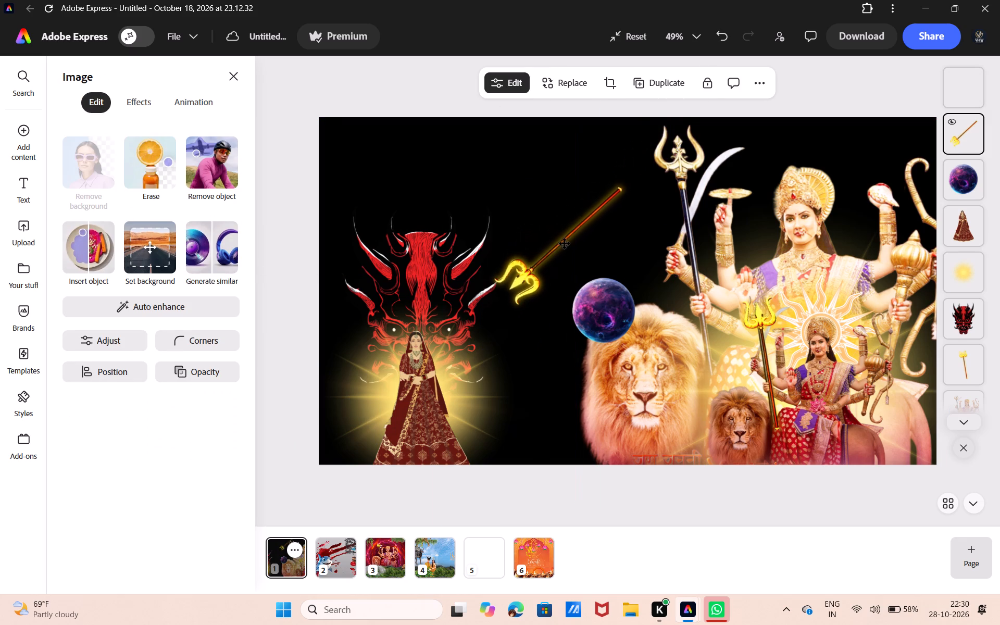
drag(565, 244, 480, 329)
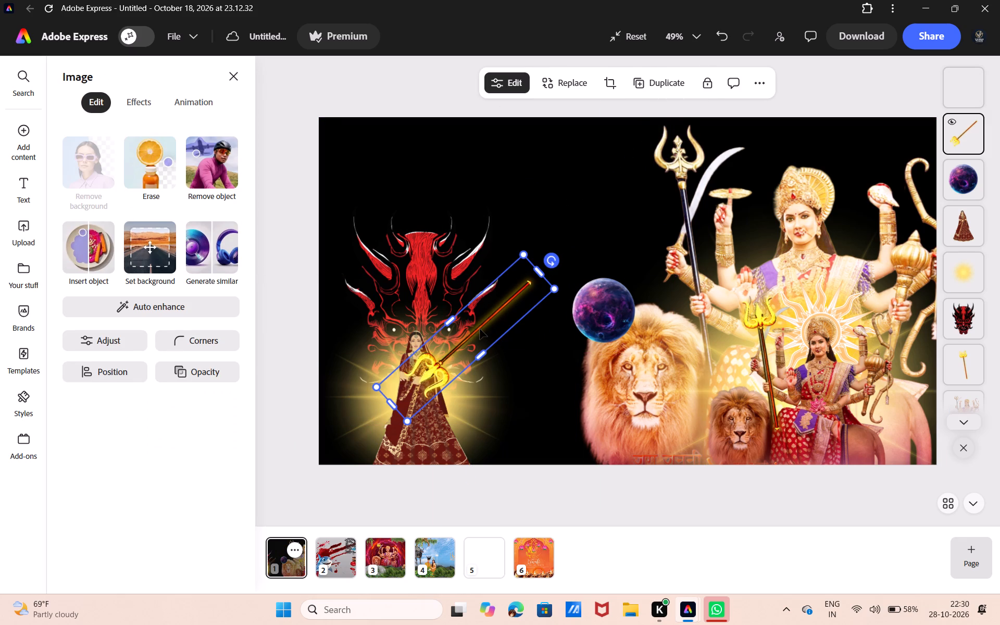
drag(553, 258, 627, 322)
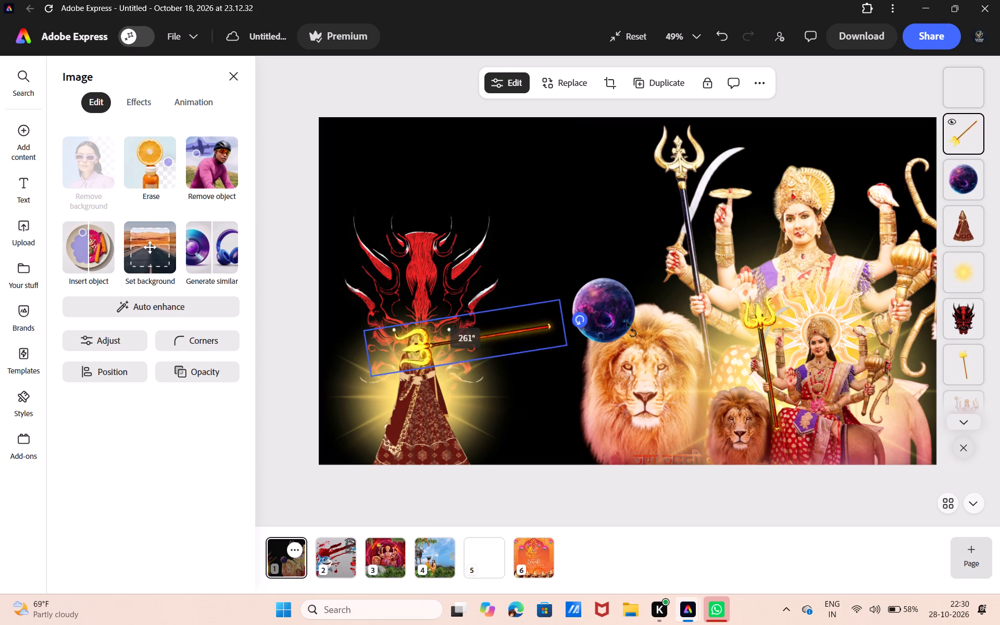
drag(627, 322, 629, 328)
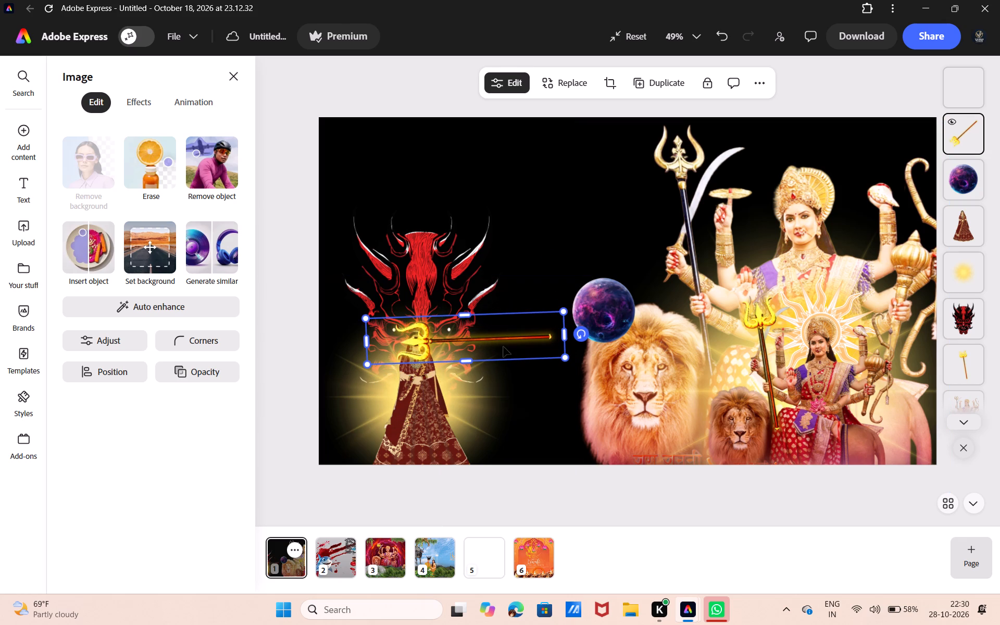
drag(504, 331, 530, 371)
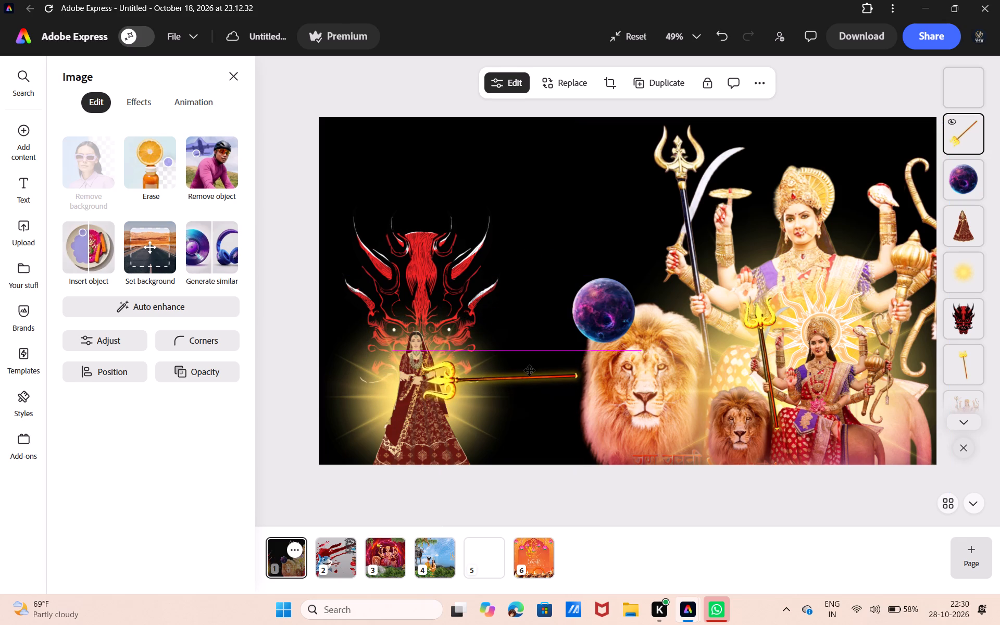
drag(530, 371, 526, 365)
Duplicate the bride, bring the copy in front of the trident, and align it exactly over the original bride.
click(427, 417)
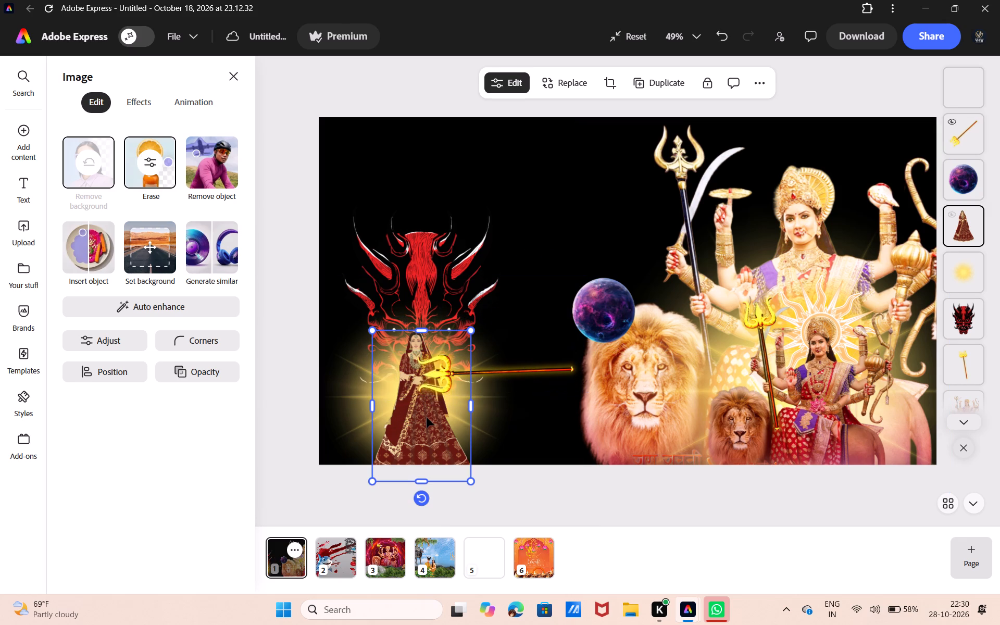
click(672, 77)
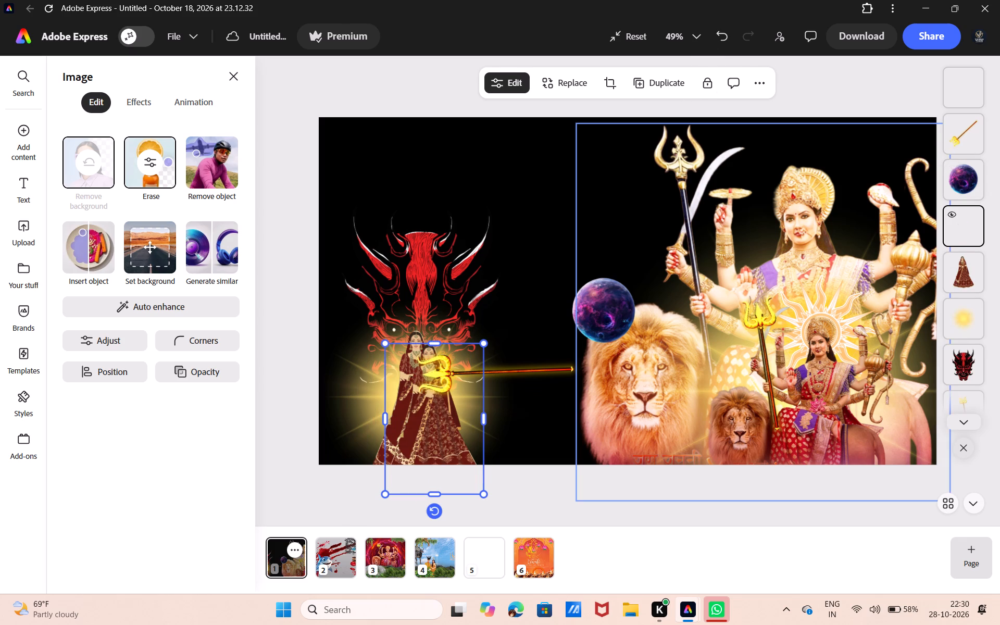
drag(975, 243, 952, 143)
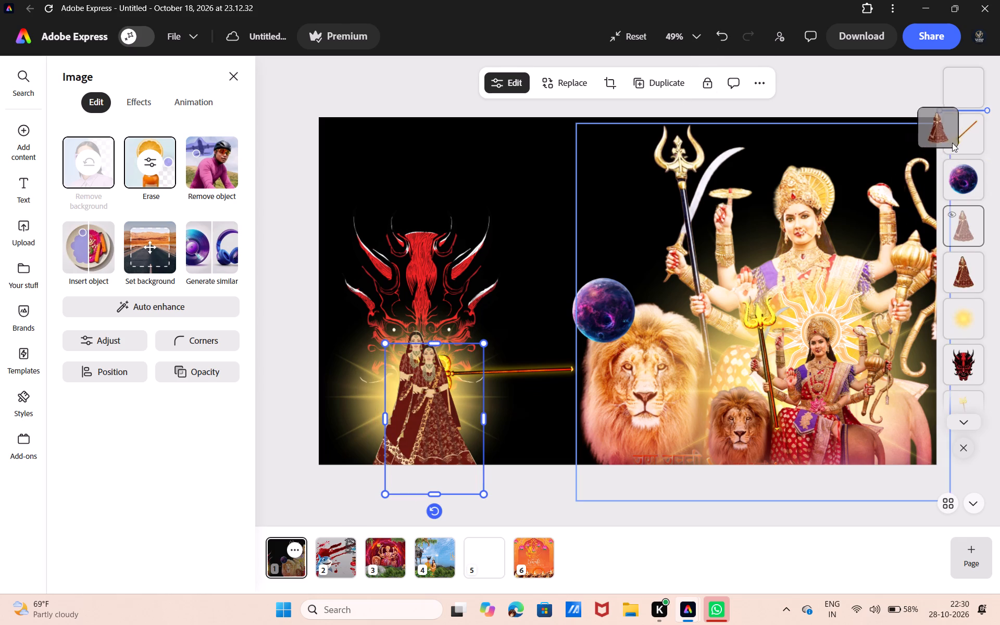
drag(952, 143, 957, 141)
drag(448, 371, 442, 365)
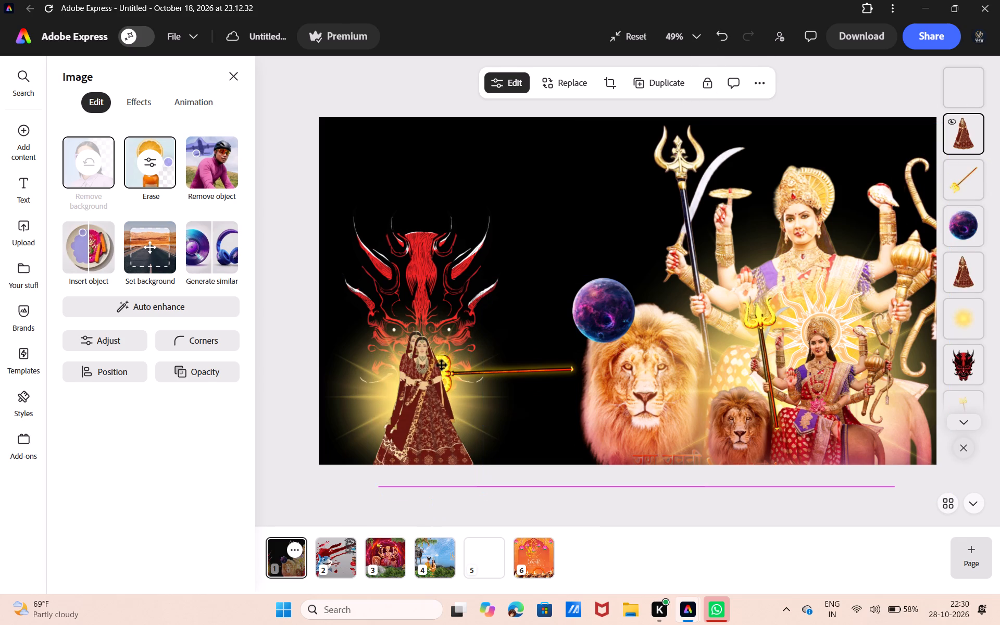
drag(442, 365, 438, 359)
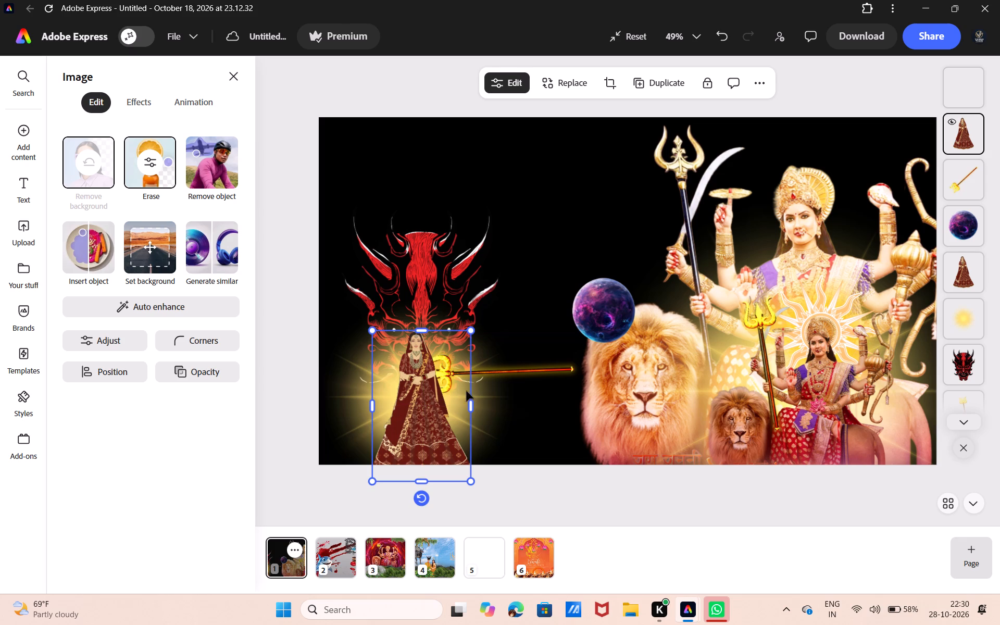
Crop the front bride copy from its right edge to about half its width, ending at her vertical centreline.
drag(473, 401, 466, 403)
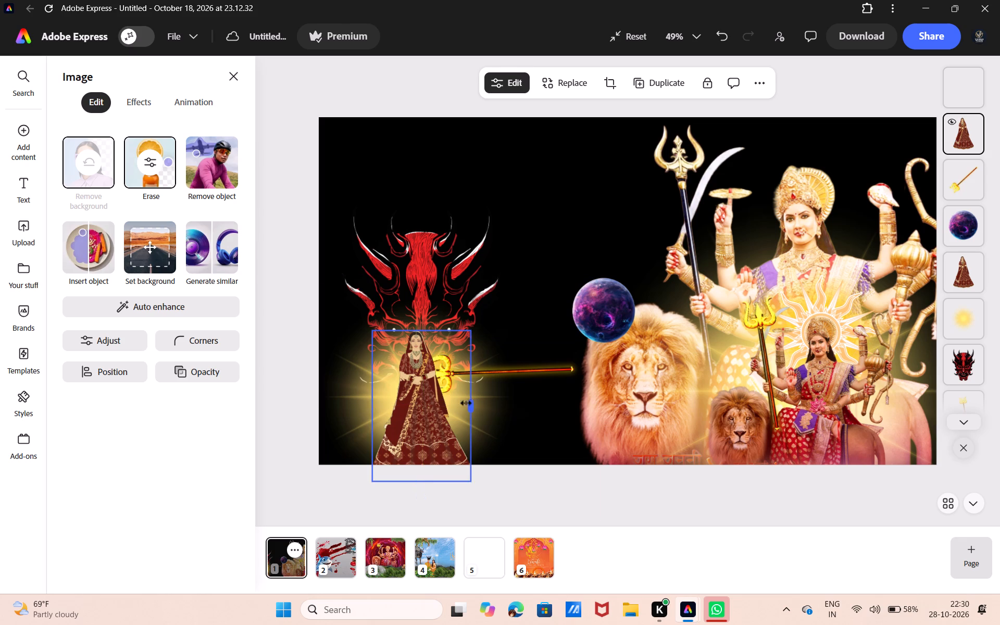
drag(466, 403, 423, 416)
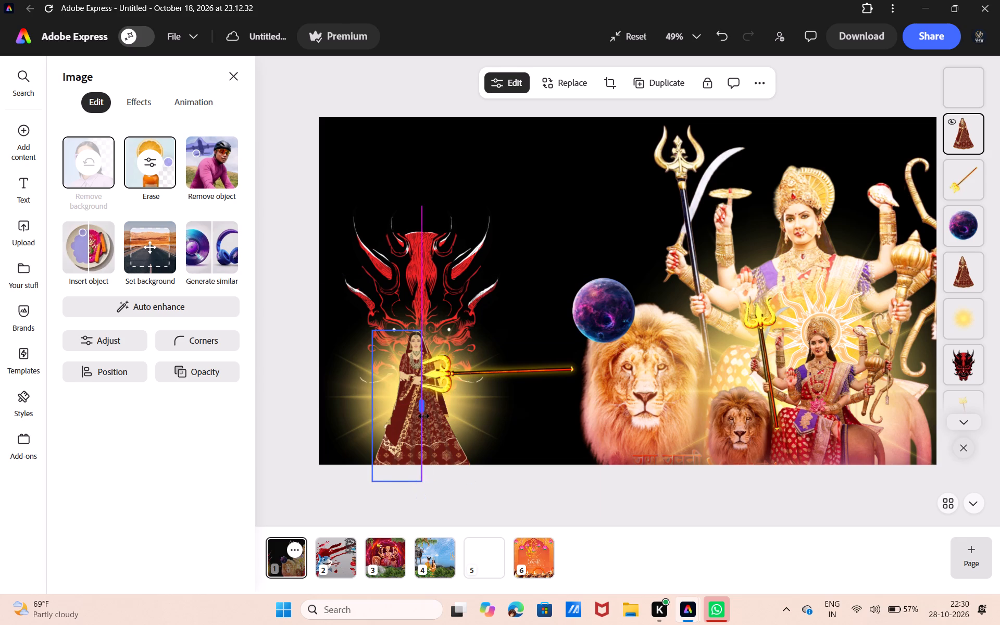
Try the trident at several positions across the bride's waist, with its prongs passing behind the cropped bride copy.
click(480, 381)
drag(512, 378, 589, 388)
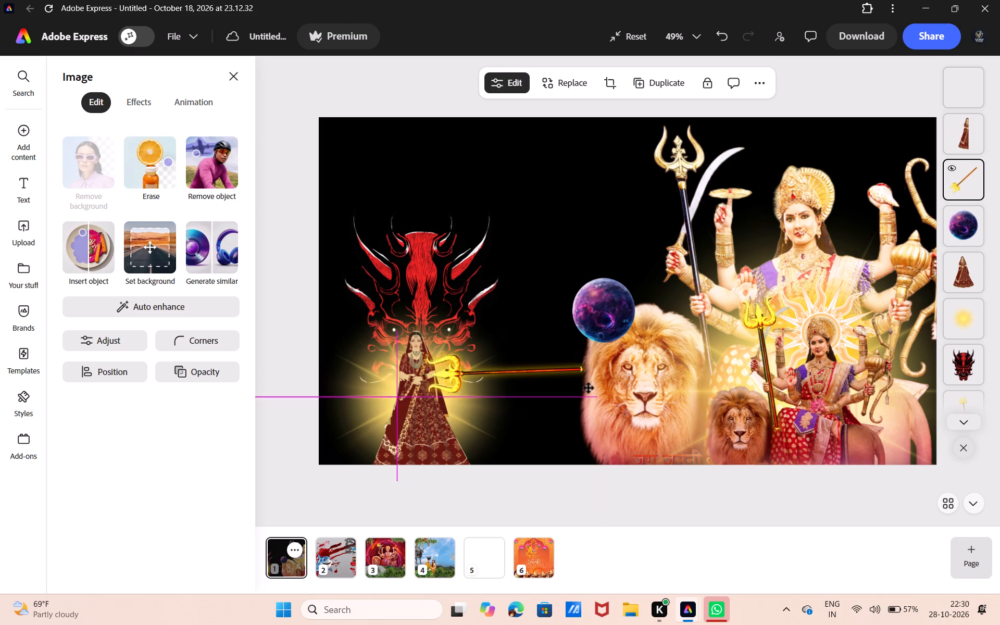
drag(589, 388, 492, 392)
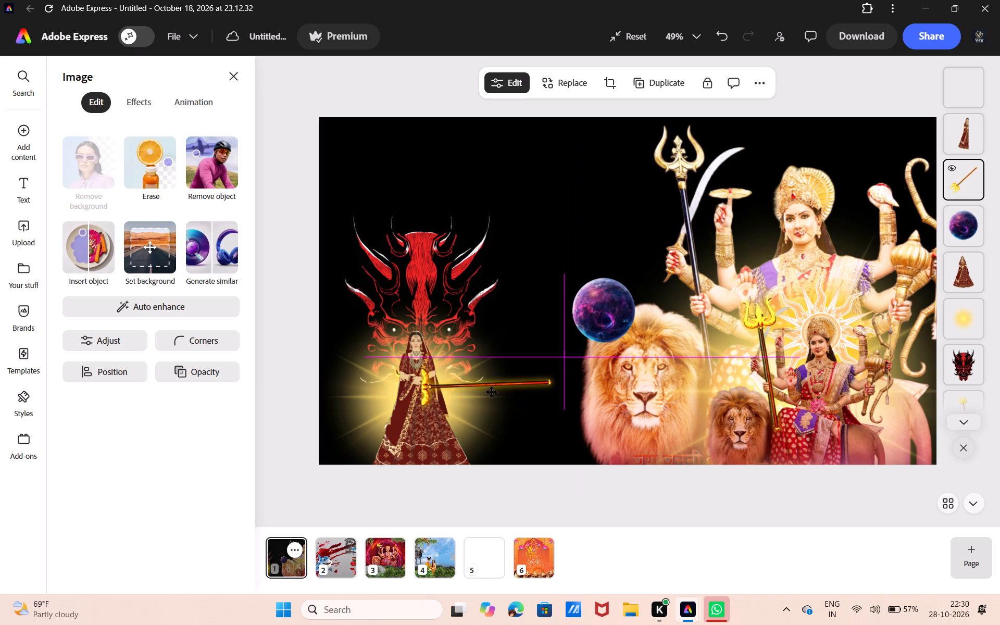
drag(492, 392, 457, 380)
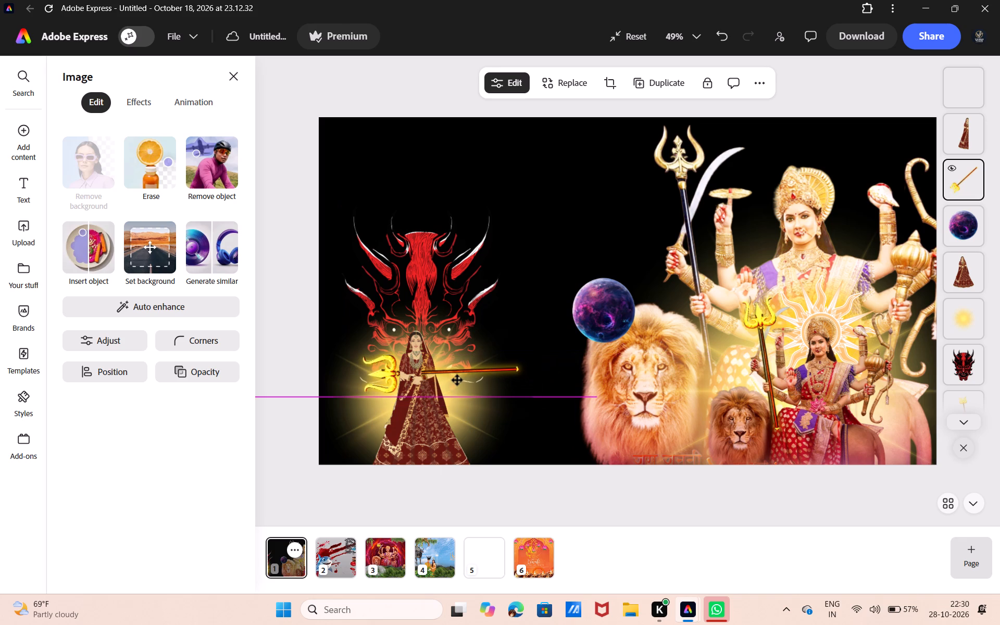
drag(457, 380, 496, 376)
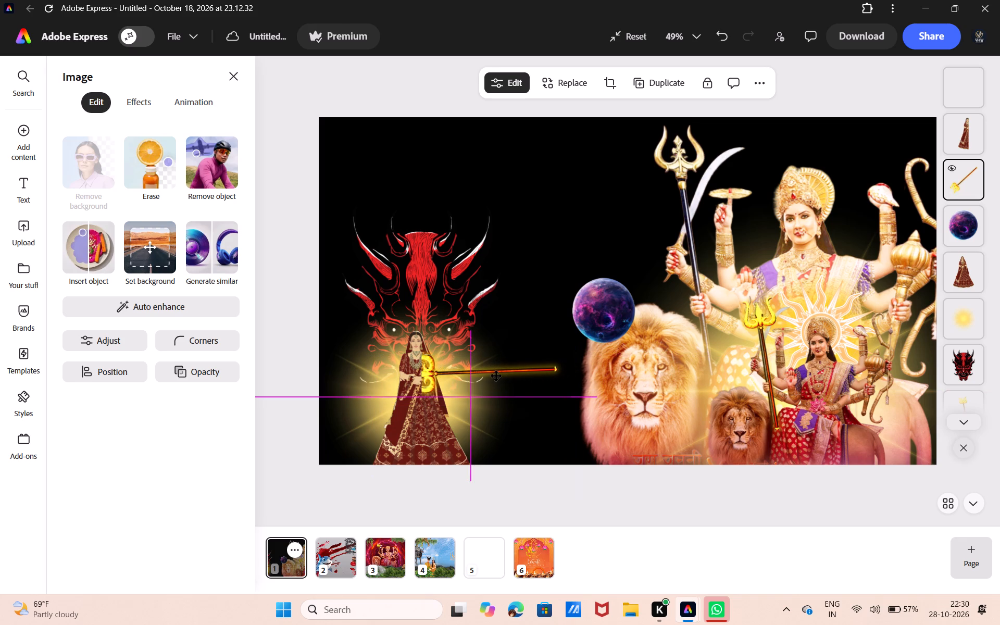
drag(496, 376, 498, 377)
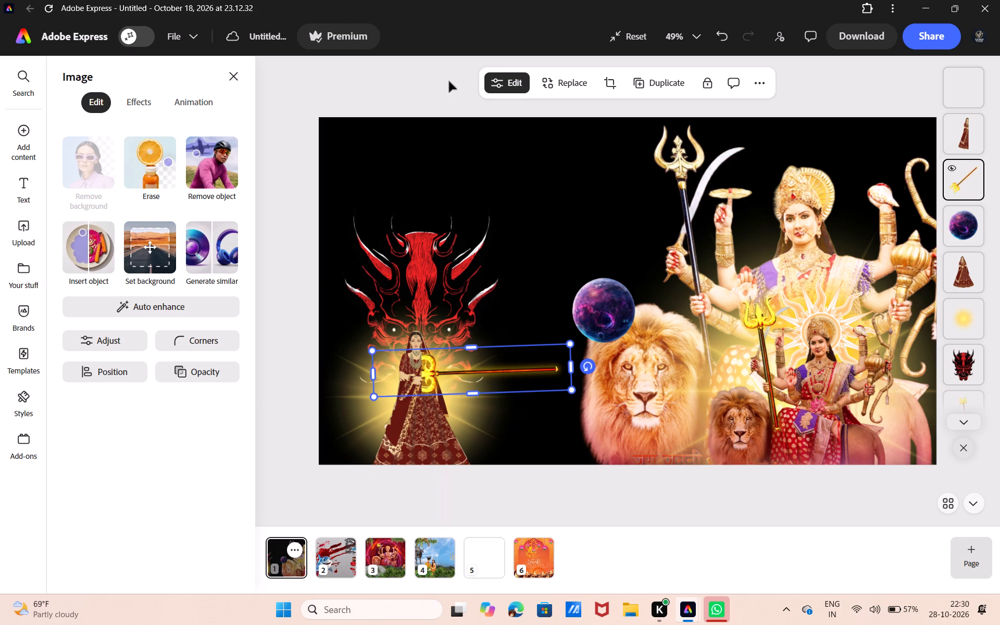
Shrink the golden trident to about three-quarters of its size at high zoom.
click(442, 76)
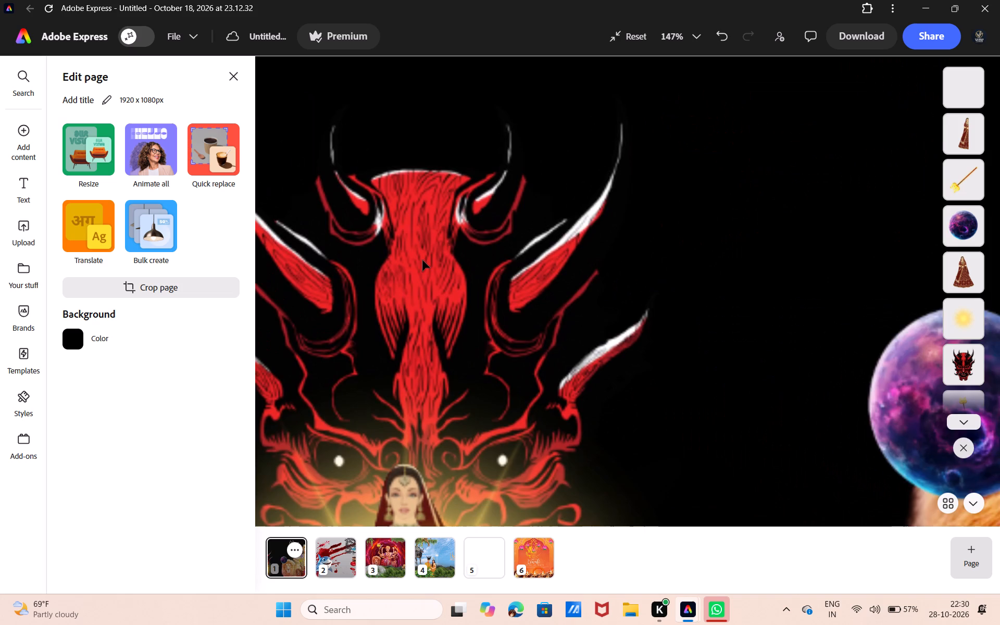
scroll(422, 260, down, 4)
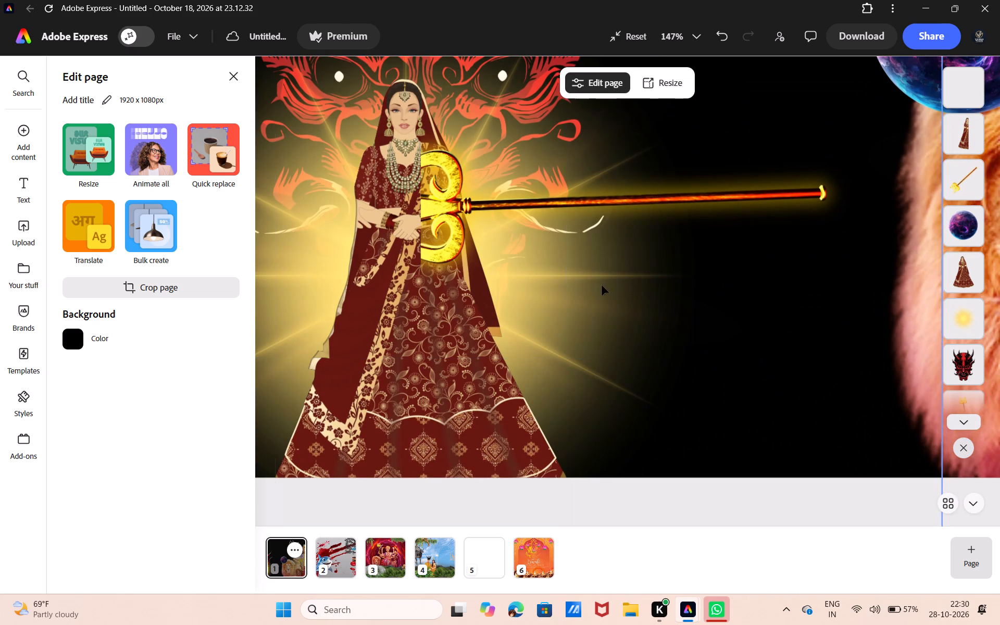
click(591, 217)
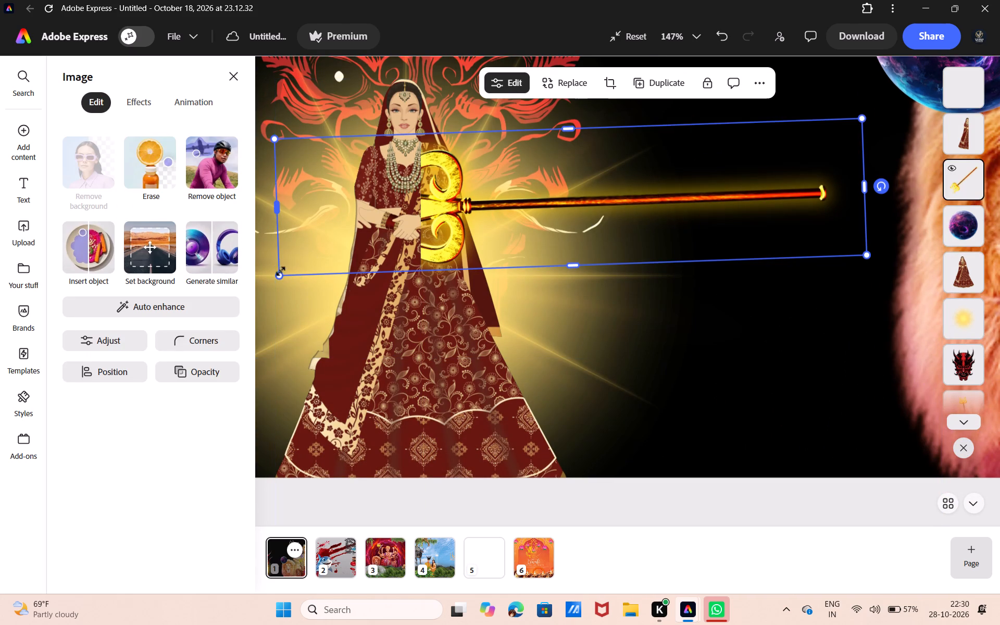
drag(279, 276, 405, 212)
Reposition the smaller trident at the bride's waist with its prongs behind the cropped copy, and level it exactly horizontal.
drag(569, 171, 965, 244)
drag(901, 241, 874, 241)
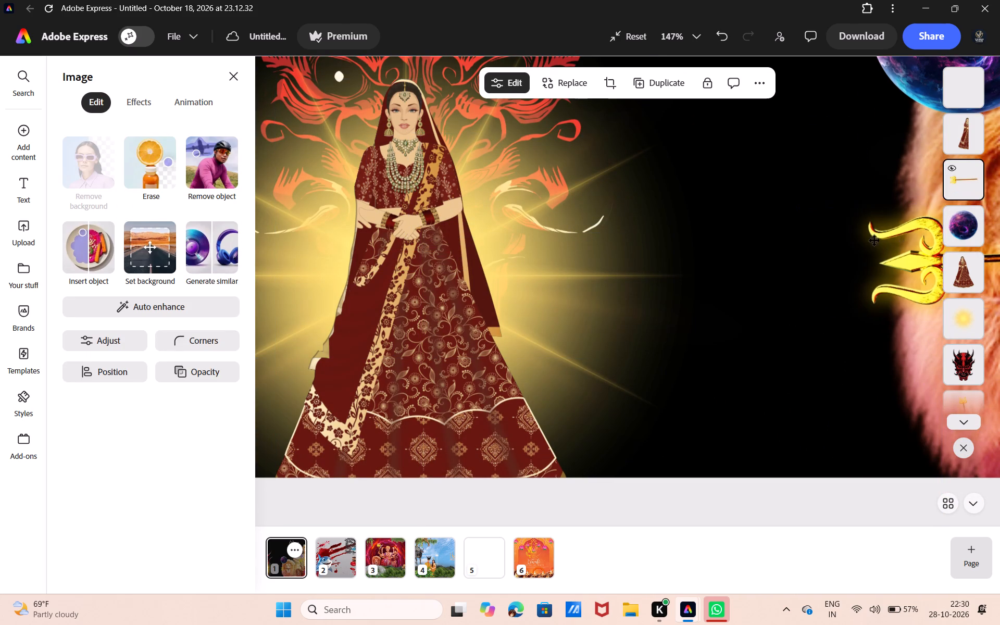
drag(874, 241, 614, 201)
drag(868, 204, 898, 199)
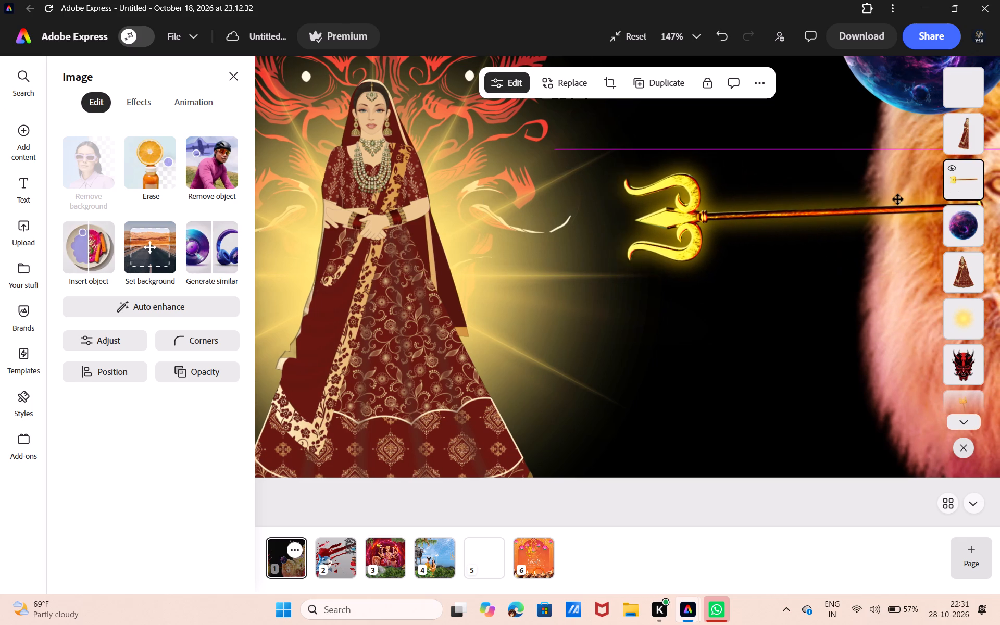
drag(898, 199, 820, 202)
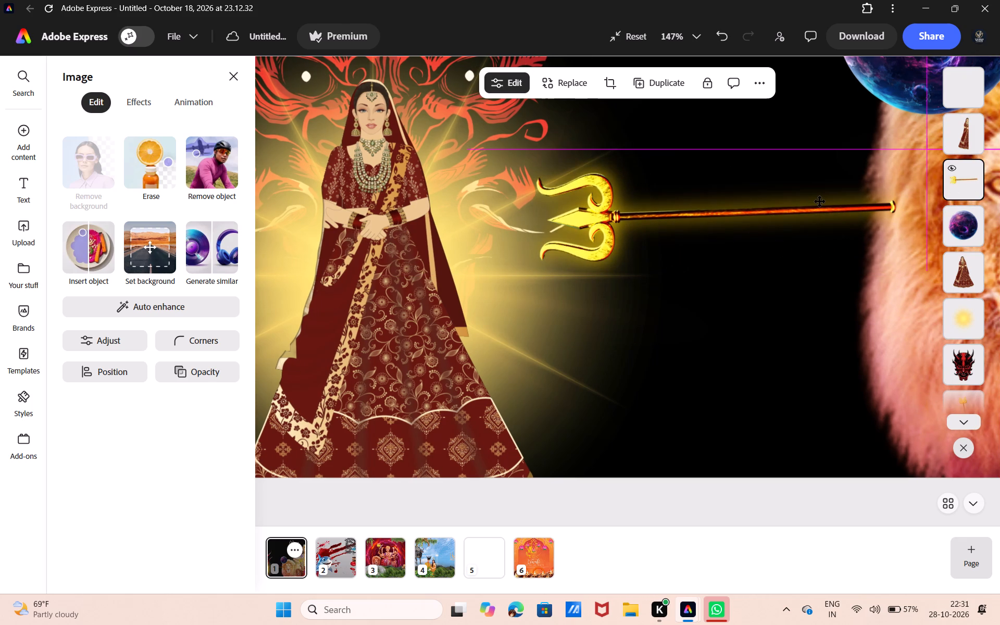
drag(820, 202, 827, 204)
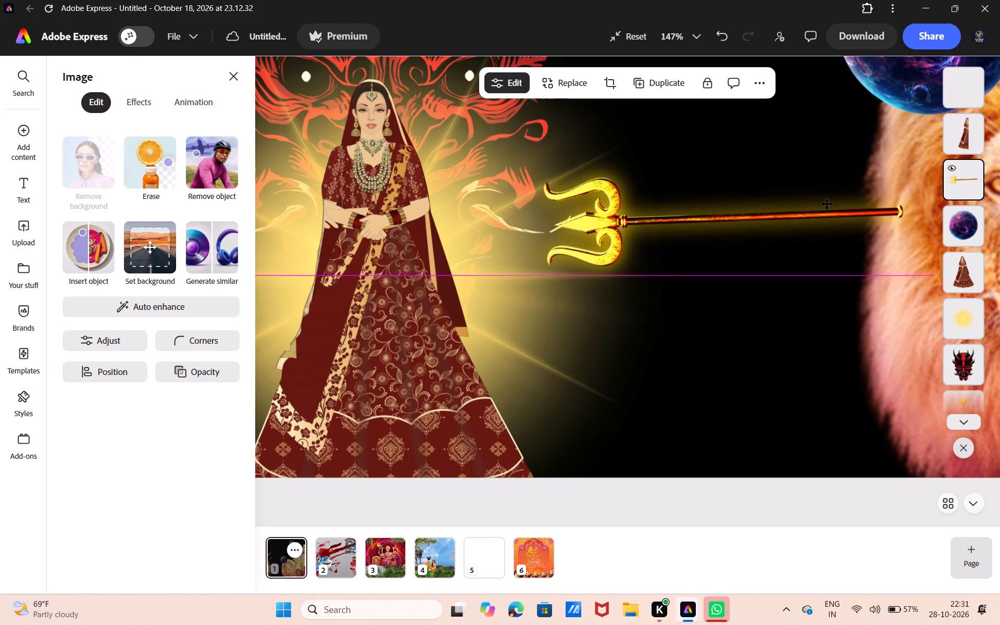
drag(827, 204, 829, 203)
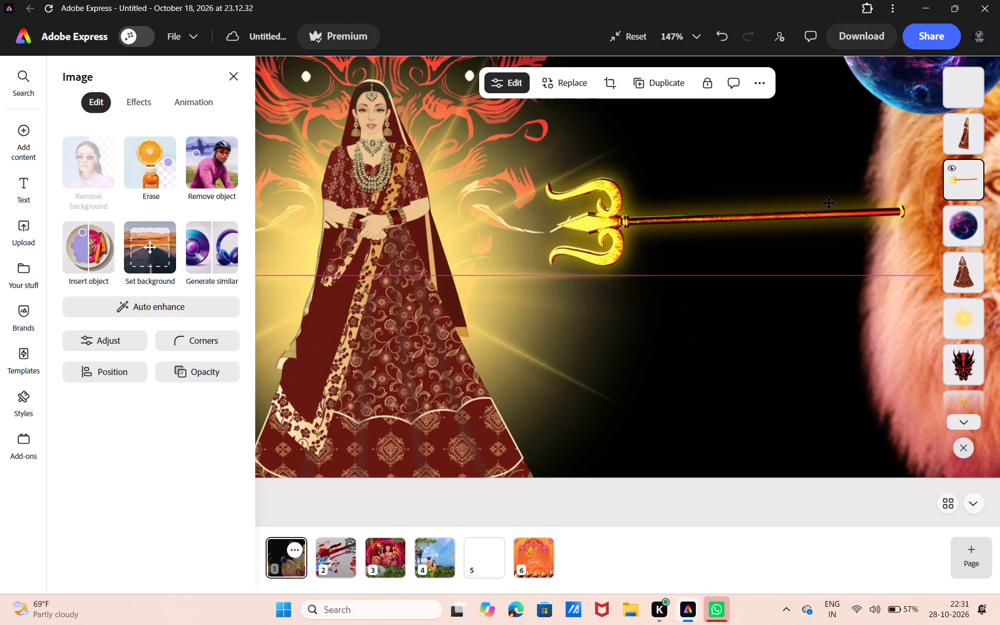
drag(829, 203, 820, 204)
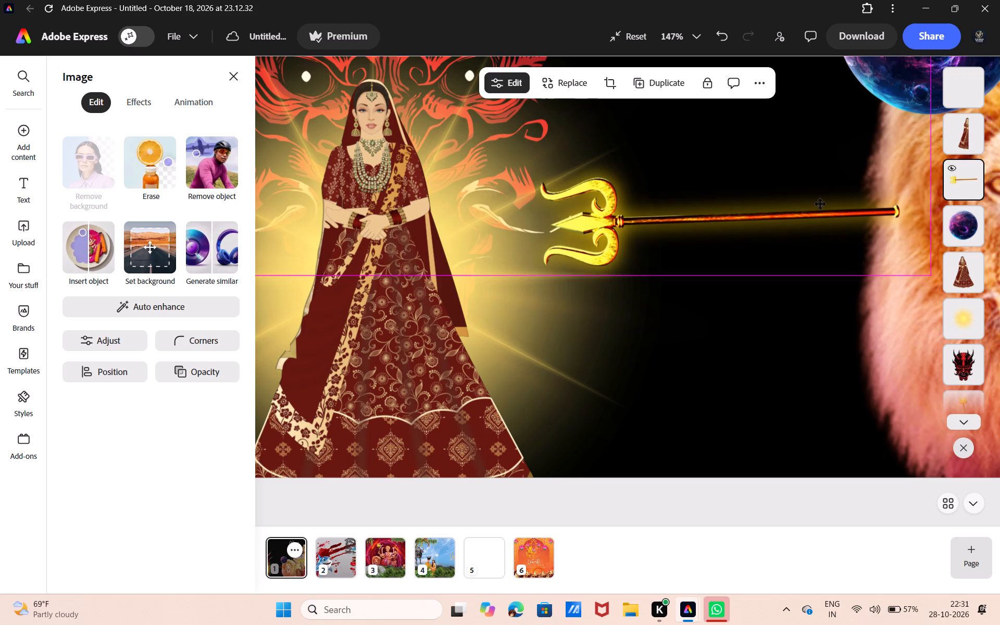
drag(820, 204, 615, 219)
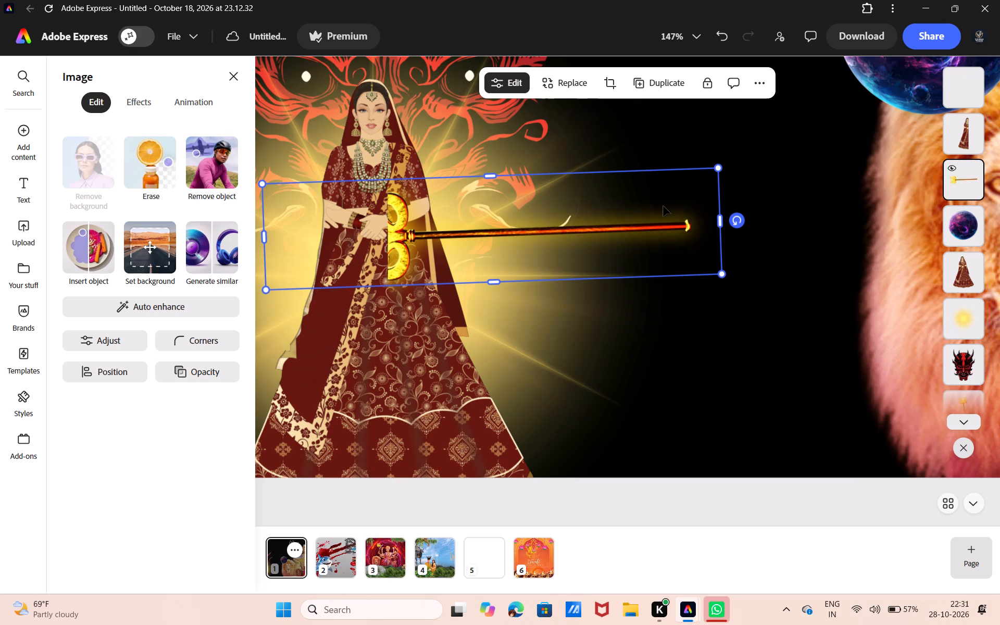
click(739, 216)
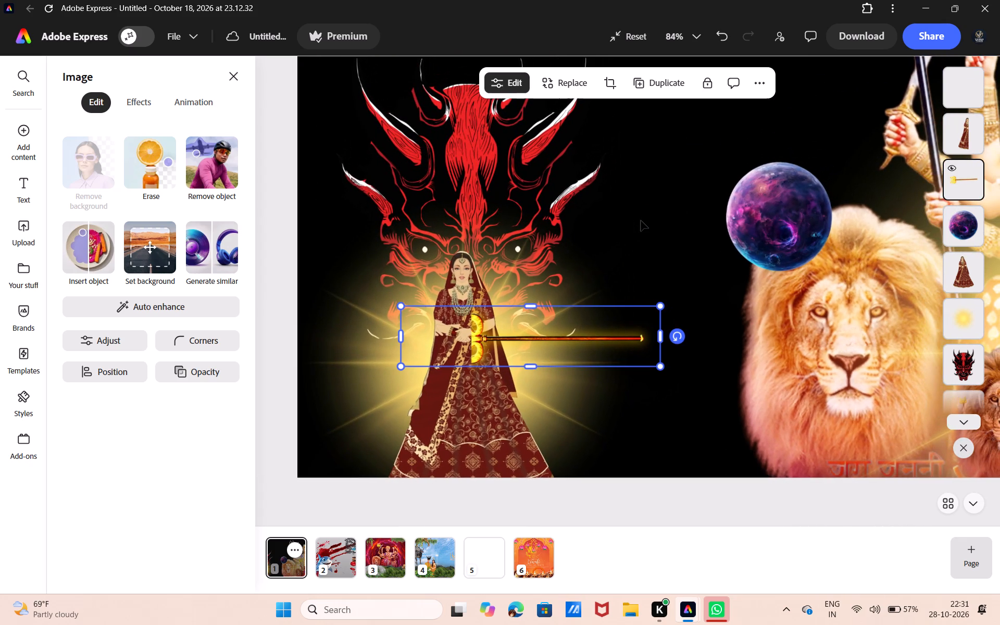
Raise the trident to the bride's neck and slide it behind the cropped copy so its prongs emerge on her far side.
drag(525, 329, 534, 291)
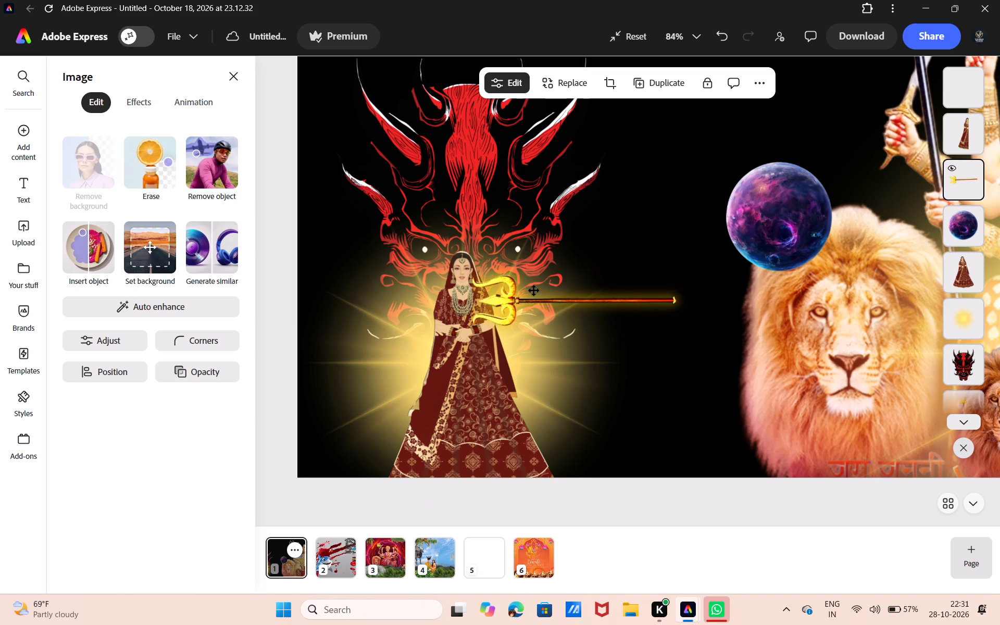
drag(534, 291, 504, 290)
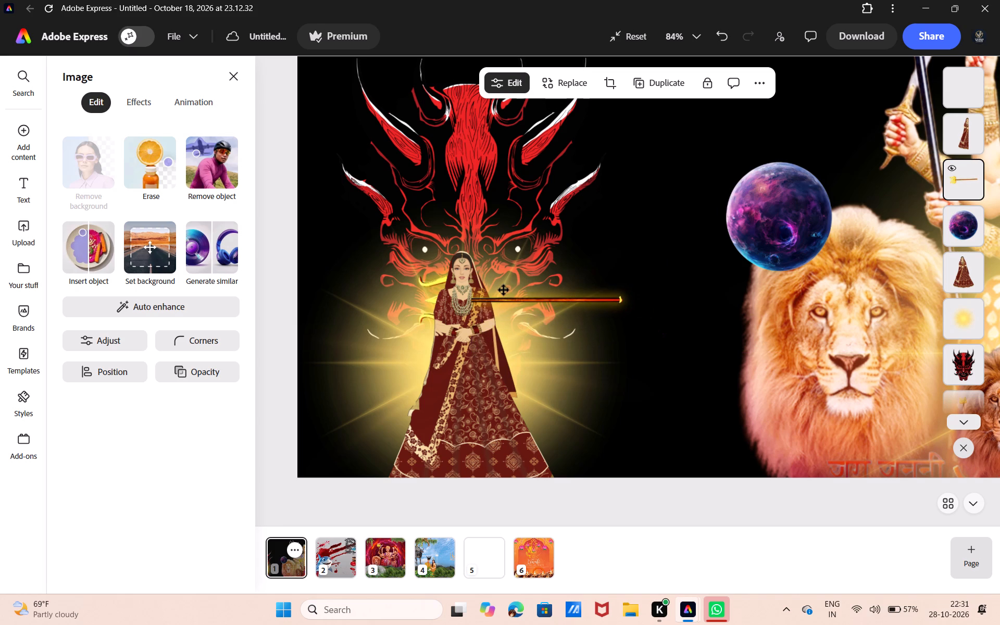
drag(504, 290, 450, 274)
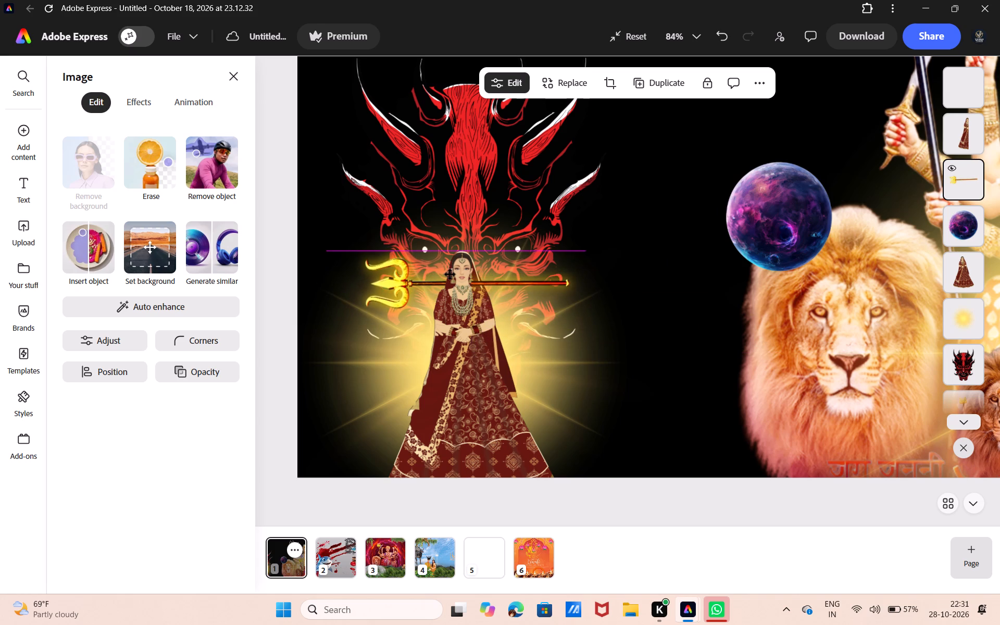
drag(450, 274, 449, 272)
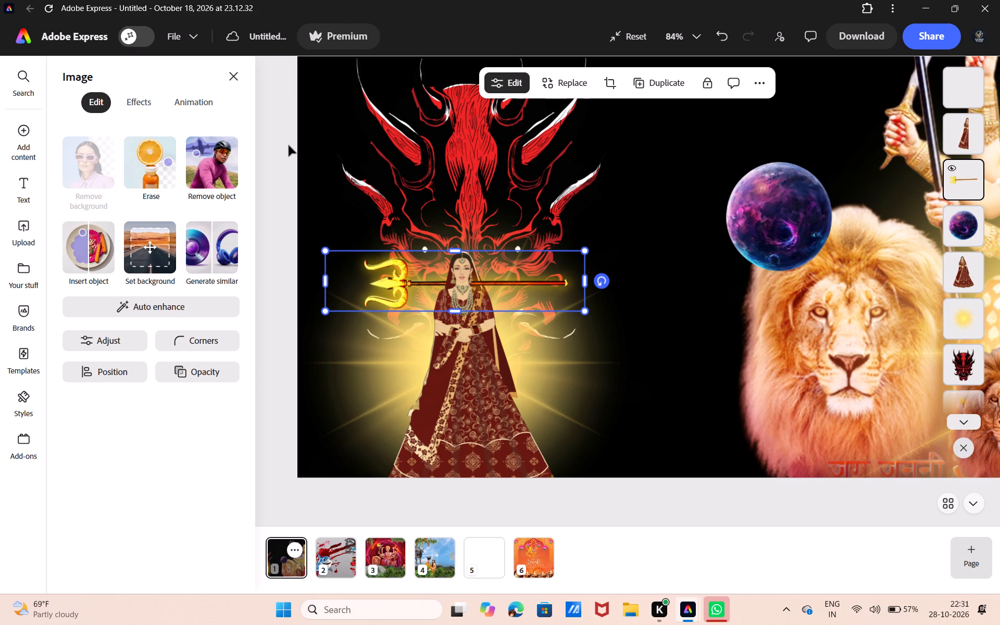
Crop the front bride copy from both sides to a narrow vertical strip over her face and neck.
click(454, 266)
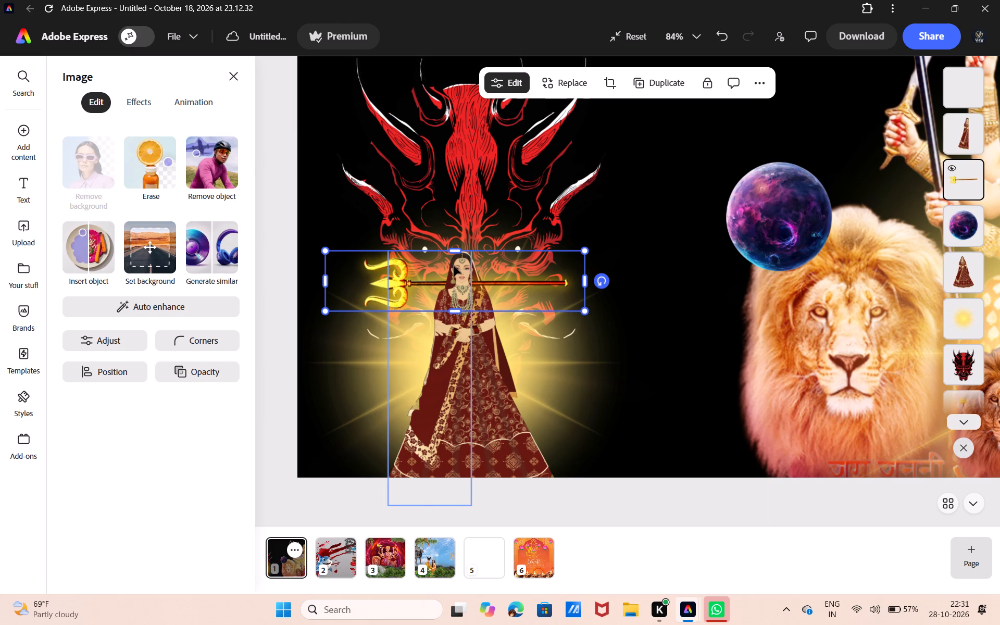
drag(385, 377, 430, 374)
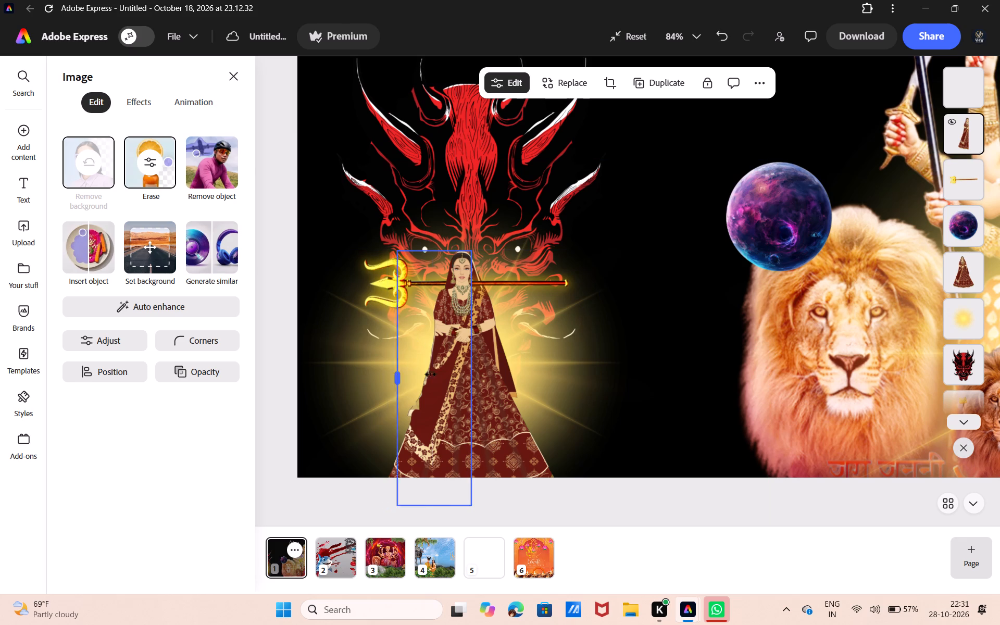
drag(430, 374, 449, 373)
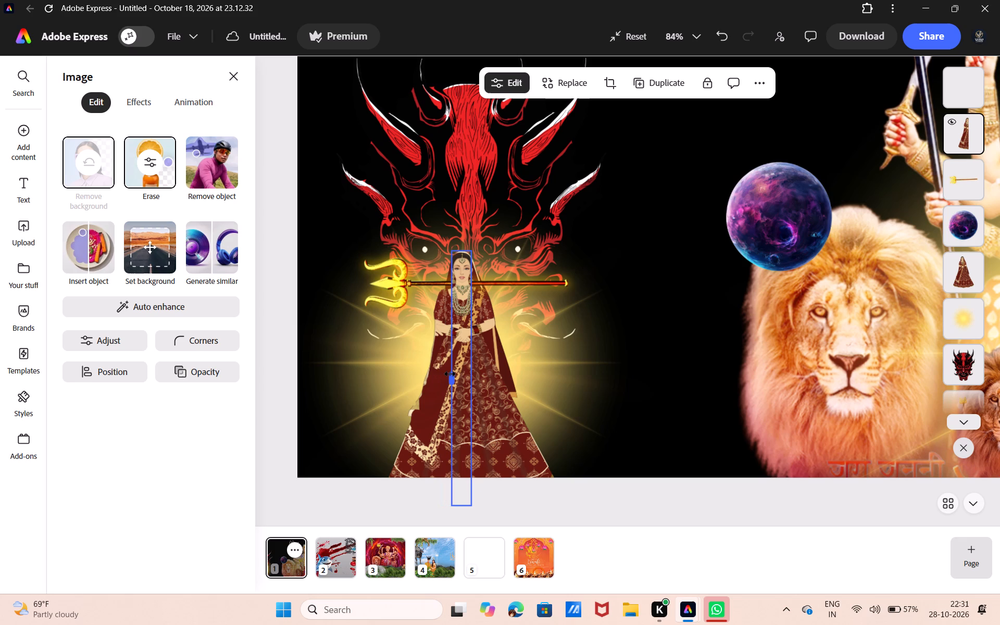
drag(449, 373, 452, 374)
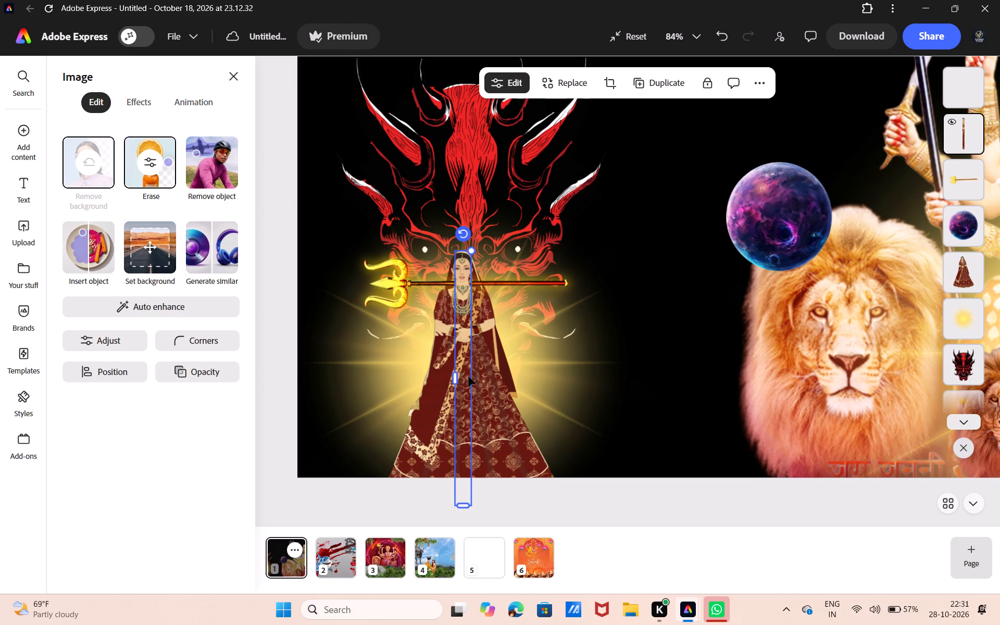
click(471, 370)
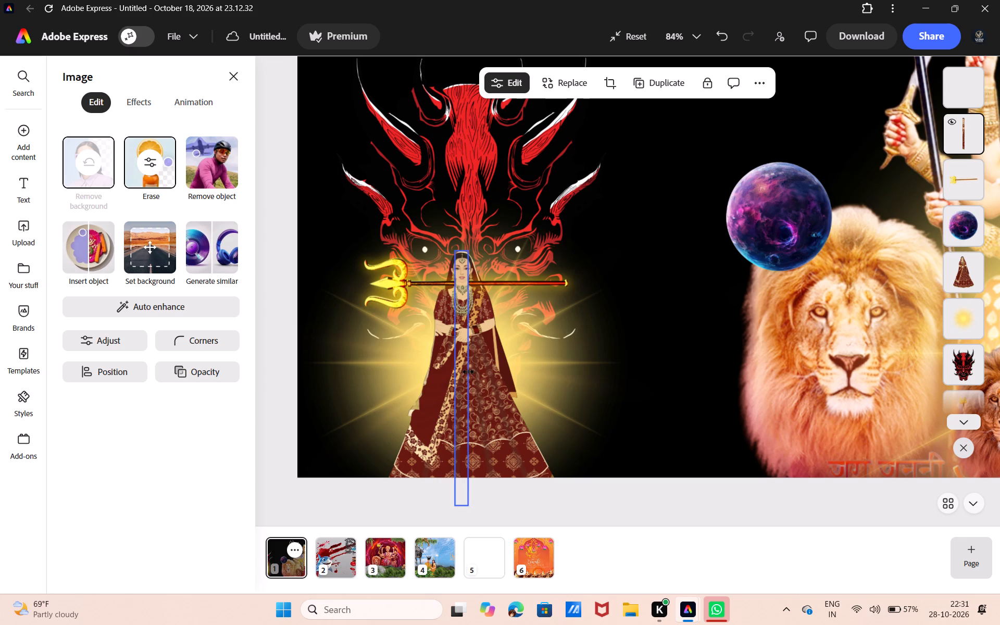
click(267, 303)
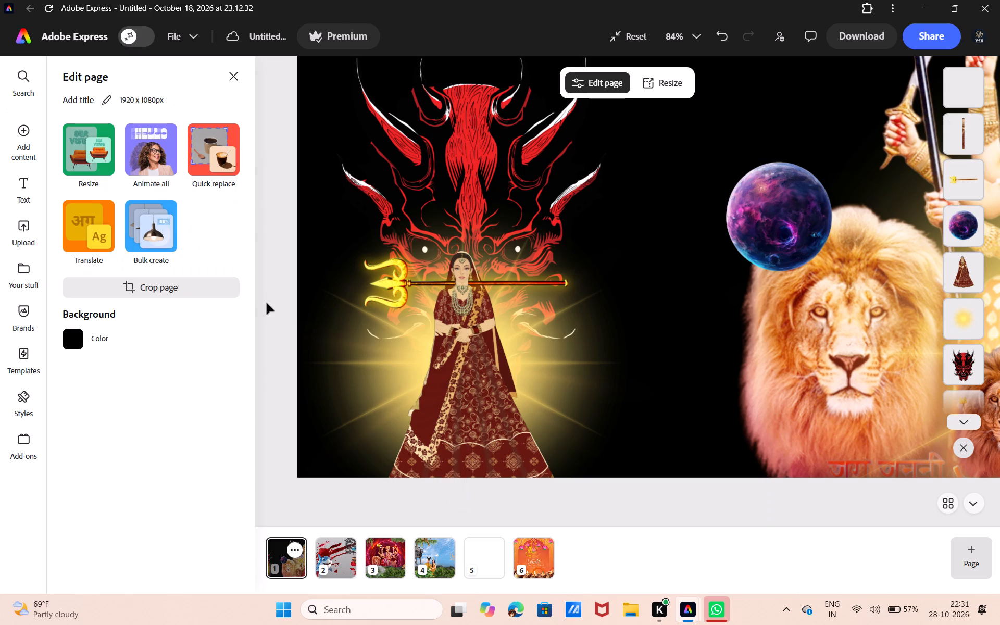
Recrop the front bride copy to only her head, widening both sides past the veil and cutting the bottom at the trident shaft.
scroll(267, 303, up, 1)
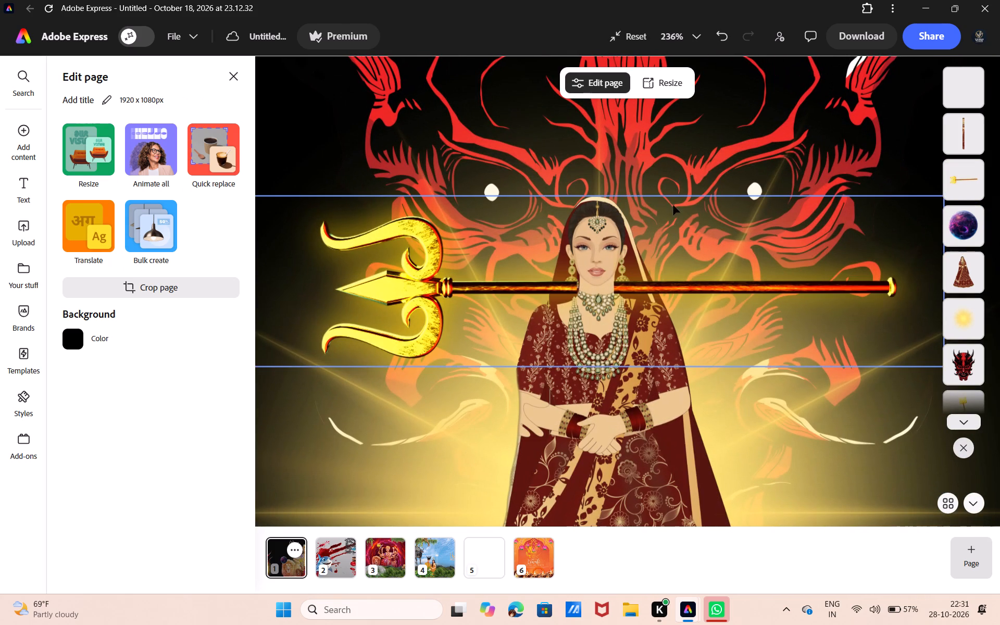
scroll(630, 269, down, 1)
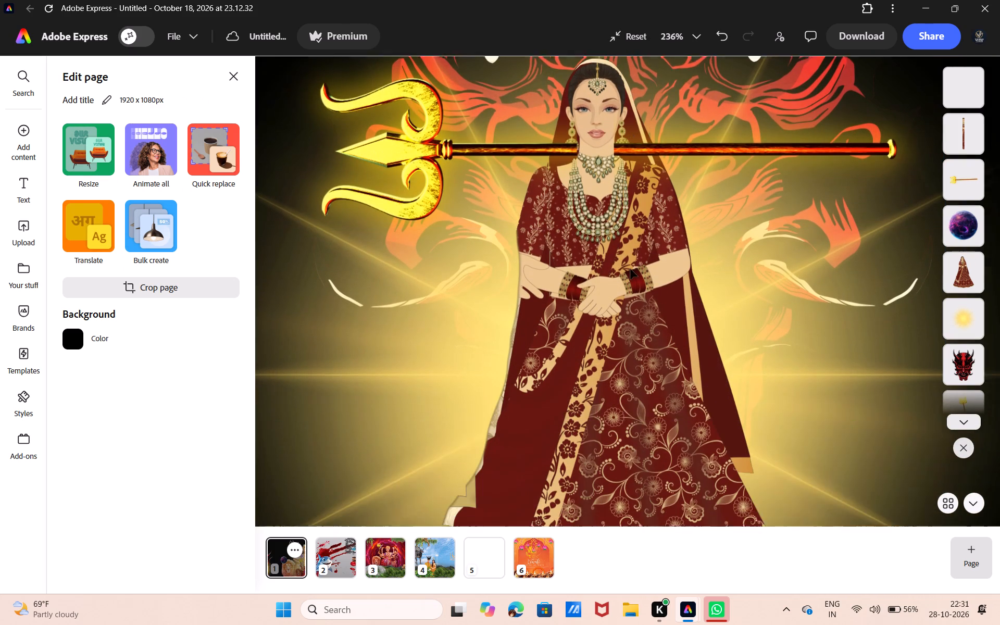
scroll(630, 269, down, 1)
scroll(630, 269, up, 1)
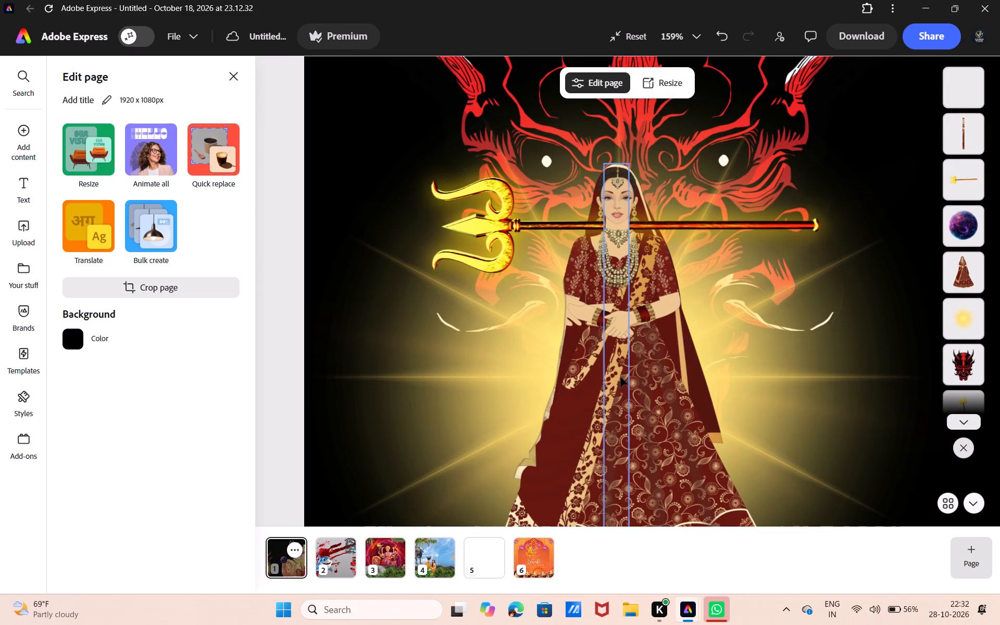
click(620, 377)
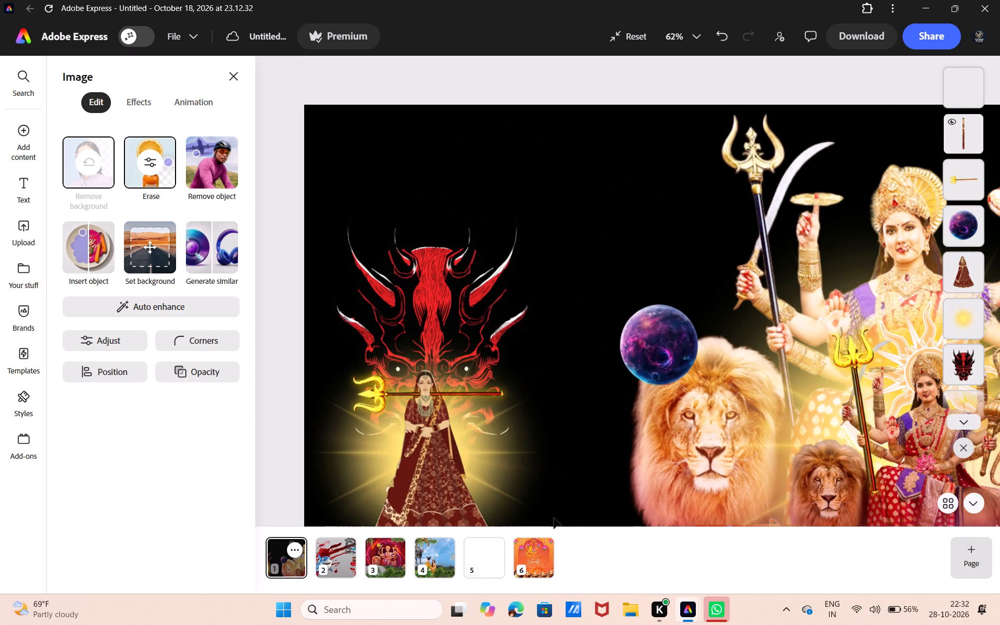
scroll(554, 518, down, 1)
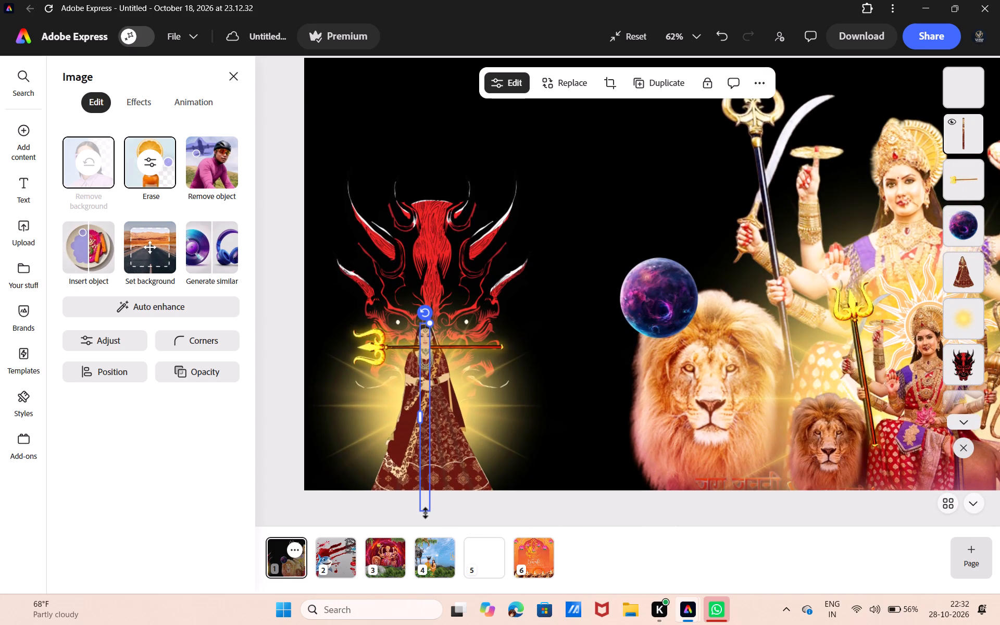
drag(425, 512, 433, 380)
scroll(433, 380, up, 1)
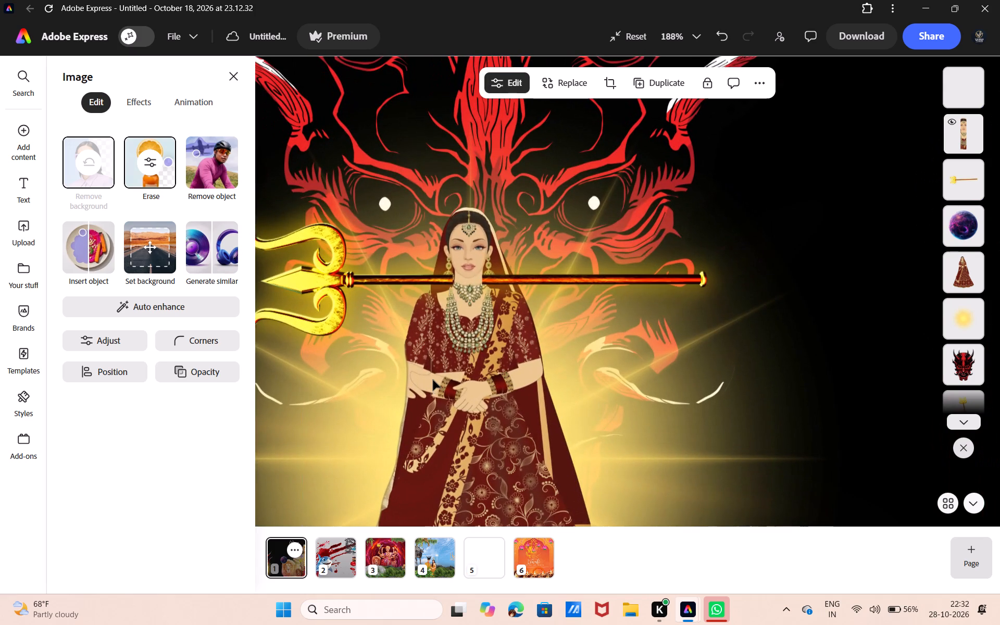
drag(450, 292, 423, 292)
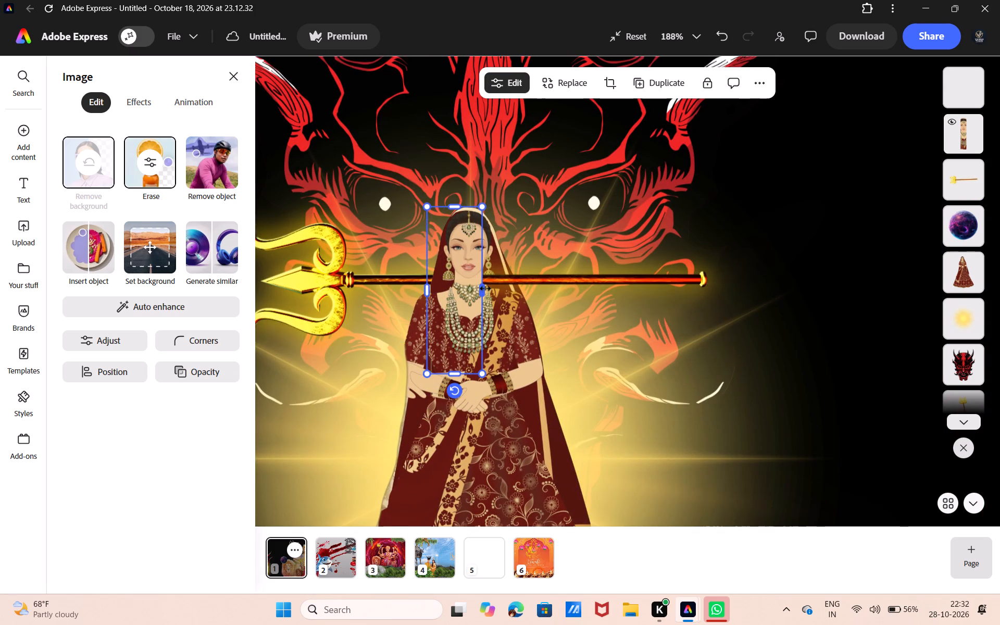
drag(485, 290, 522, 289)
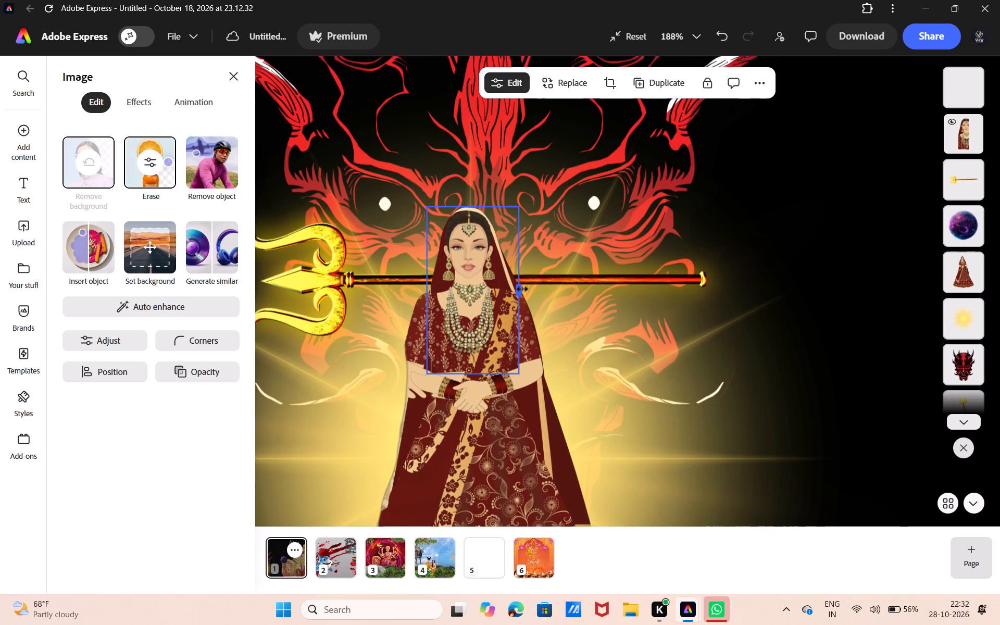
drag(522, 289, 524, 289)
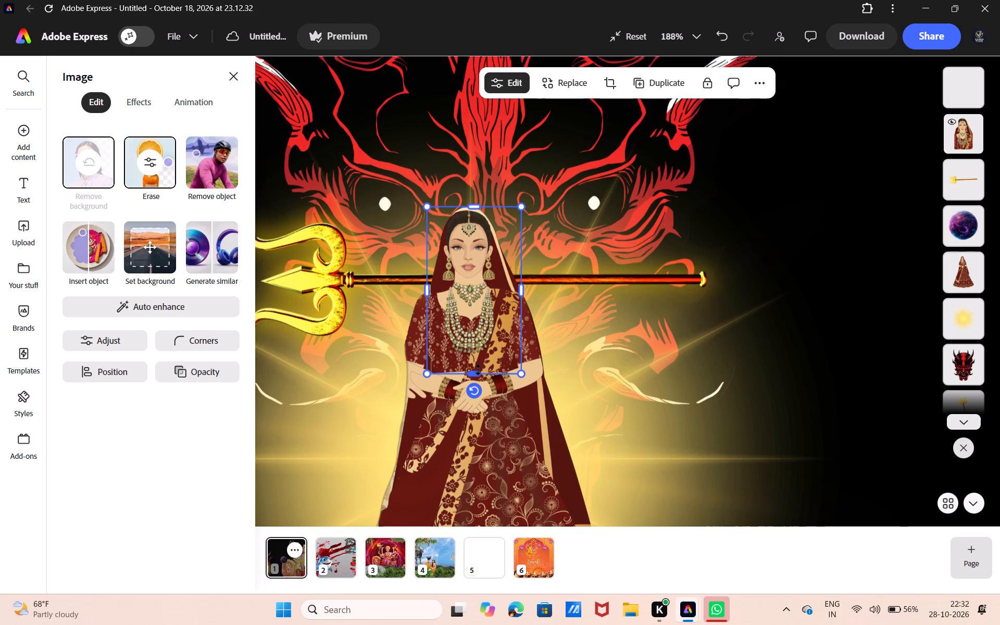
drag(477, 369, 486, 274)
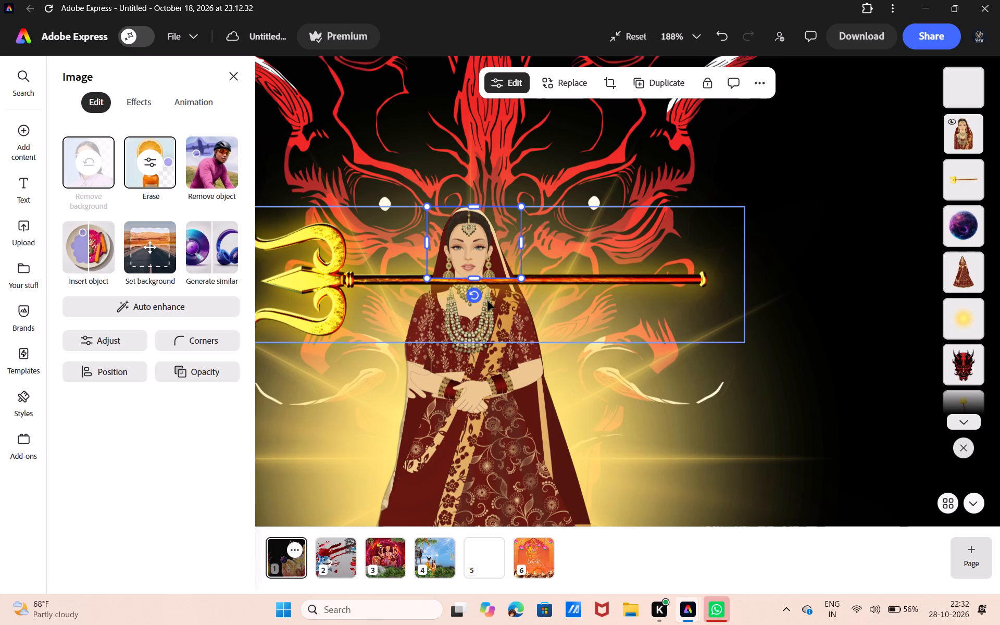
Crop the full bride image from the top down to the trident shaft, leaving only her body below the neck.
click(485, 362)
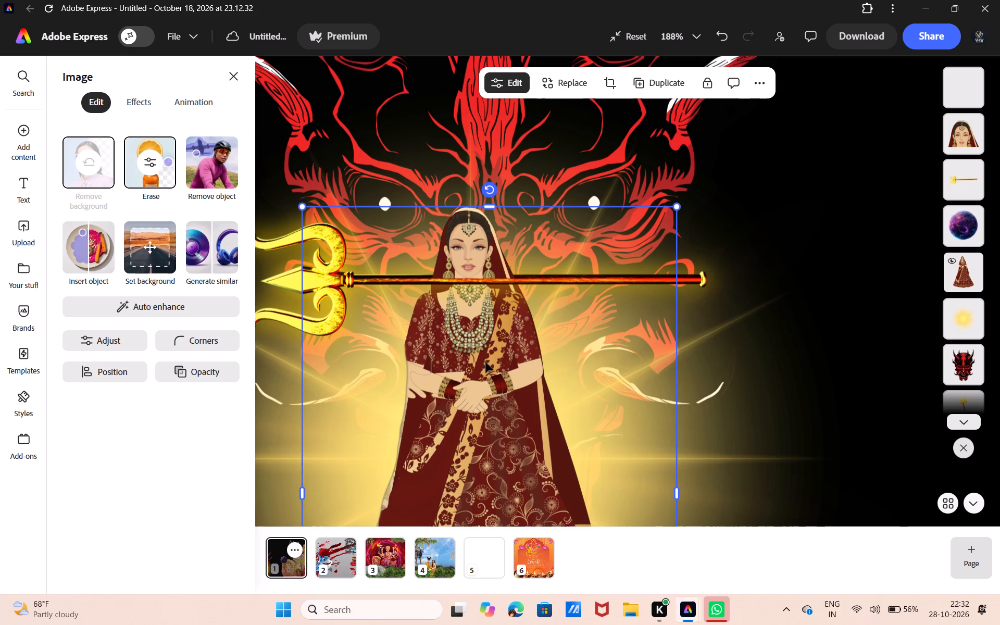
drag(490, 208, 501, 283)
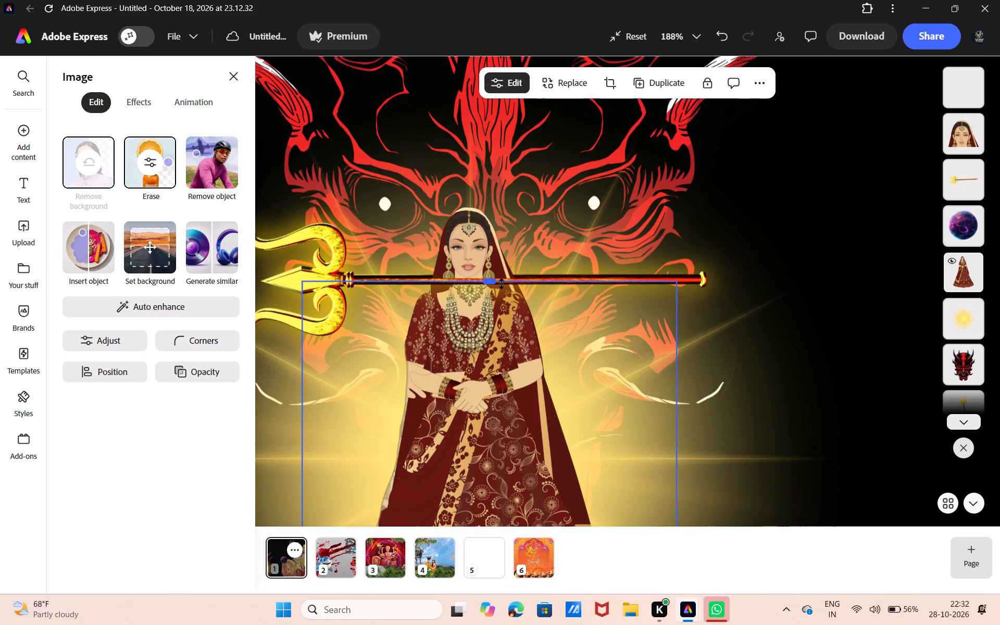
drag(501, 283, 505, 281)
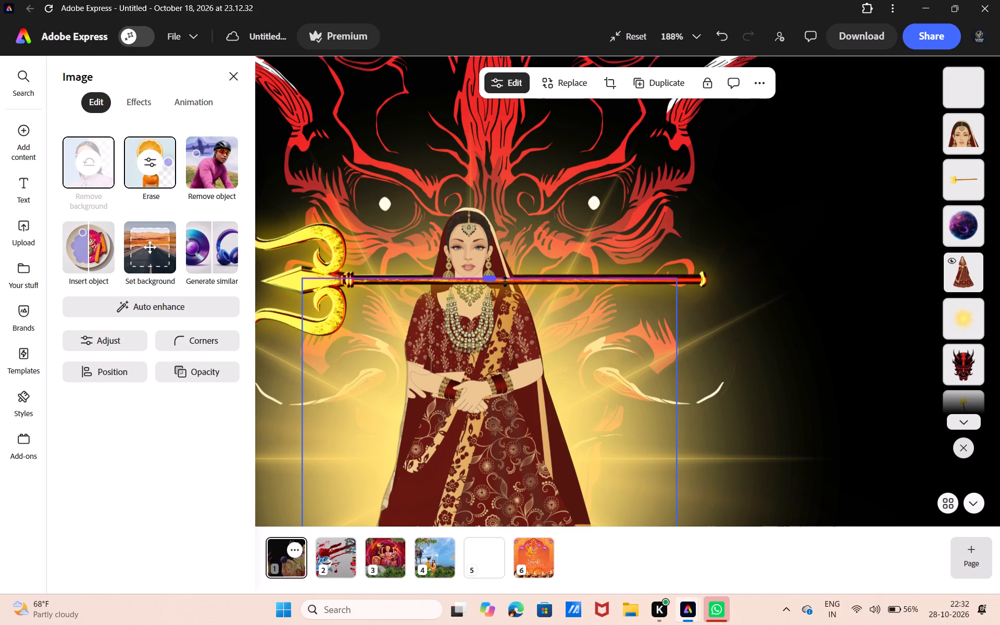
drag(505, 281, 506, 281)
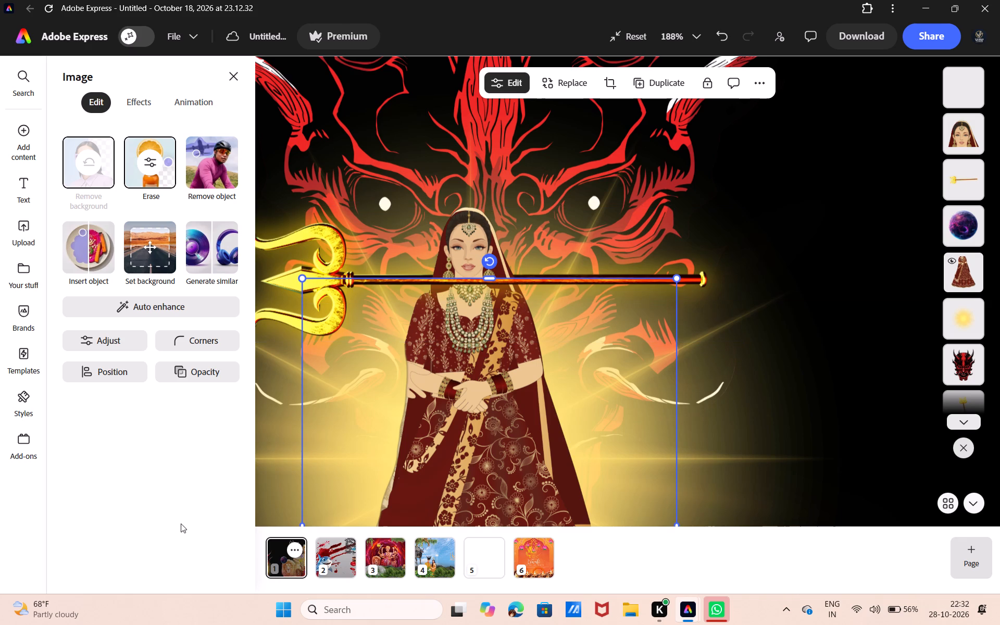
click(181, 523)
click(217, 468)
click(844, 159)
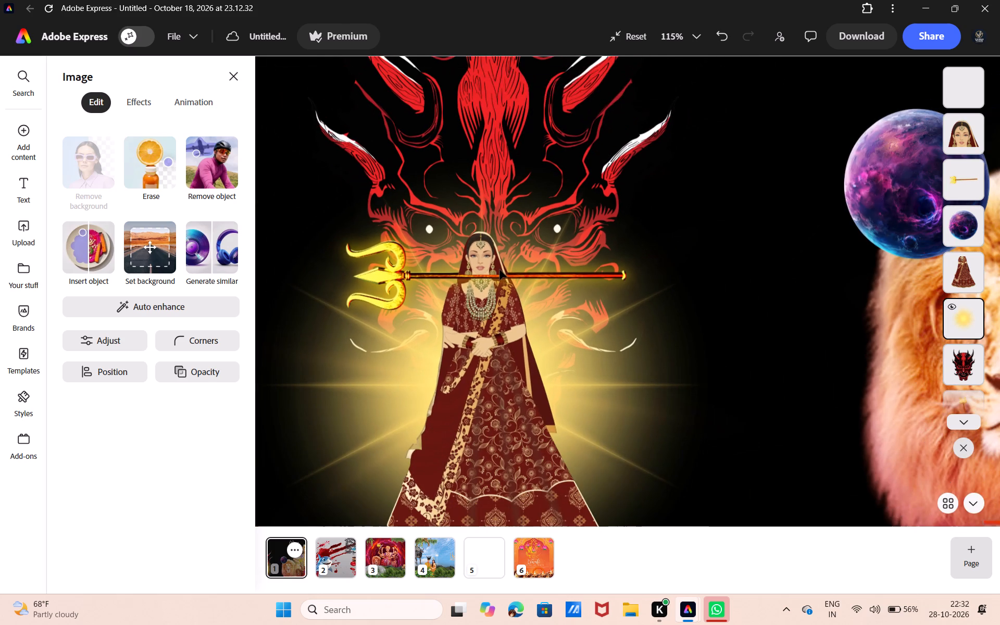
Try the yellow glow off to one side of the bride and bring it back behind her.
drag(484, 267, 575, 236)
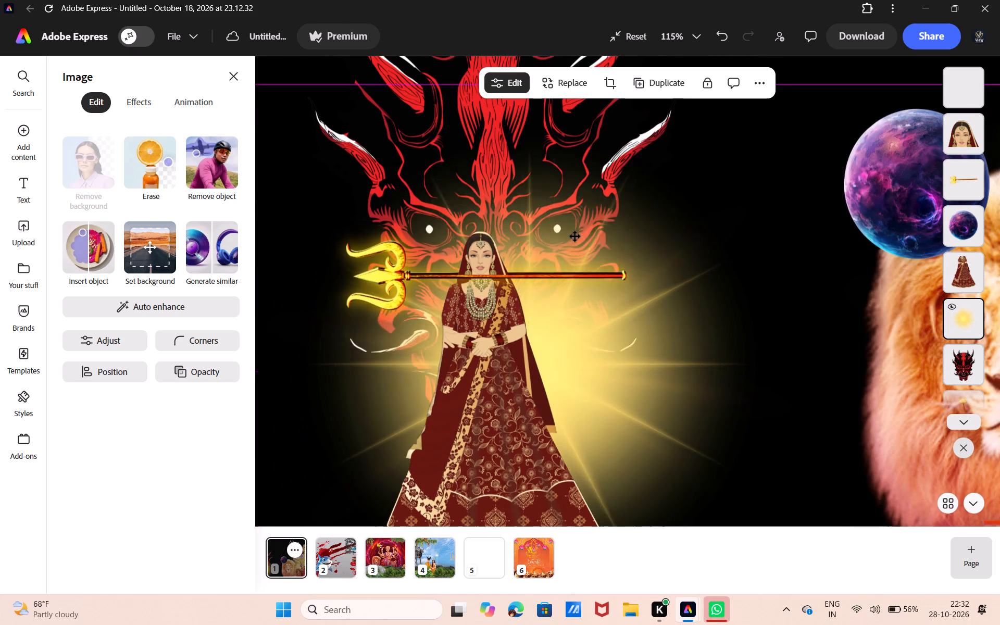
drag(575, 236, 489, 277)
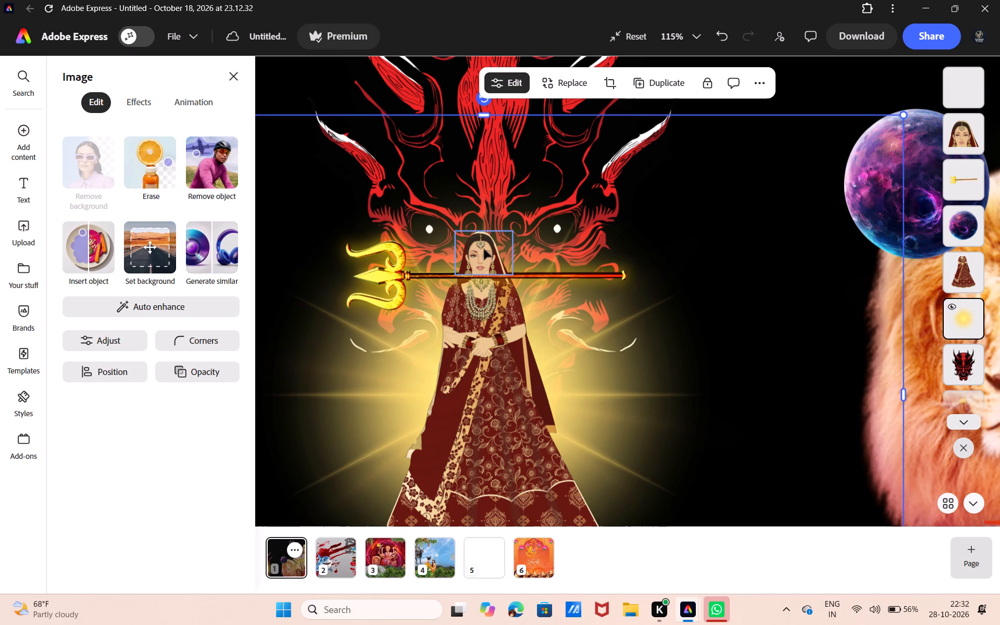
Move the cropped head and the trident up and away from the body, with the shaft running along the base of the head.
click(484, 249)
drag(484, 249, 676, 176)
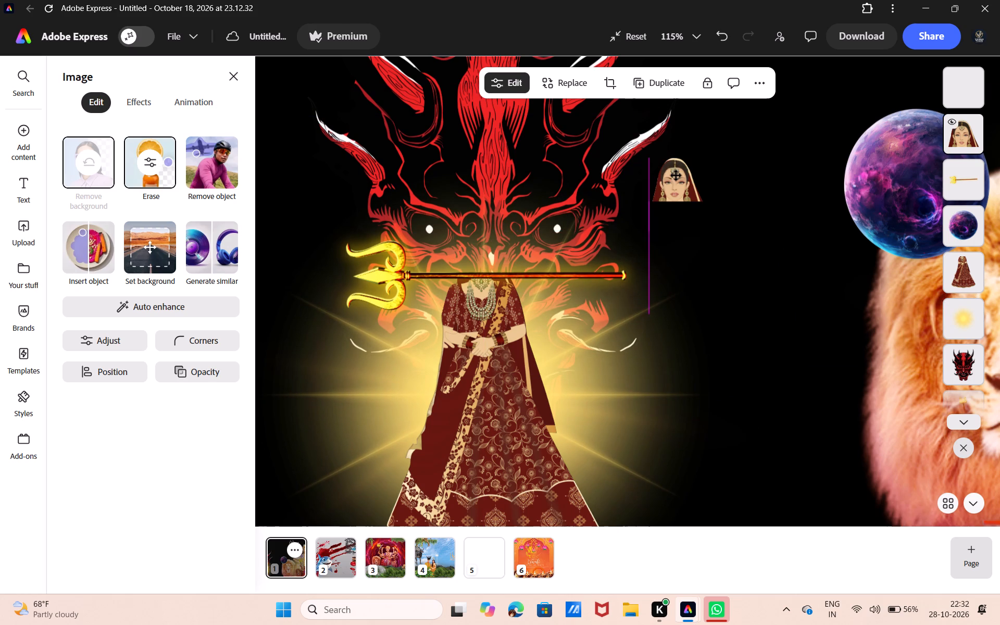
drag(676, 176, 683, 176)
click(531, 284)
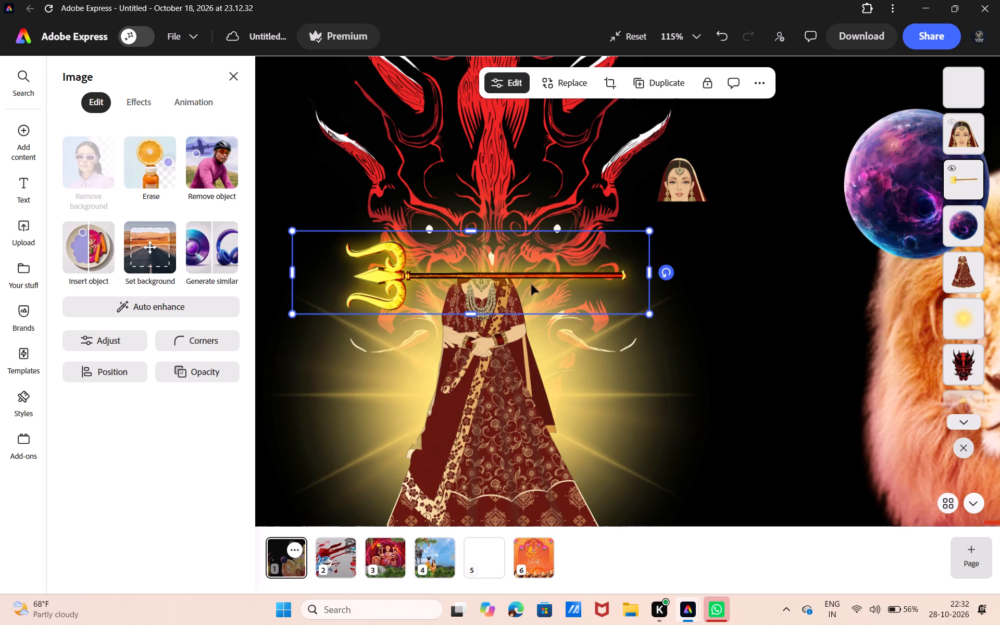
drag(531, 284, 715, 213)
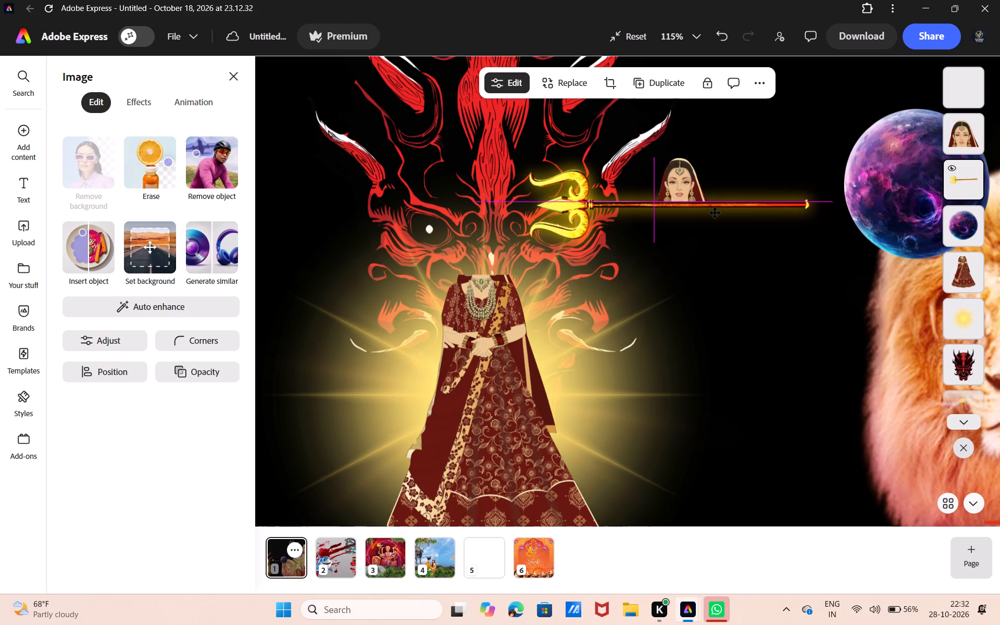
drag(715, 213, 732, 211)
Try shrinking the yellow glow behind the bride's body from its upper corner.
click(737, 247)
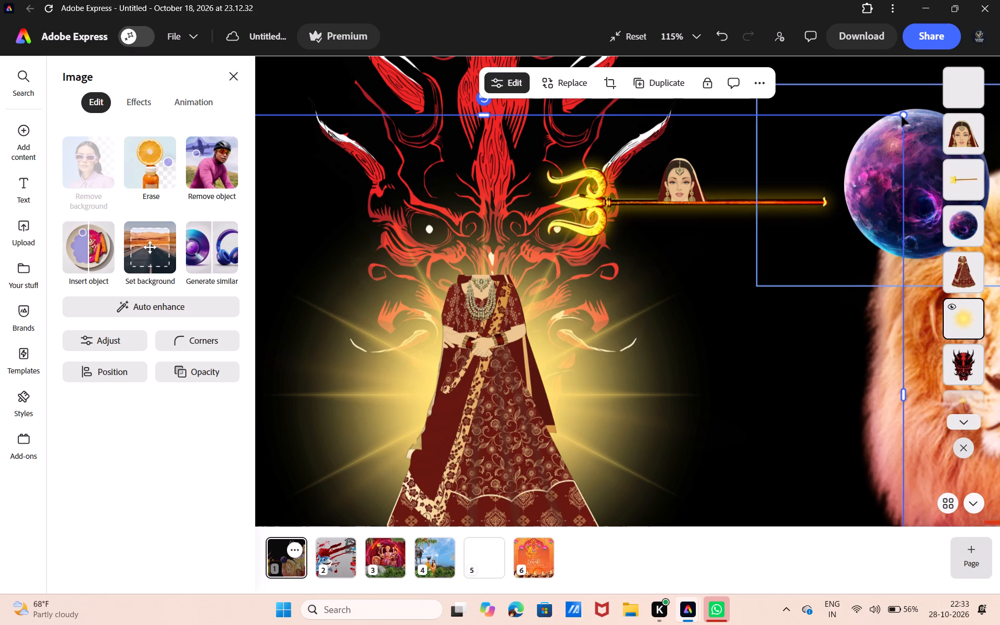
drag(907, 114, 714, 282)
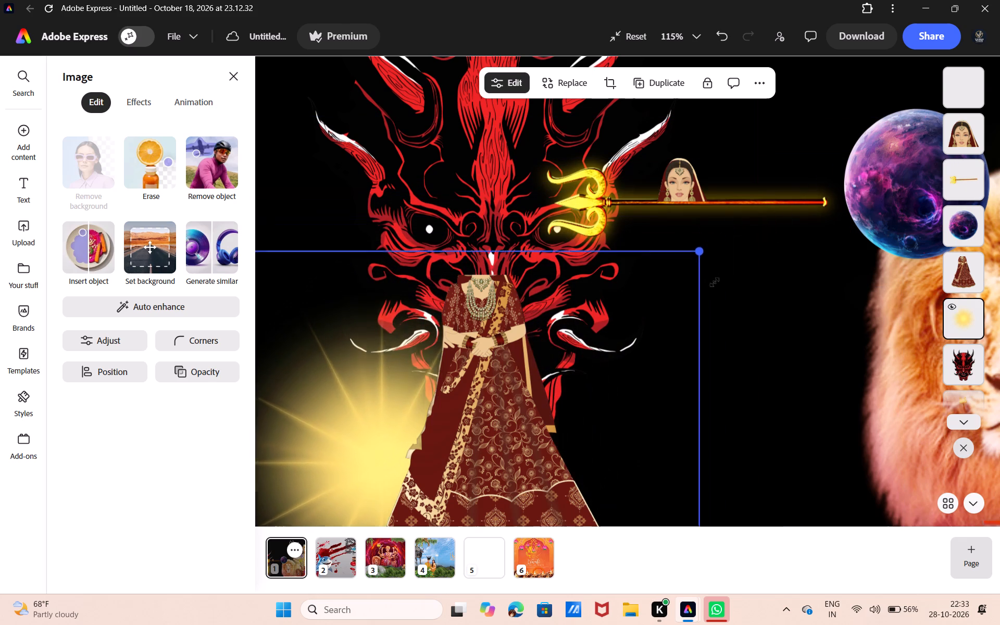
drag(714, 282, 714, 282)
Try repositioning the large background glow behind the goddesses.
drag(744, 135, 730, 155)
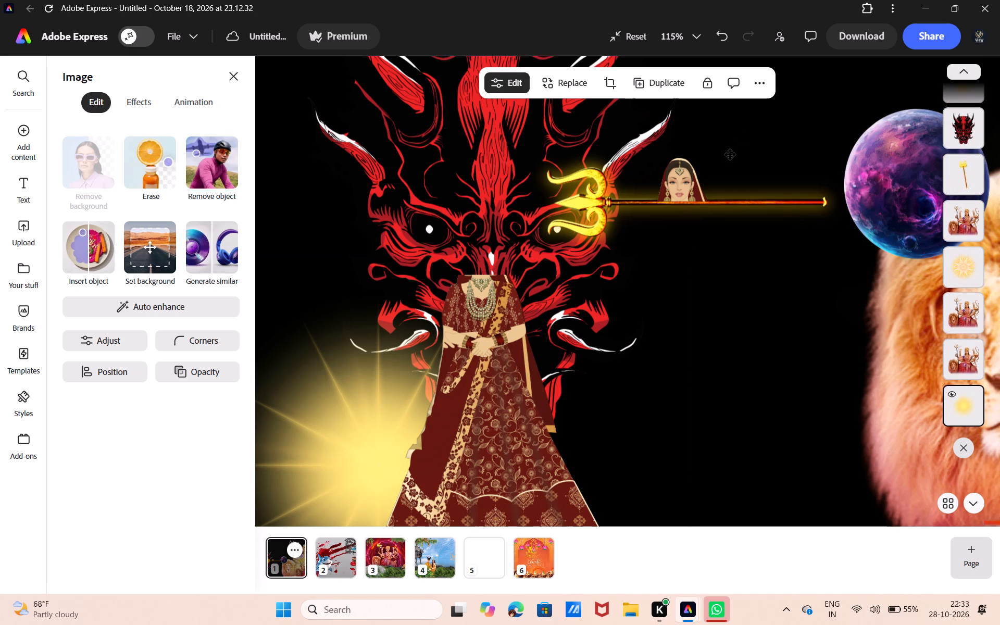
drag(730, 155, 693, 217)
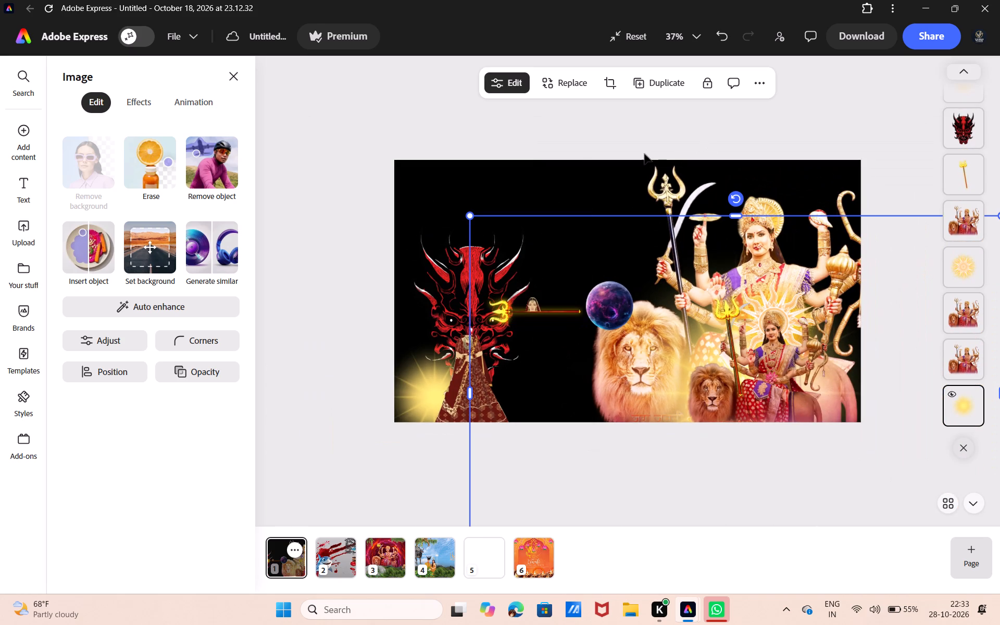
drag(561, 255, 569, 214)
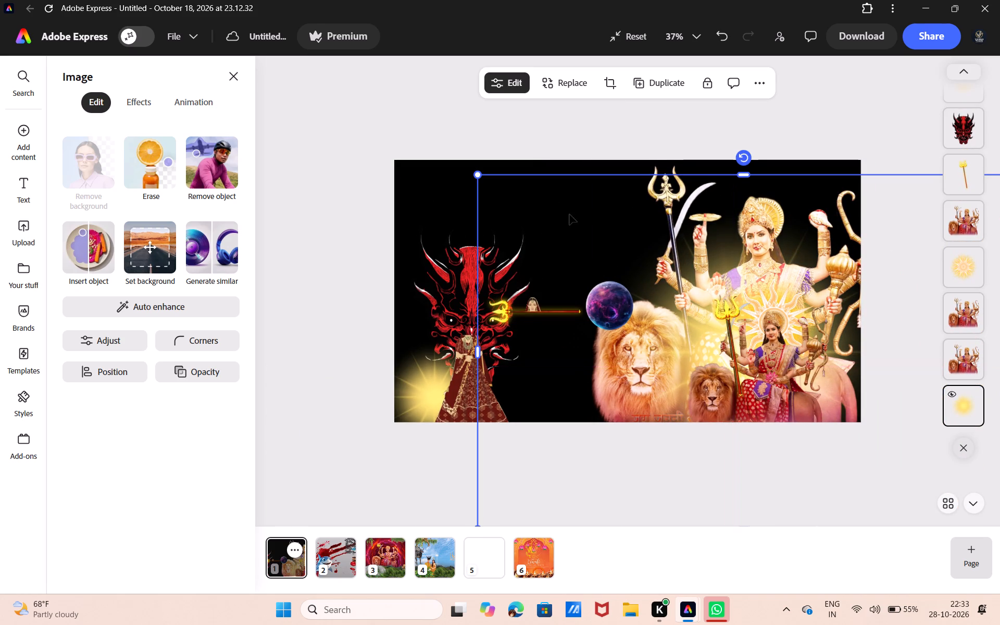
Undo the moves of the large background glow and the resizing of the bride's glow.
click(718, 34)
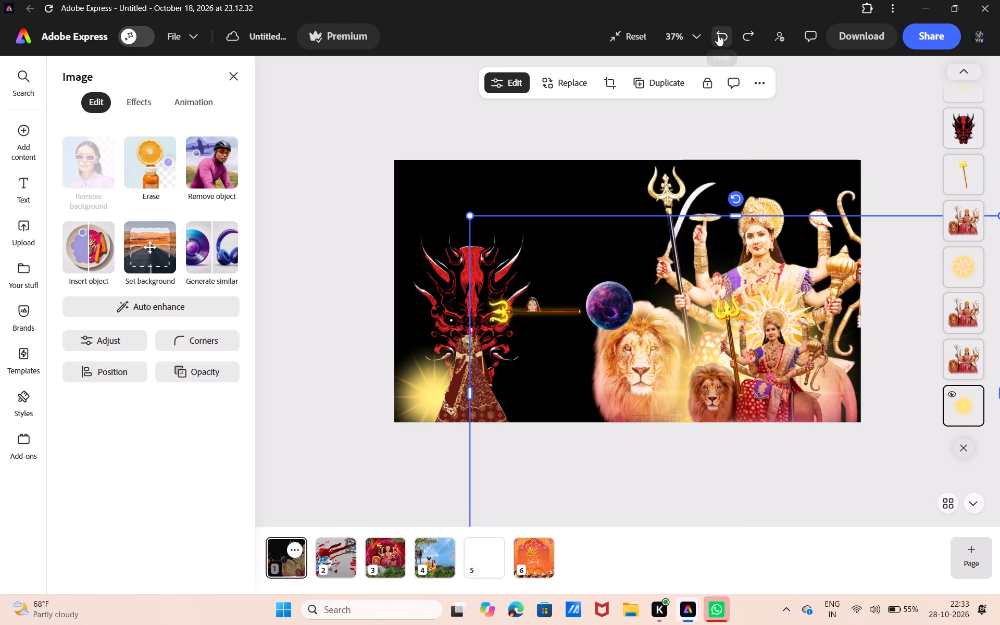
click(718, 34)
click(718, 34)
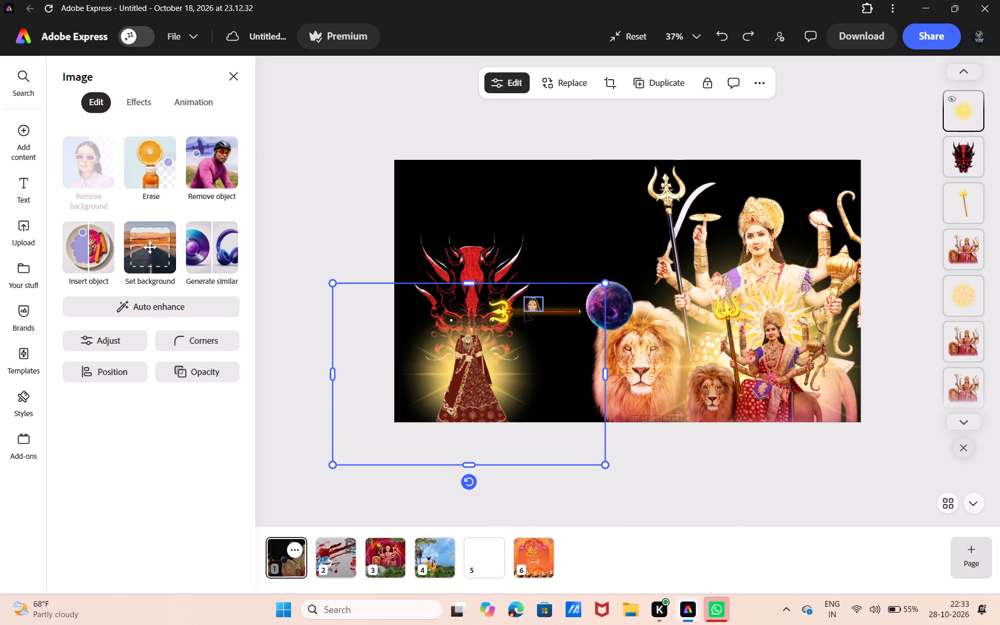
Delete the headless bride body in front of the yellow glow.
click(490, 362)
key(BackSpace)
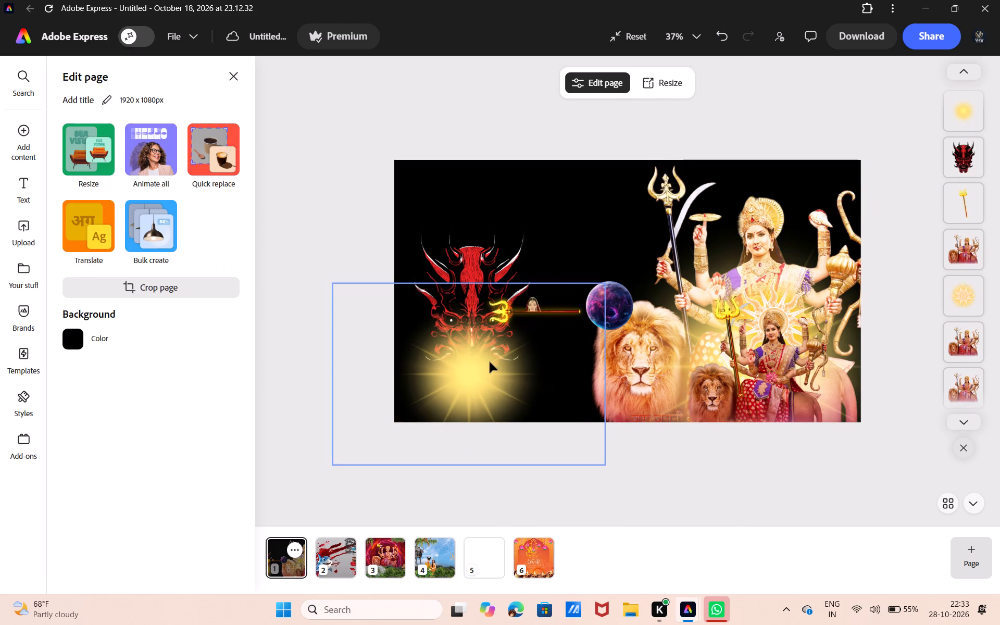
Delete the bride's severed head lying on the horizontal golden trident.
click(530, 305)
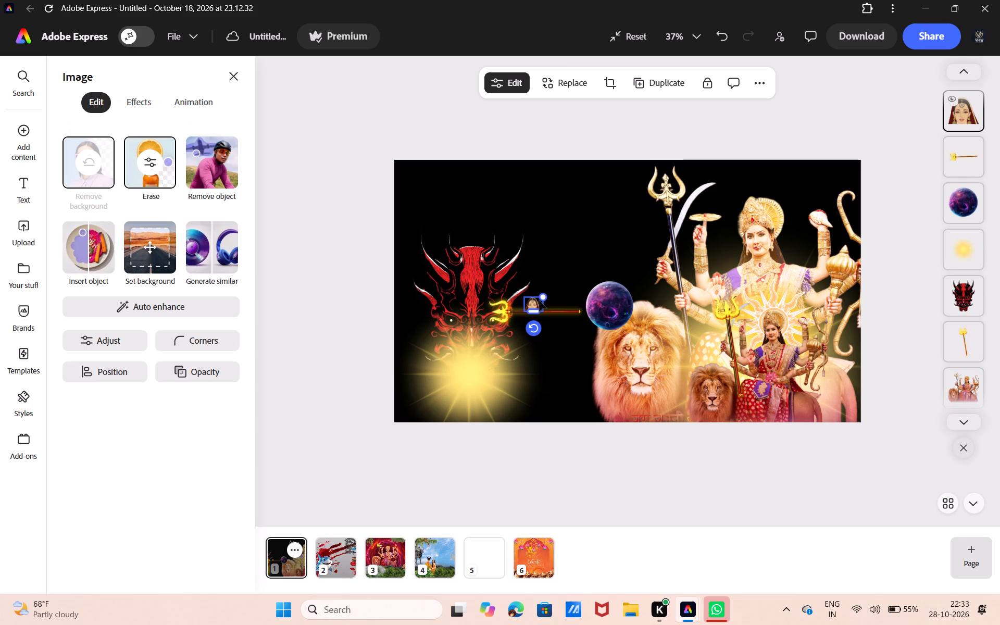
drag(541, 297, 546, 288)
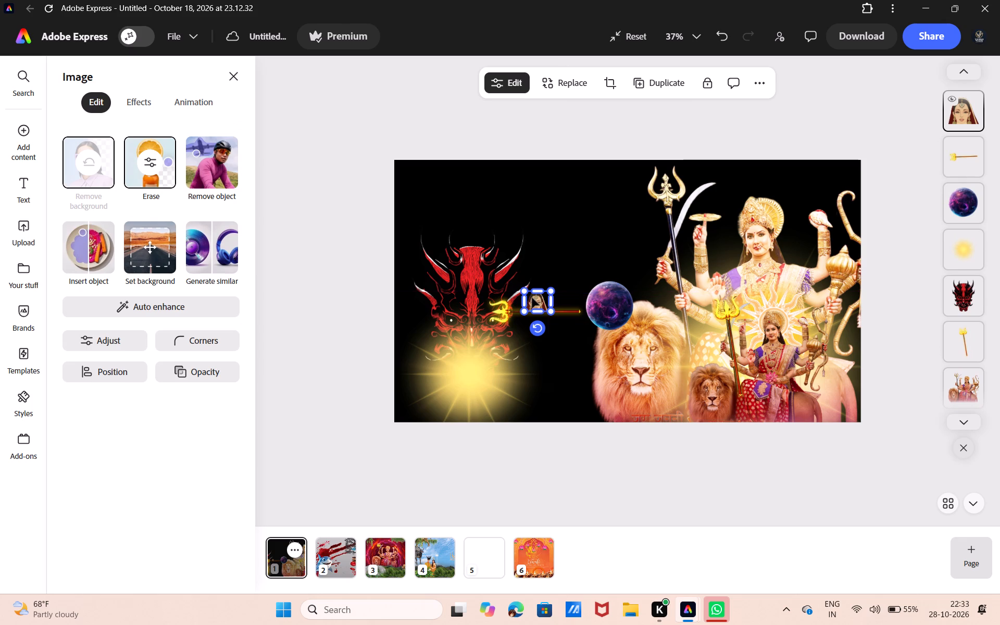
drag(537, 299, 647, 208)
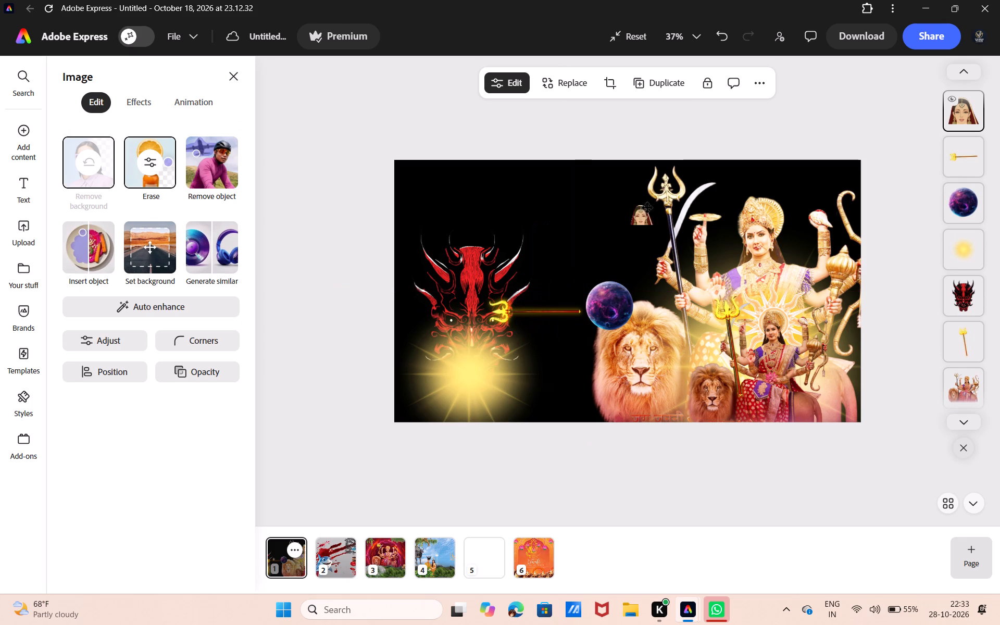
drag(647, 208, 704, 204)
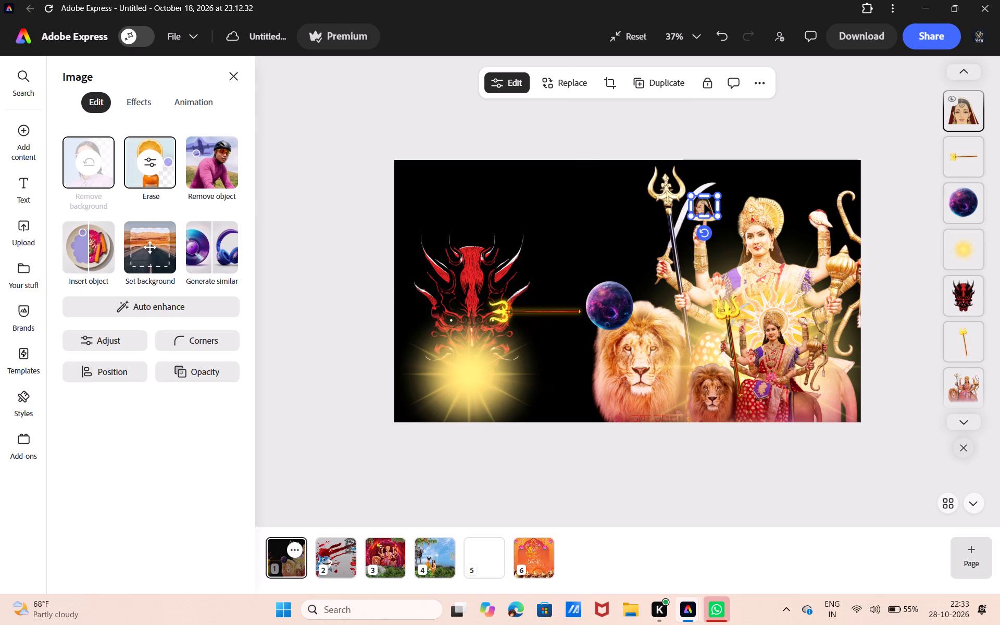
key(BackSpace)
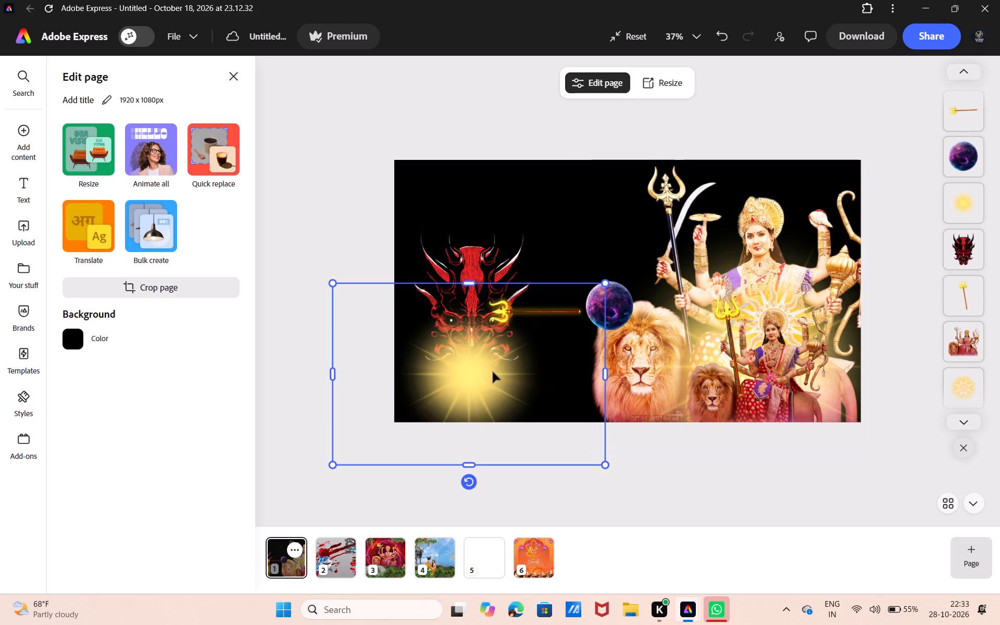
Delete the yellow glow in front of the demon mask.
click(493, 372)
drag(493, 372, 501, 314)
key(BackSpace)
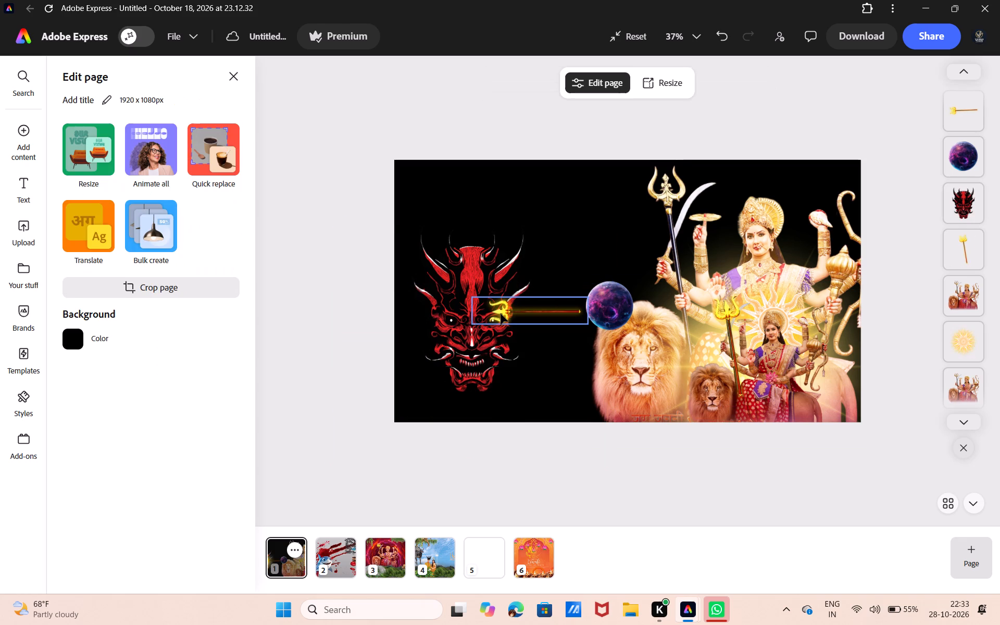
Delete the horizontal golden trident between the demon mask and the purple planet.
drag(519, 312, 286, 306)
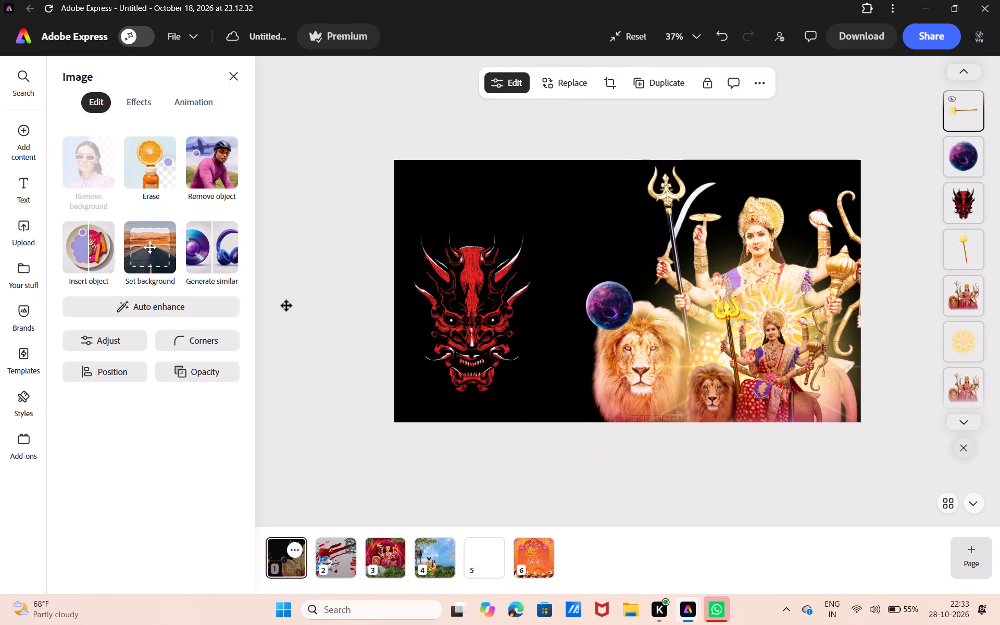
drag(286, 306, 278, 305)
key(BackSpace)
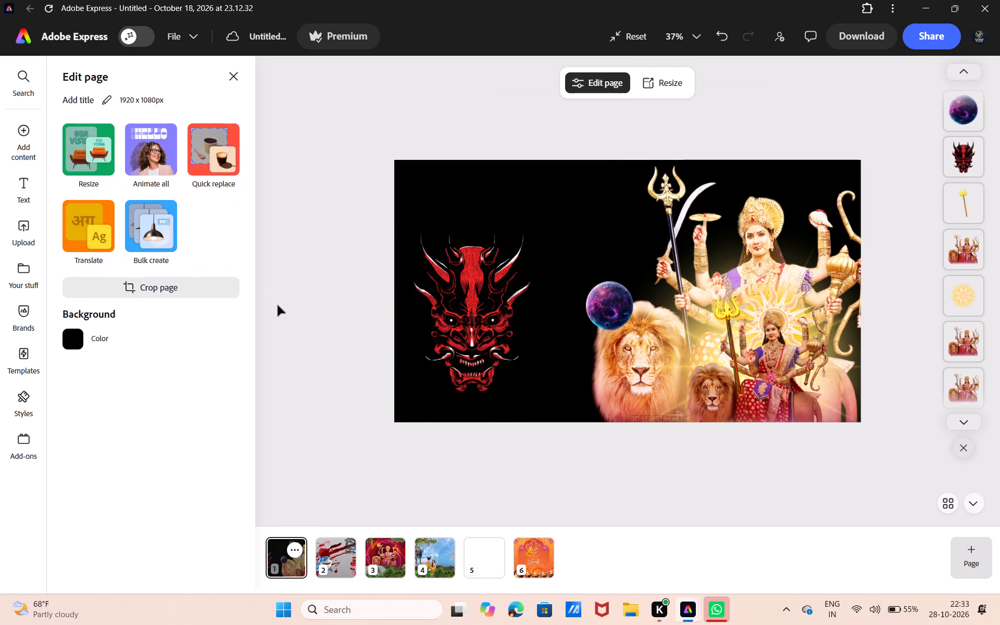
Move the demon mask slightly up and toward the goddesses.
drag(447, 353, 452, 319)
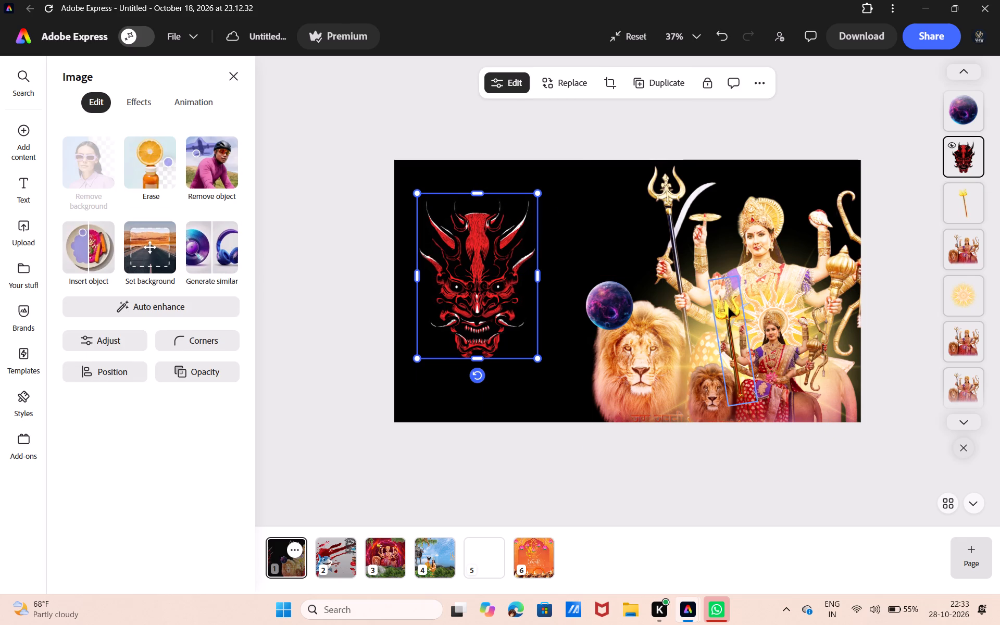
Shrink the semi-transparent copy of the large goddess to about the purple planet's size and place it over the planet.
click(786, 245)
click(786, 245)
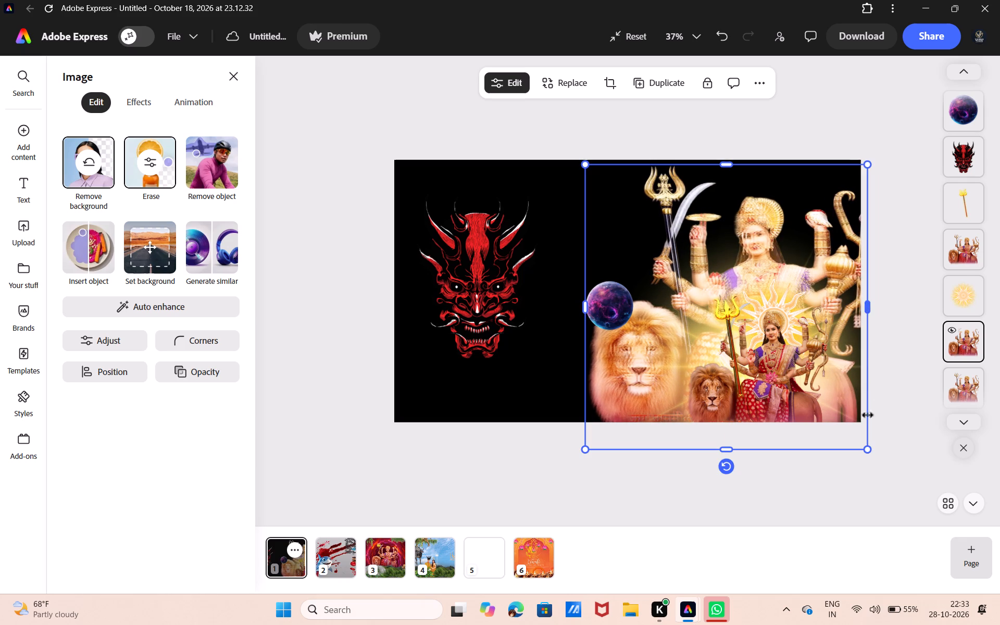
drag(868, 451, 866, 447)
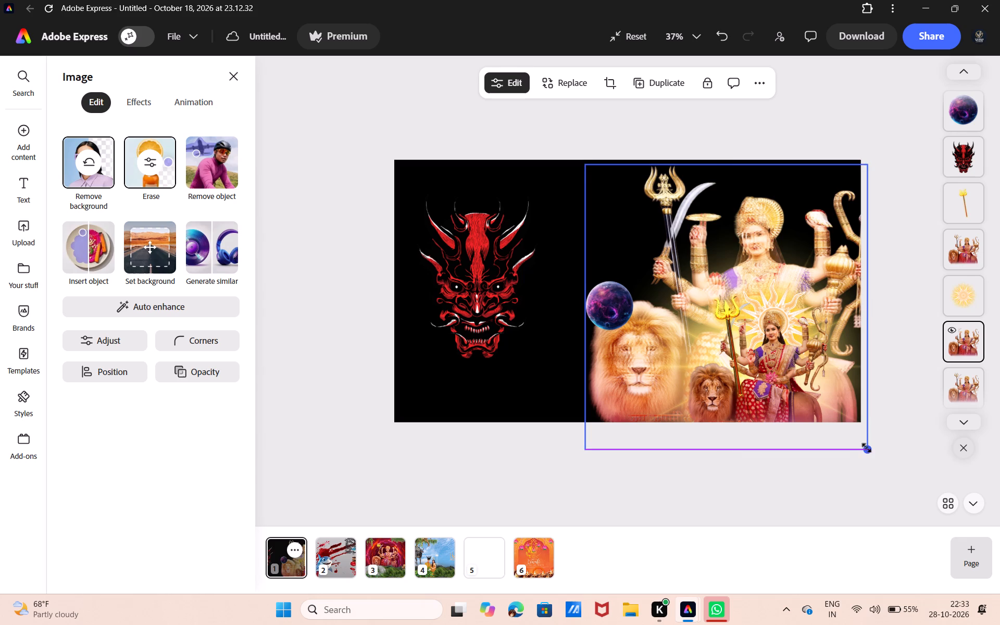
drag(866, 447, 795, 339)
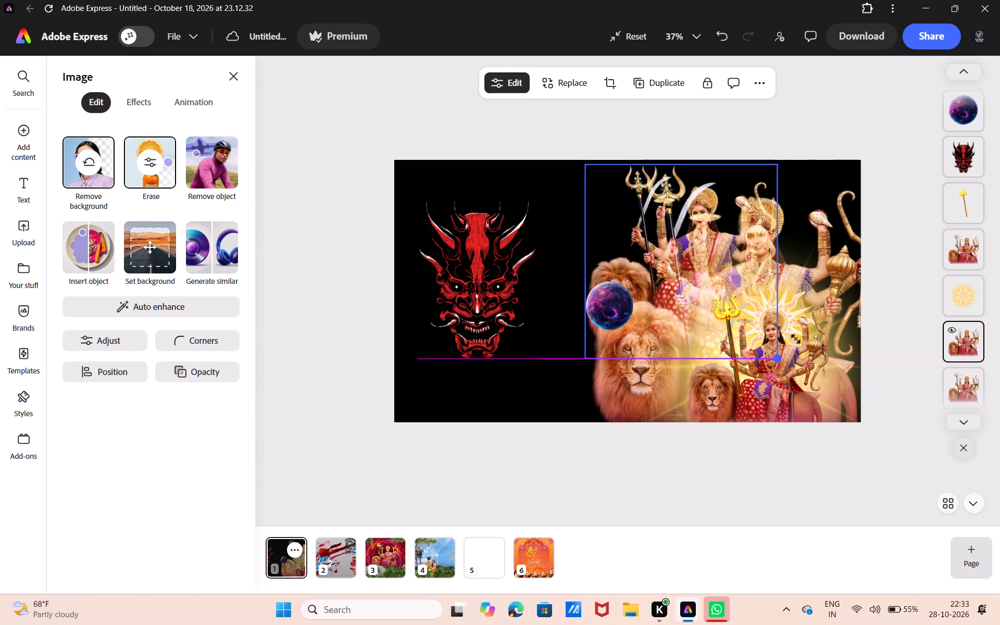
drag(795, 339, 681, 178)
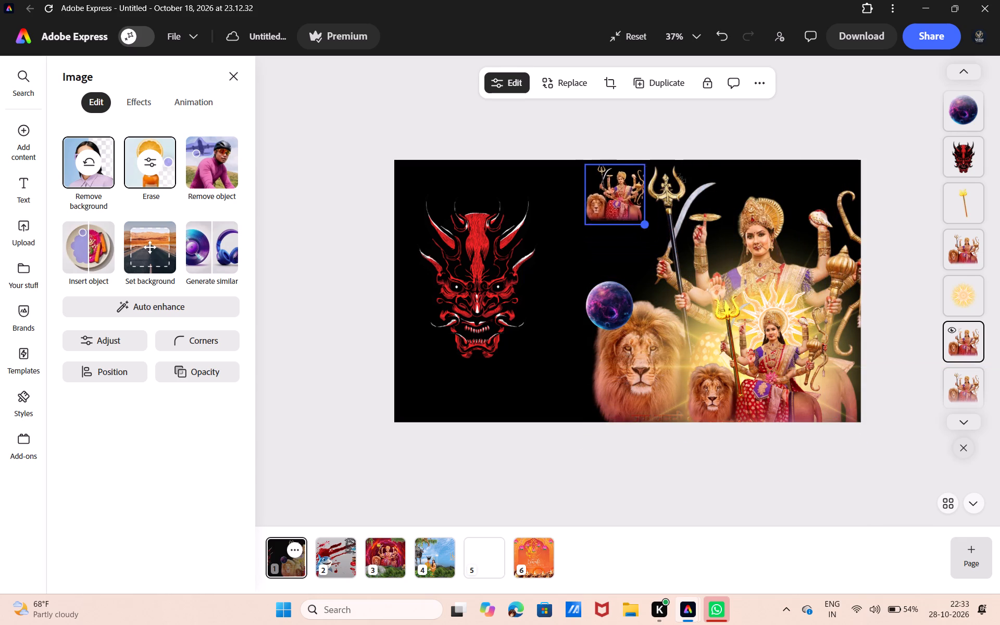
drag(681, 178, 681, 165)
drag(610, 177, 764, 275)
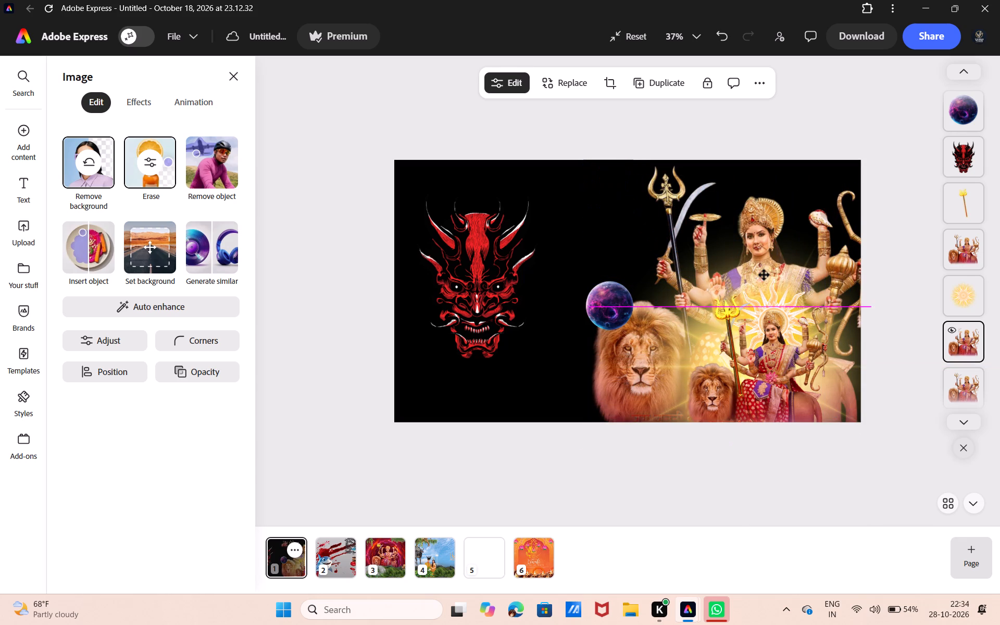
drag(764, 275, 649, 289)
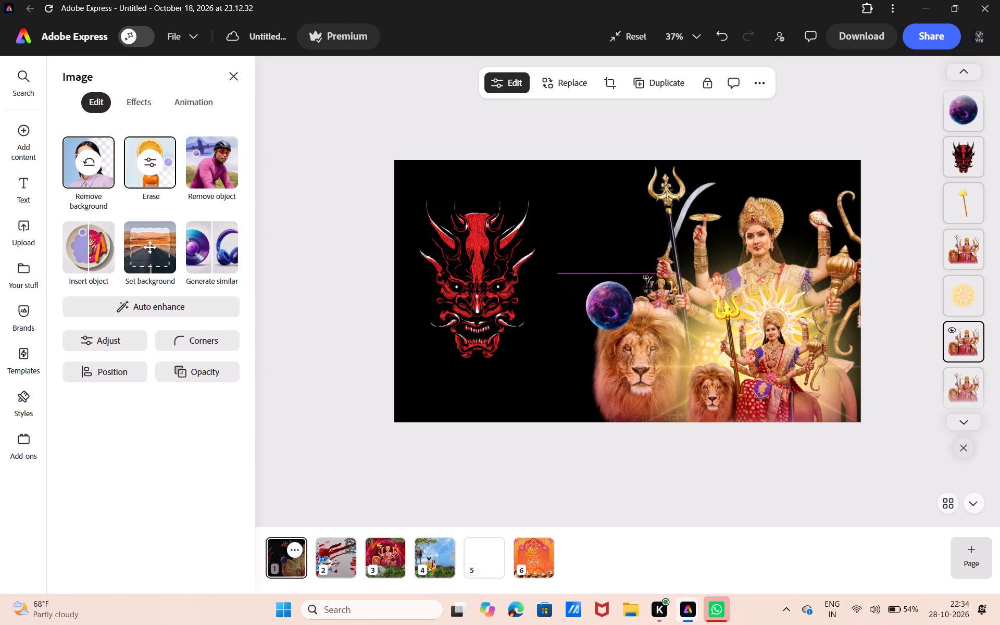
drag(649, 289, 621, 293)
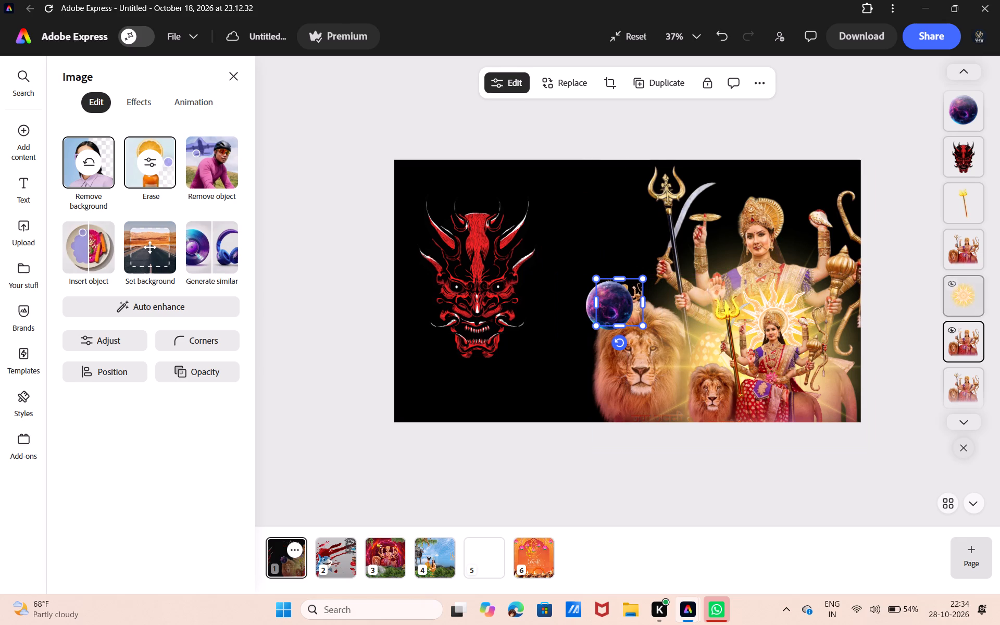
Bring the small goddess copy to the top of the layer order, in front of the purple planet.
drag(957, 343, 910, 77)
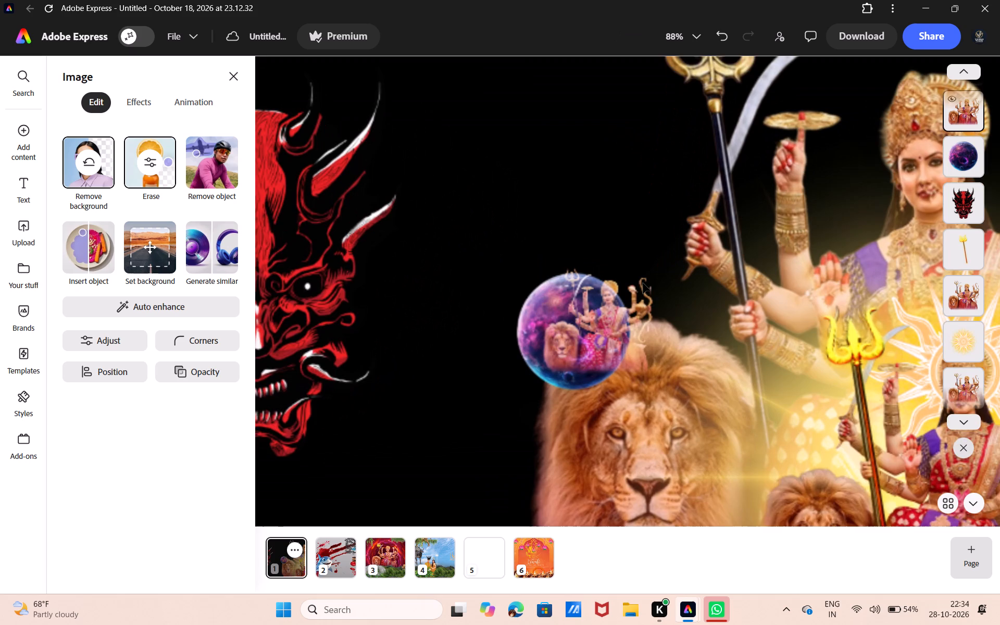
Shrink the small goddess copy a little further and center it inside the purple planet.
drag(631, 357, 614, 356)
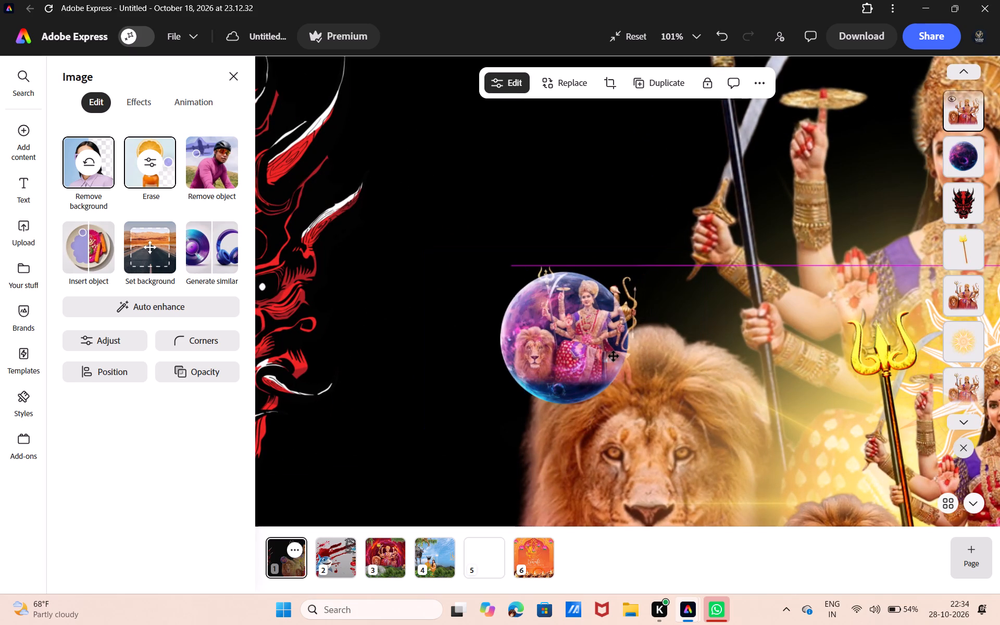
drag(614, 356, 605, 356)
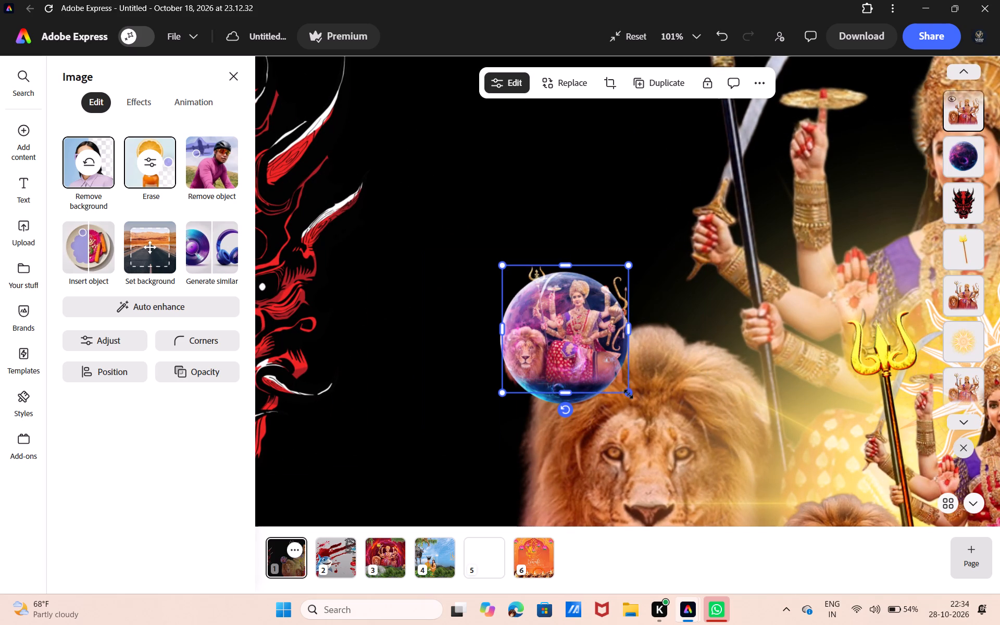
drag(628, 394, 608, 367)
drag(568, 323, 576, 334)
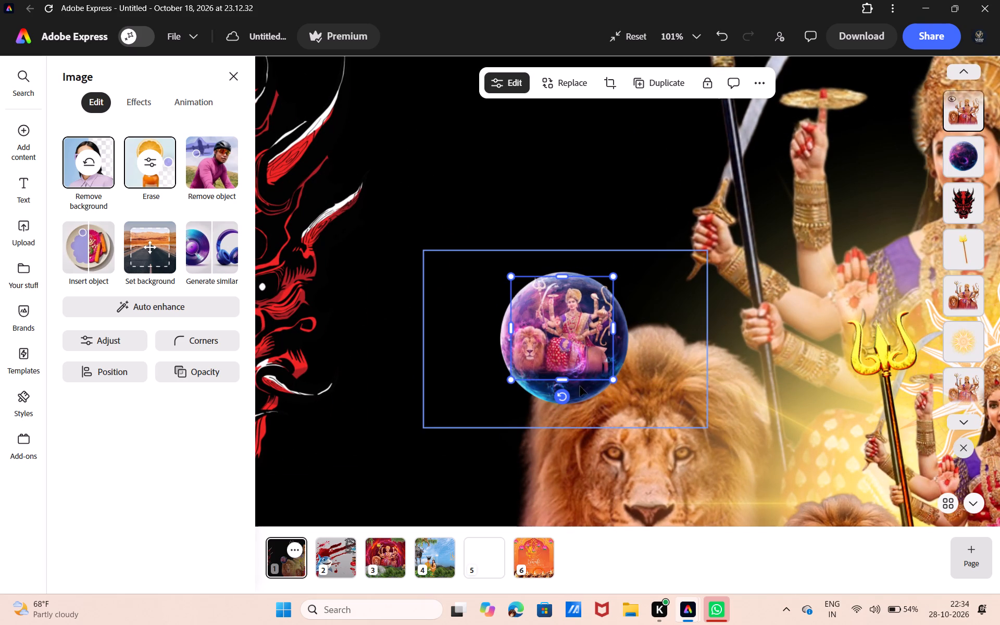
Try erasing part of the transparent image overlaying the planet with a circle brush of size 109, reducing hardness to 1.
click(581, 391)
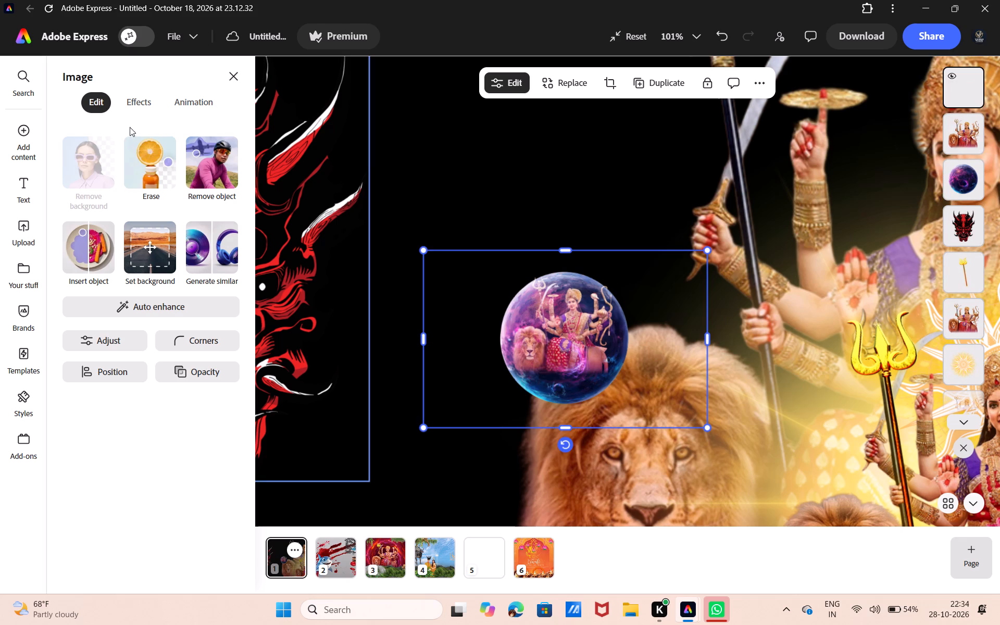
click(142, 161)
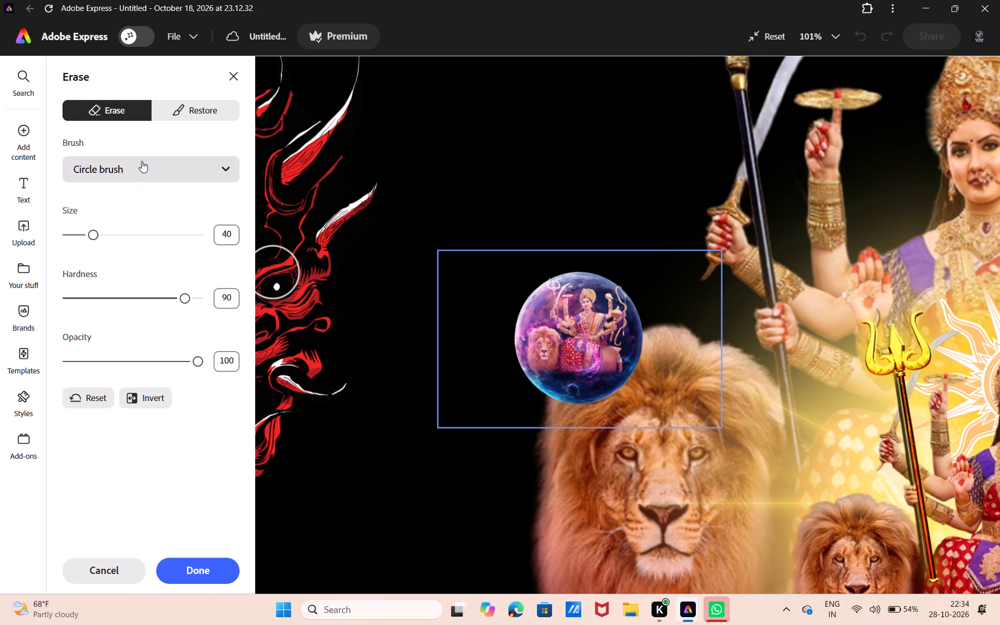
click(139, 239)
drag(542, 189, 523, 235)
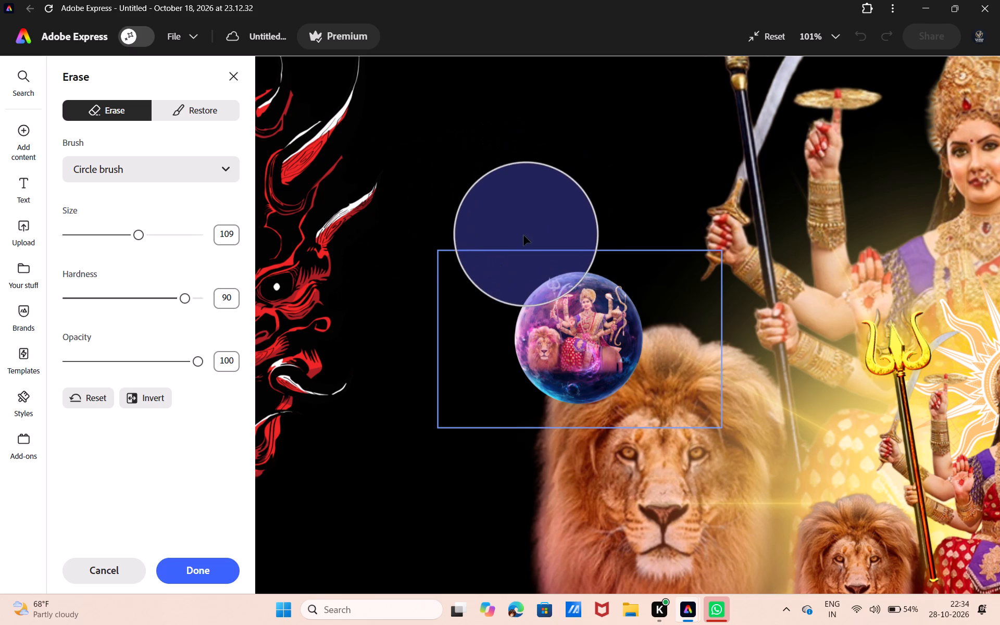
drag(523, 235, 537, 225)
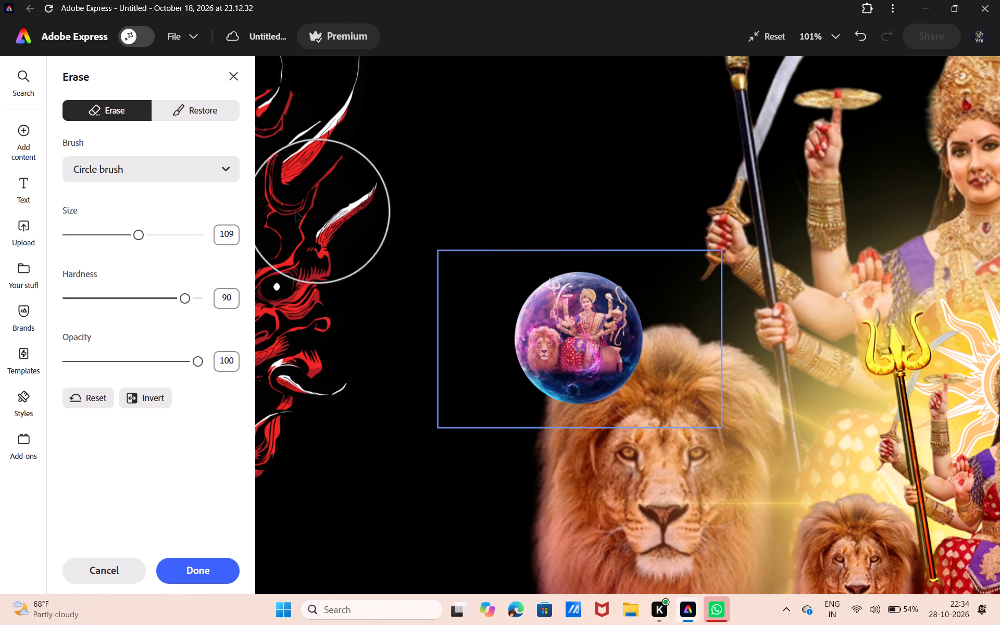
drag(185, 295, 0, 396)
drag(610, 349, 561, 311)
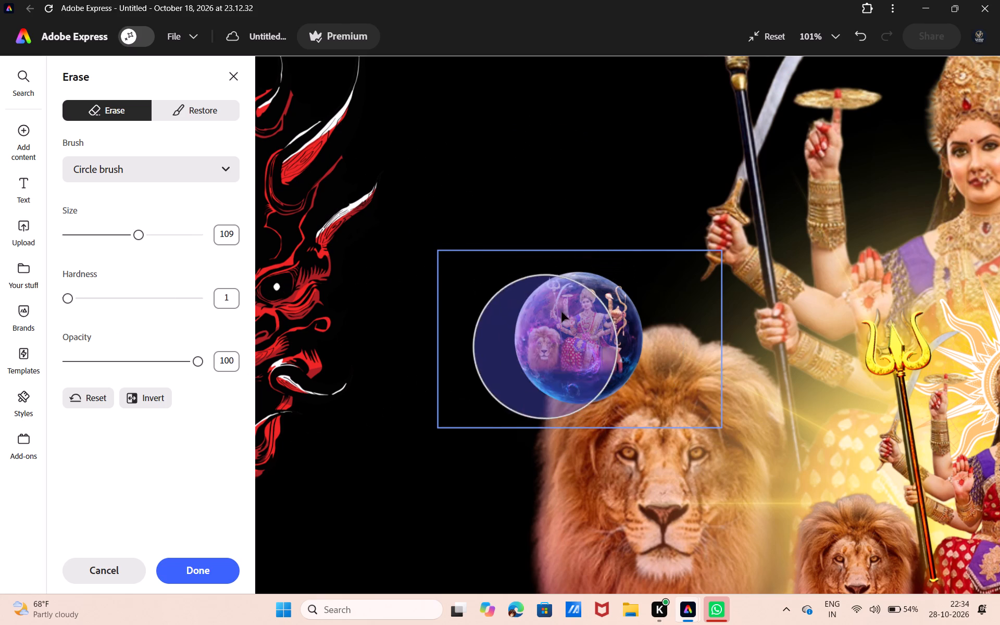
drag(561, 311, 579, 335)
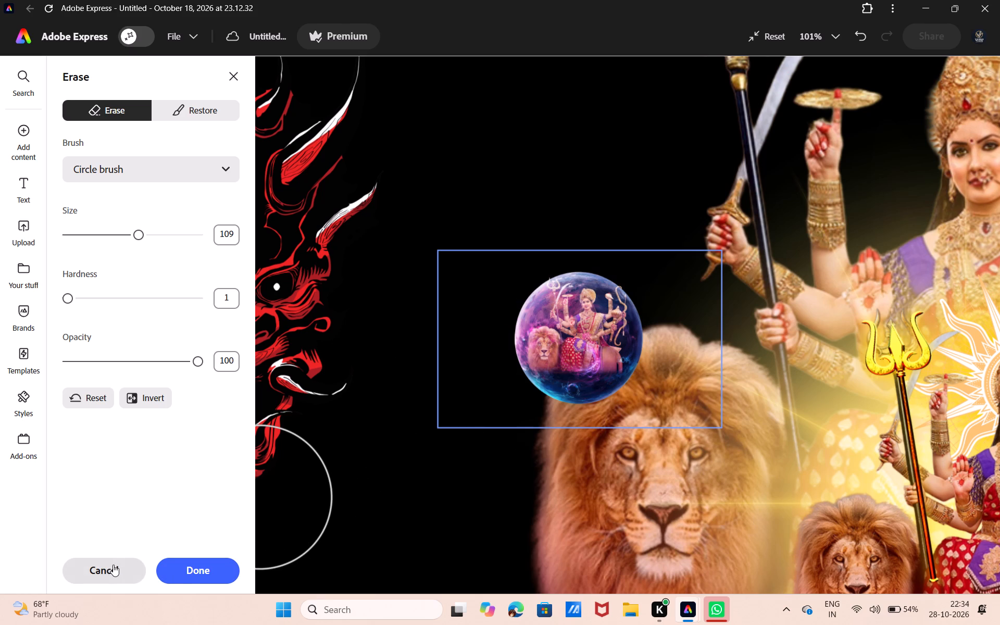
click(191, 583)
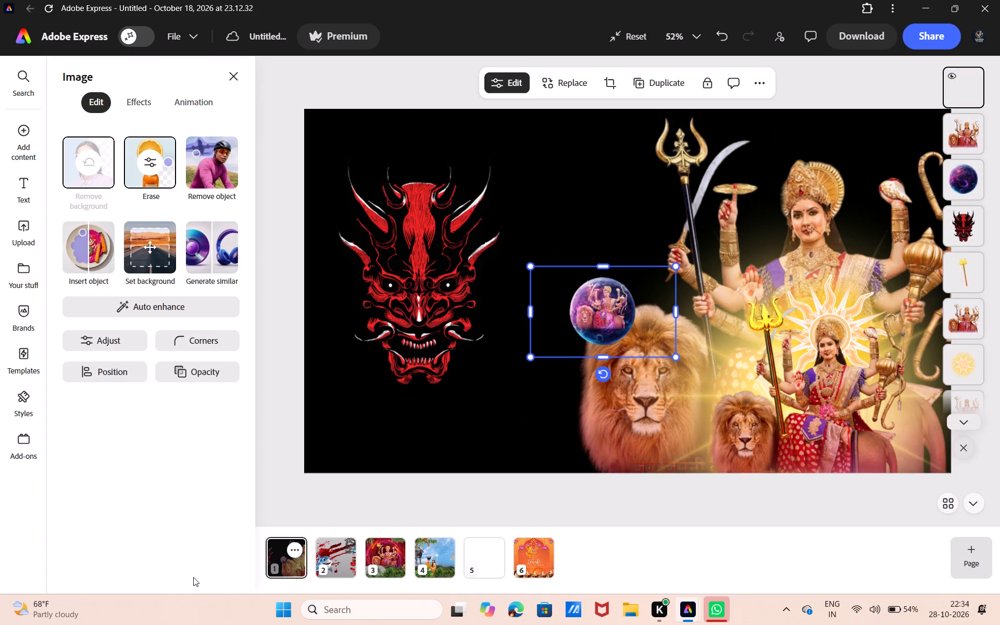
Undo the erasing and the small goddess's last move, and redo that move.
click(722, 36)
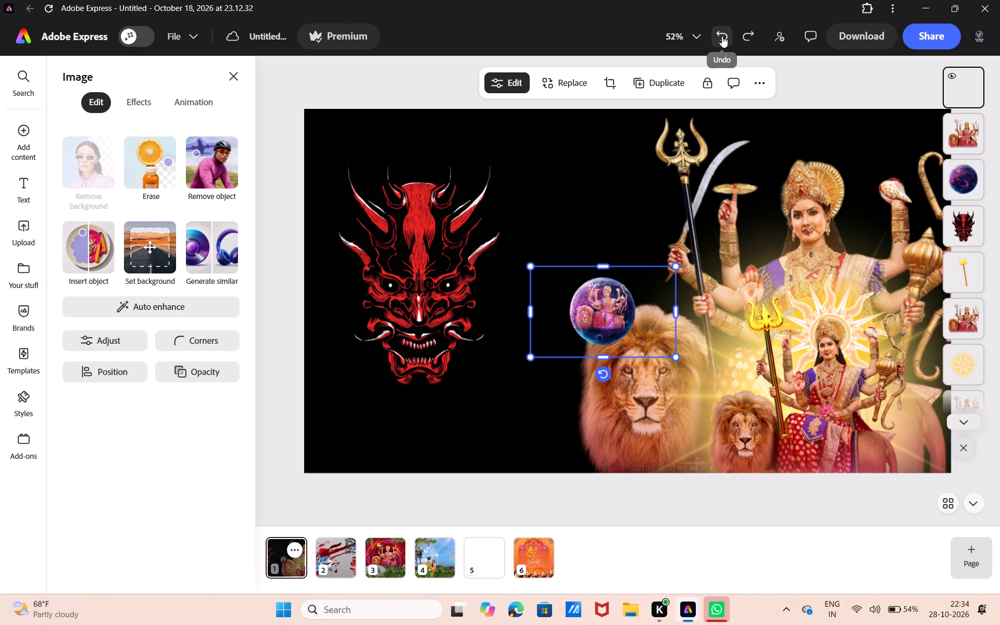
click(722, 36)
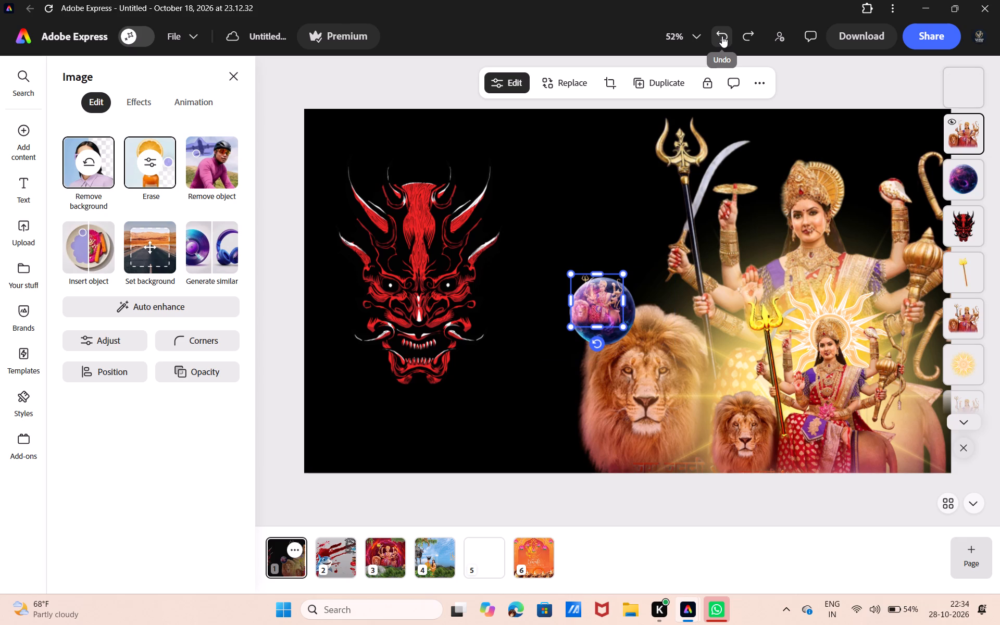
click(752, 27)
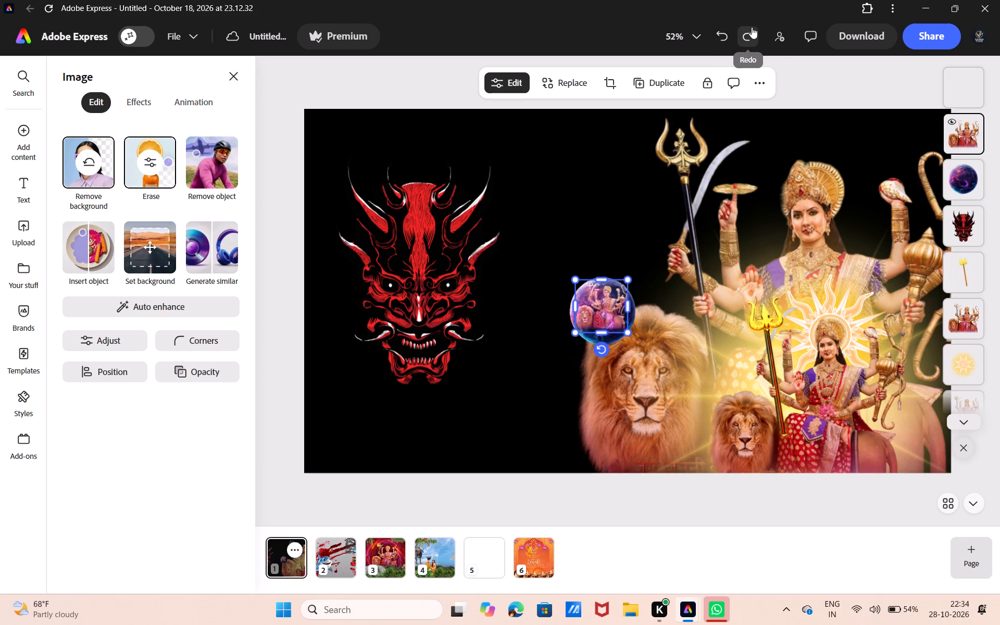
Set the opacity of the fully transparent topmost image over the planet to 100%.
click(964, 87)
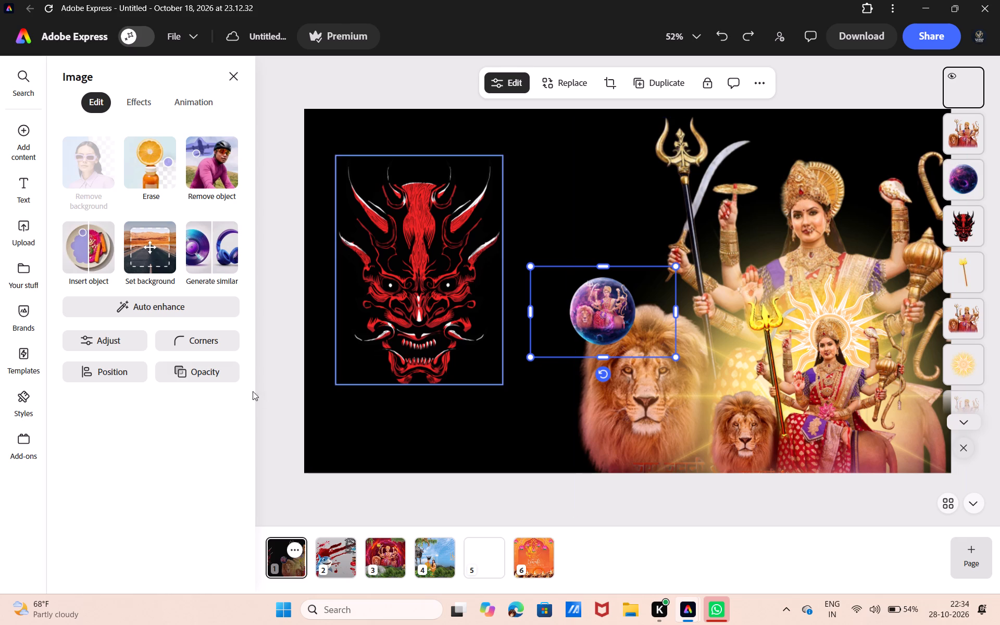
click(226, 375)
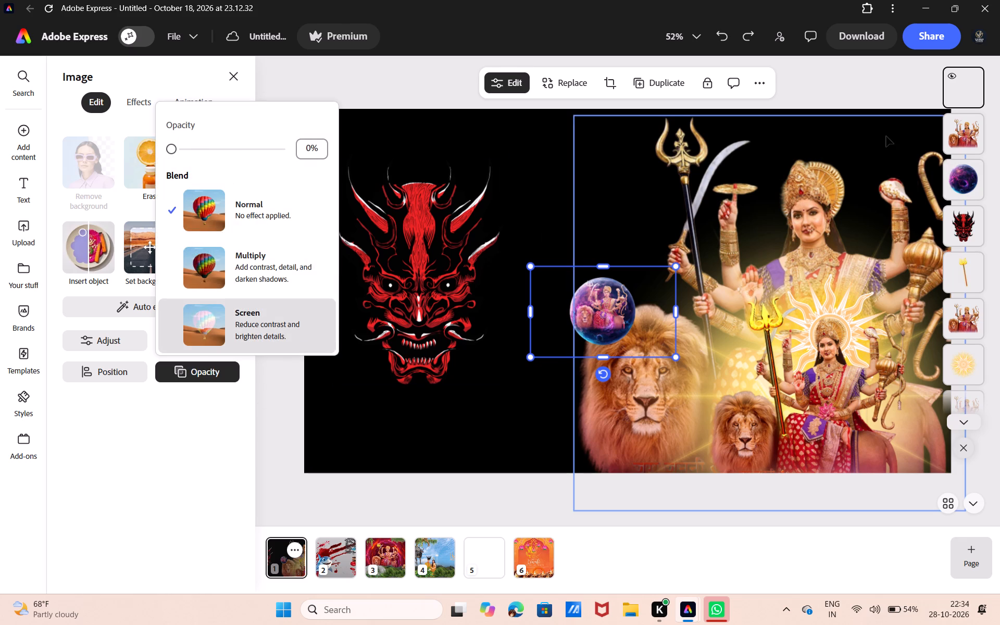
drag(171, 153, 328, 161)
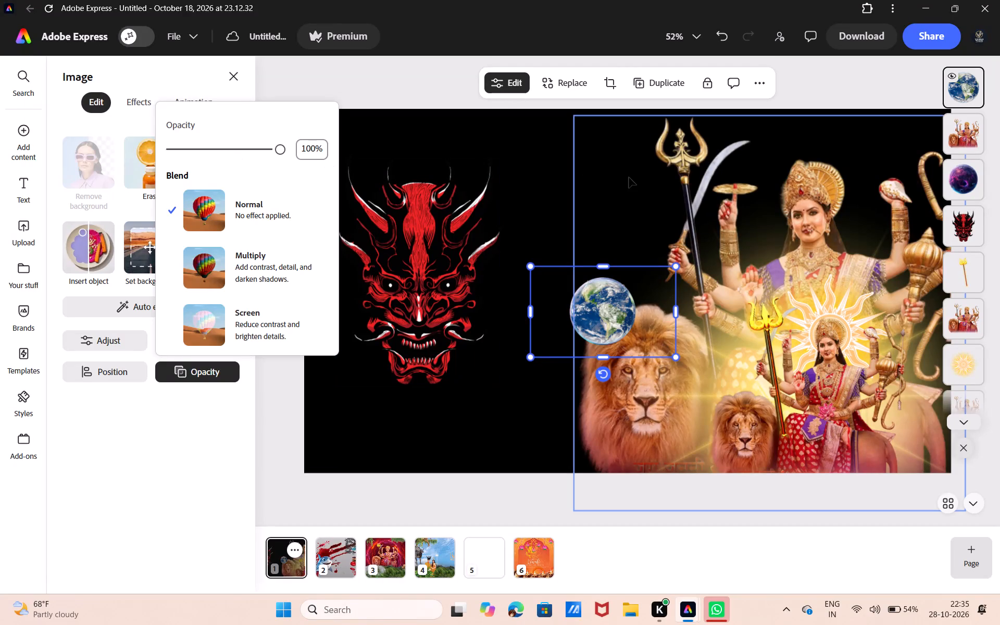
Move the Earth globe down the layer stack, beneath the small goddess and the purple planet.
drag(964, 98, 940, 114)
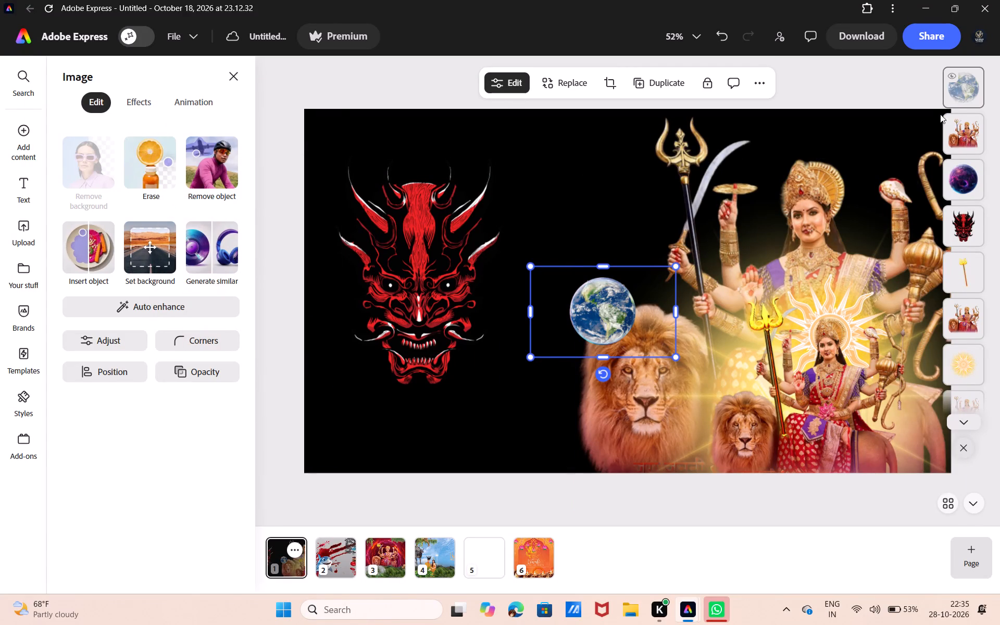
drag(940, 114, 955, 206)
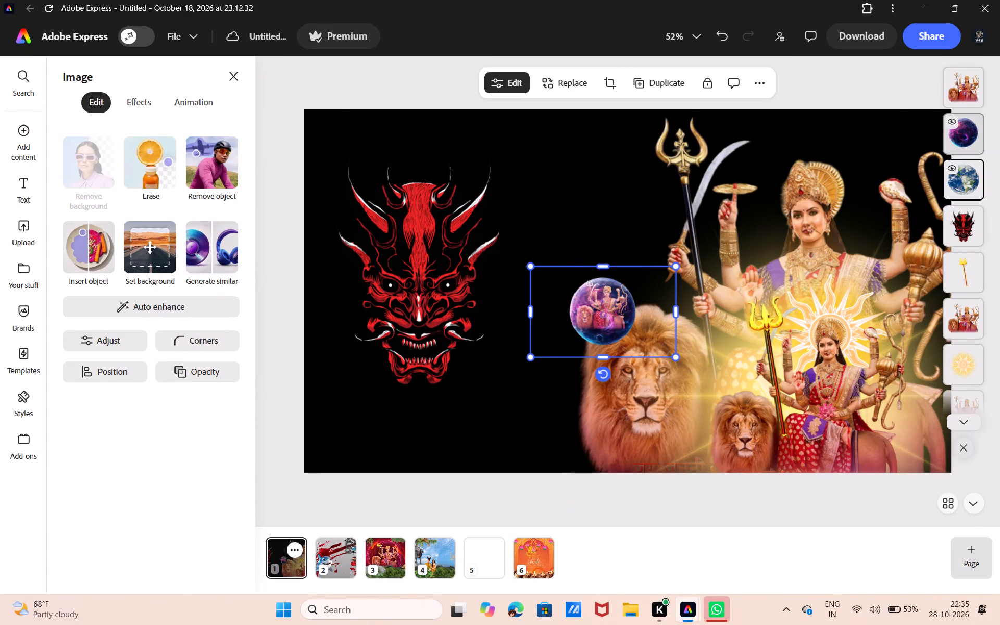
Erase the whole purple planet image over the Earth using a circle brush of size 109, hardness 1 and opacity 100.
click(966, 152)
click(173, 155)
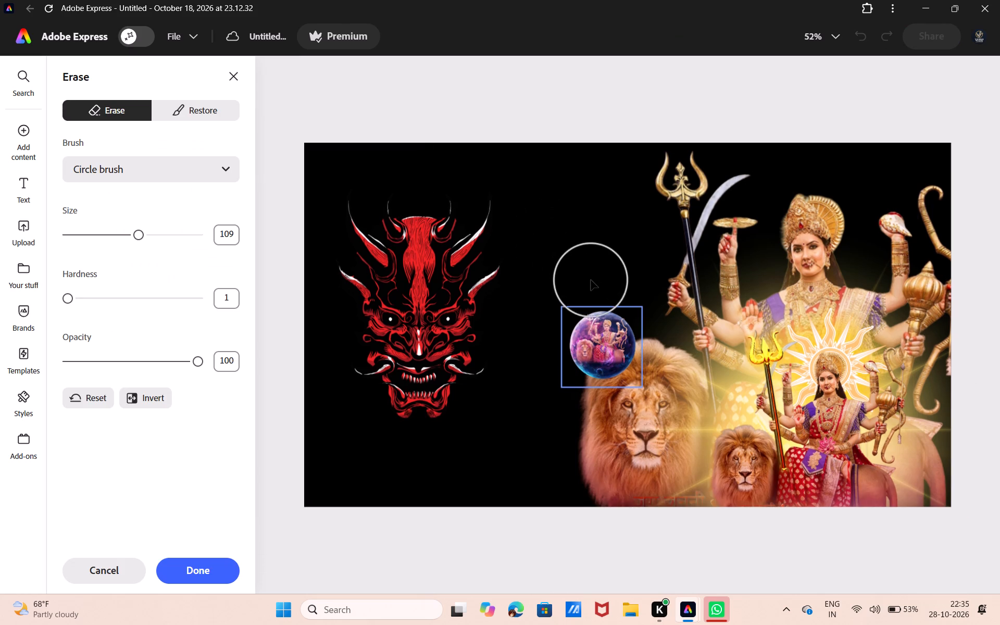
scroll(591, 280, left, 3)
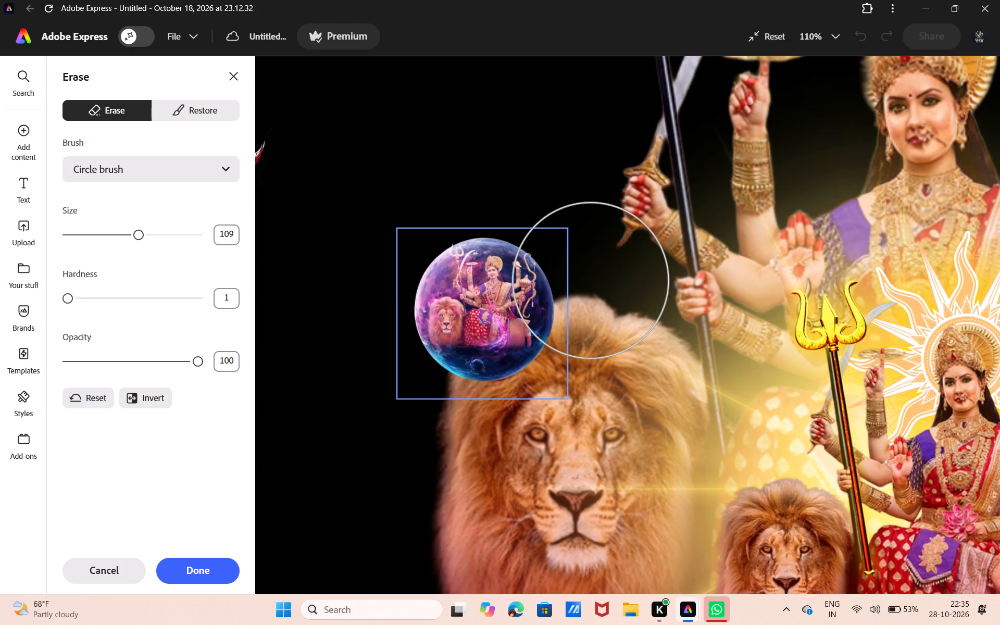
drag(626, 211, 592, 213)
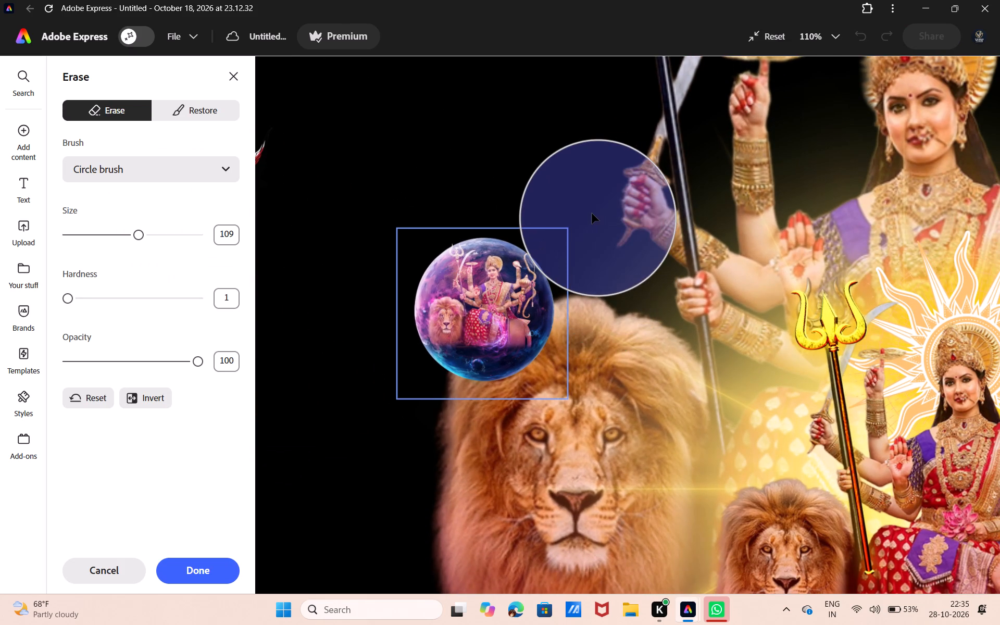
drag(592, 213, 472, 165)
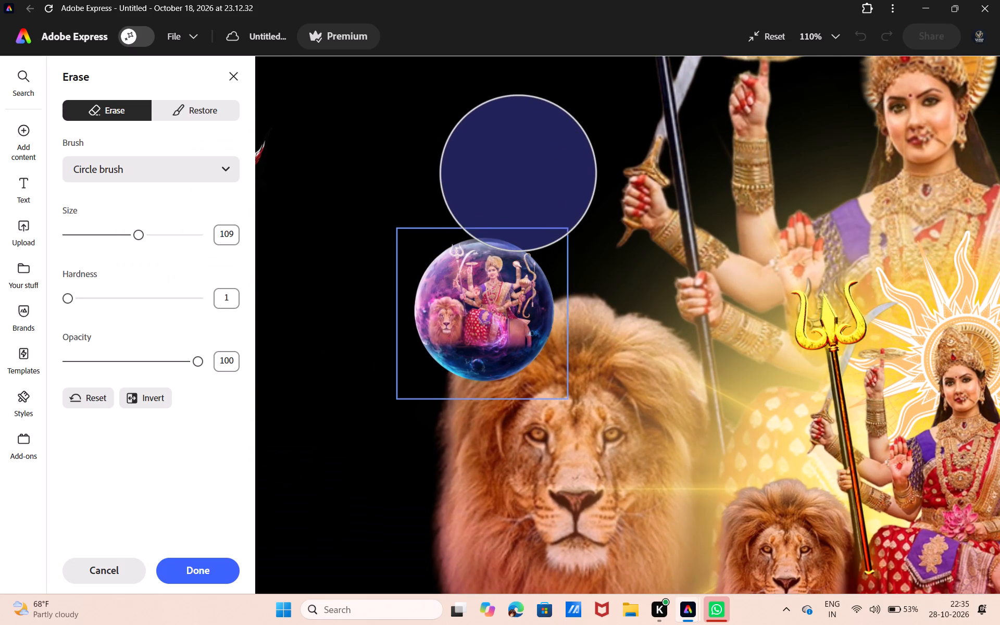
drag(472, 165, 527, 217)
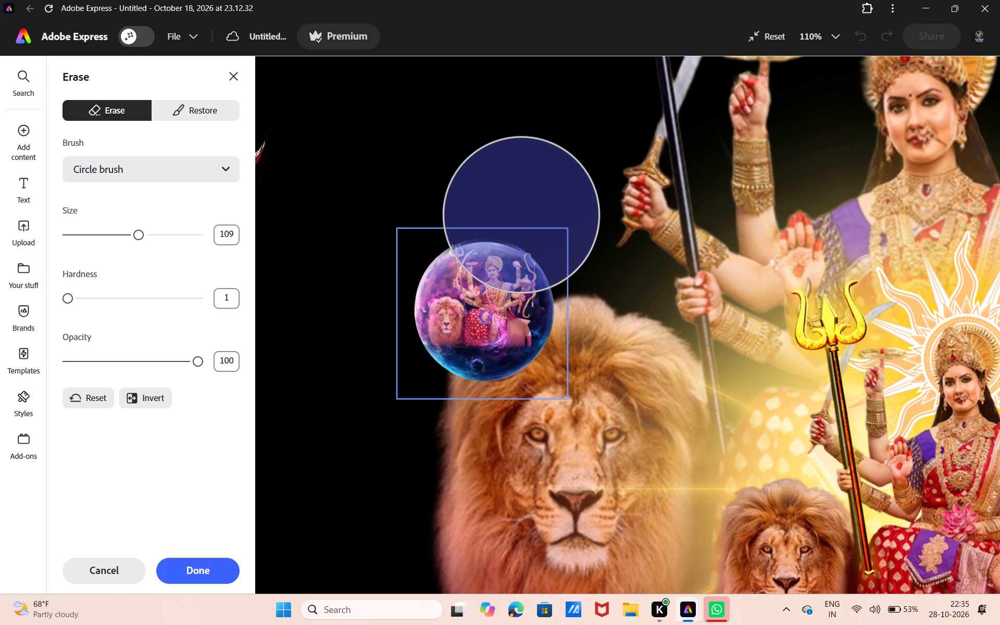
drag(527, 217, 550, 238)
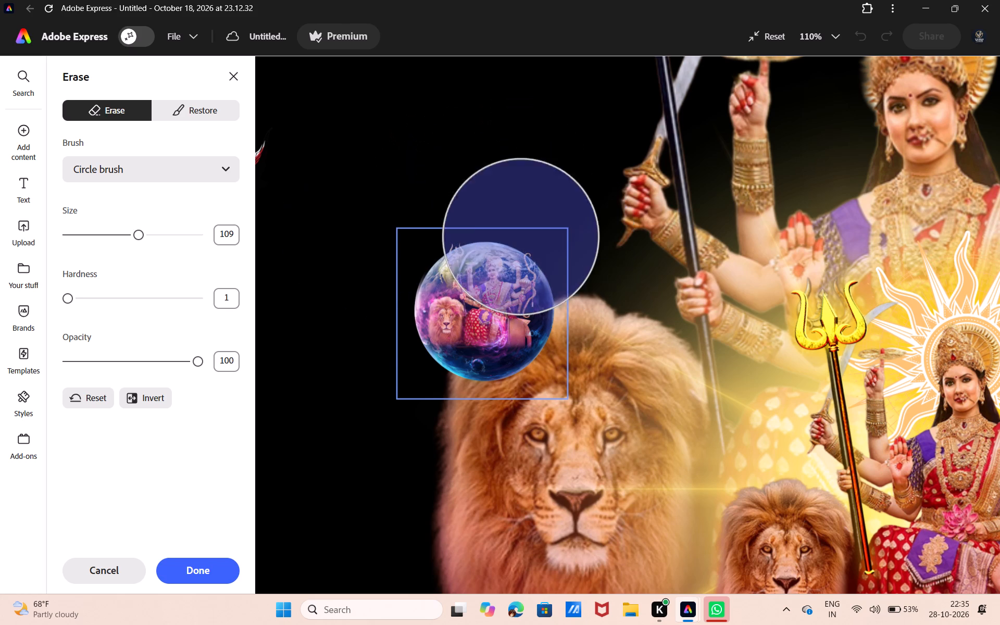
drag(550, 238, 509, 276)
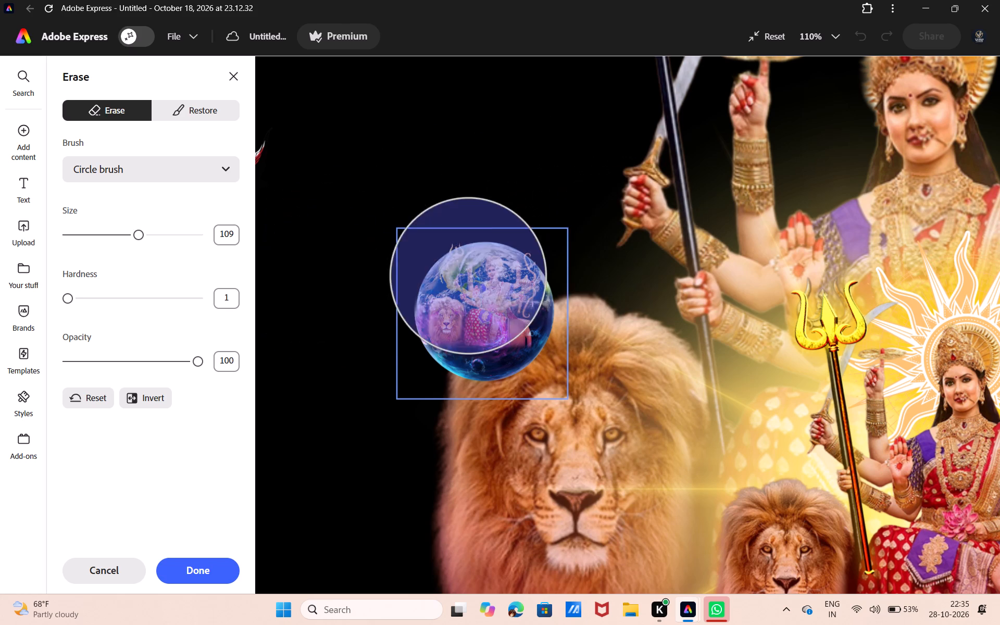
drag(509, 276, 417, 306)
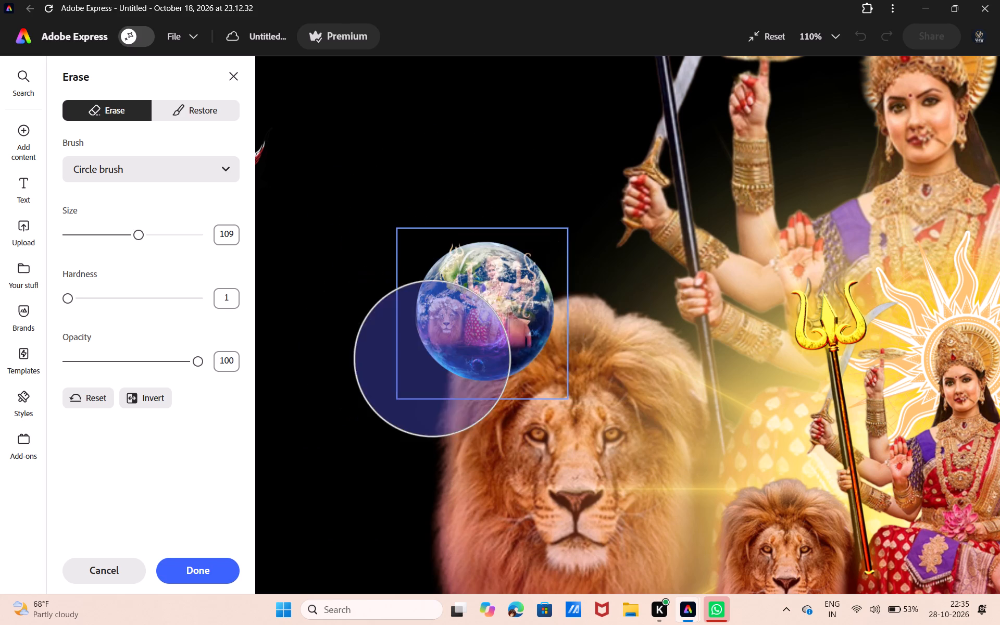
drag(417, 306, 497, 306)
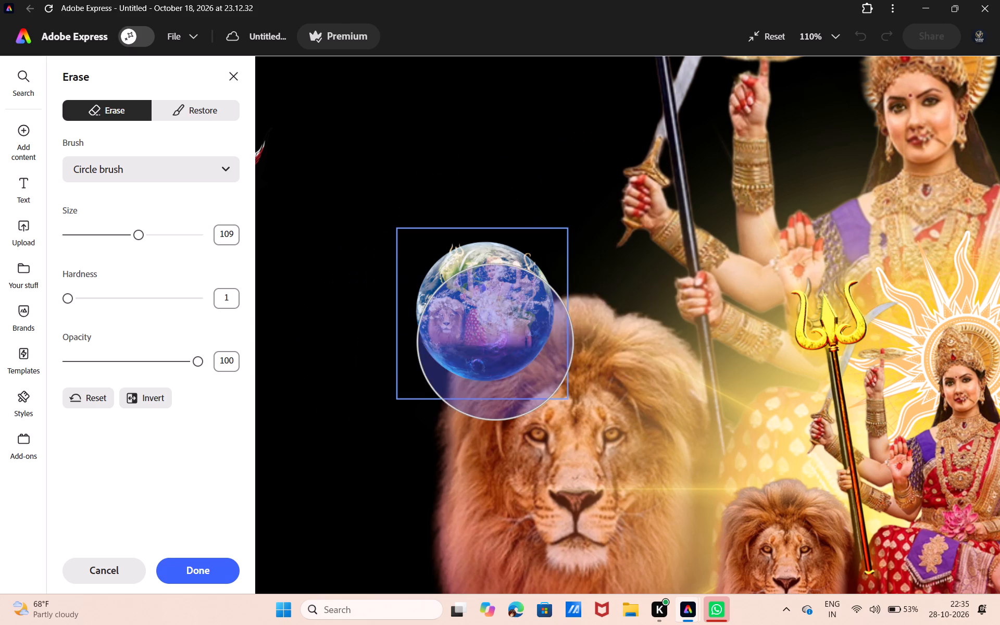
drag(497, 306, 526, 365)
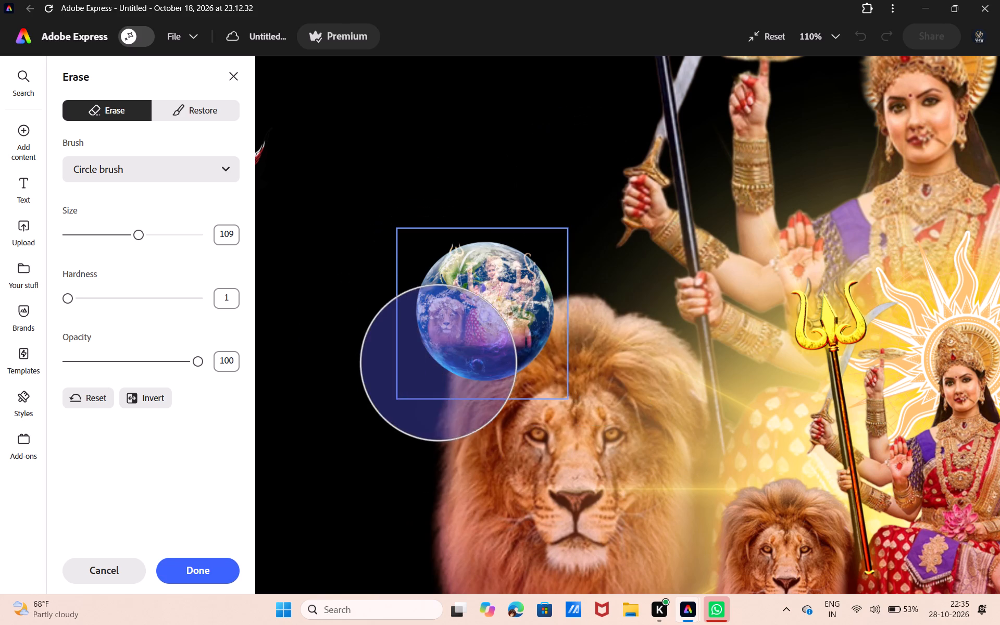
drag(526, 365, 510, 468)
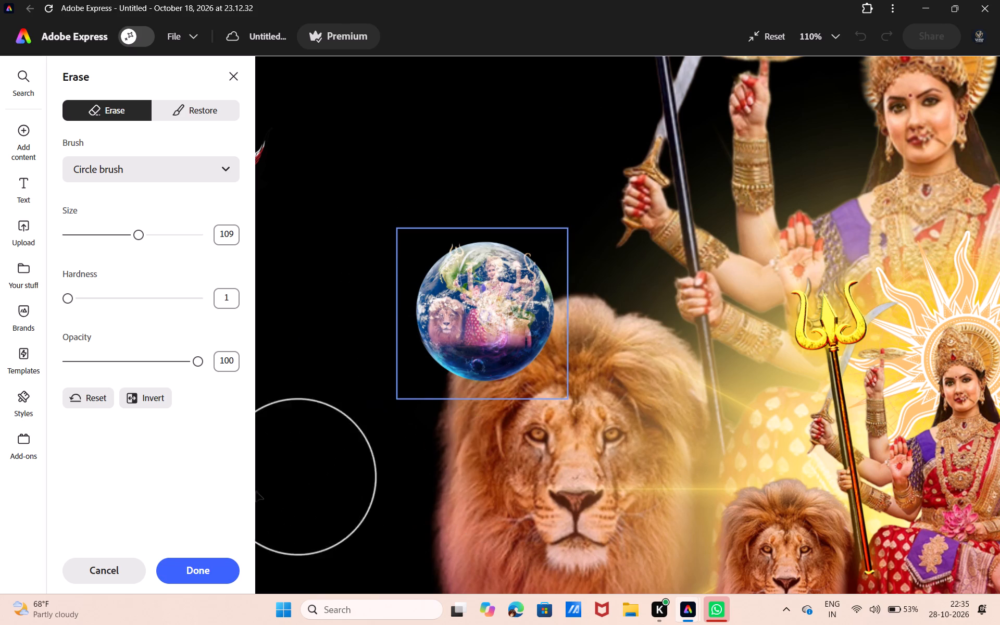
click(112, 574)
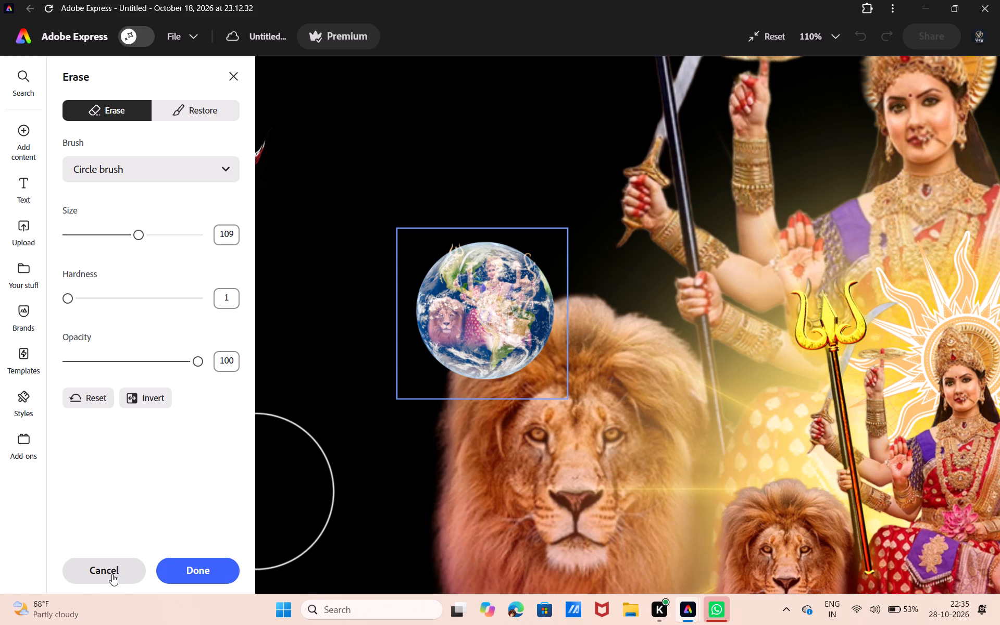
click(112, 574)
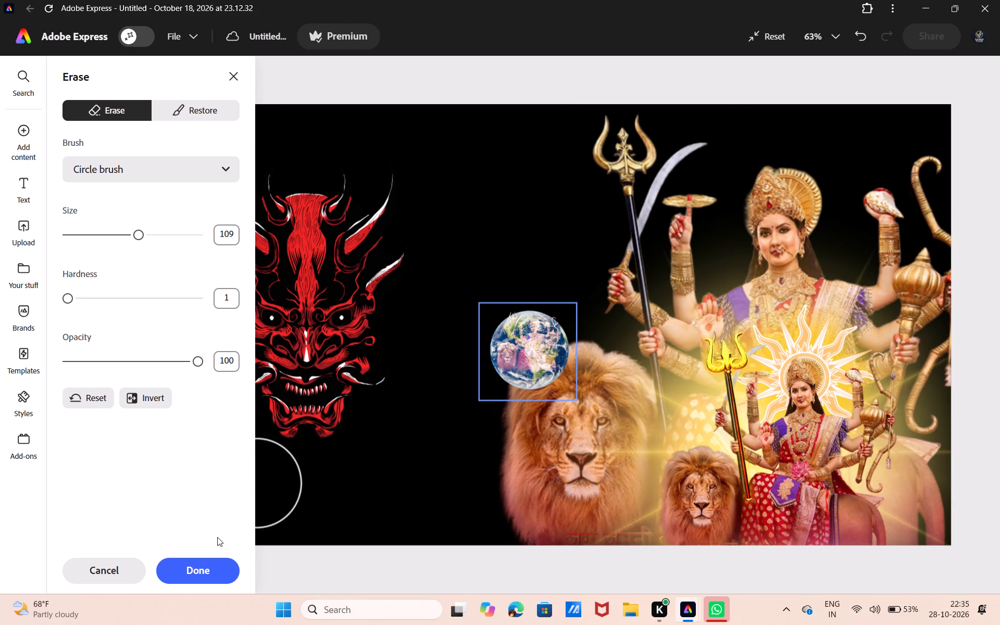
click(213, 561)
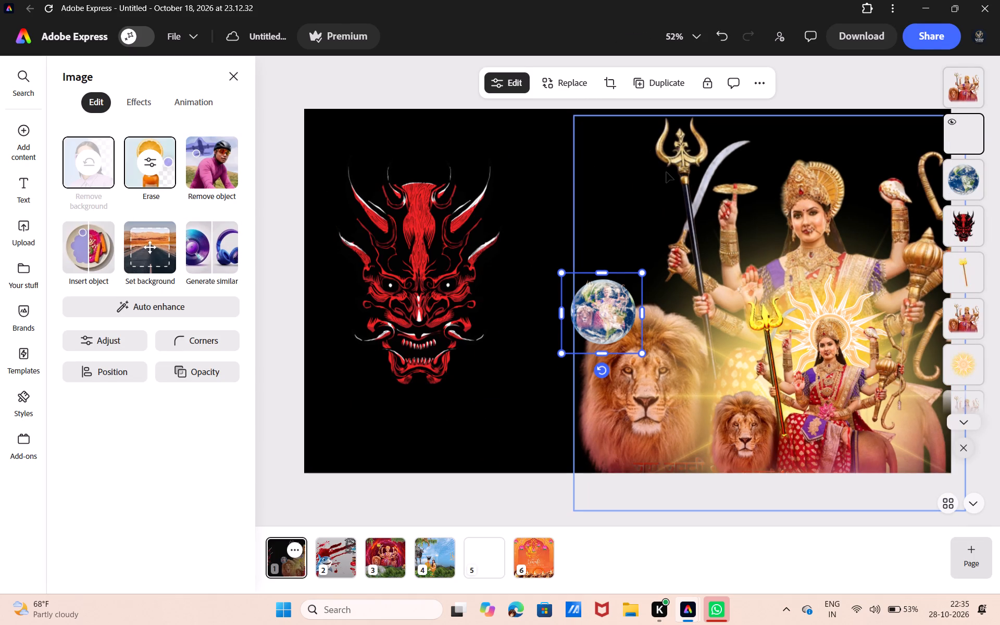
Delete the erased purple planet image and the small goddess copy on top of the Earth globe.
key(BackSpace)
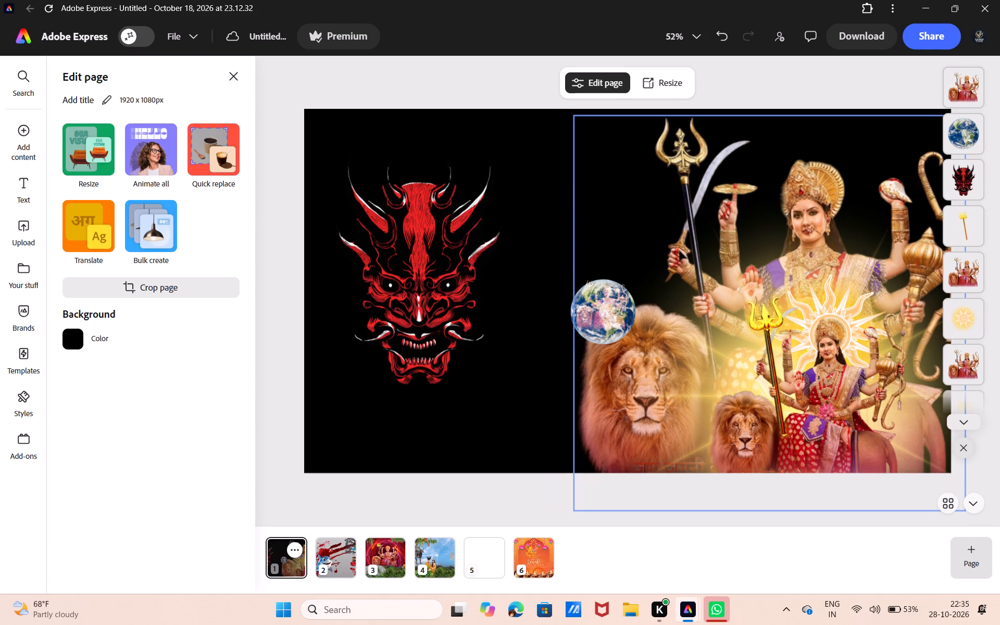
click(609, 299)
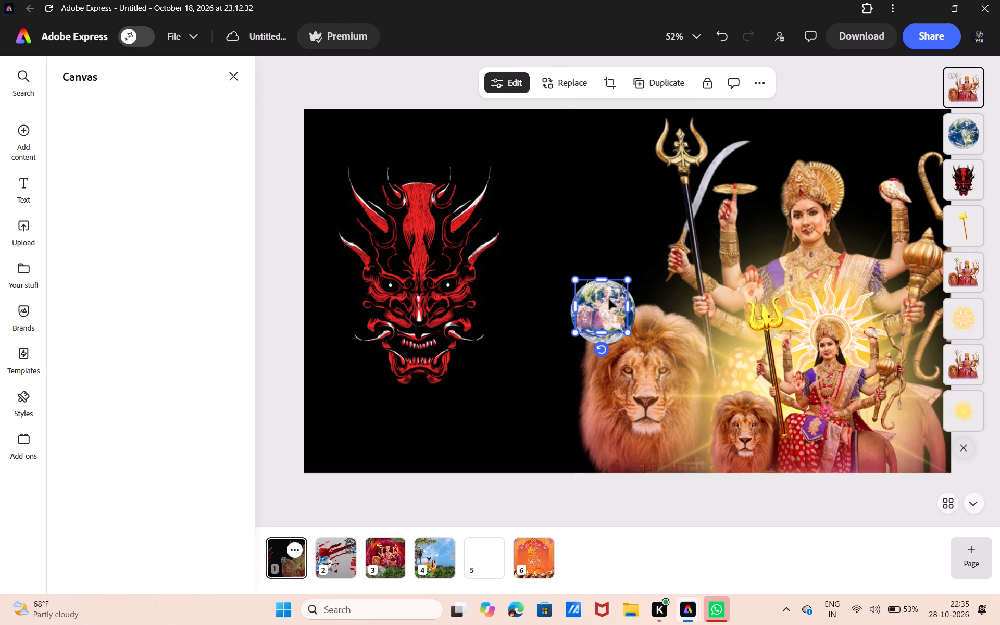
key(BackSpace)
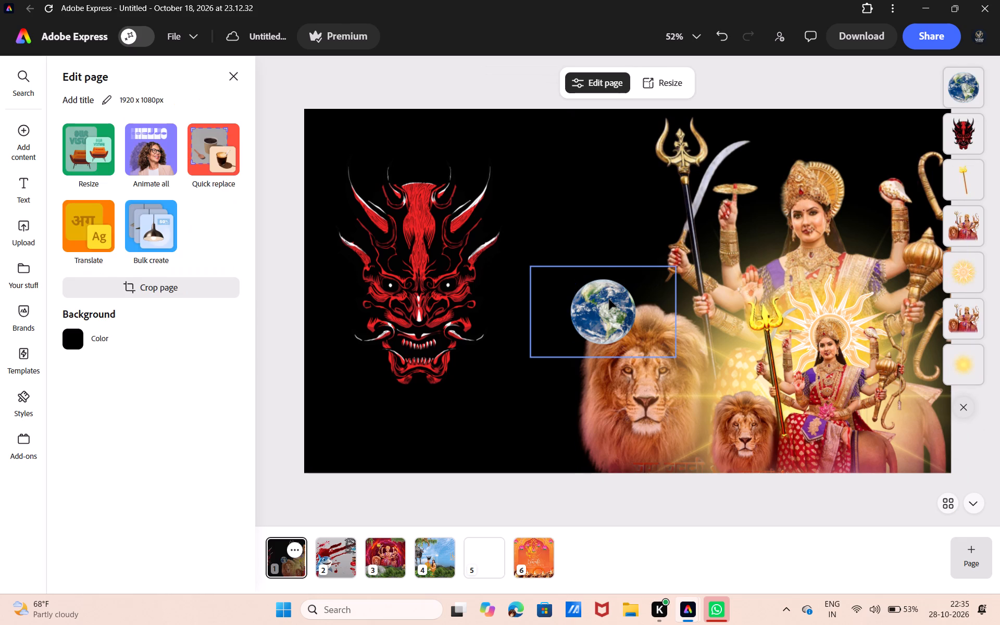
Move the Earth globe onto the golden disc held up by the large goddess's raised hand.
drag(609, 299, 687, 185)
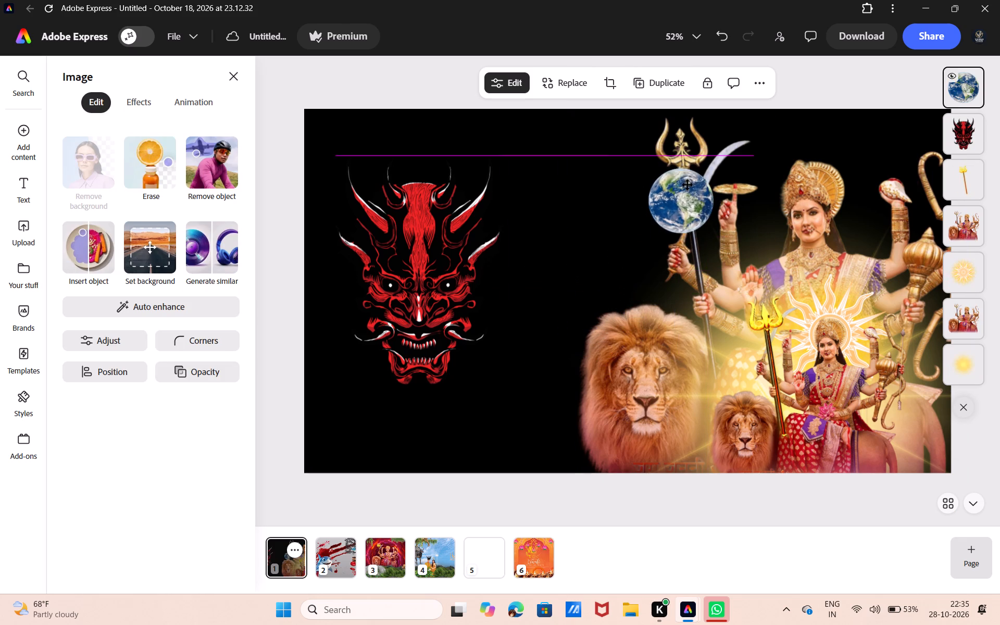
drag(687, 185, 737, 143)
Rotate the bright golden trident beside the smaller goddess so it lies diagonally with its prongs toward the large lion.
click(781, 316)
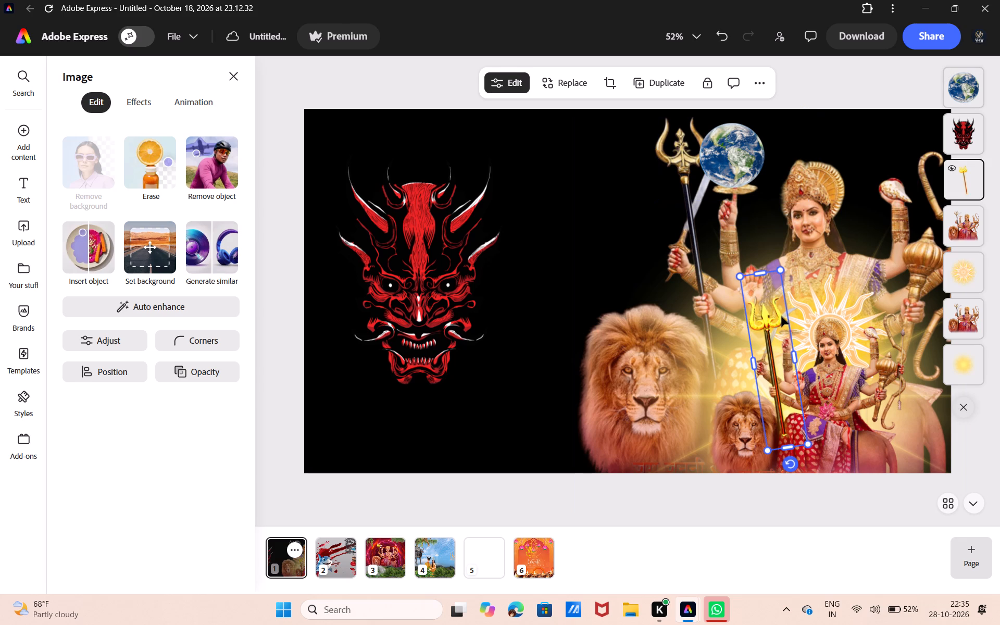
drag(791, 465, 860, 416)
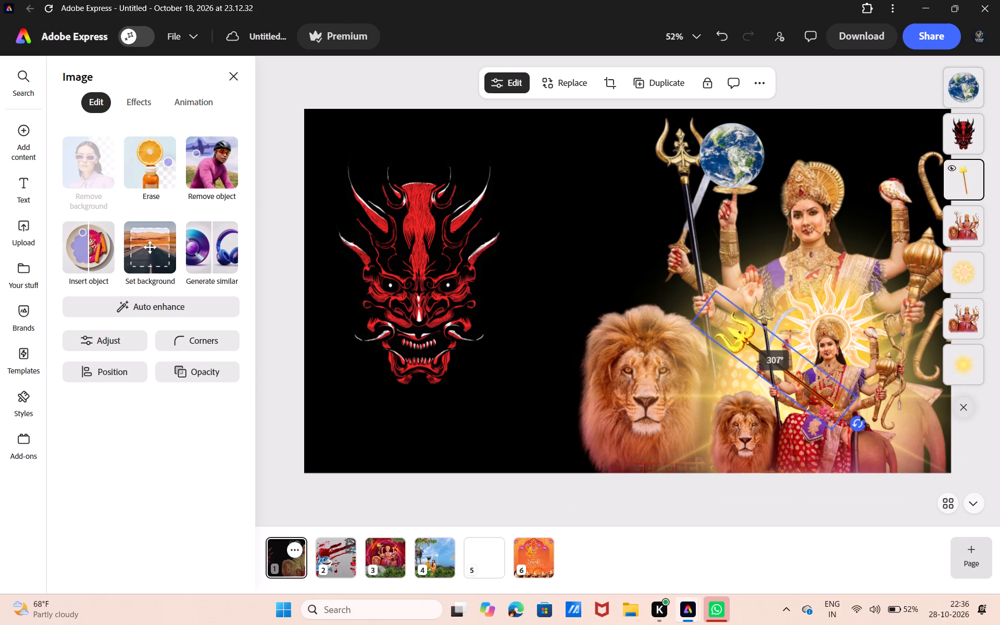
drag(860, 416, 861, 415)
Enlarge the diagonal golden trident to roughly twice its size and place it across the smaller goddess, prongs beside the large lion.
drag(860, 385, 999, 478)
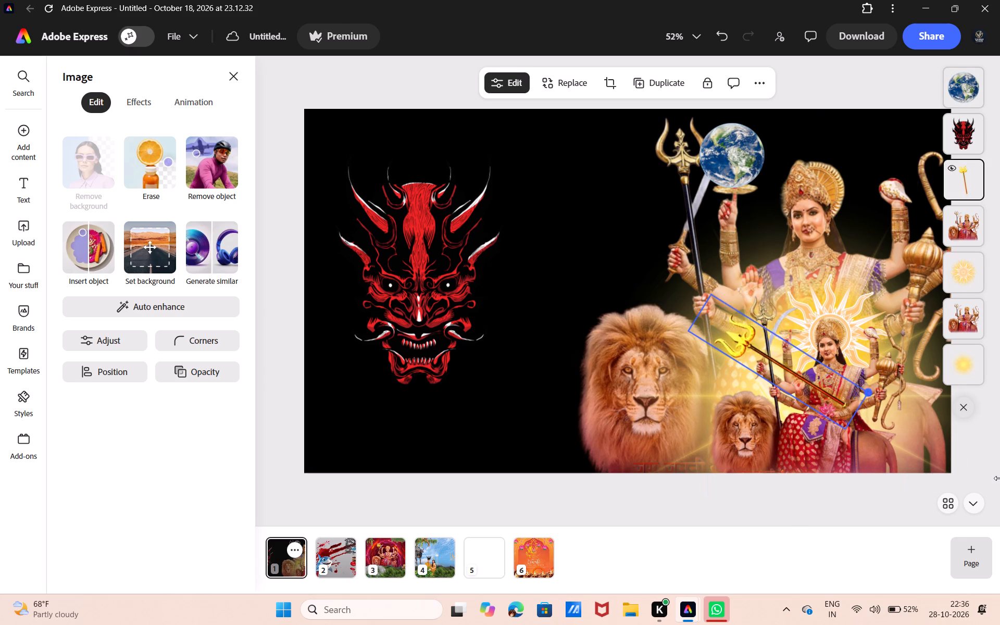
drag(999, 478, 999, 482)
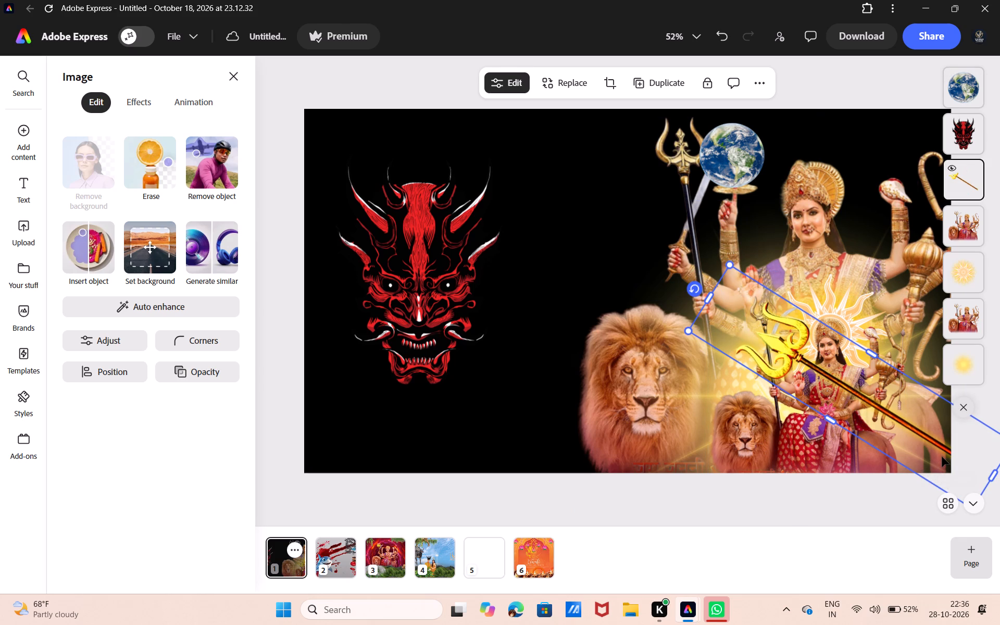
drag(942, 456, 854, 435)
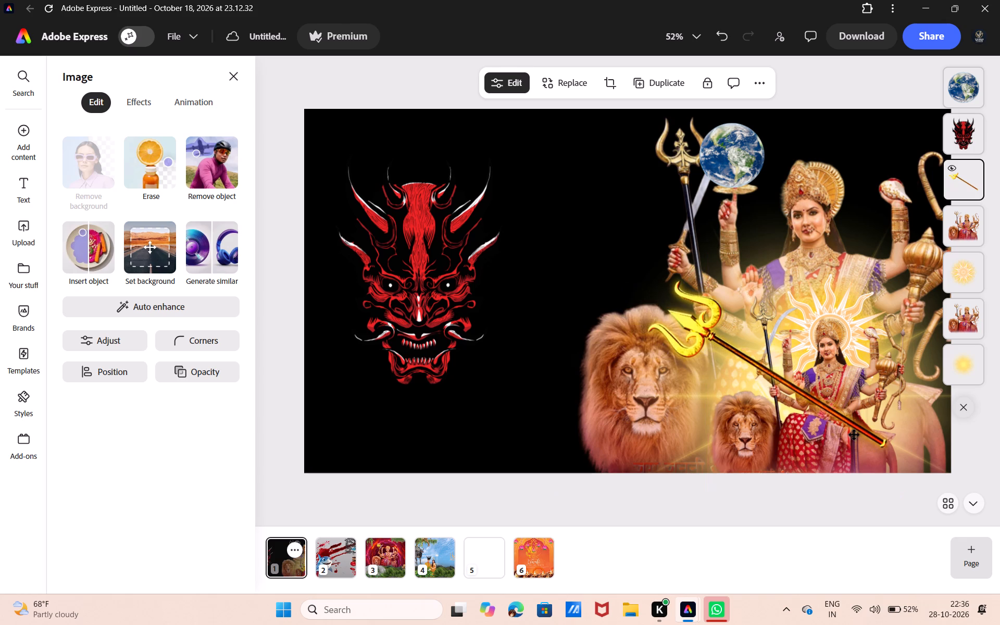
drag(854, 435, 855, 432)
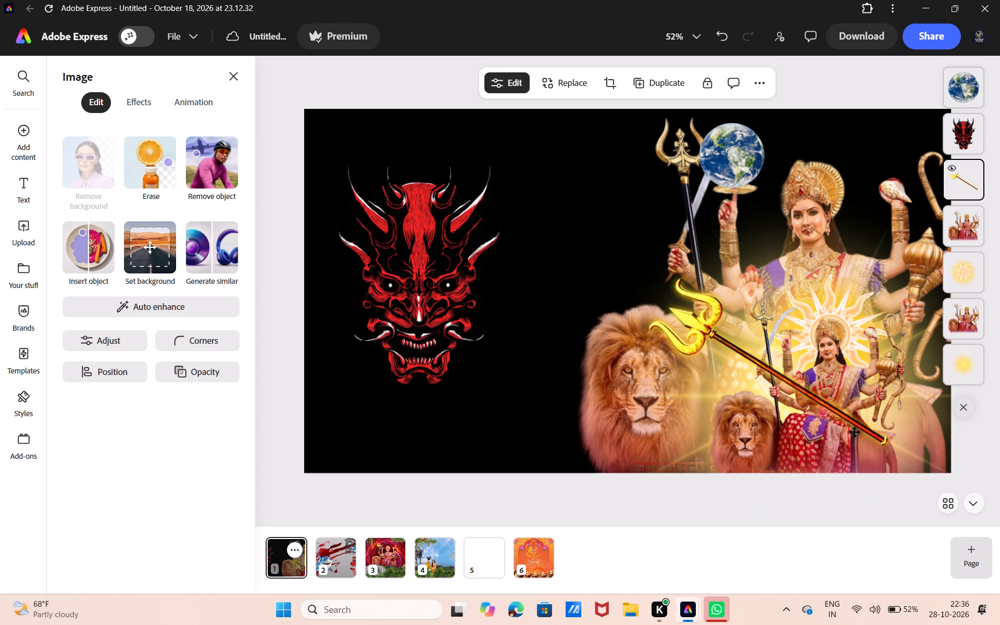
drag(855, 432, 855, 433)
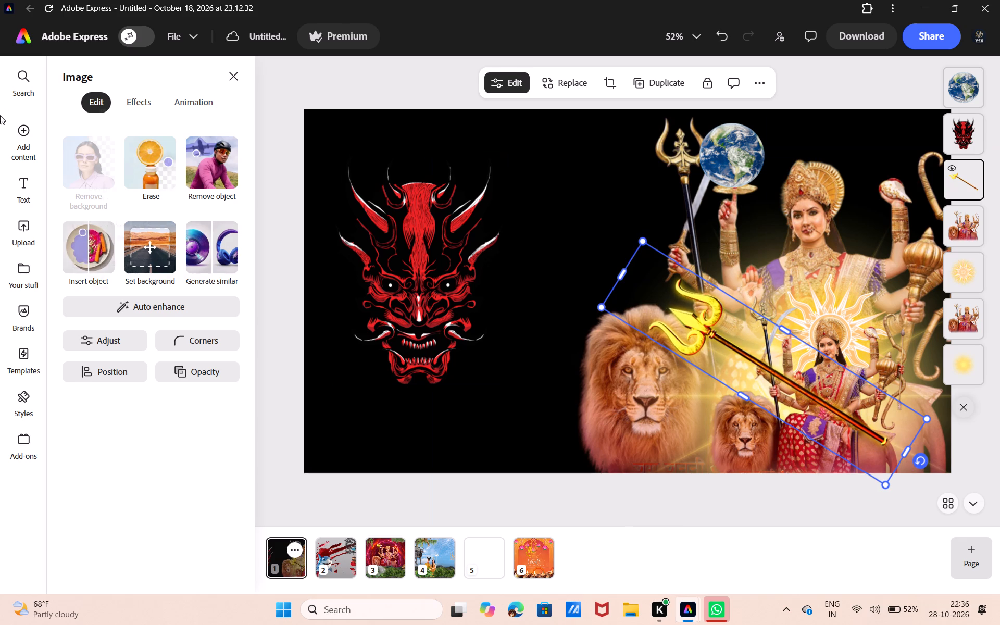
Return to the home page and open the recent design Untitled - 31 July 2026.
click(28, 39)
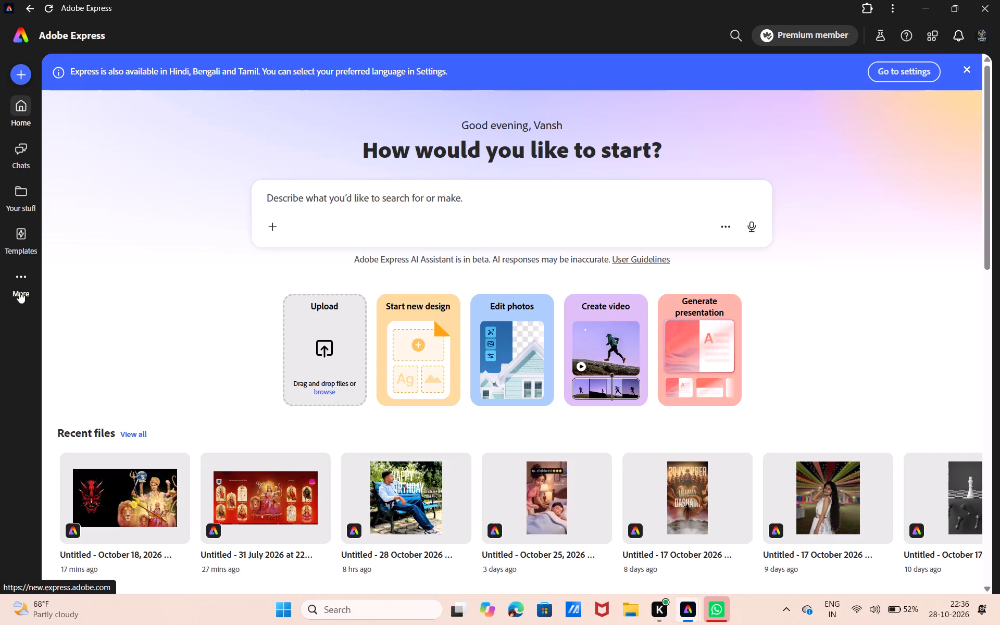
double_click(233, 489)
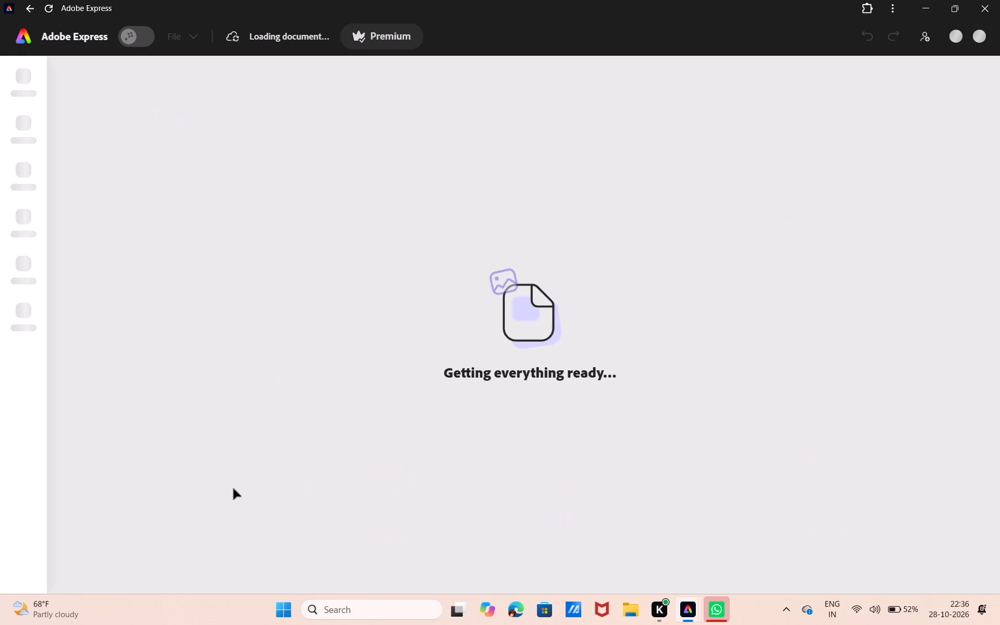
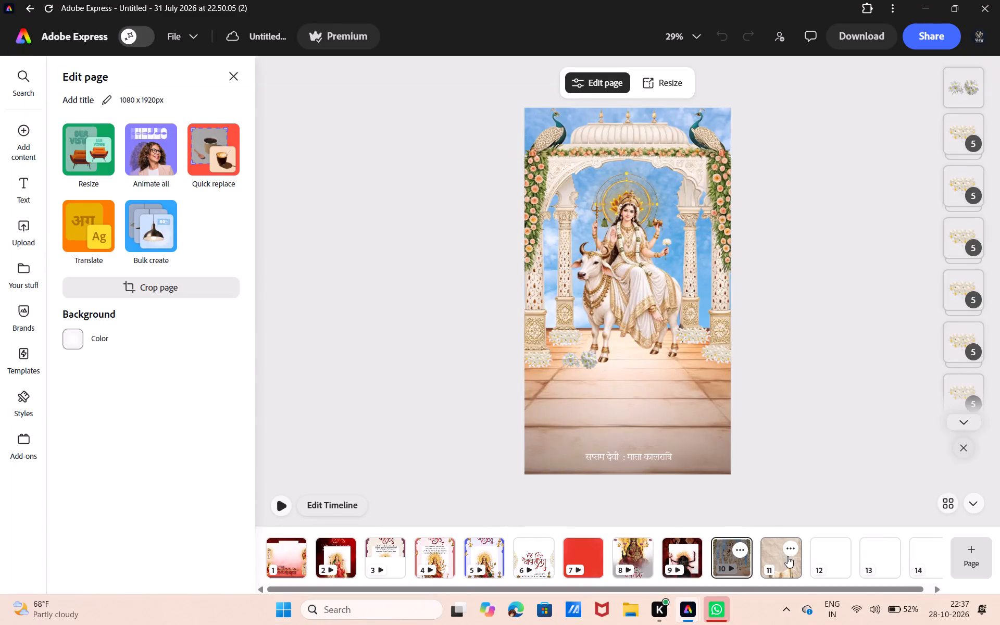
Open page 11 of the design, the parchment page with hands holding an open book.
click(787, 556)
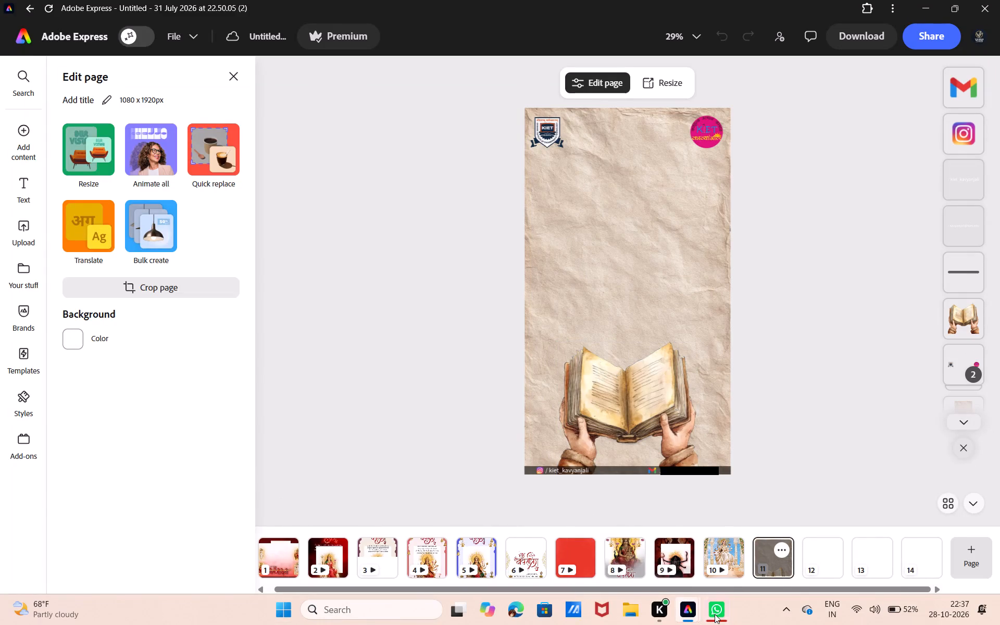
Minimize the open design's window.
click(925, 6)
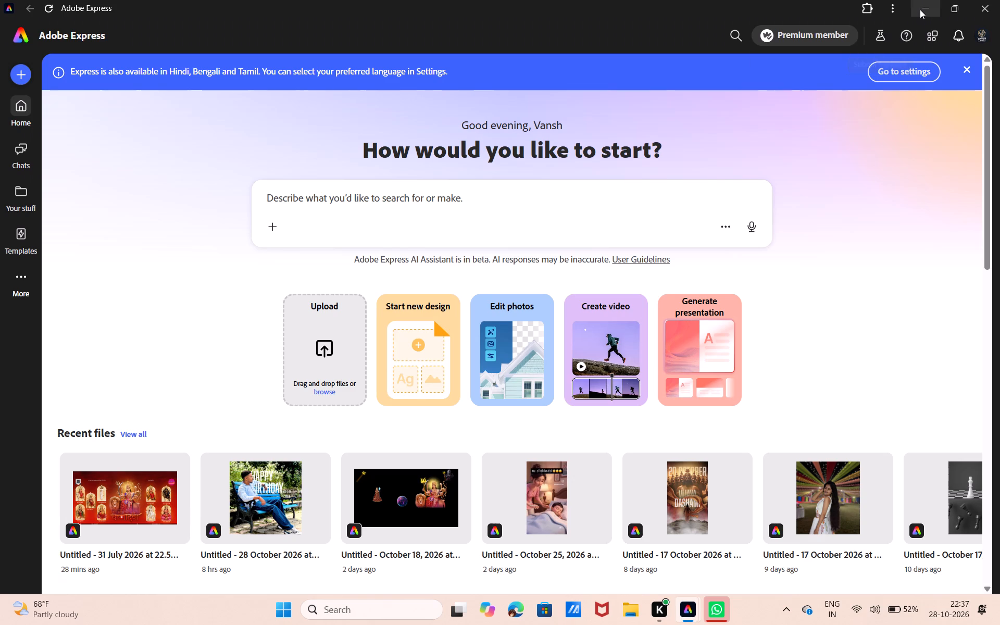
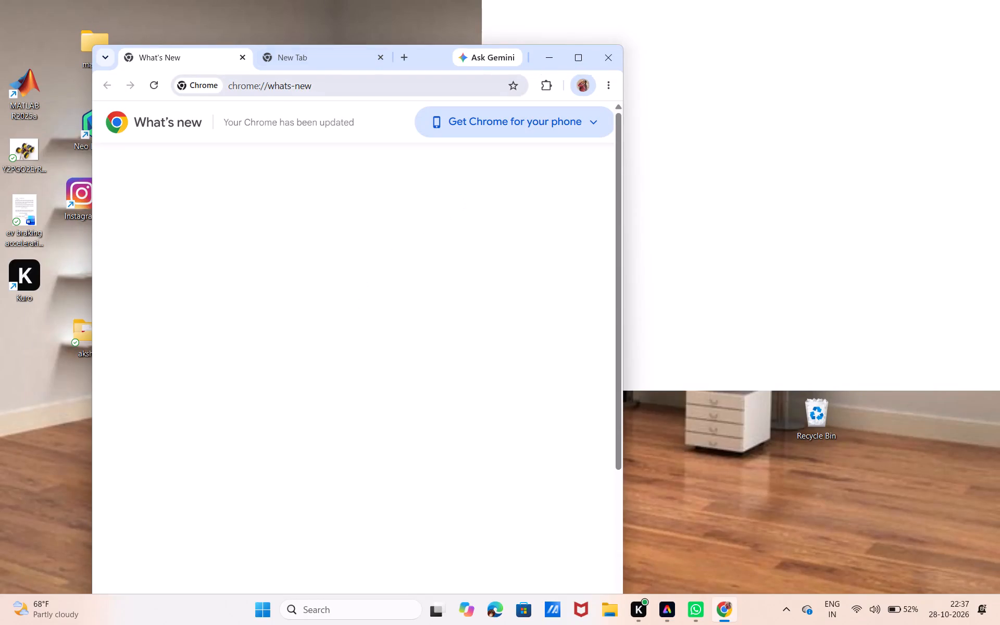
Switch to the empty new tab in Chrome and start a Google search.
click(373, 51)
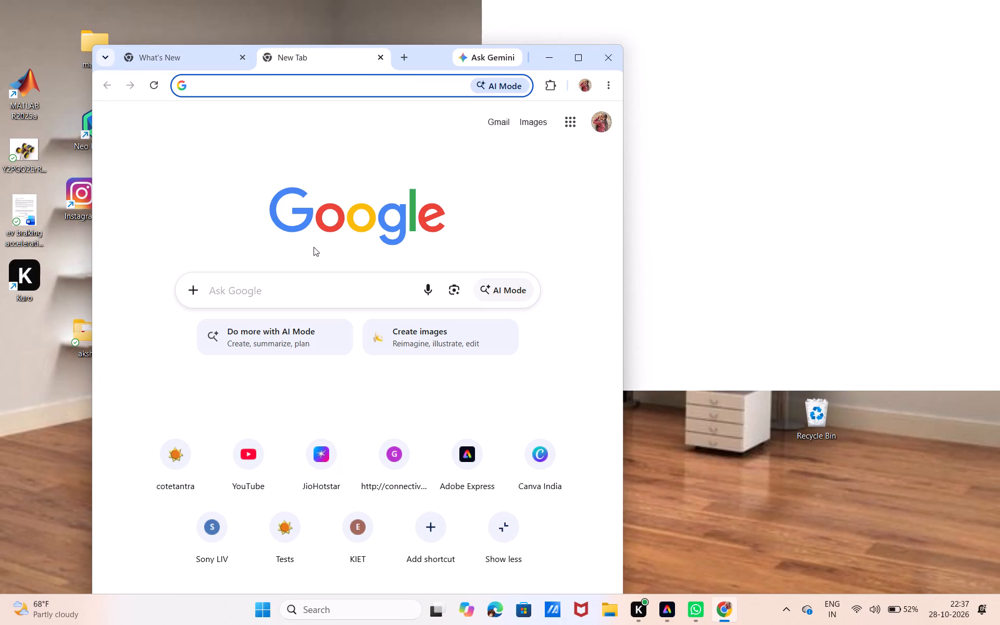
click(308, 265)
click(308, 275)
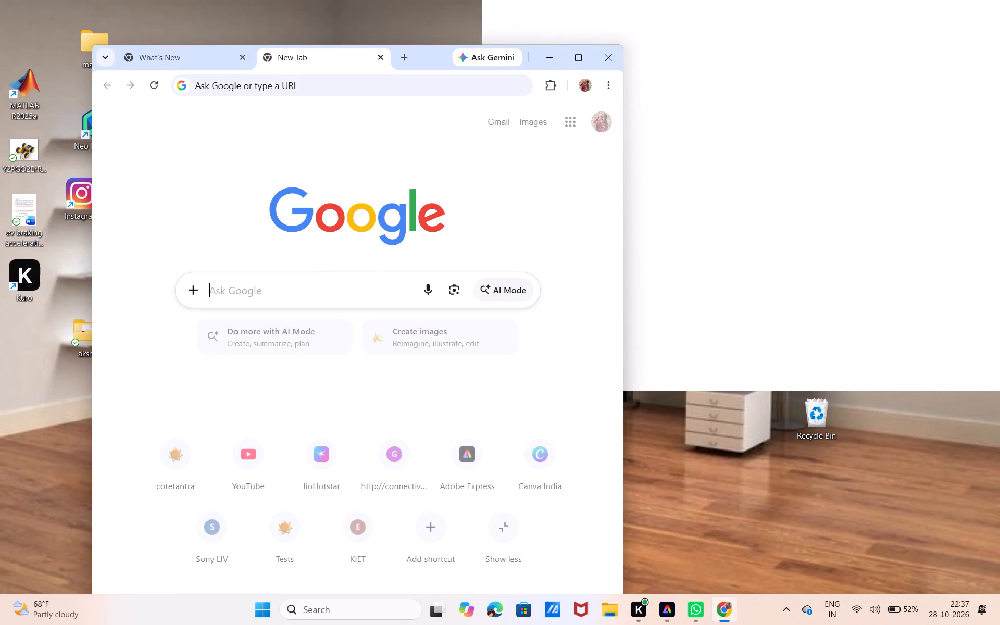
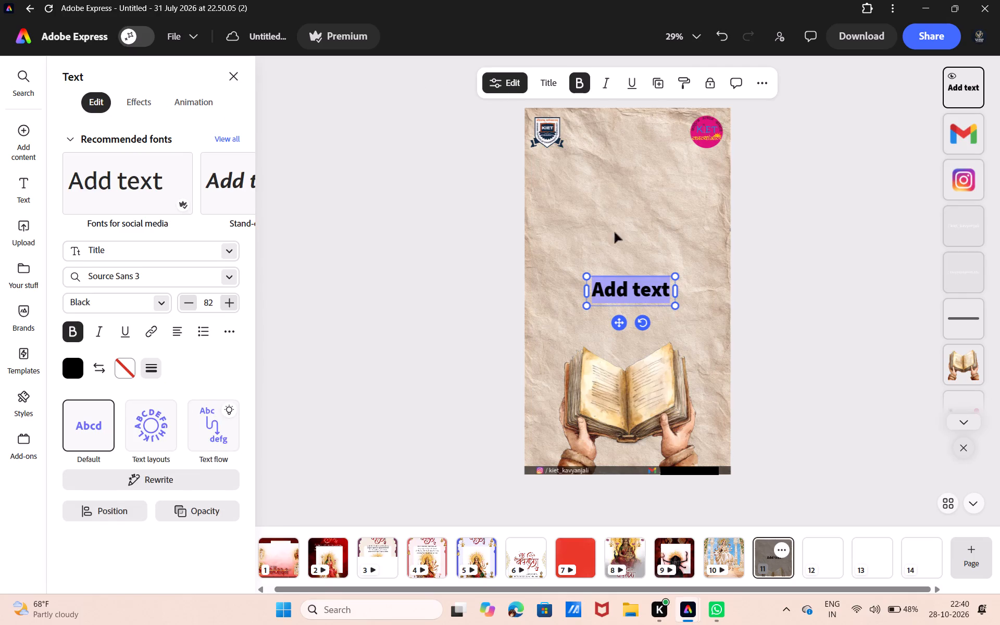
Open the Add text placeholder above the open book on page 11 for editing.
click(653, 289)
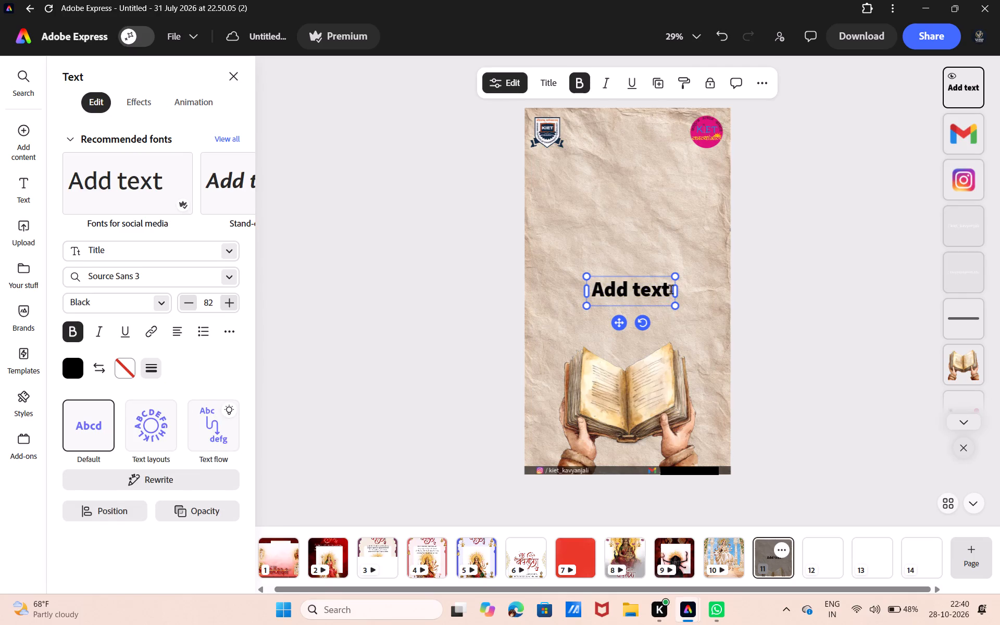
Replace the "Add text" placeholder above the open book with the copied Hindi verse and session announcement.
click(671, 291)
key(BackSpace)
key(BackSpace)
key(BackSpace)
key(BackSpace)
key(BackSpace)
key(BackSpace)
key(BackSpace)
key(BackSpace)
key(BackSpace)
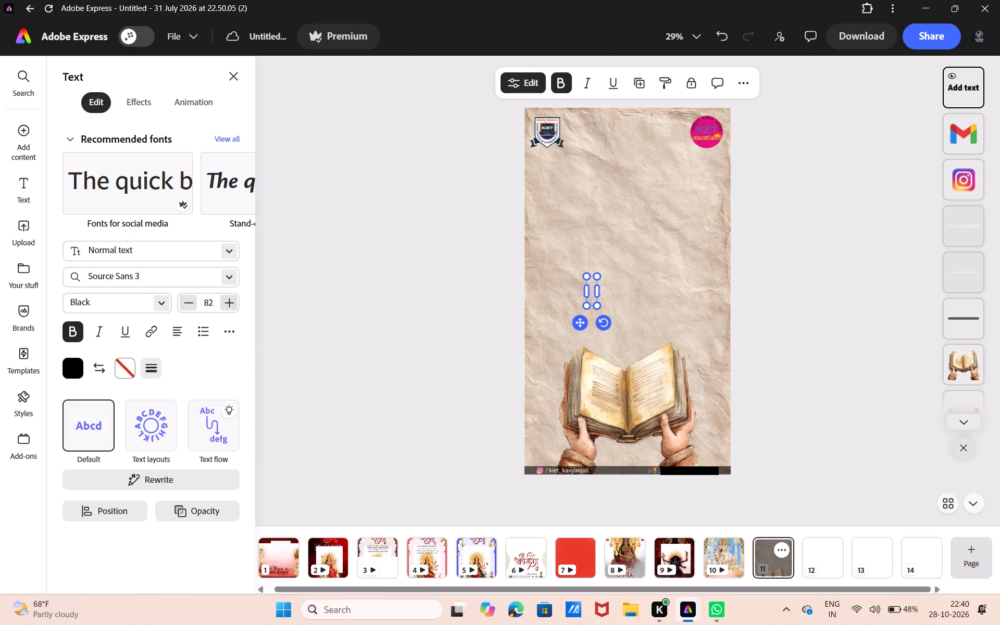
key(ctrl+v)
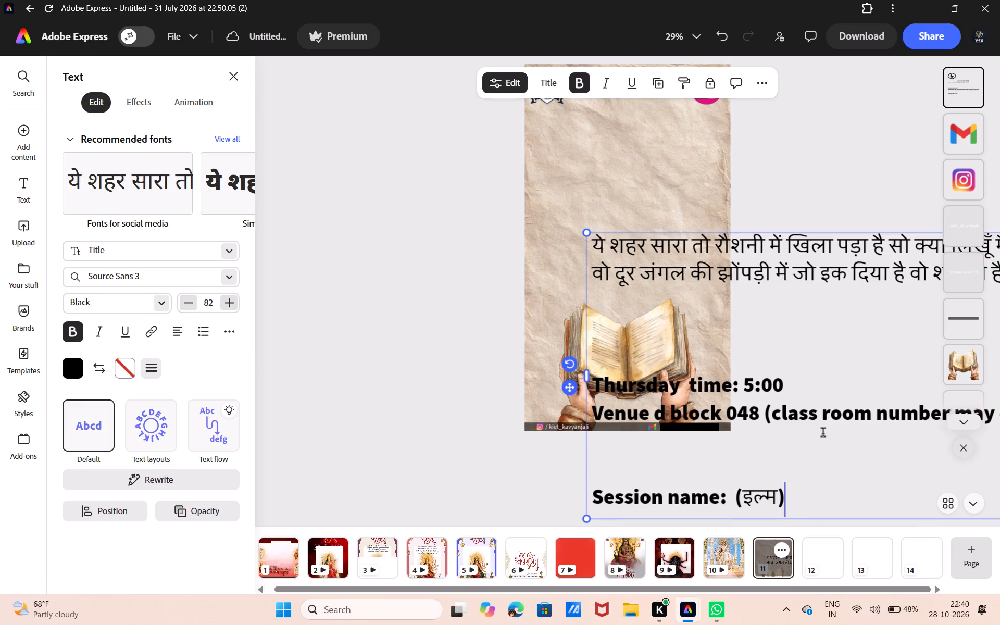
Trim the pasted announcement down to the single word इल्म, deleting the verse, time, venue, session label and brackets.
drag(816, 452, 787, 429)
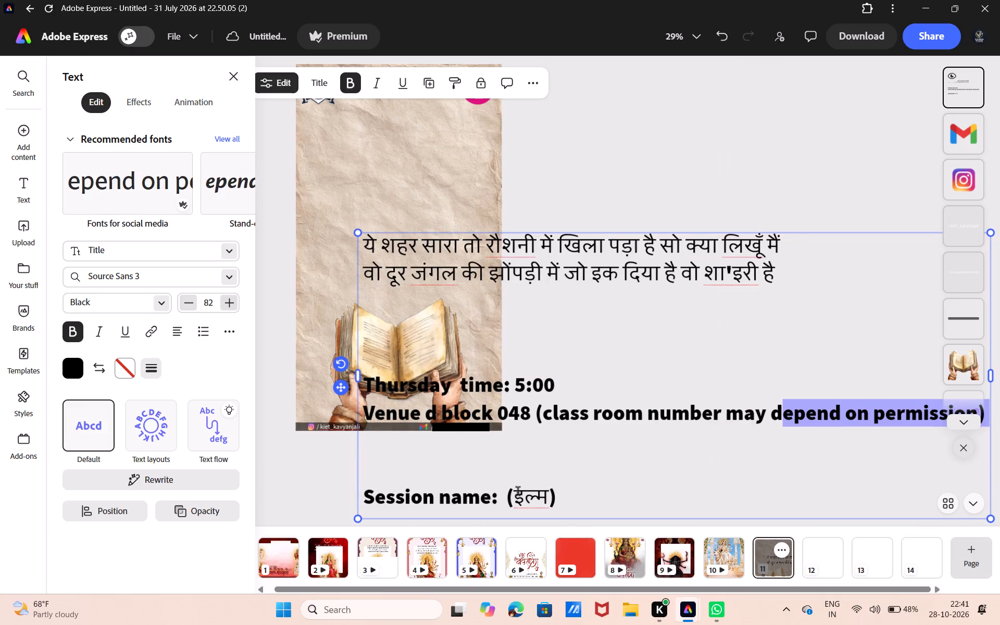
click(560, 498)
key(BackSpace)
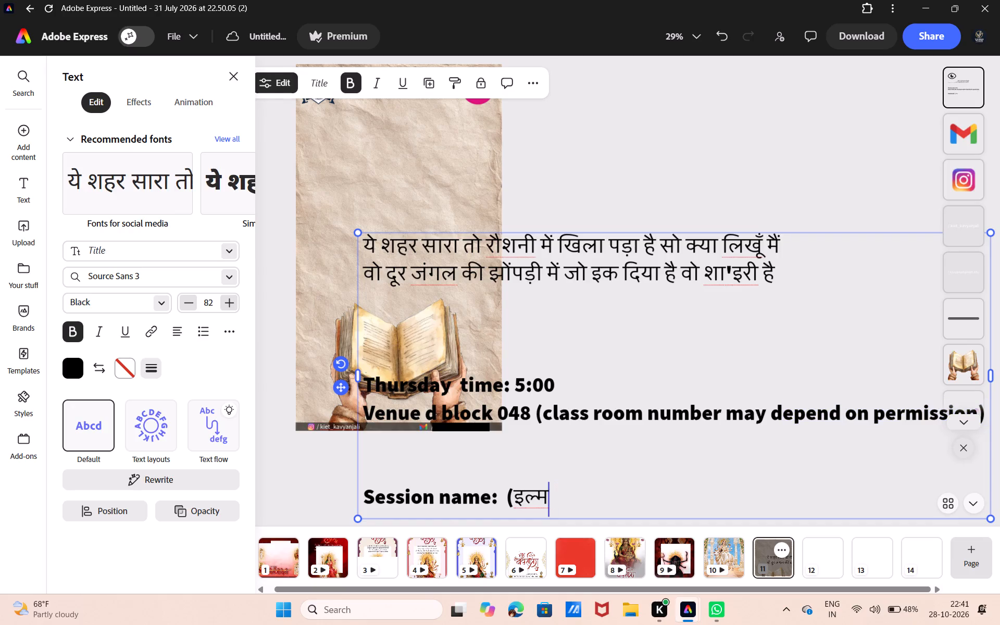
click(512, 501)
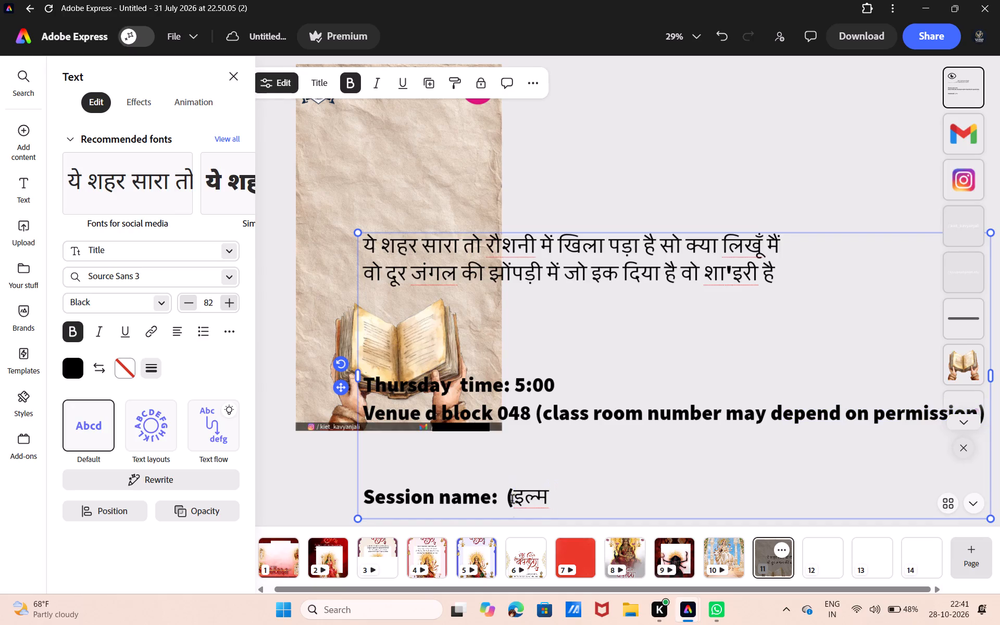
key(BackSpace)
key(BackSpace)
key(BackSpace)
key(BackSpace)
key(BackSpace)
key(BackSpace)
key(BackSpace)
key(BackSpace)
key(BackSpace)
key(BackSpace)
key(BackSpace)
key(BackSpace)
key(BackSpace)
key(BackSpace)
key(BackSpace)
key(BackSpace)
key(BackSpace)
key(BackSpace)
key(BackSpace)
key(BackSpace)
key(BackSpace)
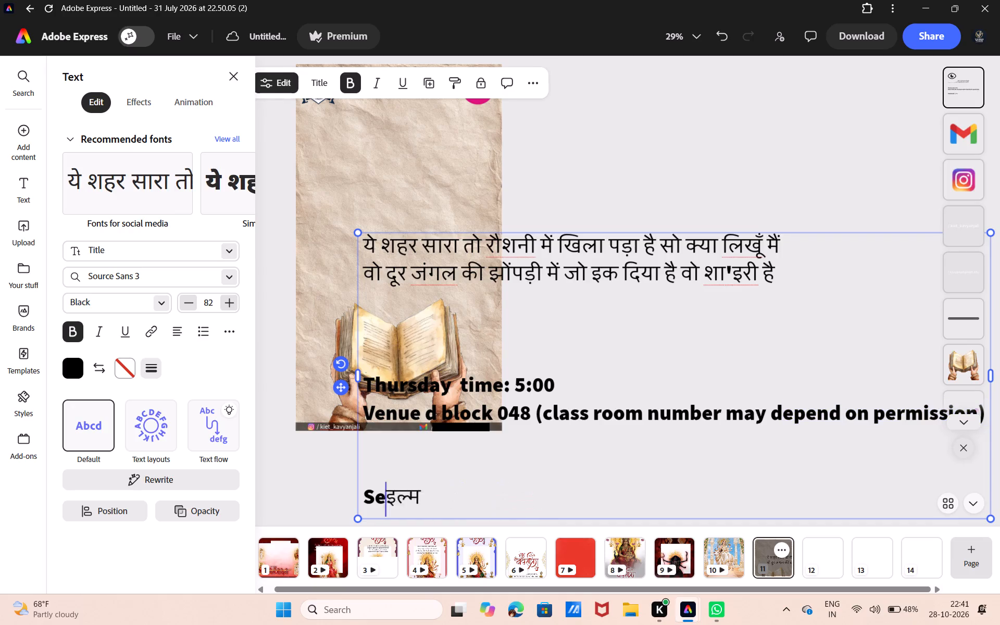
key(BackSpace)
key(BackSpace)
key(BackSpace)
key(BackSpace)
key(BackSpace)
key(BackSpace)
key(BackSpace)
key(BackSpace)
key(BackSpace)
key(BackSpace)
key(BackSpace)
key(BackSpace)
key(BackSpace)
key(BackSpace)
key(BackSpace)
key(BackSpace)
key(BackSpace)
key(BackSpace)
key(BackSpace)
key(BackSpace)
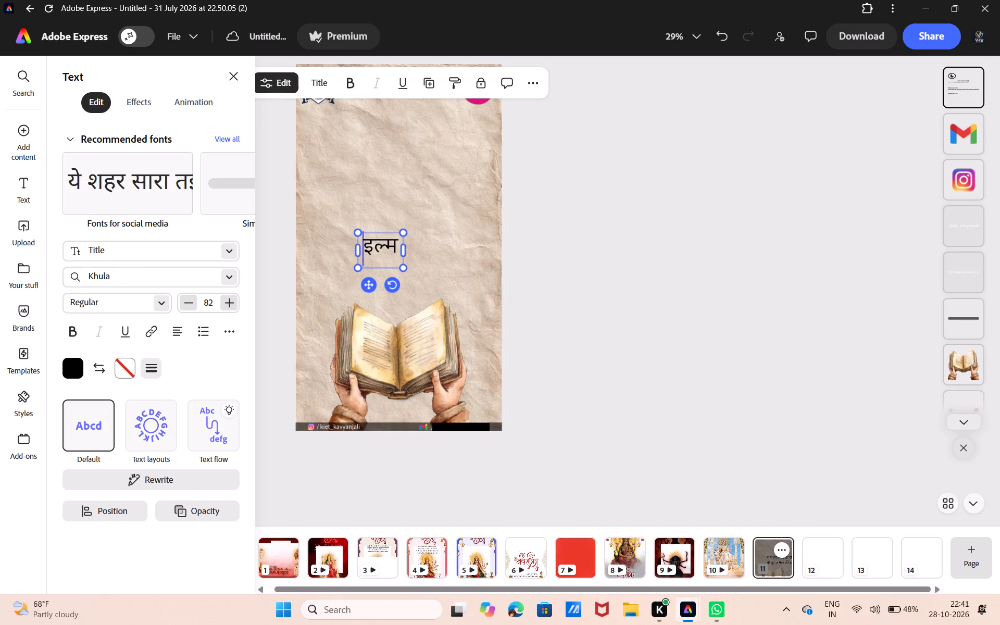
Enlarge the word इल्म to size 151 and move it up into the empty parchment area above the book.
scroll(482, 312, up, 1)
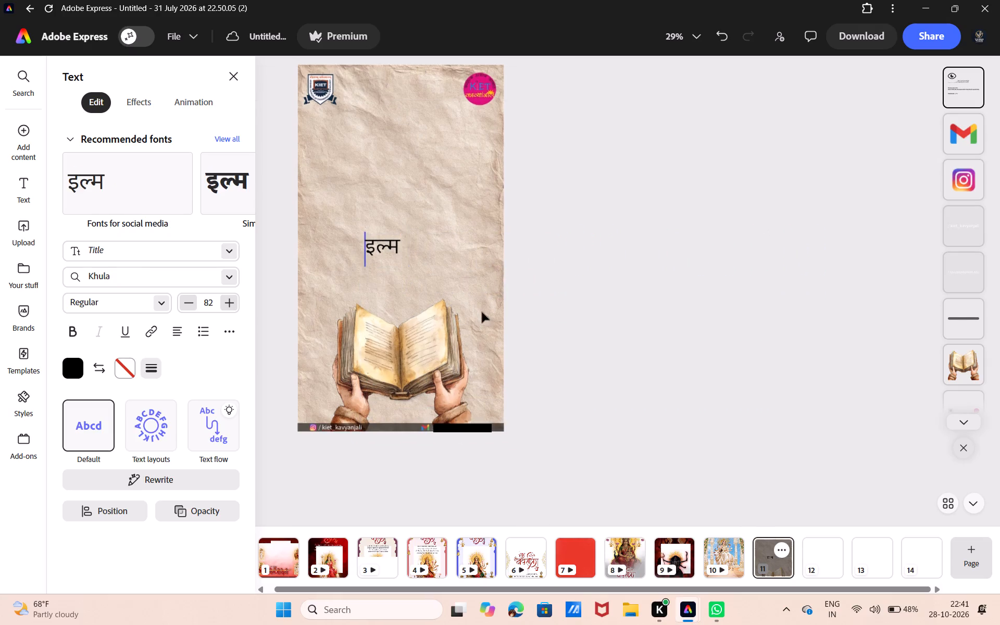
scroll(482, 312, up, 1)
scroll(482, 312, right, 1)
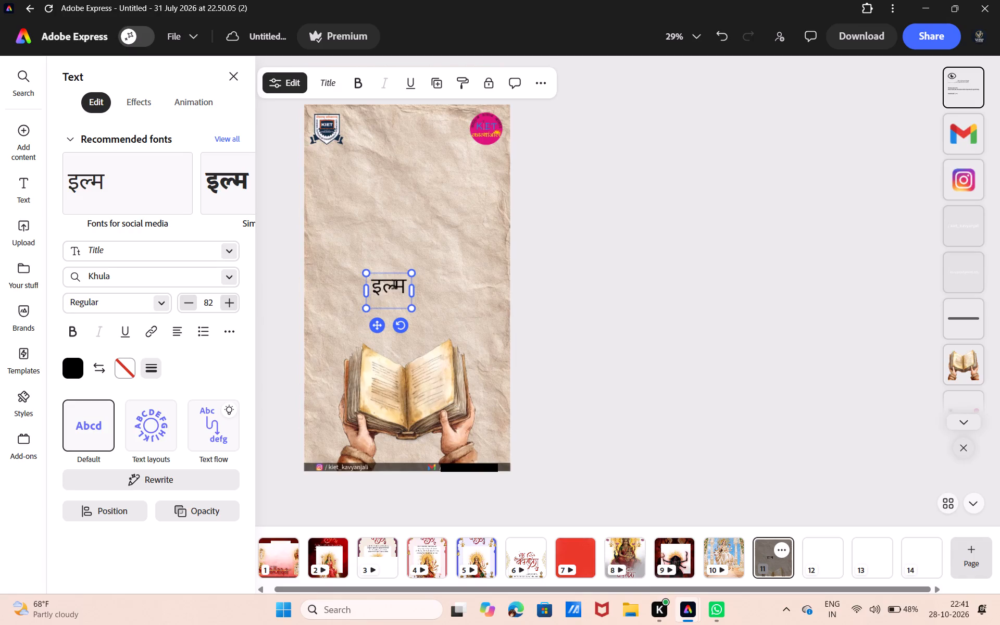
drag(411, 274, 430, 240)
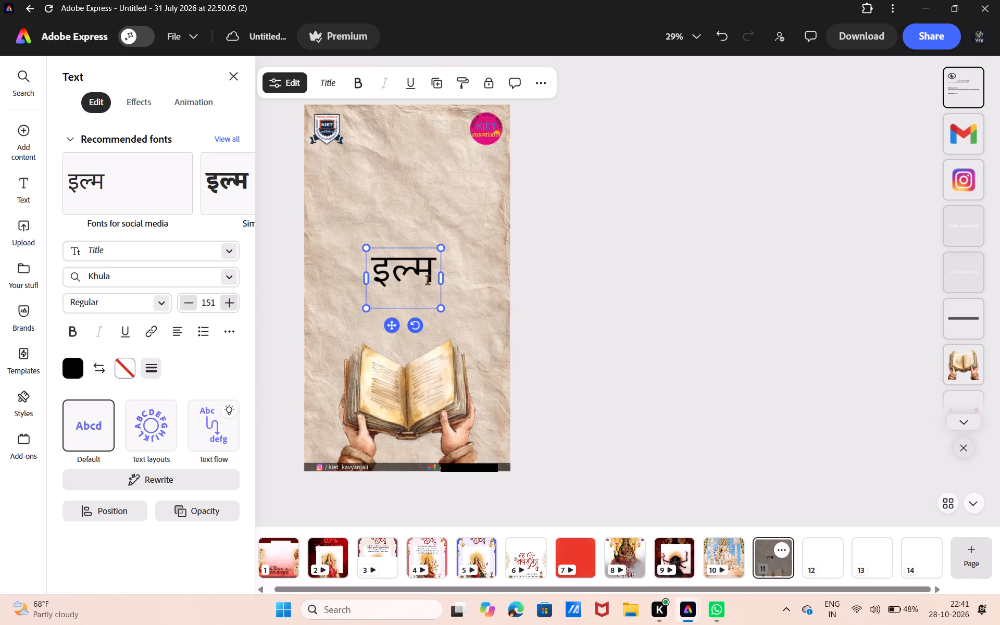
drag(395, 323, 396, 254)
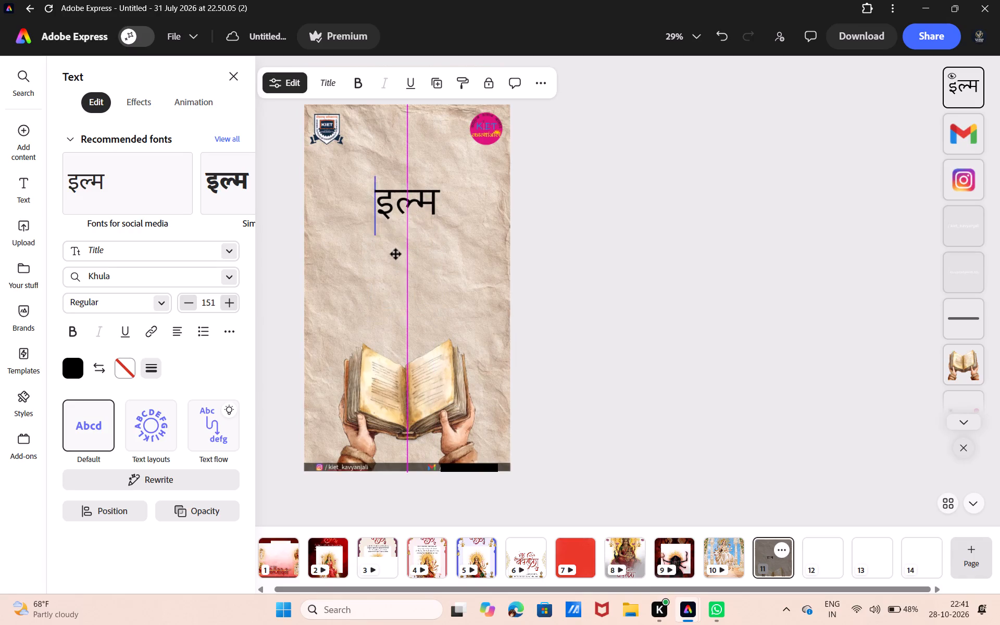
drag(396, 254, 395, 253)
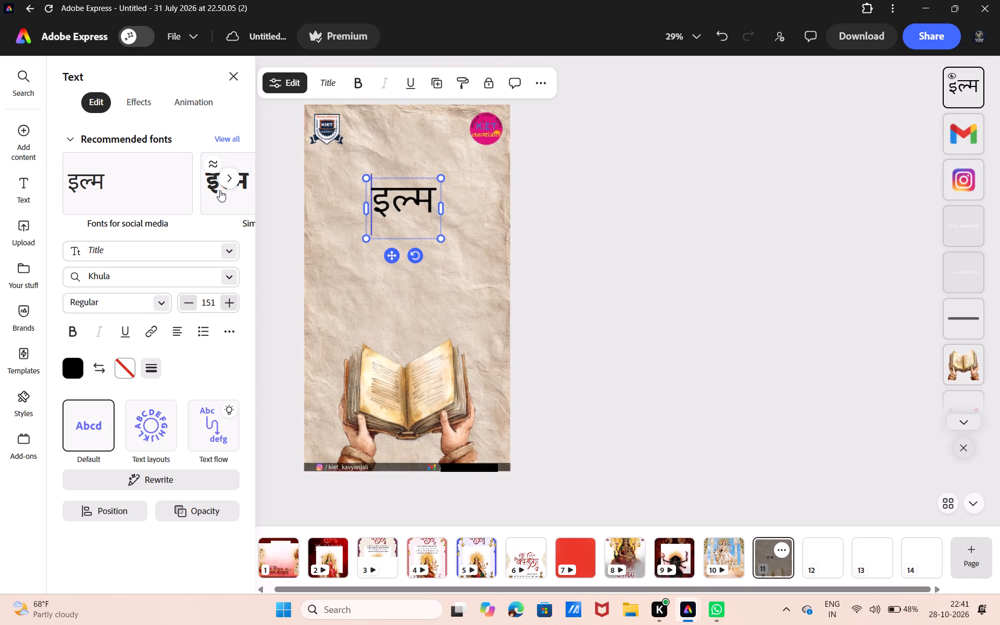
Apply the recommended similar font Myriad Devanagari Black to the word इल्म.
scroll(220, 190, left, 1)
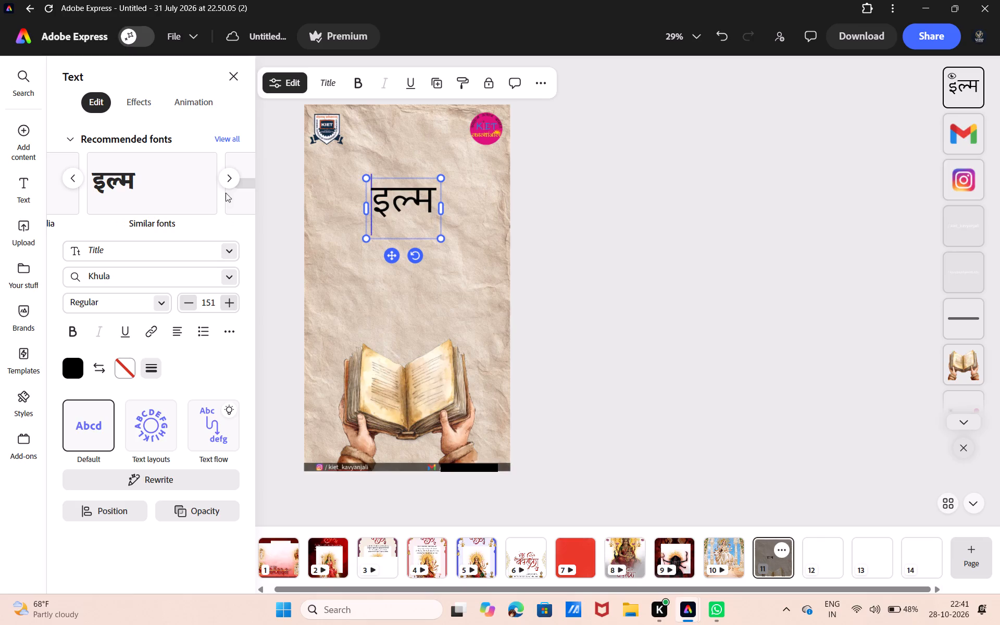
click(186, 190)
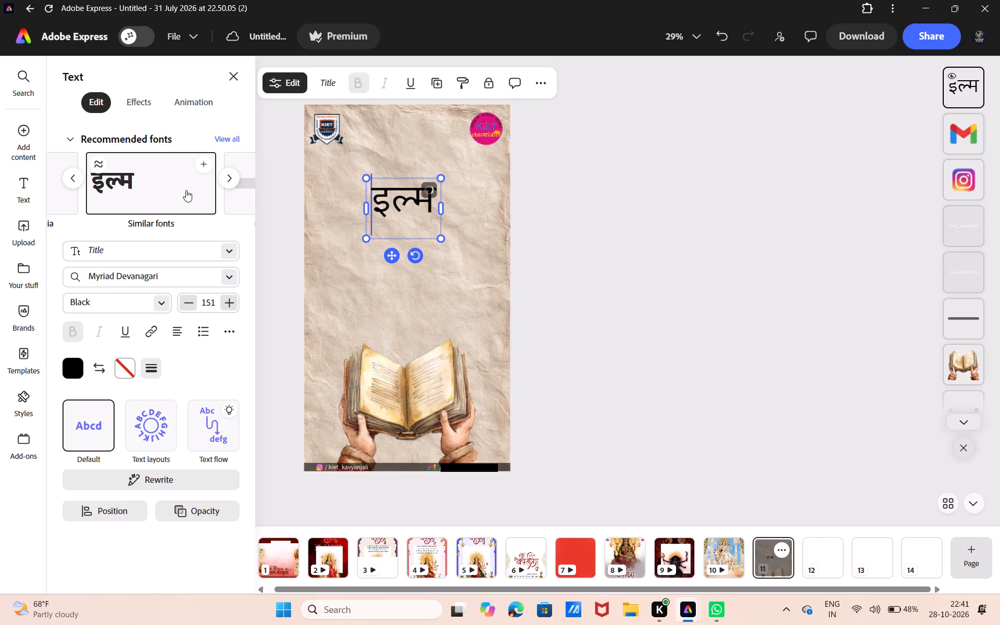
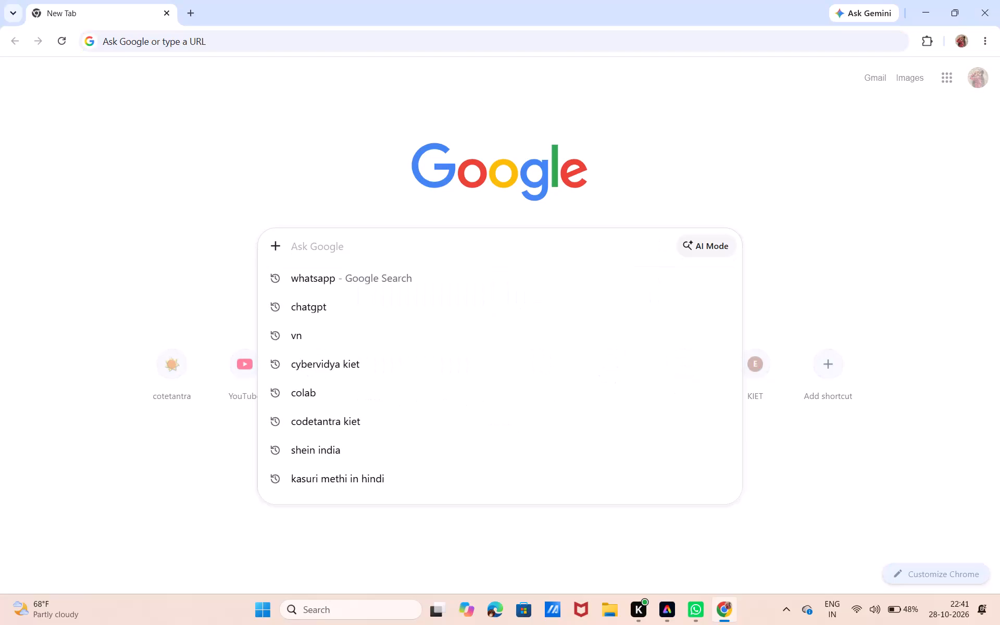
Paste the copied announcement into Google's search box and trim it down to the bracketed word (इल्म).
click(340, 255)
key(ctrl+v)
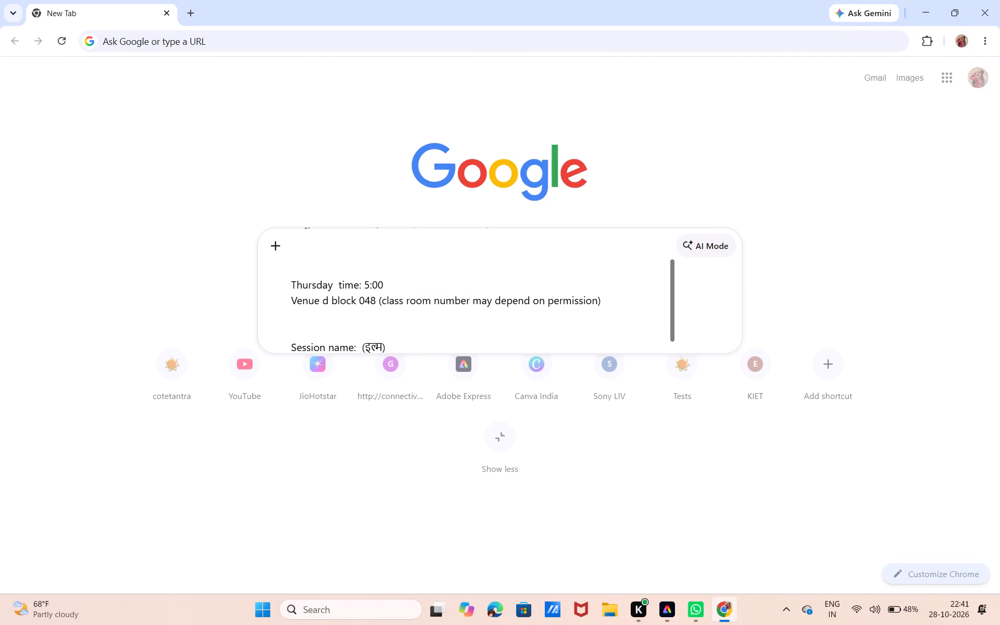
click(359, 347)
key(BackSpace)
key(BackSpace)
key(BackSpace)
key(BackSpace)
key(BackSpace)
key(BackSpace)
key(BackSpace)
key(BackSpace)
key(BackSpace)
key(BackSpace)
key(BackSpace)
key(BackSpace)
key(BackSpace)
key(BackSpace)
key(BackSpace)
key(BackSpace)
key(BackSpace)
key(BackSpace)
key(BackSpace)
key(BackSpace)
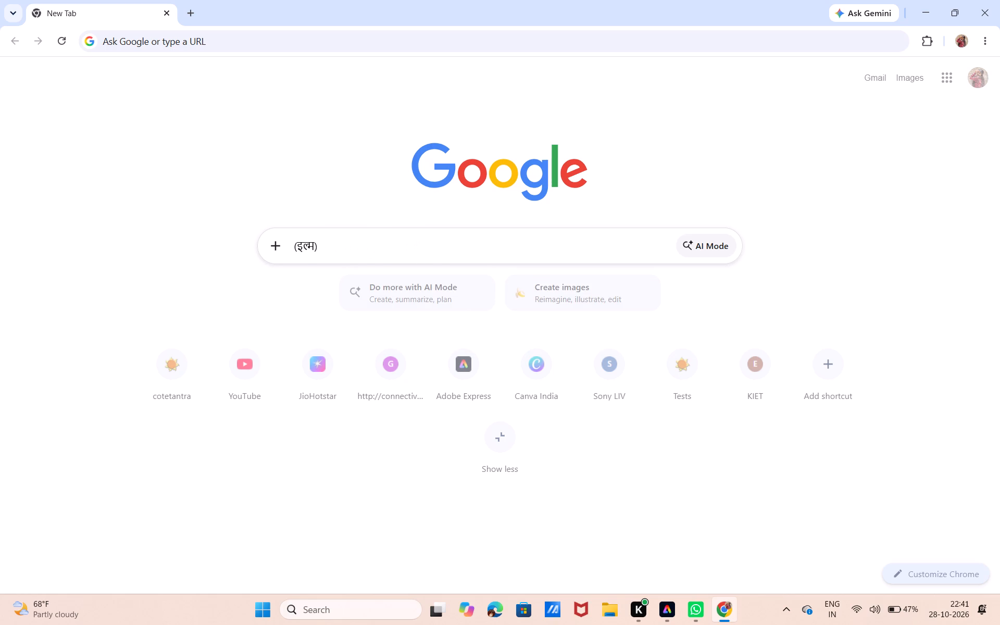
Add the word font to the query, remove both brackets around इल्म, and run the search for इल्म font.
click(355, 251)
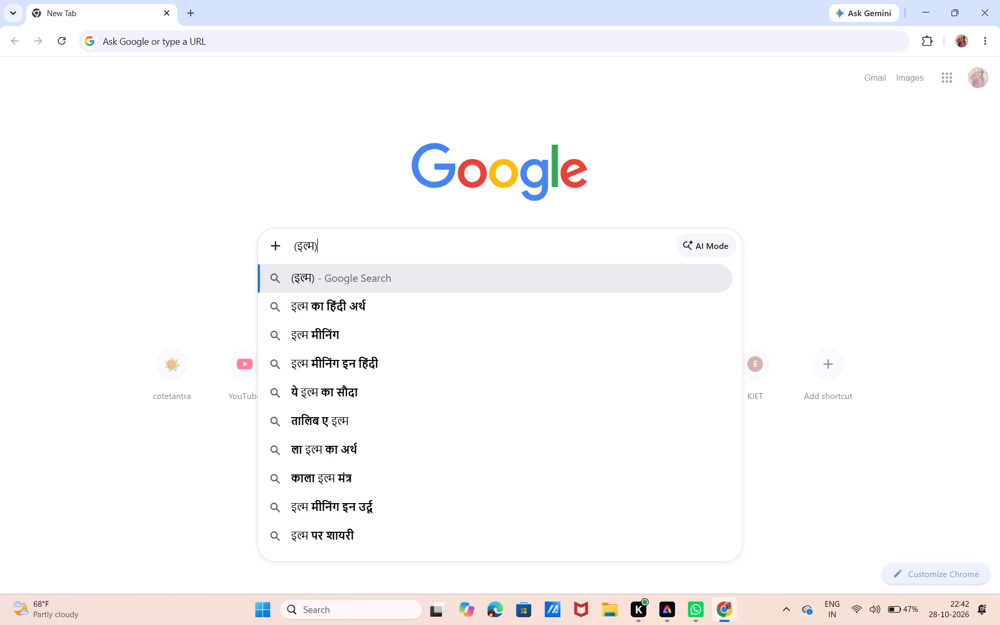
key(space)
text(font)
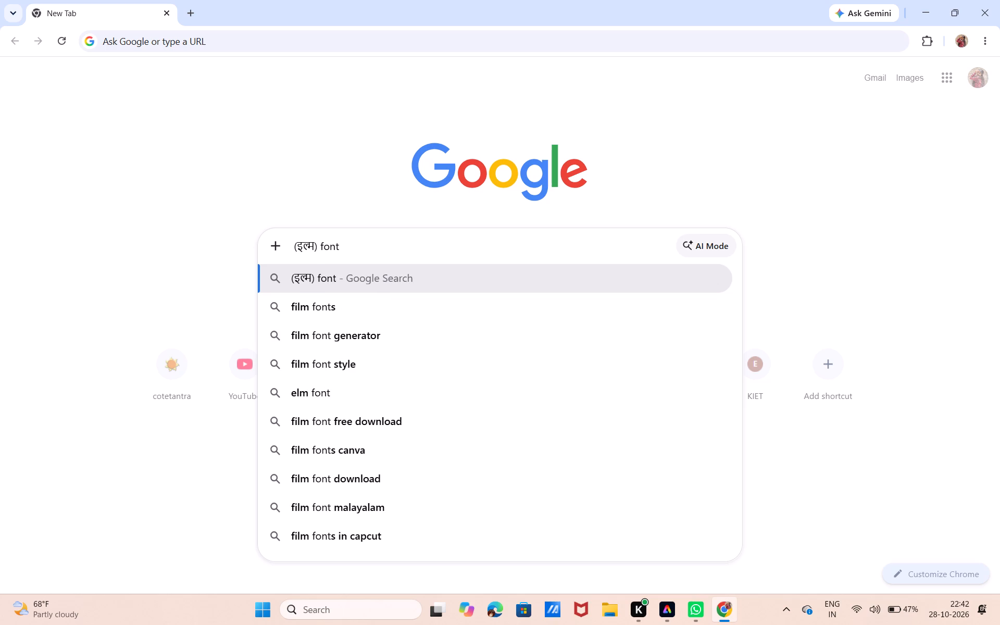
click(318, 248)
key(BackSpace)
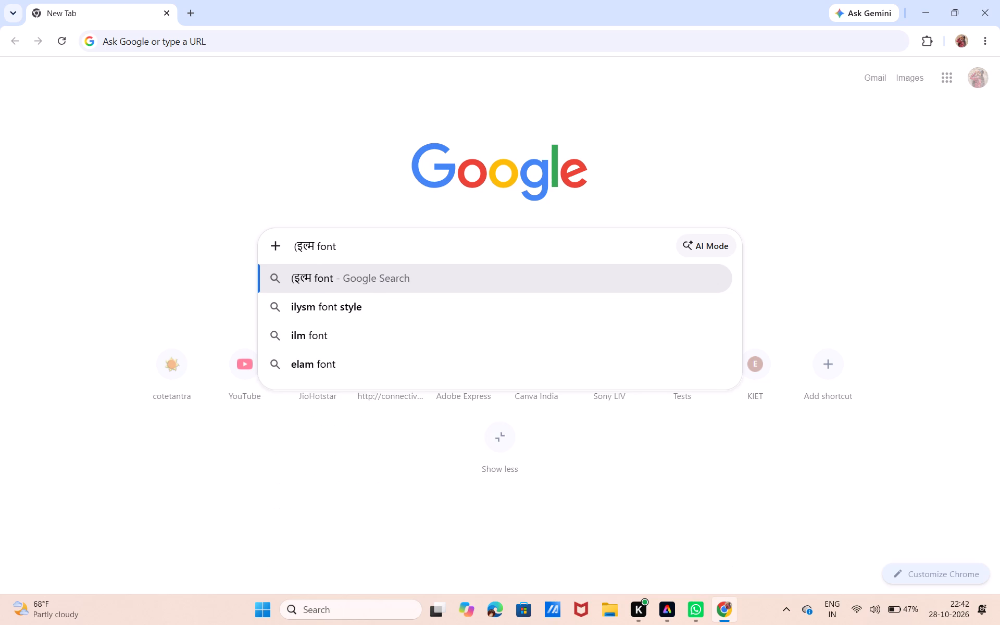
click(297, 246)
key(BackSpace)
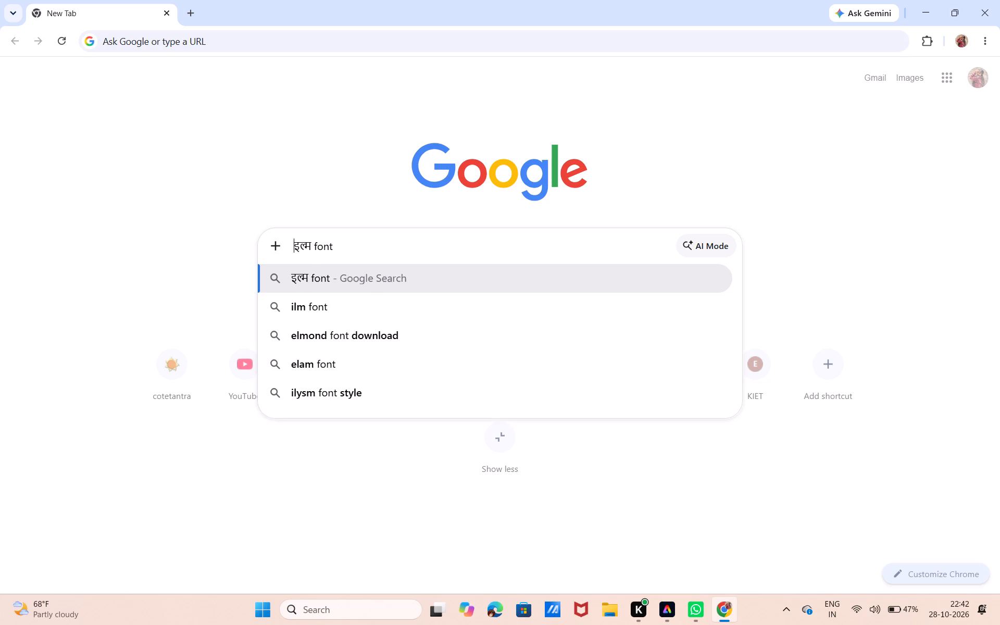
key(Return)
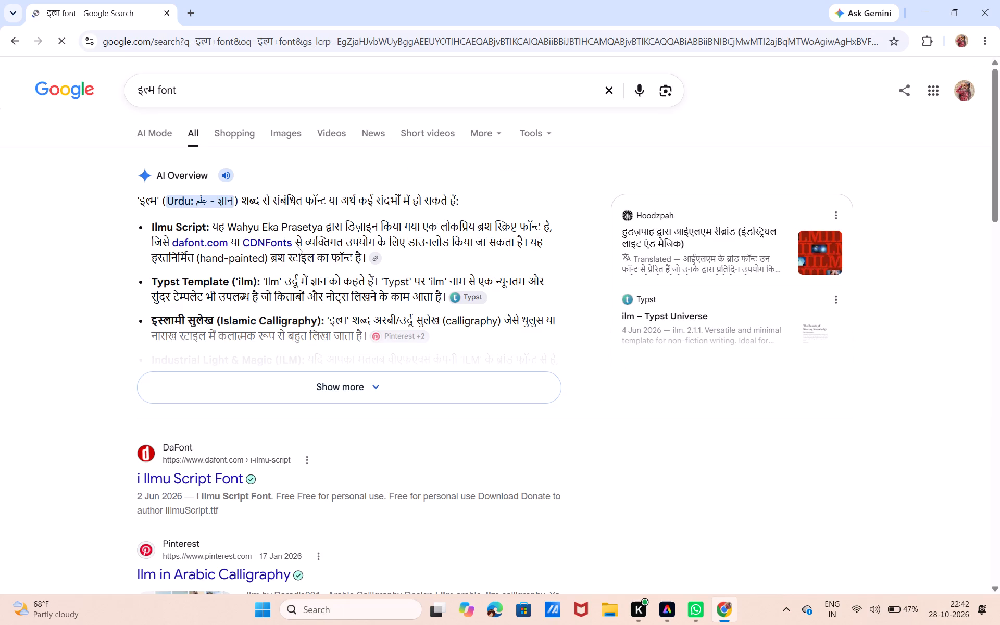
Examine the image results for इल्म font, looking for lettering styles suited to the poster title.
click(295, 128)
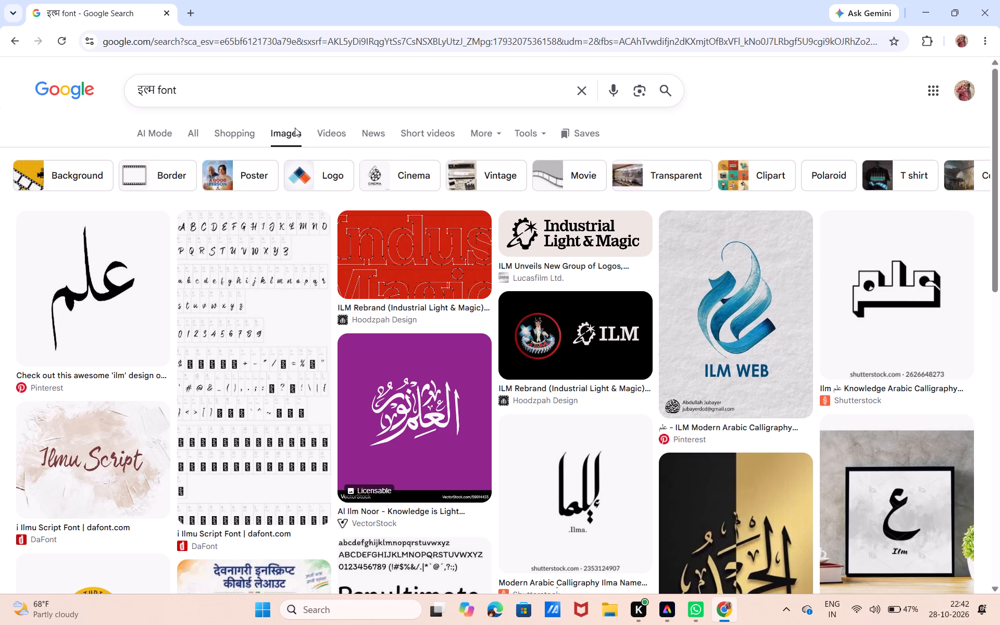
scroll(296, 201, down, 6)
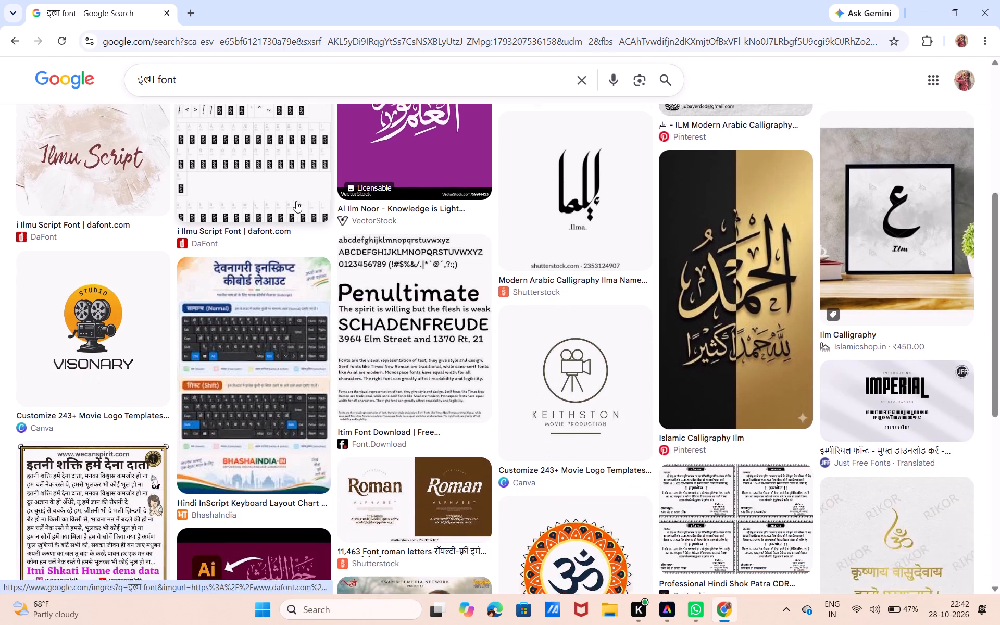
scroll(296, 201, down, 4)
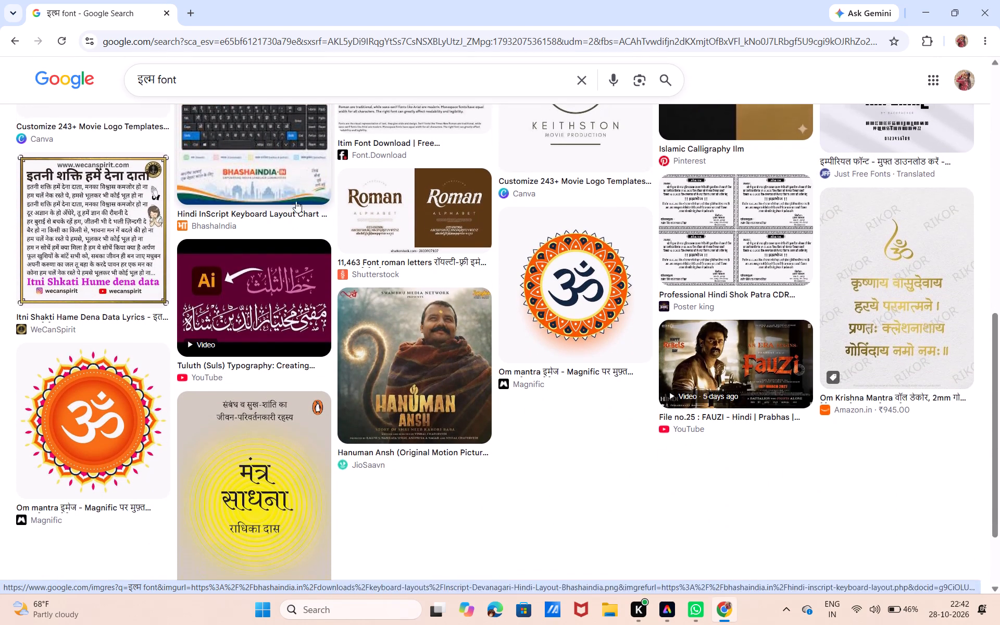
scroll(296, 201, down, 4)
scroll(296, 201, up, 1)
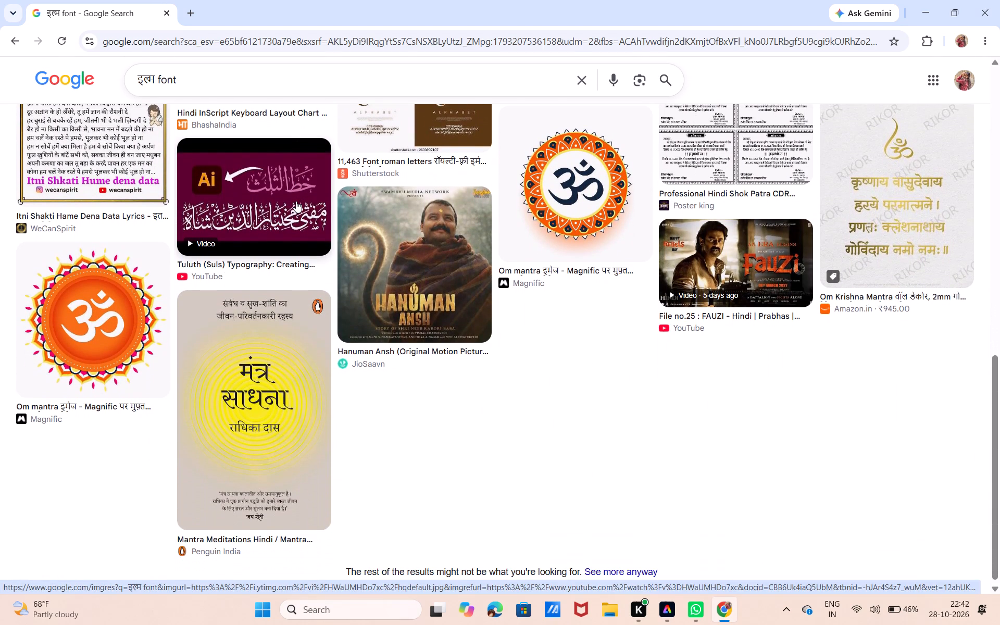
scroll(296, 201, up, 1)
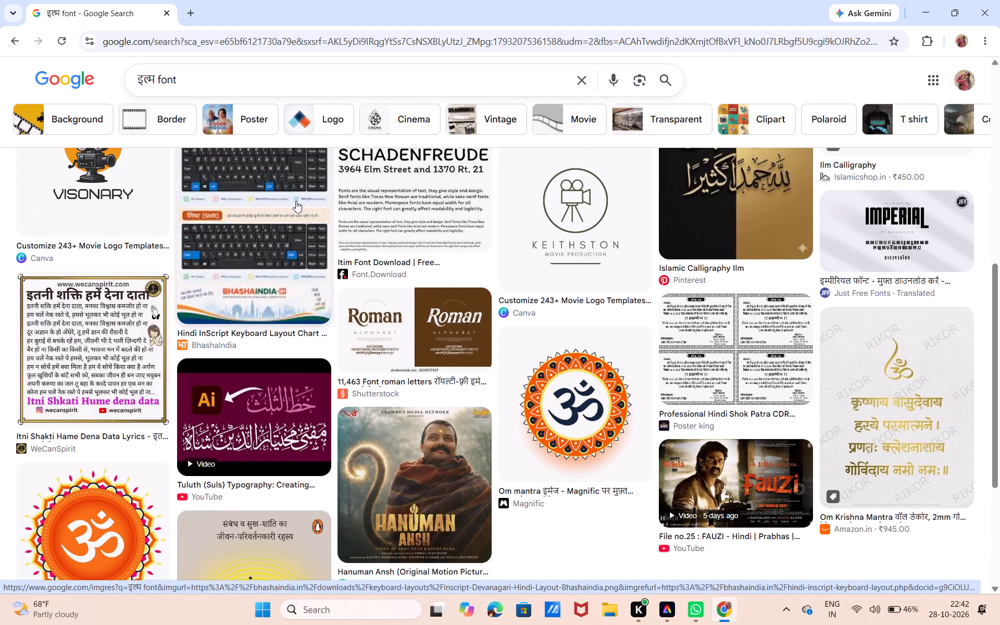
scroll(296, 201, up, 1)
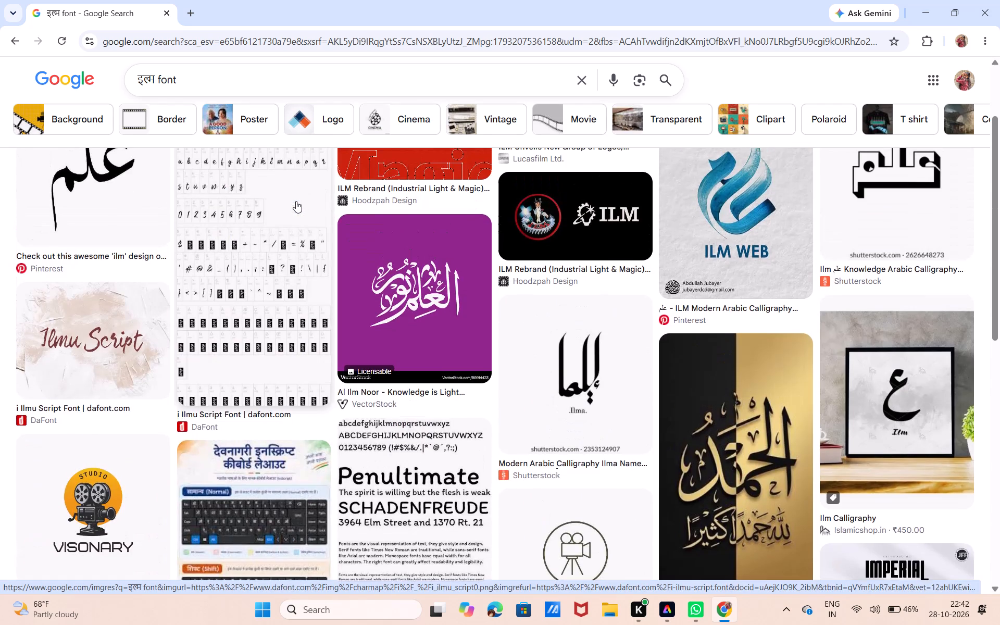
scroll(296, 201, up, 4)
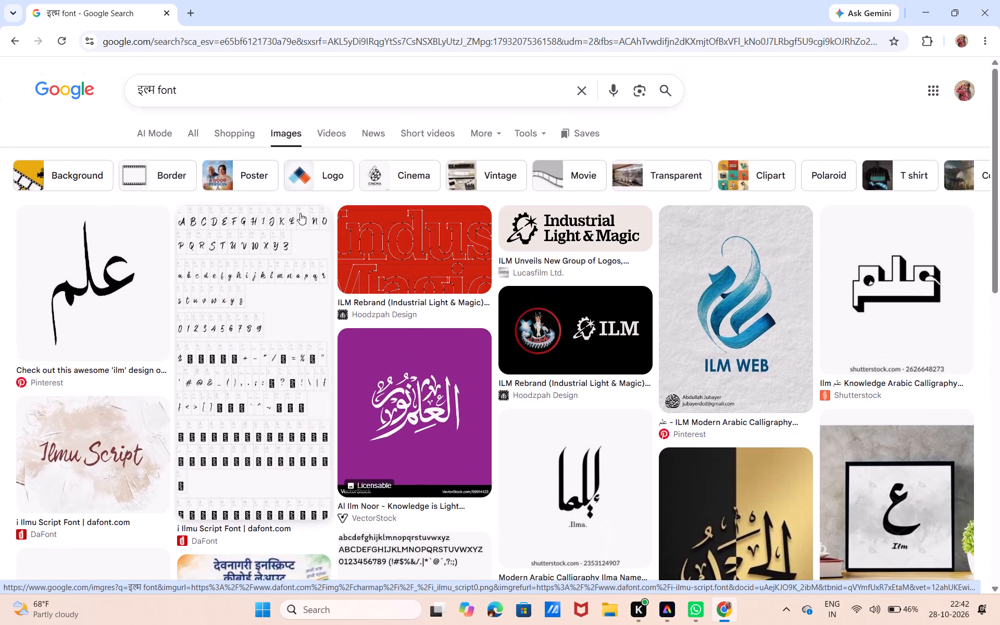
Refine the image search to इल्म font in hindi and examine the results for Hindi lettering styles.
click(260, 96)
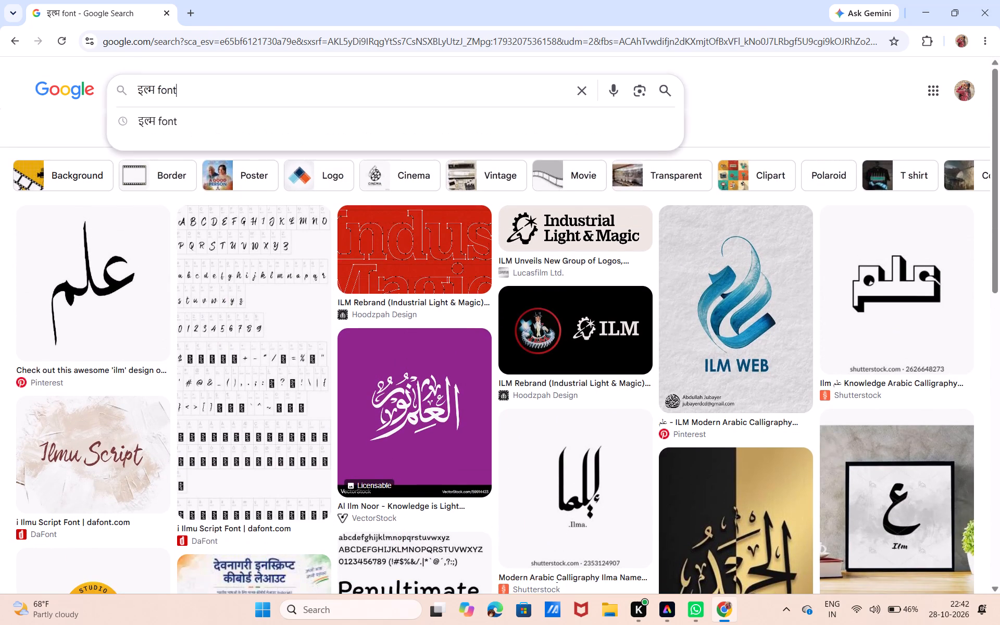
key(space)
text(in f)
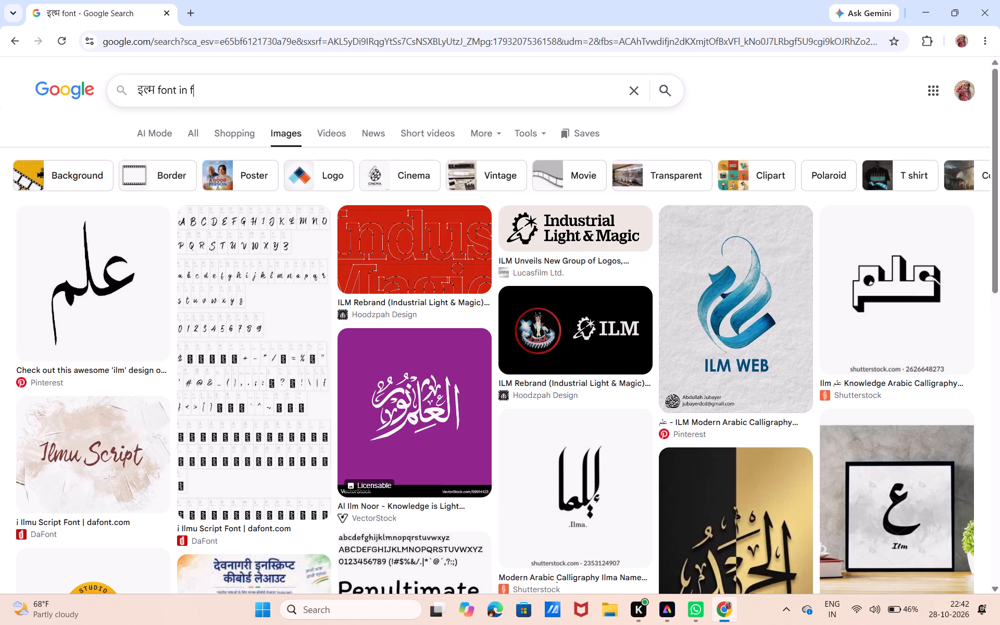
key(BackSpace)
text(hindi)
key(Return)
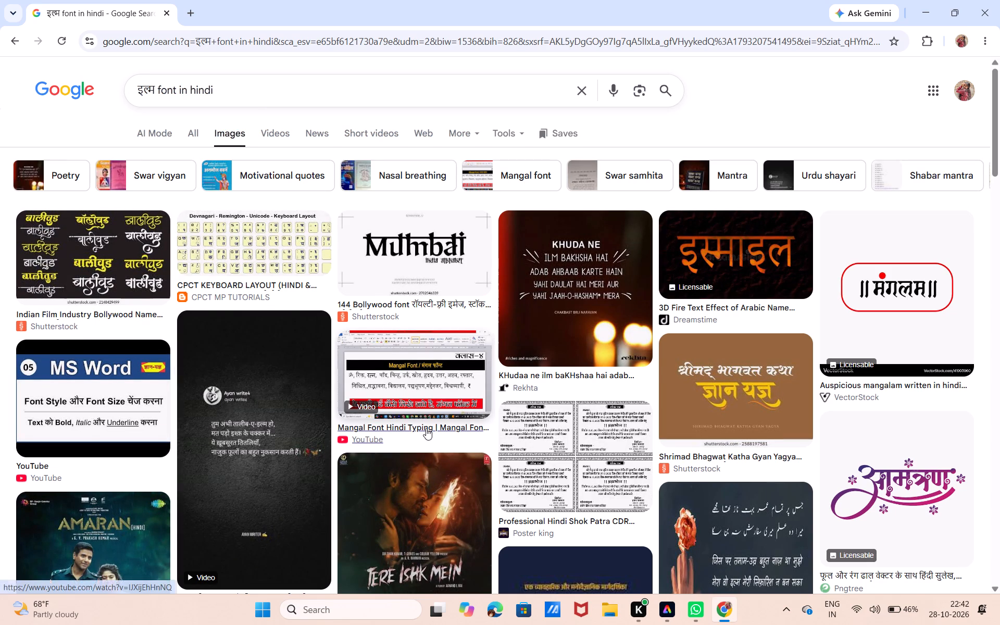
scroll(426, 428, down, 2)
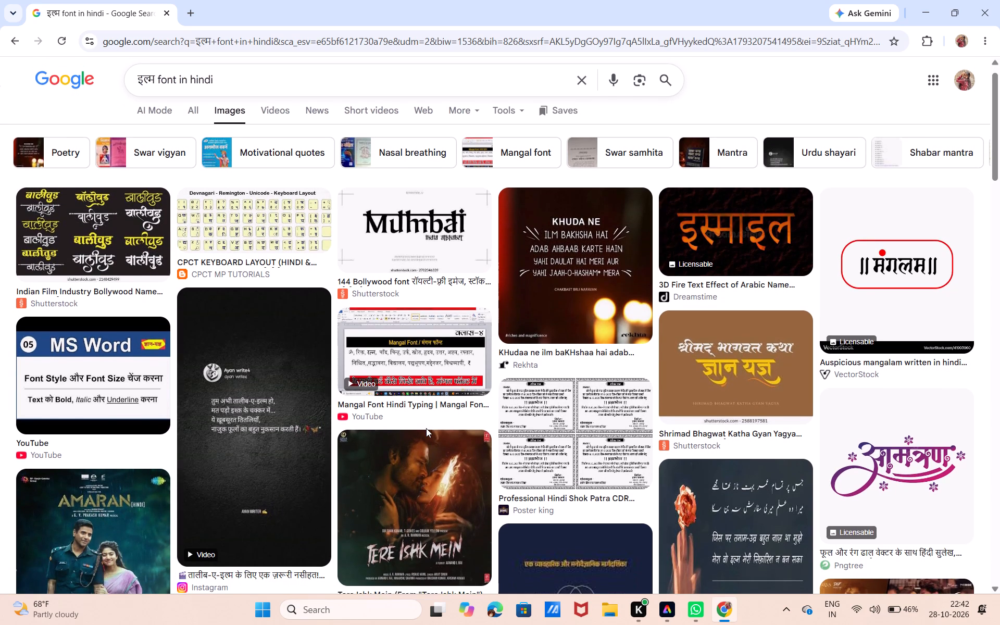
scroll(426, 428, down, 1)
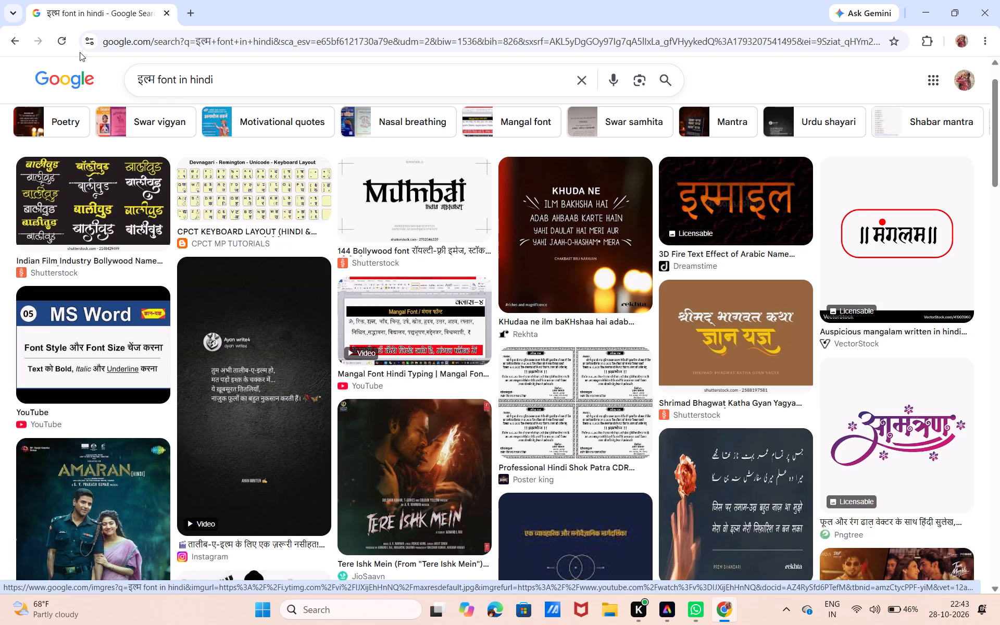
scroll(455, 356, right, 6)
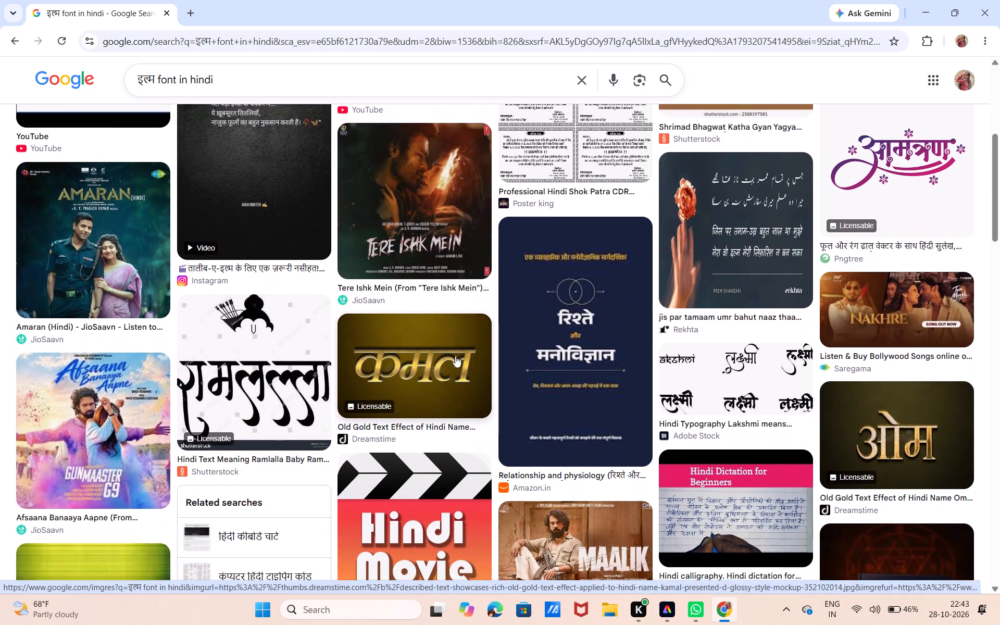
scroll(455, 356, right, 3)
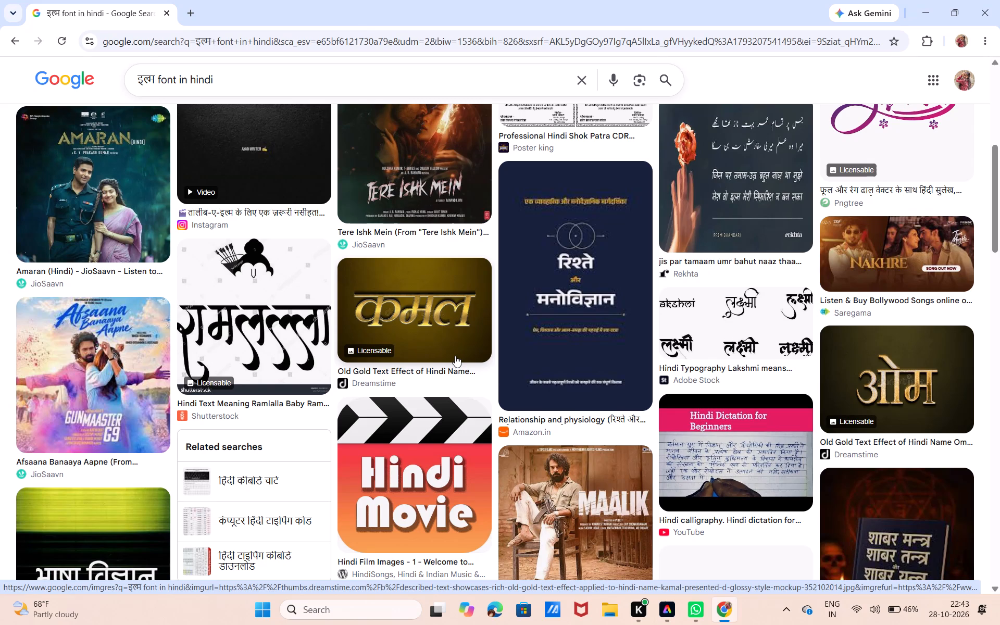
scroll(455, 356, down, 4)
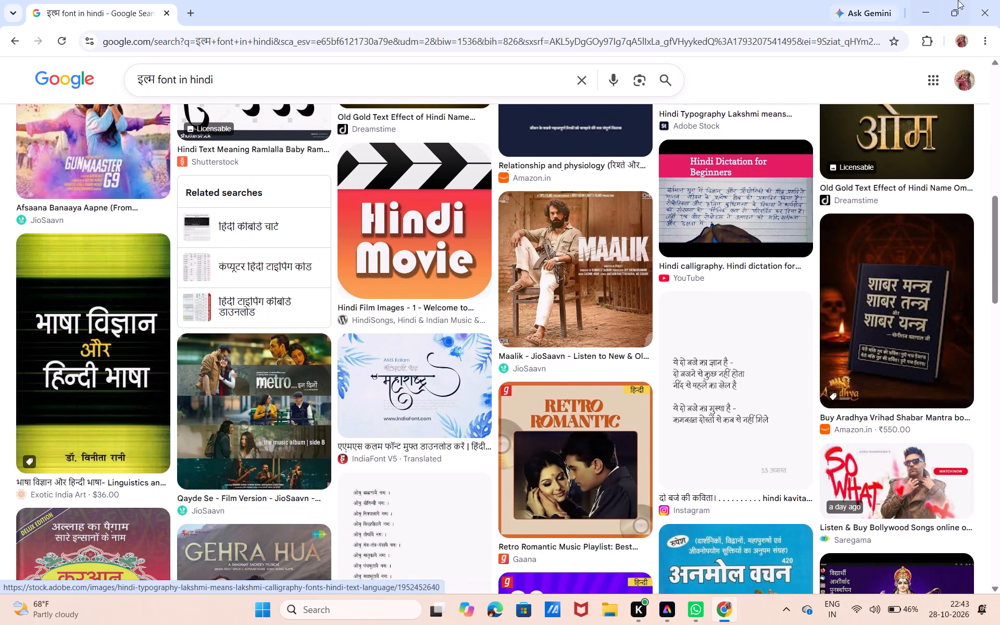
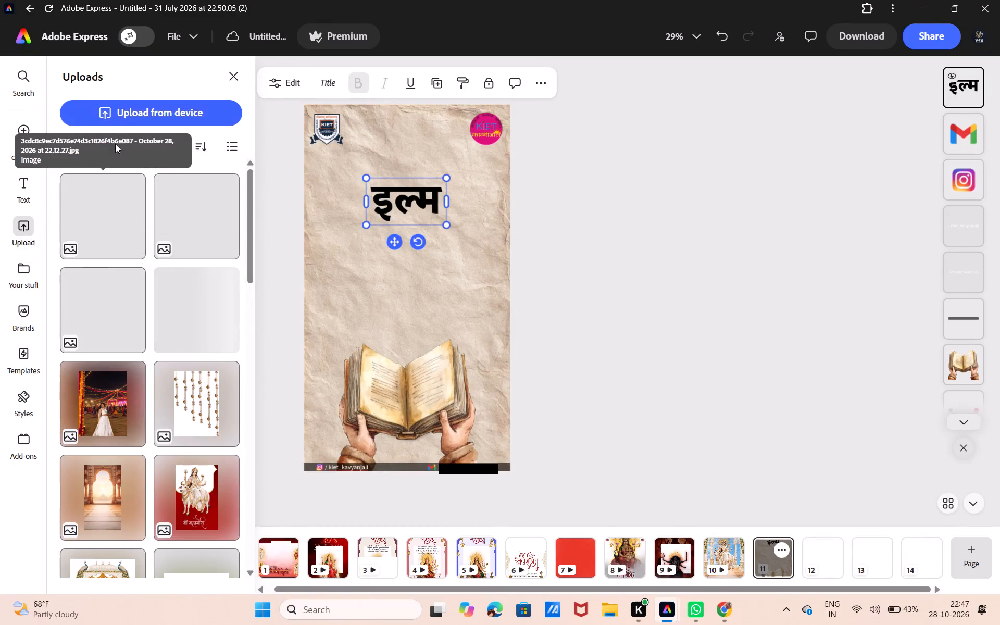
click(134, 116)
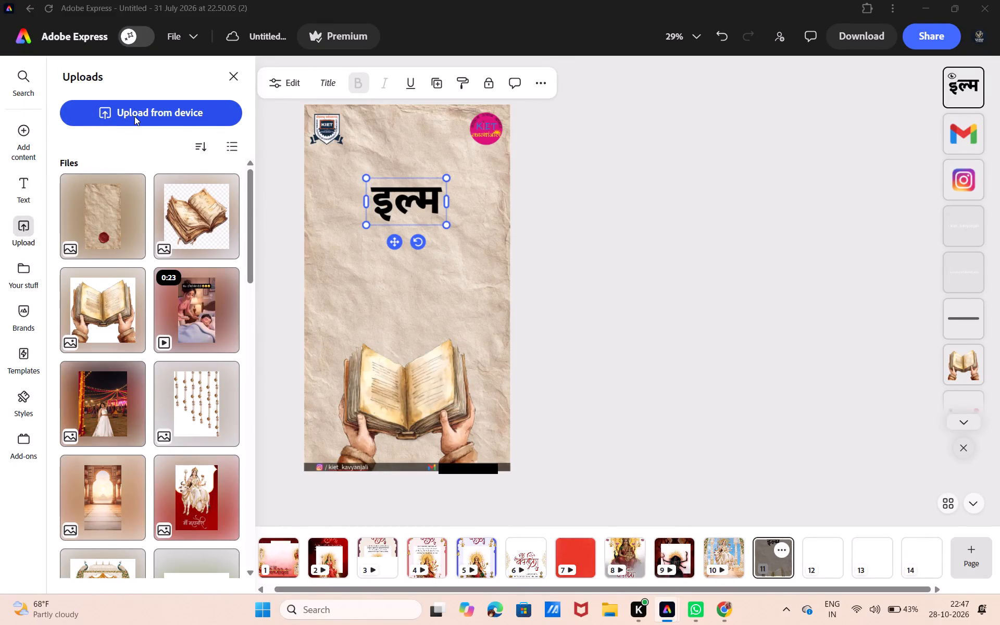
click(134, 116)
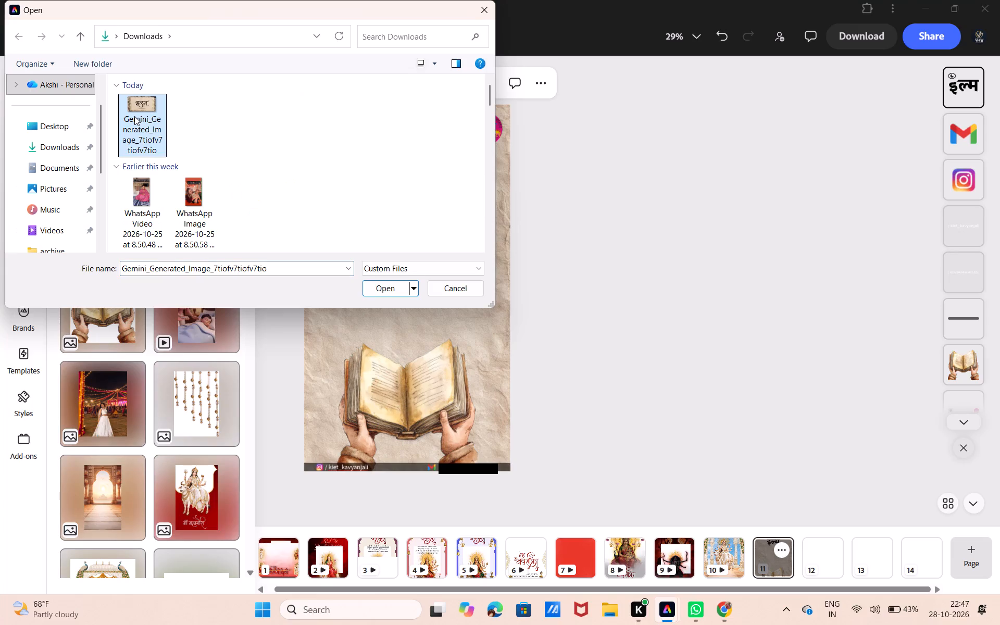
click(140, 93)
double_click(140, 107)
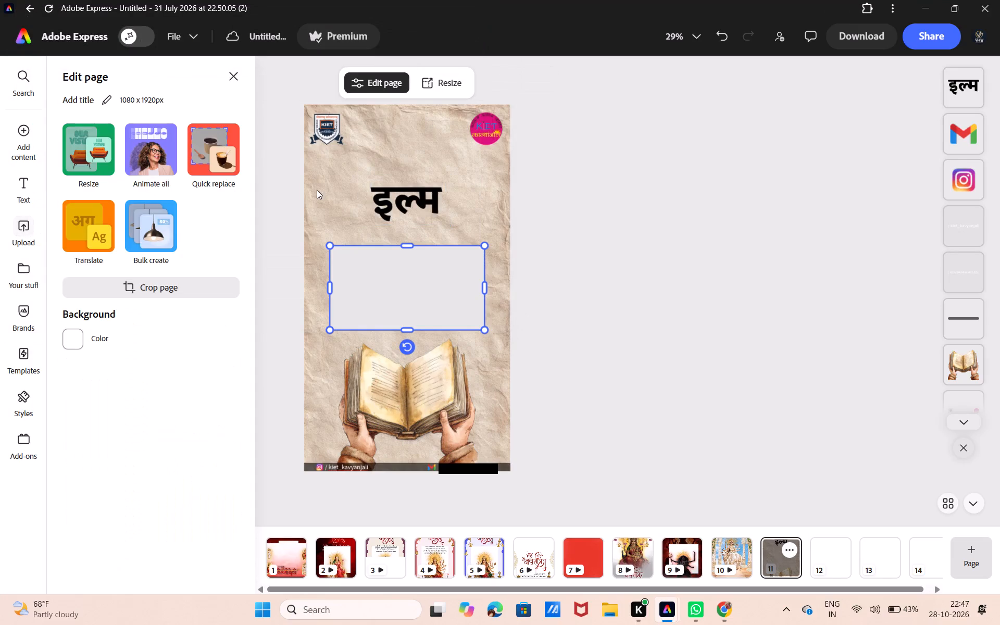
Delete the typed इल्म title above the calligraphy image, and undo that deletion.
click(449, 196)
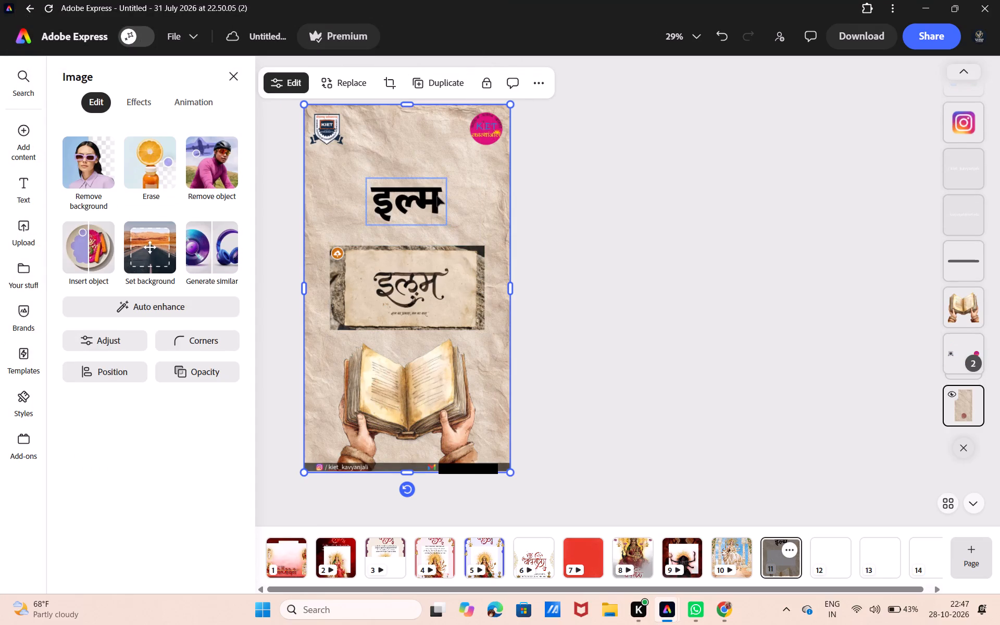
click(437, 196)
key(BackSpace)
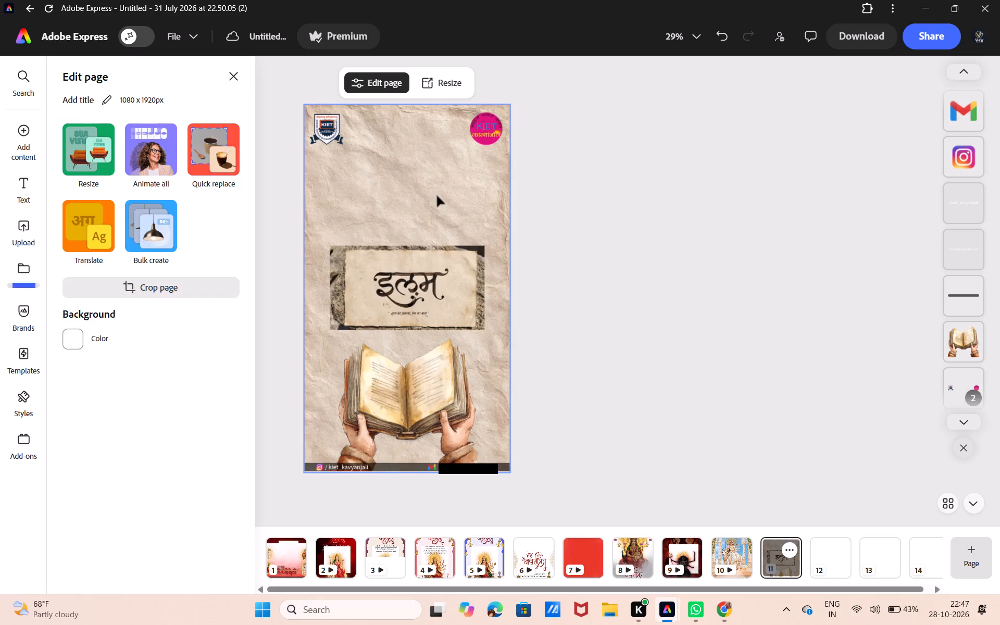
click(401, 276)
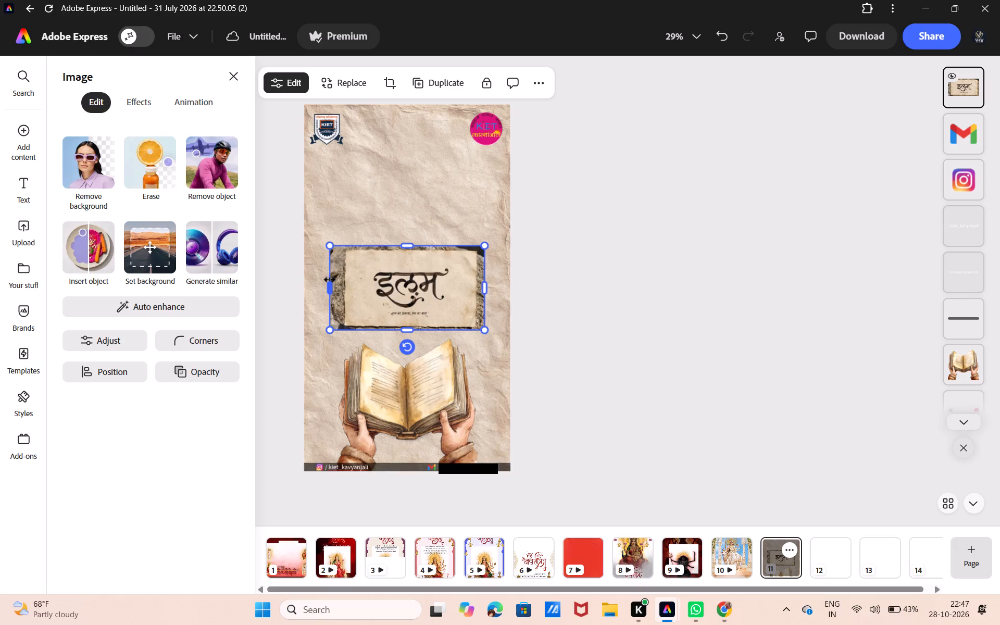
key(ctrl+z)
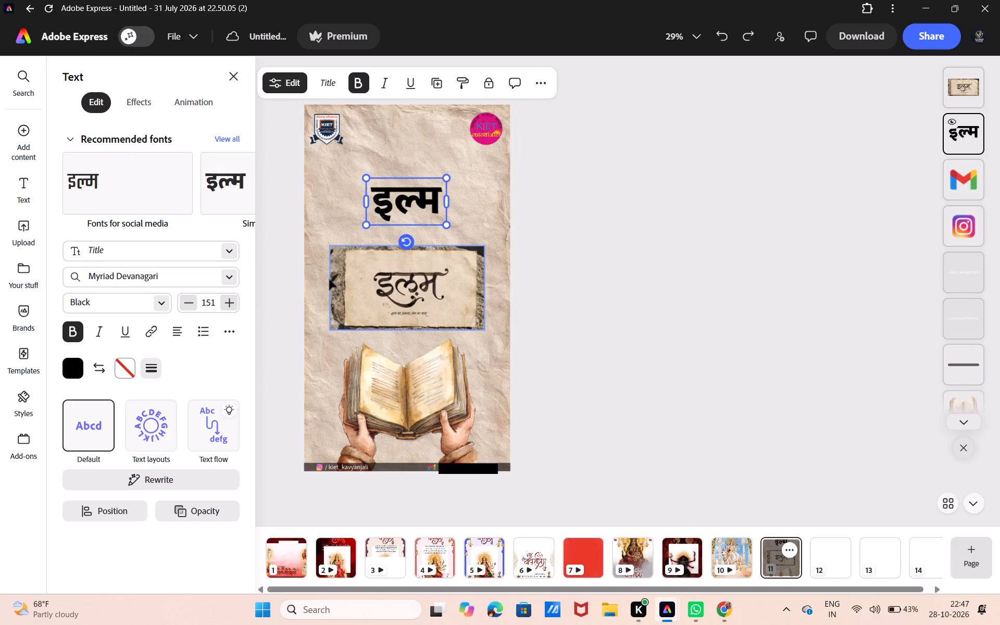
Remove the background of the placed calligraphy image and move the image slightly upward.
click(397, 291)
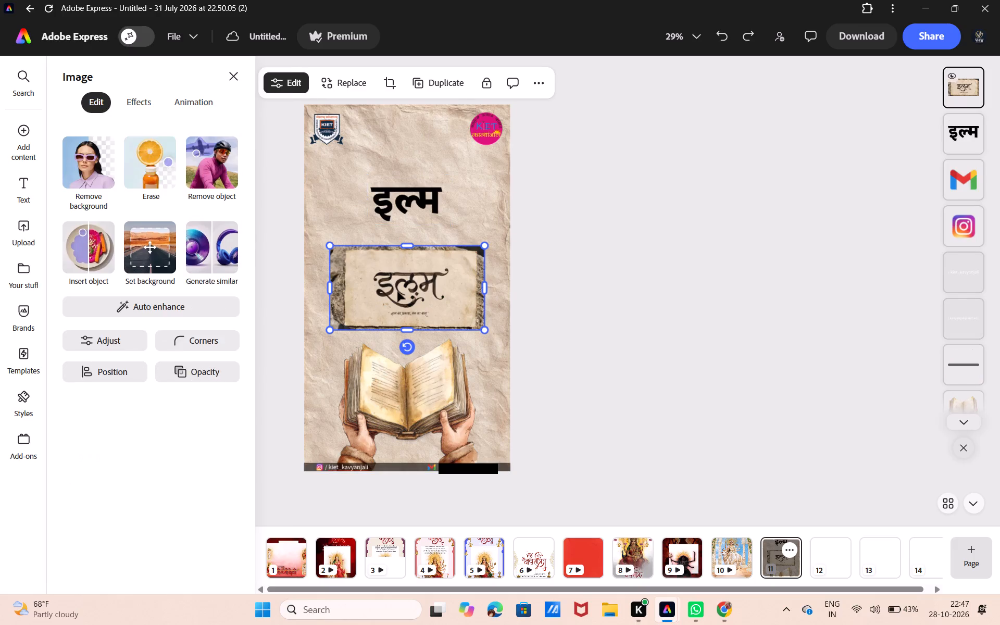
click(91, 162)
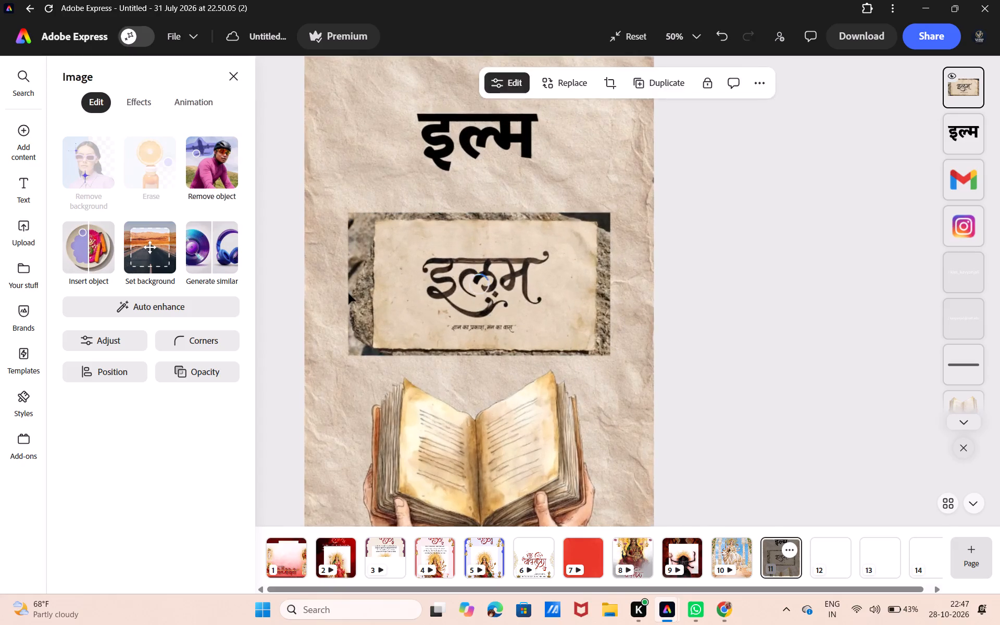
scroll(348, 293, up, 2)
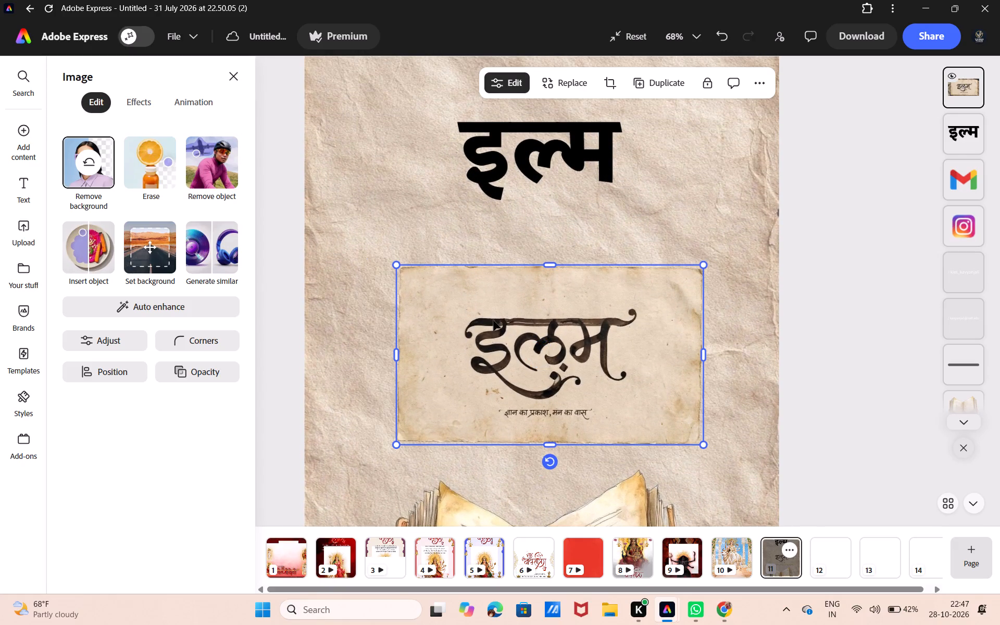
drag(669, 323, 671, 303)
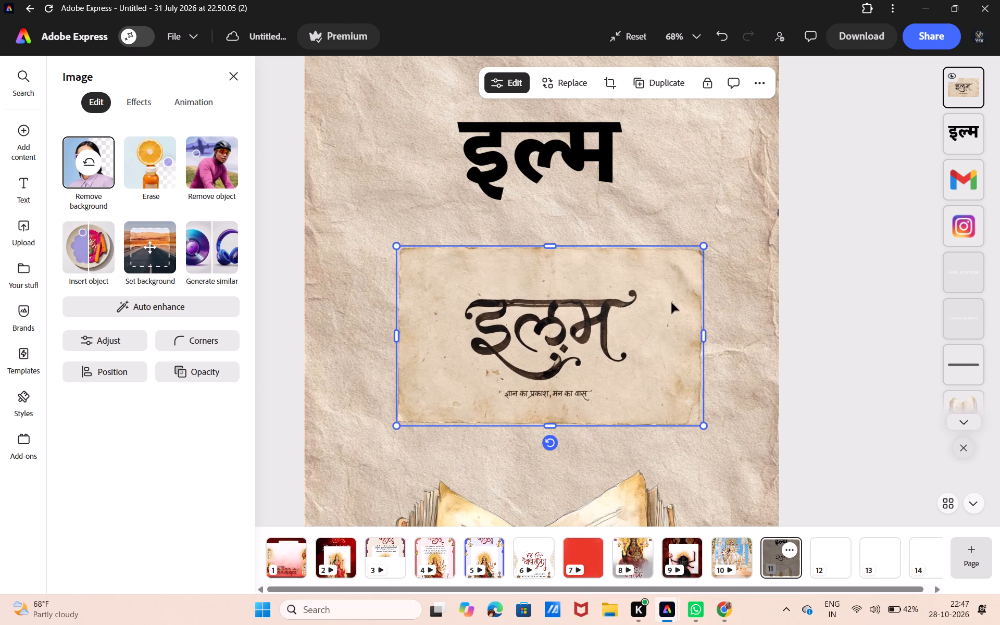
Erase the parchment and small tagline around the calligraphy lettering using the Quick selection brush.
click(159, 158)
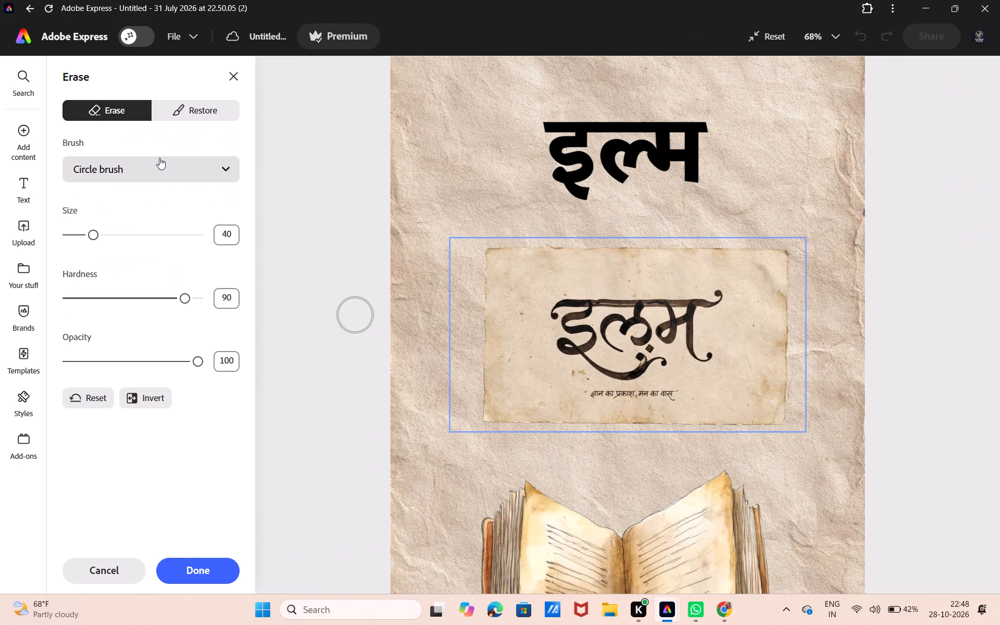
click(161, 170)
click(160, 192)
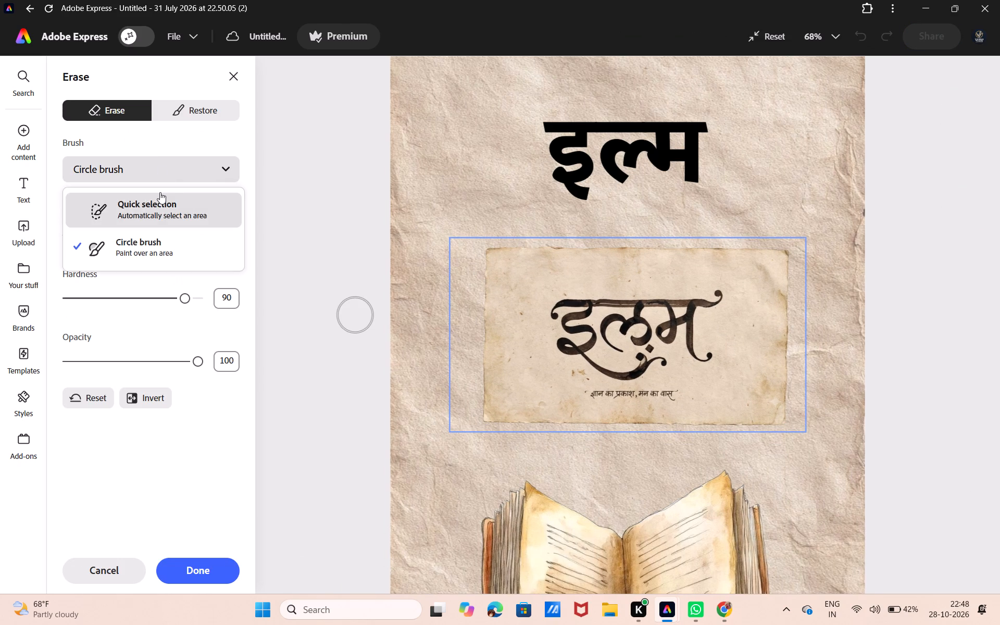
click(491, 271)
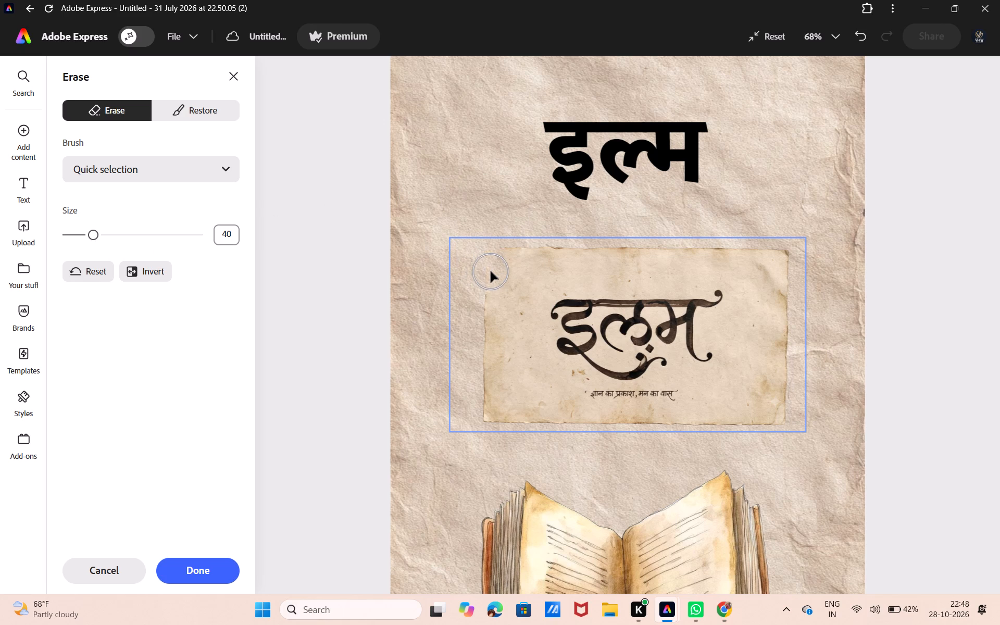
click(518, 271)
drag(518, 271, 555, 260)
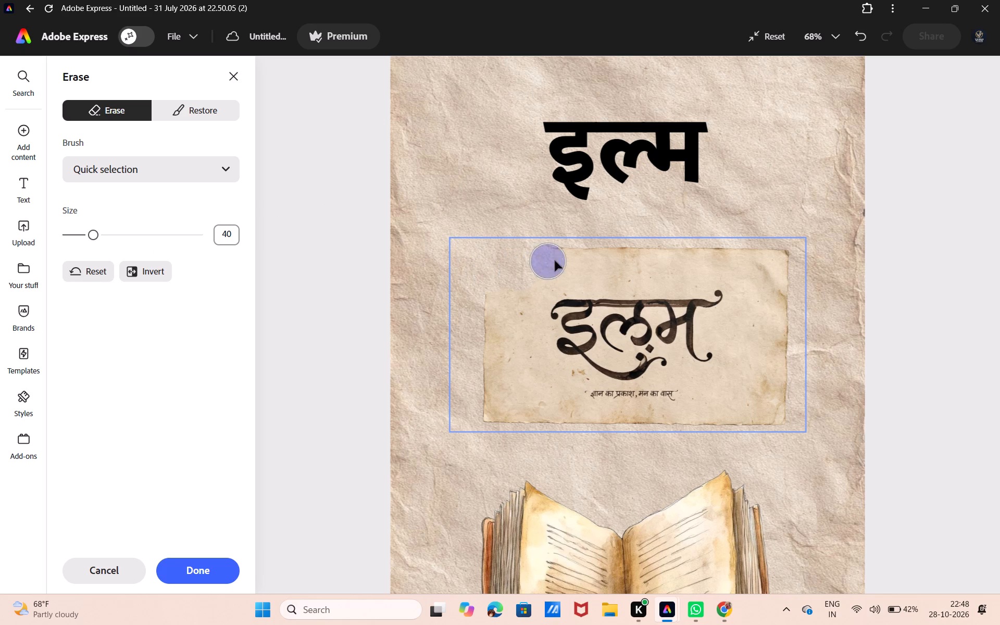
drag(555, 260, 824, 305)
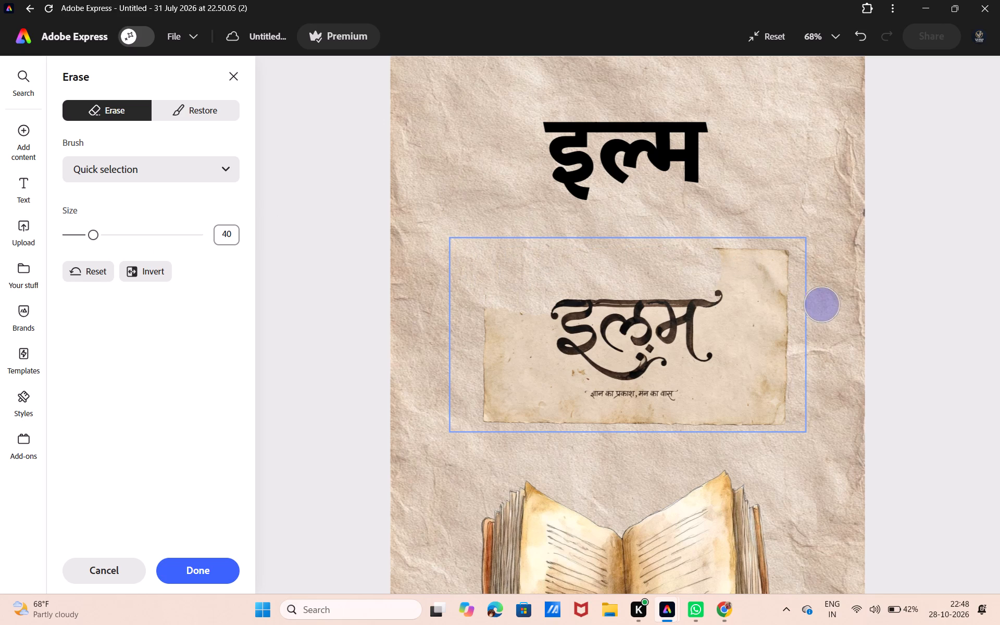
drag(824, 305, 759, 322)
click(759, 322)
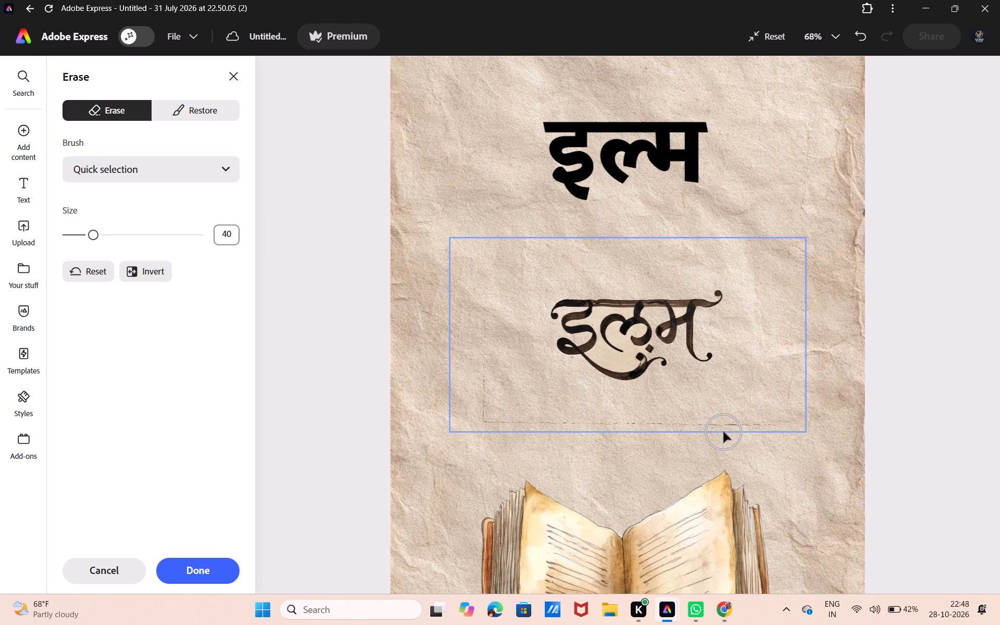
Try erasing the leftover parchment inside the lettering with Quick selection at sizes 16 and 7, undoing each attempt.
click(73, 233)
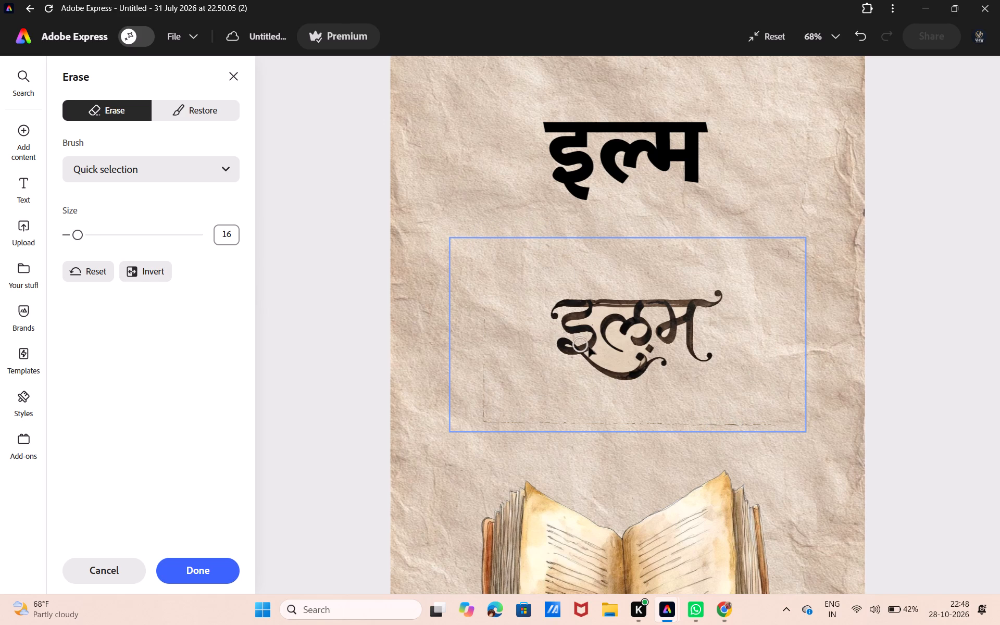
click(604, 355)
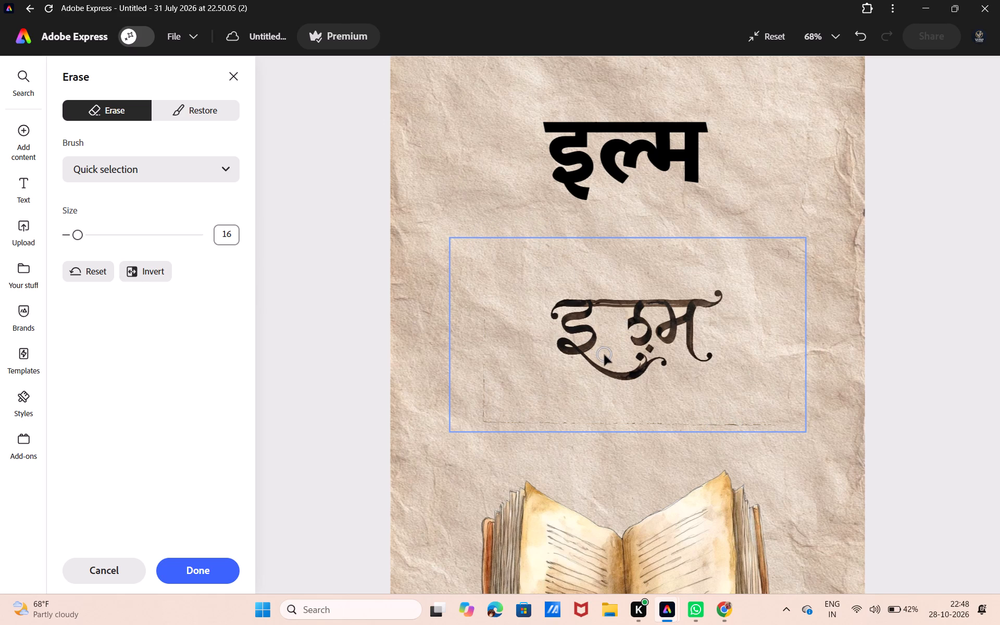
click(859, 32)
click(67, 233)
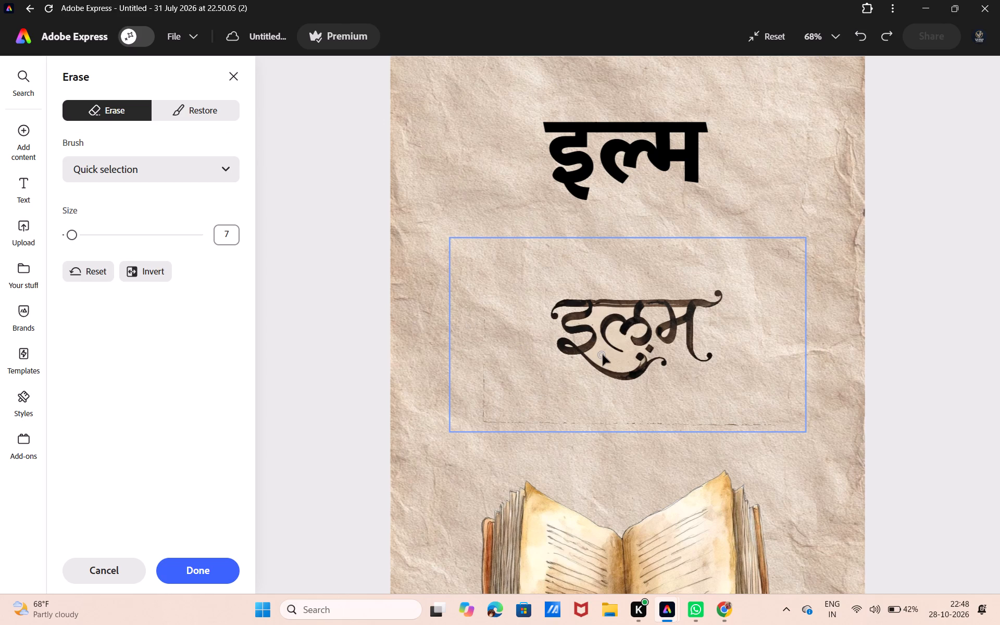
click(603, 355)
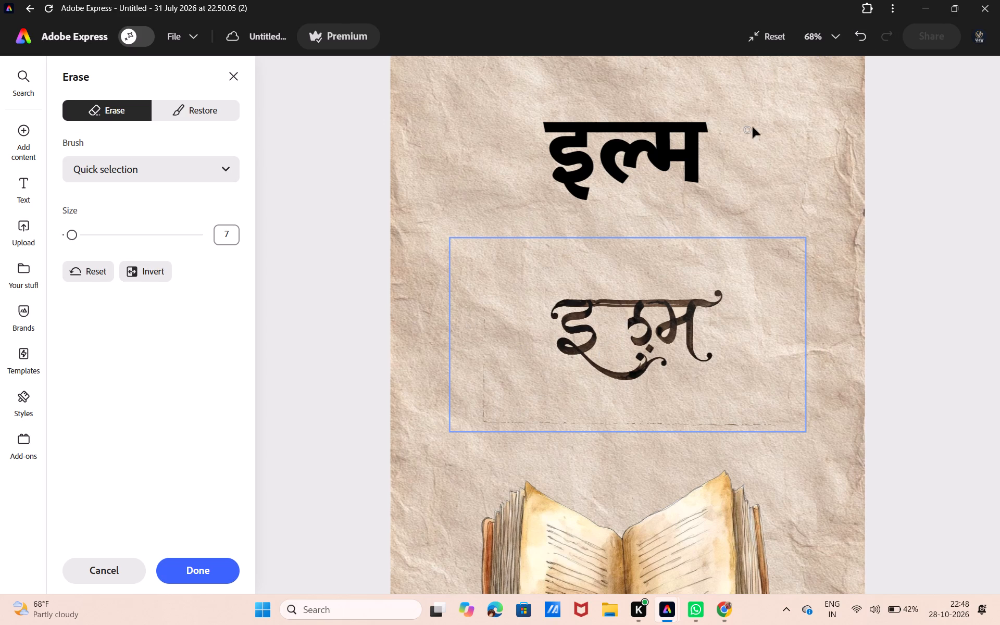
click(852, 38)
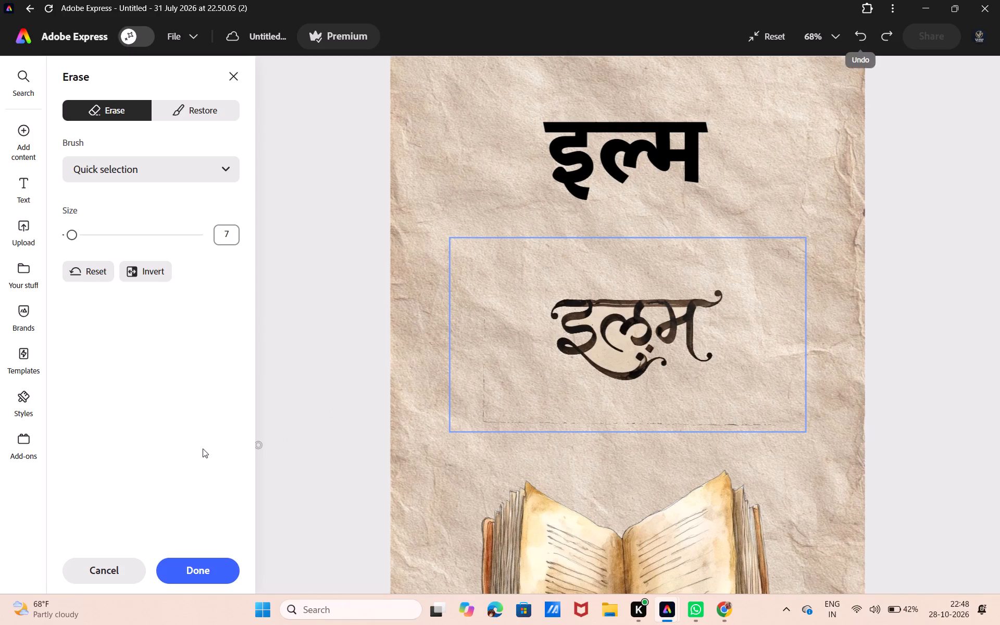
Apply the erased cutout to the calligraphy image.
click(195, 566)
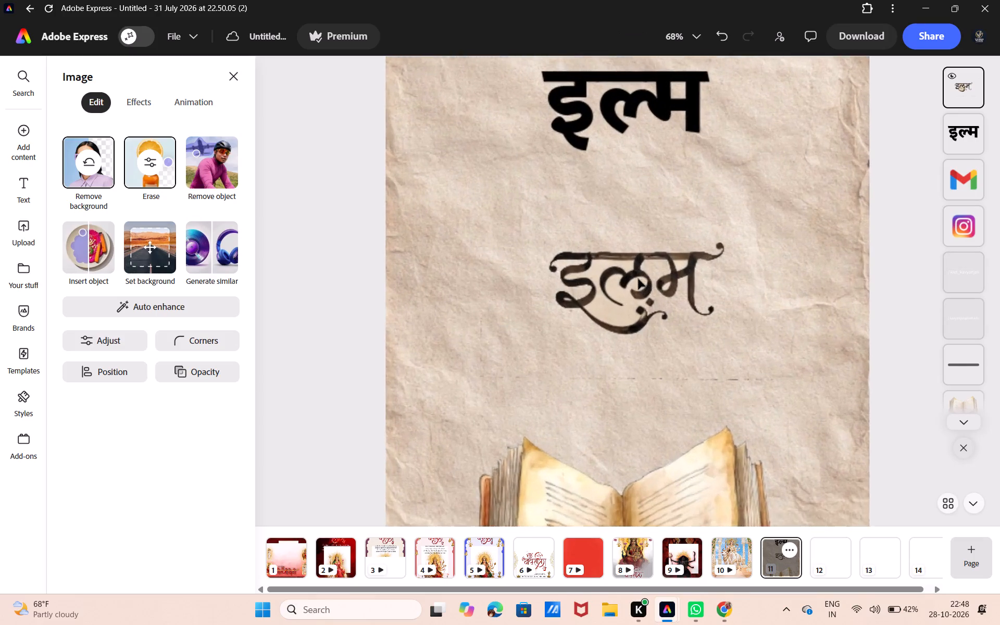
Crop the bottom, left and top edges of the calligraphy image close to the इल्म lettering.
scroll(638, 279, left, 1)
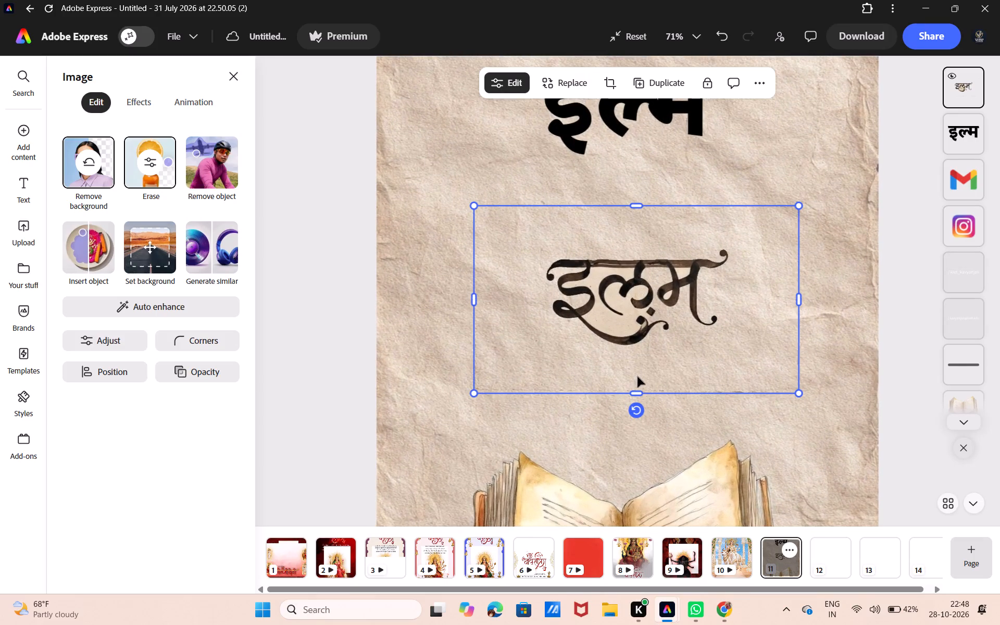
drag(635, 389, 641, 349)
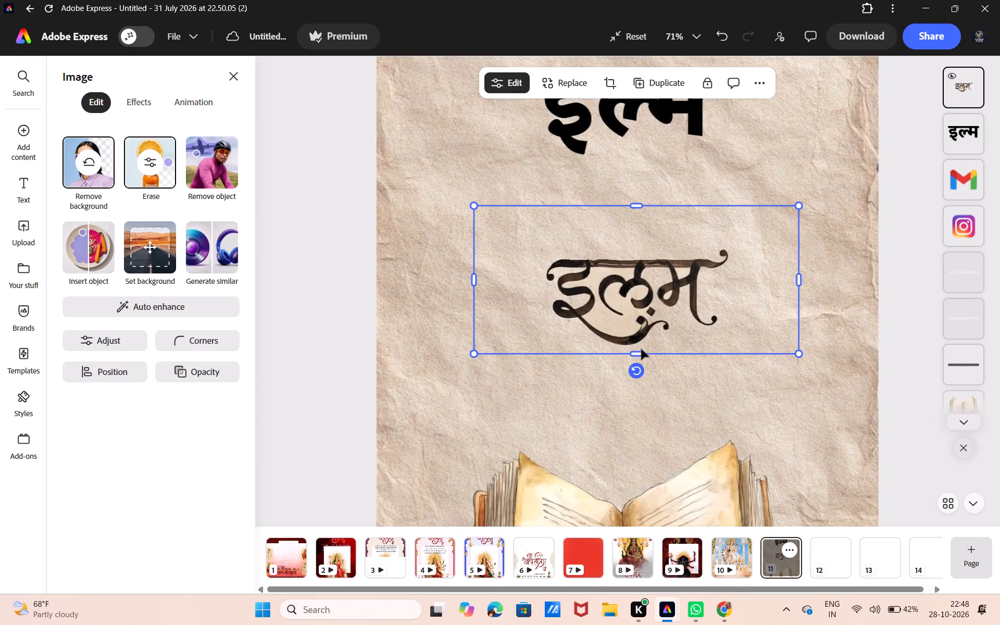
drag(476, 278, 550, 284)
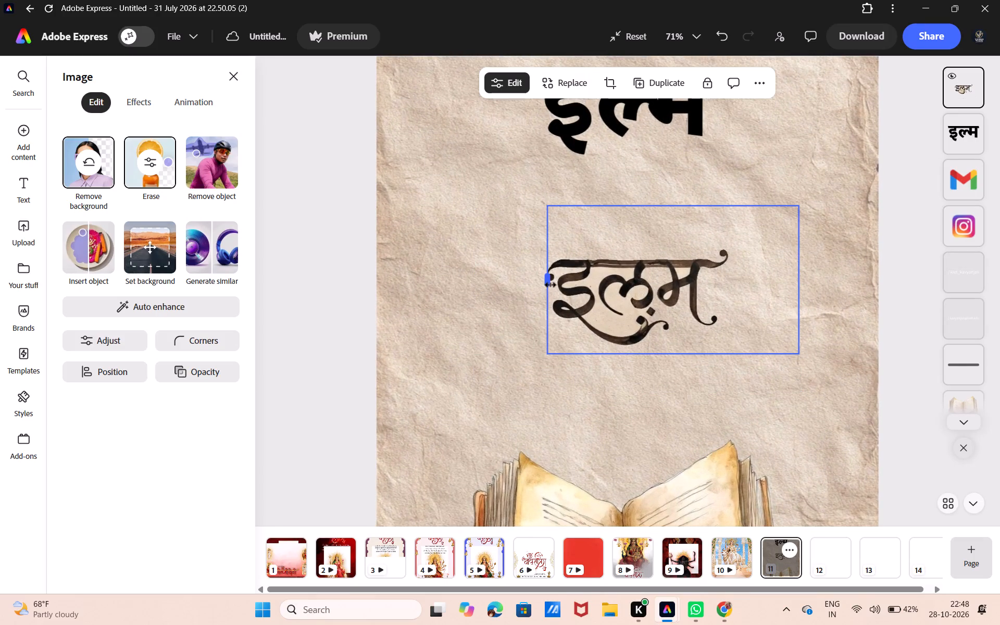
drag(550, 284, 542, 289)
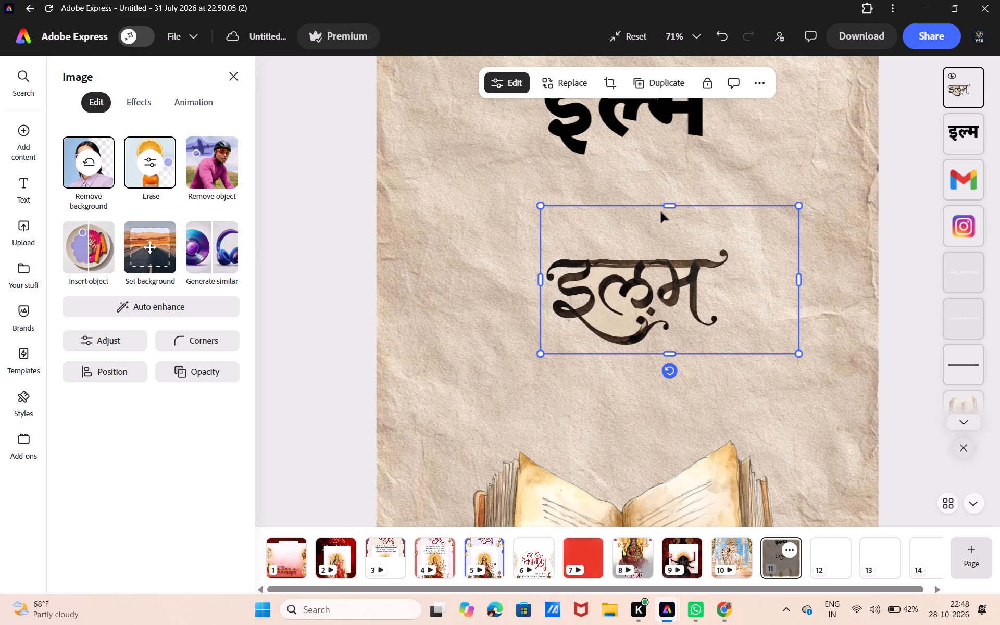
drag(669, 207, 675, 246)
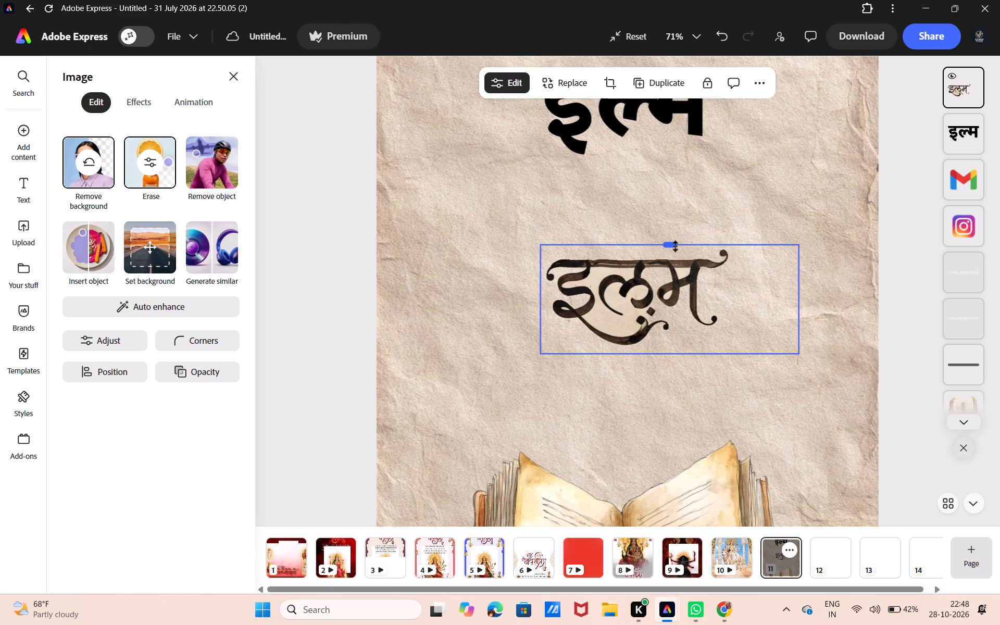
drag(675, 246, 675, 248)
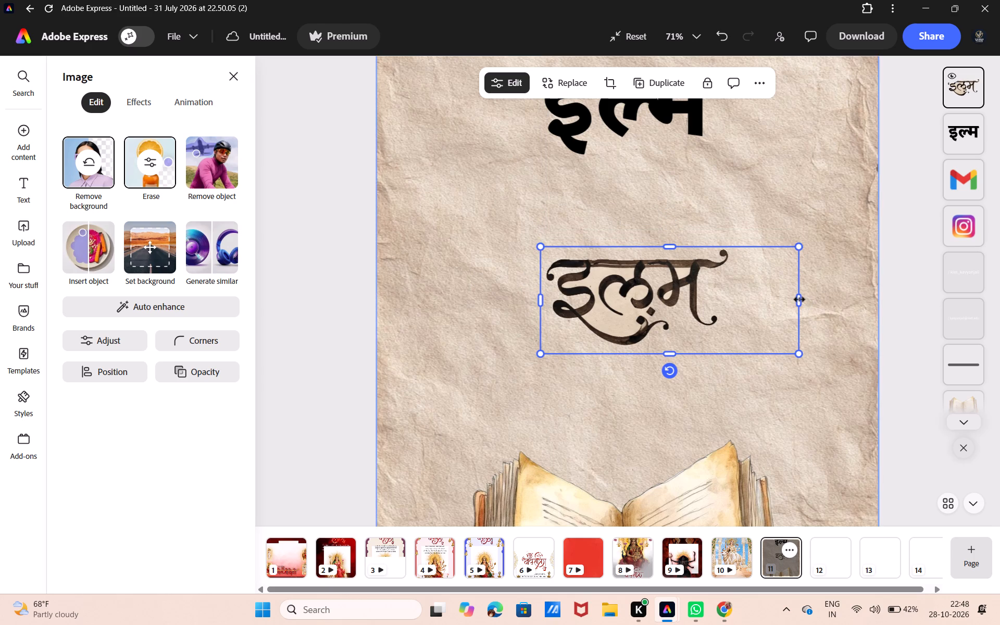
Crop the calligraphy image's right edge inward past the म so only the इल part remains.
drag(798, 298, 787, 299)
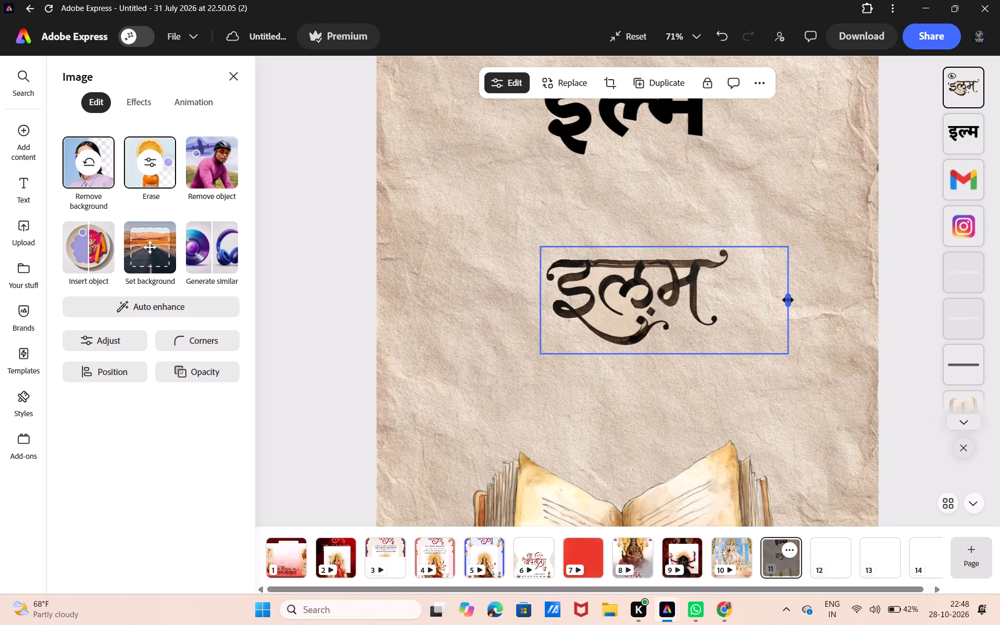
drag(787, 299, 787, 299)
drag(787, 299, 655, 336)
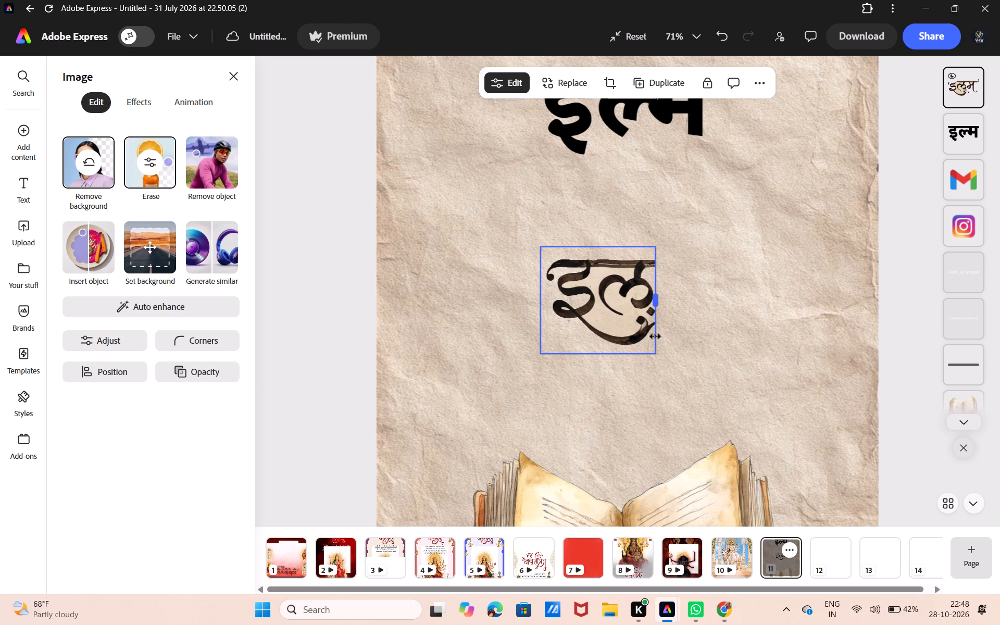
drag(655, 336, 642, 340)
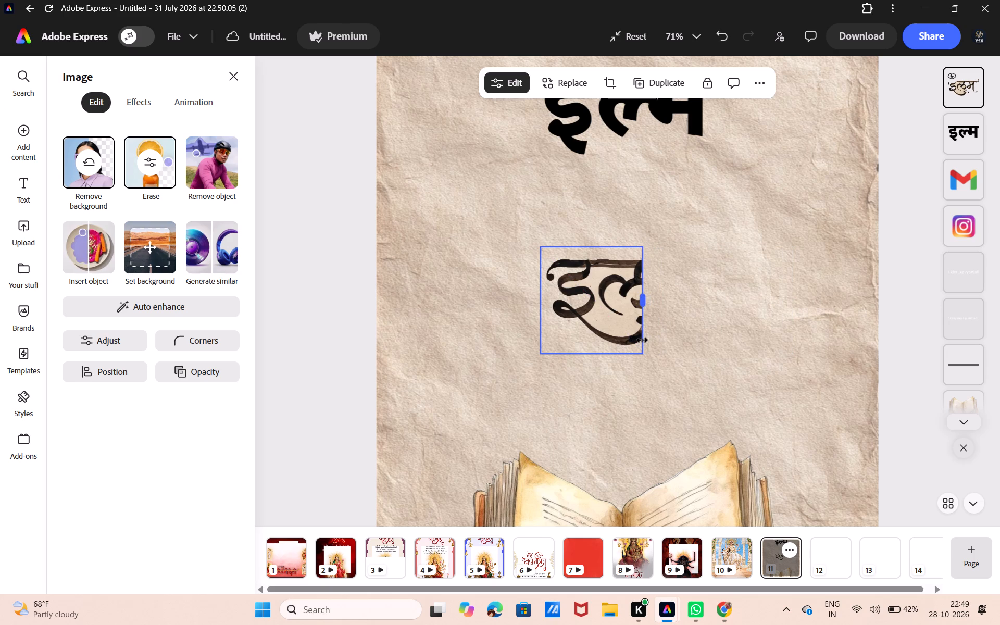
drag(642, 340, 644, 340)
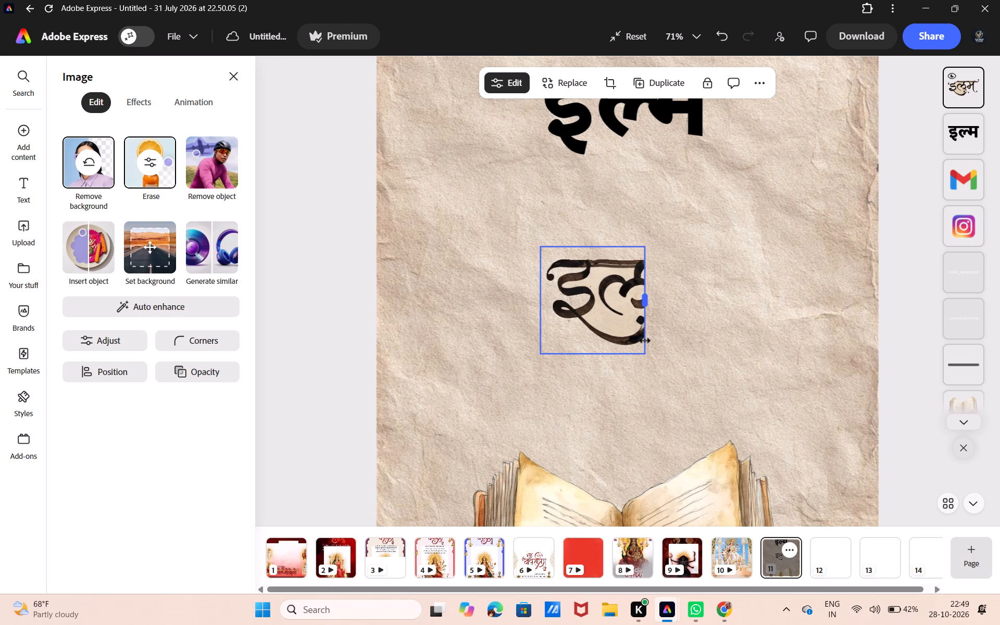
drag(644, 340, 643, 341)
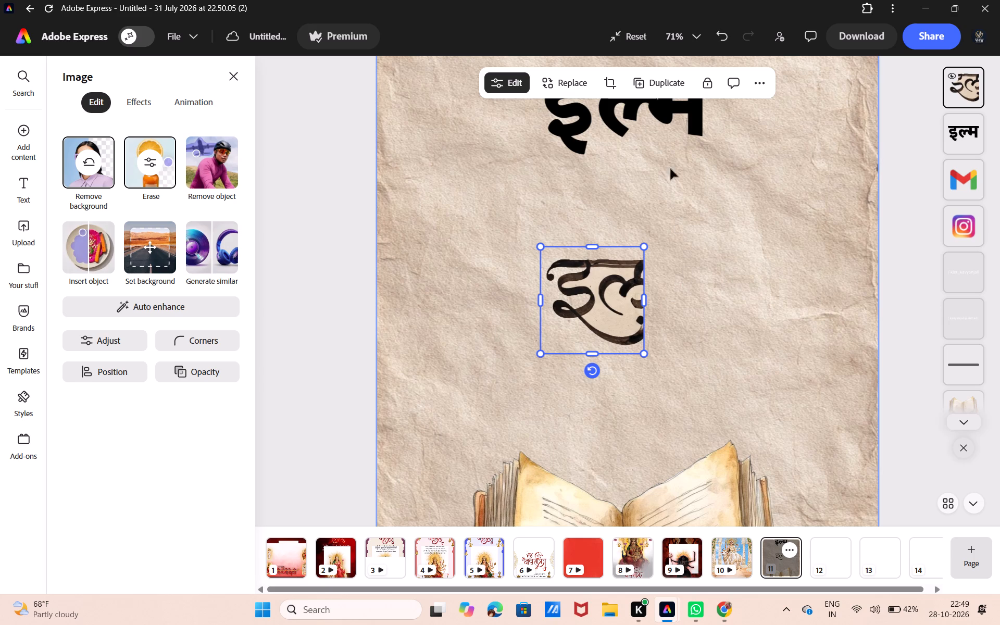
Duplicate the cropped इल piece, align the copy exactly over it, and extend the copy's right edge partway into the म.
click(666, 83)
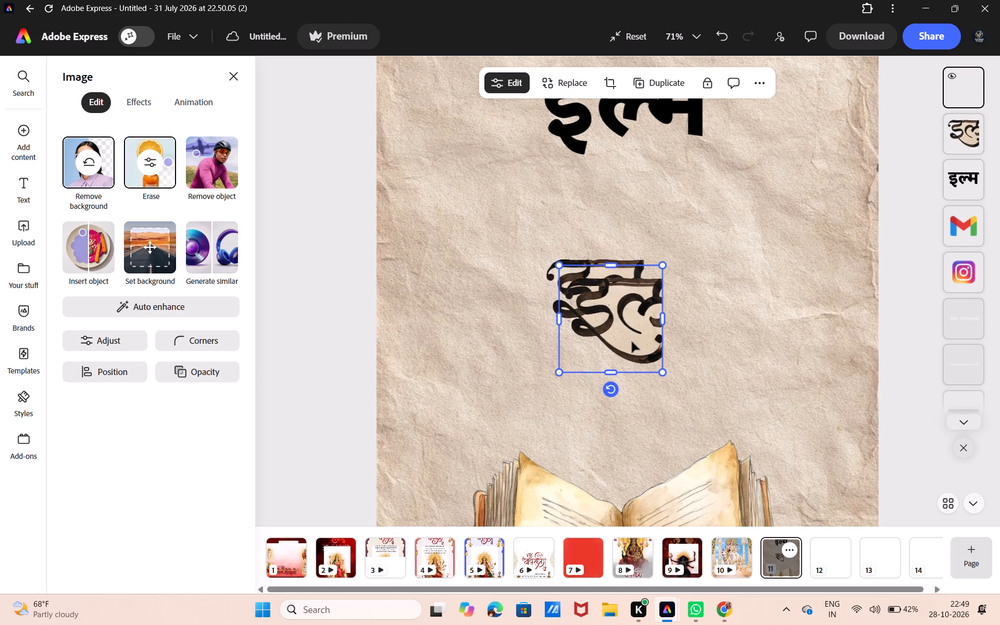
drag(632, 342, 615, 326)
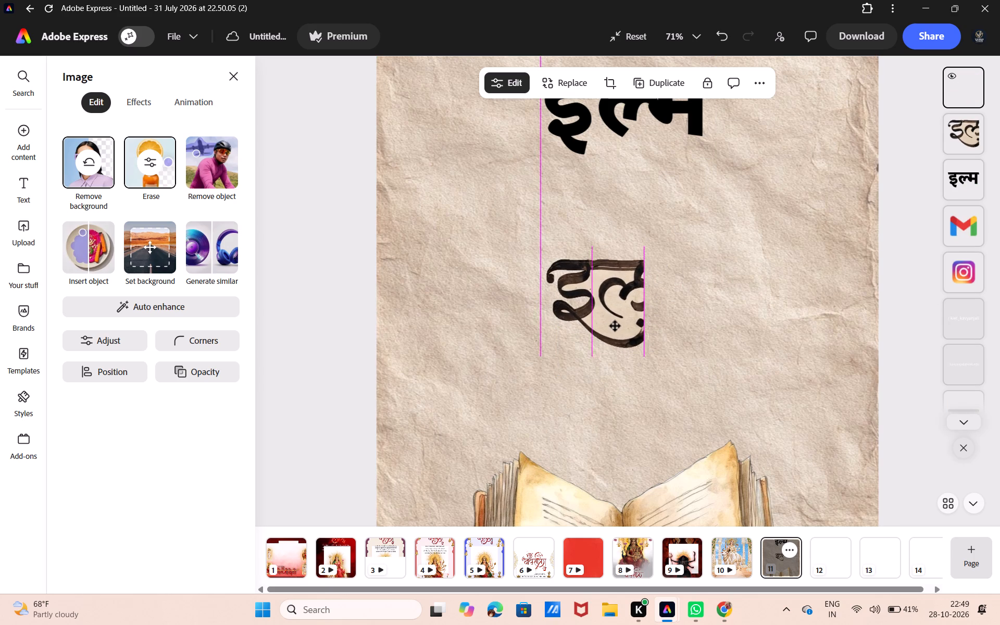
drag(615, 326, 613, 324)
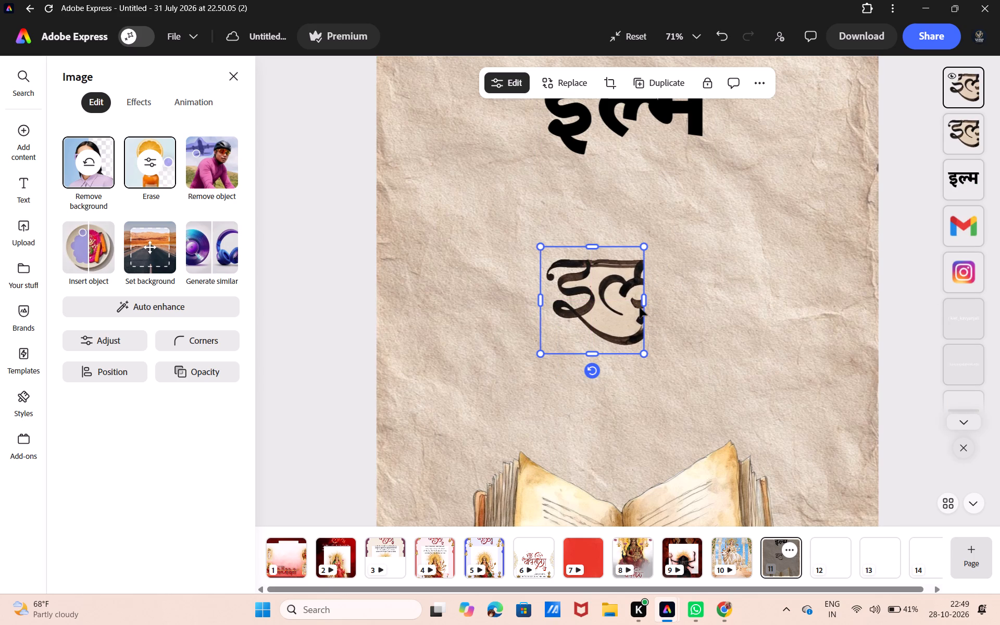
drag(642, 302, 674, 302)
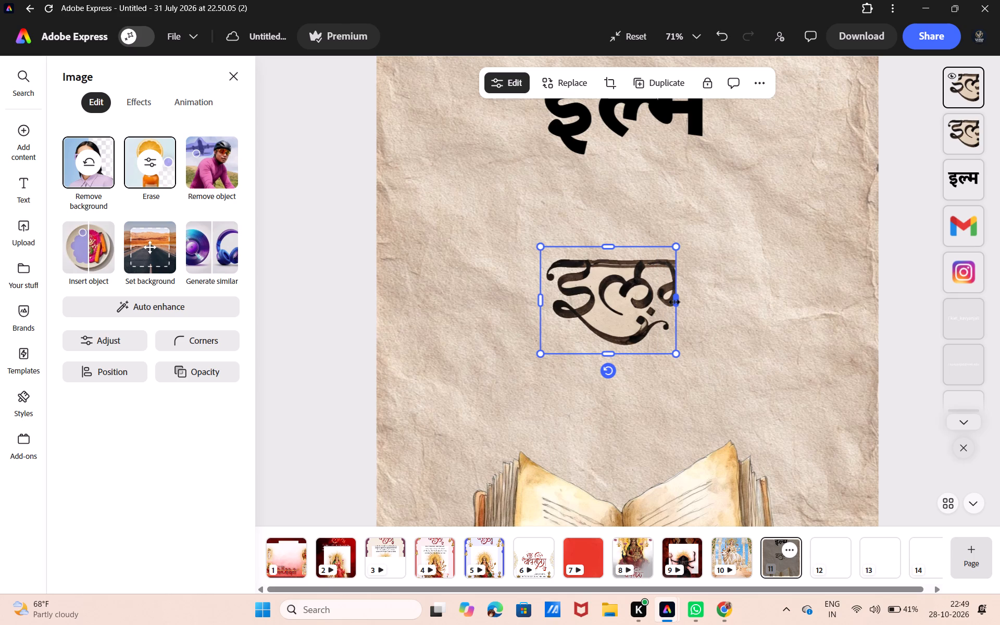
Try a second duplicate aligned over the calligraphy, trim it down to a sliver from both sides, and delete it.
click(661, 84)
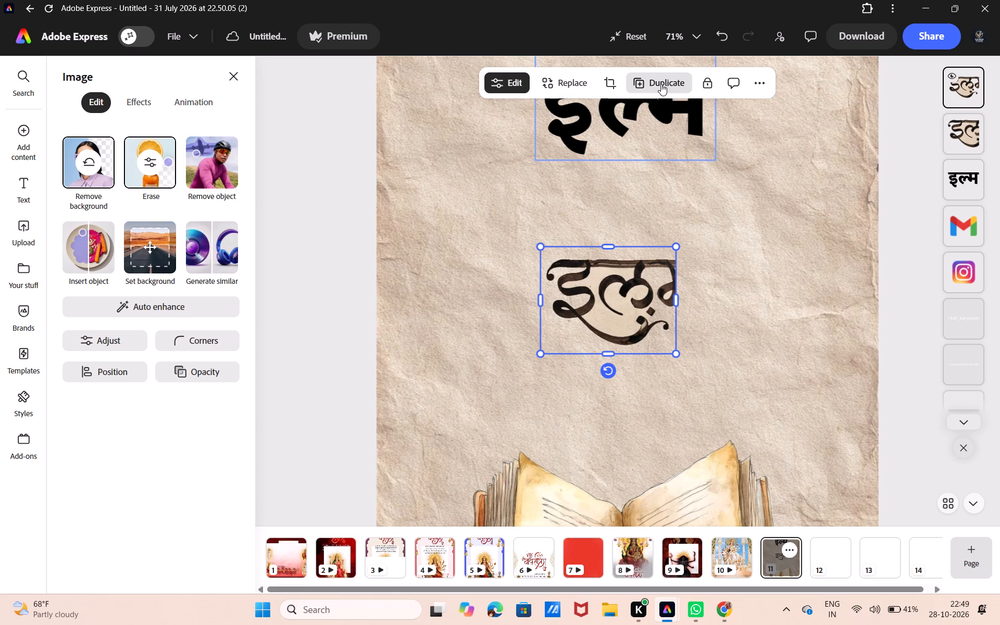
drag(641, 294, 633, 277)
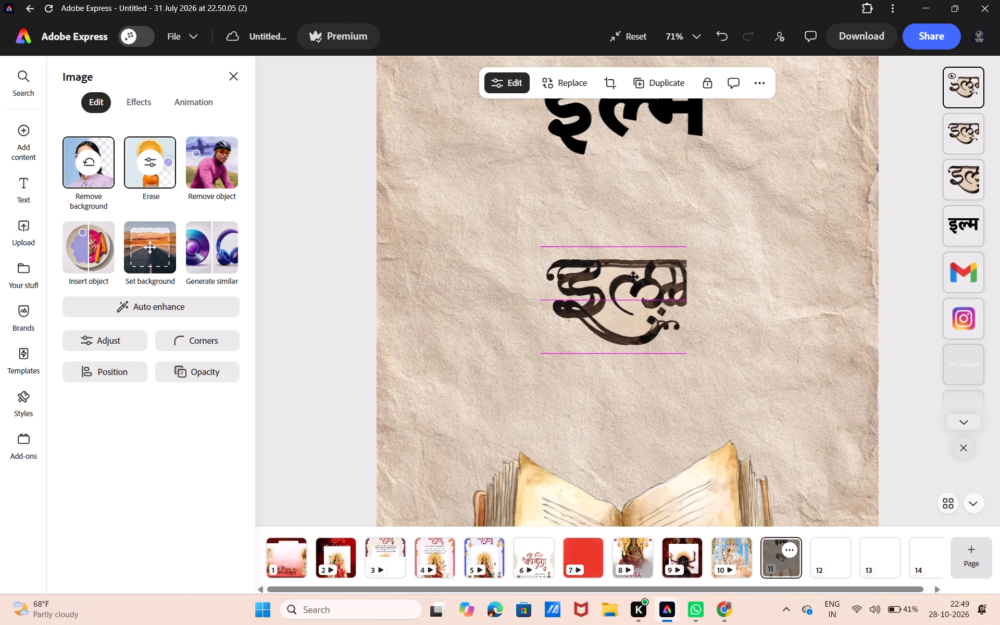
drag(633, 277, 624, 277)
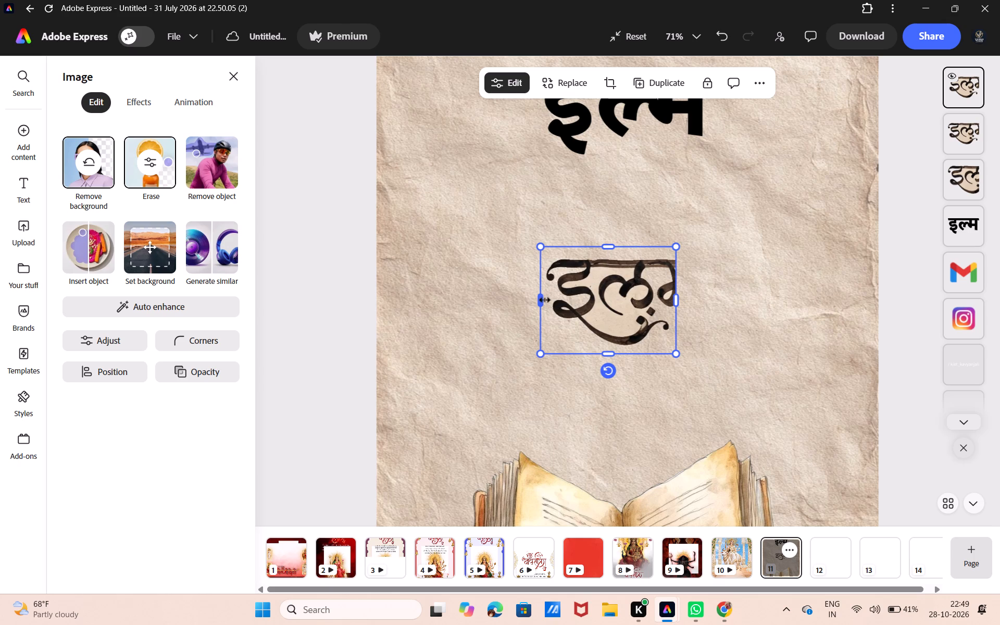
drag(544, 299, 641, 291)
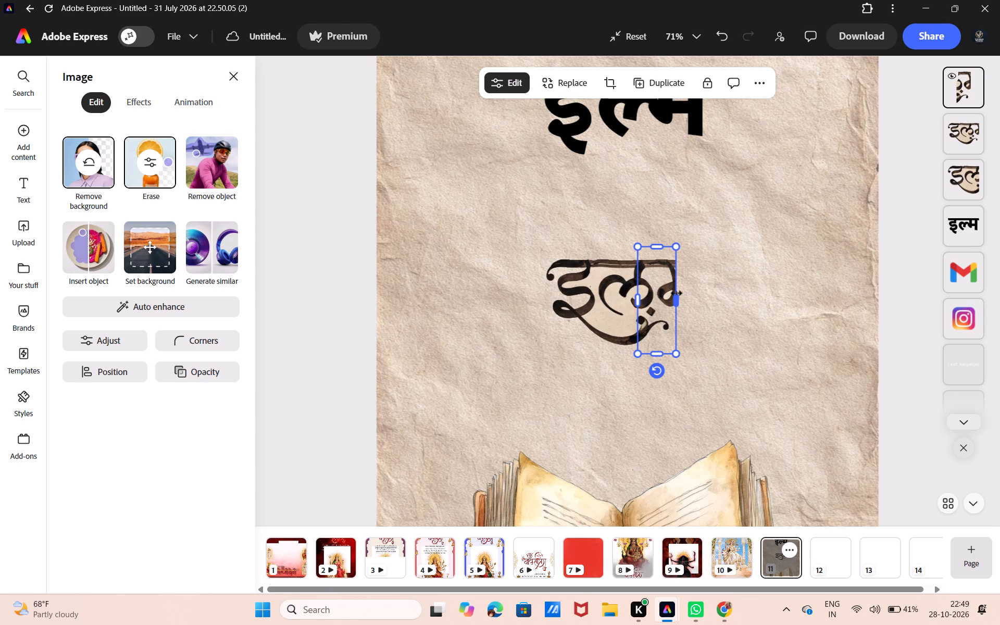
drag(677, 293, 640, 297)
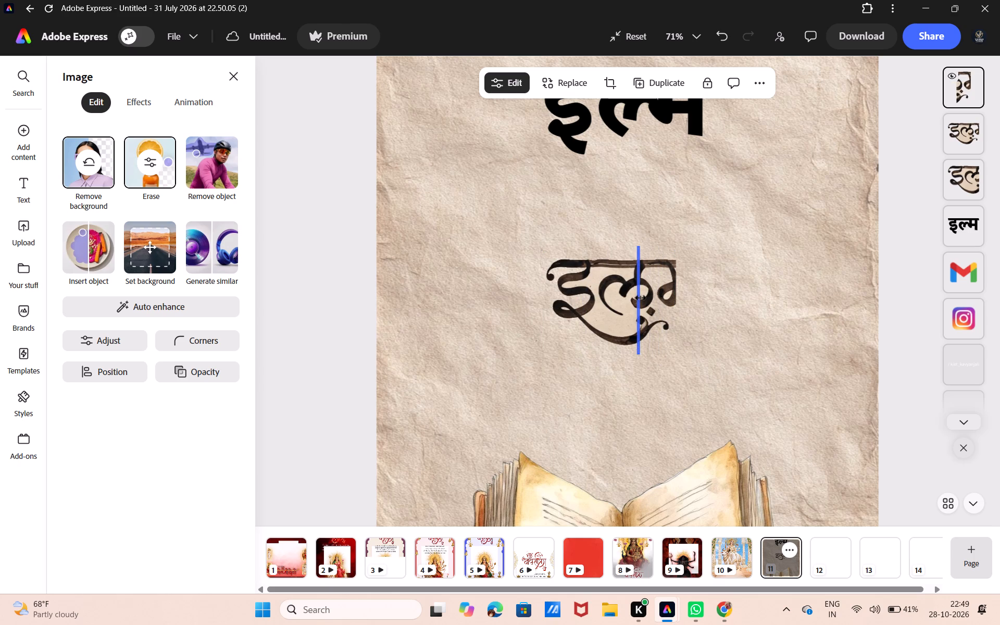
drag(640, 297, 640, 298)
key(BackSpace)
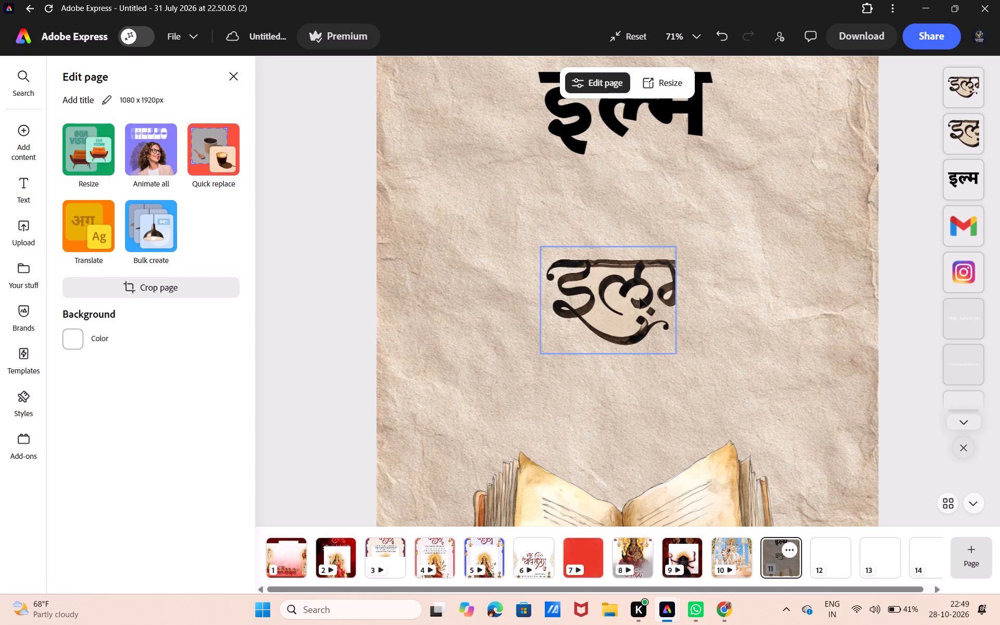
Crop the remaining copy's left edge past the इल and extend its right edge to frame only the full म.
click(665, 286)
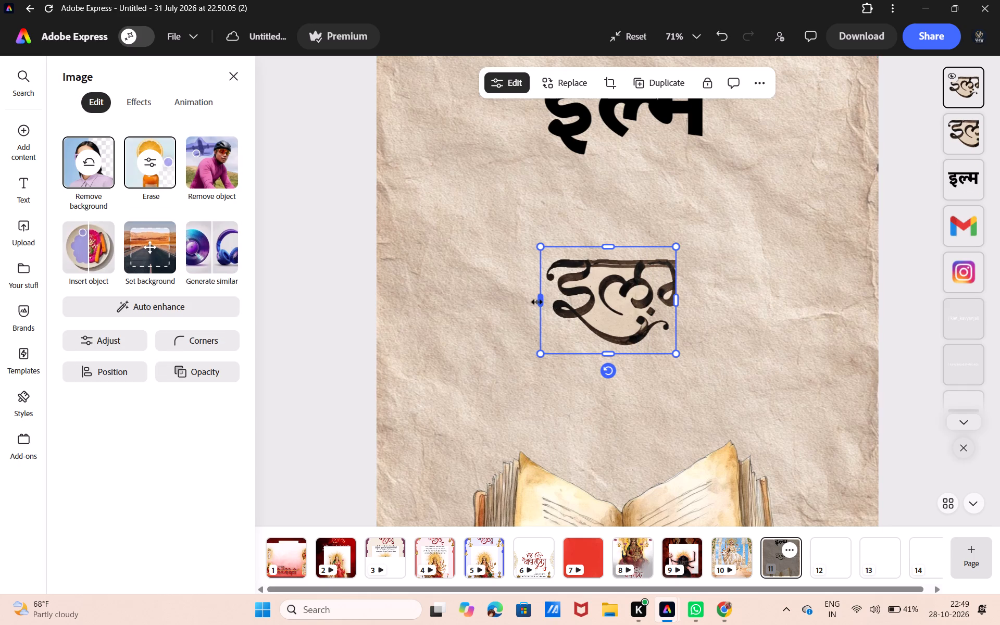
drag(541, 301, 672, 312)
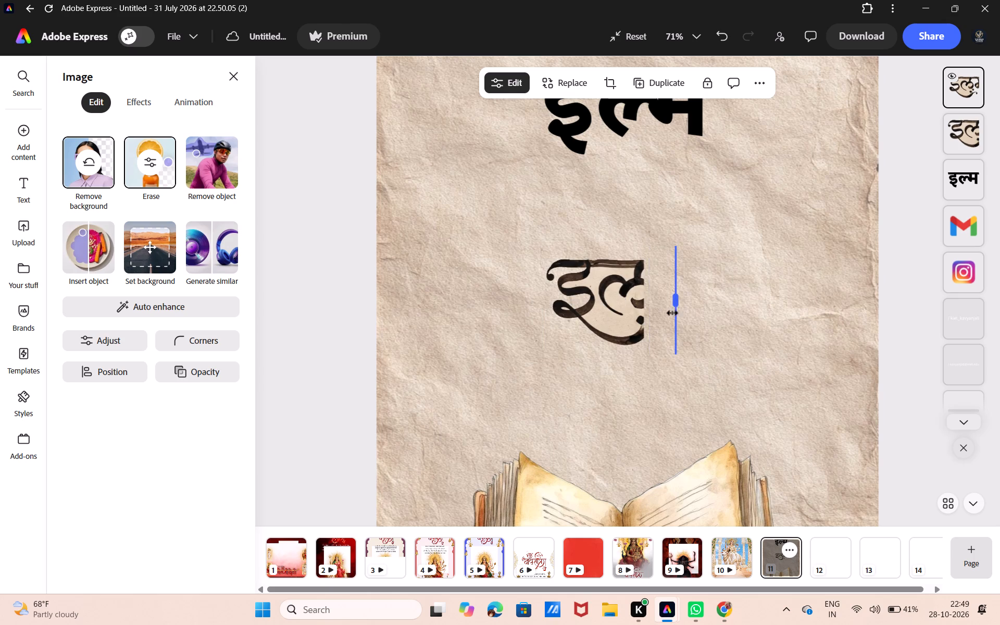
drag(672, 312, 645, 317)
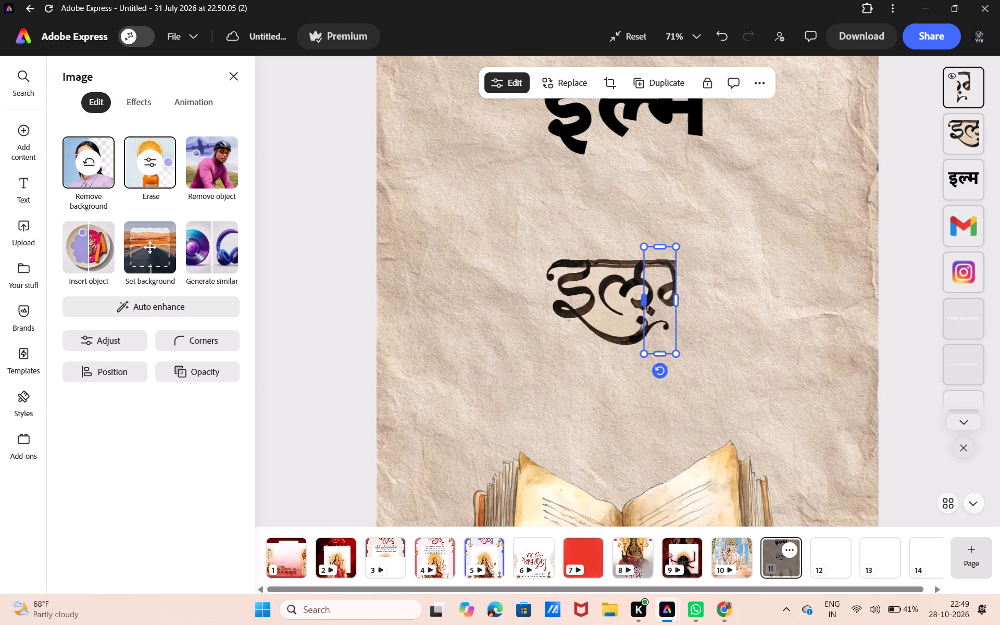
drag(646, 308, 646, 301)
drag(646, 301, 656, 301)
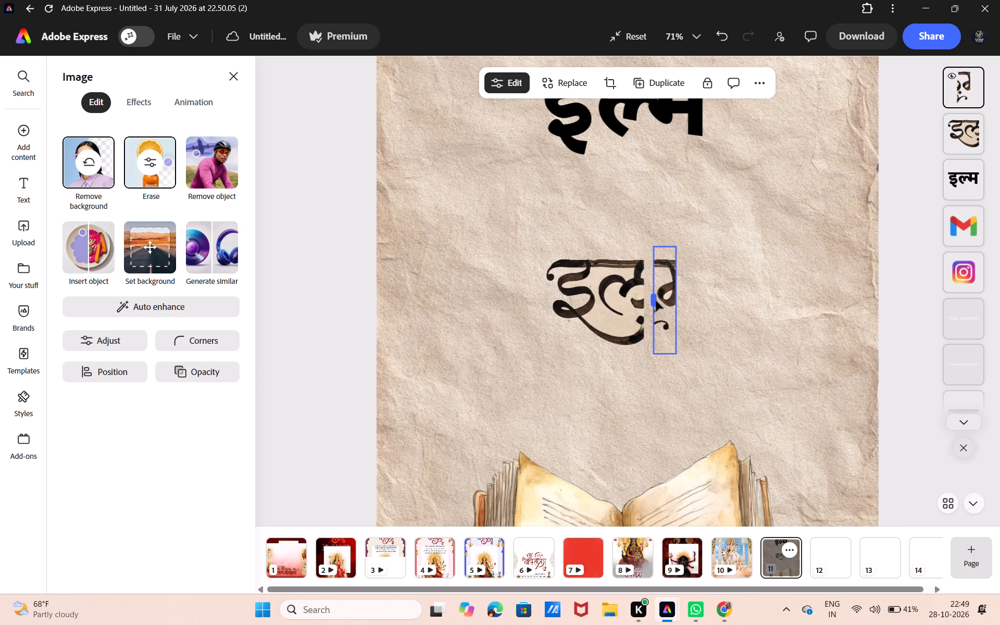
drag(656, 301, 656, 301)
drag(676, 296, 725, 296)
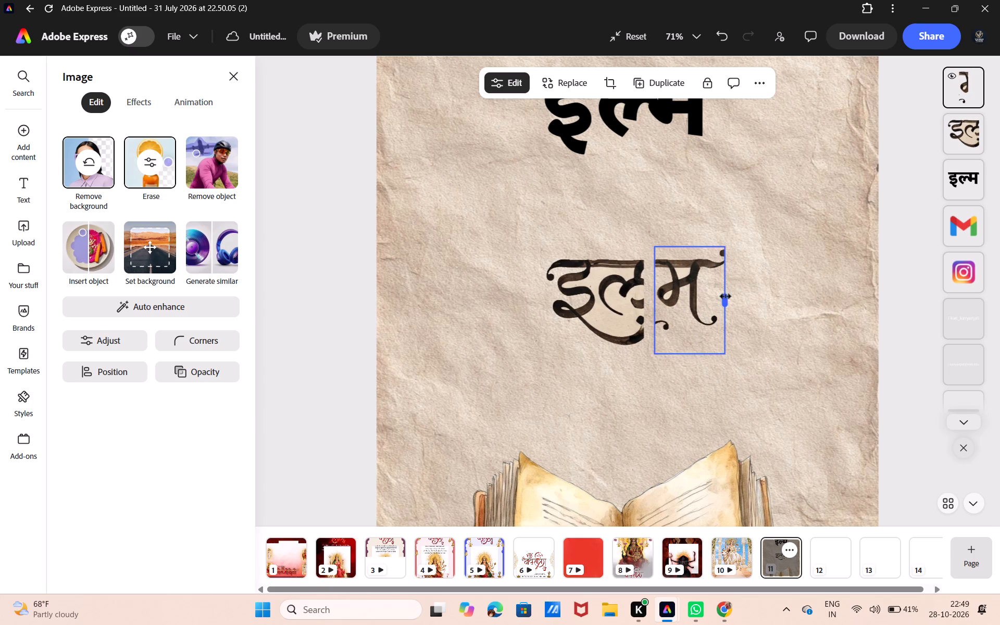
drag(725, 296, 731, 294)
Move the म piece left, level with the इल piece, so the letters overlap and join into one word.
drag(712, 295, 698, 295)
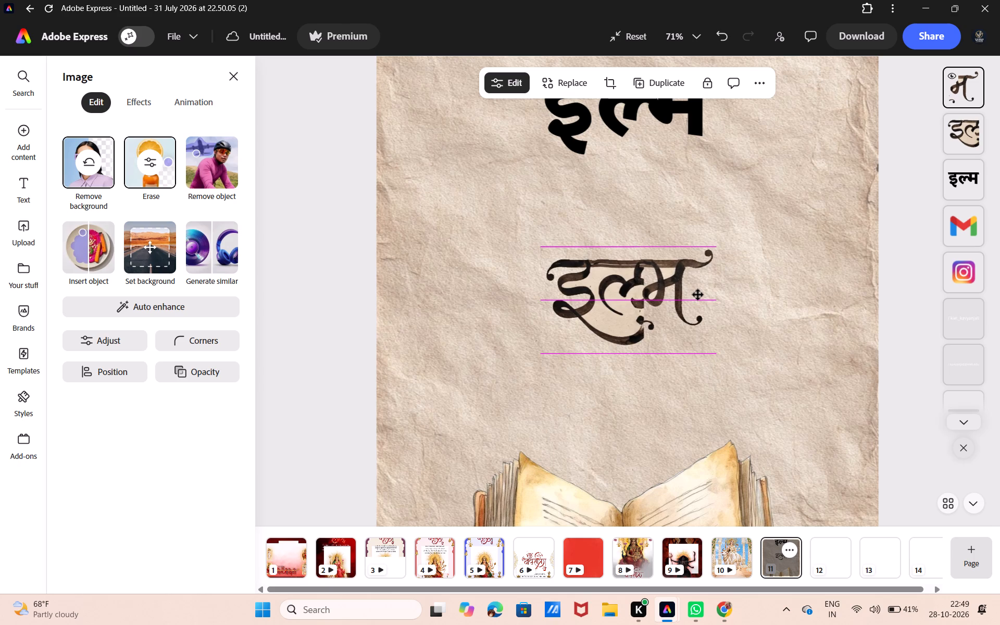
drag(698, 295, 694, 295)
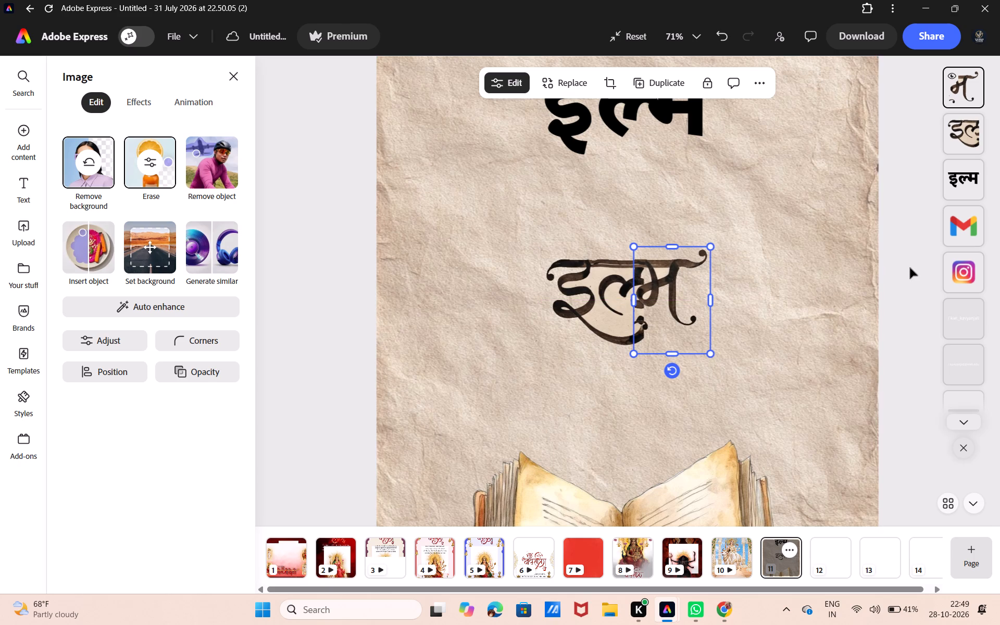
click(910, 268)
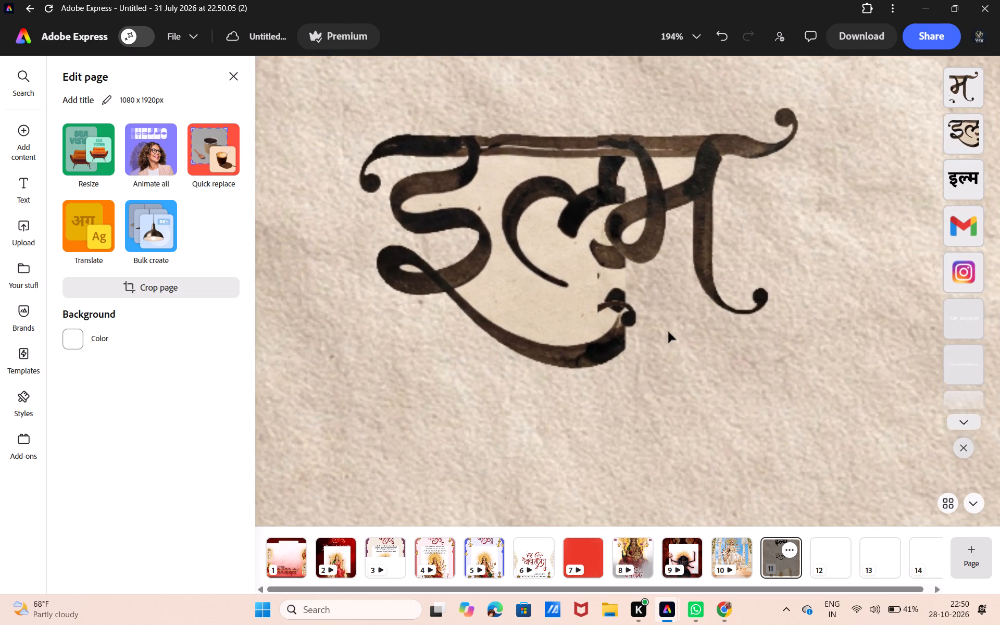
Erase the leftover parchment inside the इल piece using the Quick selection brush at size 2.
scroll(668, 332, up, 2)
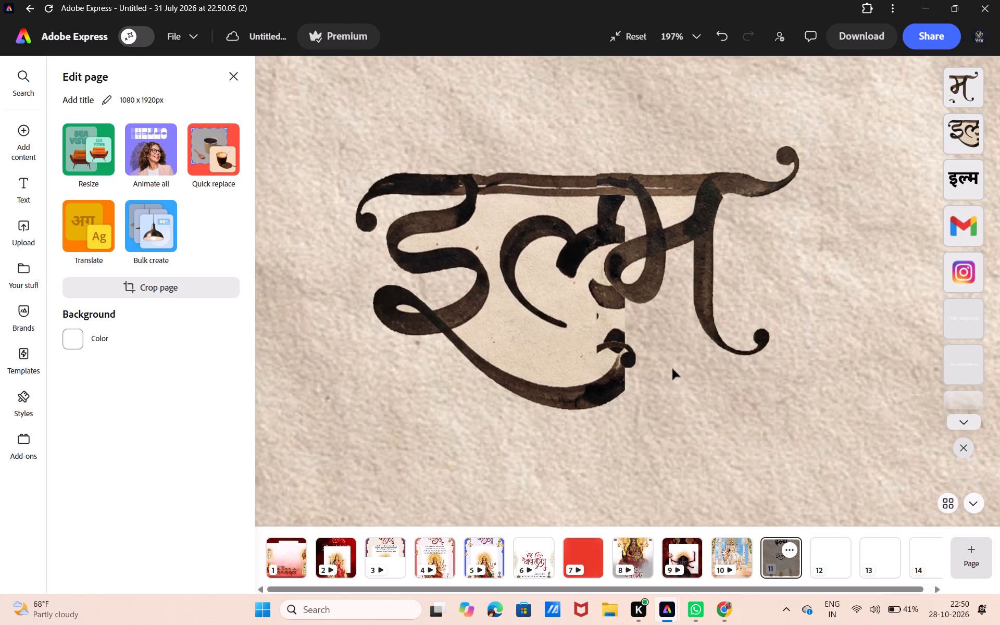
scroll(672, 369, up, 1)
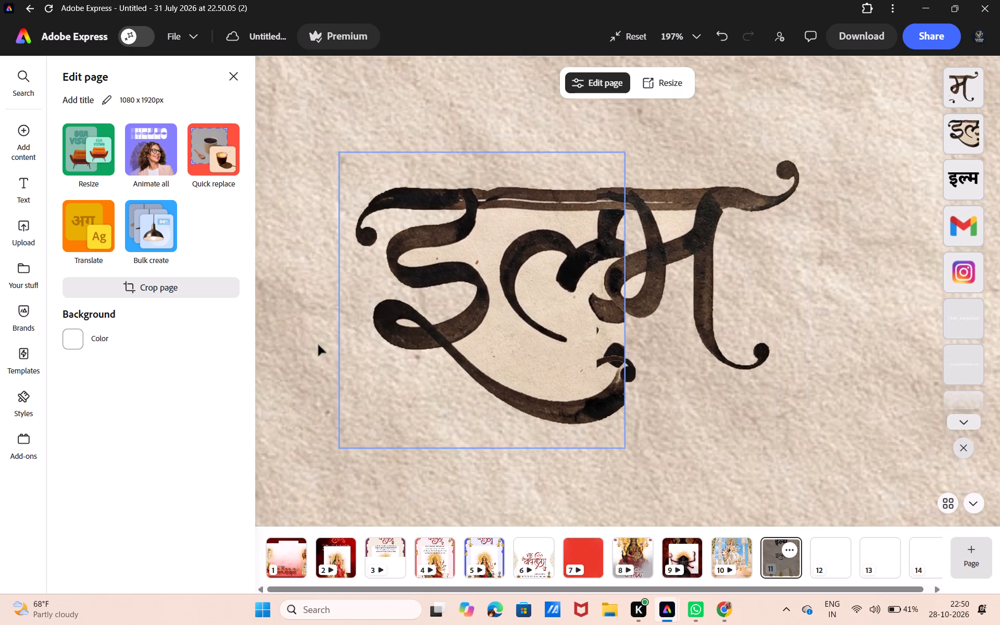
click(508, 314)
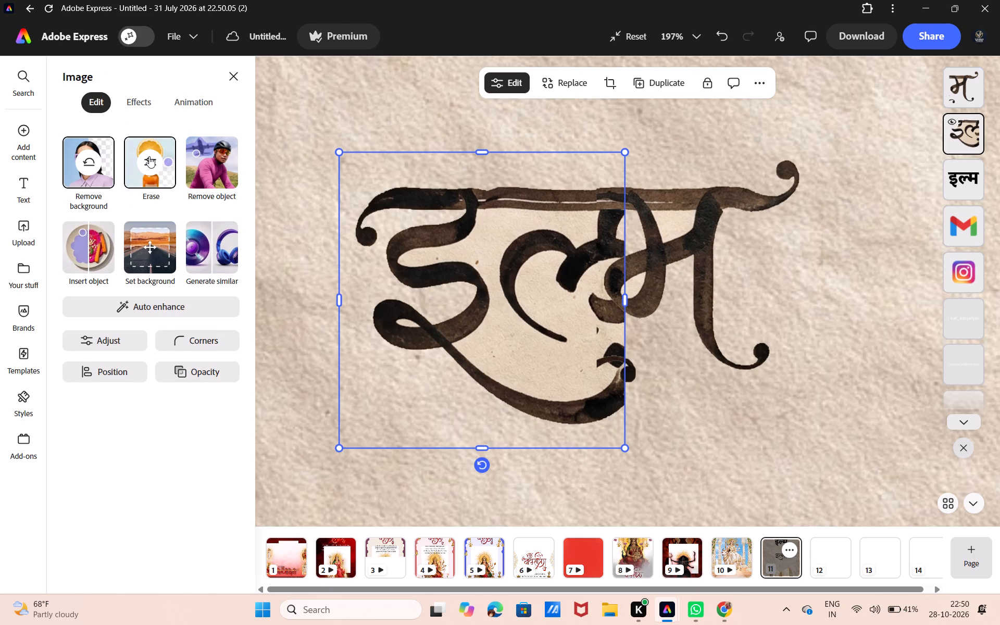
click(150, 159)
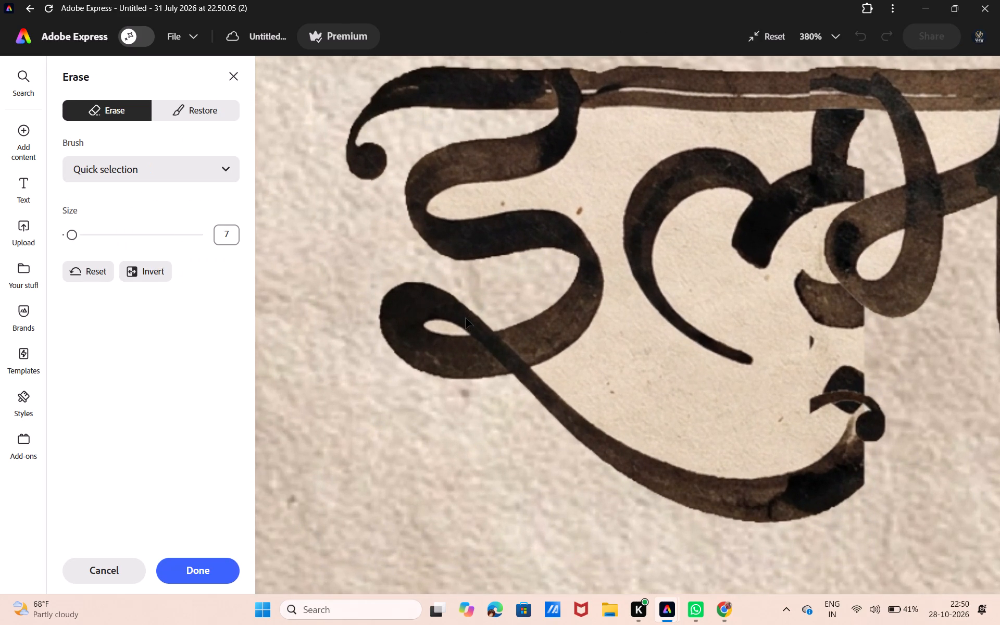
scroll(466, 318, left, 3)
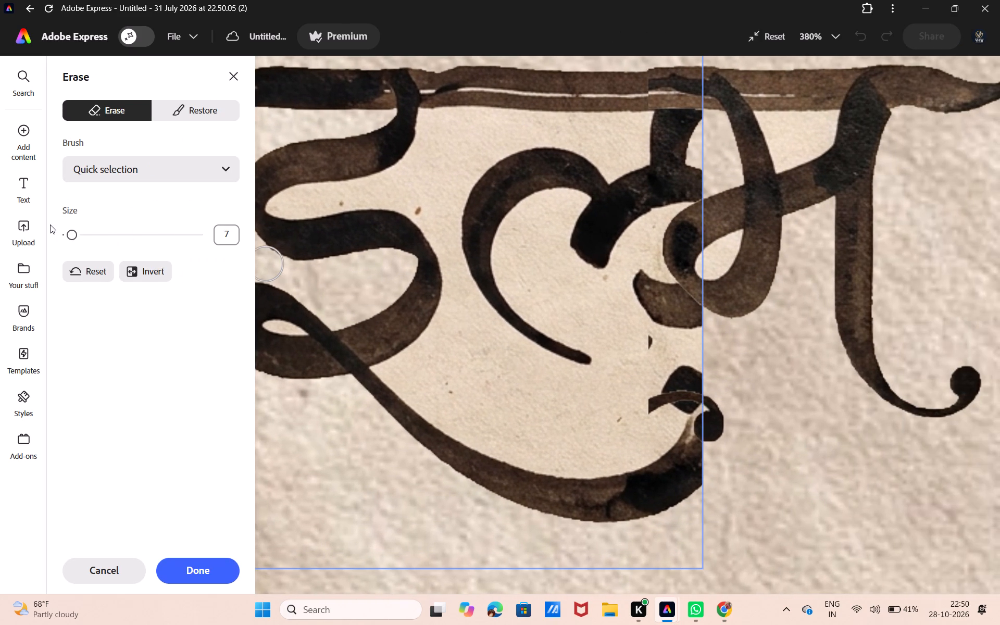
click(63, 233)
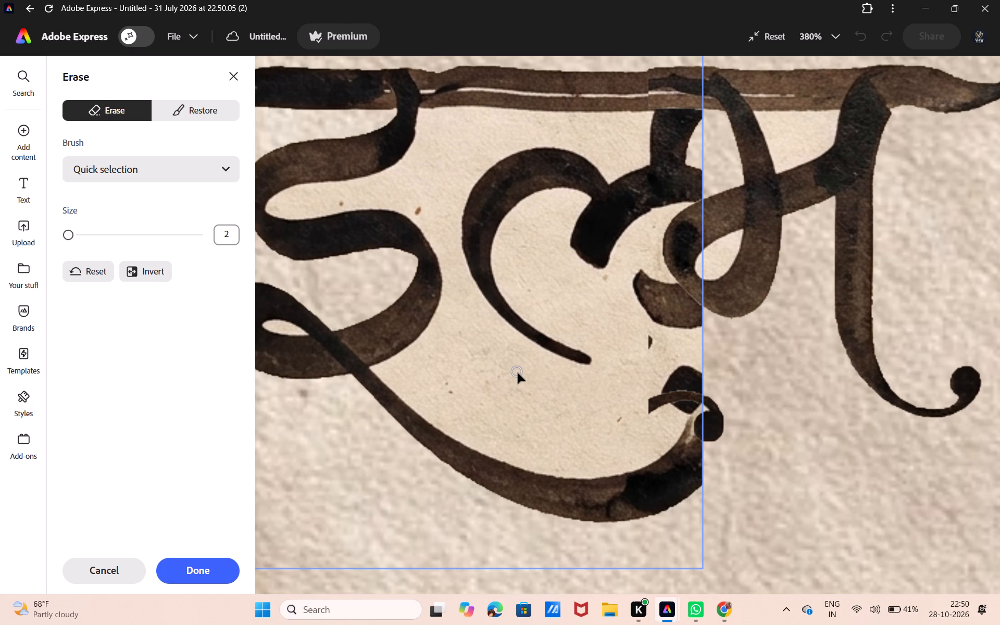
click(518, 373)
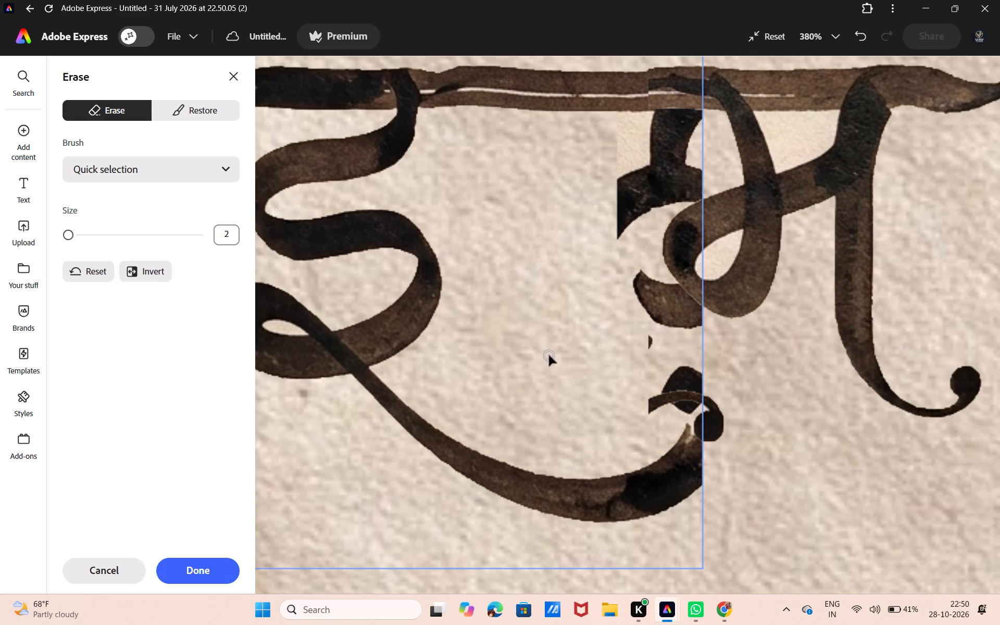
Restore the erased curl of the ल in the इल piece and apply the erase edits.
click(195, 109)
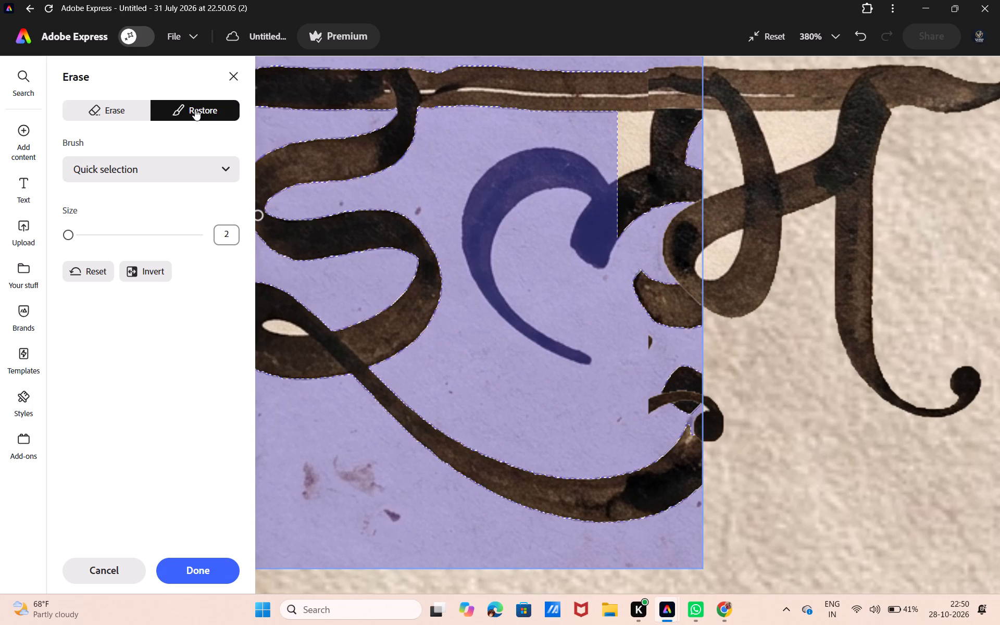
drag(621, 206, 604, 232)
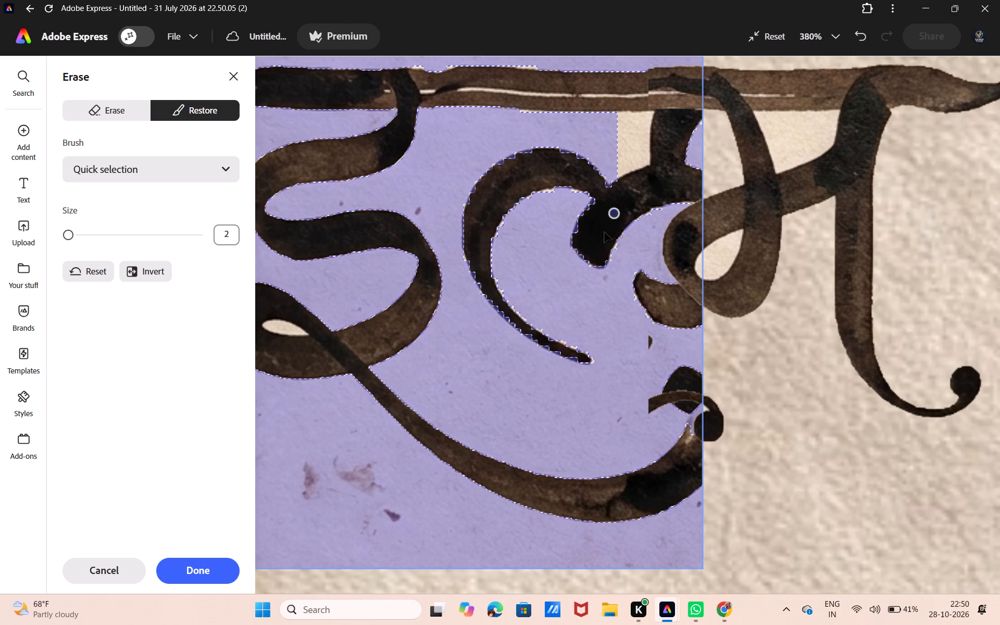
drag(604, 232, 603, 232)
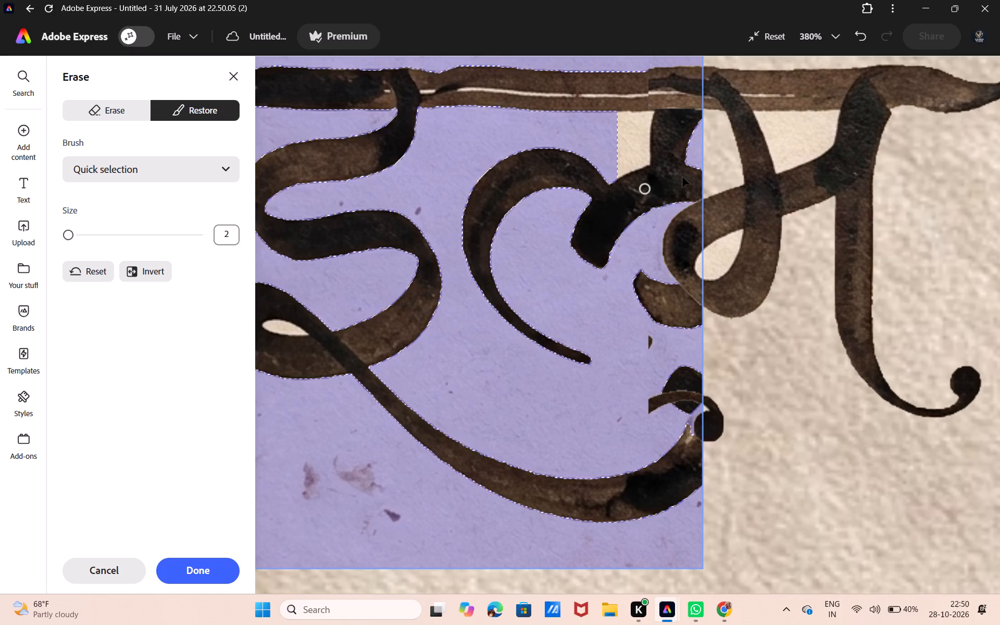
click(188, 558)
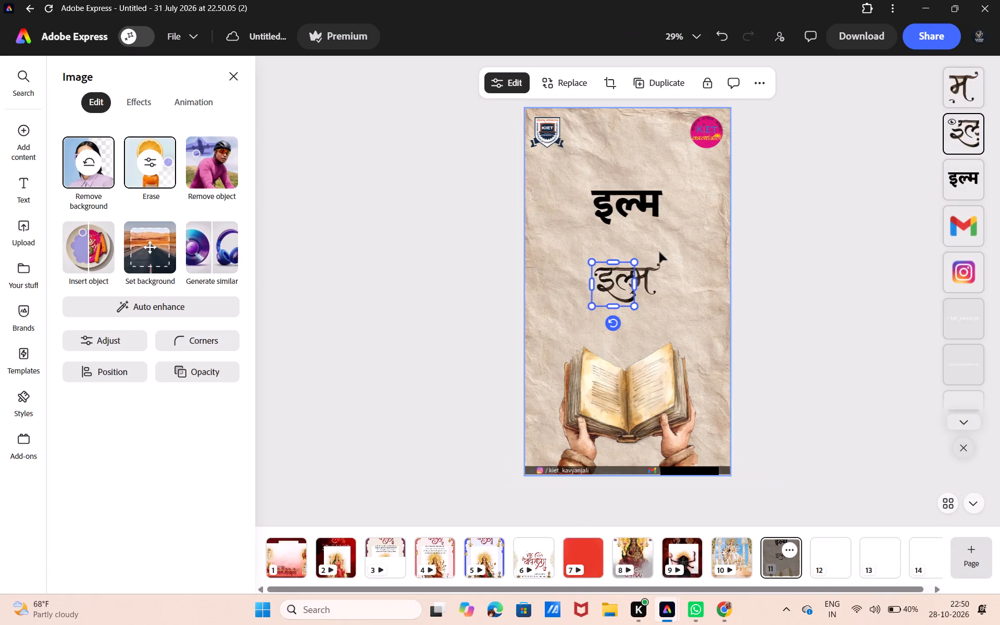
Extend the इल piece's right crop edge to reveal the whole ल, its lower flourish and part of the म.
scroll(659, 252, left, 3)
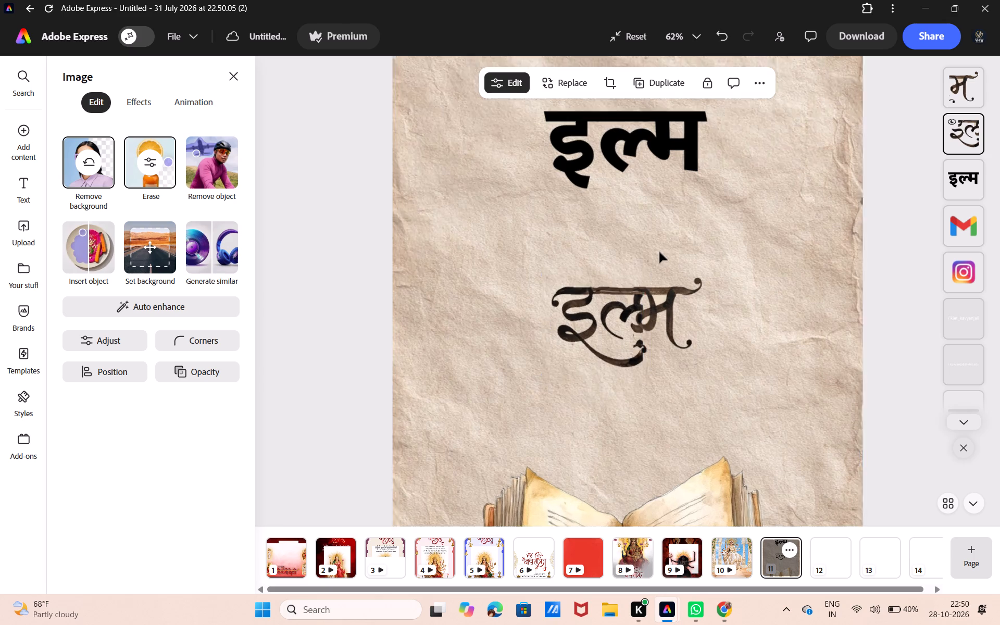
scroll(659, 252, left, 1)
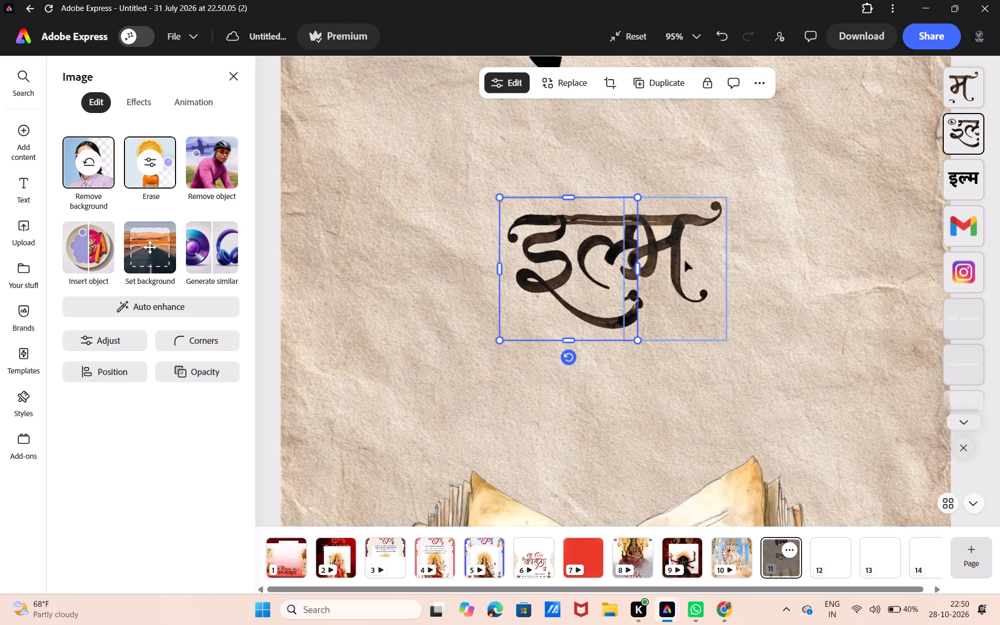
scroll(685, 261, left, 1)
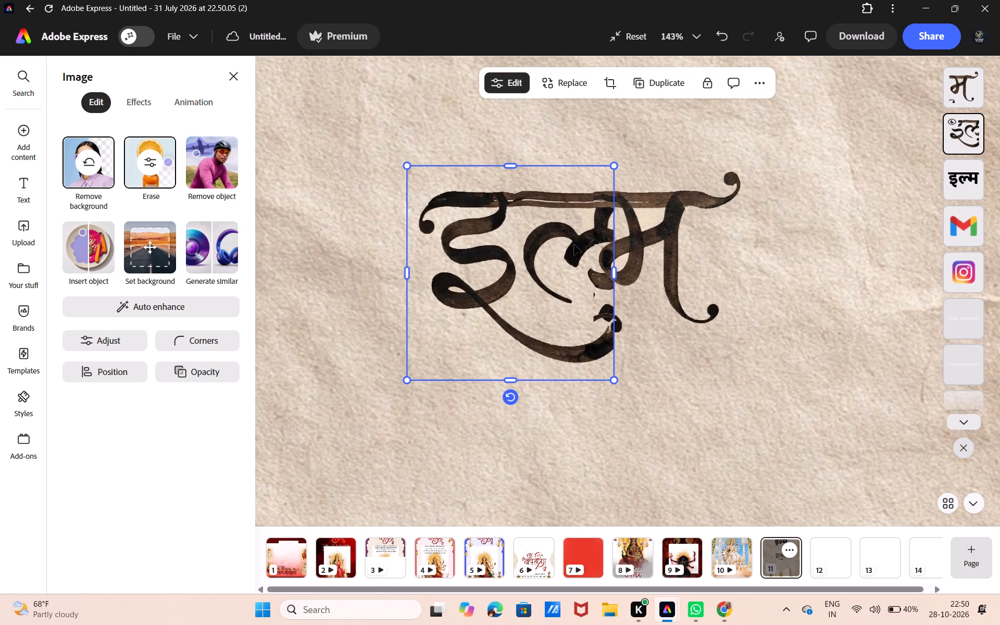
drag(611, 271, 637, 270)
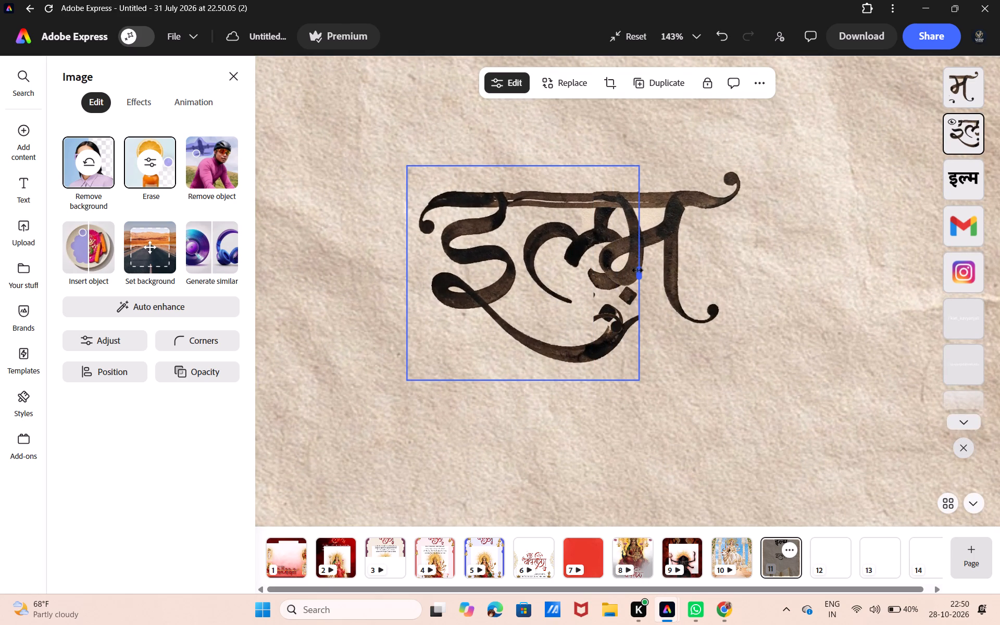
drag(637, 270, 674, 266)
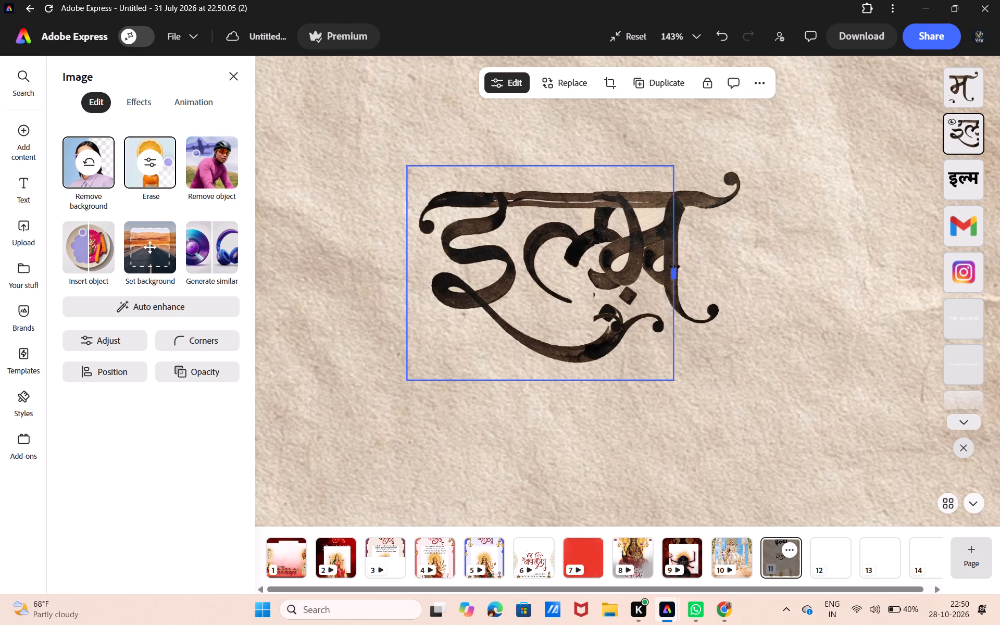
drag(674, 266, 681, 266)
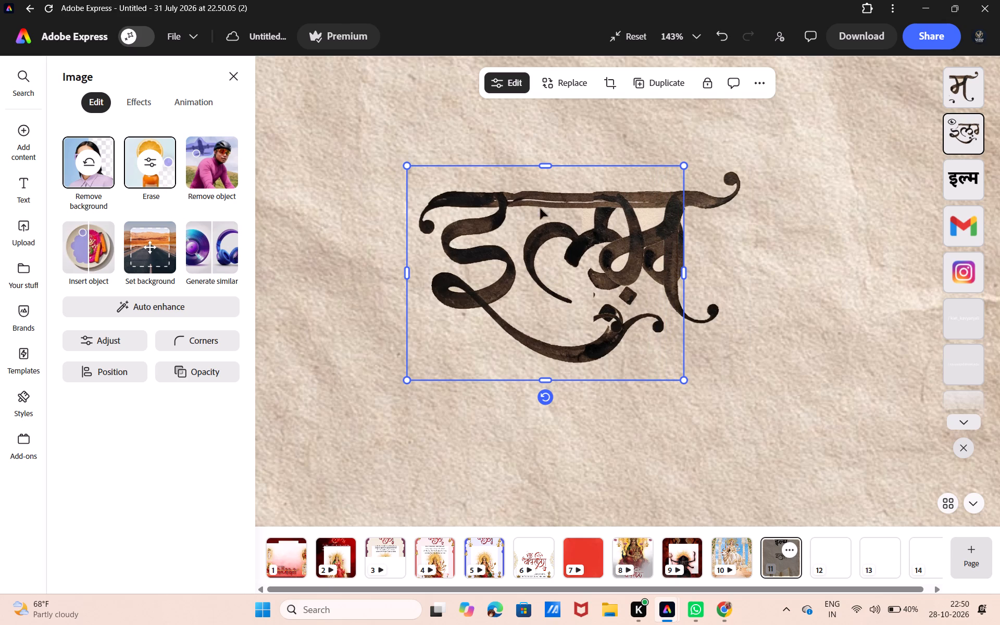
Move the separate म piece right, level with the इल piece, until a gap separates the two.
click(698, 218)
drag(698, 218, 797, 218)
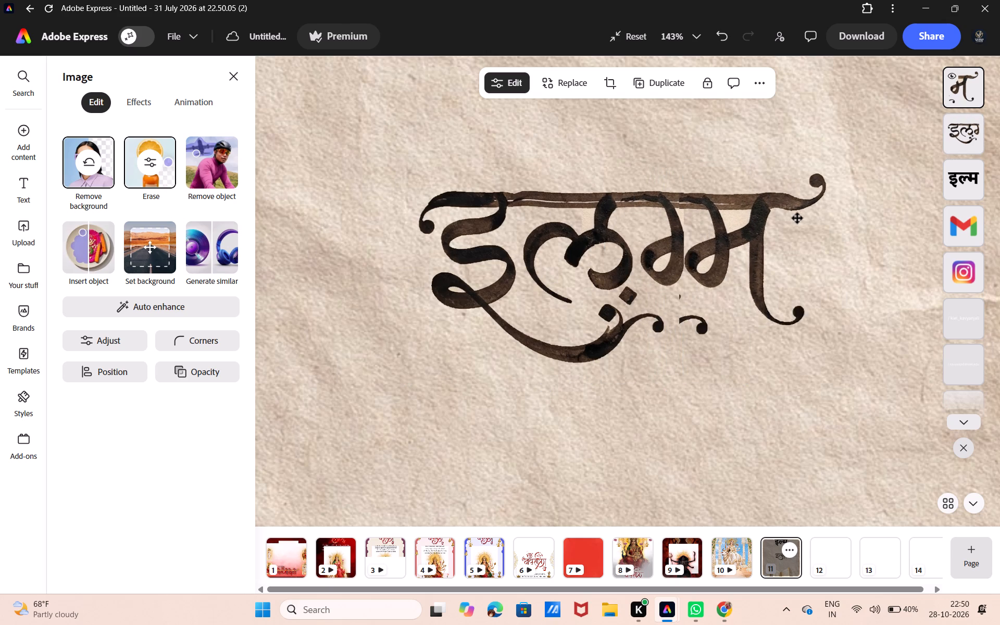
drag(797, 218, 815, 217)
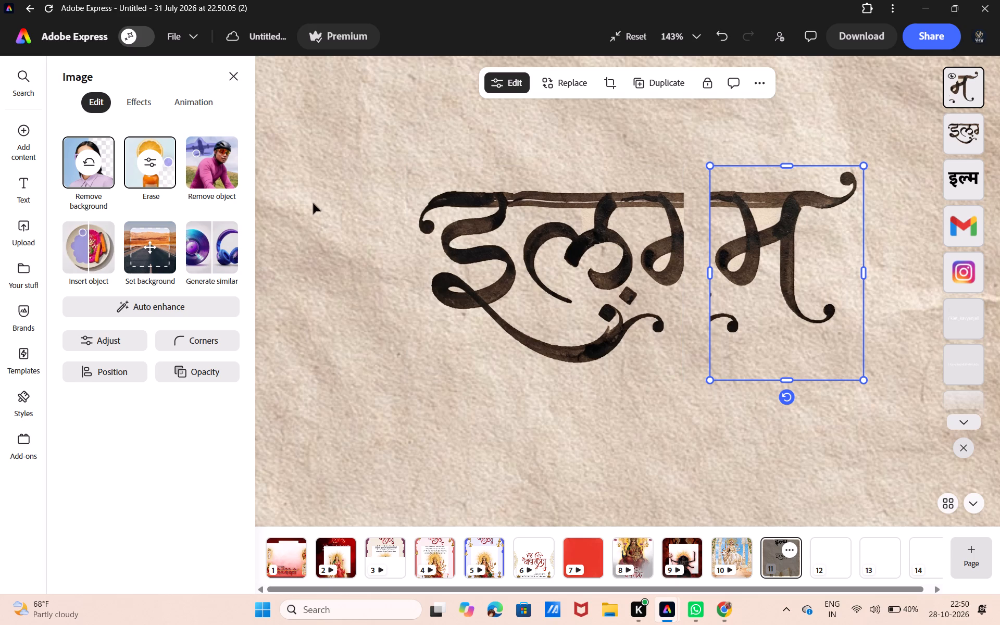
Erase the partial म and the headline beyond the ल from the इल piece, undo the stray ल erasure, and apply the edits.
click(467, 247)
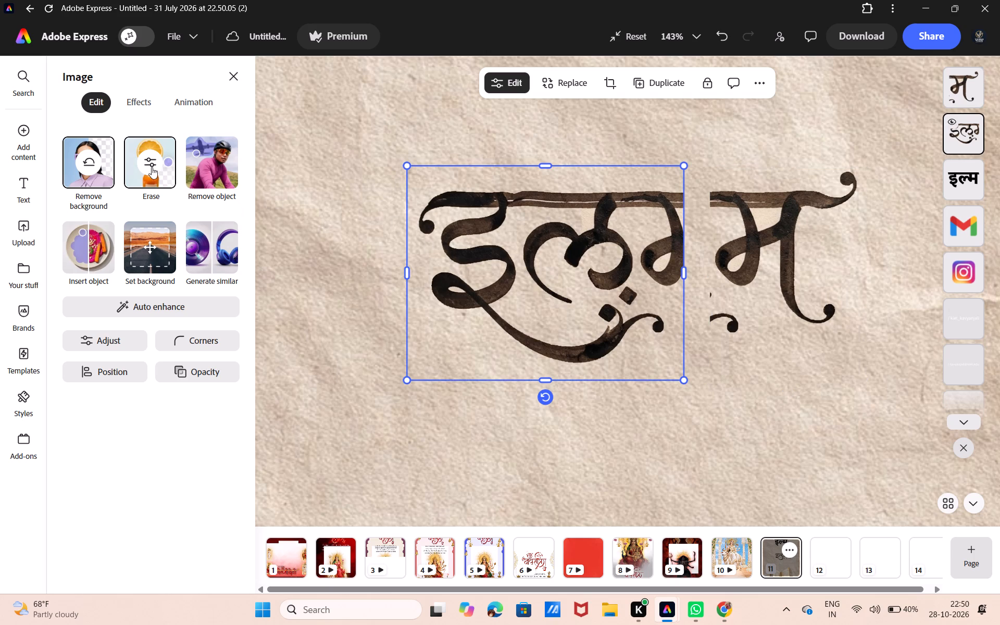
click(140, 162)
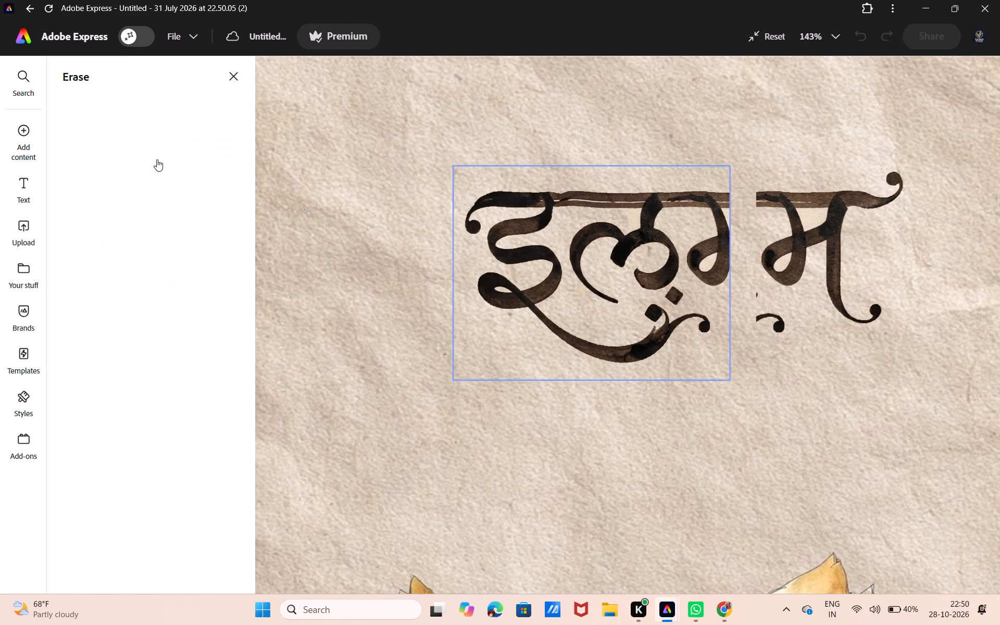
click(732, 266)
scroll(732, 266, left, 1)
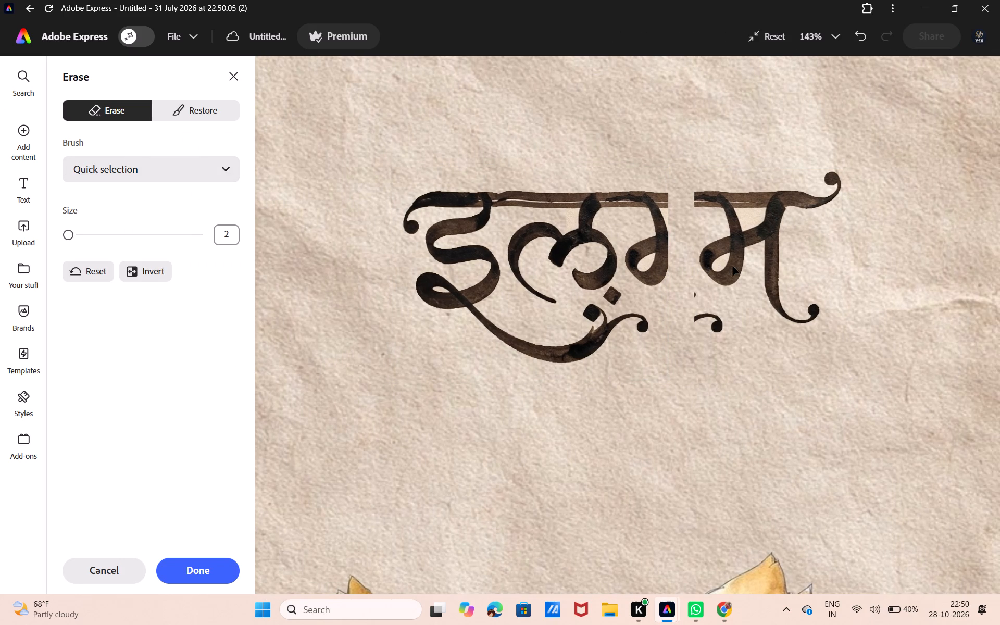
scroll(732, 266, left, 1)
scroll(732, 266, up, 2)
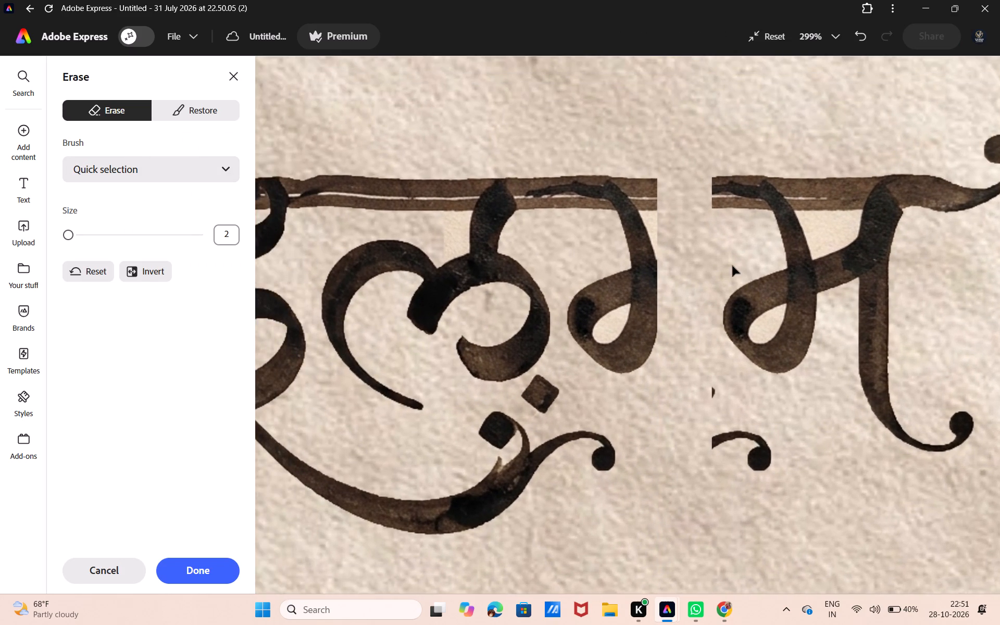
click(647, 291)
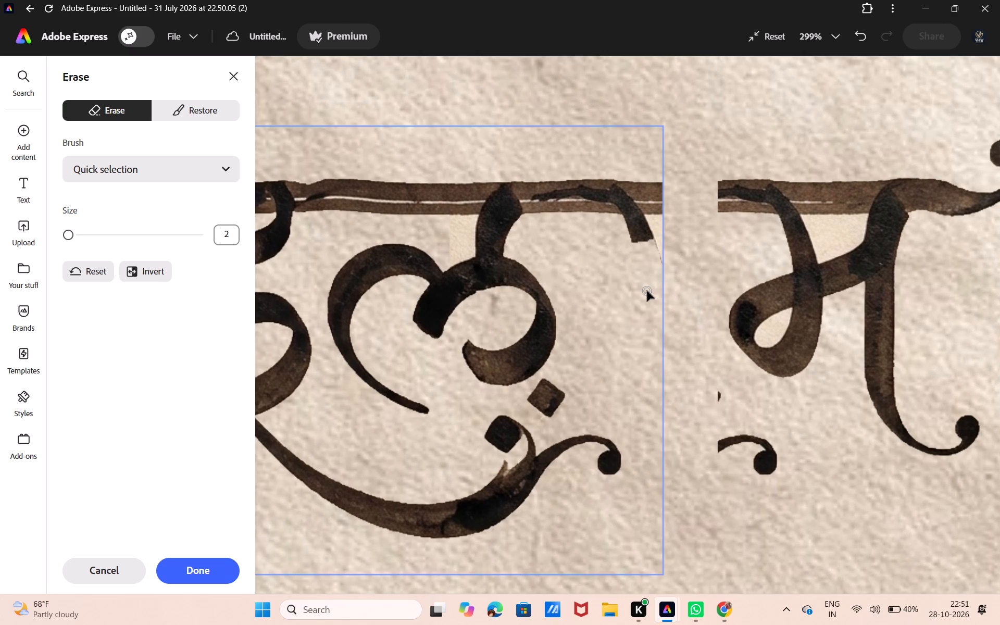
click(644, 234)
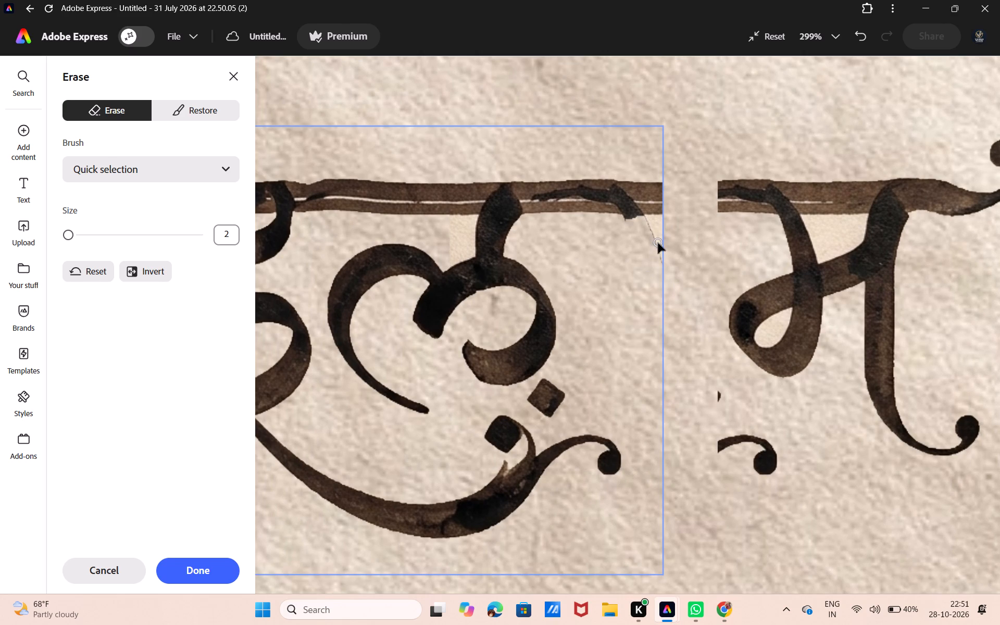
drag(658, 243, 685, 161)
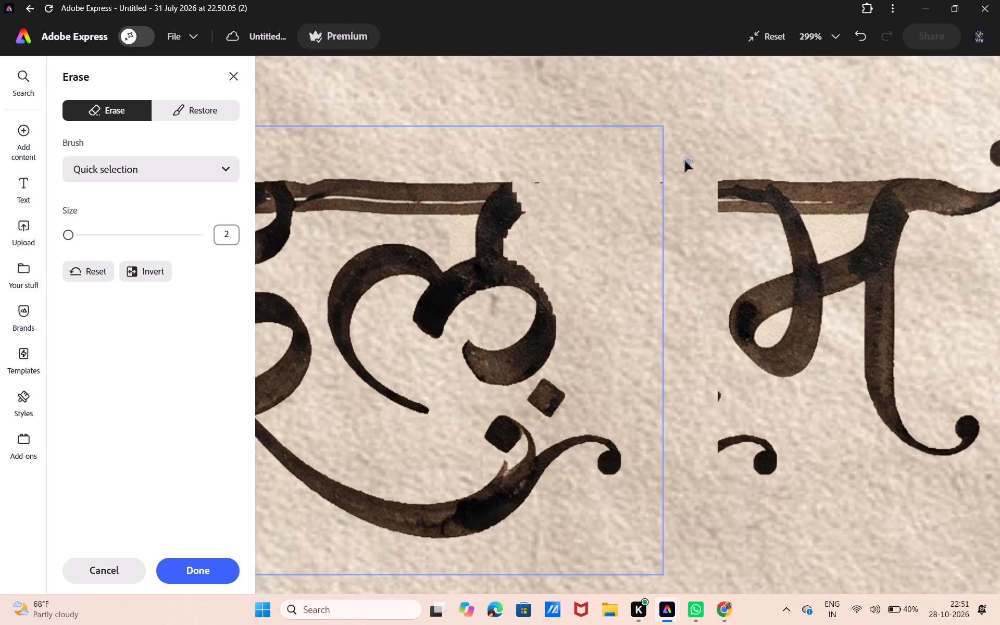
drag(685, 161, 597, 207)
click(545, 304)
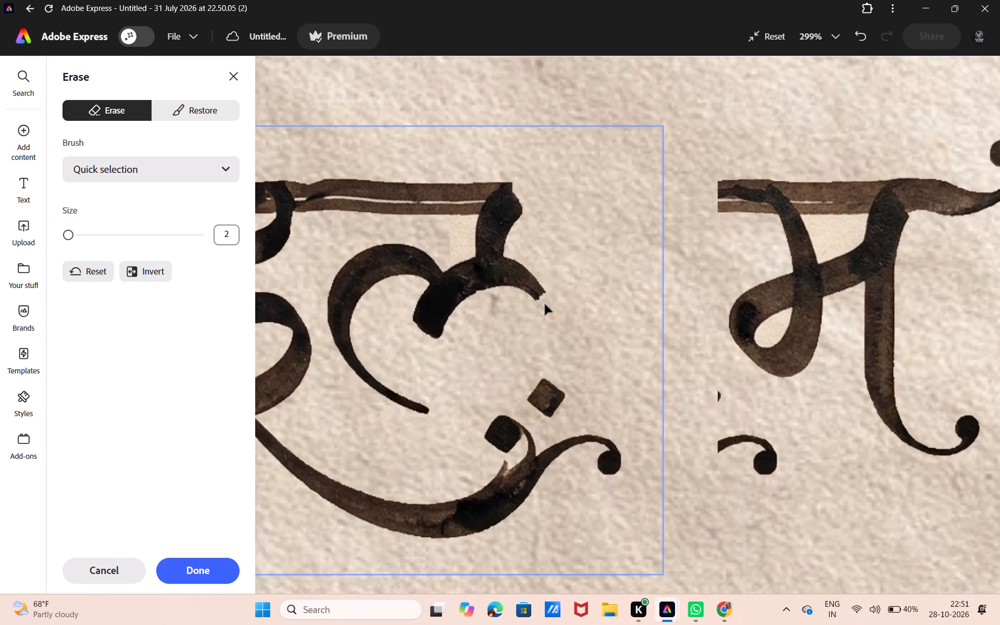
click(858, 43)
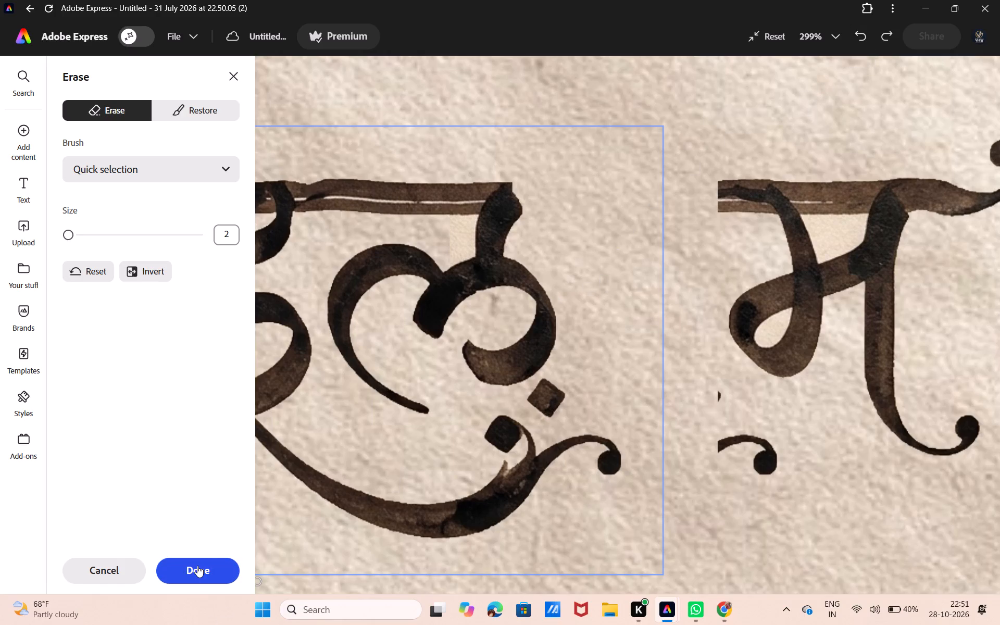
click(197, 566)
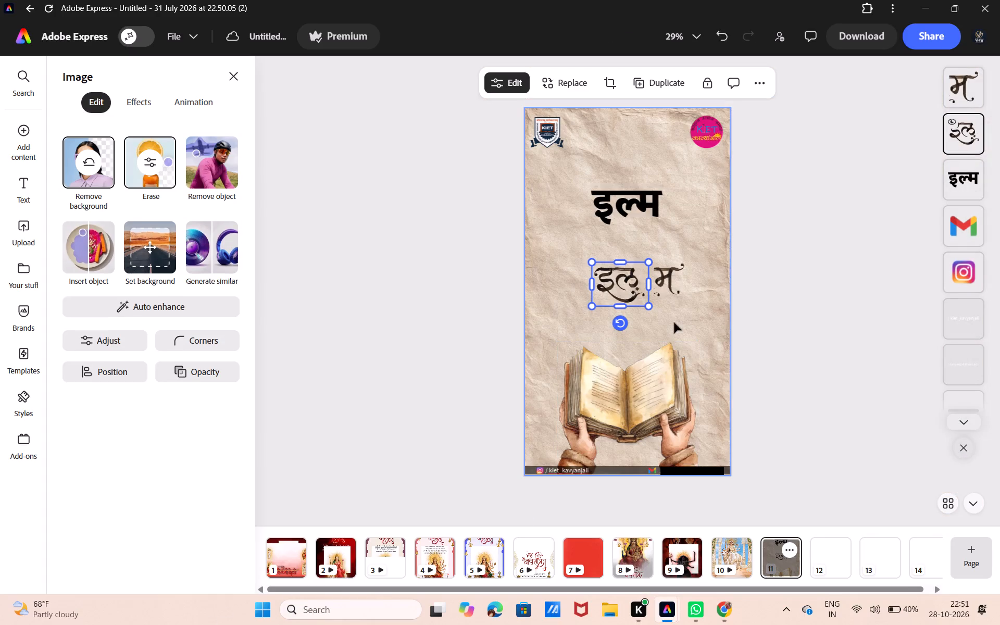
Move the म piece back left, level with the इल piece, overlapping the ल to rejoin the word इल्म.
drag(710, 255, 666, 257)
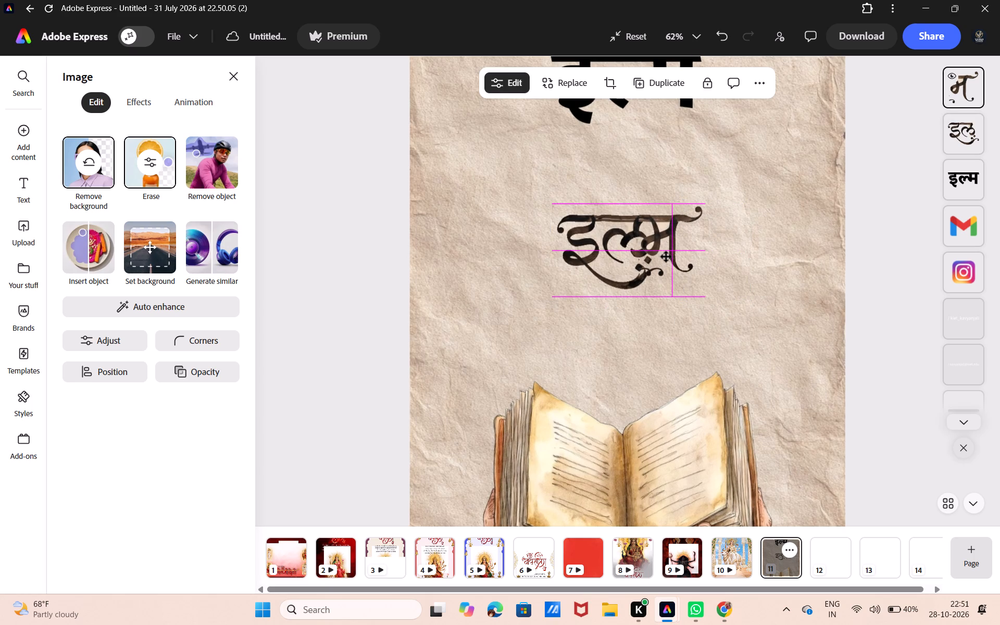
drag(666, 257, 662, 256)
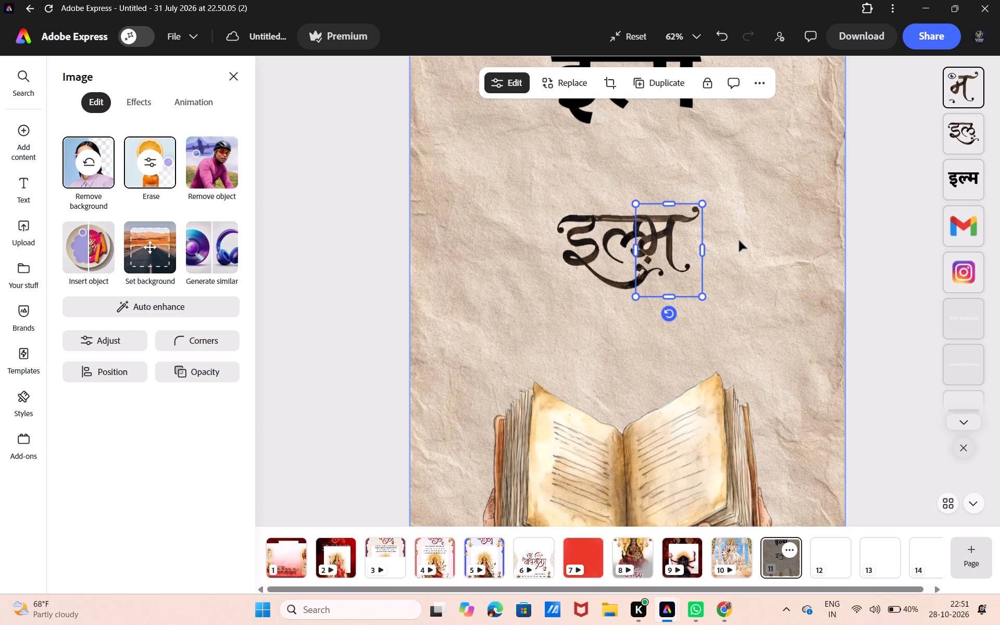
click(691, 244)
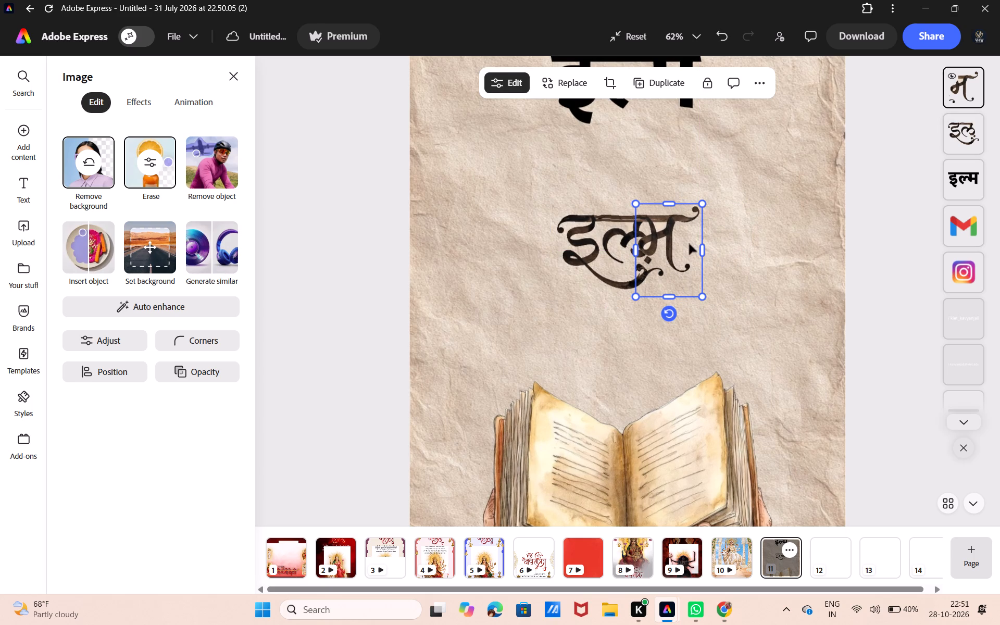
click(855, 215)
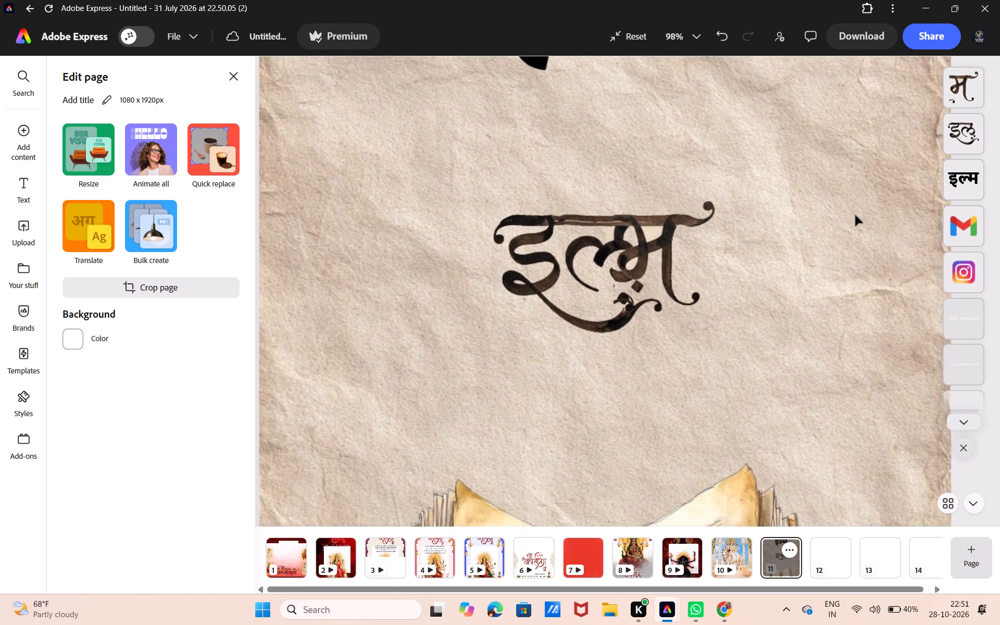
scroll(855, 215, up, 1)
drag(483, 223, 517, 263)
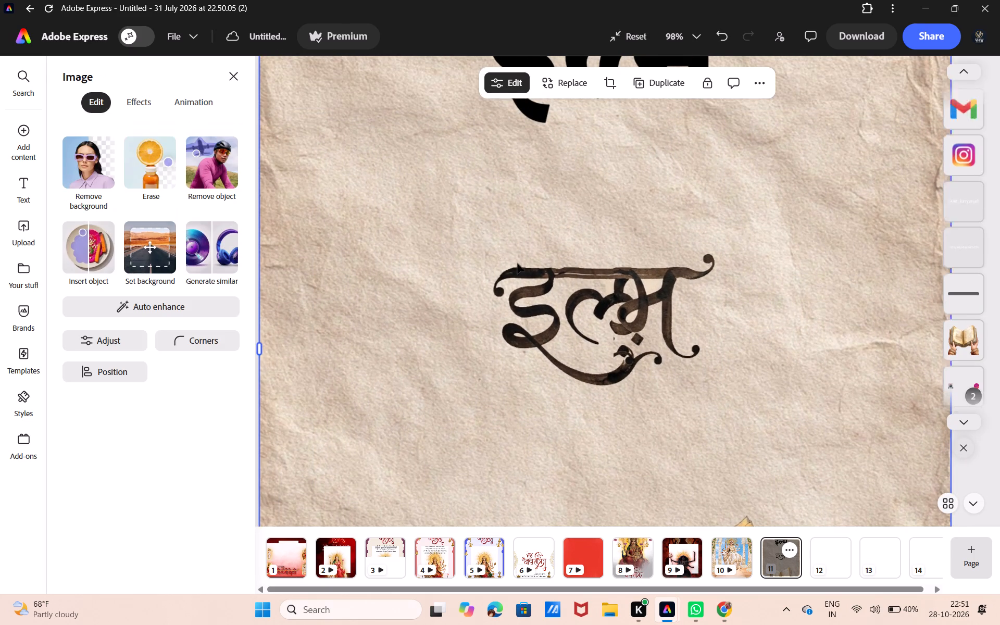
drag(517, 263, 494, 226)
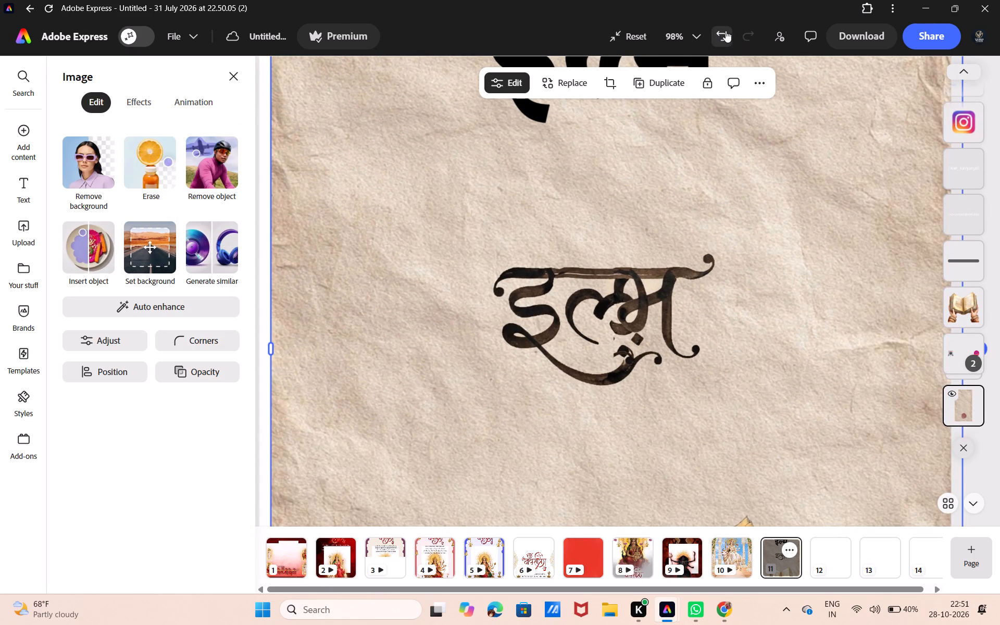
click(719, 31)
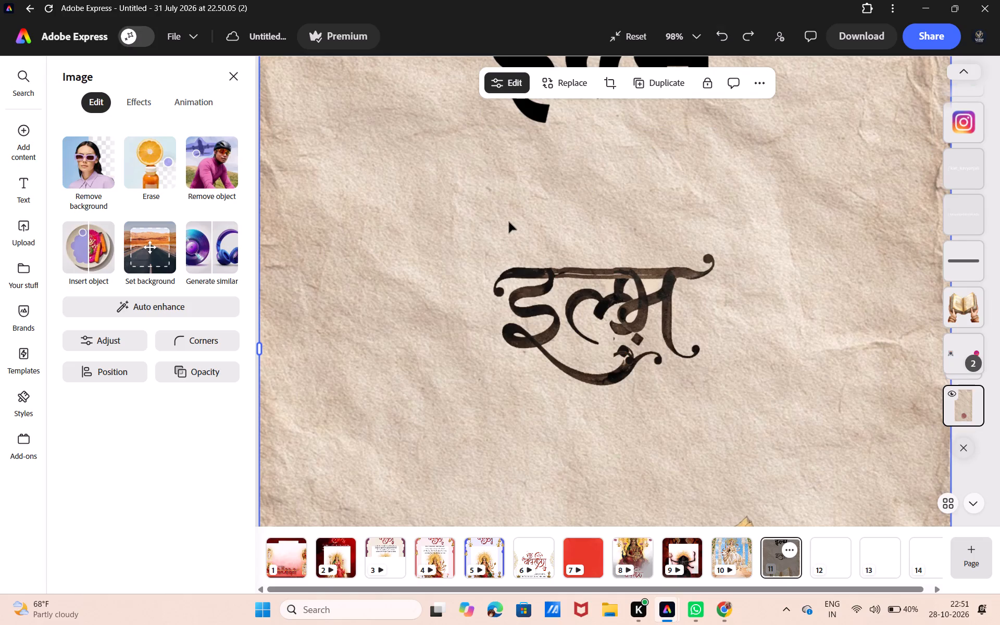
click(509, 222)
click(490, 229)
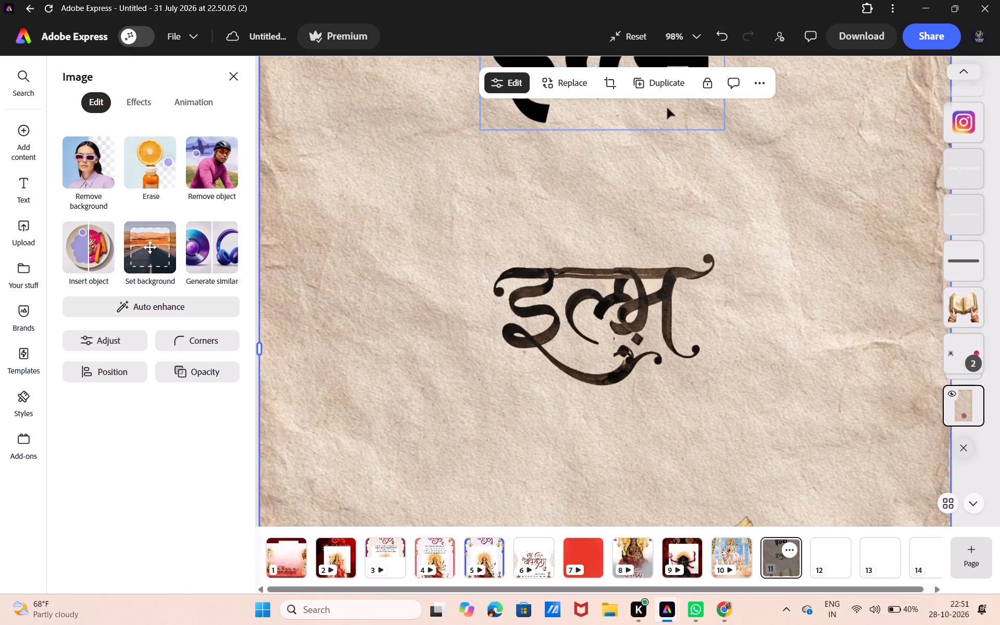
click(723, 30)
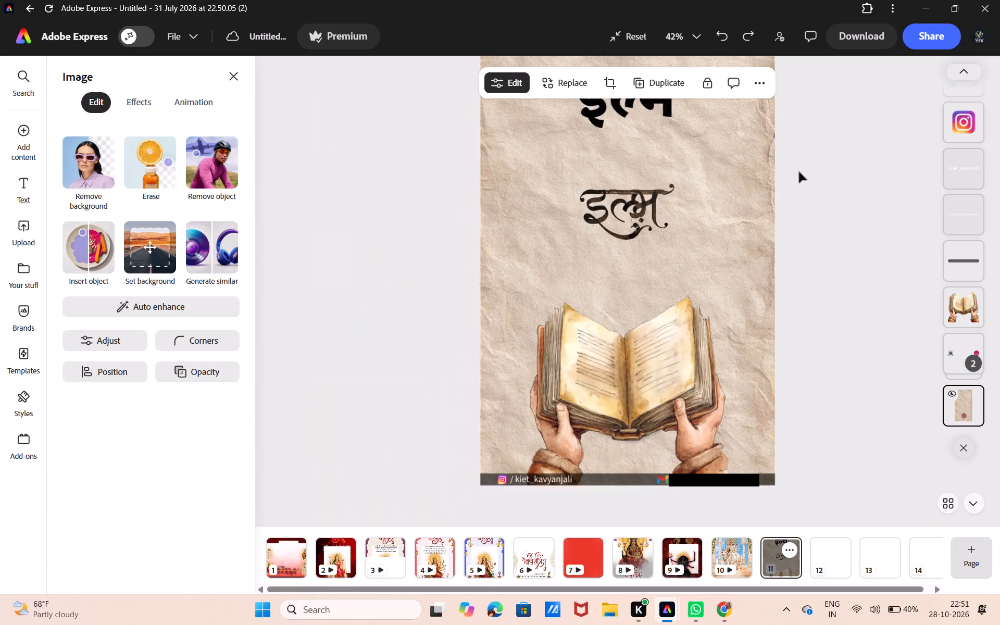
Shift the parchment background aside to the right and group the इल and म calligraphy pieces together.
click(803, 177)
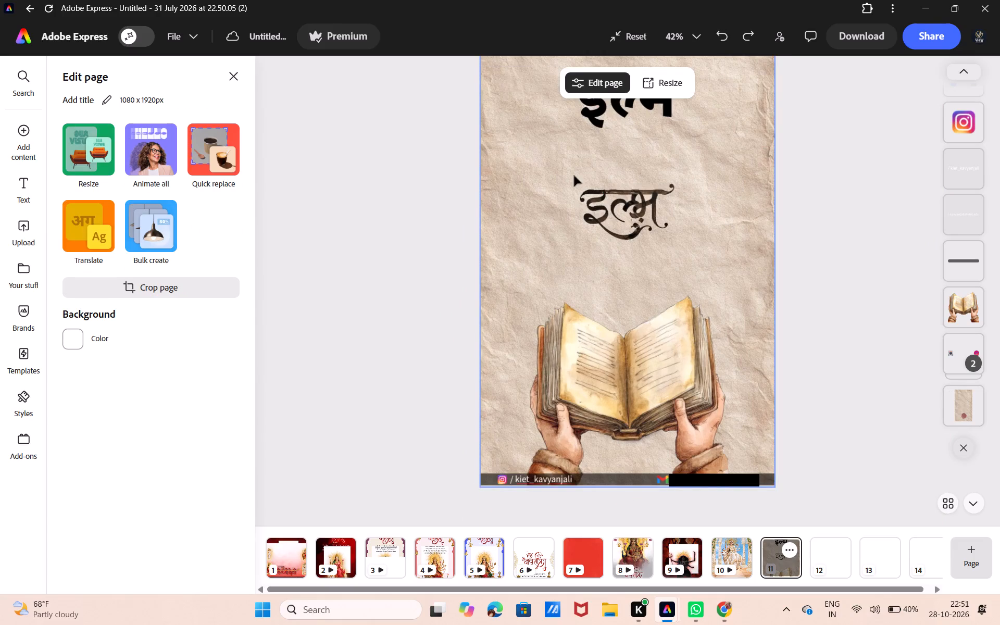
drag(571, 179, 723, 188)
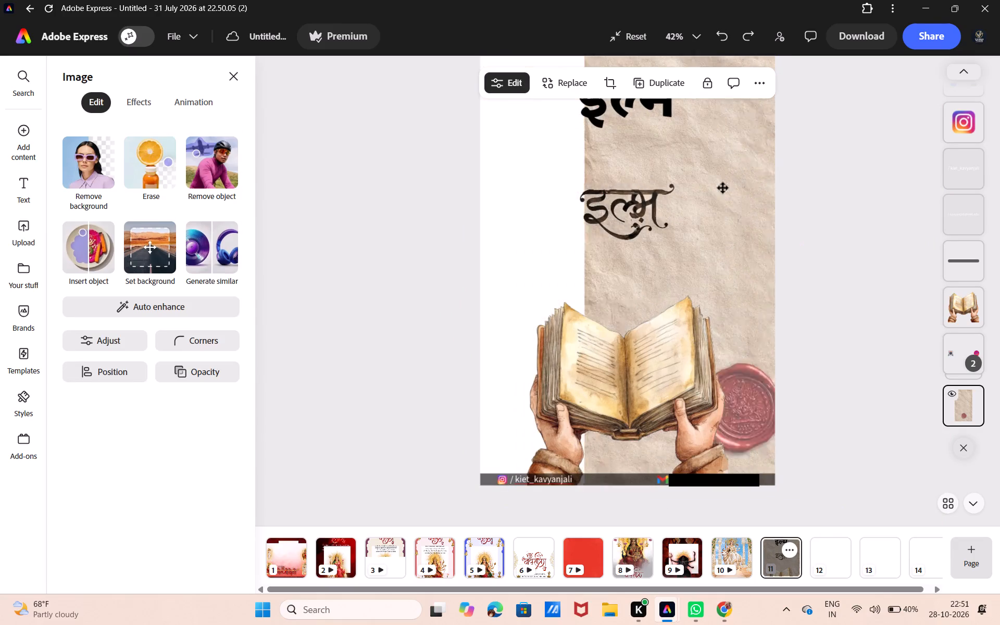
drag(723, 188, 745, 187)
drag(695, 174, 718, 179)
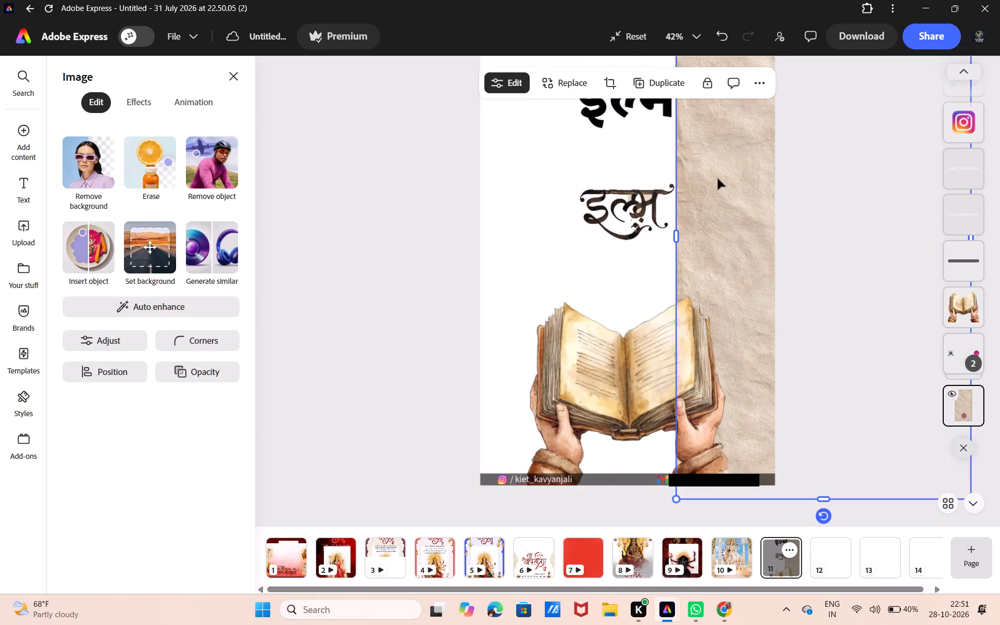
drag(567, 168, 653, 222)
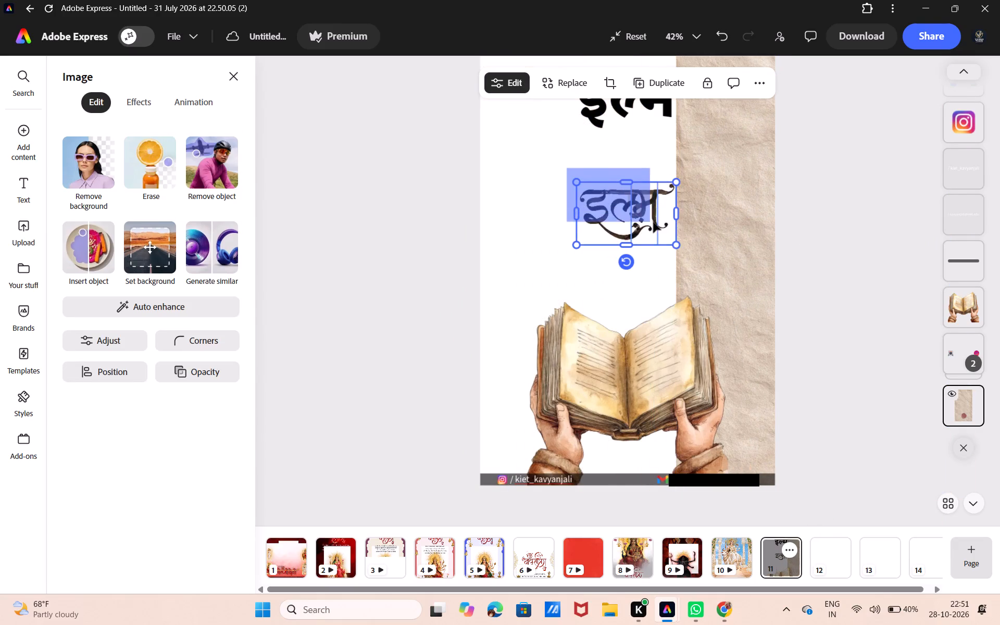
drag(653, 222, 655, 223)
click(686, 86)
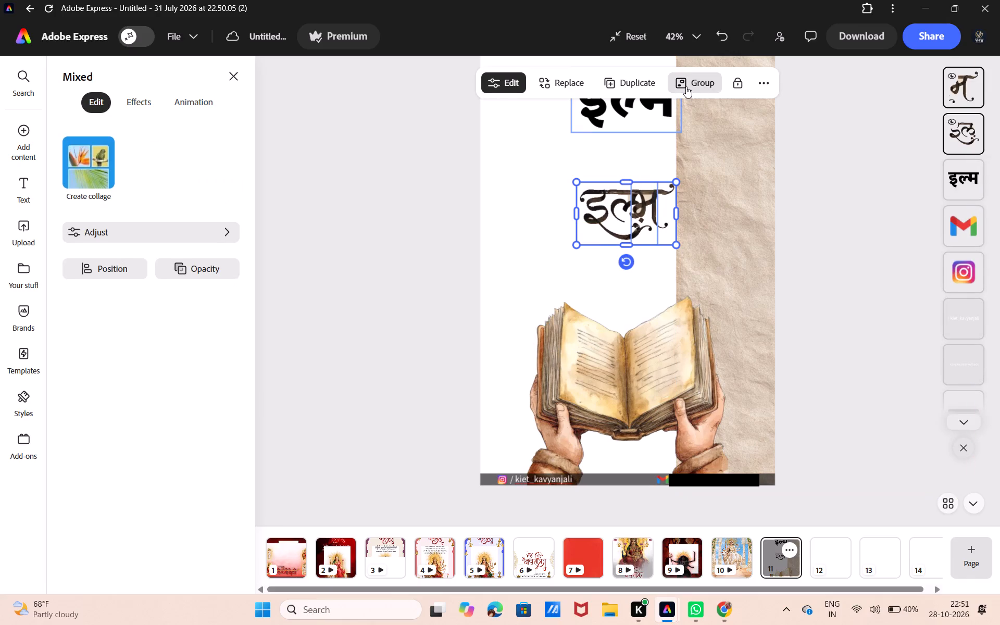
Move the parchment background back left so it covers the whole page again.
click(729, 161)
drag(729, 161, 626, 161)
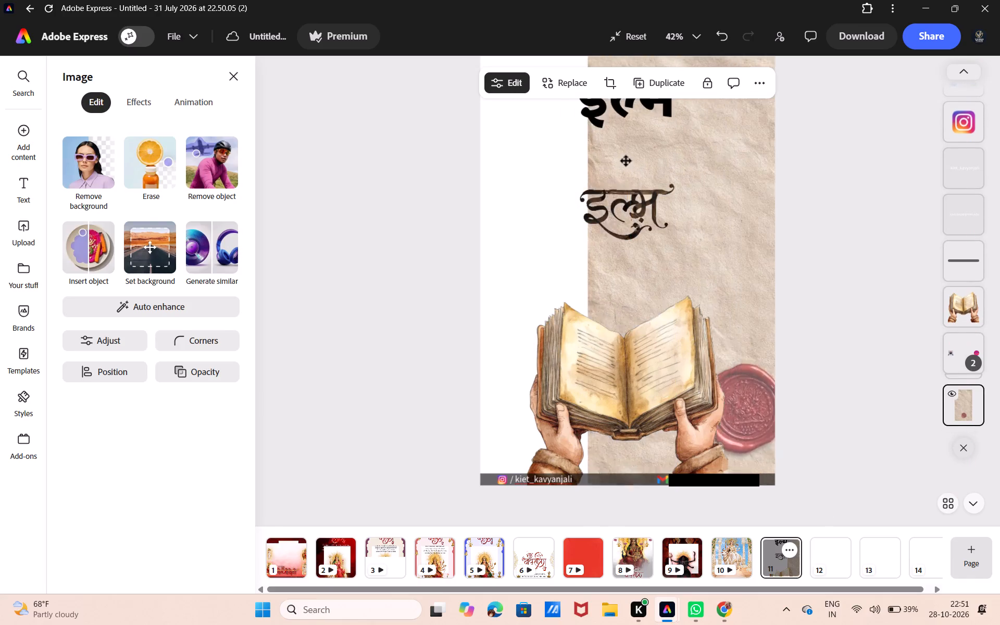
drag(626, 161, 532, 140)
Delete the plain bold इल्म text above the calligraphy.
scroll(532, 140, up, 2)
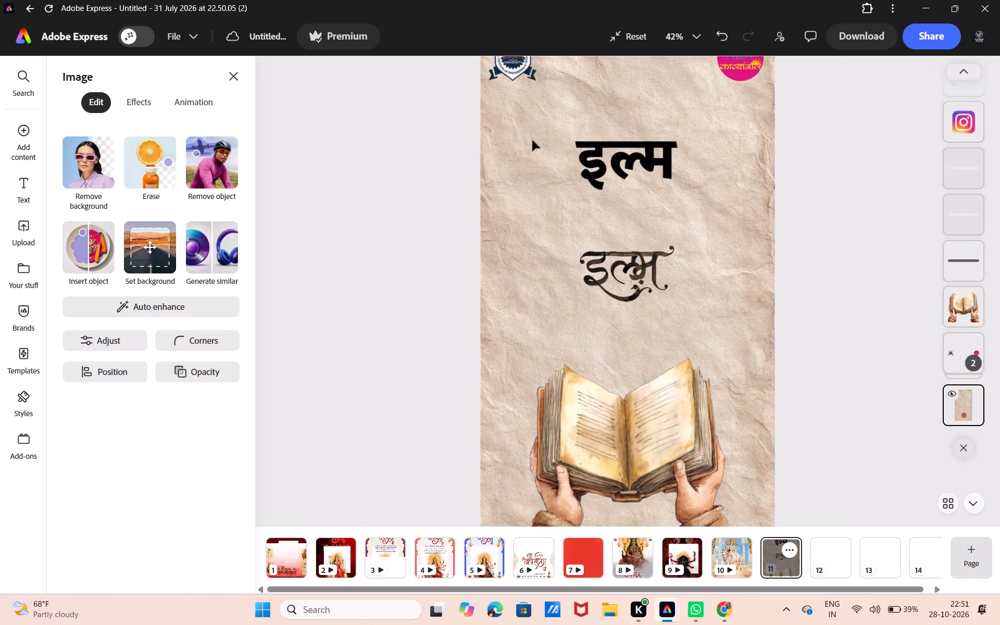
scroll(532, 140, up, 2)
scroll(521, 186, up, 1)
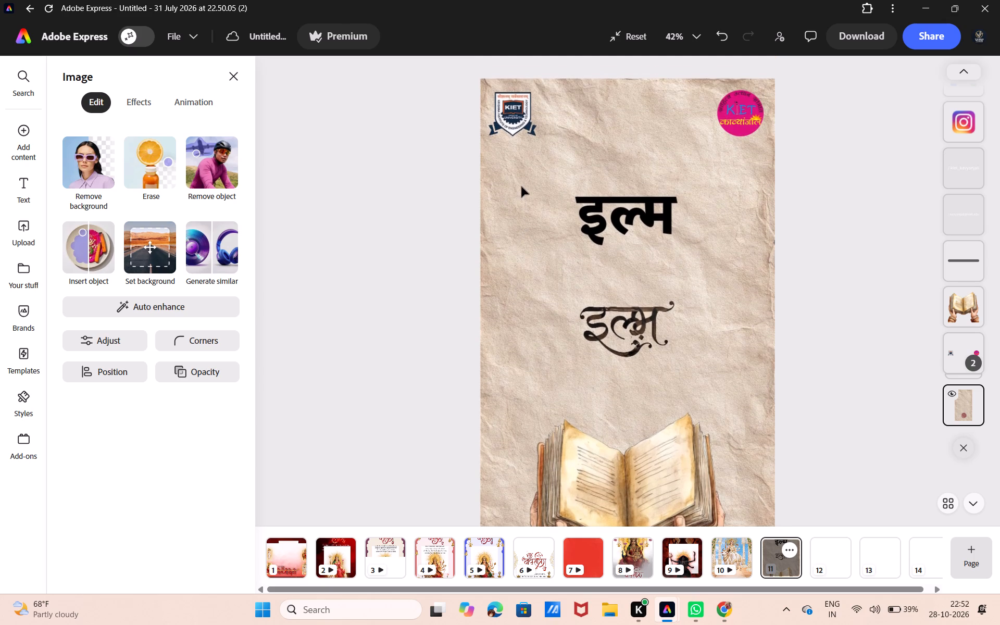
click(616, 204)
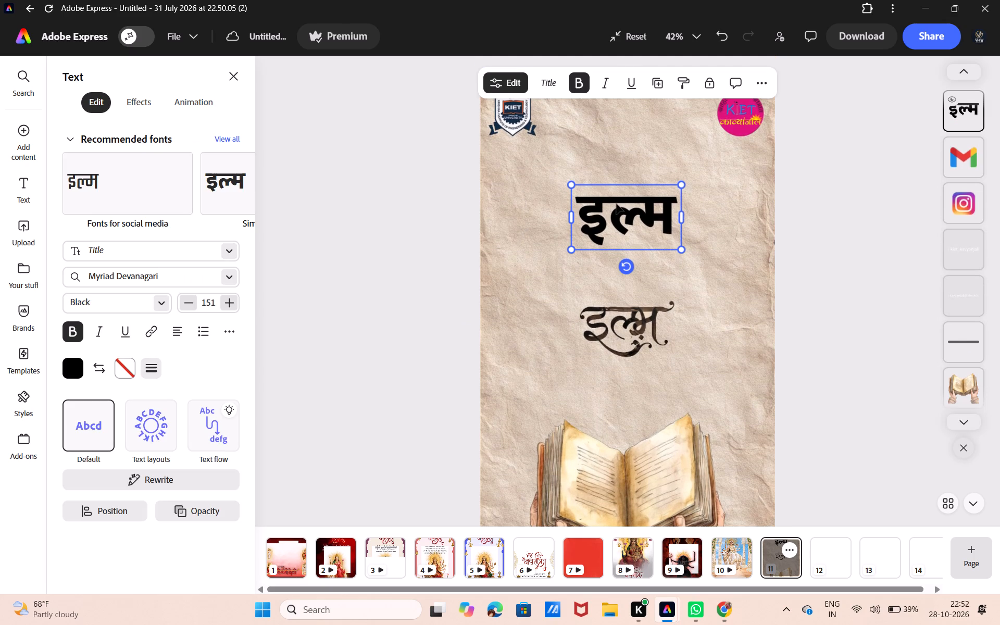
key(BackSpace)
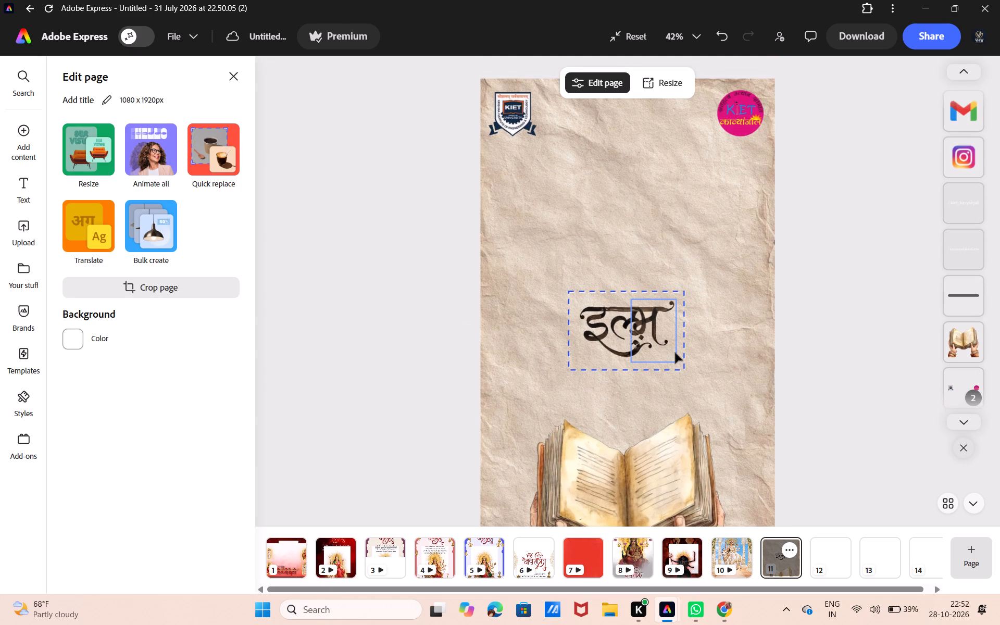
Move the grouped इल्म calligraphy up near the logos, enlarge it by roughly a third, and centre it horizontally on the page.
drag(682, 356, 681, 207)
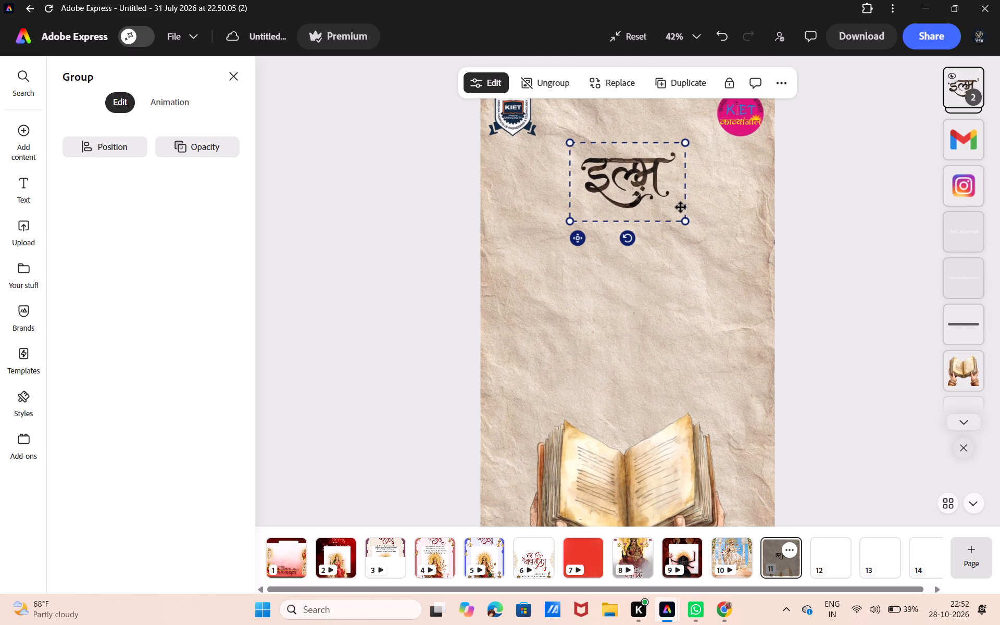
drag(686, 224, 726, 260)
drag(724, 245, 711, 239)
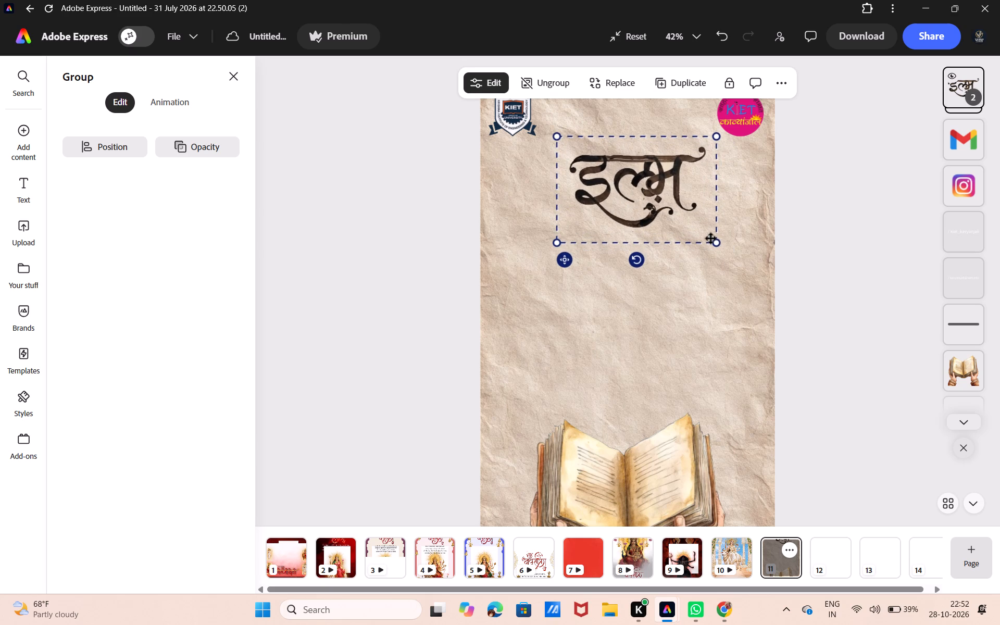
drag(711, 239, 704, 236)
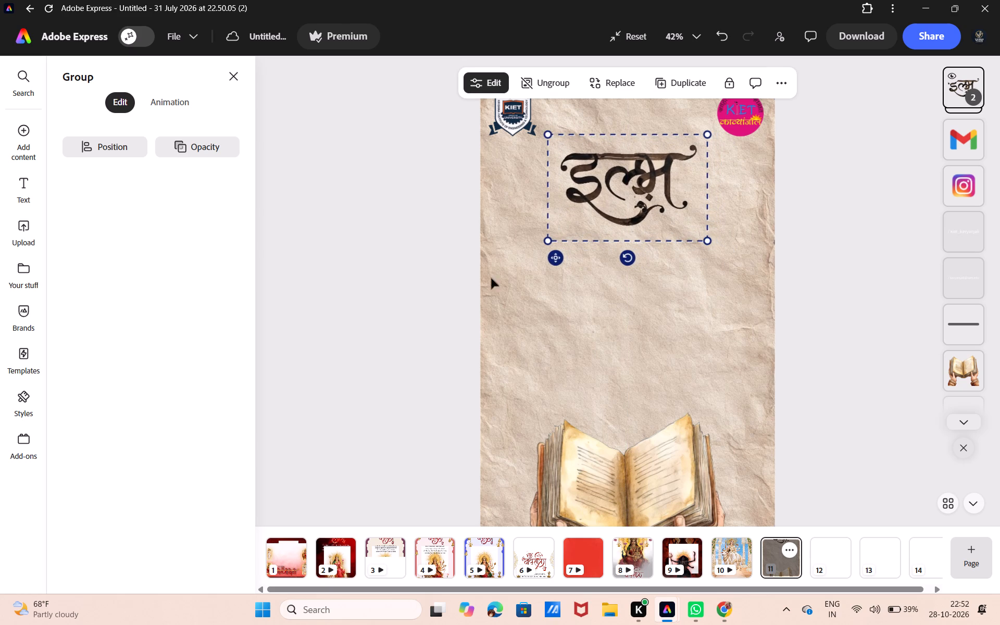
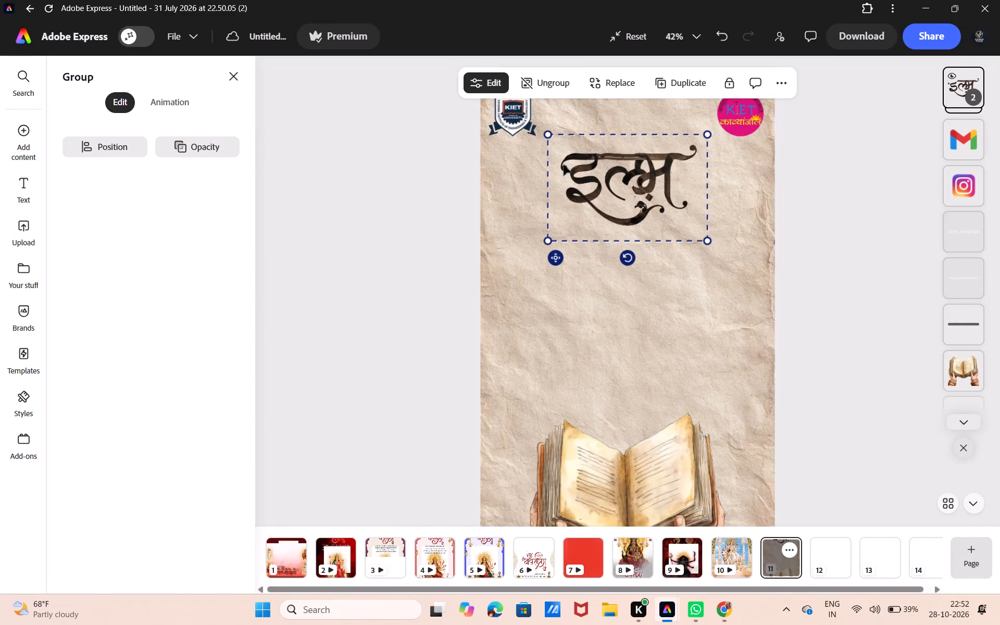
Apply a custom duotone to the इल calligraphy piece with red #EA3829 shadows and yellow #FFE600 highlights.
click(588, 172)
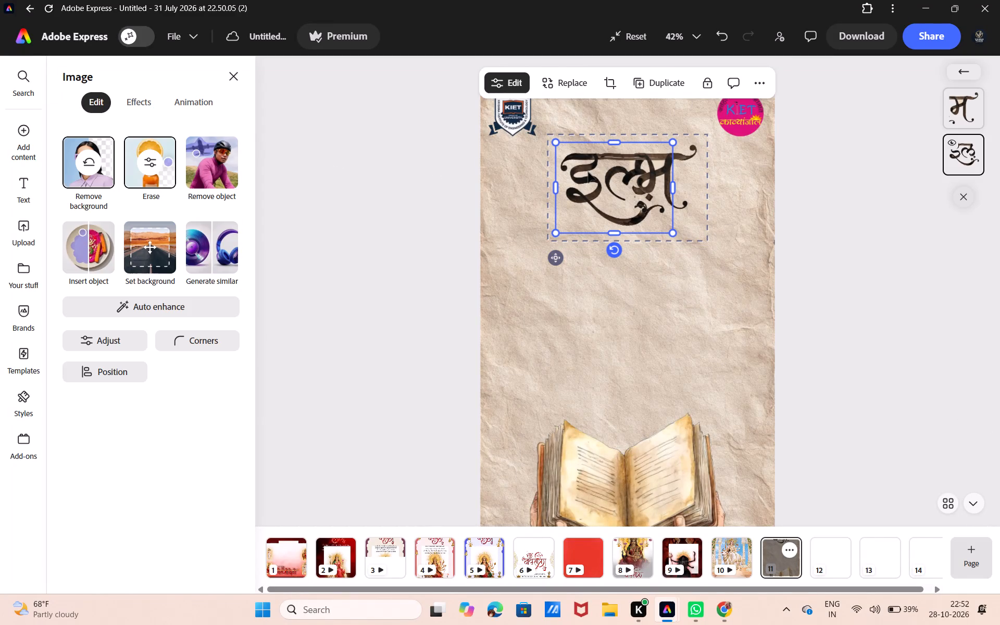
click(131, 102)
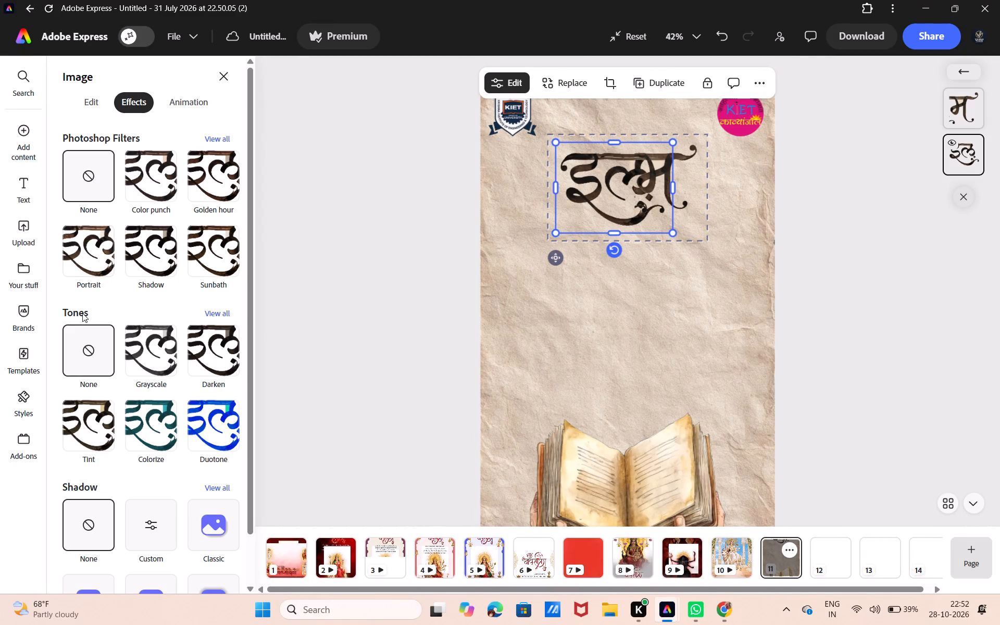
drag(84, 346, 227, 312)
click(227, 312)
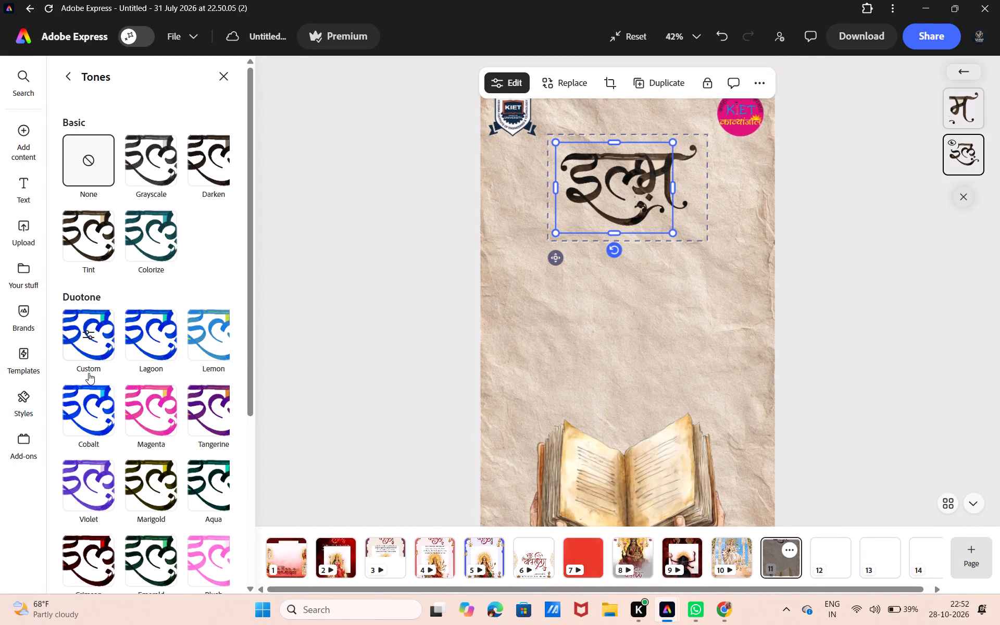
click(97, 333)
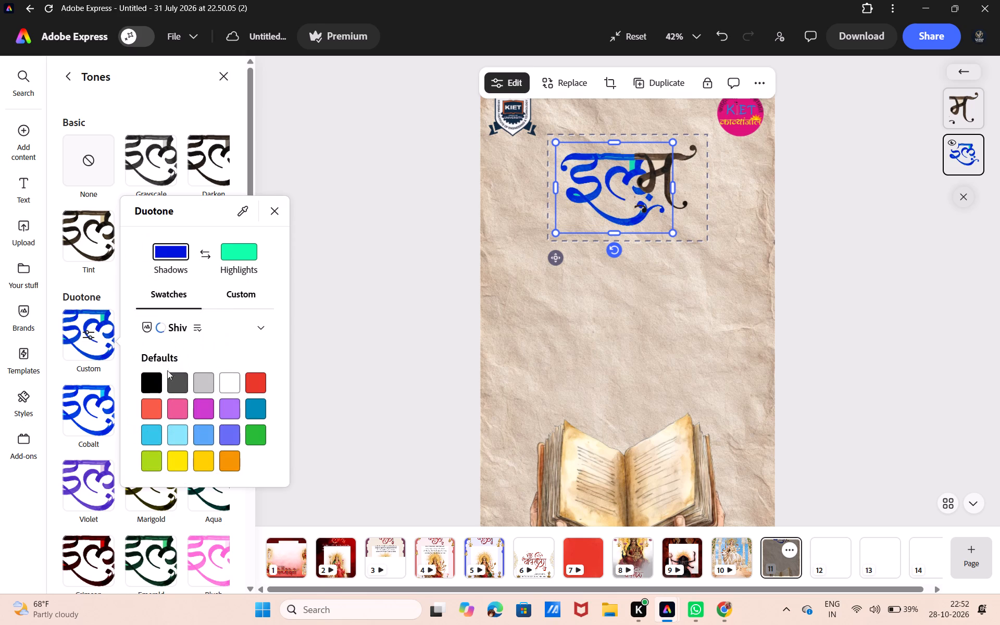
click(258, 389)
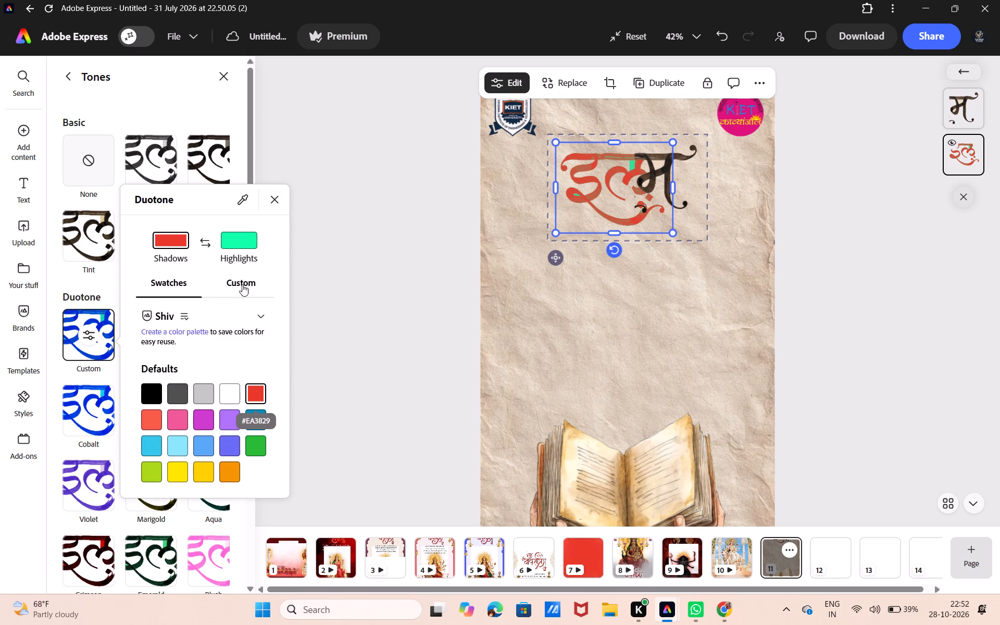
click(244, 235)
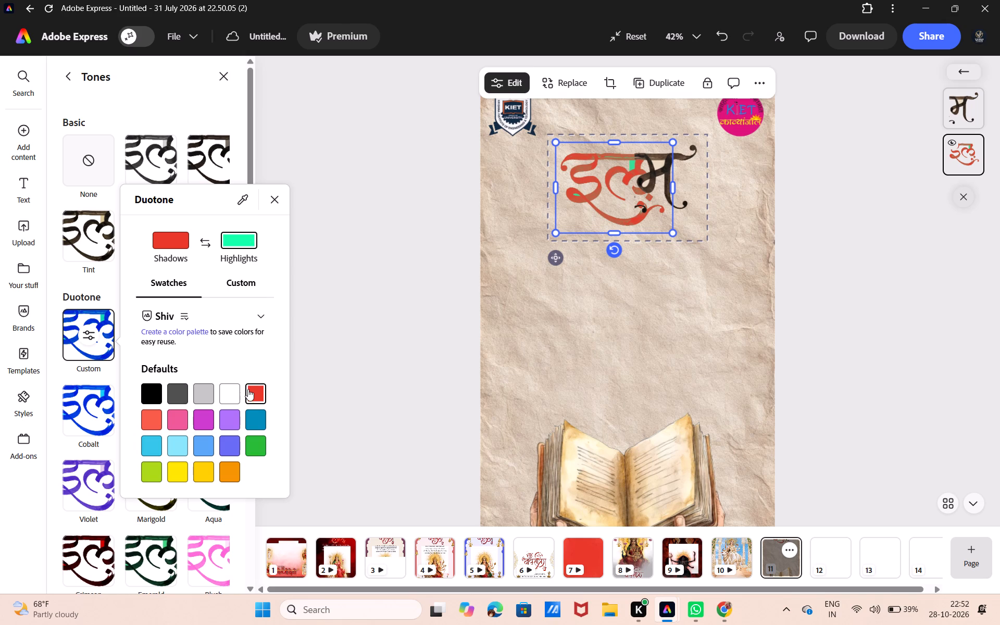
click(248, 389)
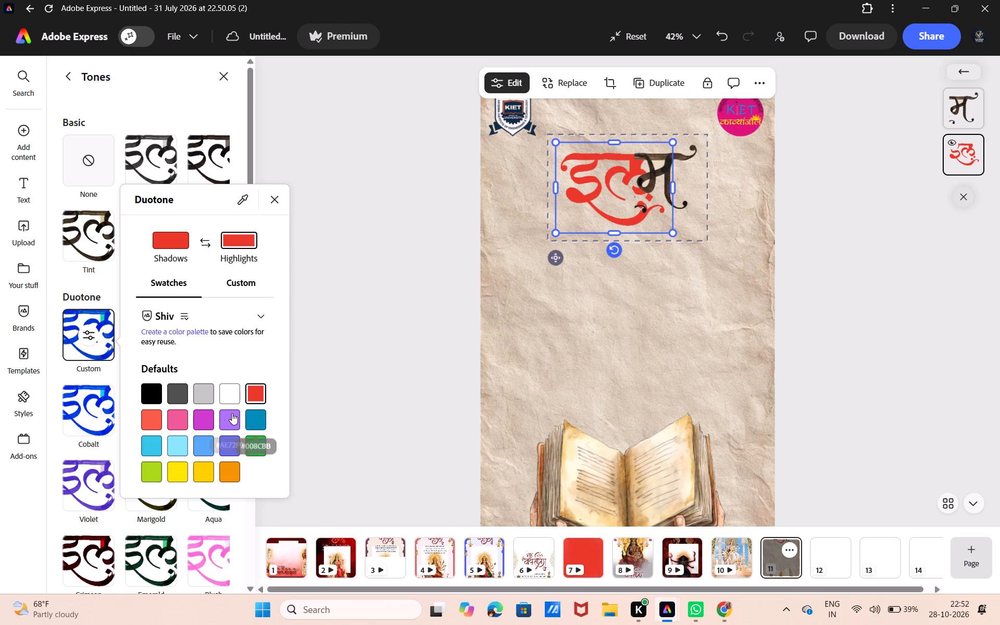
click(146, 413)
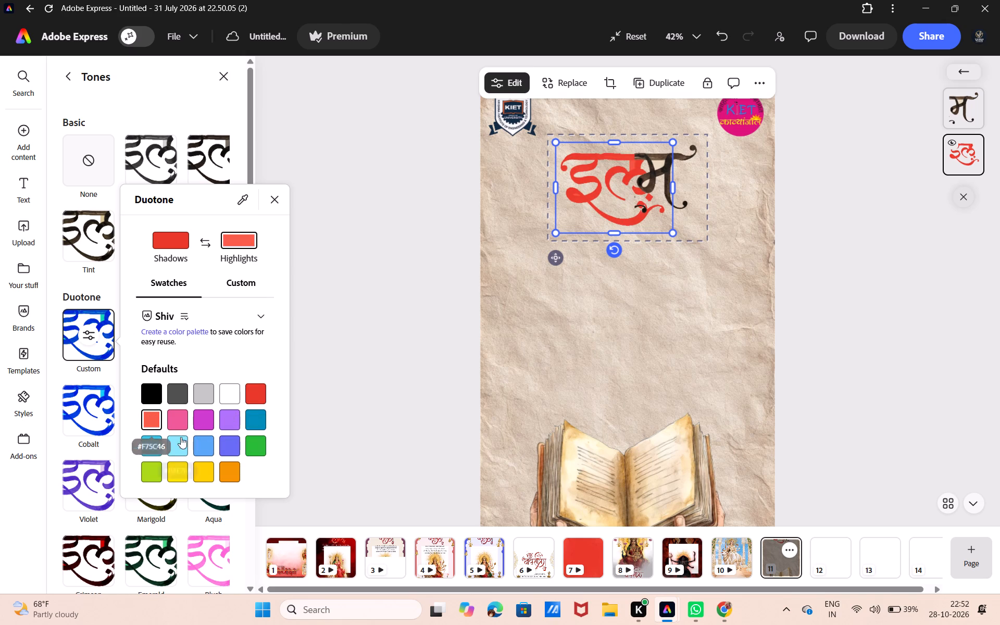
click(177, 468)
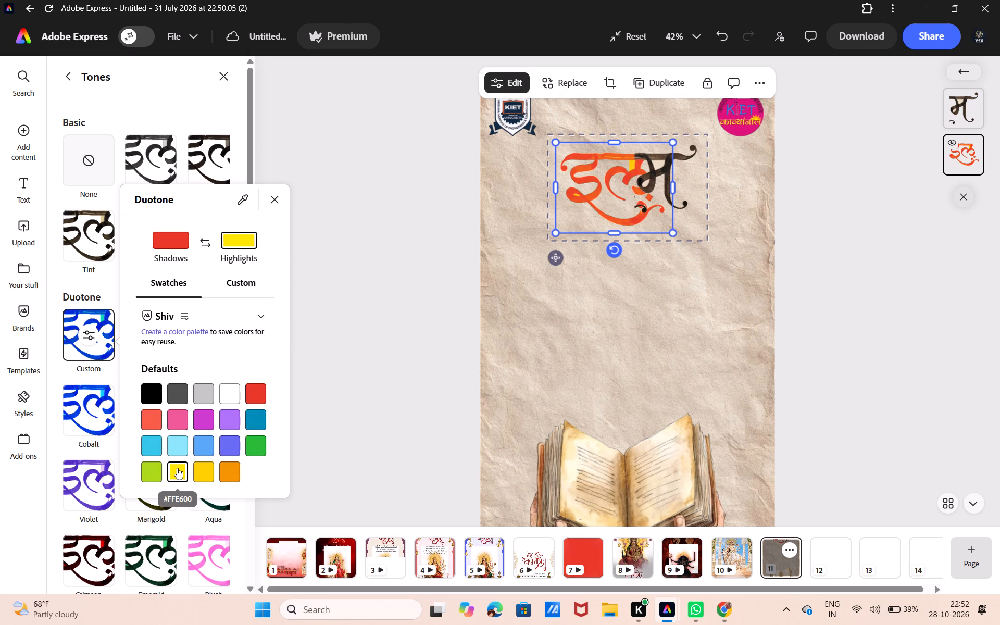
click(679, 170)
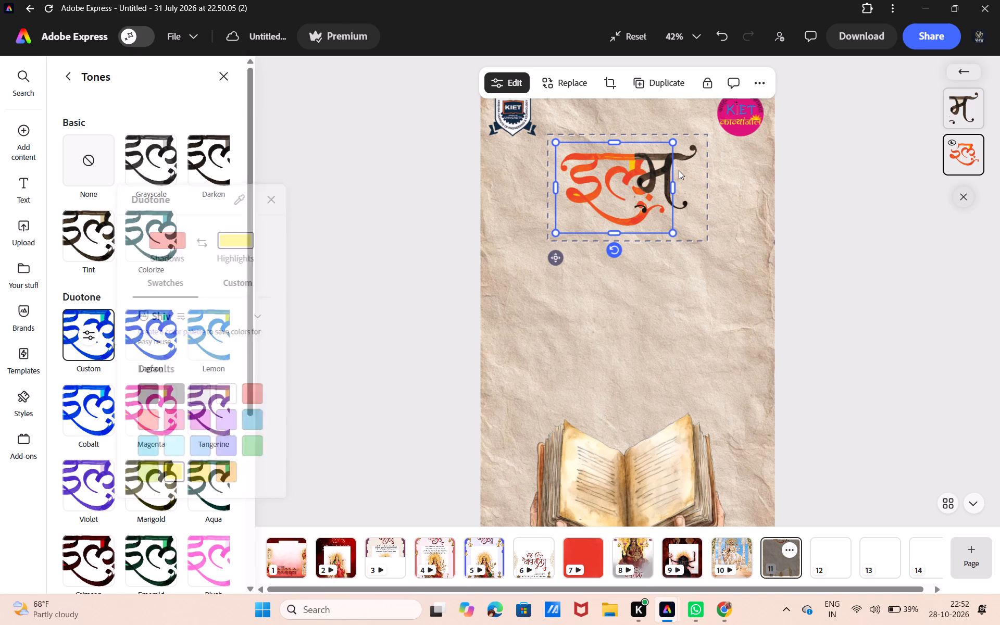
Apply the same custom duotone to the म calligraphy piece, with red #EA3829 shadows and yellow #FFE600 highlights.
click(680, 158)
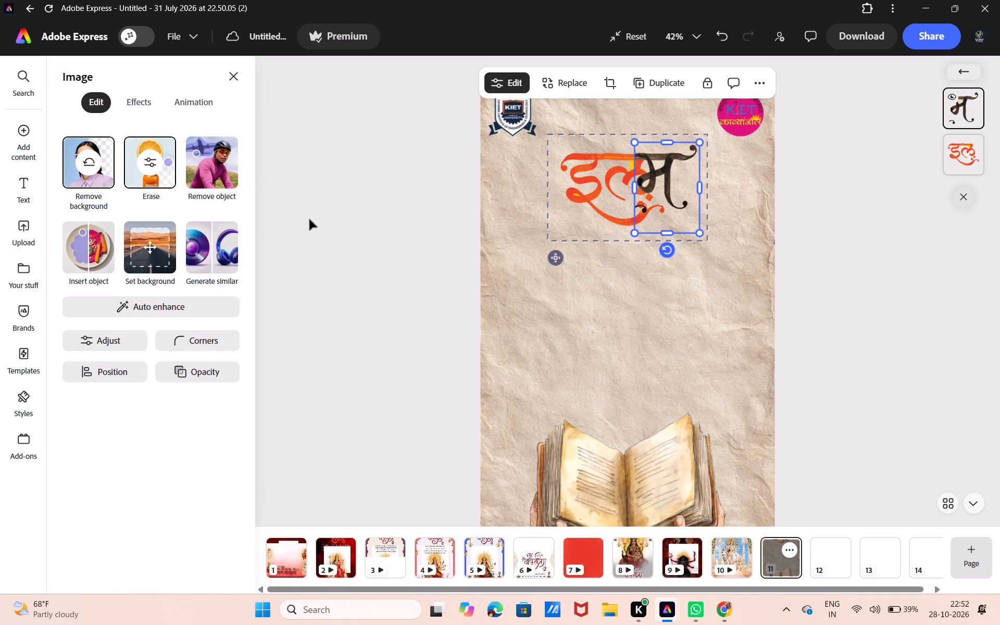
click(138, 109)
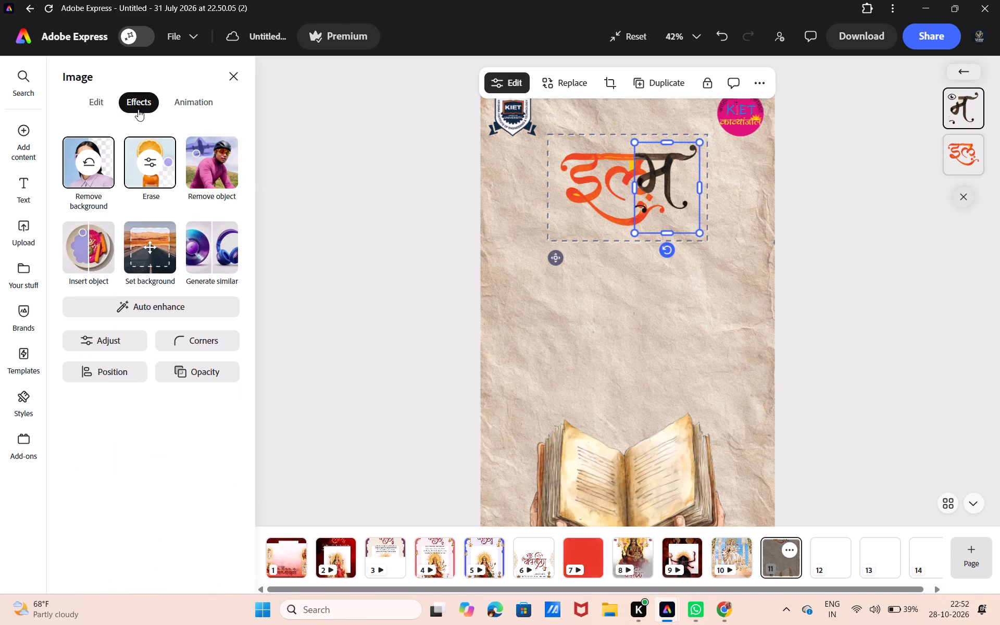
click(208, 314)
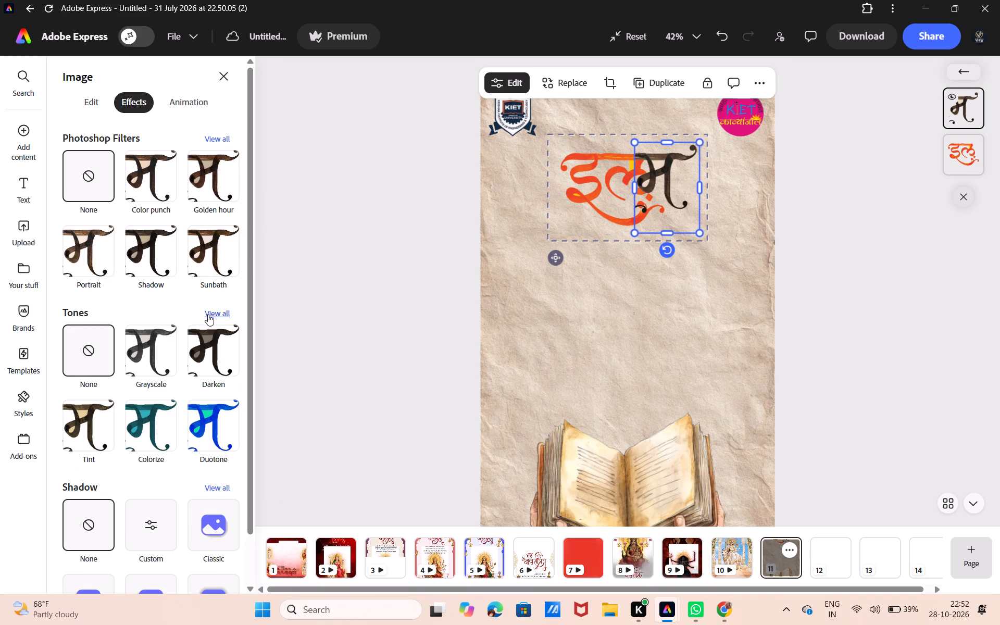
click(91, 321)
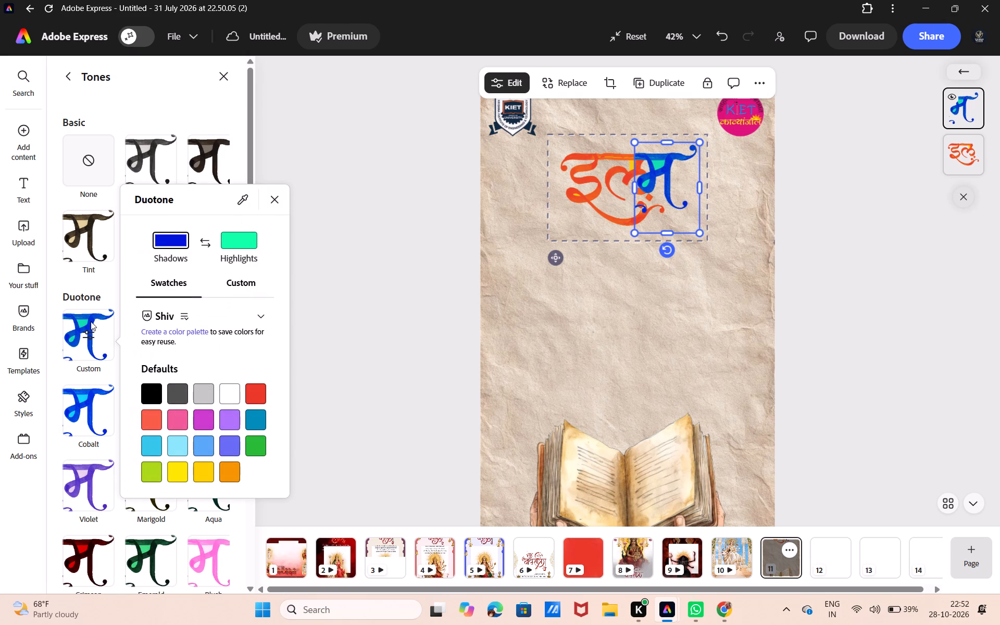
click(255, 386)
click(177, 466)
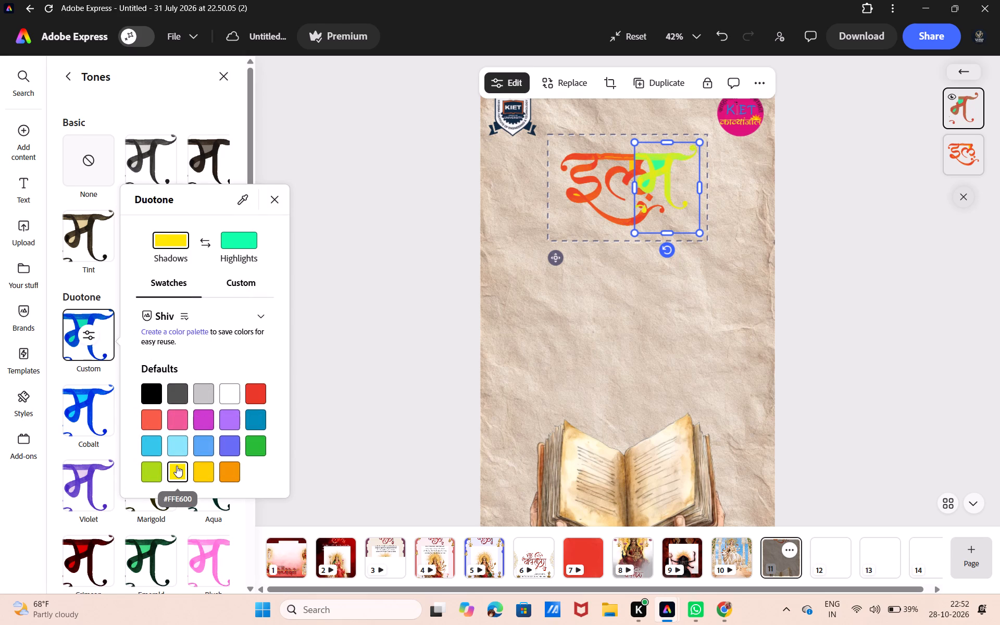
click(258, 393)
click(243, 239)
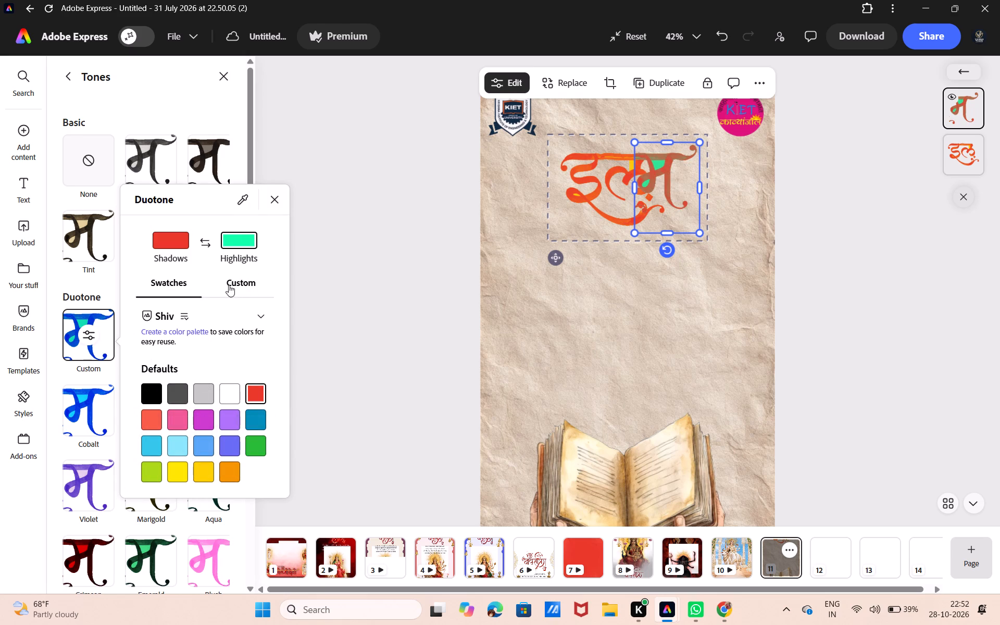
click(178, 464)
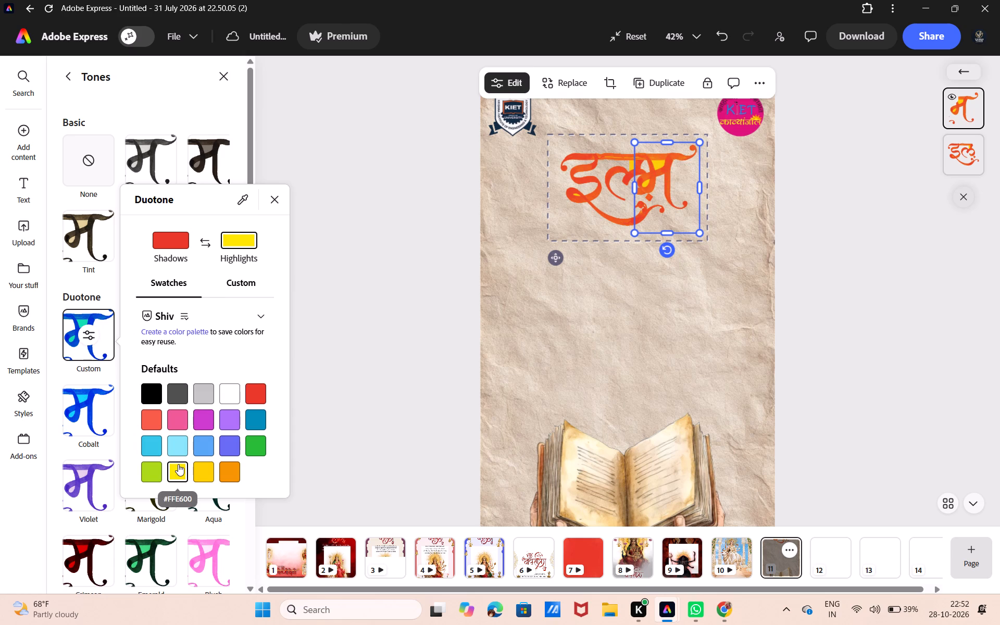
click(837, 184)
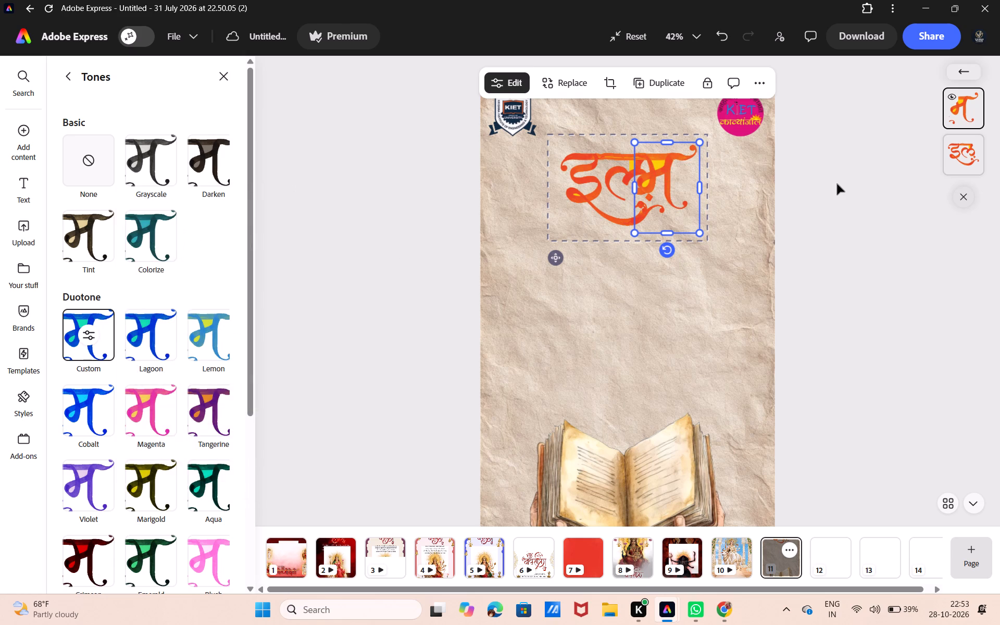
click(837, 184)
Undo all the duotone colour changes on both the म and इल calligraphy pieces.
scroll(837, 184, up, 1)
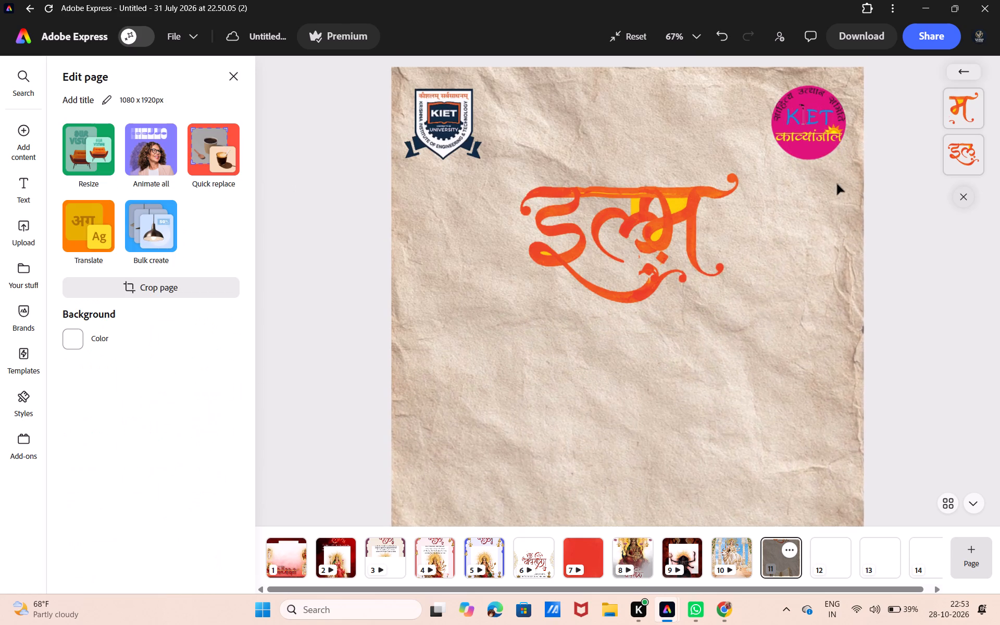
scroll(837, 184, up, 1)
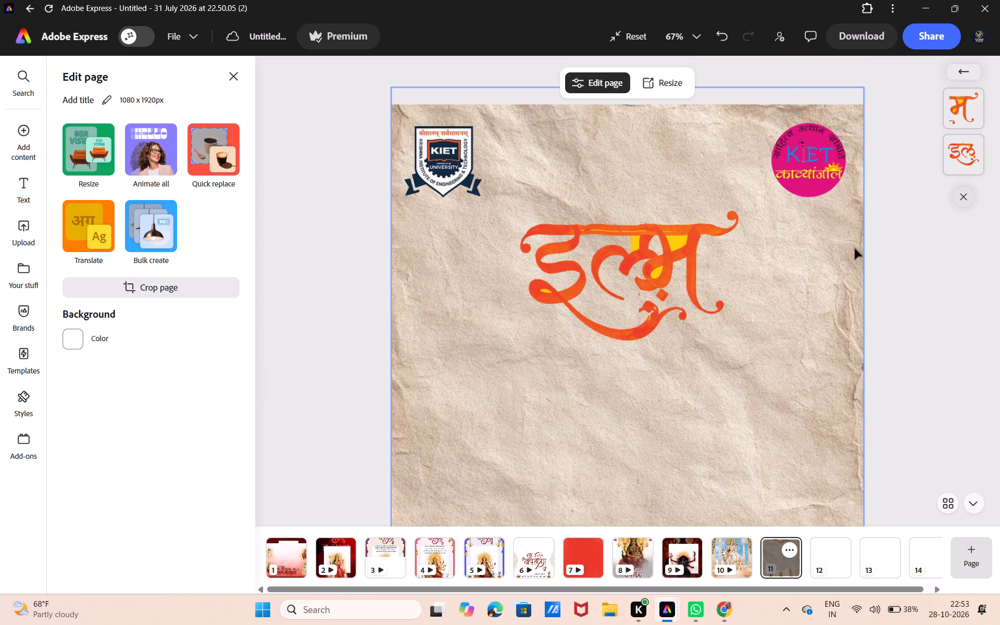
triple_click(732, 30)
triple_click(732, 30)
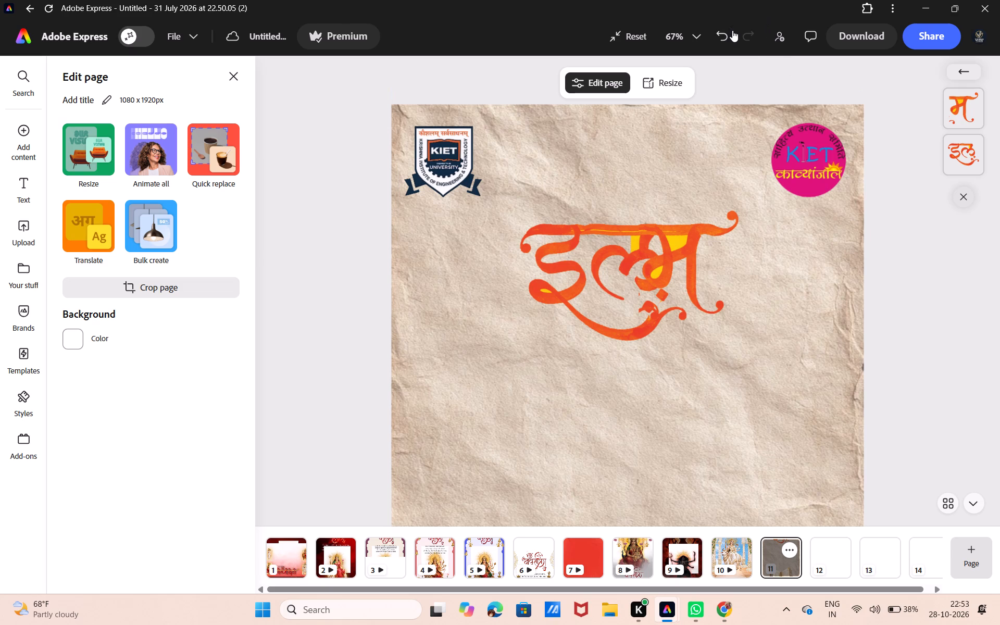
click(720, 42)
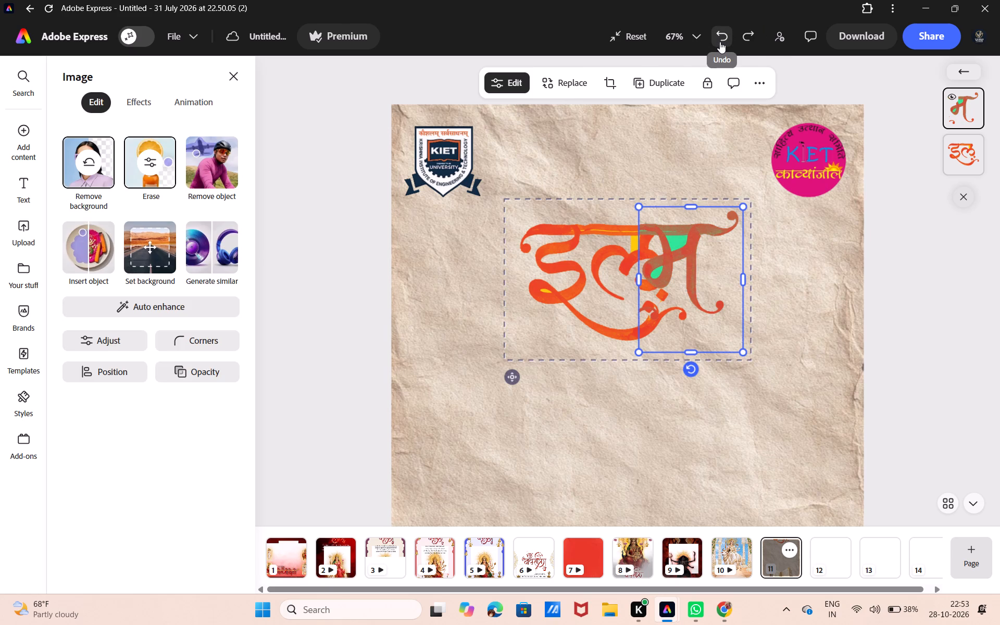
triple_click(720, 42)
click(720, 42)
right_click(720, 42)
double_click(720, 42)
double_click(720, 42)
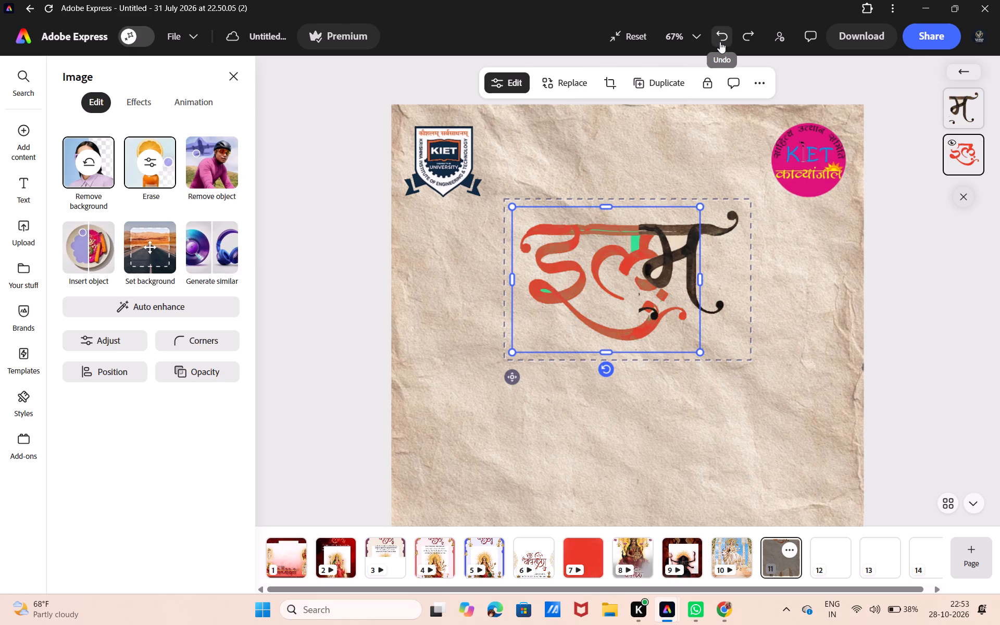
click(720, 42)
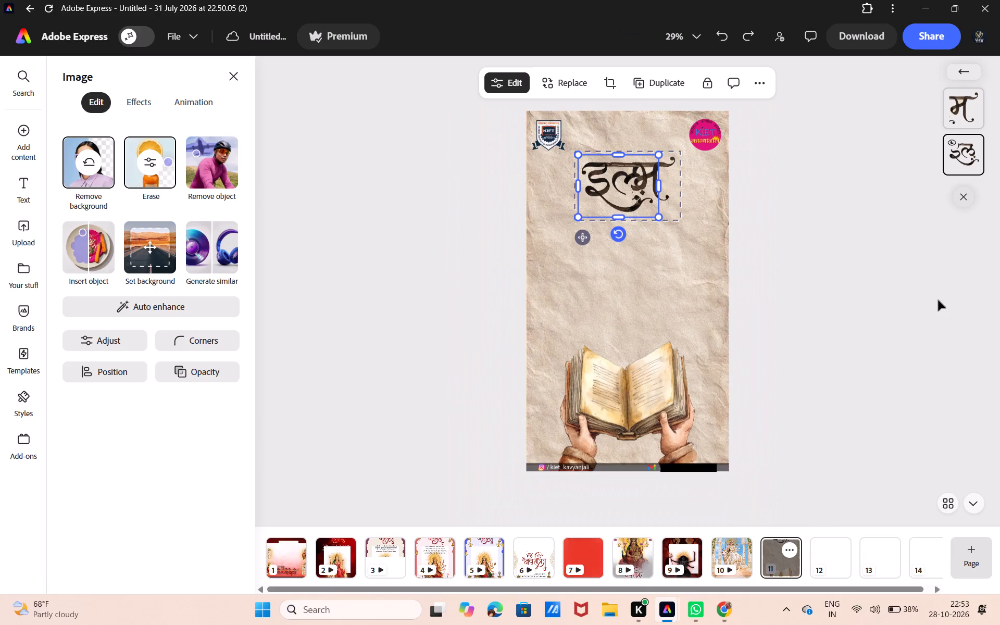
Erase the stray ink fragments around the lower dot and curl beneath the title from the म calligraphy piece.
click(882, 291)
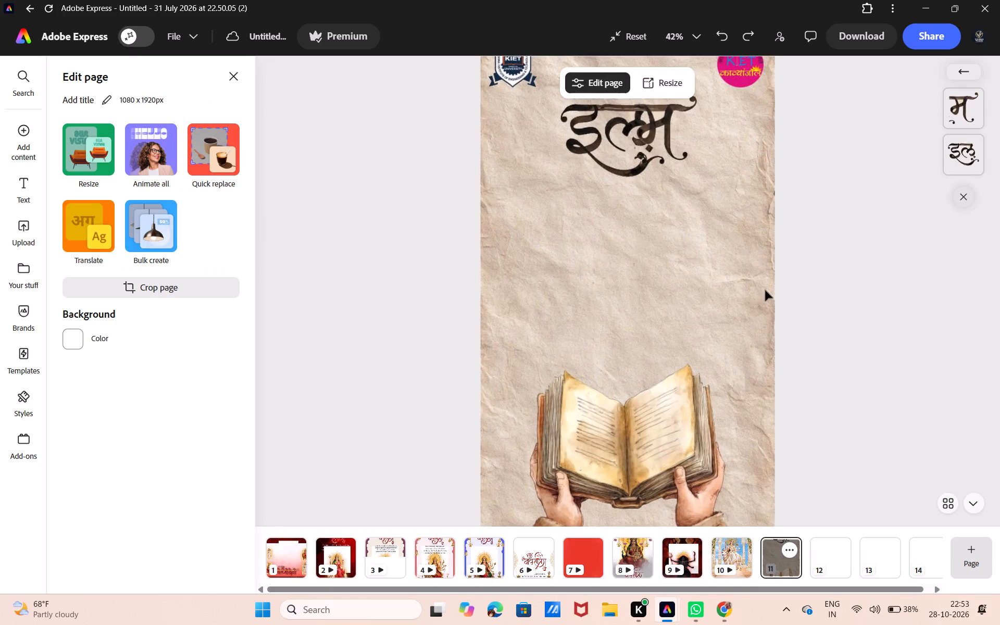
scroll(765, 290, up, 1)
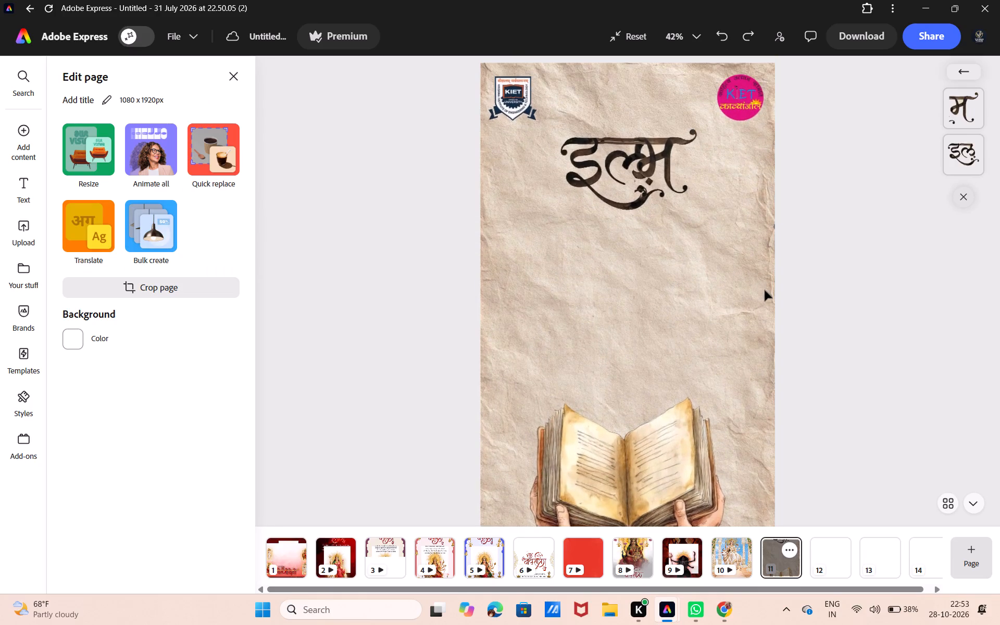
scroll(765, 290, up, 3)
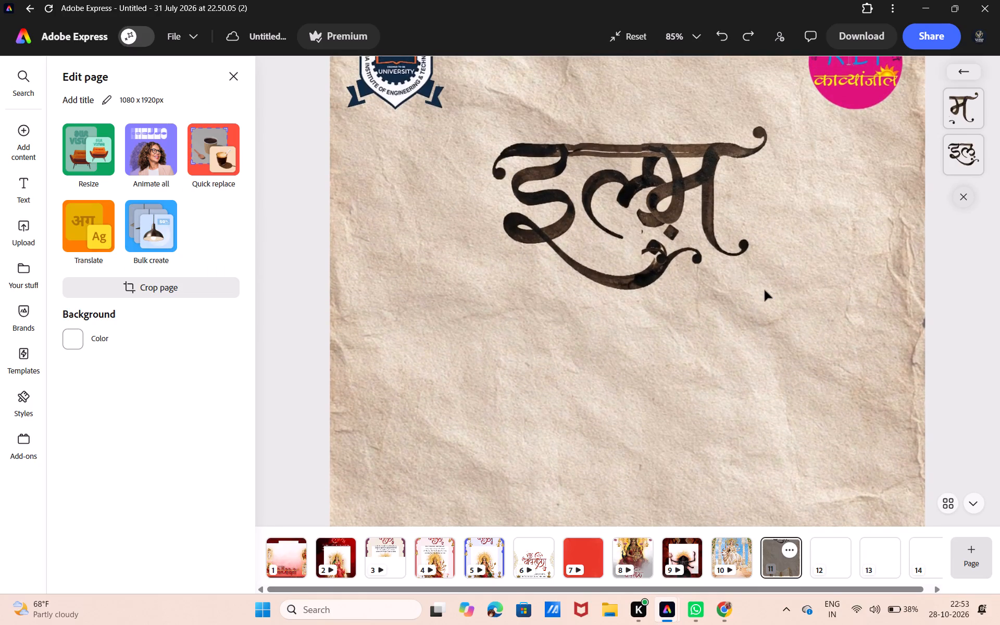
click(718, 235)
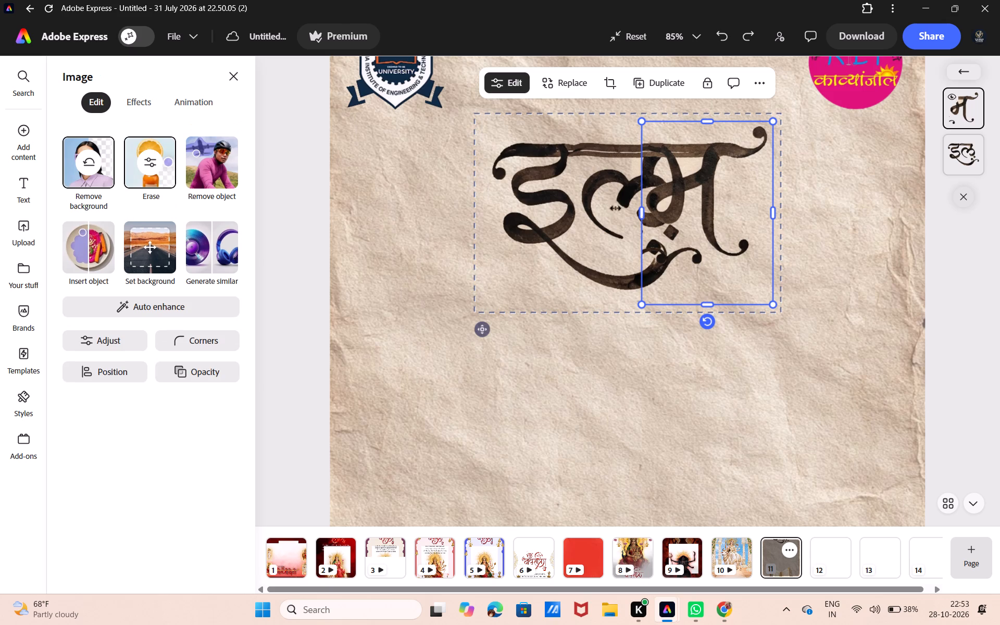
click(153, 169)
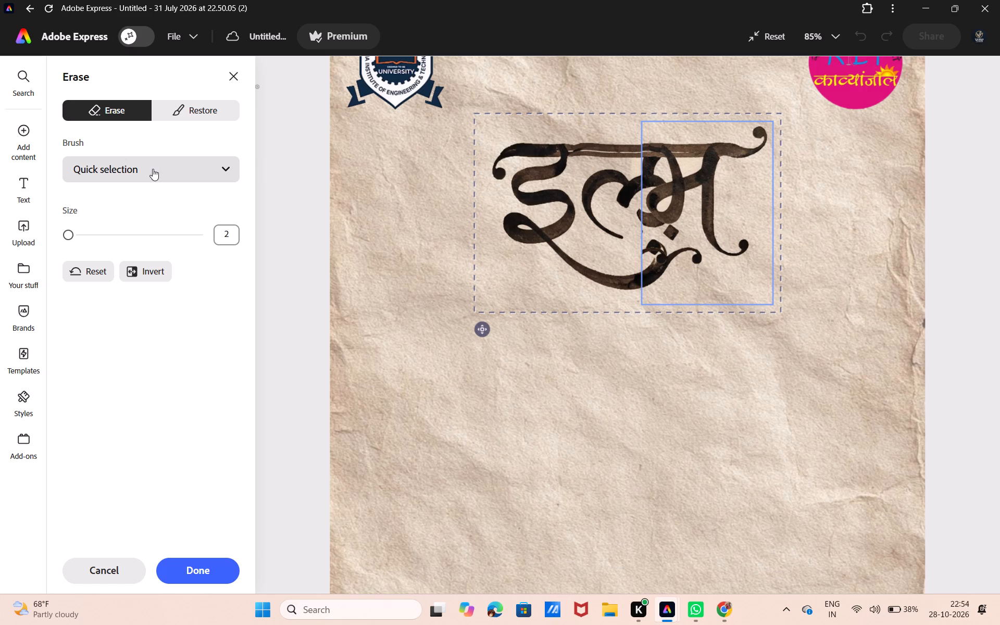
click(661, 254)
drag(657, 252, 665, 254)
drag(665, 254, 647, 243)
click(182, 571)
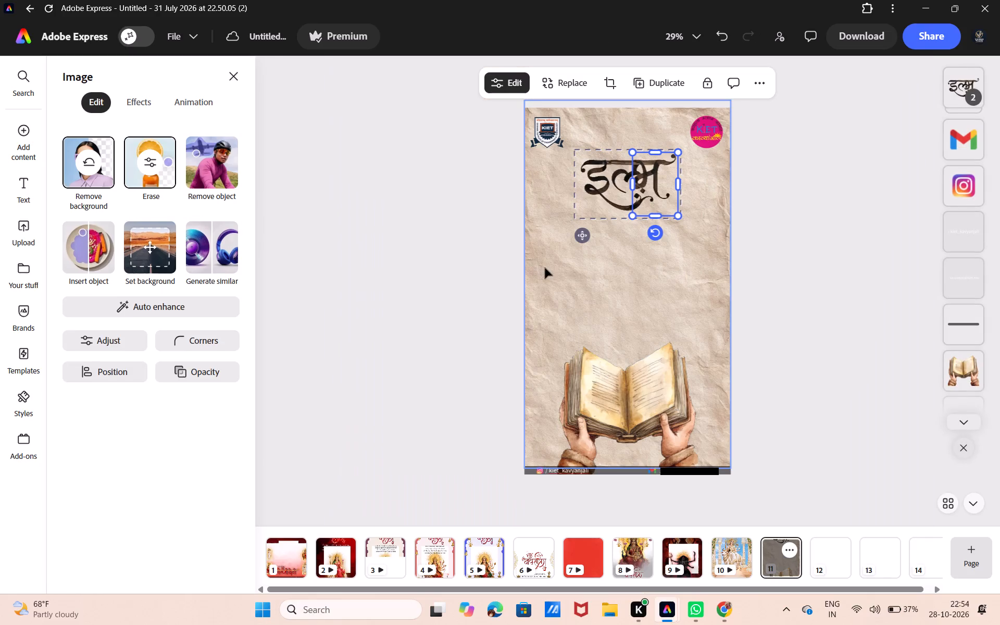
Erase the stray ink stroke just above the lower dots from the इल calligraphy piece, keeping the ल intact.
click(598, 172)
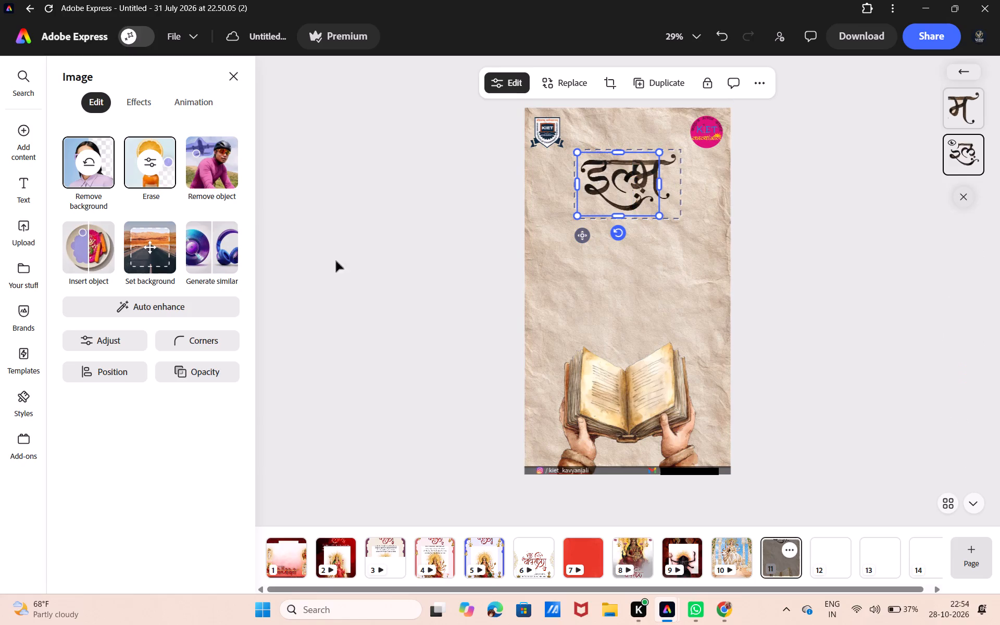
click(154, 162)
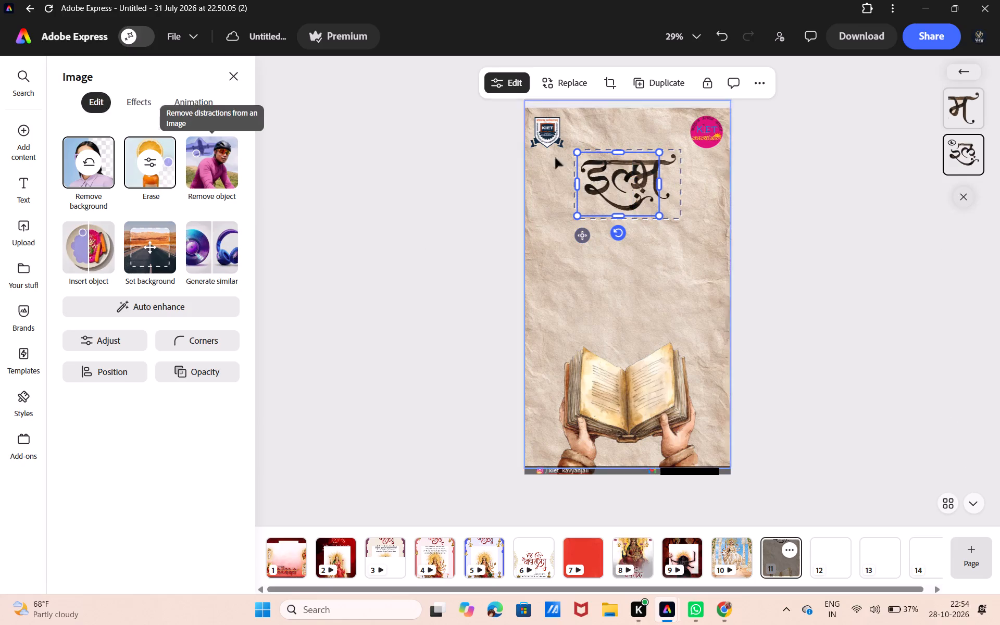
scroll(581, 168, up, 1)
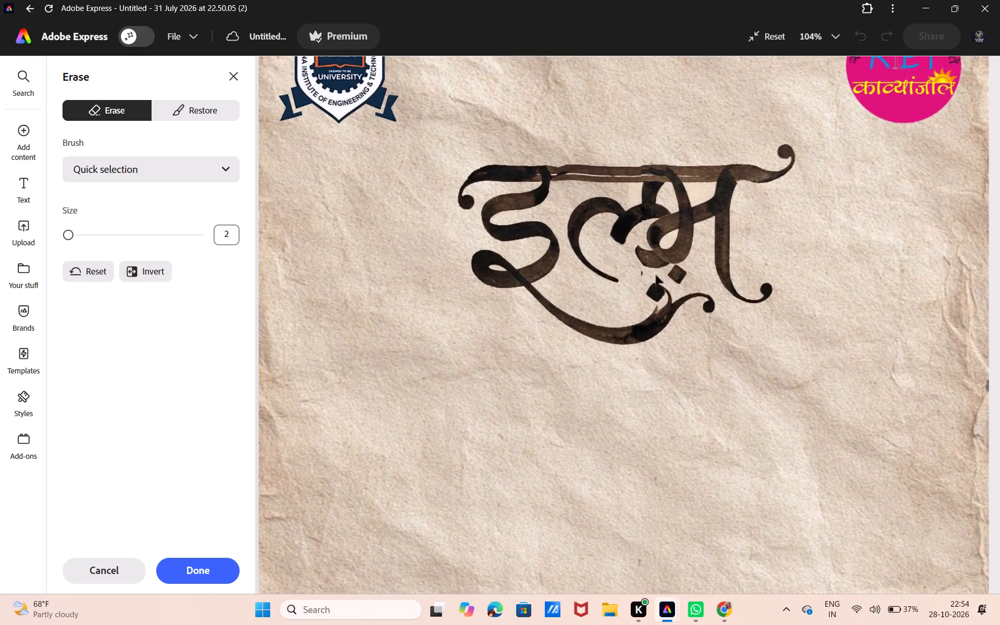
drag(643, 273, 643, 256)
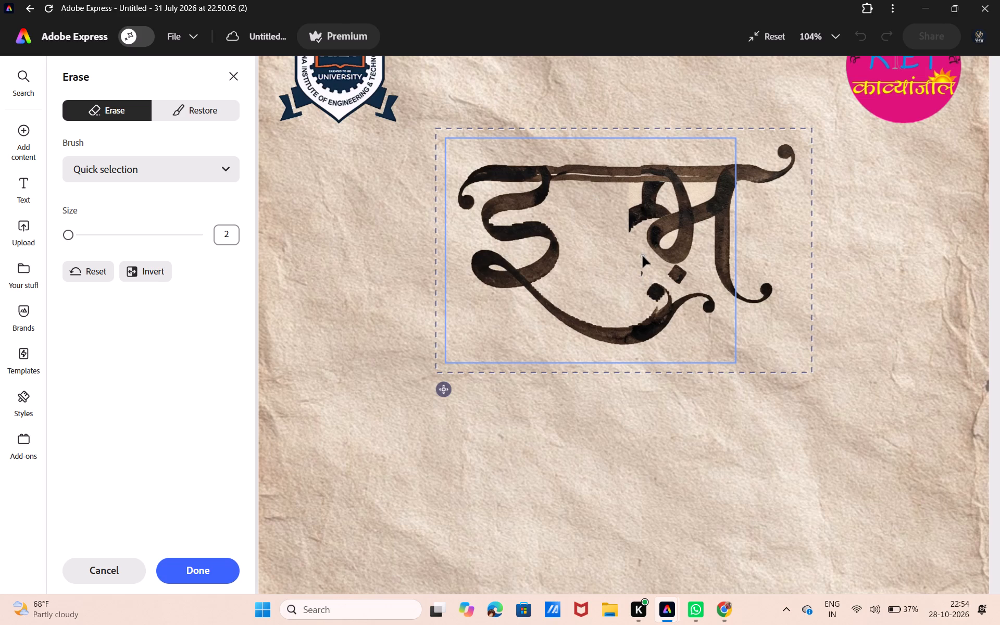
drag(643, 256, 643, 257)
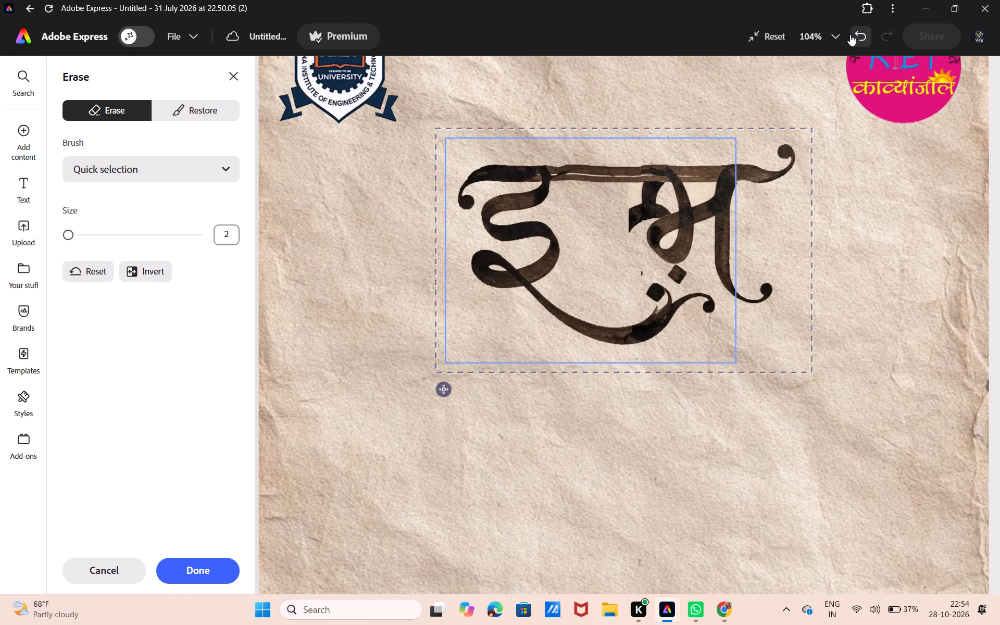
click(850, 34)
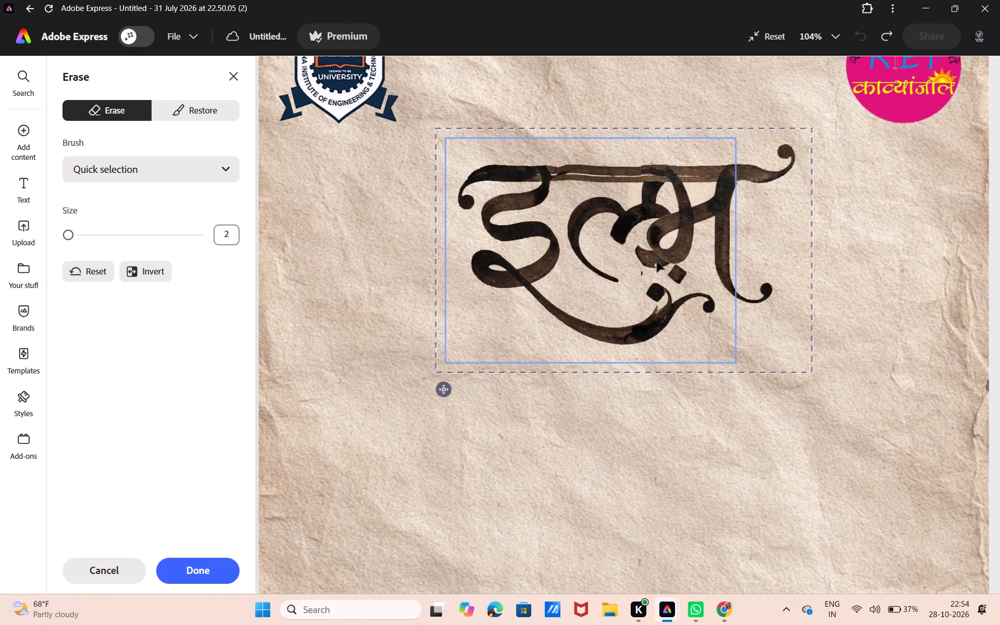
click(656, 261)
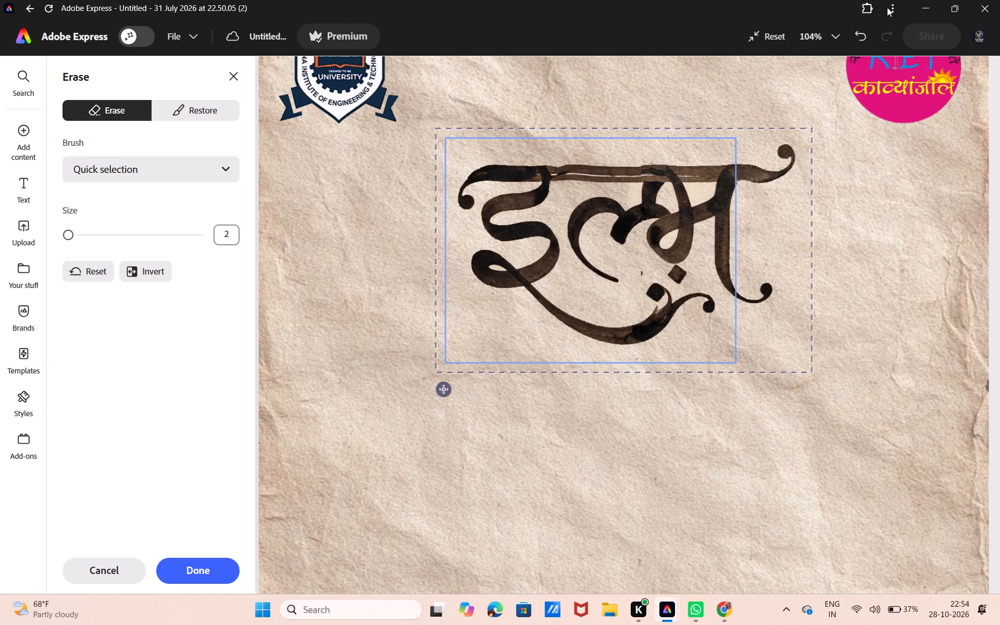
click(219, 581)
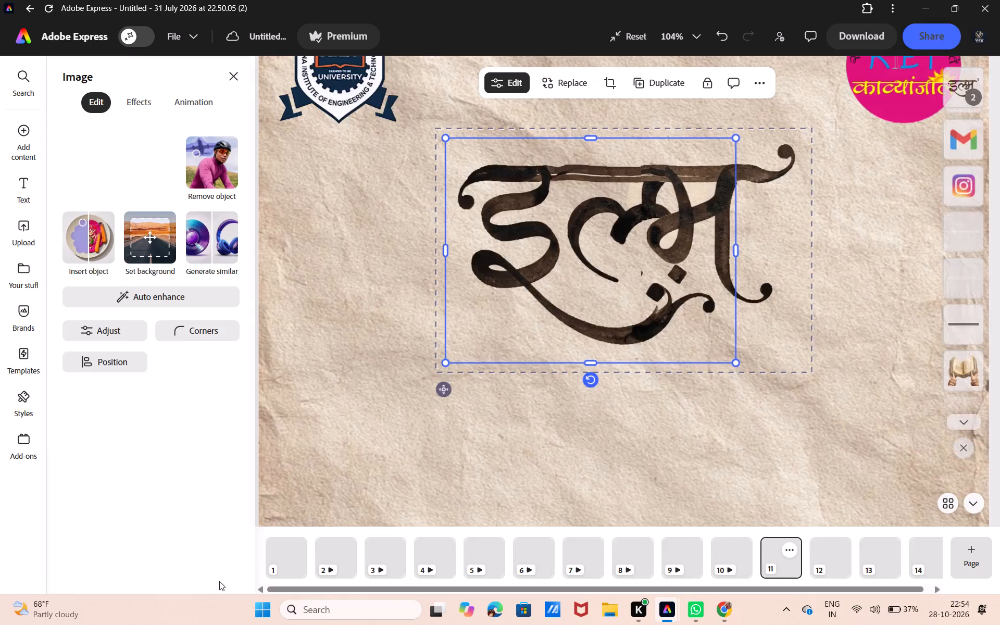
click(407, 269)
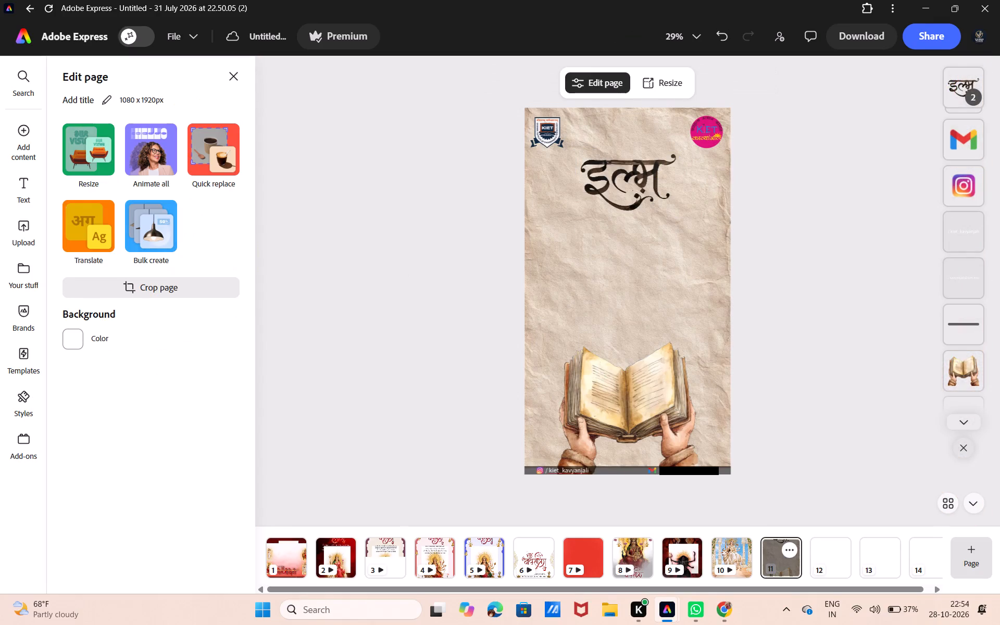
Add a text box to the parchment page, replacing its placeholder with the copied Hindi couplet, Thursday 5:00 time, venue and session-name lines.
click(29, 191)
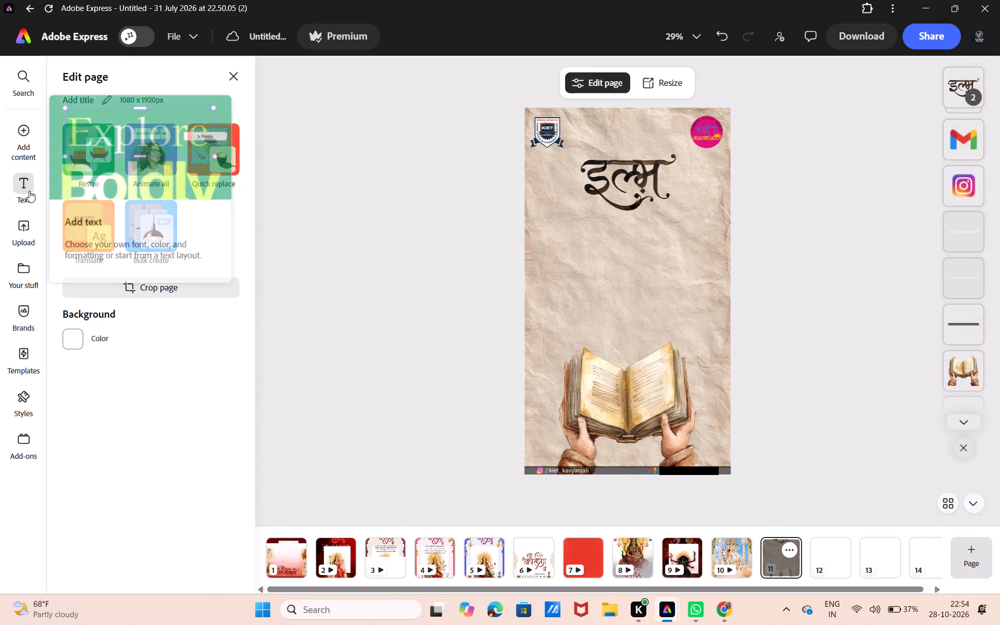
click(133, 98)
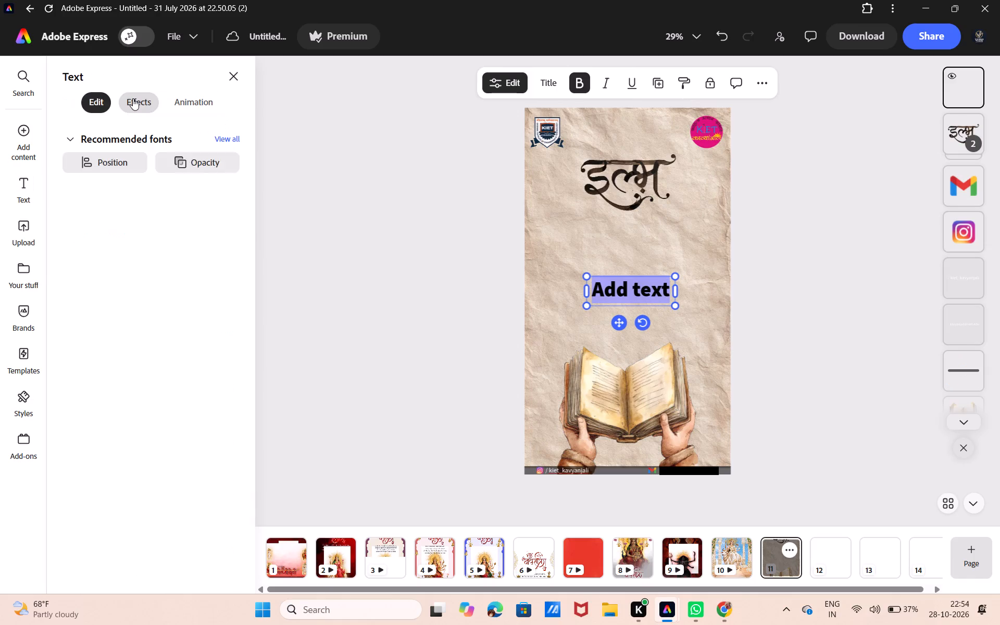
click(669, 283)
key(bracketright)
key(BackSpace)
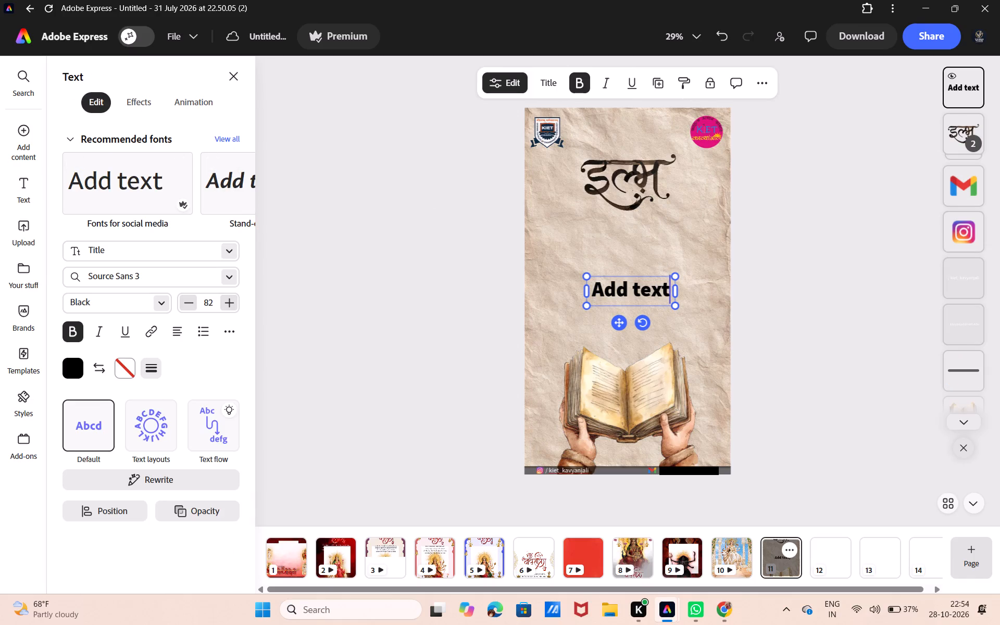
key(BackSpace)
key(BackSpace)
key(BackSpace)
key(BackSpace)
key(BackSpace)
key(BackSpace)
key(BackSpace)
key(BackSpace)
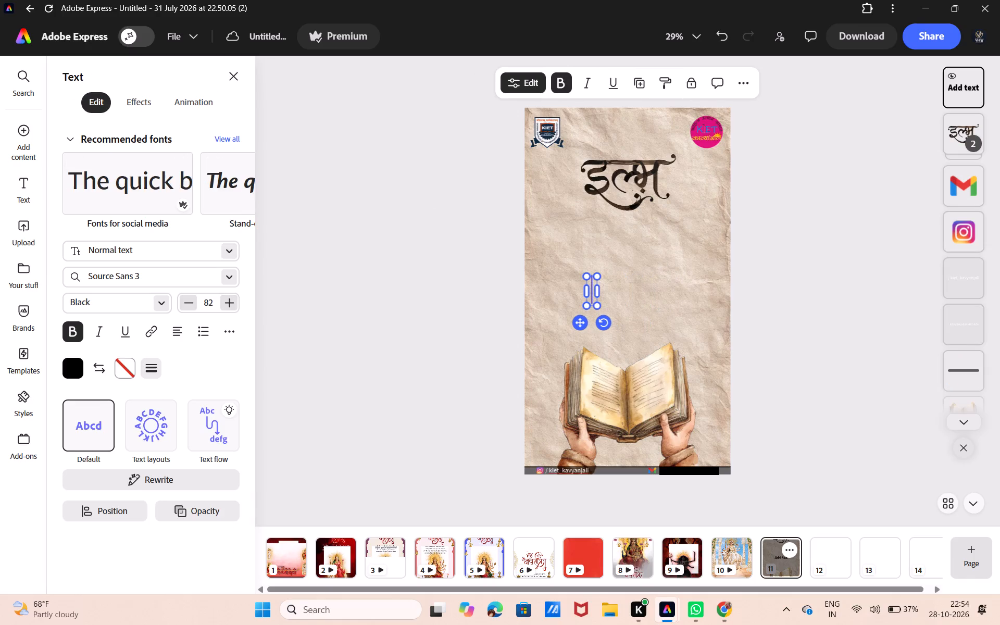
key(v)
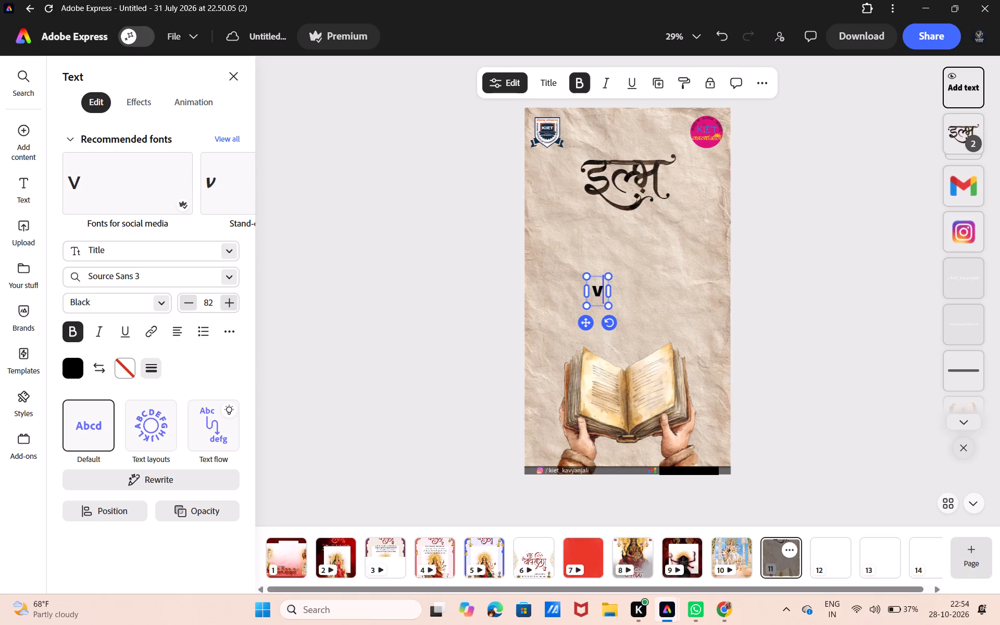
key(BackSpace)
key(ctrl+v)
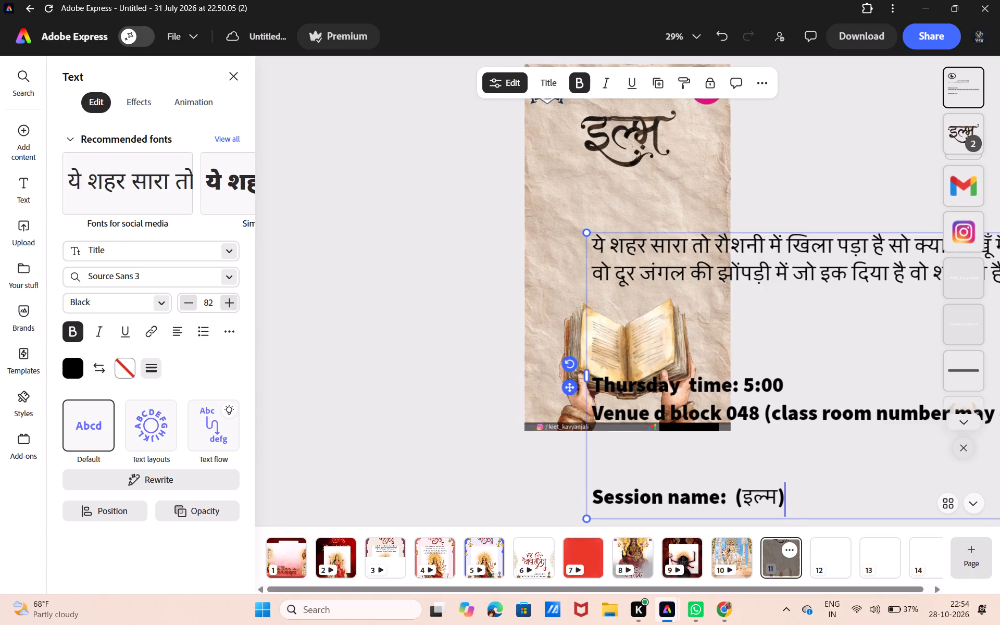
Scale the pasted text block down to font size 35 and move it beneath the इल्म title.
drag(859, 317, 735, 181)
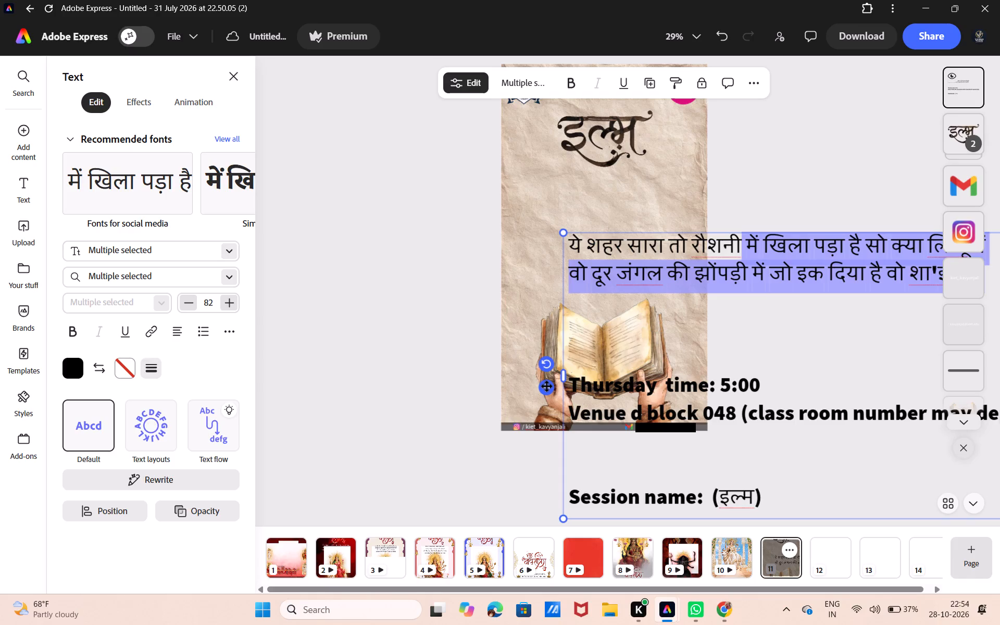
drag(547, 386, 457, 340)
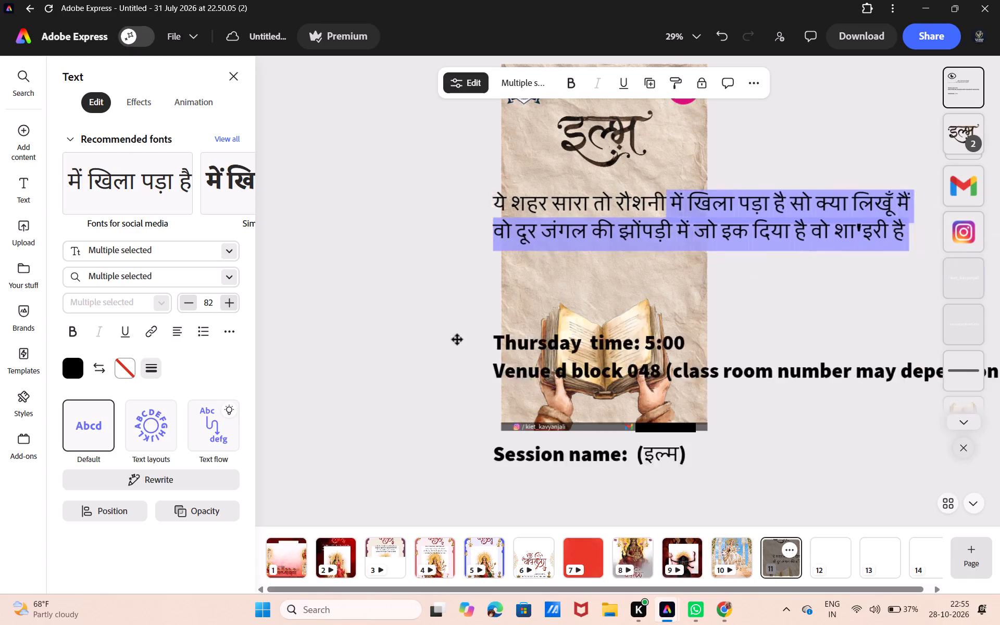
drag(457, 340, 359, 319)
drag(379, 451, 562, 292)
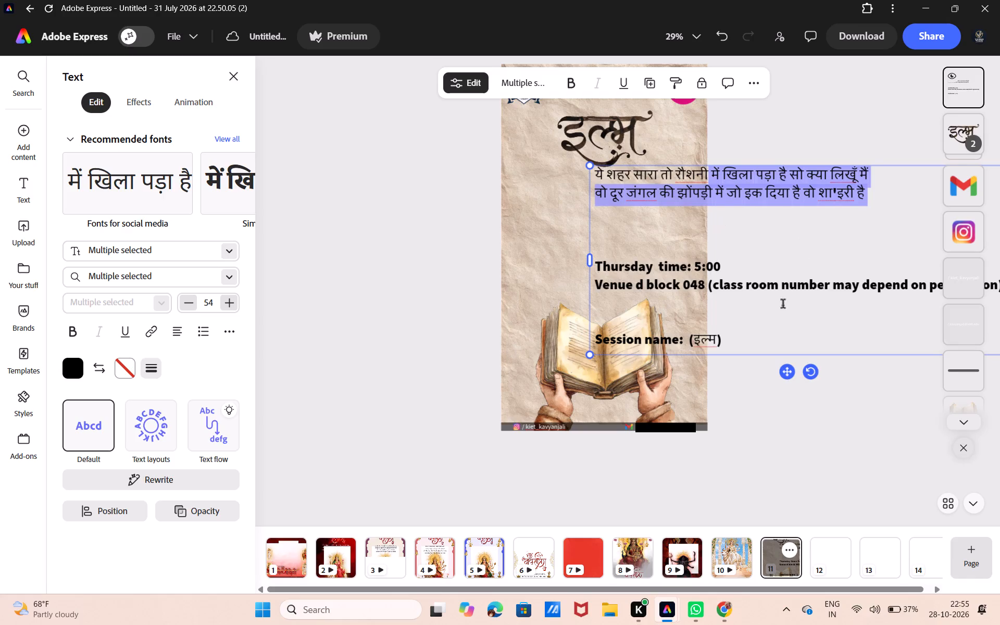
drag(785, 317, 725, 324)
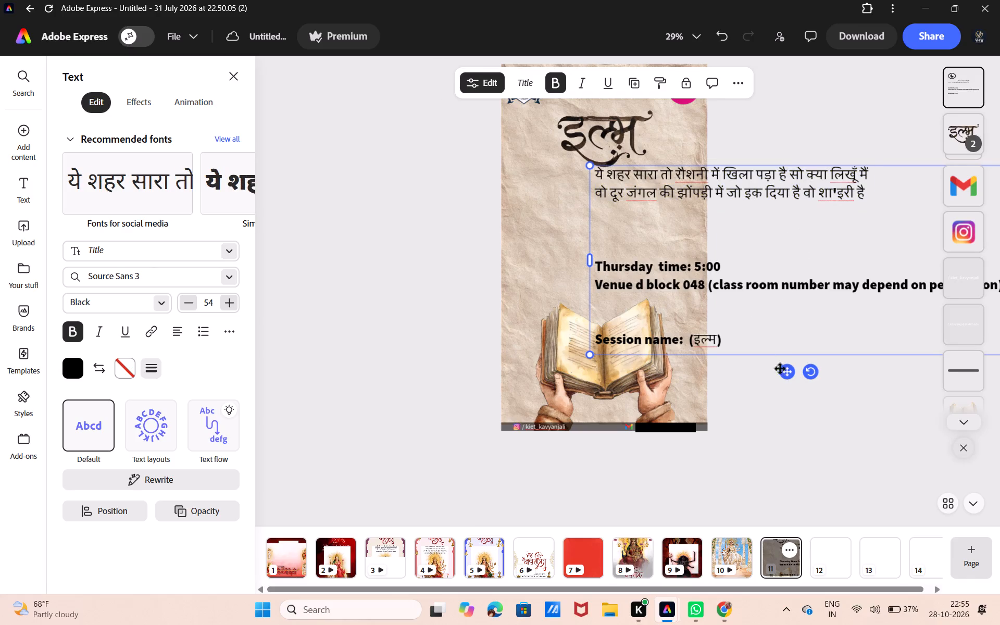
drag(789, 369, 678, 367)
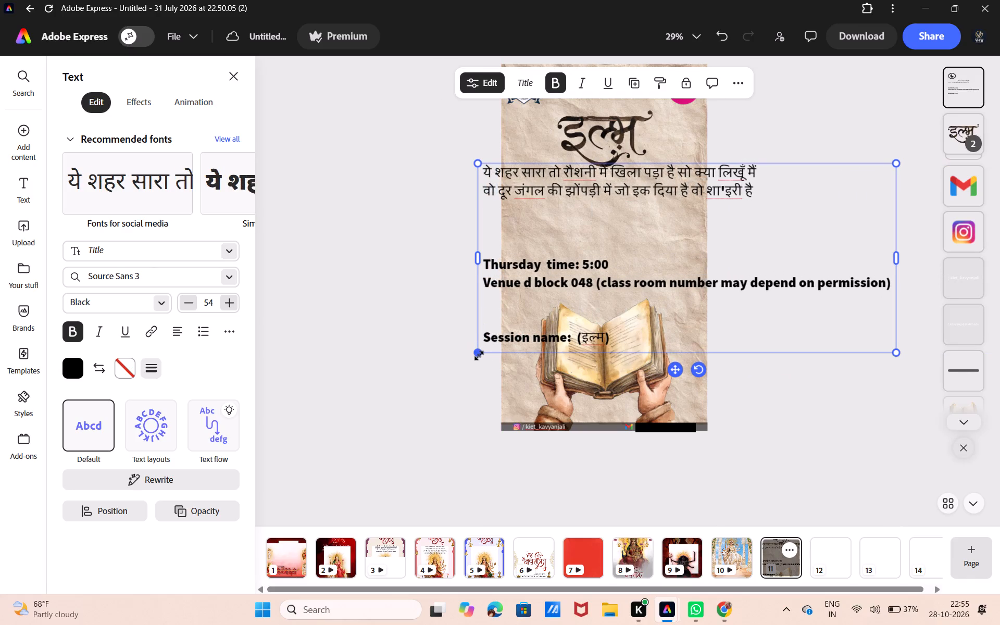
drag(479, 355, 587, 216)
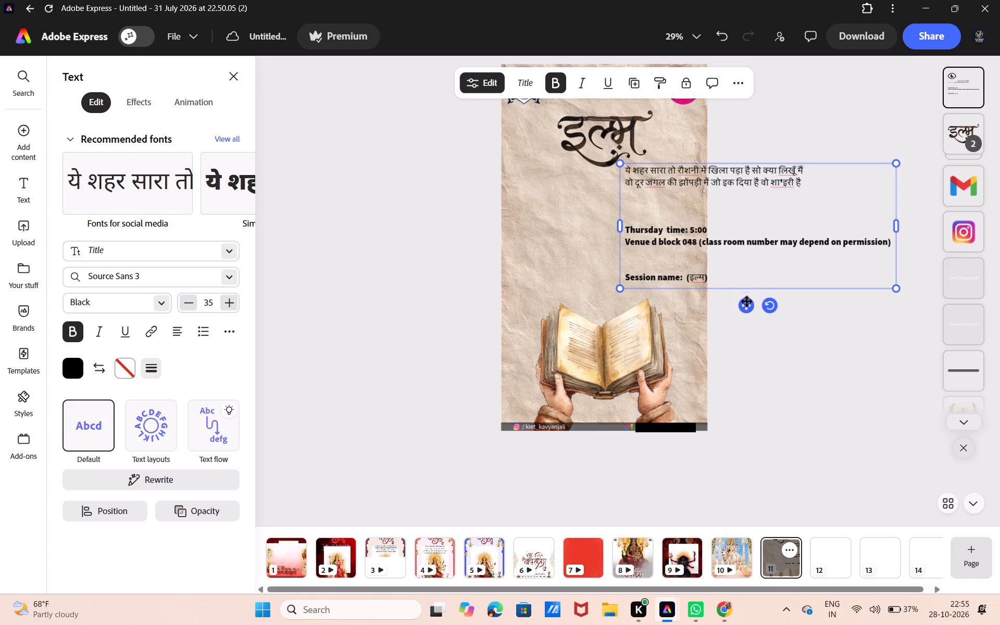
drag(747, 308, 670, 320)
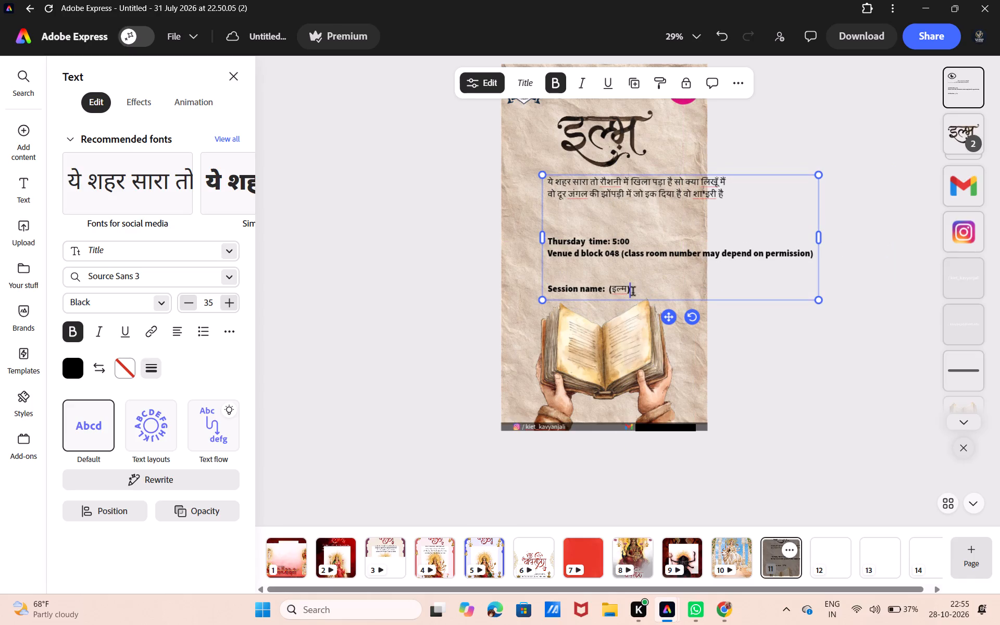
Delete the session name, venue and Thursday time lines from the text block, leaving only the two-line Hindi couplet.
click(633, 293)
key(BackSpace)
key(BackSpace)
key(BackSpace)
key(BackSpace)
key(BackSpace)
key(BackSpace)
key(BackSpace)
key(BackSpace)
key(BackSpace)
key(BackSpace)
key(BackSpace)
key(BackSpace)
key(BackSpace)
key(BackSpace)
key(BackSpace)
key(BackSpace)
key(BackSpace)
key(BackSpace)
key(BackSpace)
key(BackSpace)
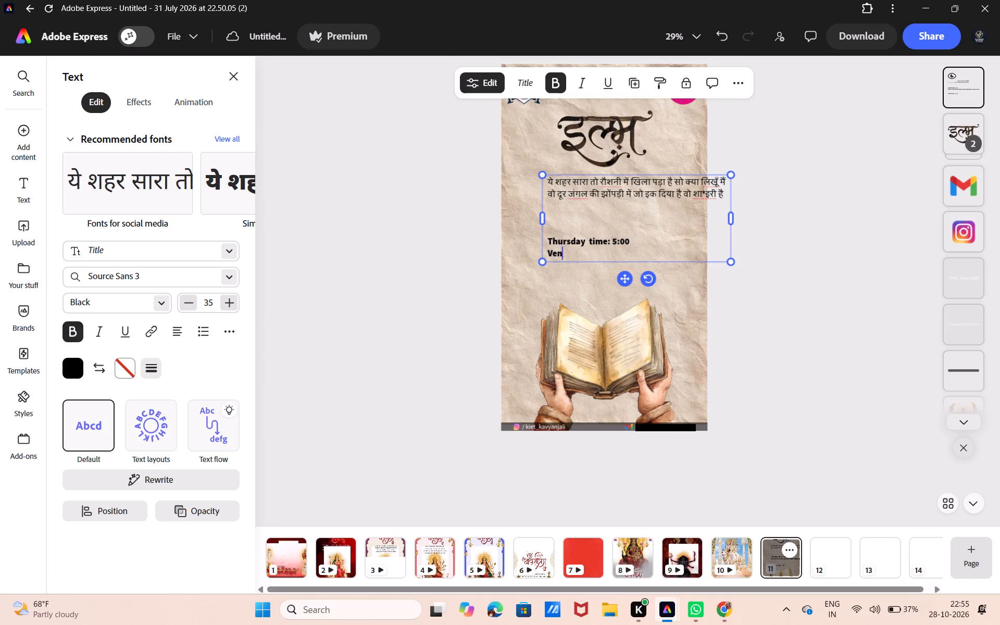
key(BackSpace)
key(BackSpace)
key(BackSpace)
key(BackSpace)
key(BackSpace)
key(BackSpace)
key(BackSpace)
key(BackSpace)
key(BackSpace)
key(BackSpace)
key(BackSpace)
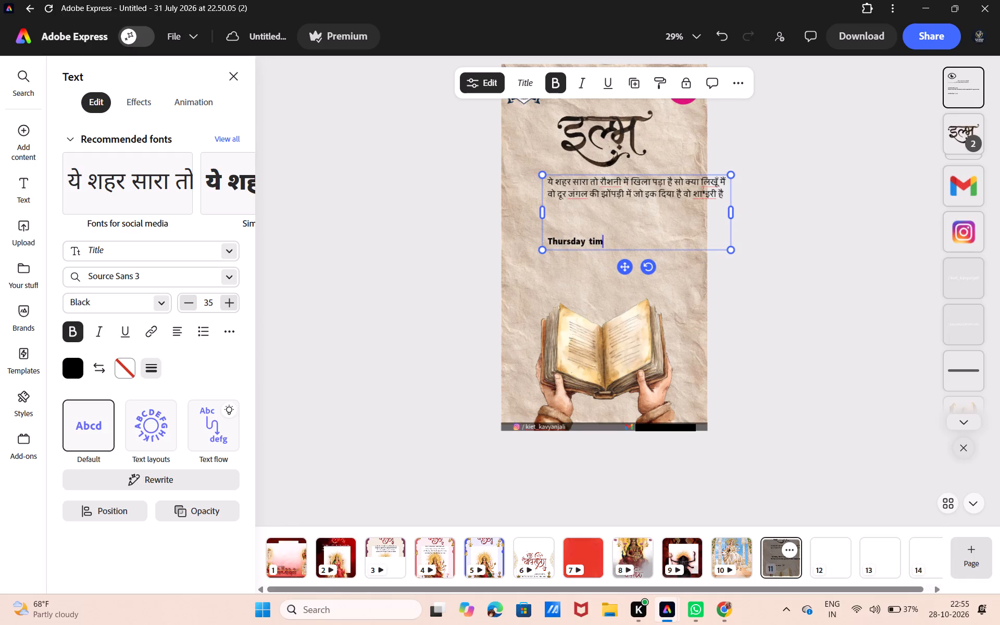
key(BackSpace)
key(BackSpace)
key(BackSpace)
key(BackSpace)
key(BackSpace)
key(BackSpace)
key(BackSpace)
key(BackSpace)
key(BackSpace)
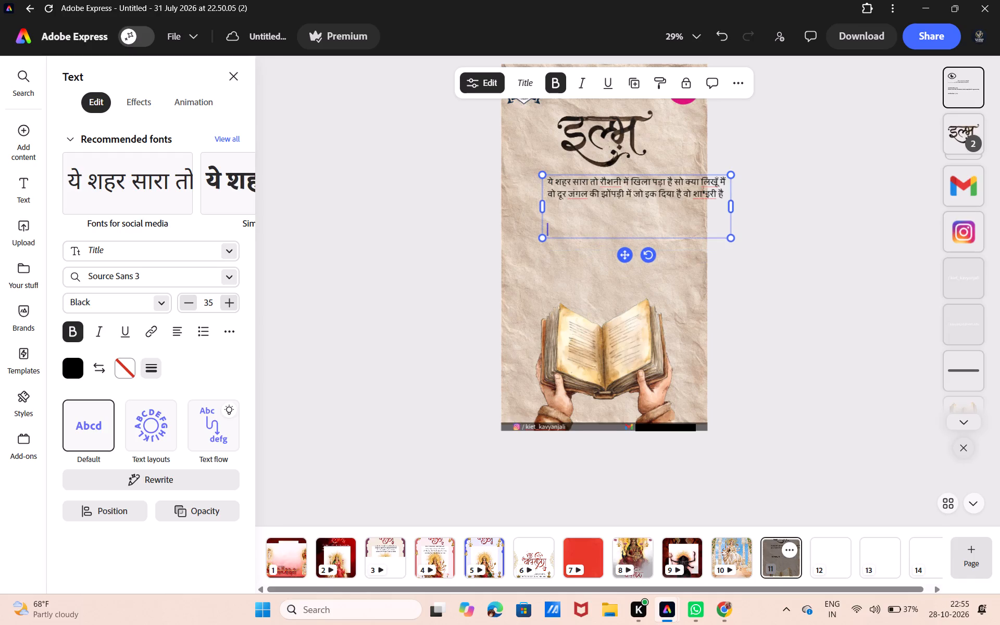
key(BackSpace)
key(BackSpace)
key(BackSpace)
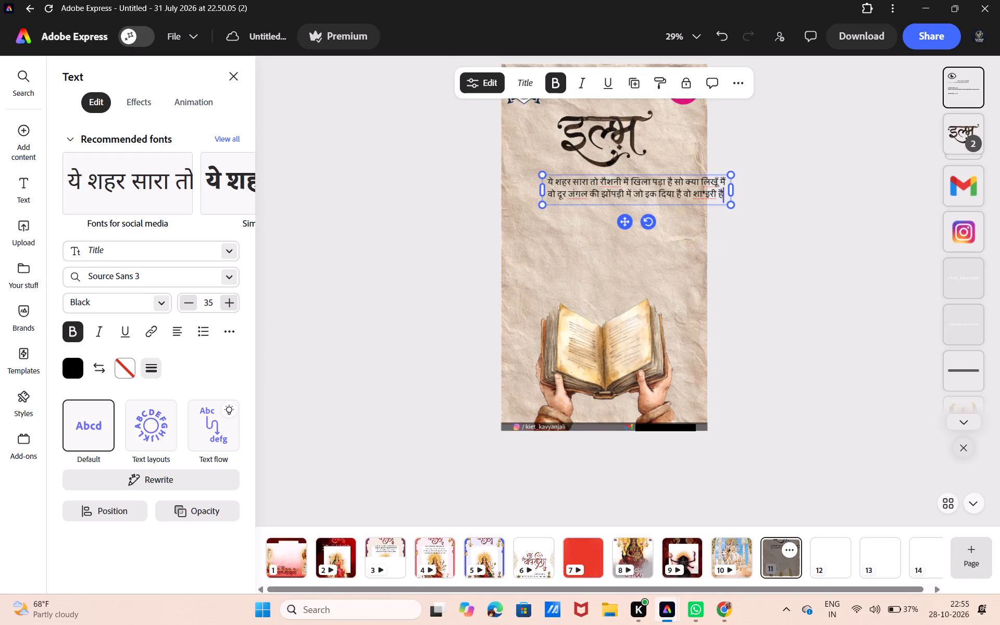
Position the couplet within the page width, roughly centred between the इल्म title and the book.
scroll(621, 212, up, 1)
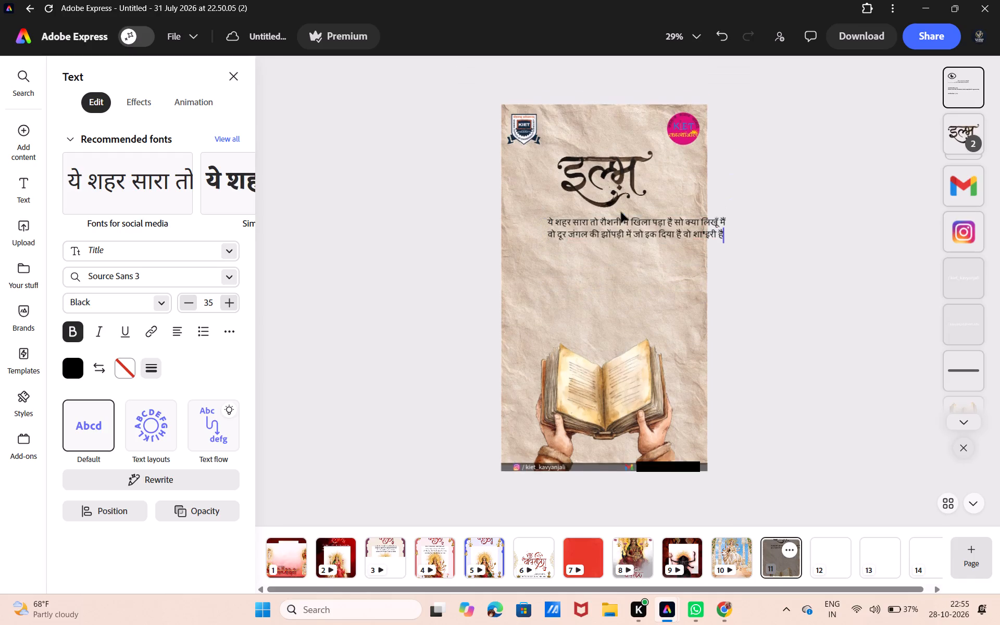
drag(630, 259, 619, 261)
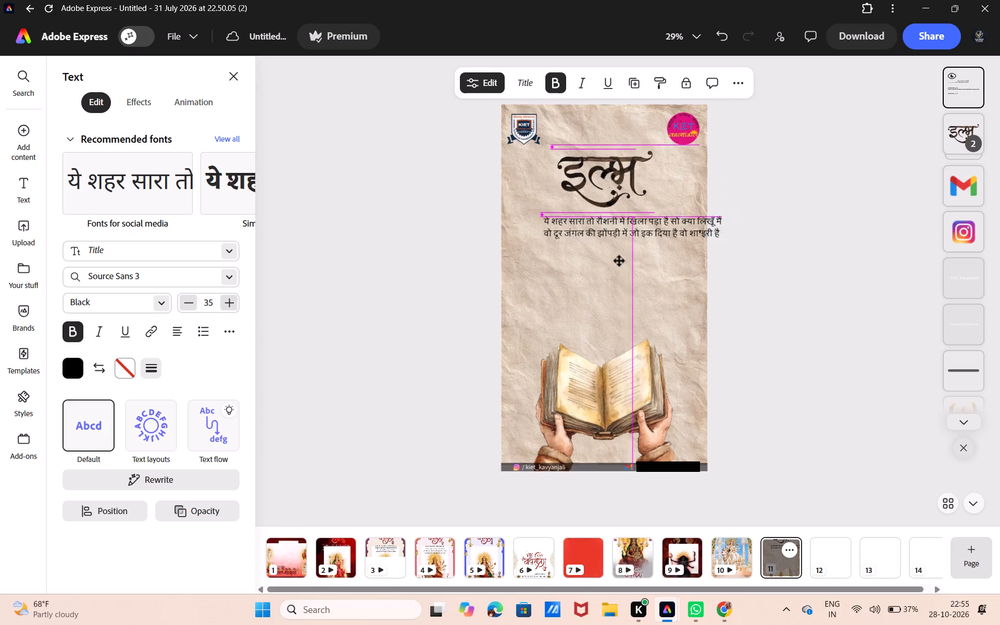
drag(619, 261, 598, 267)
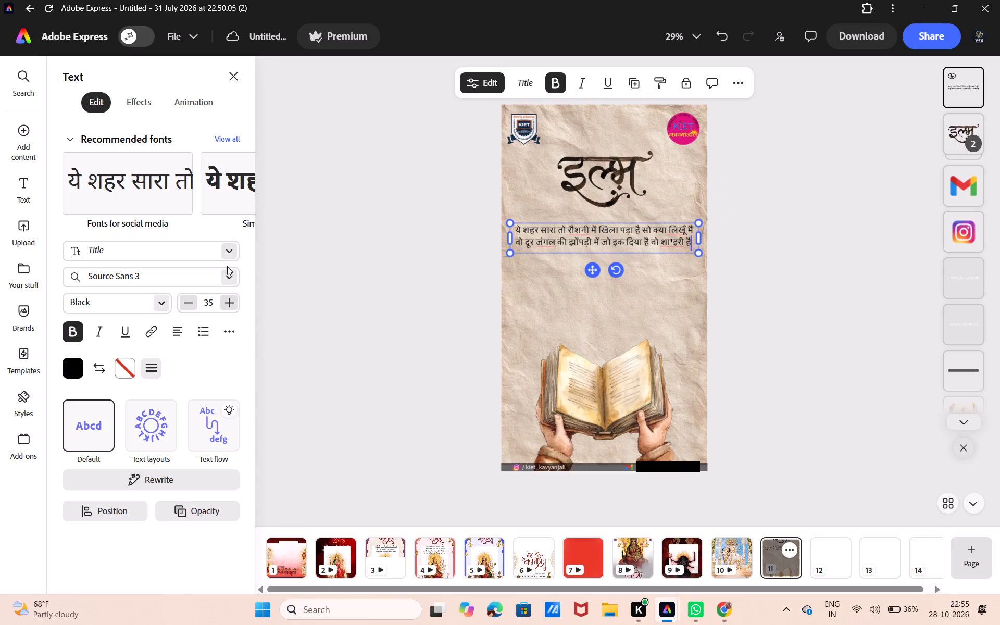
Change the couplet's font to Bressay Display Regular.
click(227, 272)
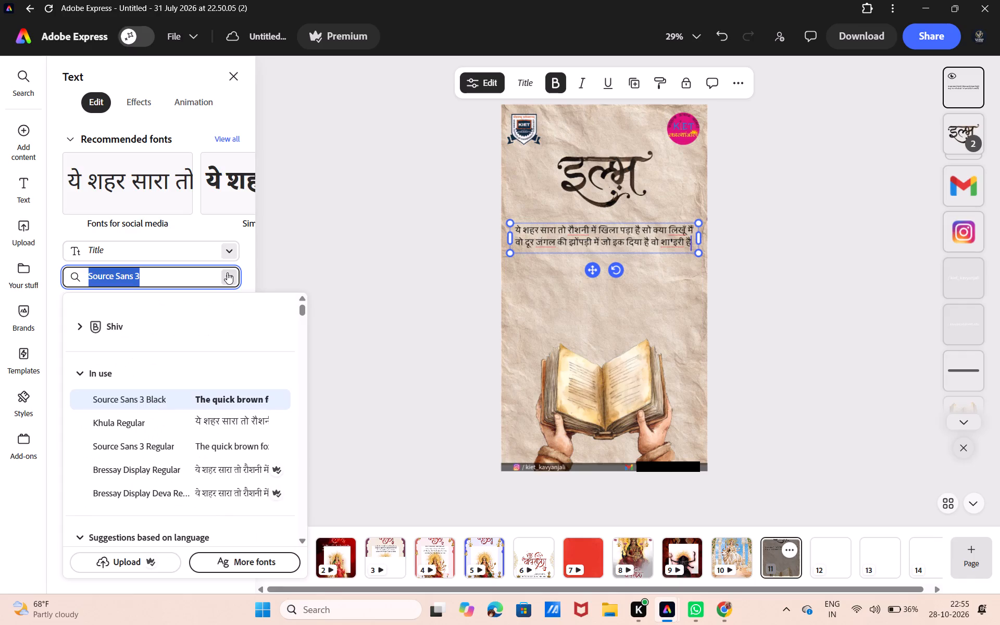
click(193, 478)
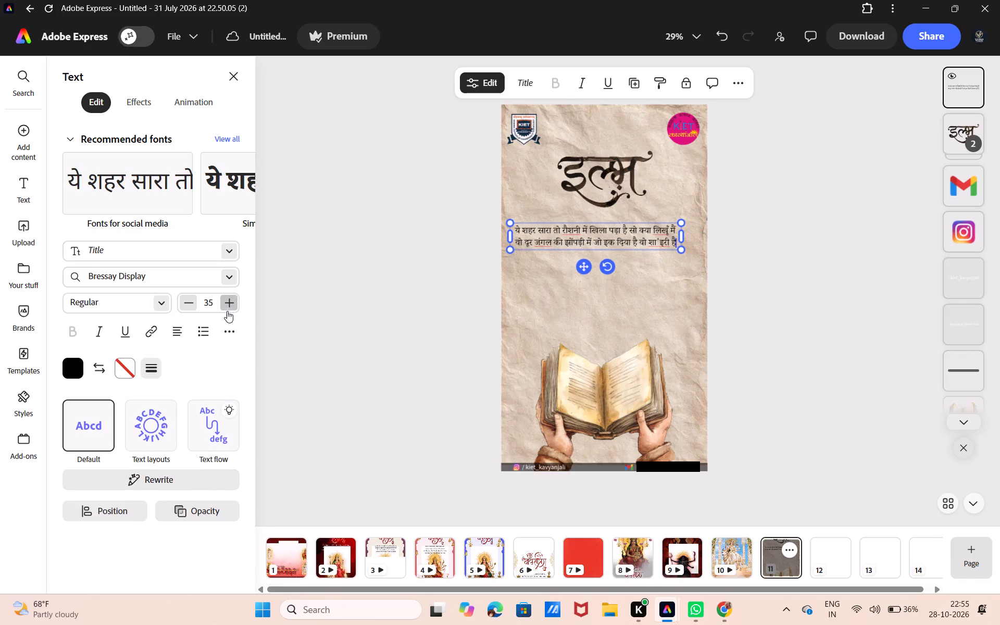
Browse the available fonts for the couplet, including the language-based suggestions and the full list of recent fonts.
click(229, 279)
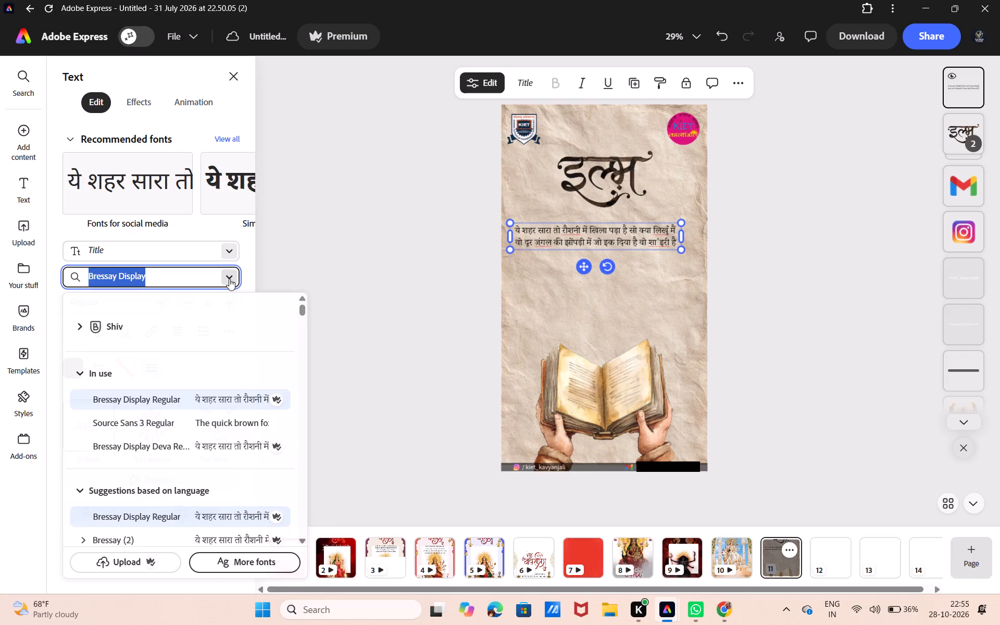
scroll(220, 456, down, 5)
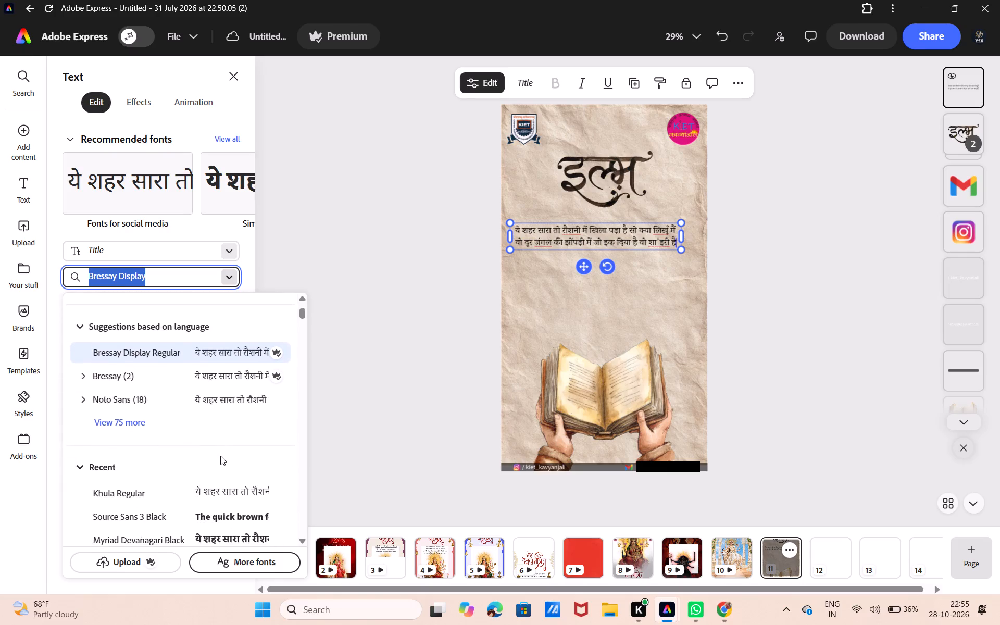
scroll(220, 456, down, 2)
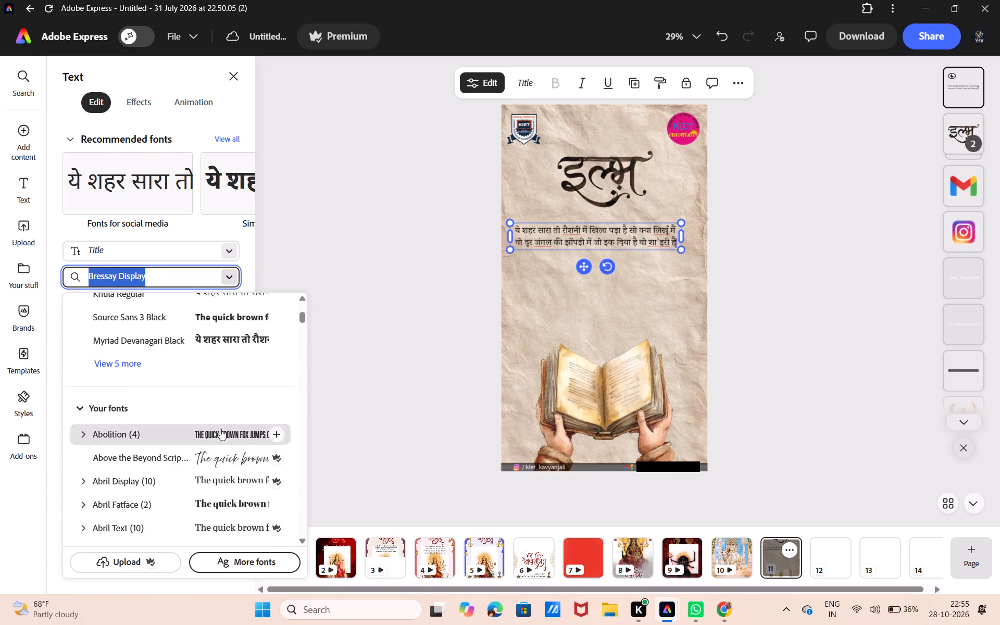
click(231, 367)
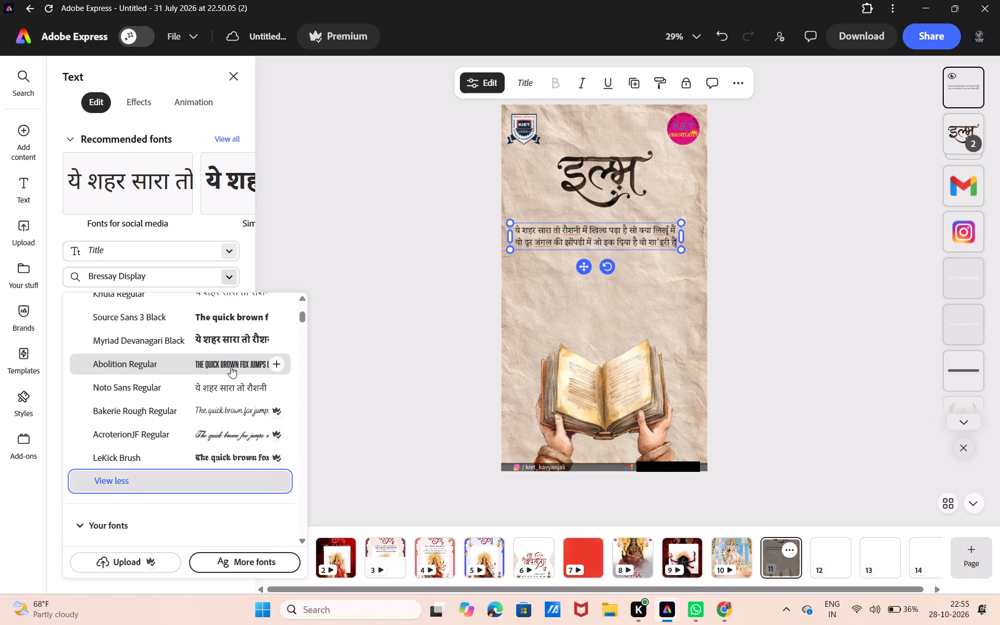
scroll(226, 358, up, 5)
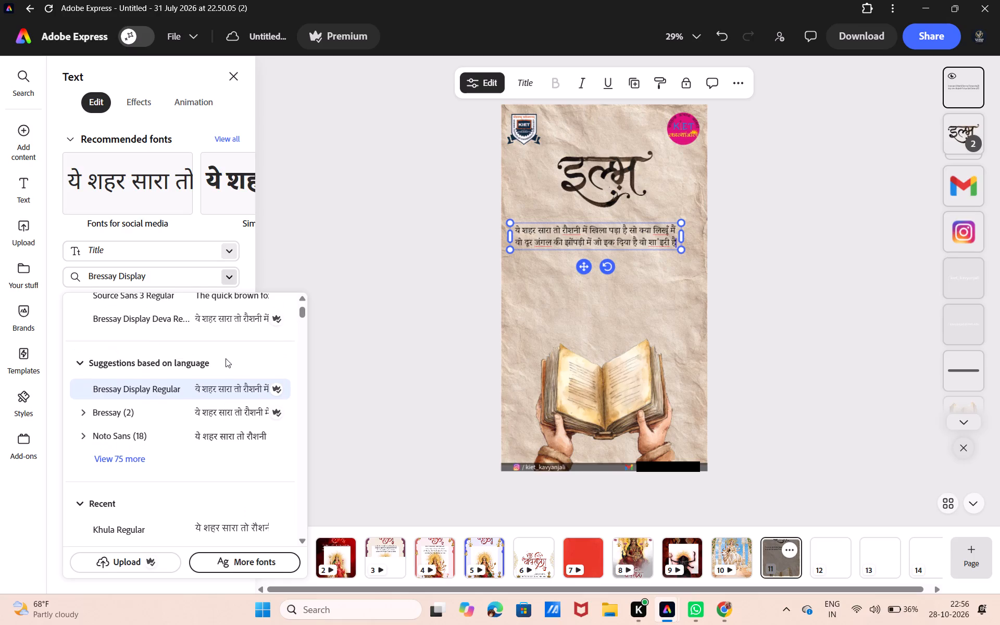
scroll(226, 358, up, 4)
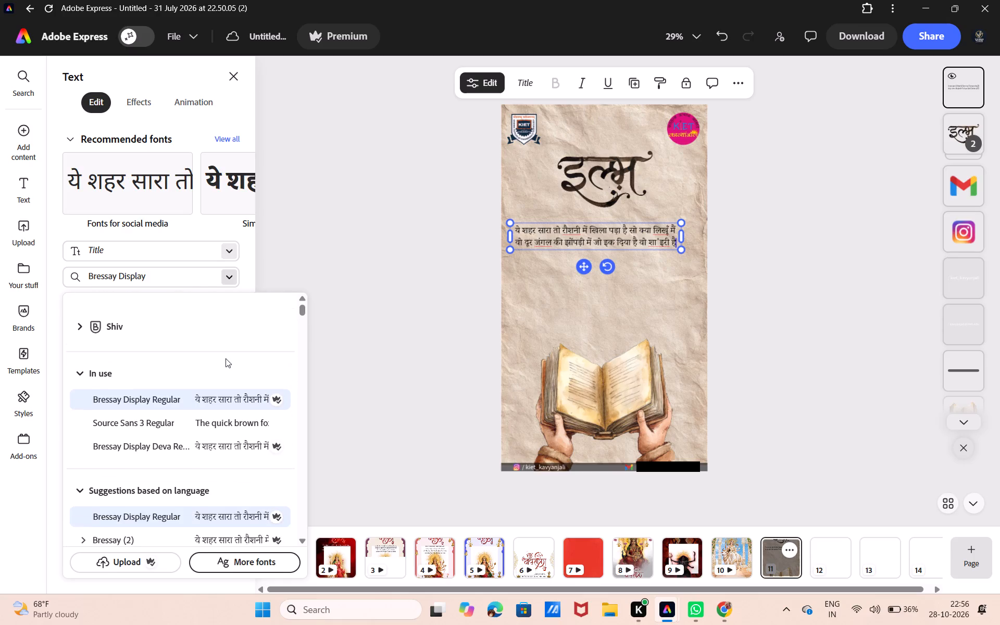
scroll(226, 358, up, 1)
click(393, 205)
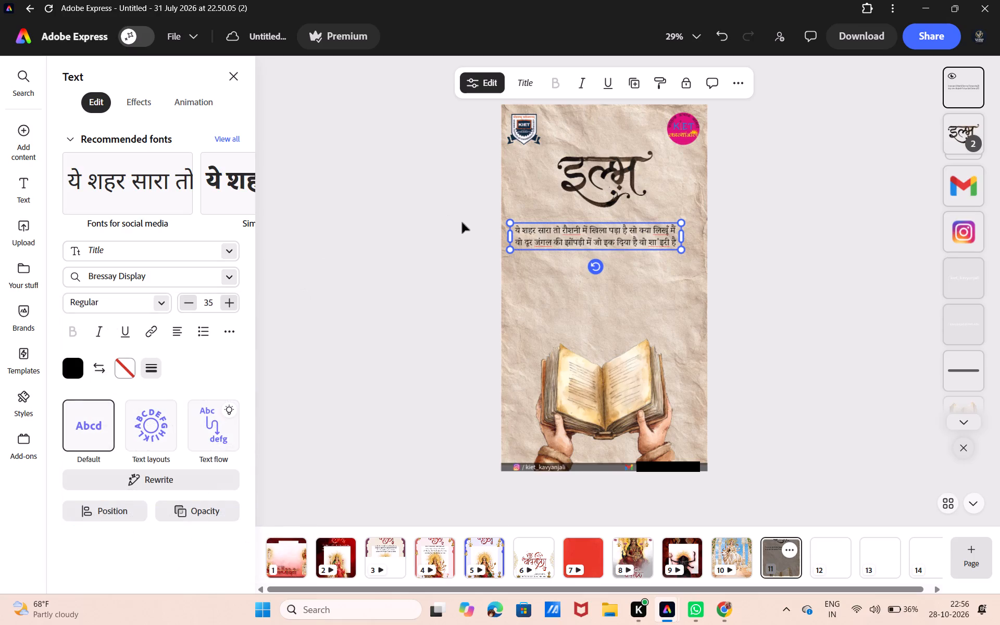
Shift the Hindi couplet slightly right so it sits centred across the page beneath the इल्म title.
click(548, 241)
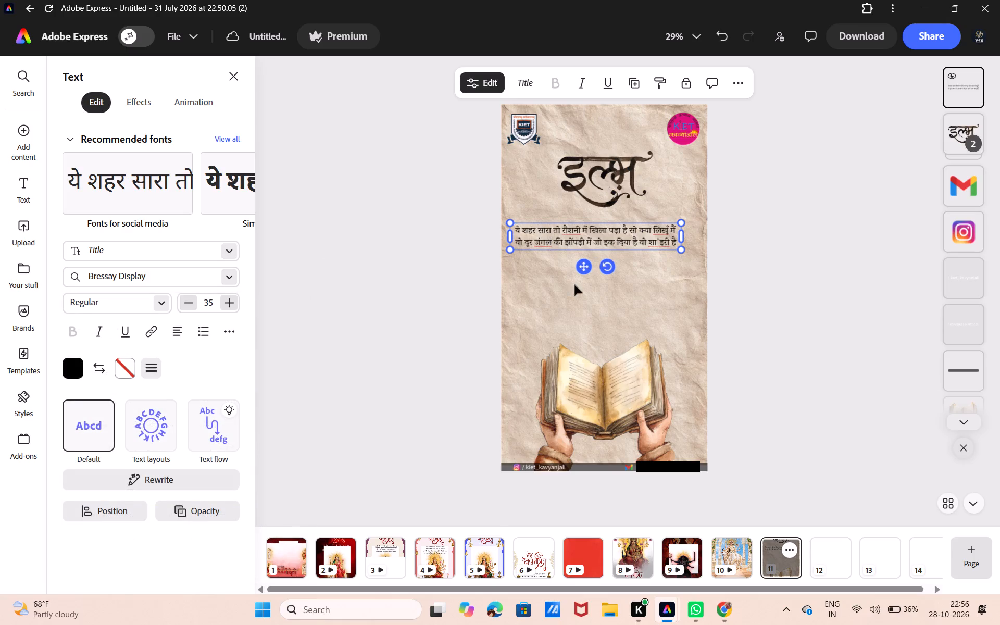
drag(584, 271, 591, 271)
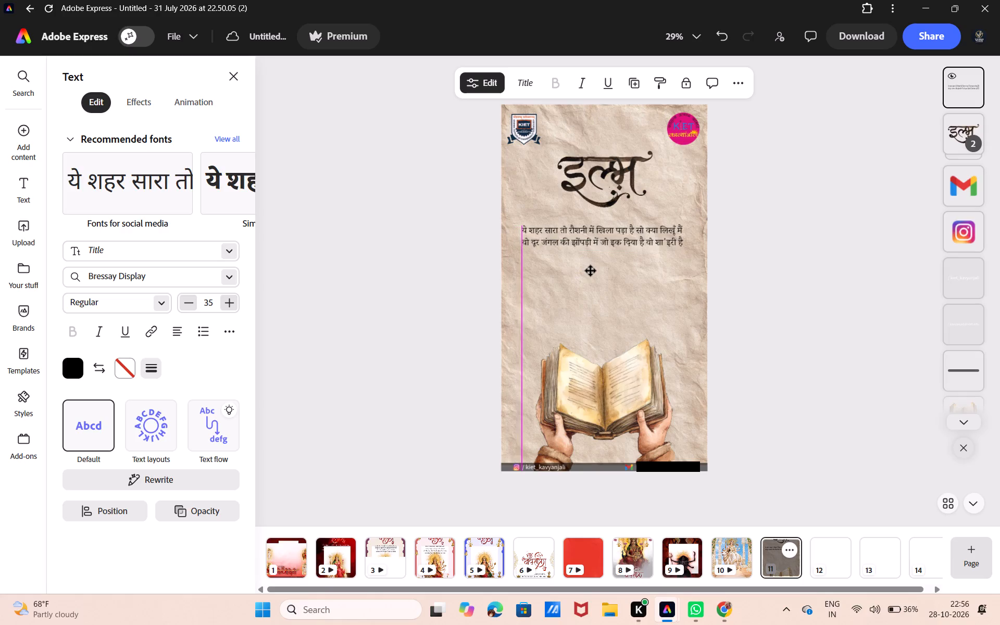
drag(591, 271, 593, 271)
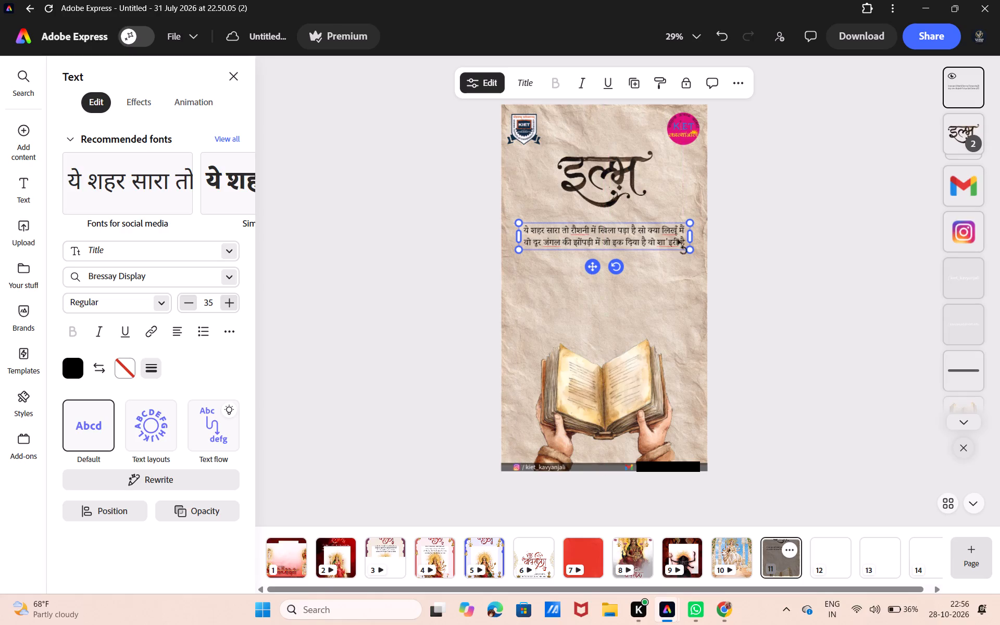
click(785, 213)
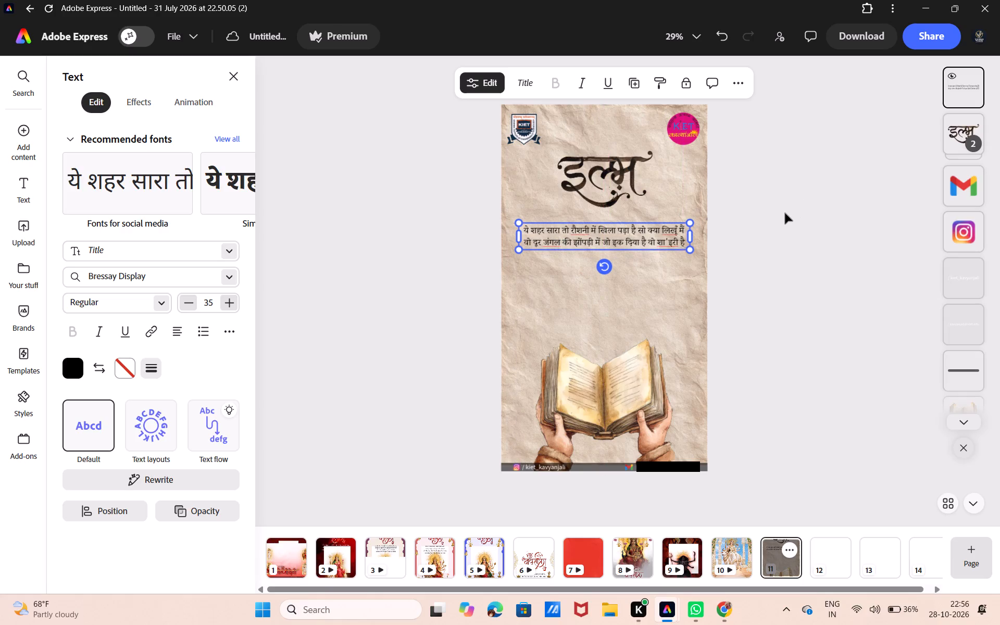
click(785, 213)
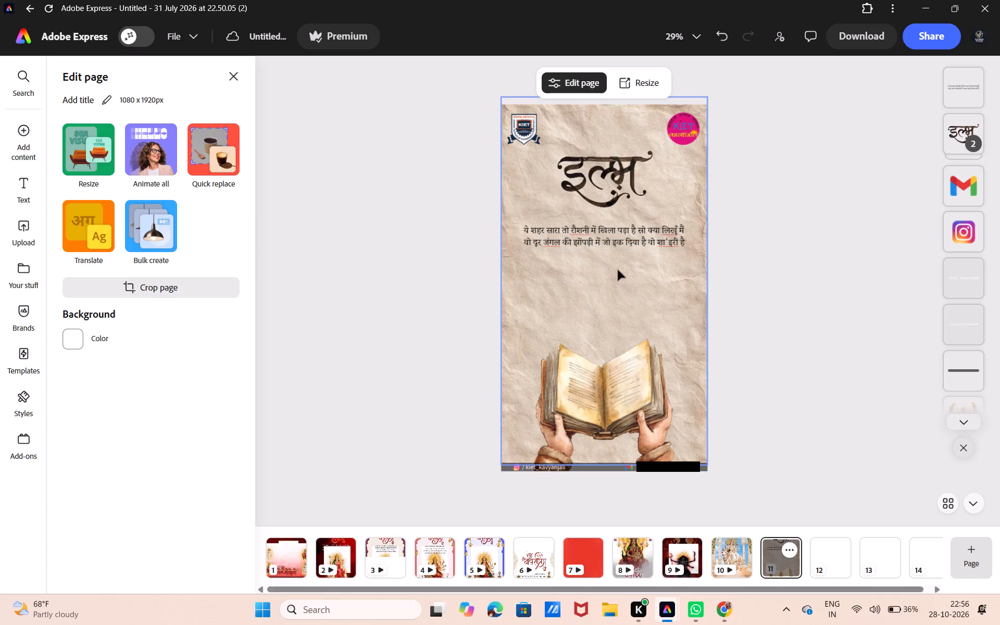
Duplicate the Hindi couplet and place the copy directly below the original, aligned with it.
click(626, 245)
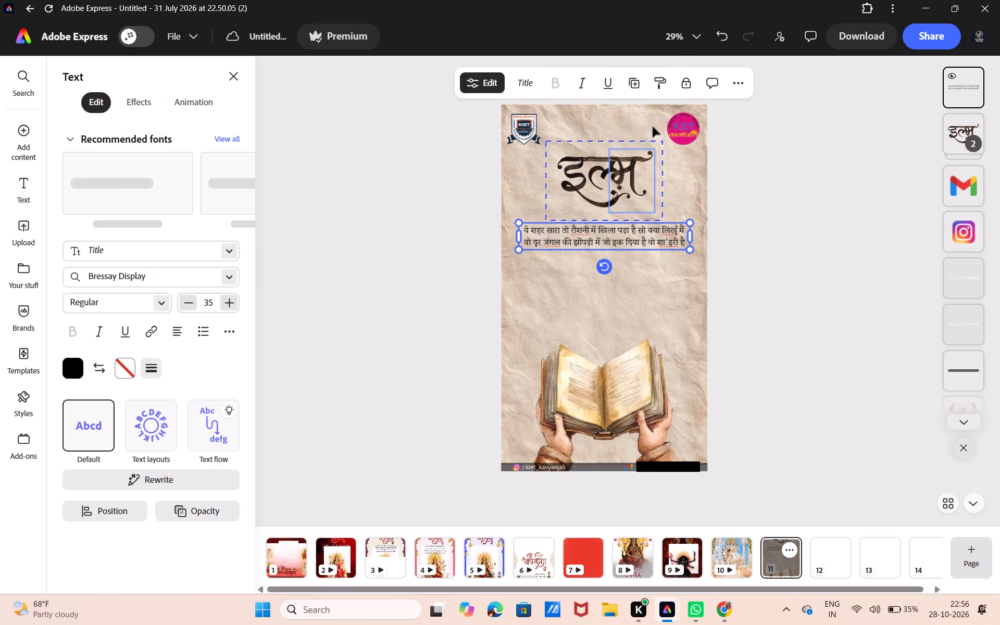
click(639, 80)
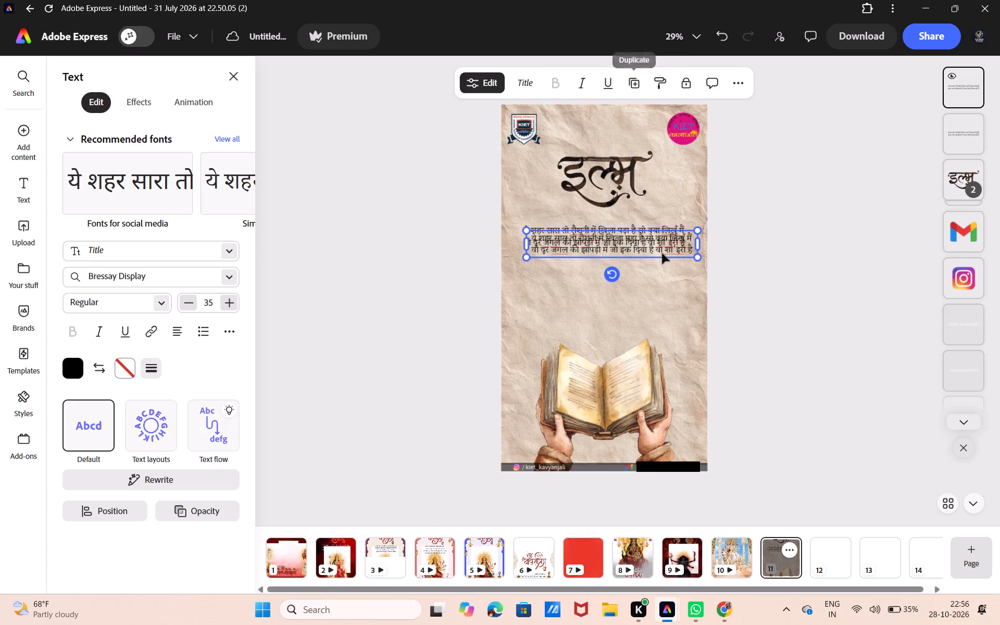
drag(652, 250, 646, 274)
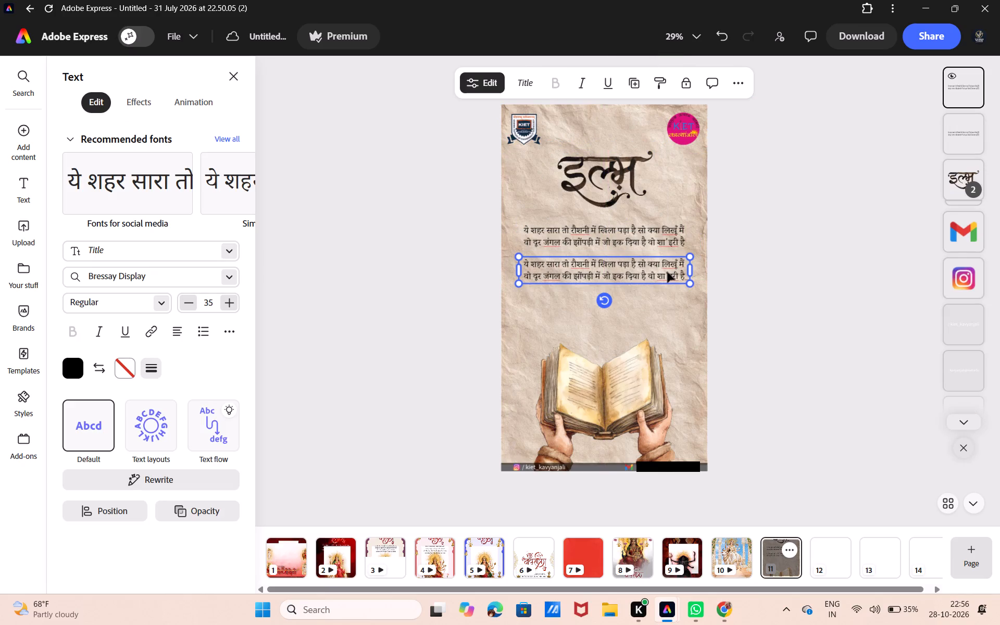
Replace the duplicate's text with the copied session text containing the couplet, Thursday time, venue and session name.
click(683, 272)
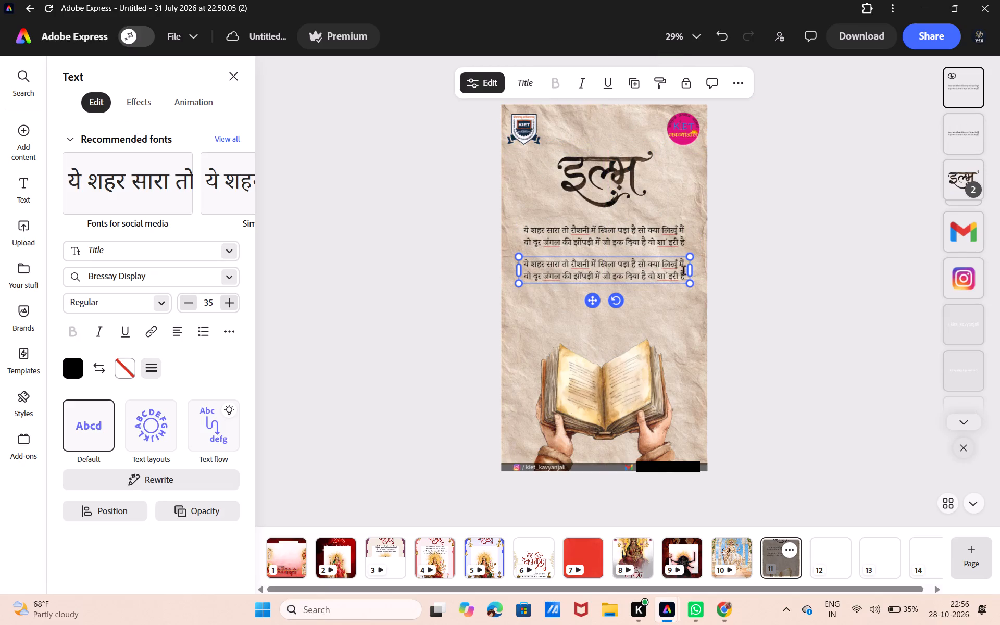
key(BackSpace)
key(BackSpace)
key(BackSpace)
key(BackSpace)
key(BackSpace)
key(BackSpace)
key(BackSpace)
key(BackSpace)
key(BackSpace)
key(BackSpace)
key(BackSpace)
key(BackSpace)
key(BackSpace)
key(BackSpace)
key(BackSpace)
key(BackSpace)
key(BackSpace)
key(BackSpace)
key(BackSpace)
key(BackSpace)
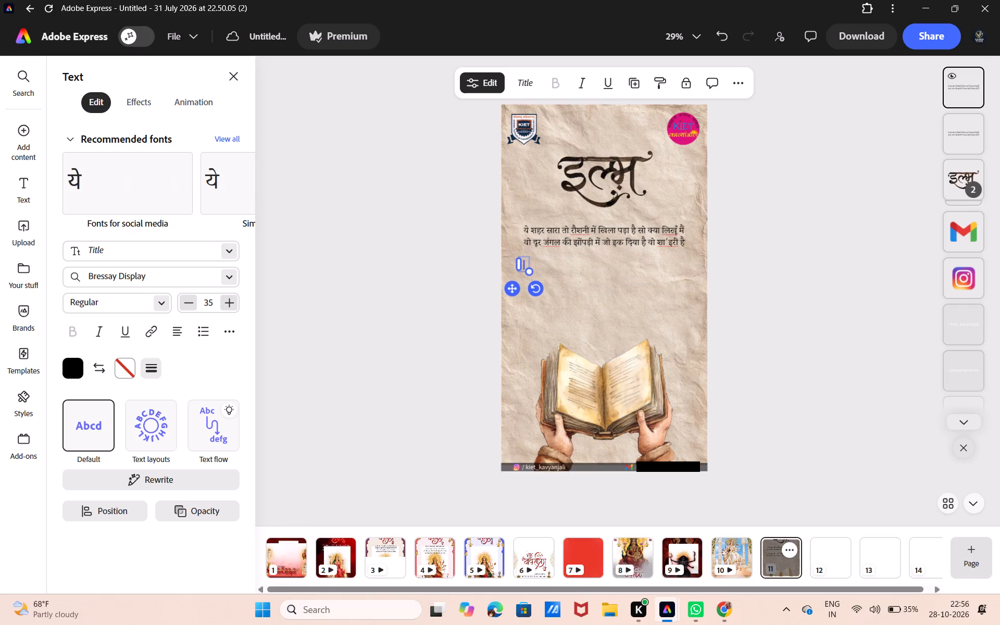
key(BackSpace)
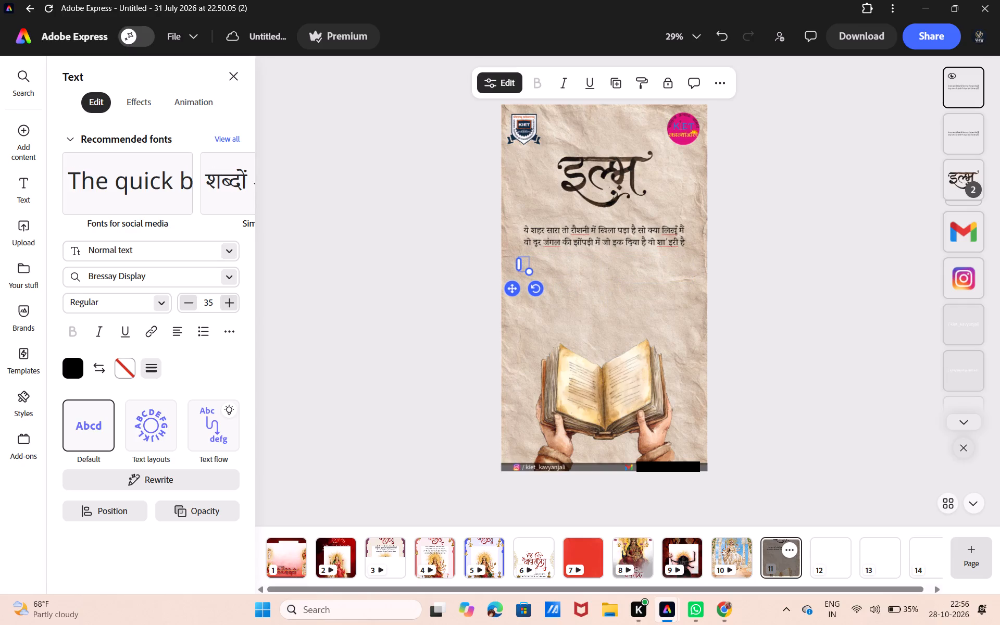
key(ctrl+v)
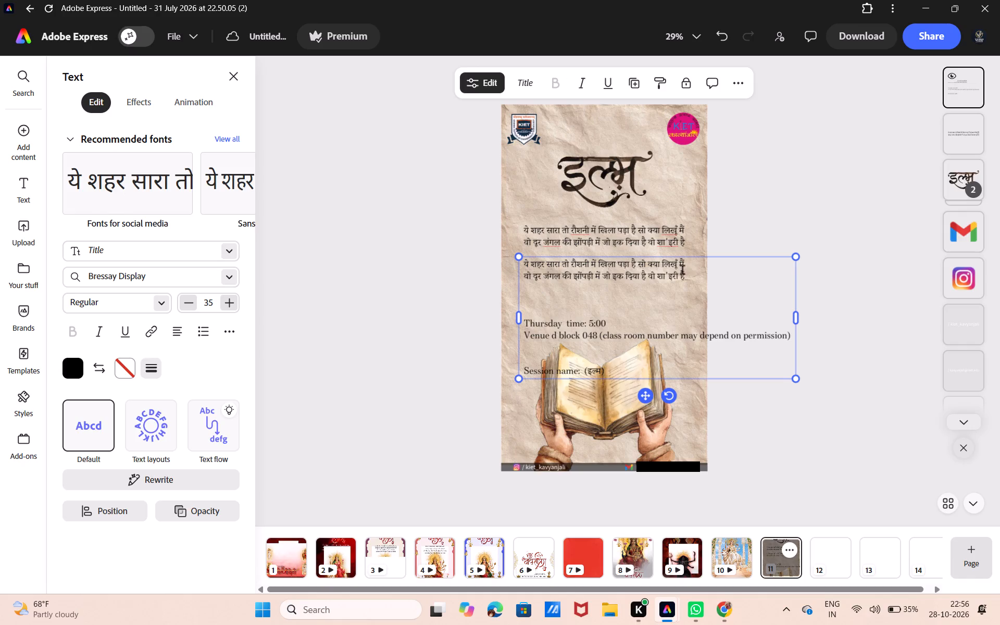
Delete the session name line and the blank lines under the venue line from the pasted text block.
click(623, 374)
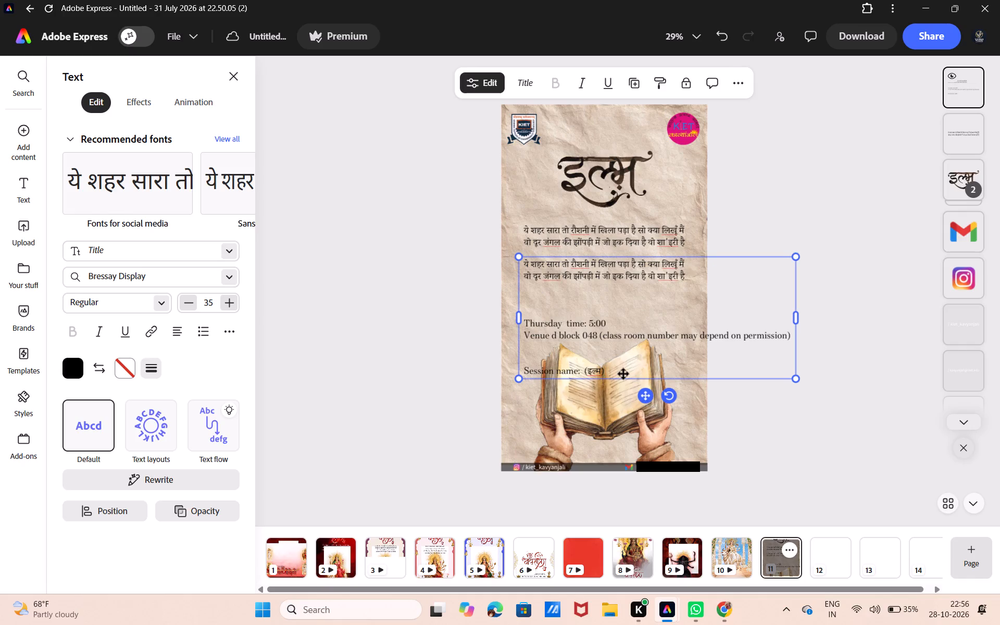
key(BackSpace)
key(BackSpace)
key(BackSpace)
key(BackSpace)
key(BackSpace)
key(BackSpace)
key(BackSpace)
key(BackSpace)
key(BackSpace)
key(BackSpace)
key(BackSpace)
key(BackSpace)
key(BackSpace)
key(BackSpace)
key(BackSpace)
key(BackSpace)
key(BackSpace)
key(BackSpace)
key(BackSpace)
key(BackSpace)
key(BackSpace)
key(BackSpace)
key(BackSpace)
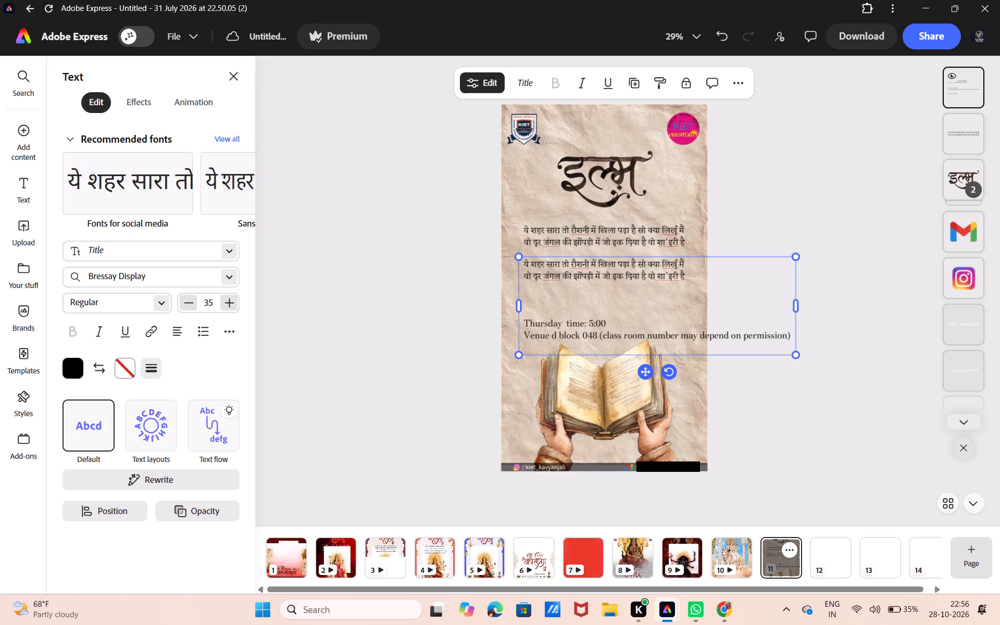
key(BackSpace)
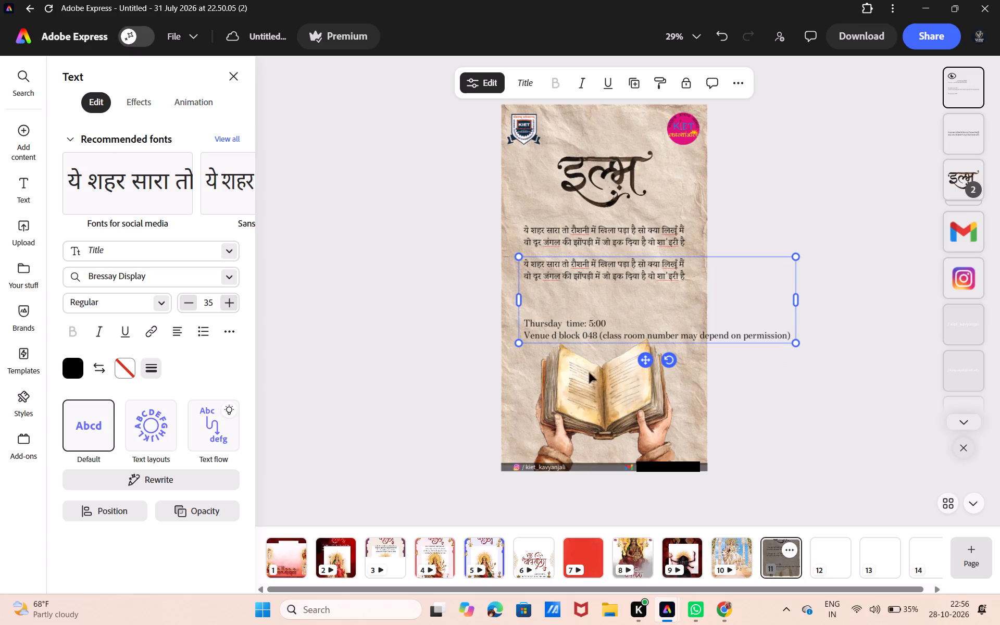
Delete the couplet and blank lines above "Thursday time: 5:00" in the lower text block, leaving the time and venue lines.
click(534, 315)
key(BackSpace)
key(BackSpace)
key(BackSpace)
key(BackSpace)
key(BackSpace)
key(BackSpace)
key(BackSpace)
key(BackSpace)
key(BackSpace)
key(BackSpace)
key(BackSpace)
key(BackSpace)
key(BackSpace)
key(BackSpace)
key(BackSpace)
key(BackSpace)
key(BackSpace)
key(BackSpace)
key(BackSpace)
key(BackSpace)
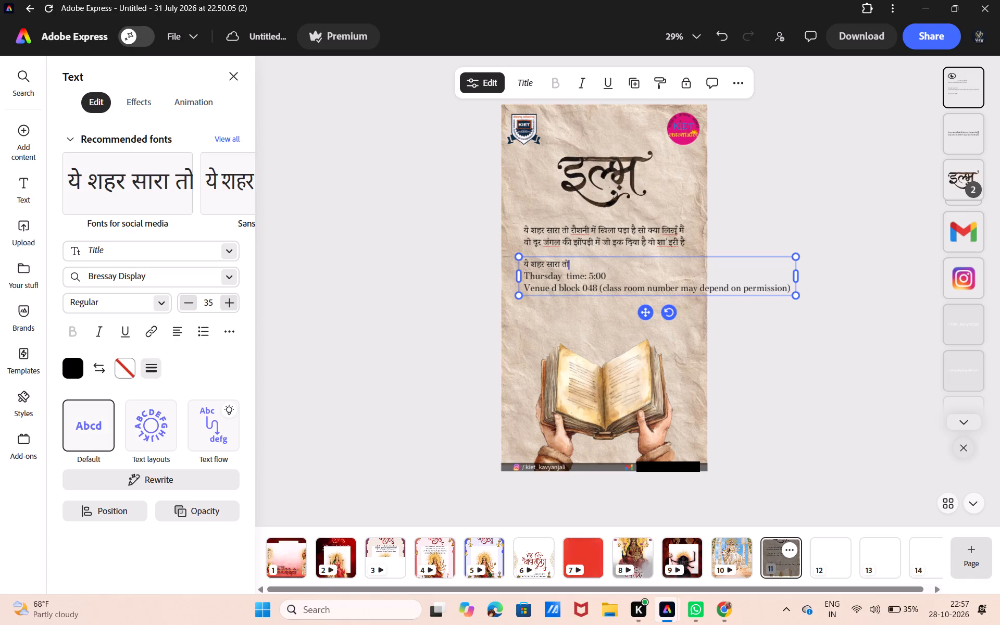
key(BackSpace)
key(BackSpace)
key(BackSpace)
key(BackSpace)
key(BackSpace)
key(BackSpace)
key(BackSpace)
key(BackSpace)
key(BackSpace)
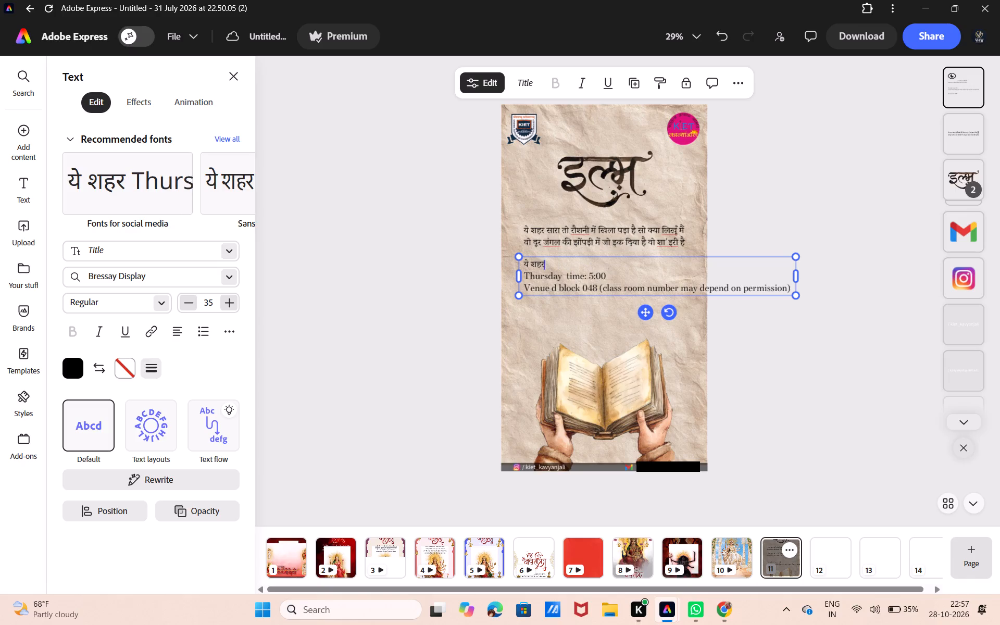
key(BackSpace)
key(BackSpace)
key(BackSpace)
key(BackSpace)
key(BackSpace)
key(BackSpace)
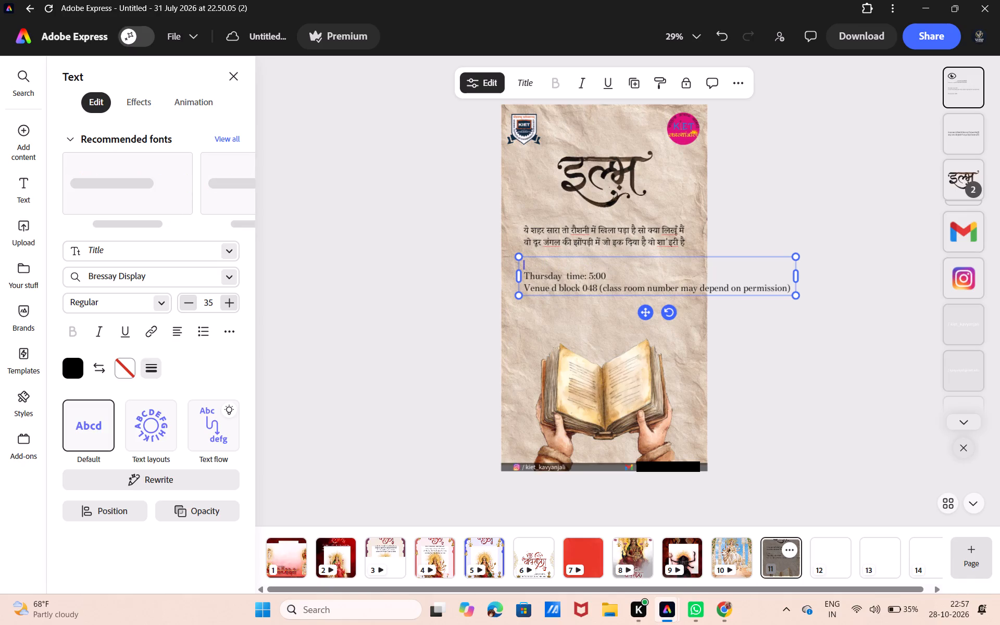
key(BackSpace)
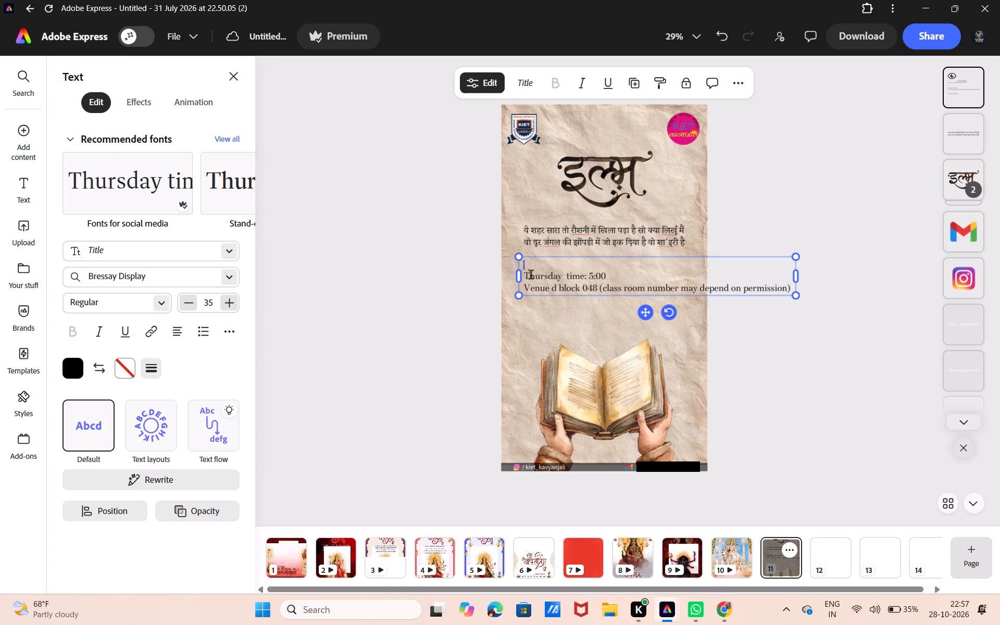
click(531, 276)
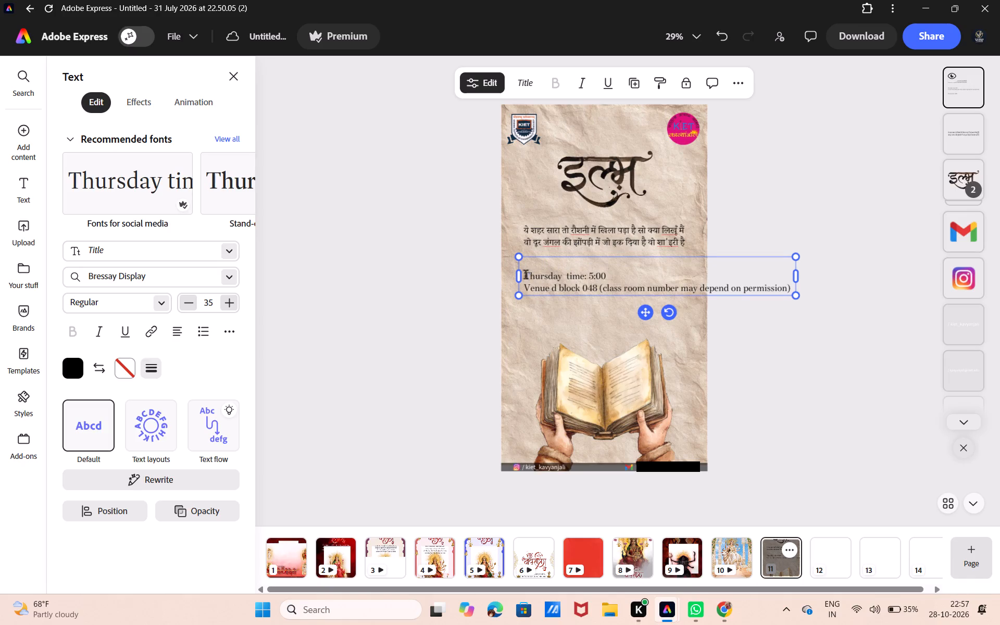
click(524, 276)
key(BackSpace)
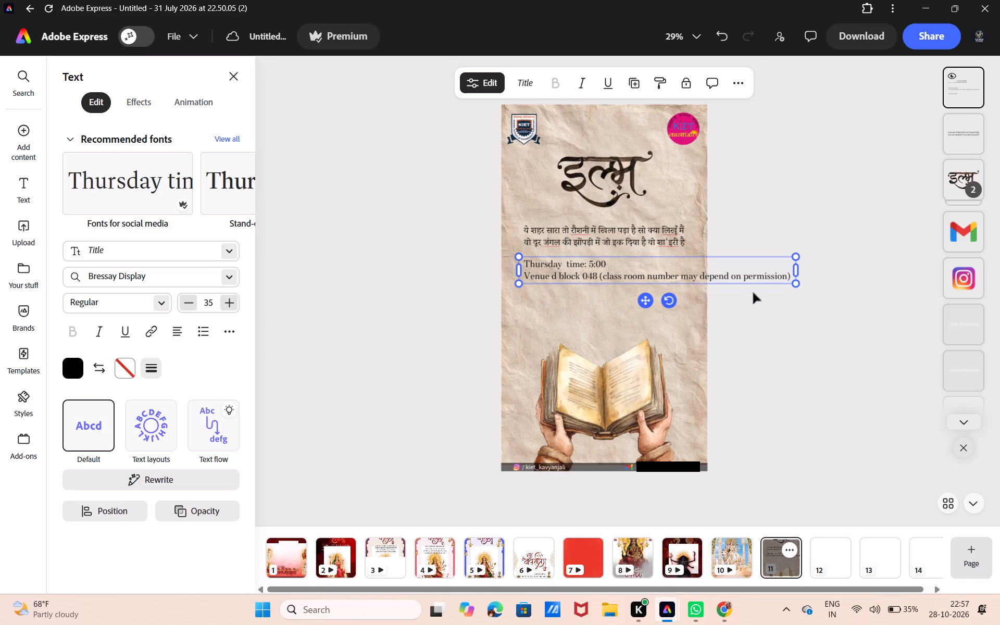
Delete the parenthetical classroom permission note from the venue line, leaving "Venue d block 048".
click(790, 274)
key(BackSpace)
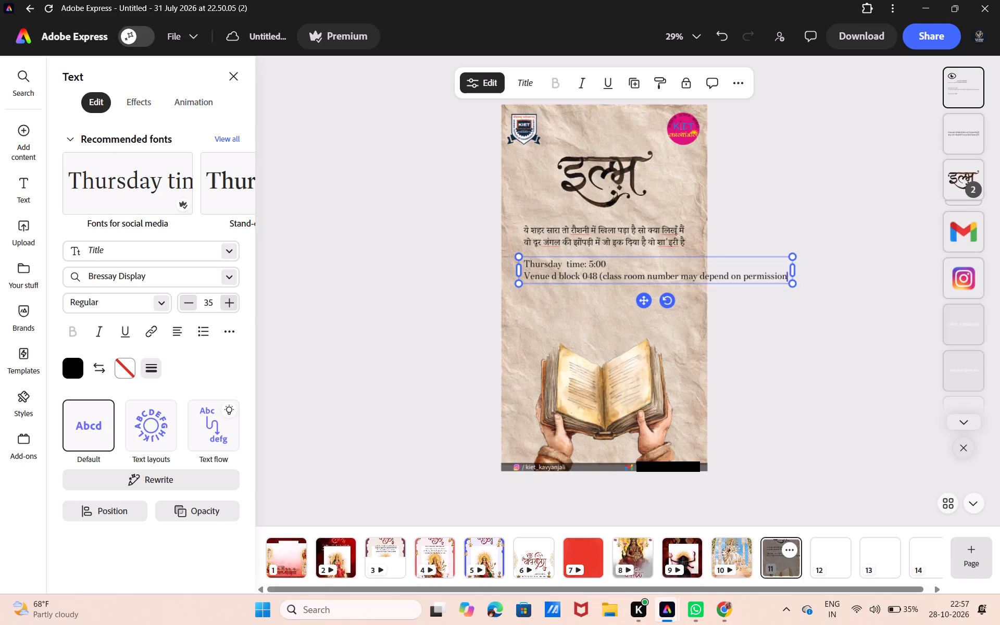
key(BackSpace)
key(BackSpace)
key(BackSpace)
key(BackSpace)
key(BackSpace)
key(BackSpace)
key(BackSpace)
key(BackSpace)
key(BackSpace)
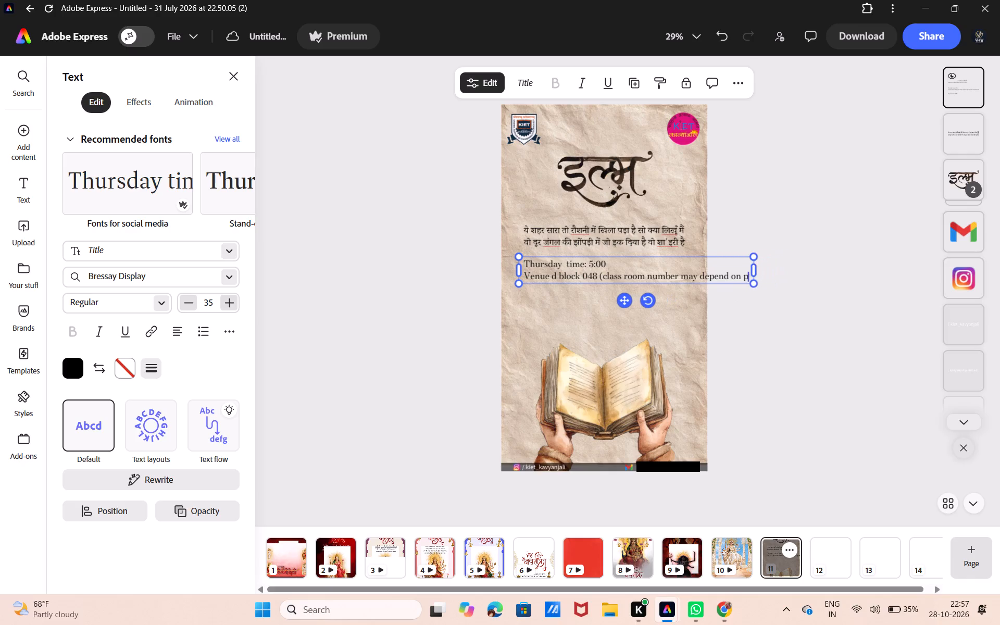
key(BackSpace)
key(BackSpace)
key(BackSpace)
key(BackSpace)
key(BackSpace)
key(BackSpace)
key(BackSpace)
key(BackSpace)
key(BackSpace)
key(BackSpace)
key(BackSpace)
key(BackSpace)
key(BackSpace)
key(BackSpace)
key(BackSpace)
key(BackSpace)
key(BackSpace)
key(BackSpace)
key(BackSpace)
key(BackSpace)
key(BackSpace)
key(BackSpace)
key(BackSpace)
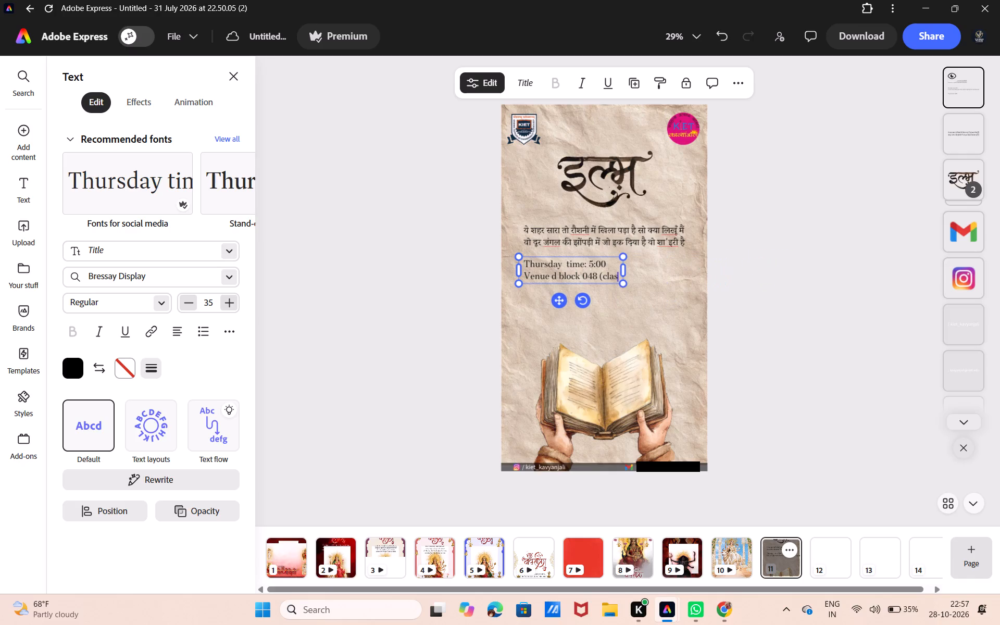
key(BackSpace)
key(BackSpace)
key(BackSpace)
key(BackSpace)
key(BackSpace)
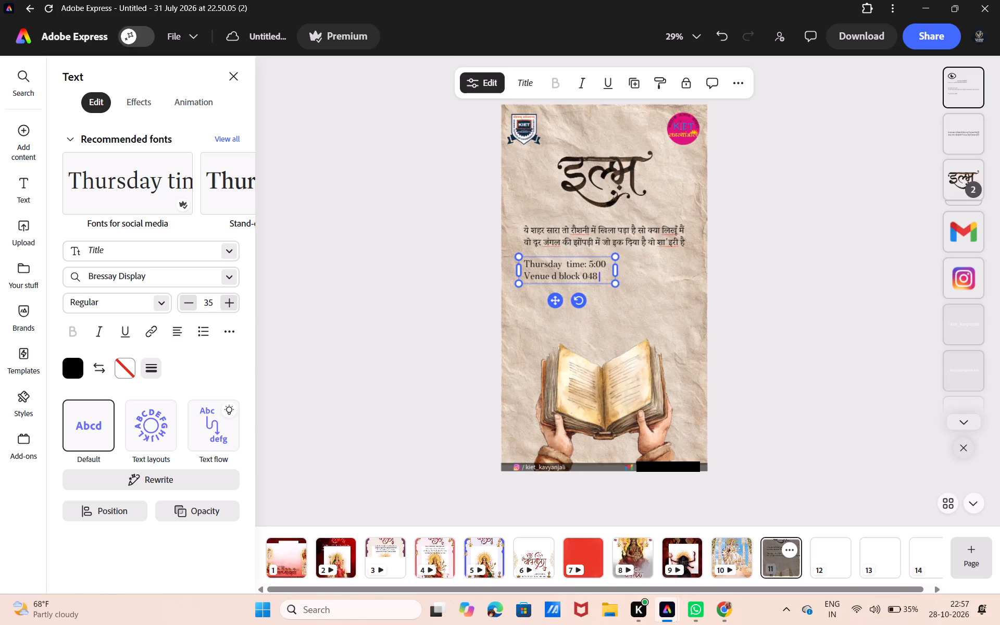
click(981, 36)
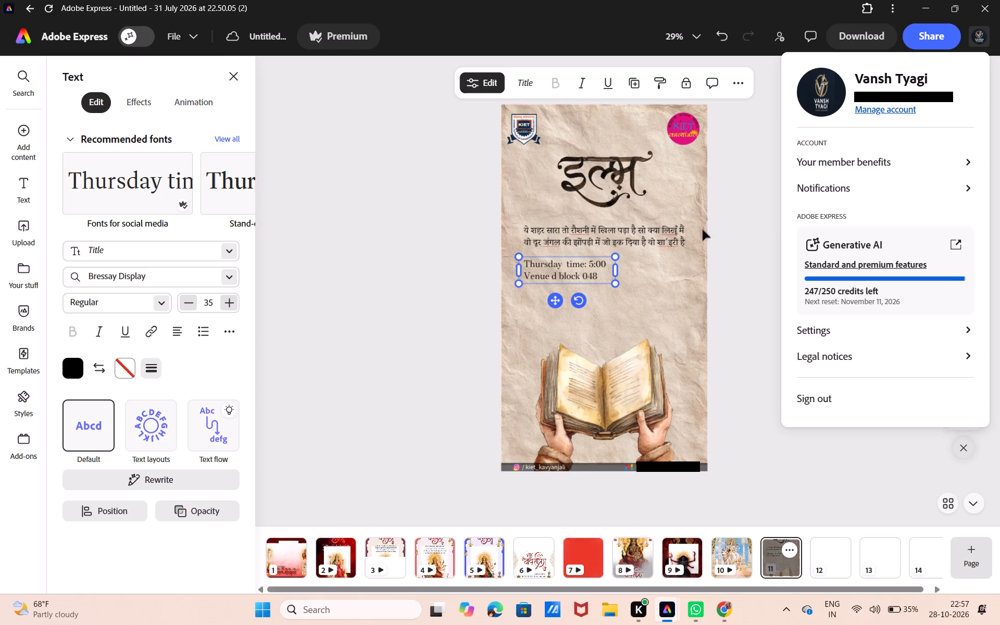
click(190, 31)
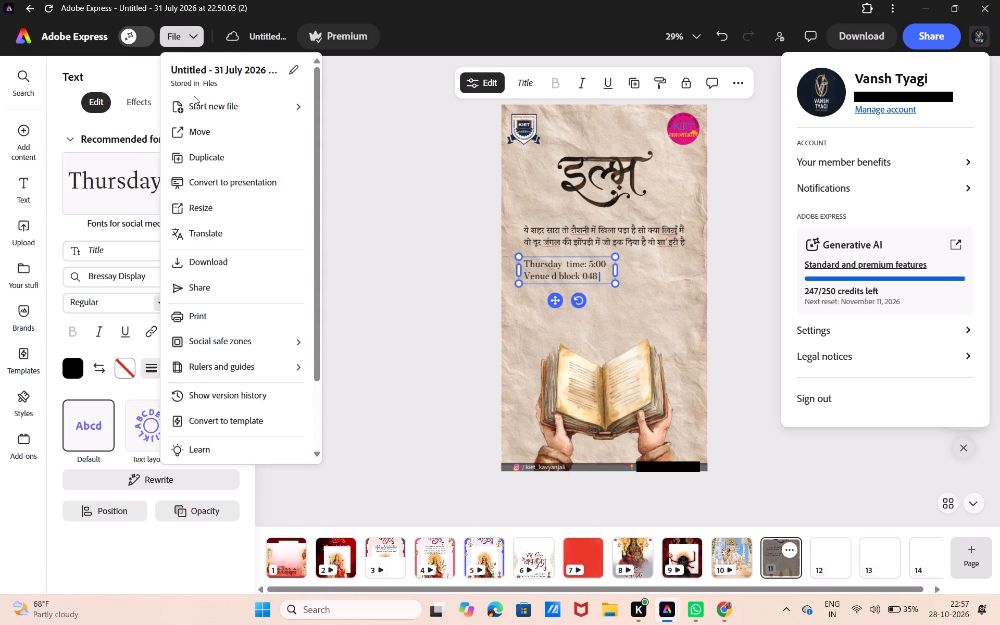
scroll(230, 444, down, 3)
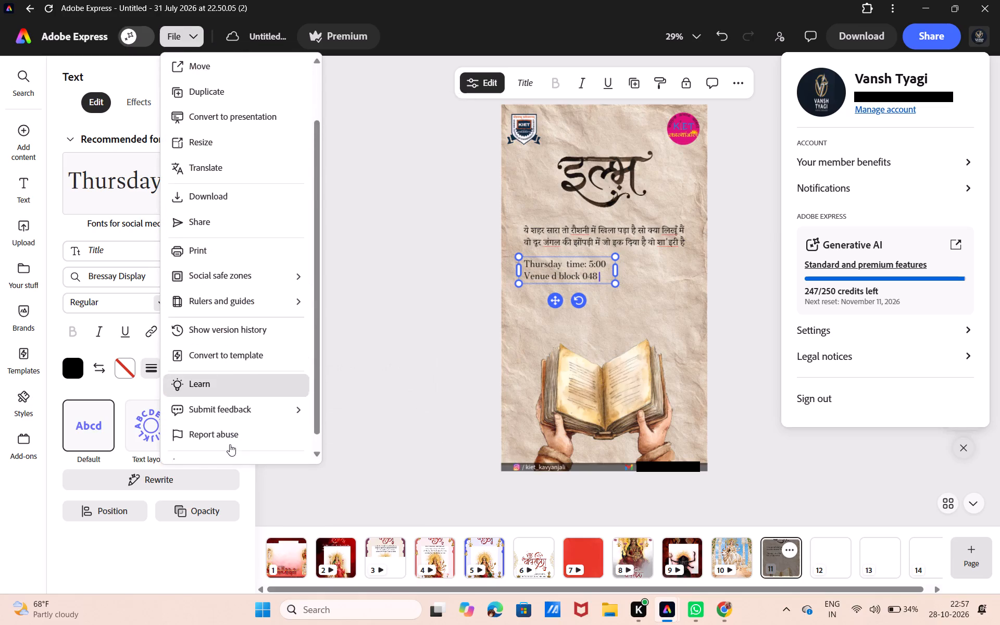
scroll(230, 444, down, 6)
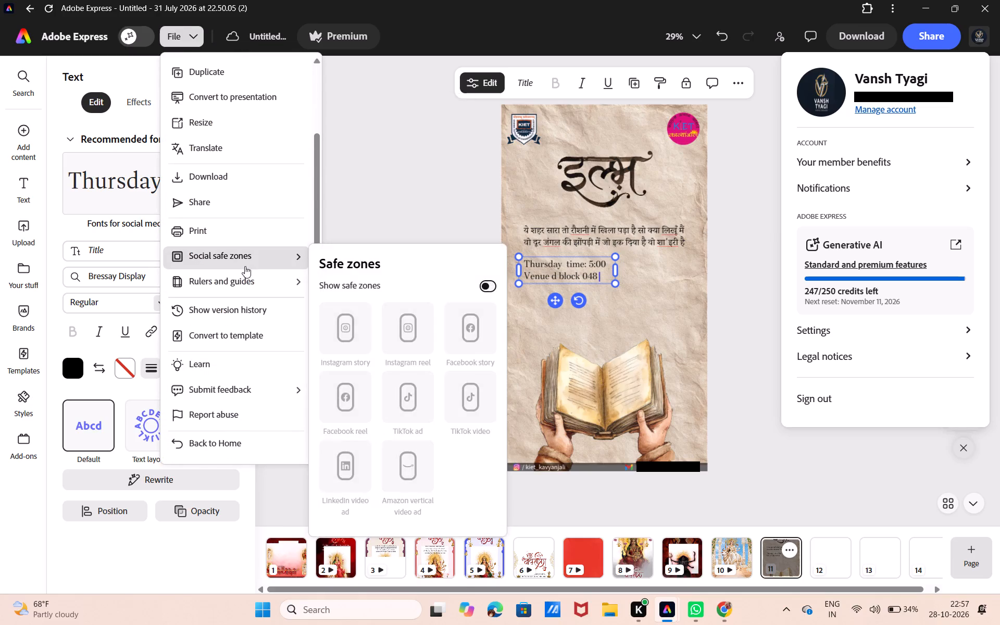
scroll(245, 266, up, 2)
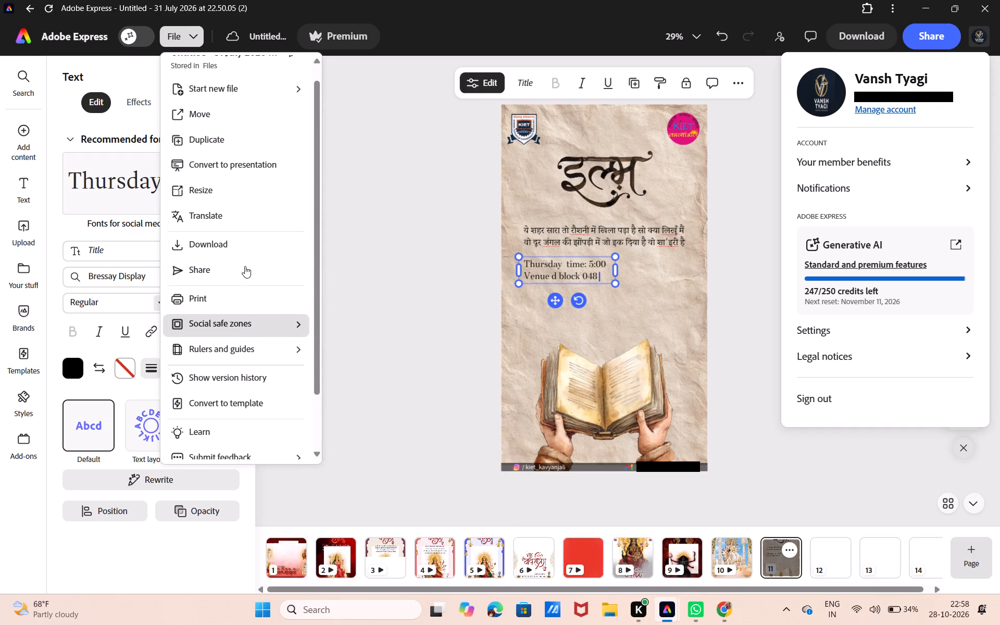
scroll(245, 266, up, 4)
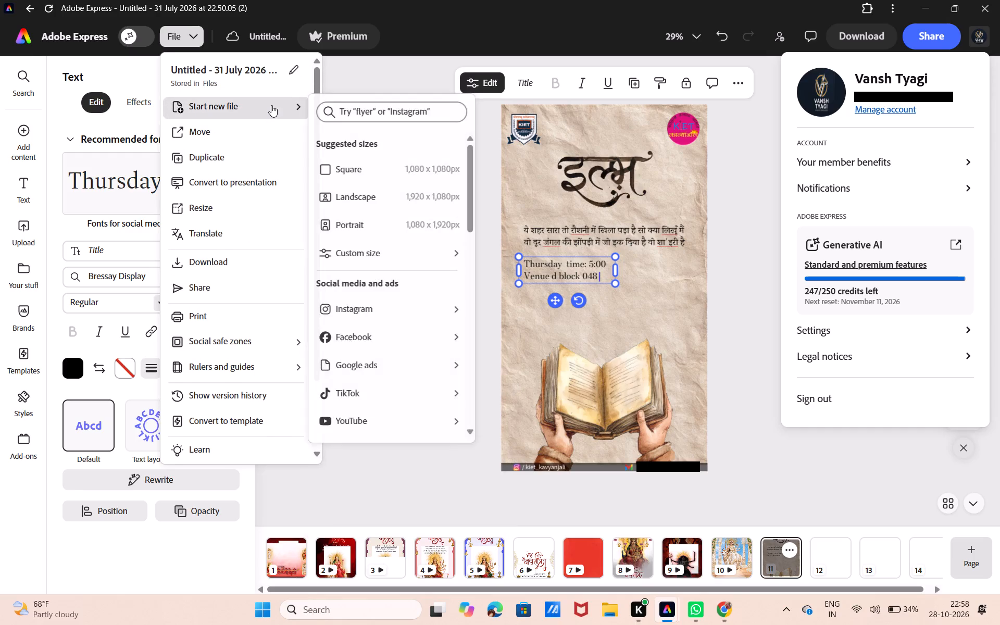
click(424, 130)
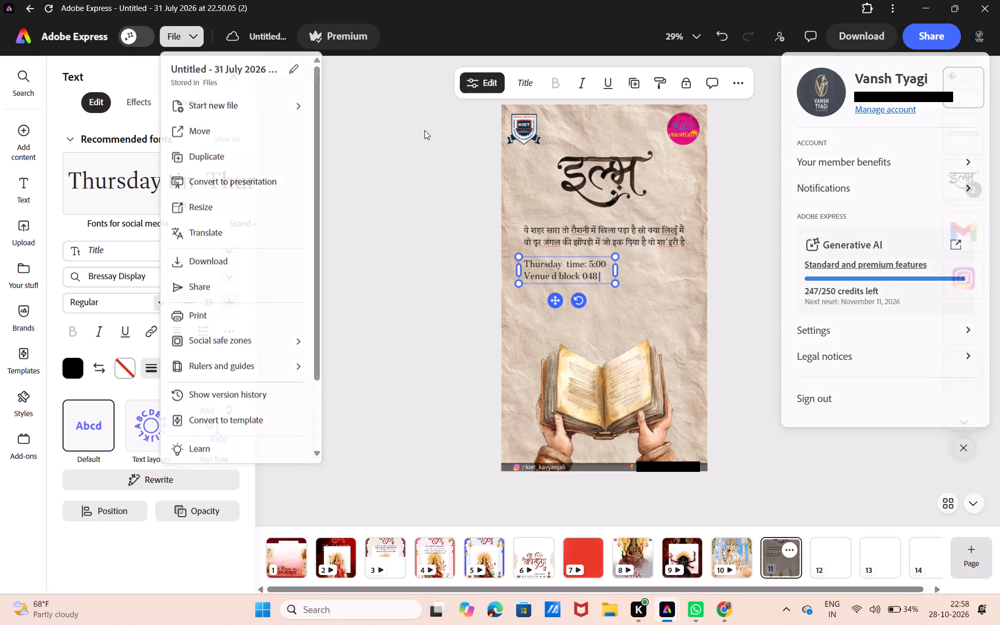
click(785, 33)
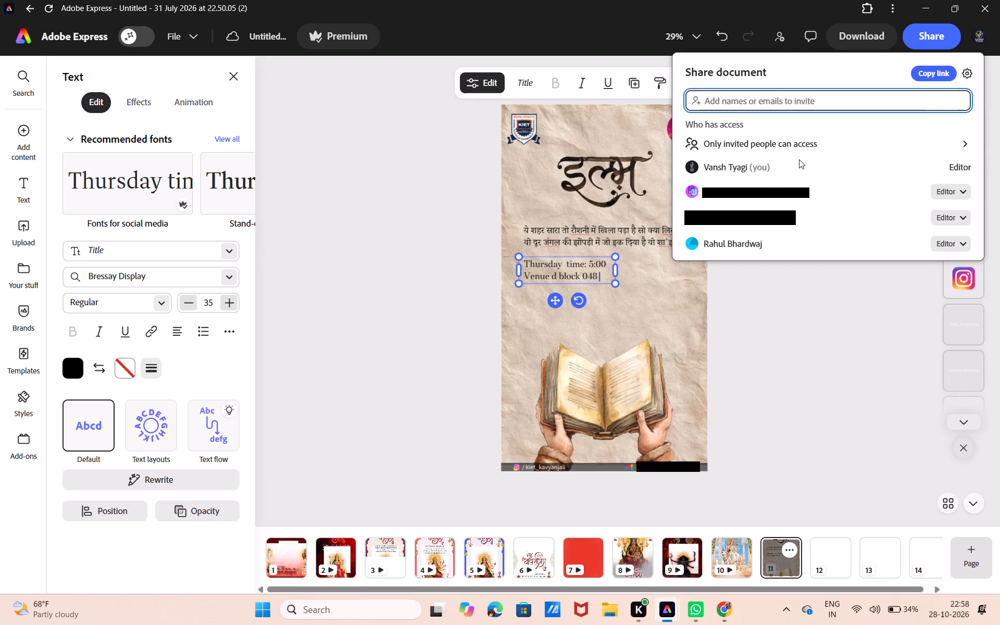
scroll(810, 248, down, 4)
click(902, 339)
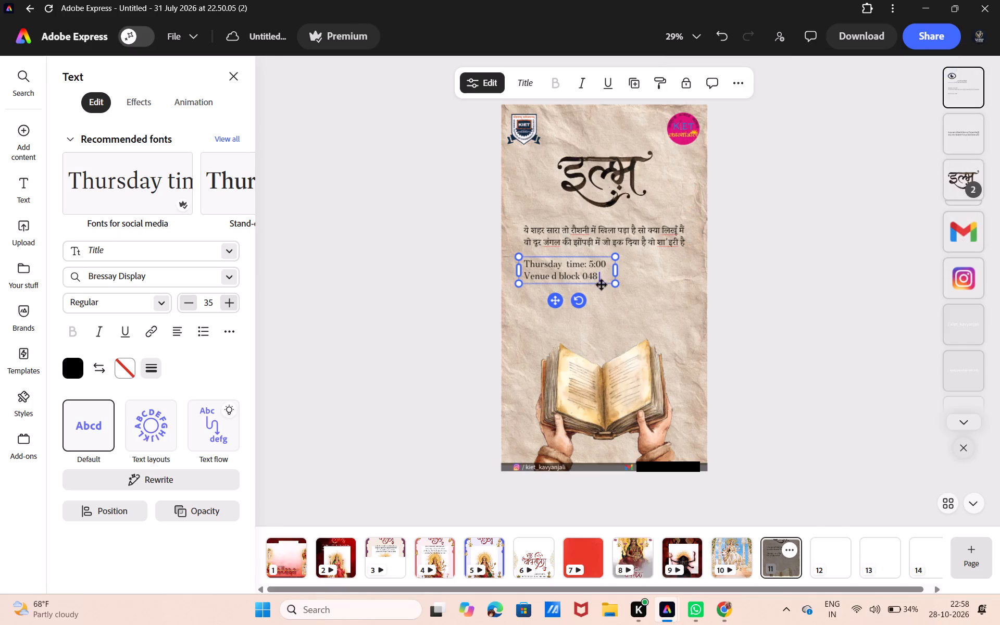
Centre-align the time and venue text and move it to the middle of the poster, slightly lower beneath the couplet.
click(177, 331)
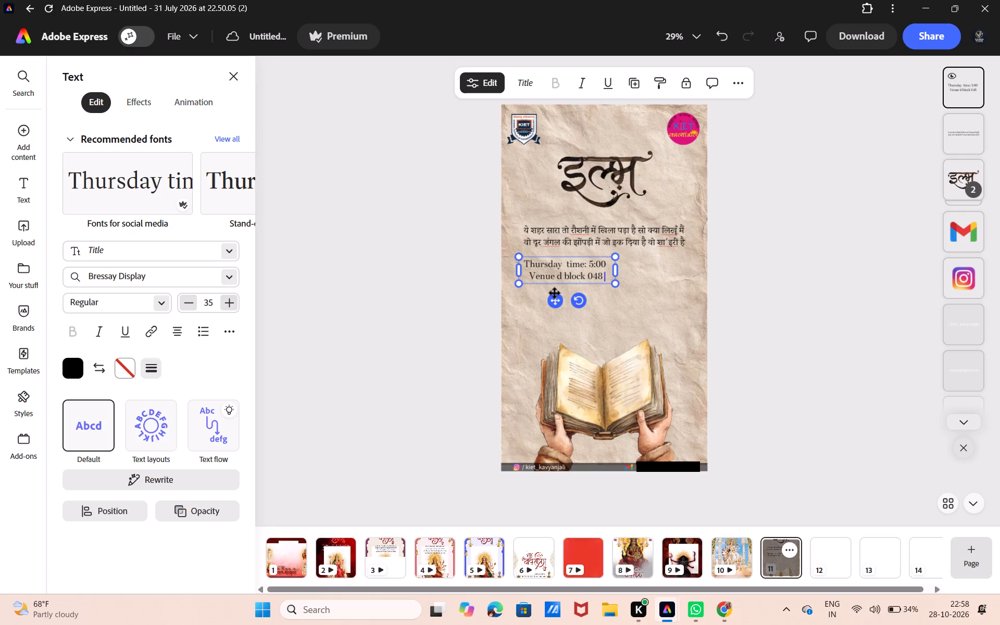
drag(555, 293, 588, 304)
click(732, 295)
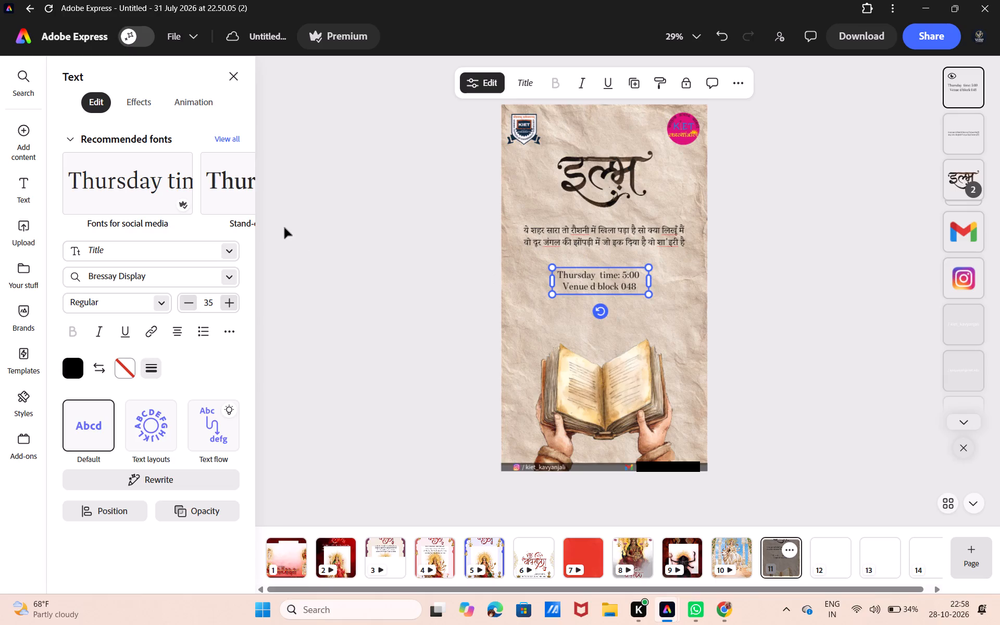
Add a new text box below the venue line and replace its placeholder with "02".
click(25, 188)
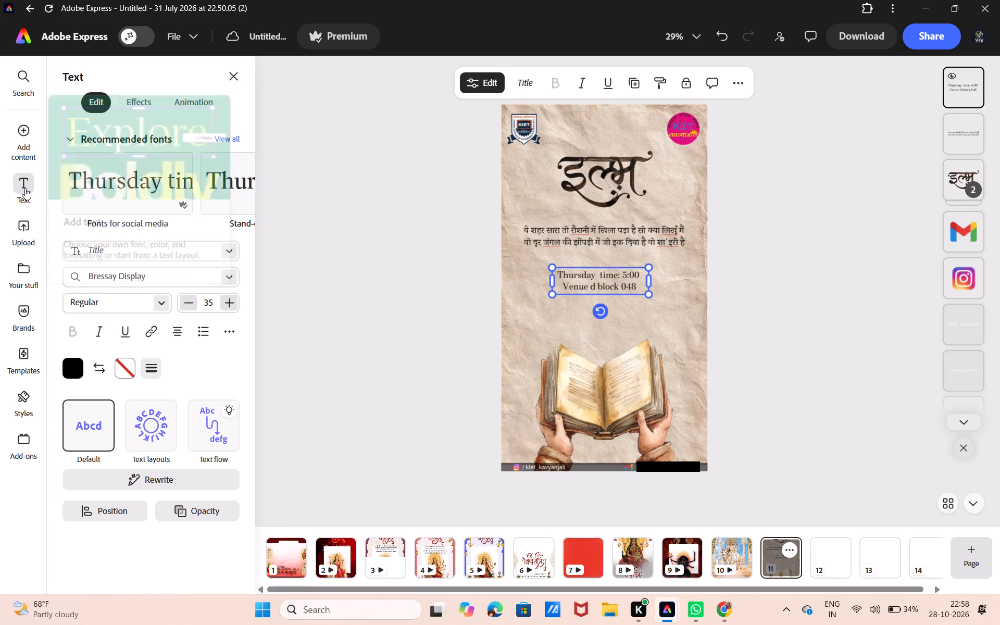
click(146, 107)
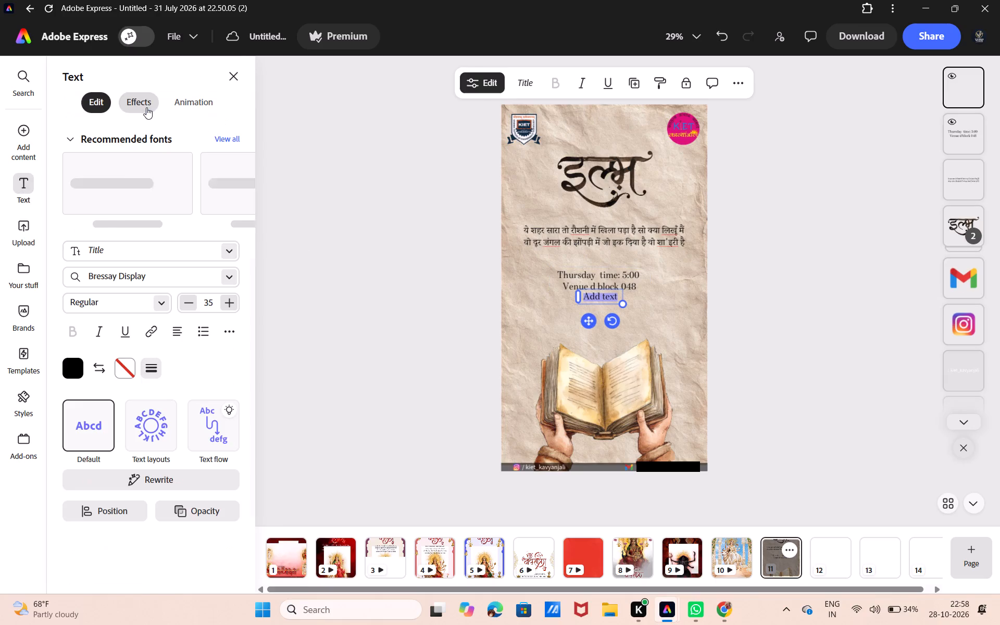
click(620, 297)
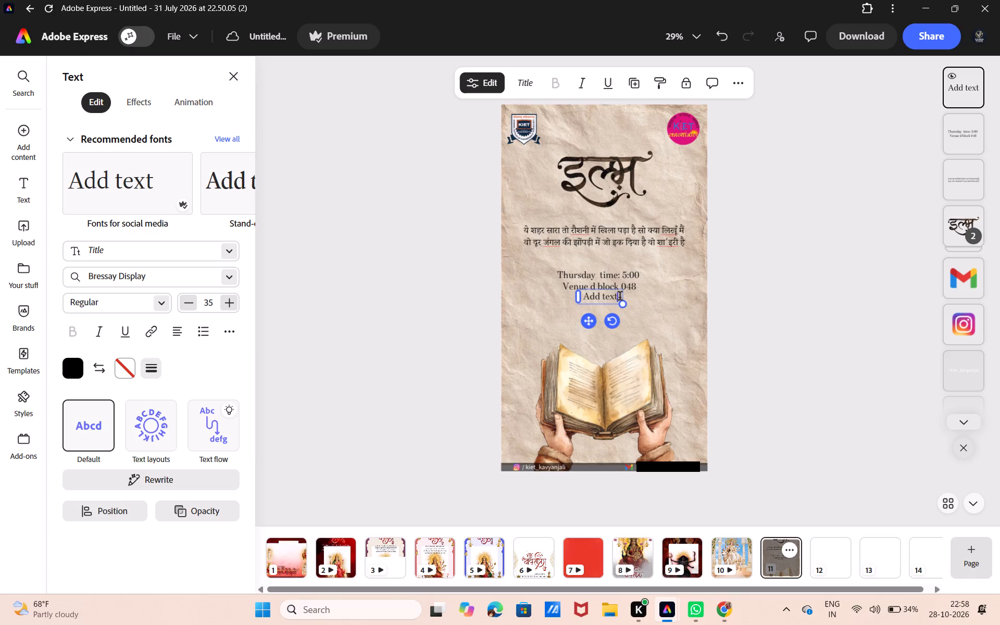
key(BackSpace)
key(BackSpace)
key(BackSpace)
key(BackSpace)
key(BackSpace)
key(BackSpace)
key(BackSpace)
key(BackSpace)
key(BackSpace)
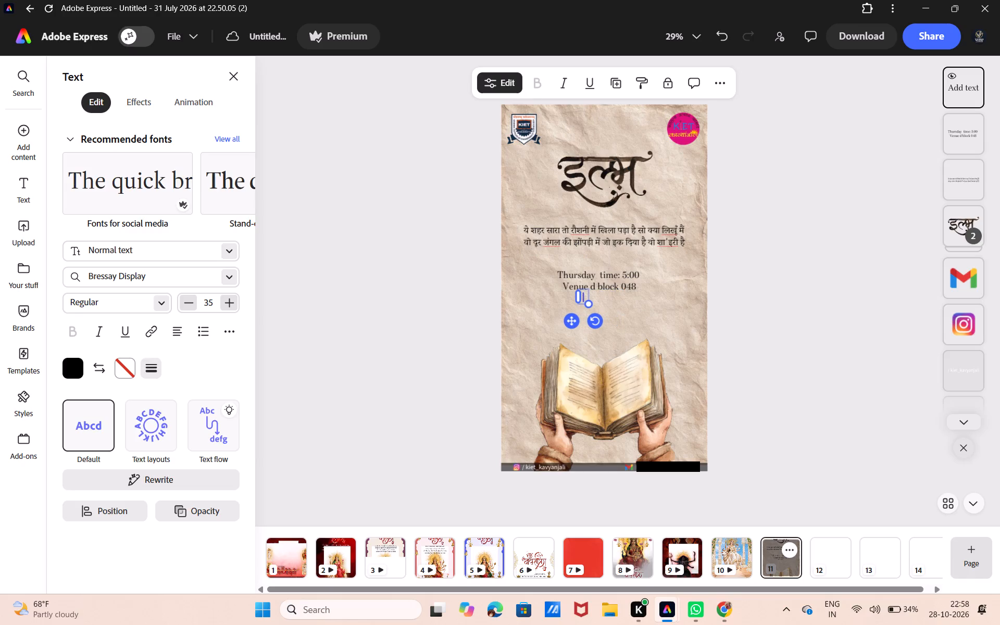
key(Insert)
key(Down)
key(Insert)
key(Down)
key(0)
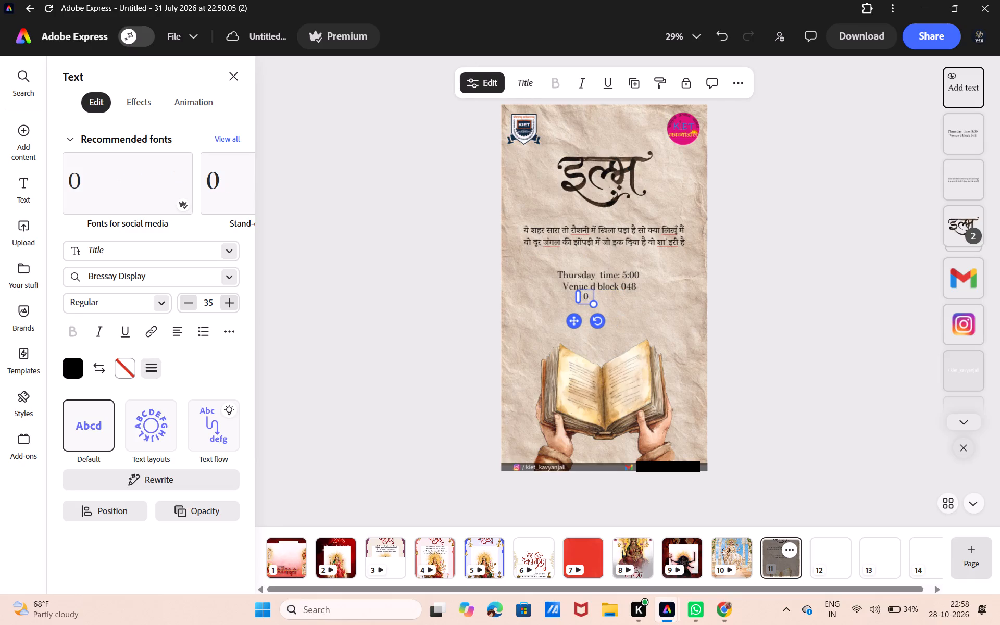
key(2)
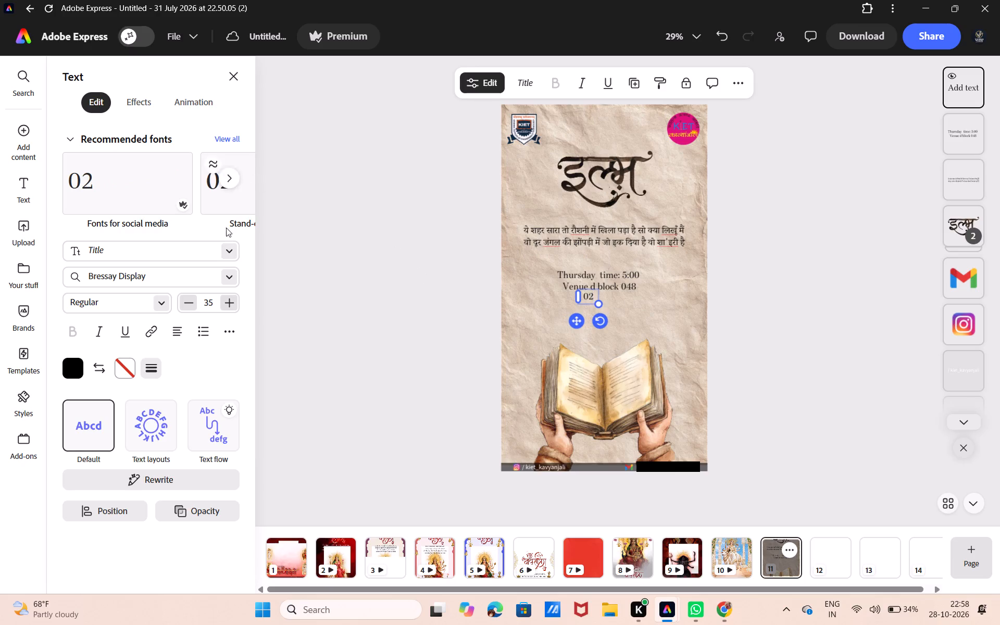
Set the "02" text in Abolition Regular and enlarge it to a font size of about 301.
click(229, 270)
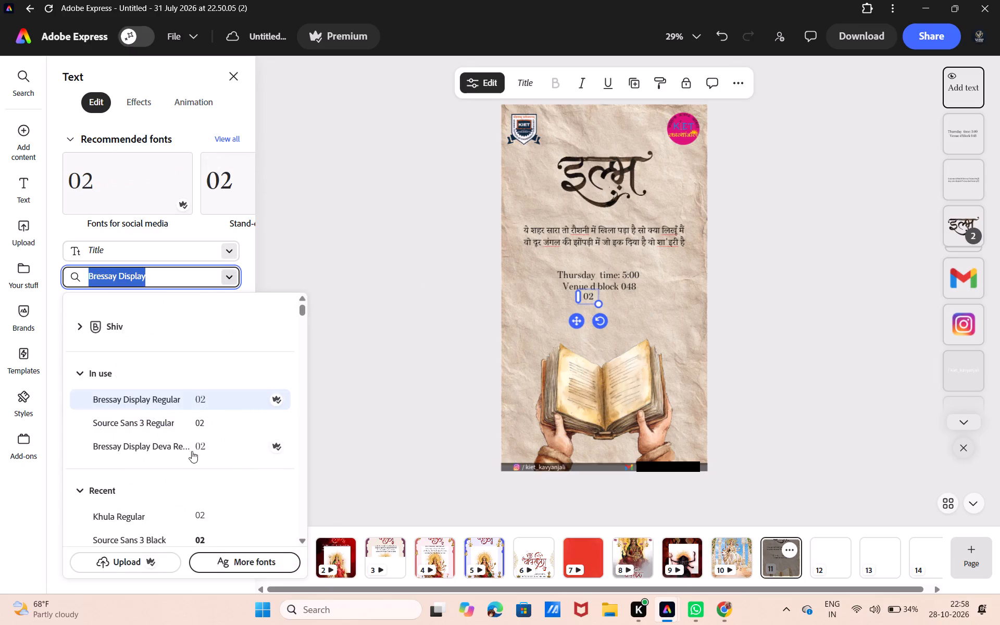
scroll(187, 496, down, 4)
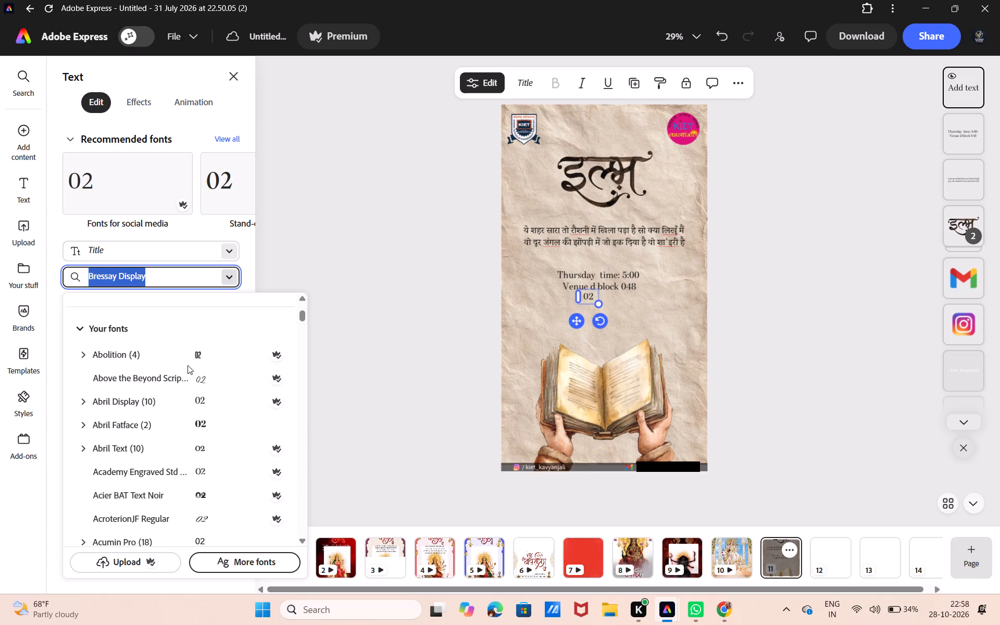
click(190, 360)
scroll(190, 360, up, 2)
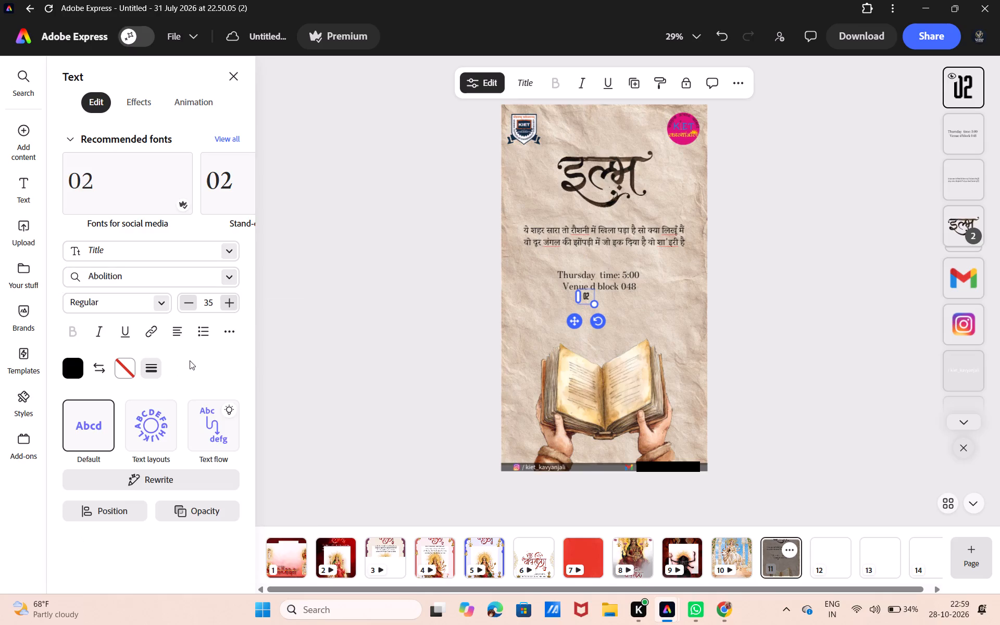
scroll(190, 360, up, 1)
drag(594, 303, 649, 375)
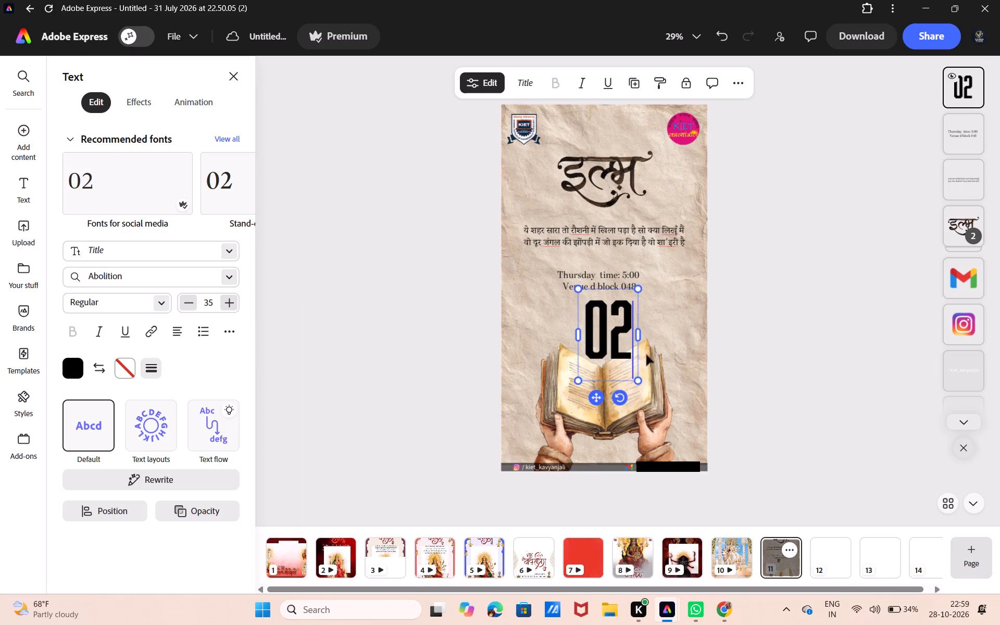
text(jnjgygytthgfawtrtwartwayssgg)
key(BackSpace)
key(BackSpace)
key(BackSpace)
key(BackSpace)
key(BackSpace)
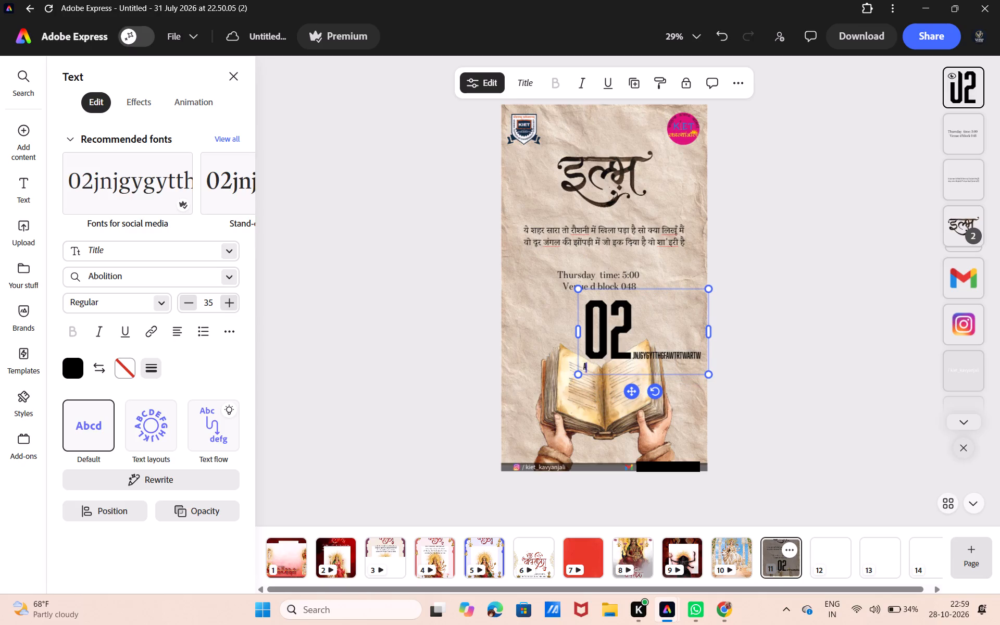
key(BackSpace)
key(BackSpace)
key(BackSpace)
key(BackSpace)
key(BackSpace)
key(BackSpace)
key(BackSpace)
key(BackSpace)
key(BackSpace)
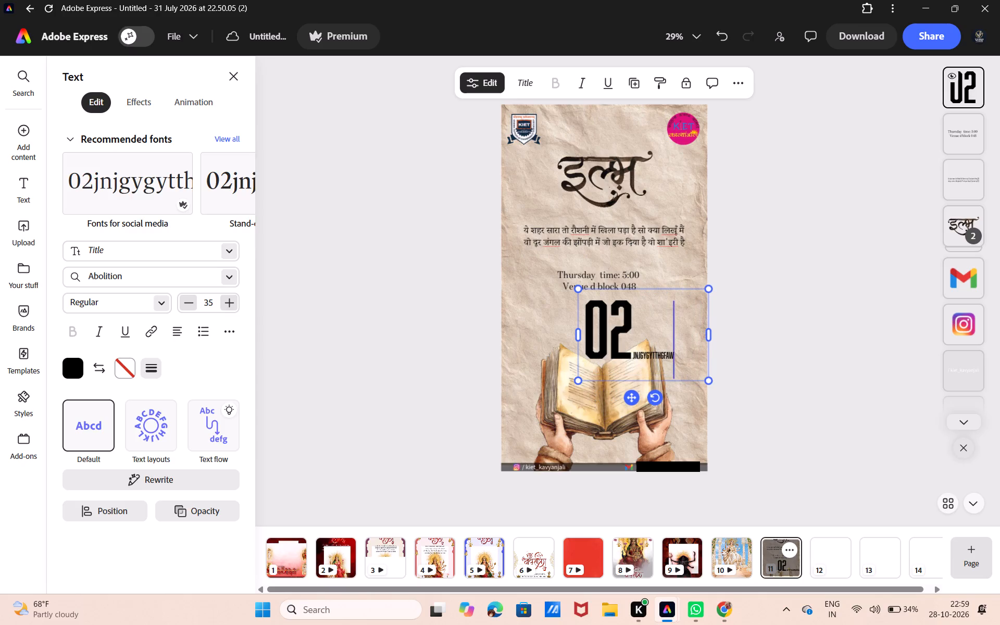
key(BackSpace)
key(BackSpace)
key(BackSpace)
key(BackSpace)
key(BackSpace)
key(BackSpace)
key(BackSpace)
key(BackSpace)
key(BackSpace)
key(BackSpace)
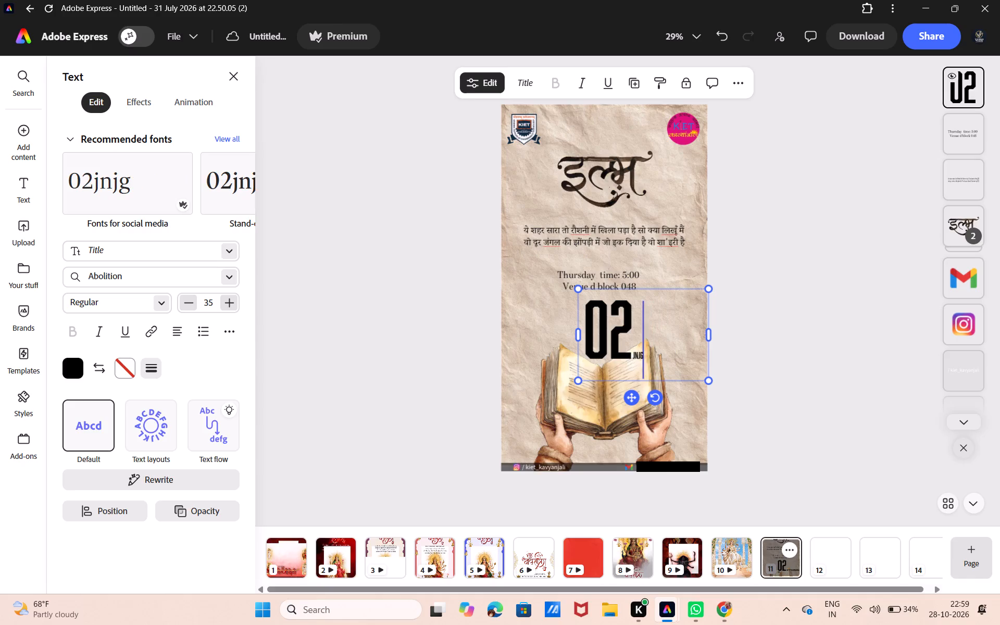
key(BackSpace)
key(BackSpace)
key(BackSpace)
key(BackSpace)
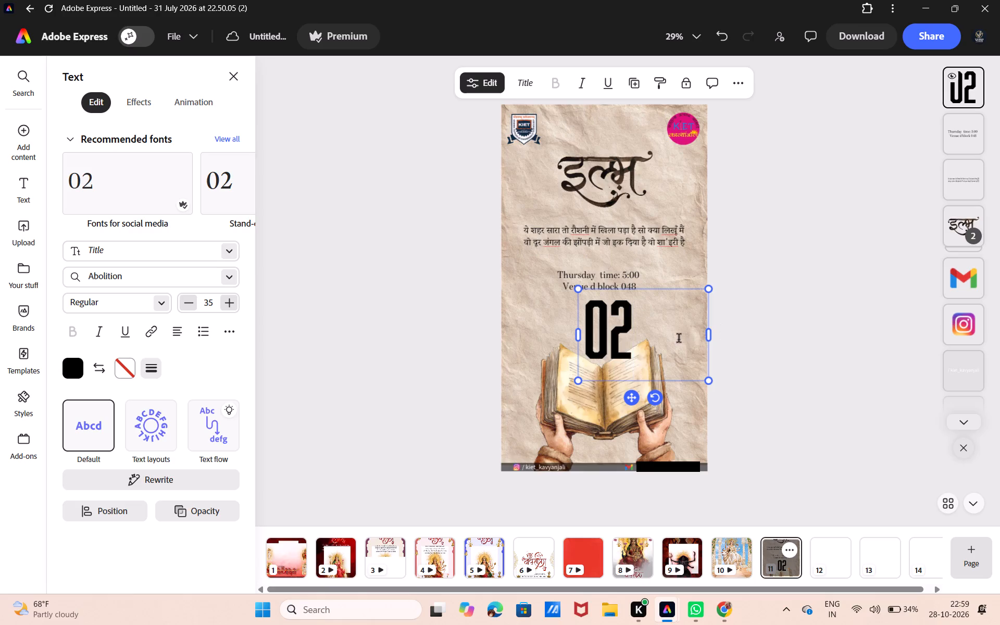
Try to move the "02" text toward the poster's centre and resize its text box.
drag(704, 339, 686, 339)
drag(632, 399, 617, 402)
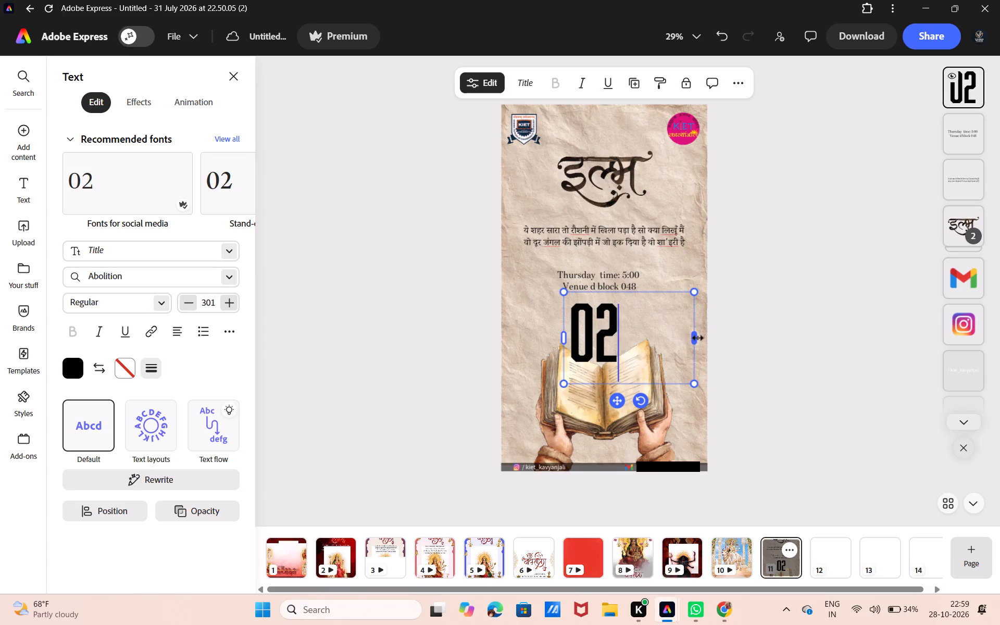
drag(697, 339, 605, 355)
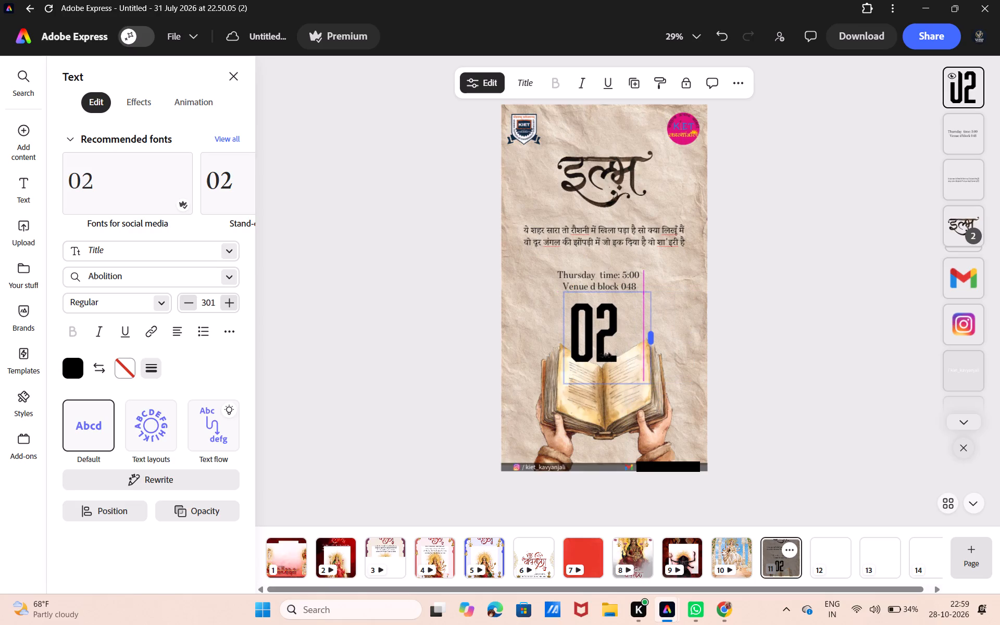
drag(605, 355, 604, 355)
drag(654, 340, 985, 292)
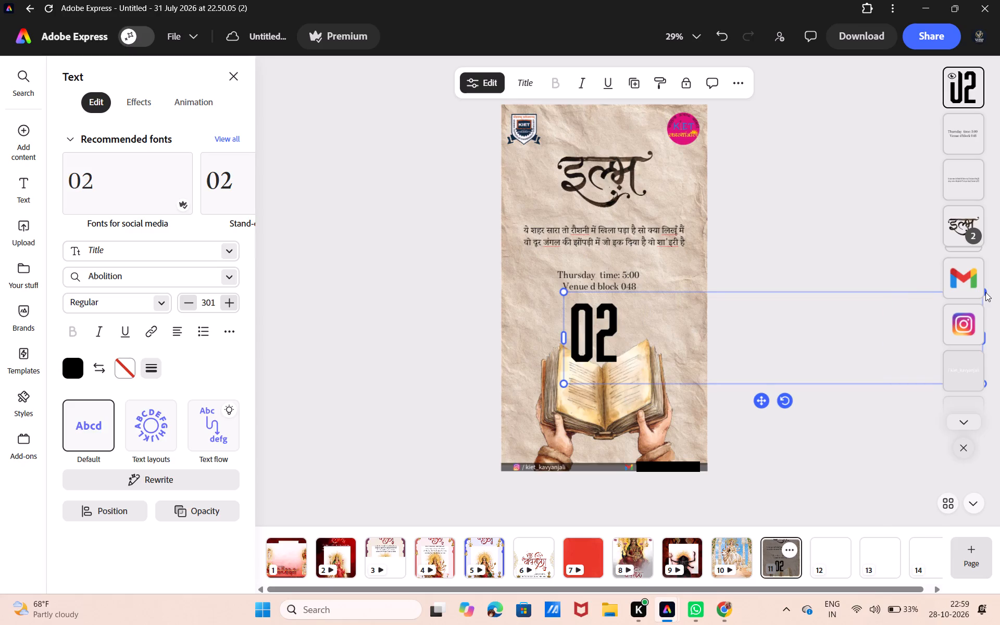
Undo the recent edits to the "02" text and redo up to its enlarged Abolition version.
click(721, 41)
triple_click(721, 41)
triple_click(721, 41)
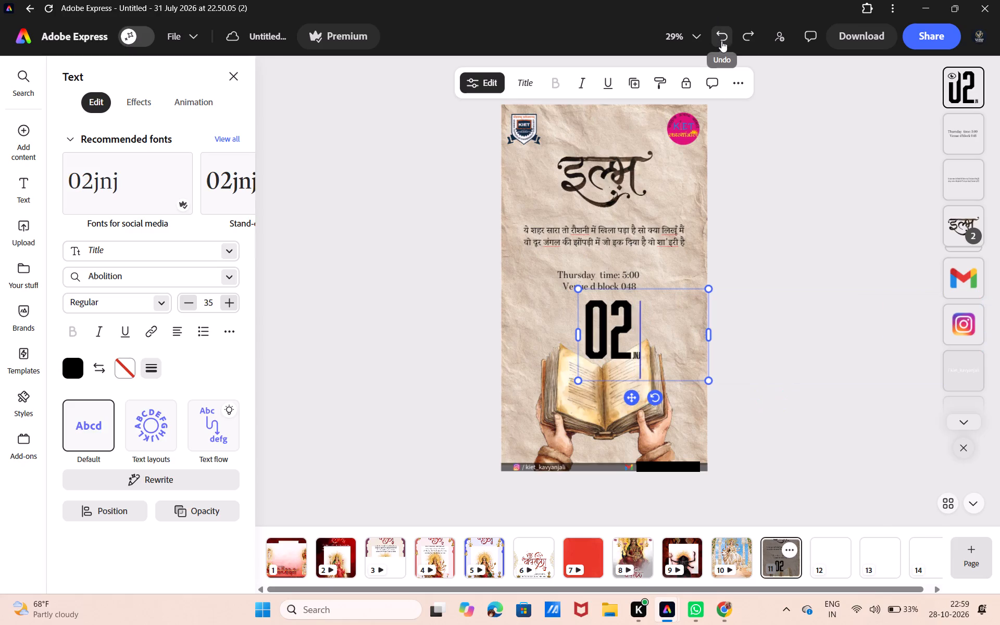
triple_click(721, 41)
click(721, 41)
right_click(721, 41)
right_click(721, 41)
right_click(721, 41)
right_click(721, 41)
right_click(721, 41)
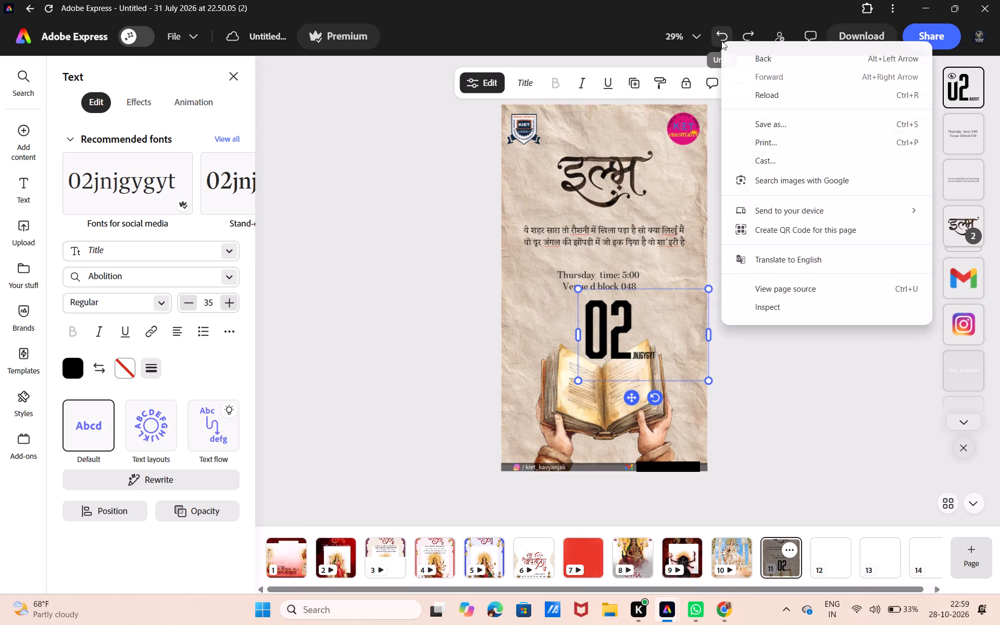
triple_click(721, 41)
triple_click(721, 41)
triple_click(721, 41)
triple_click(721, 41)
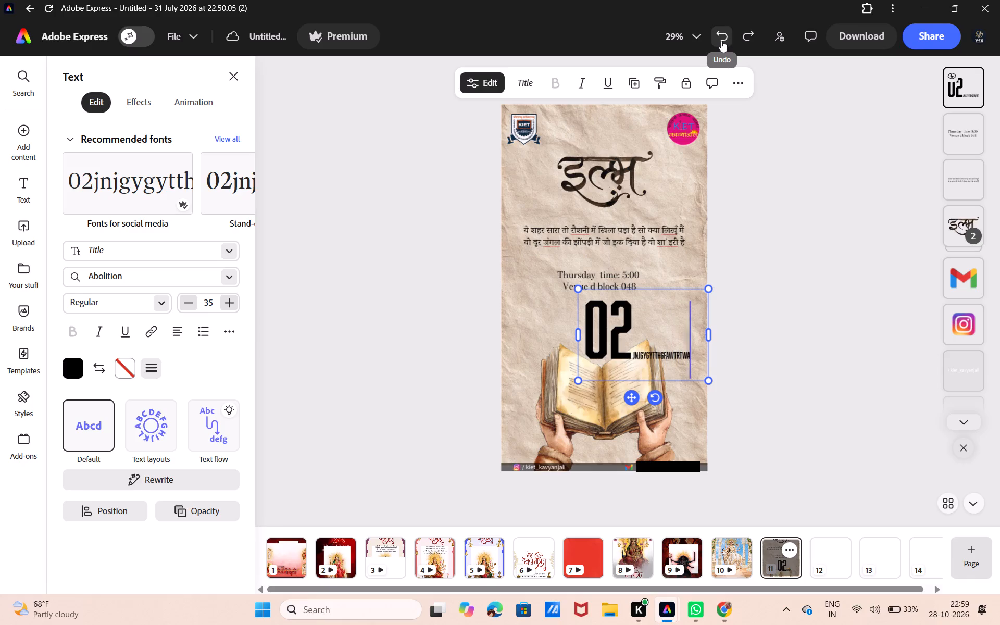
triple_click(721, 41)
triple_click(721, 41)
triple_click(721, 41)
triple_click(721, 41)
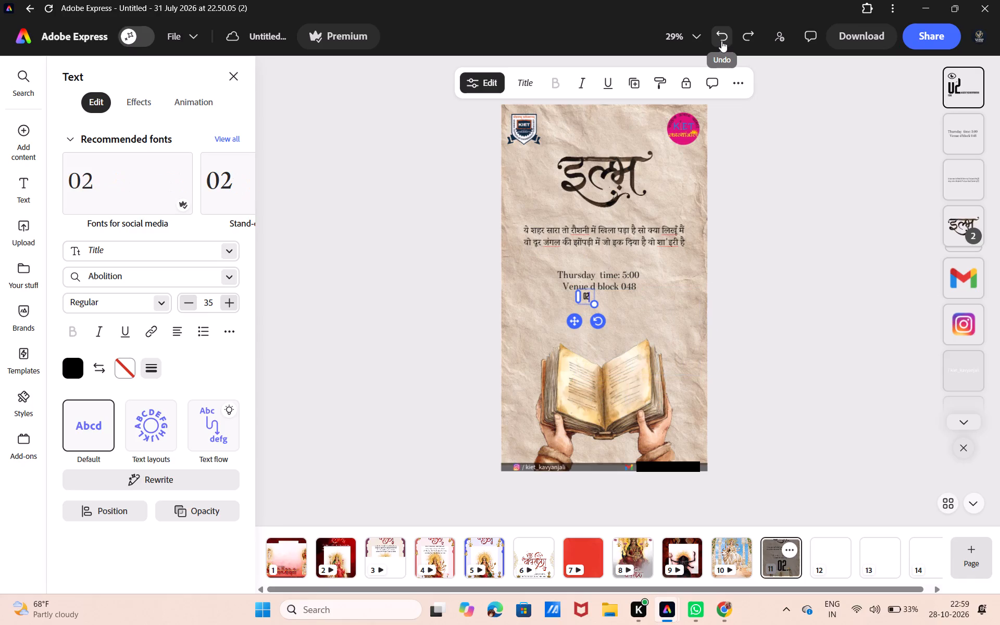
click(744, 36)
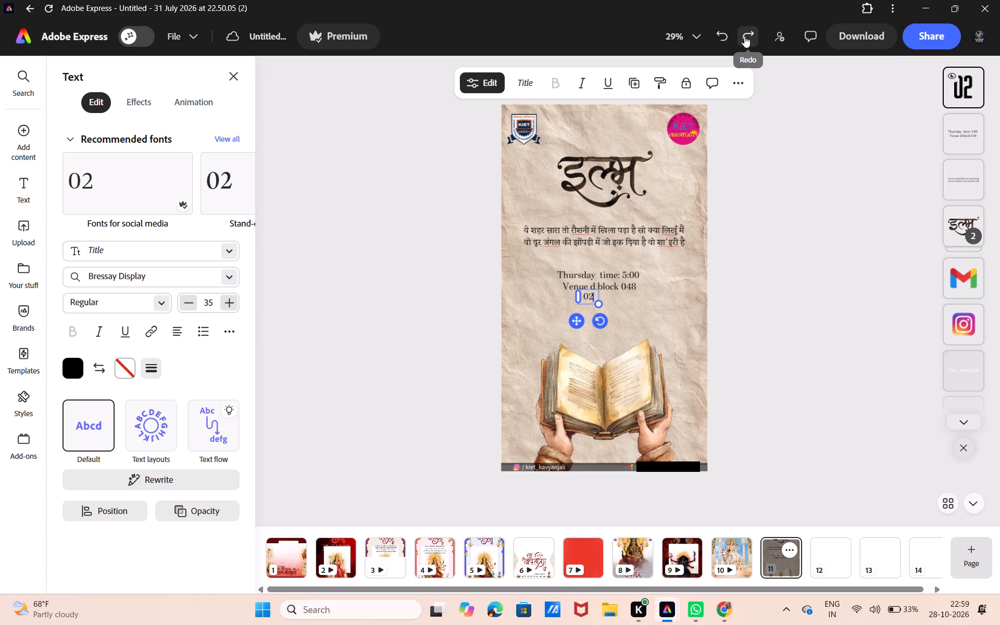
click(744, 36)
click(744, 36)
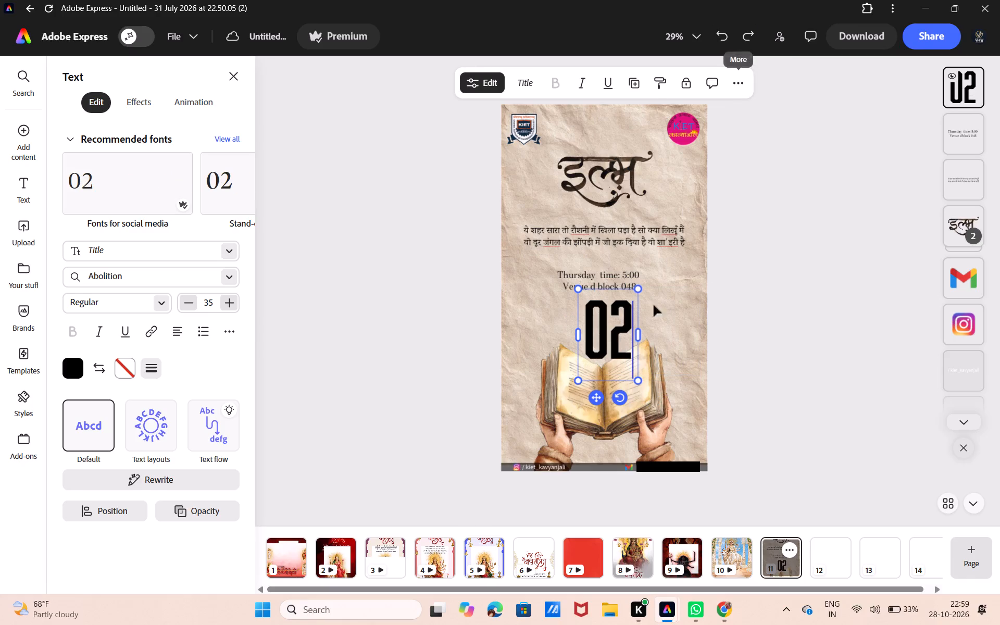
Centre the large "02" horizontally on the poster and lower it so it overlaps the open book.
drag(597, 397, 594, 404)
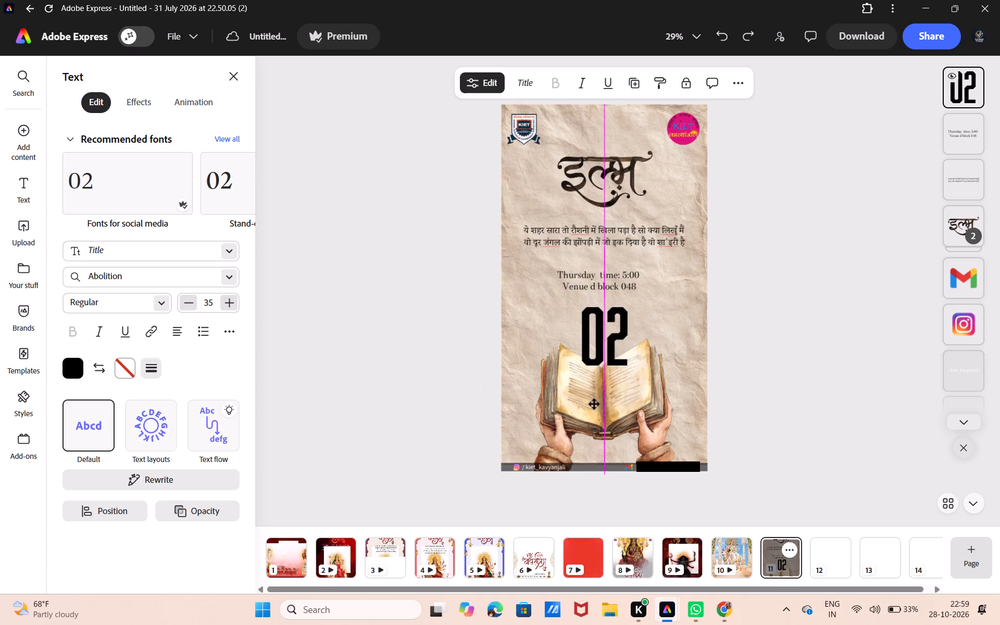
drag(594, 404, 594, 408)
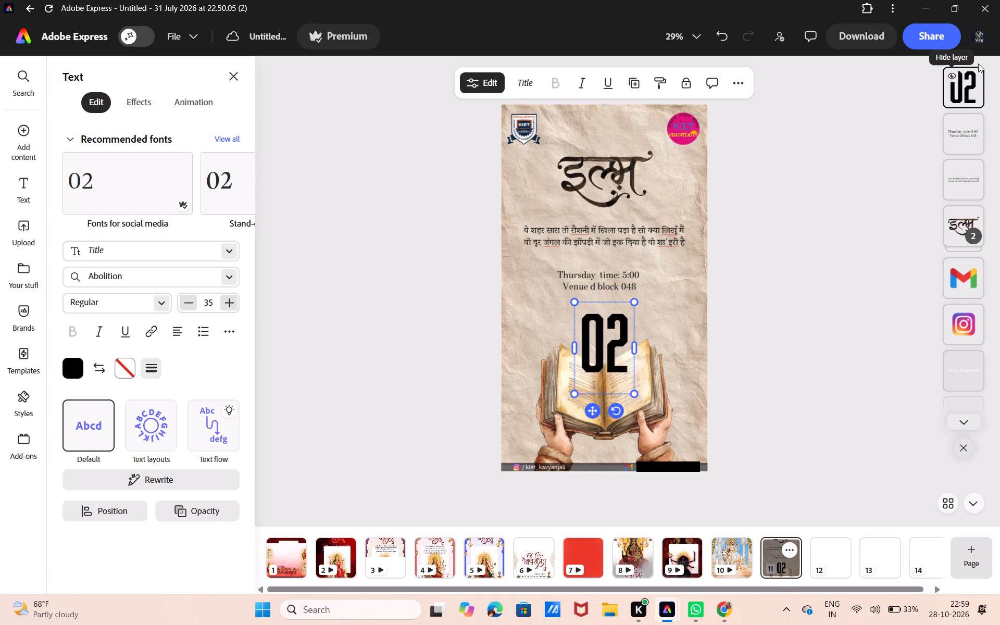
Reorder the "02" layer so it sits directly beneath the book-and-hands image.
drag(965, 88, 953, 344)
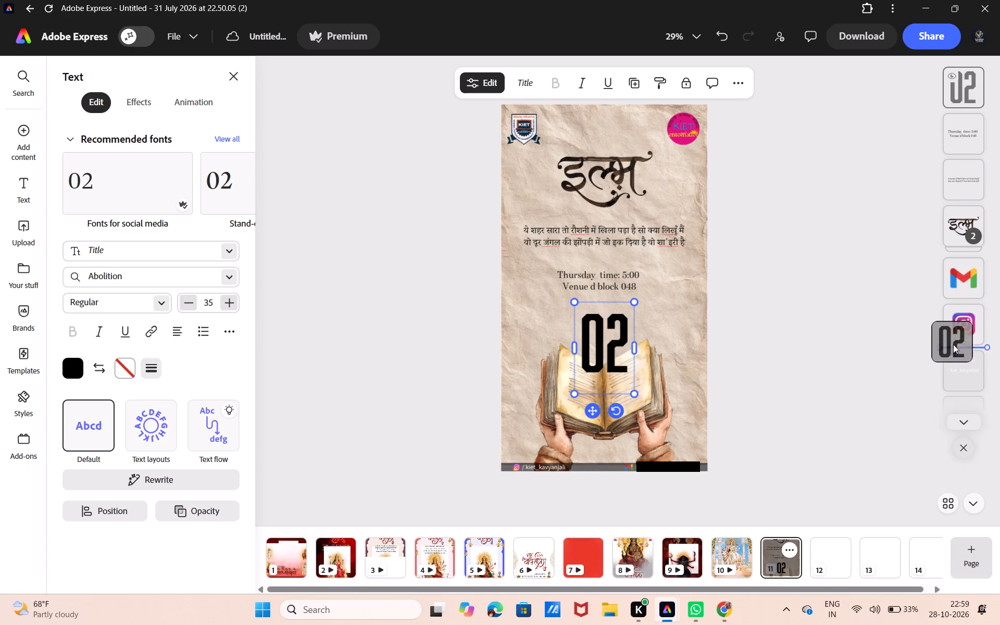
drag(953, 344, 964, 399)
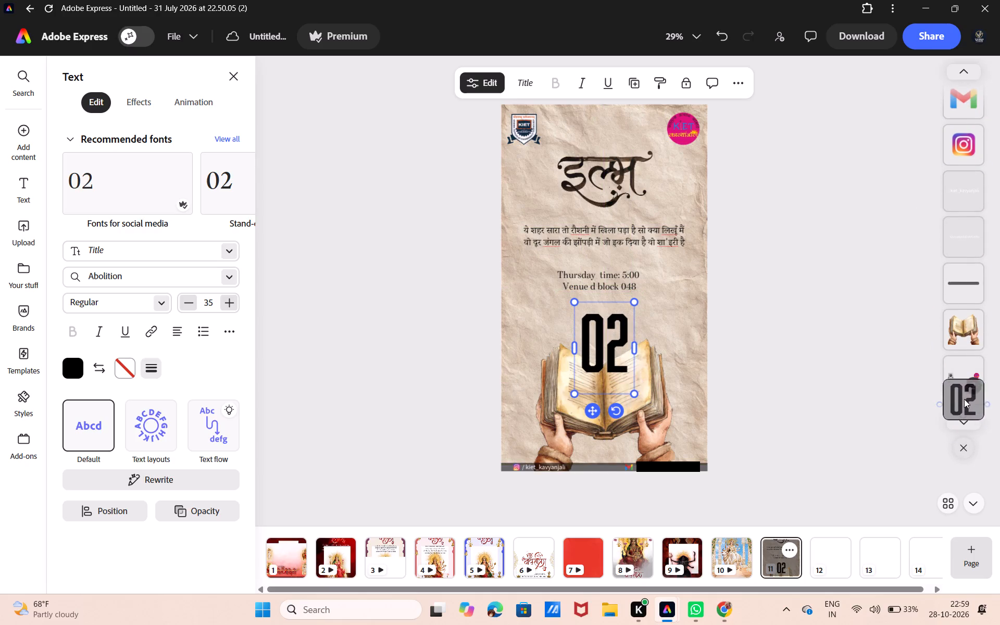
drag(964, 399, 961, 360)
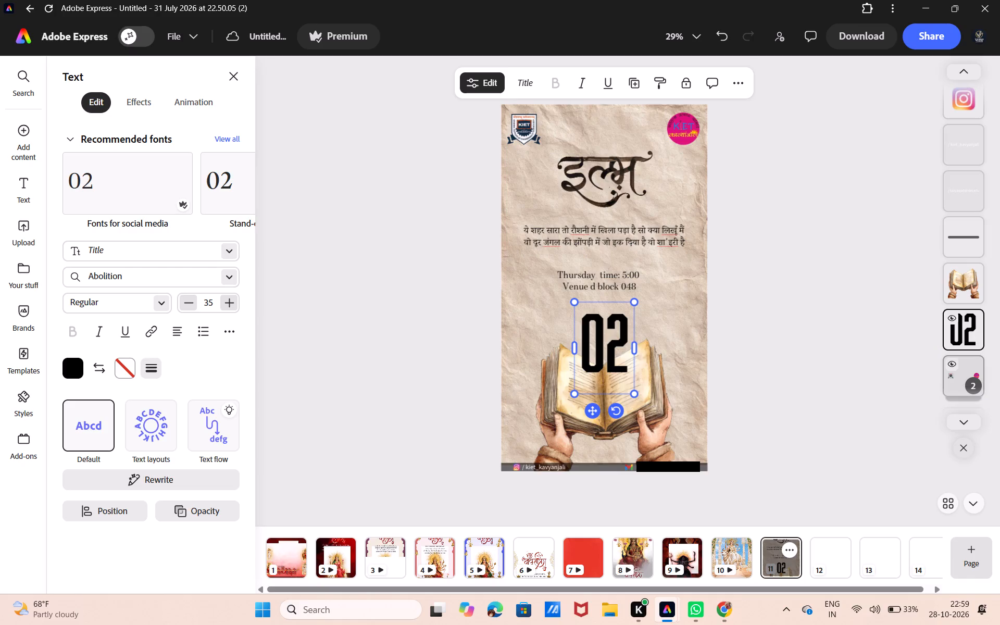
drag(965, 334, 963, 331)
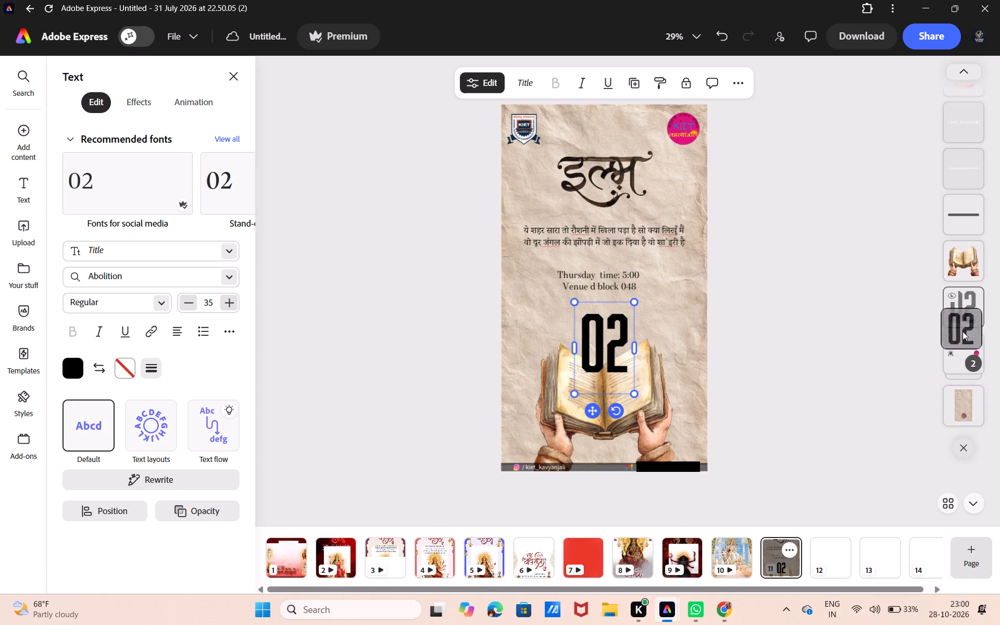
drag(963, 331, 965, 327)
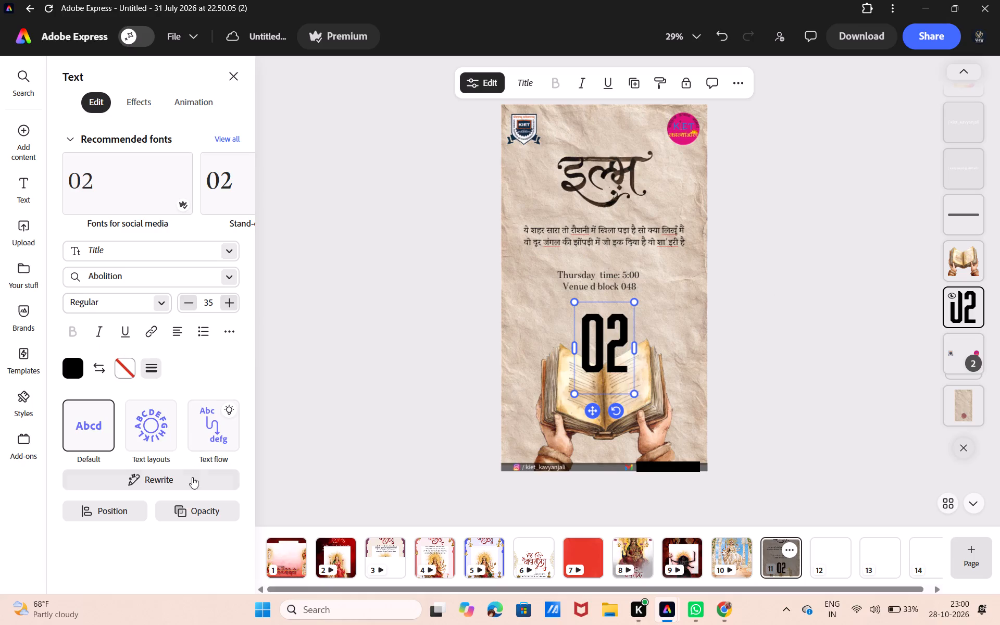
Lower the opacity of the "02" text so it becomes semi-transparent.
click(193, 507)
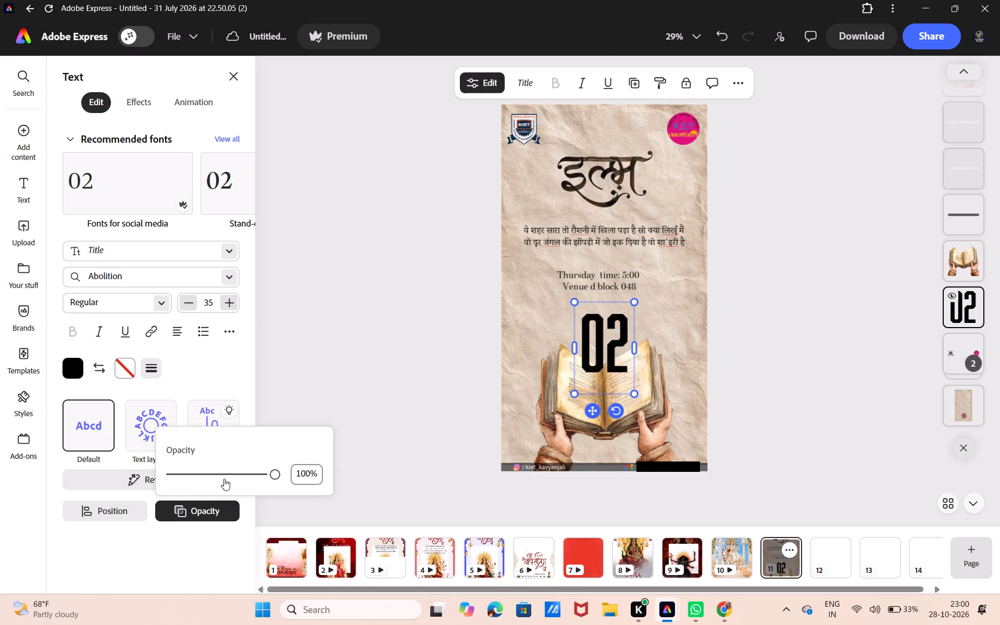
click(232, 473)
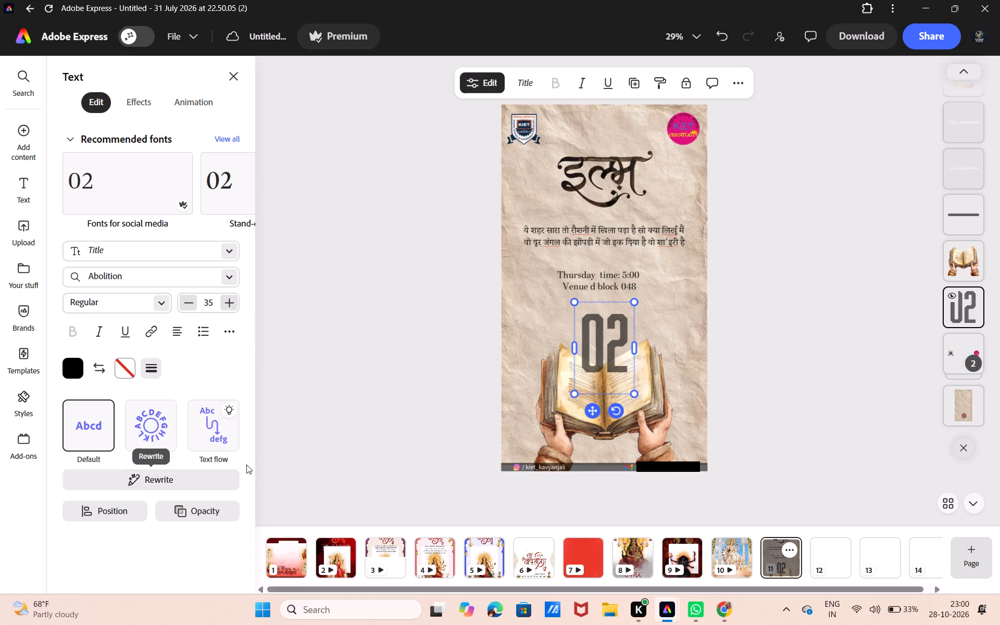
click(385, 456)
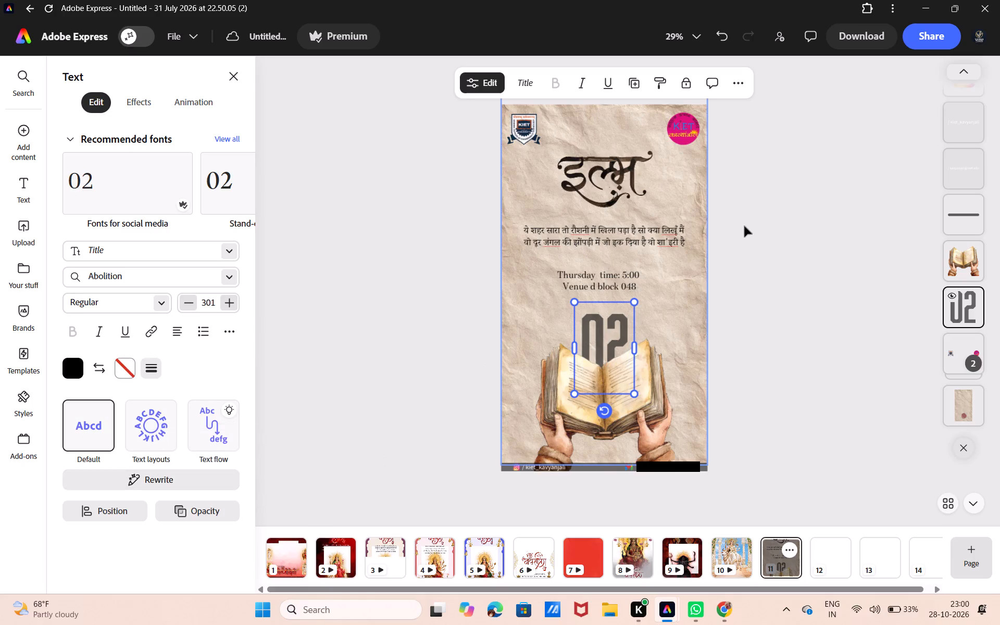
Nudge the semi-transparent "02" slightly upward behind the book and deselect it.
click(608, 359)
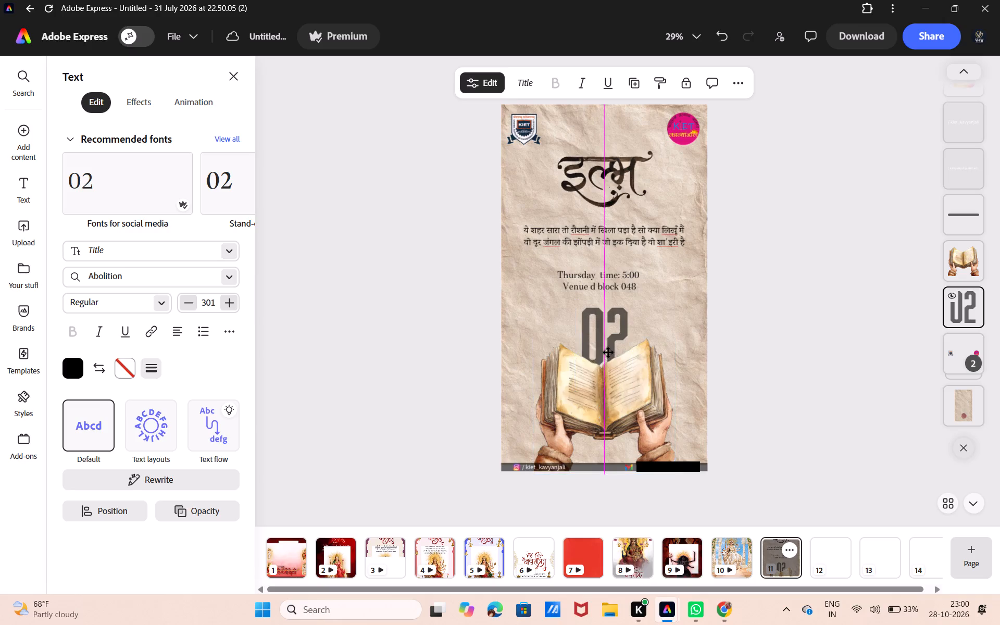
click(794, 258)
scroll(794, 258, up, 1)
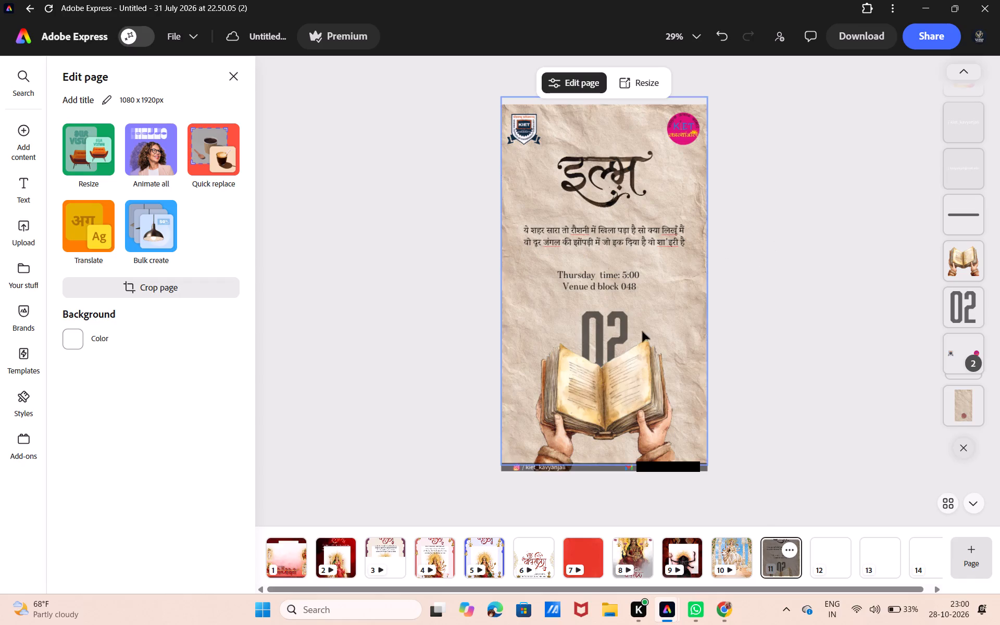
Delete the "02" text from the poster.
click(631, 322)
key(BackSpace)
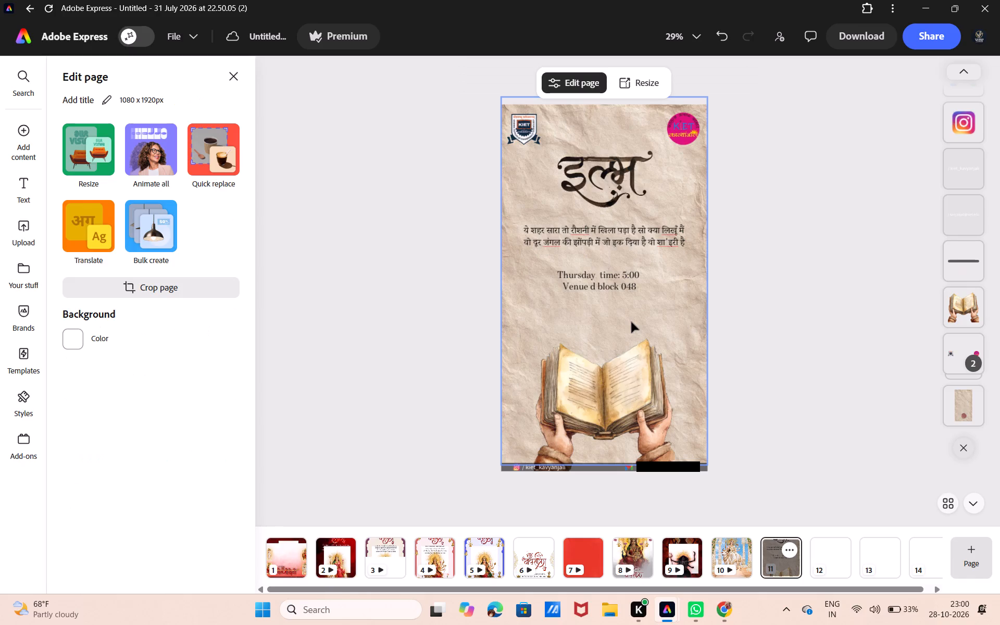
Enlarge the book-and-hands image slightly and recentre it along the bottom of the poster.
click(606, 349)
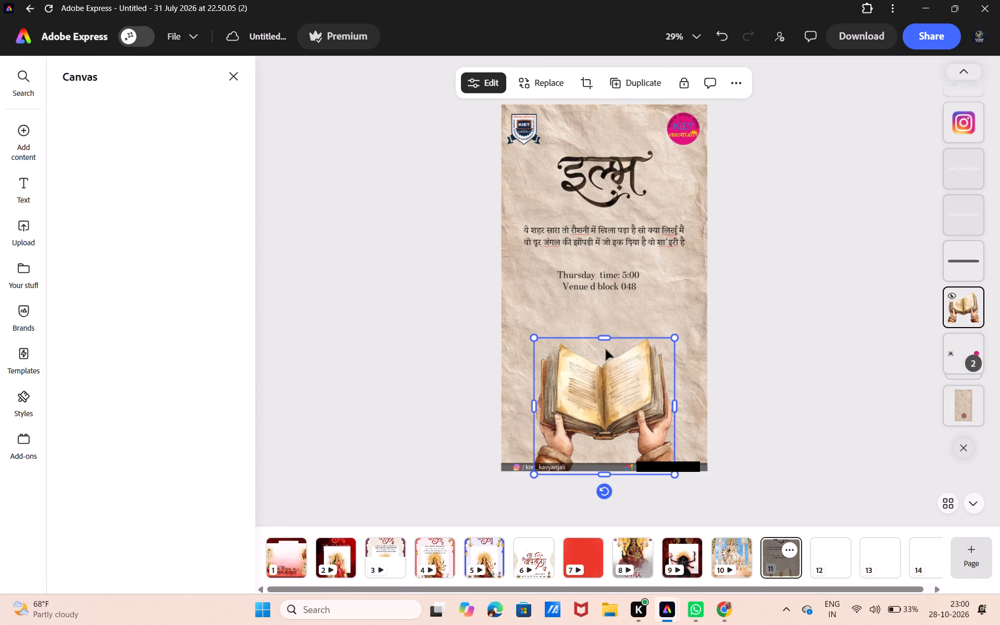
drag(537, 339, 532, 328)
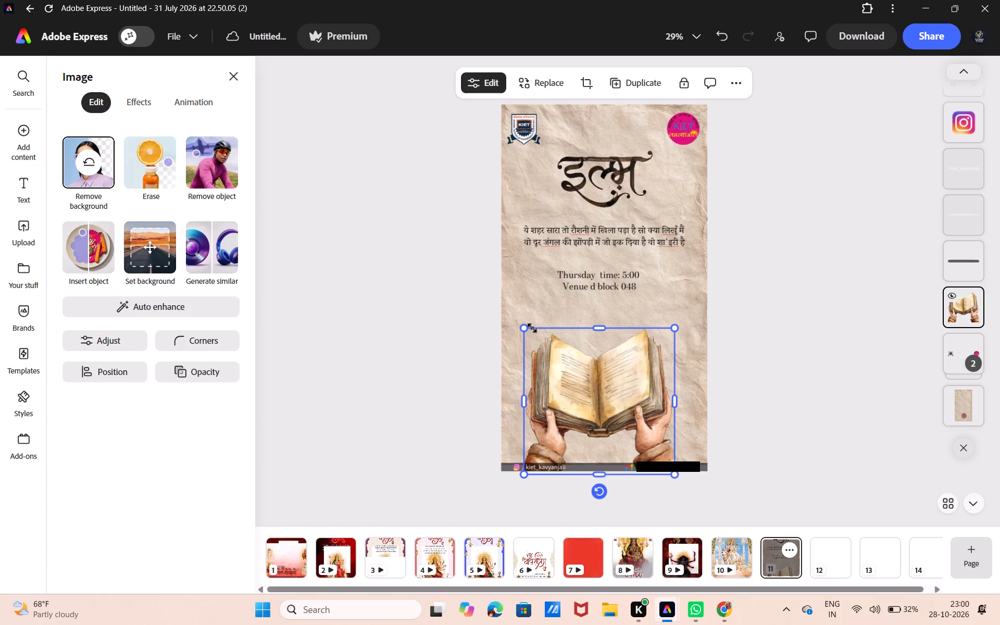
drag(566, 366, 571, 366)
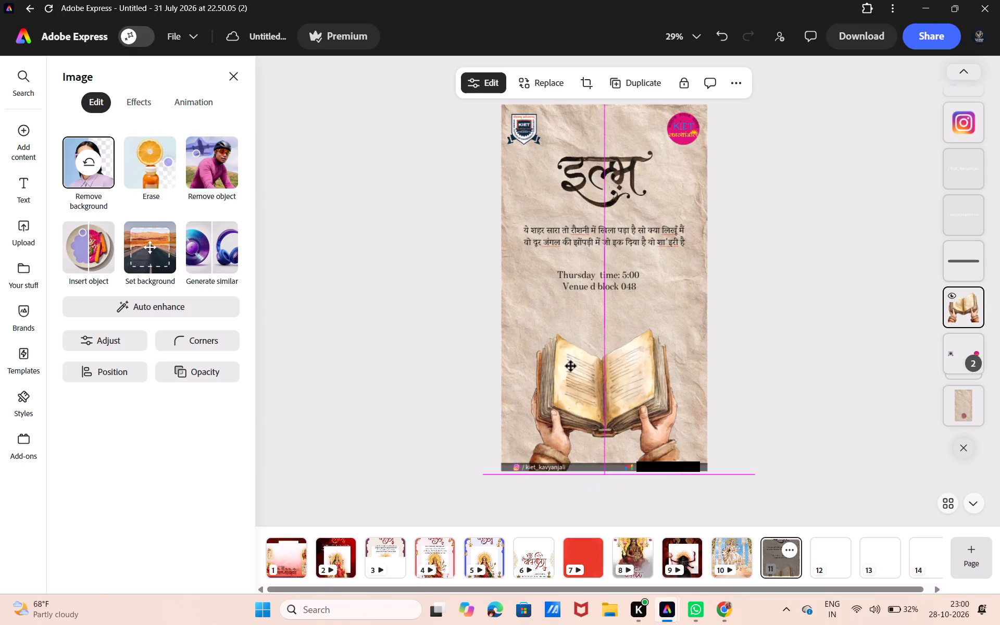
drag(571, 366, 571, 367)
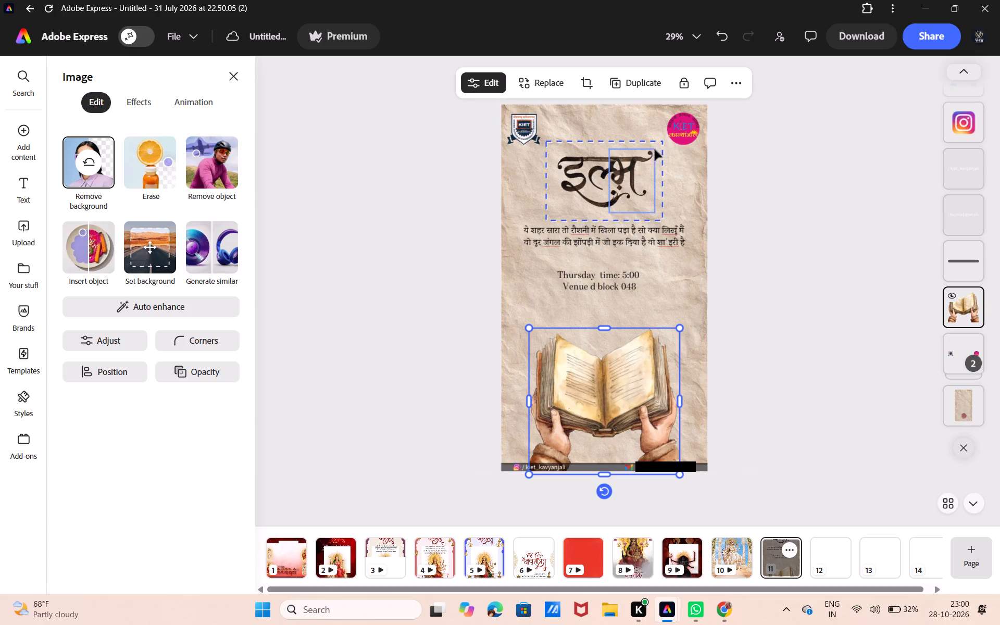
Enlarge the इल्म title group slightly and recentre it horizontally above the couplet.
click(659, 171)
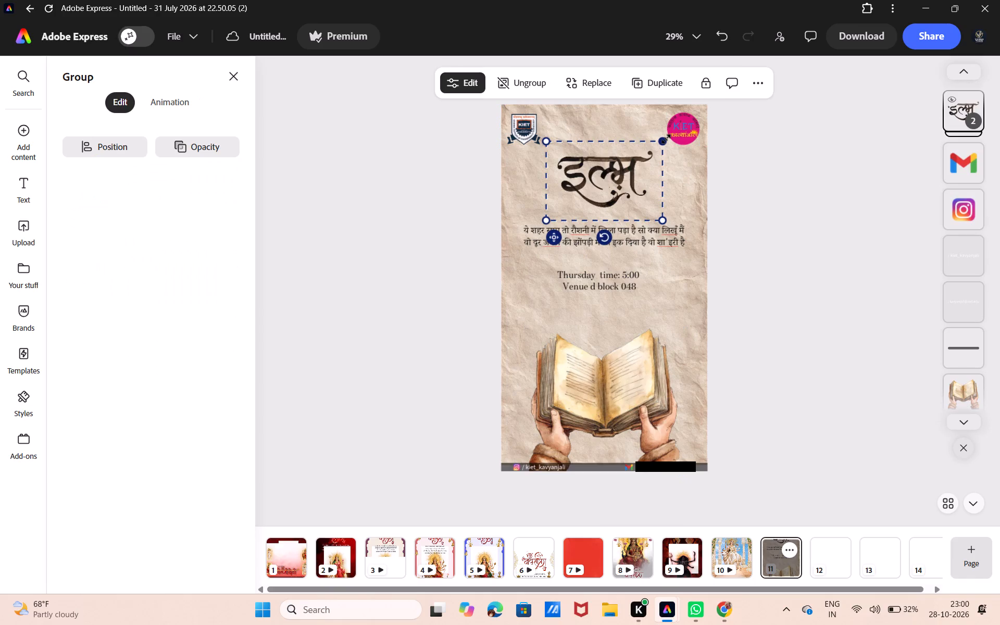
drag(666, 139, 673, 126)
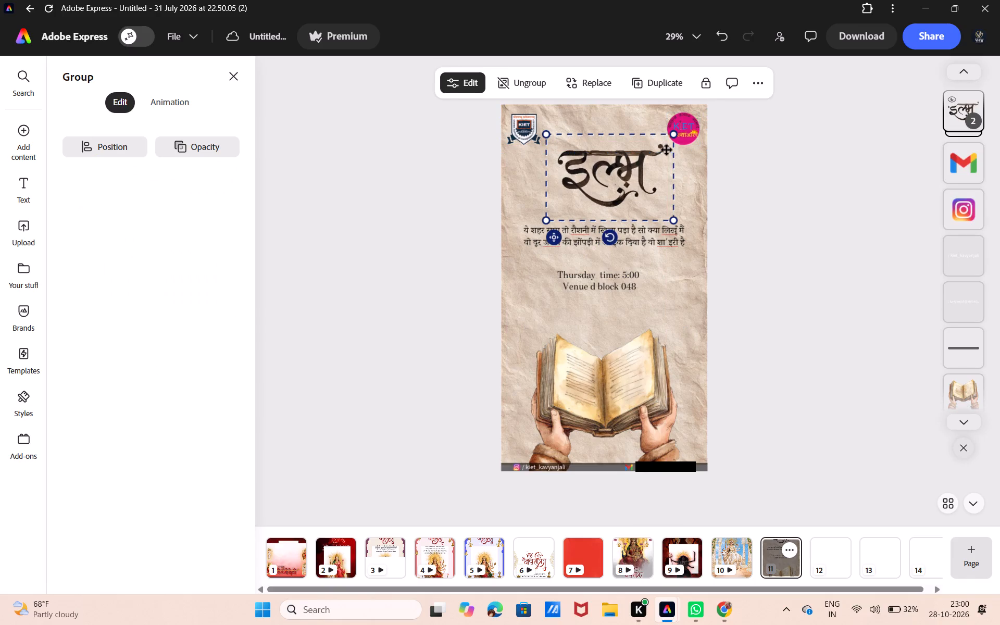
click(667, 154)
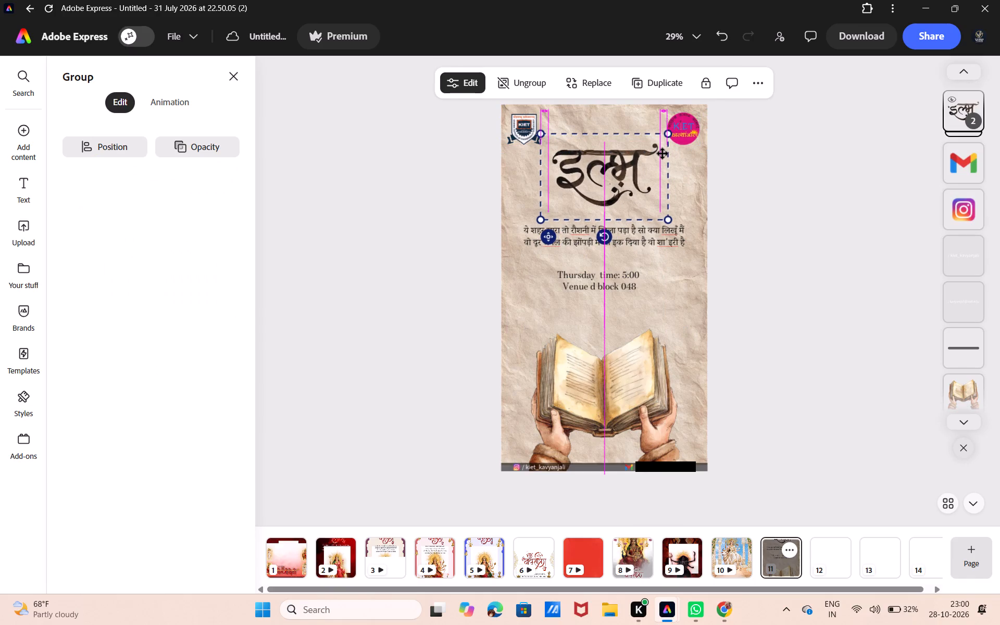
click(802, 131)
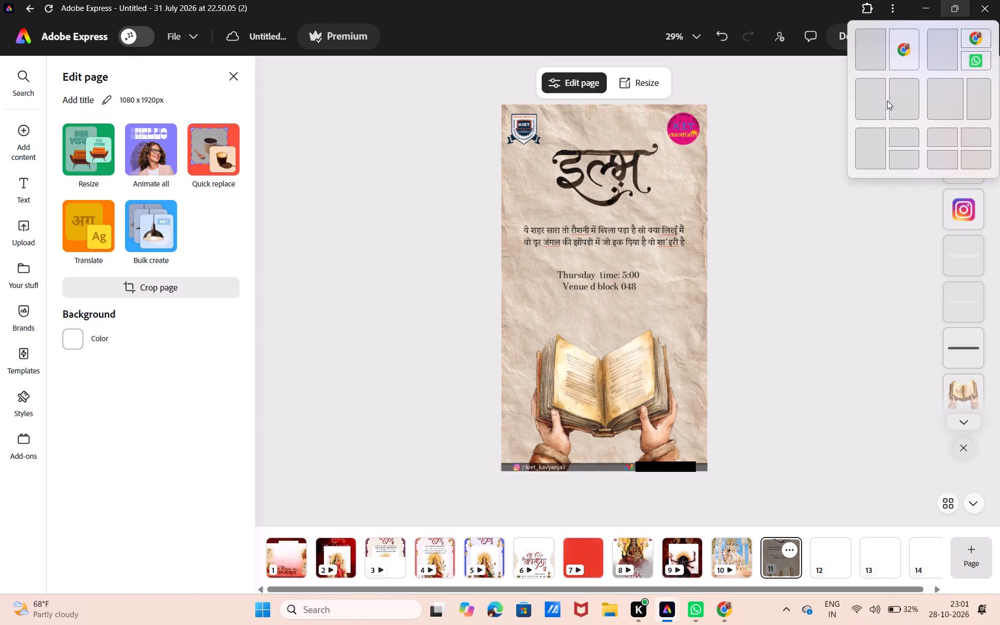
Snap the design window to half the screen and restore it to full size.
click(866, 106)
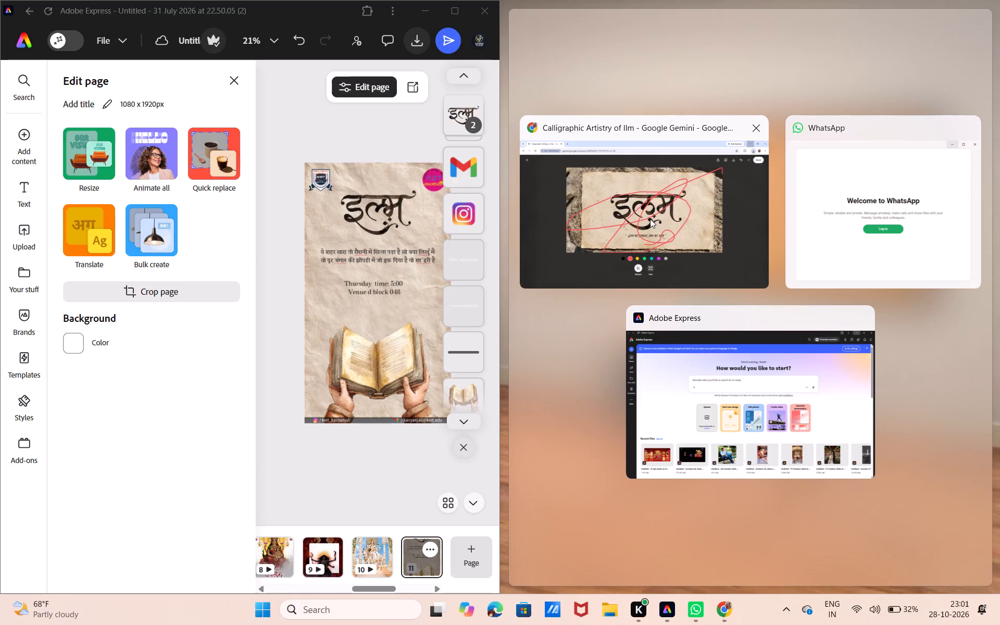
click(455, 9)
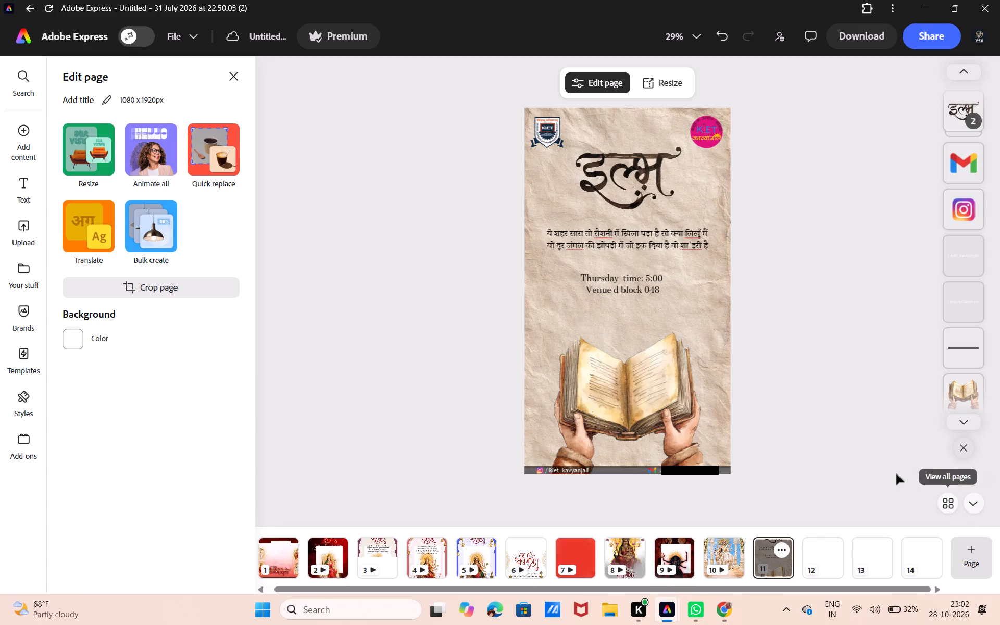
Resize the poster page to Instagram portrait post, 1,080 x 1,350 px.
click(189, 32)
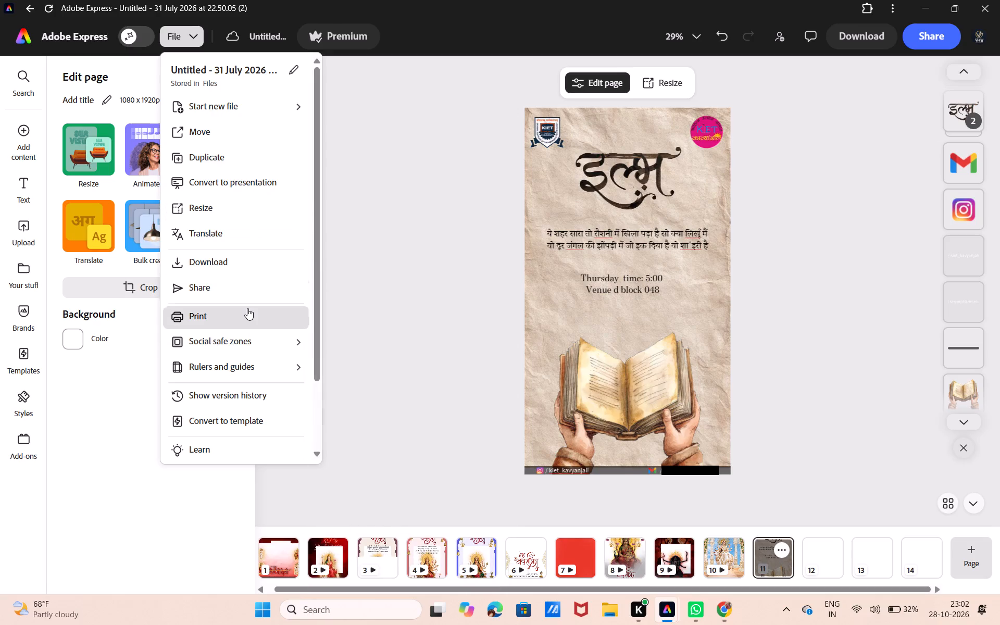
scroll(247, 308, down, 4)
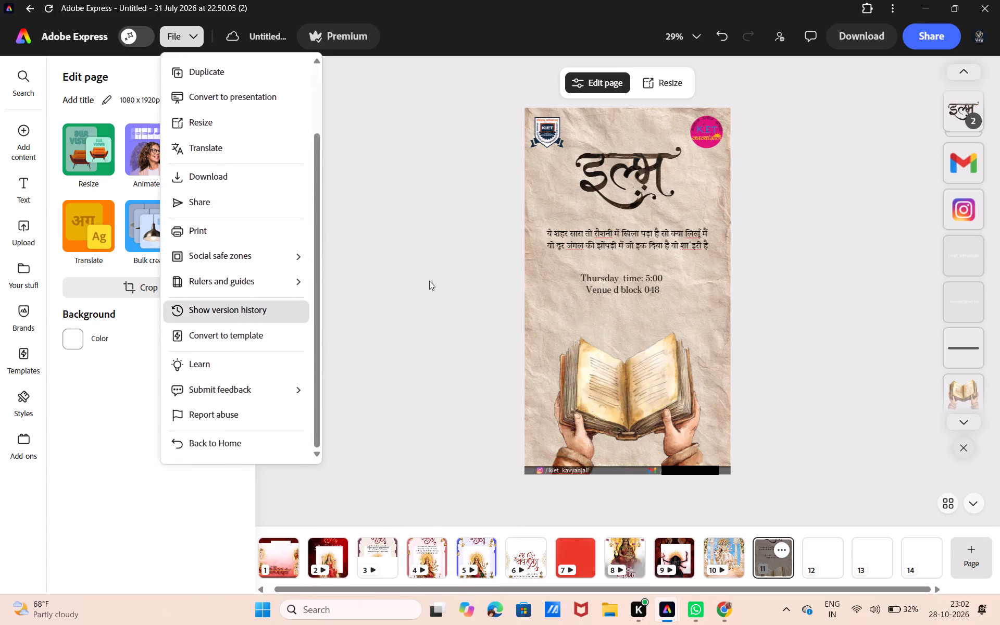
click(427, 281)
Resize the इल्म poster page to Instagram portrait post, 1,080 x 1,350 px, and keep the first suggested layout.
click(674, 82)
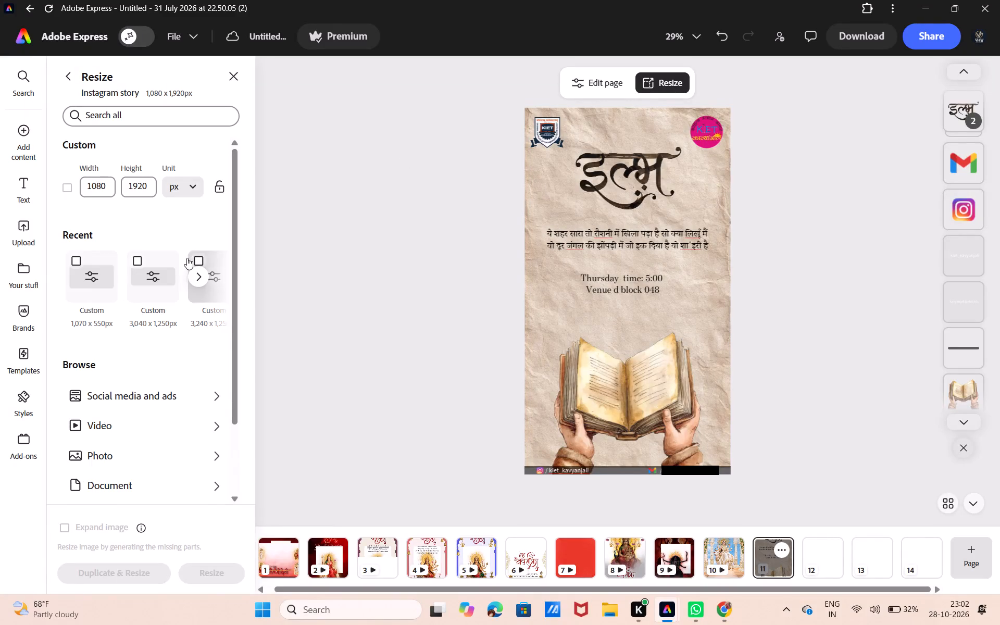
scroll(187, 258, left, 5)
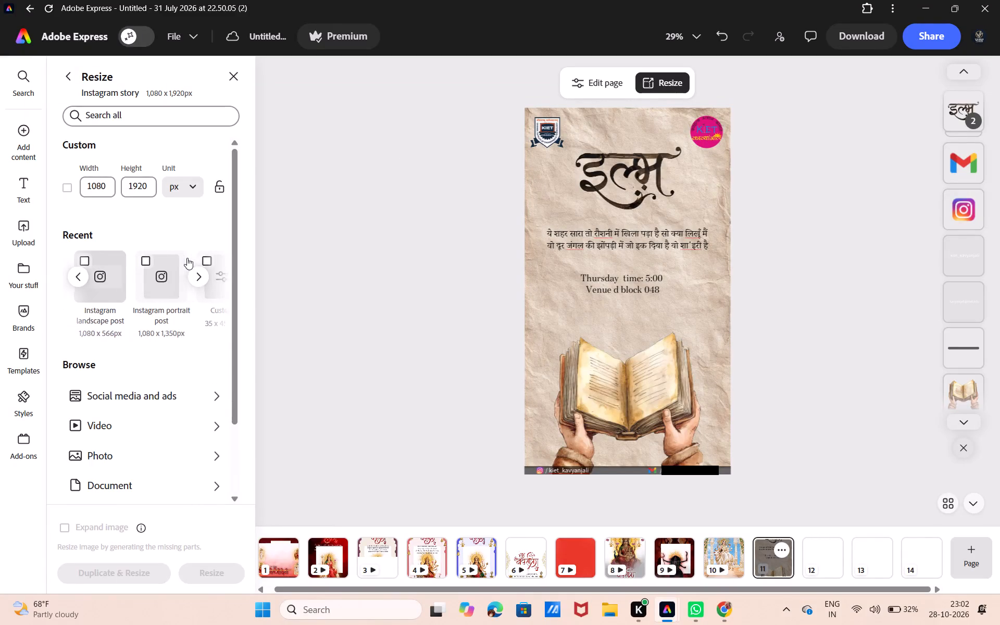
scroll(187, 258, left, 1)
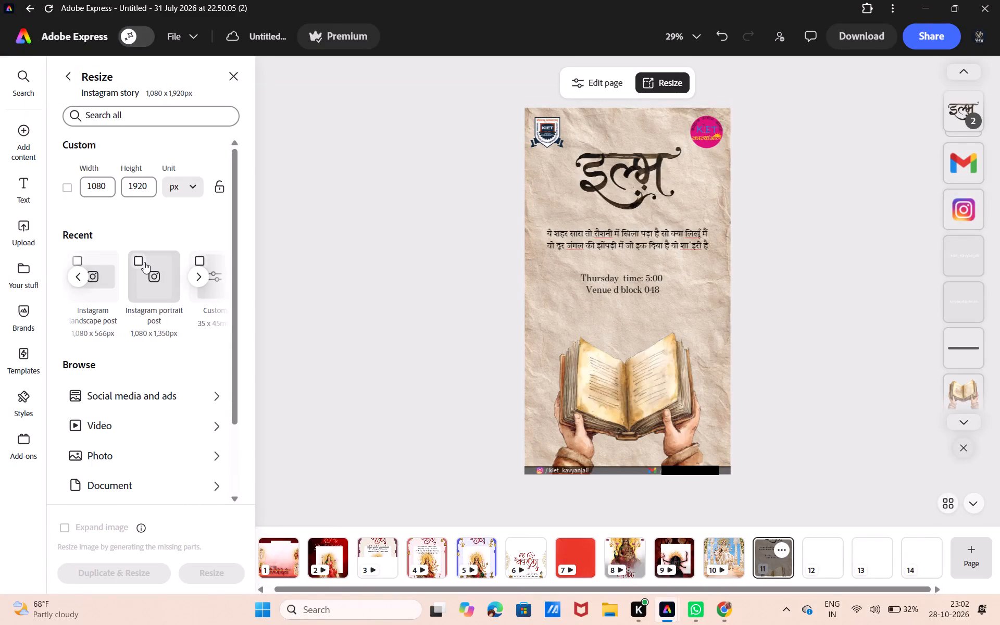
click(140, 260)
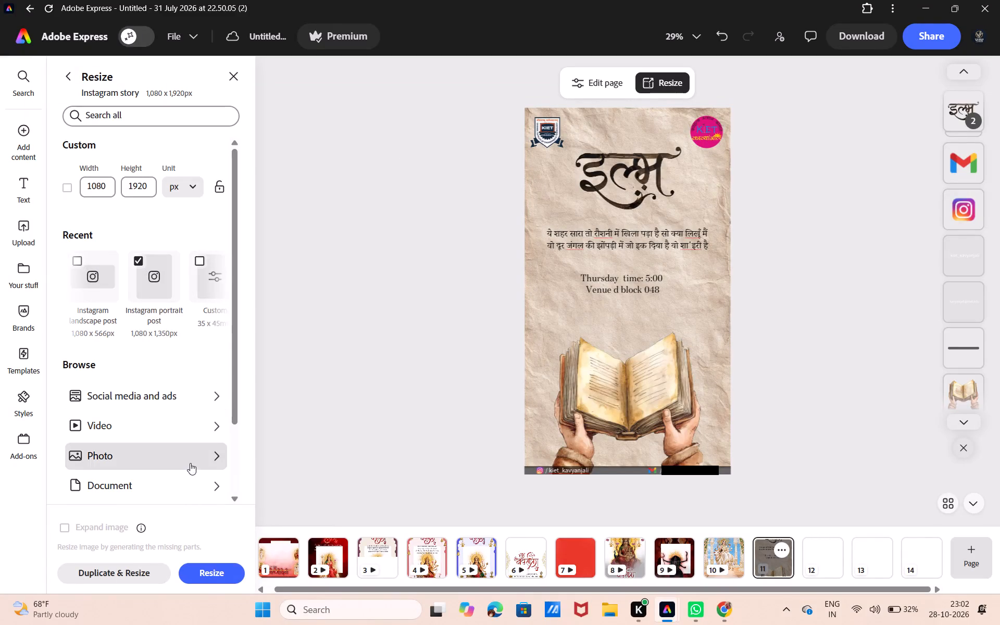
click(220, 570)
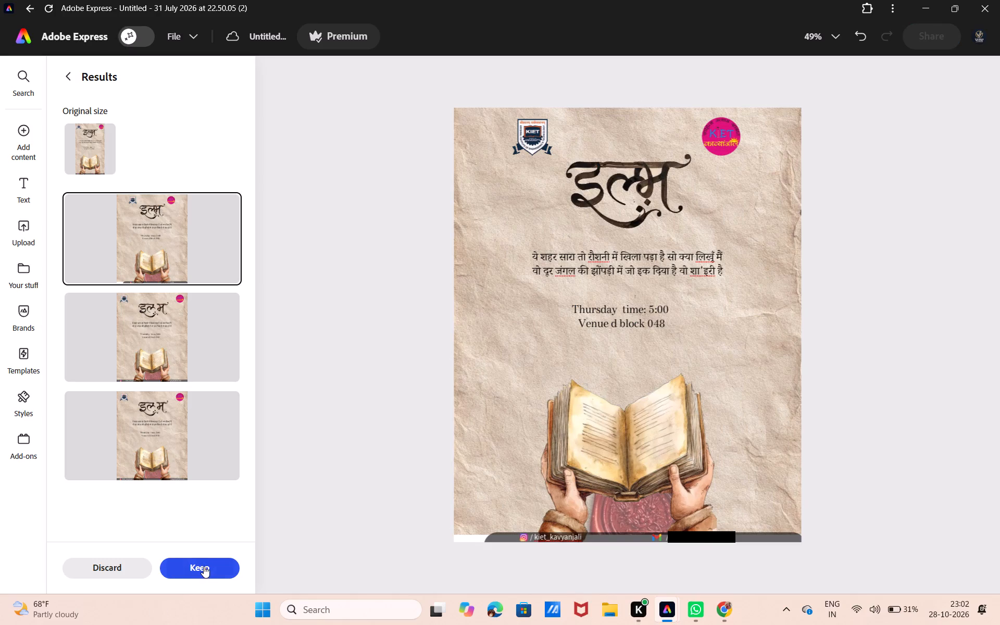
click(202, 566)
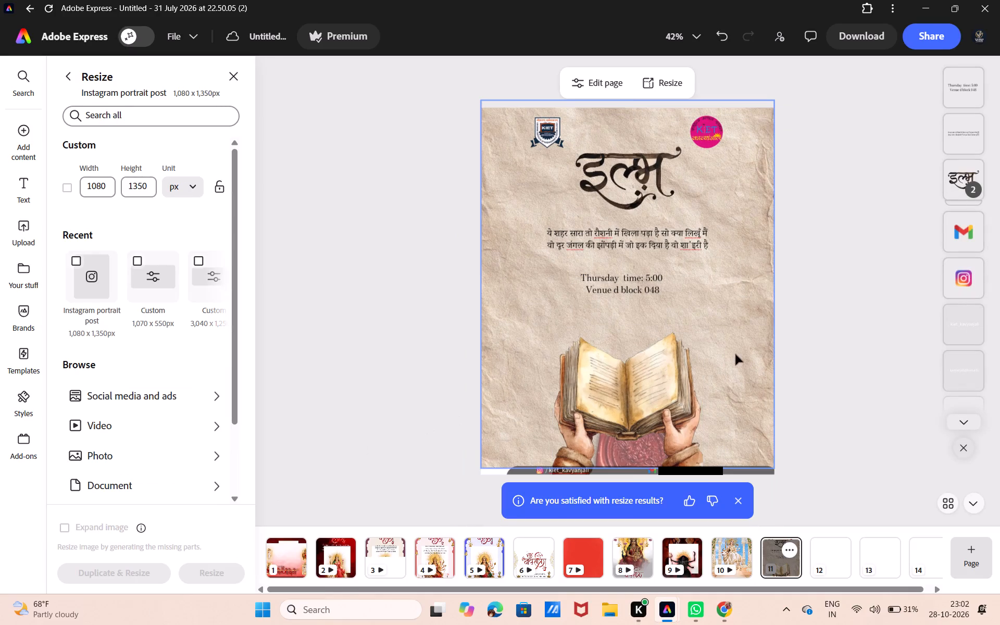
Shift the parchment background image down and extend its upper edge to the page top so it covers the whole poster.
drag(734, 354, 739, 424)
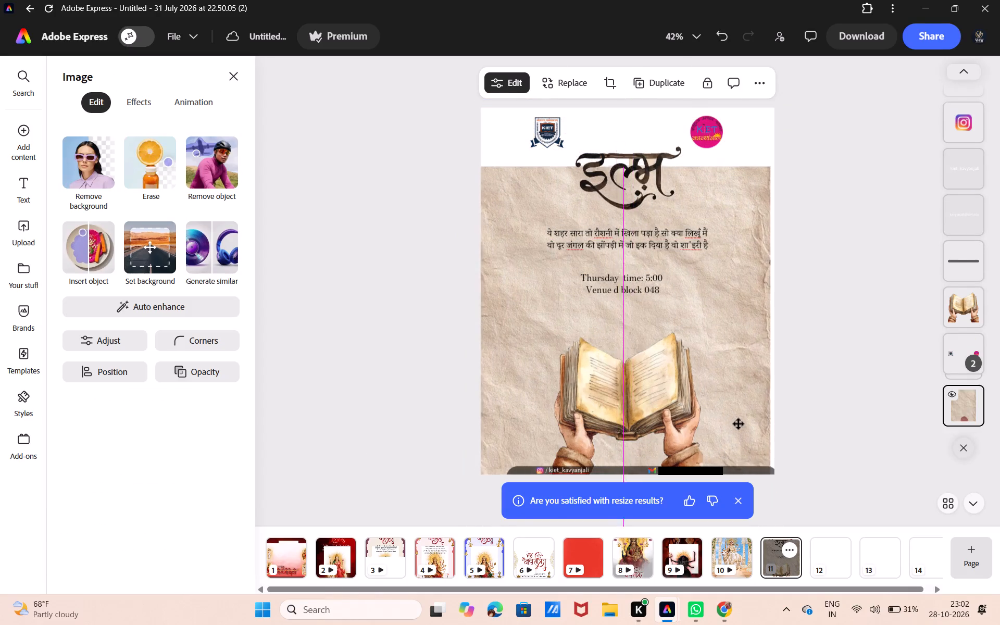
drag(739, 424, 734, 427)
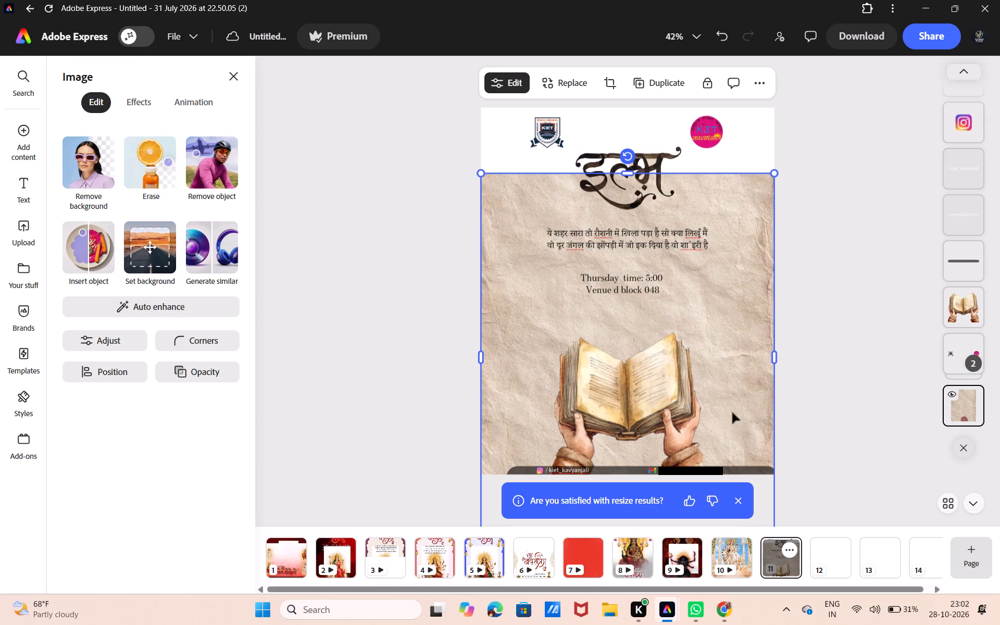
drag(629, 171, 639, 137)
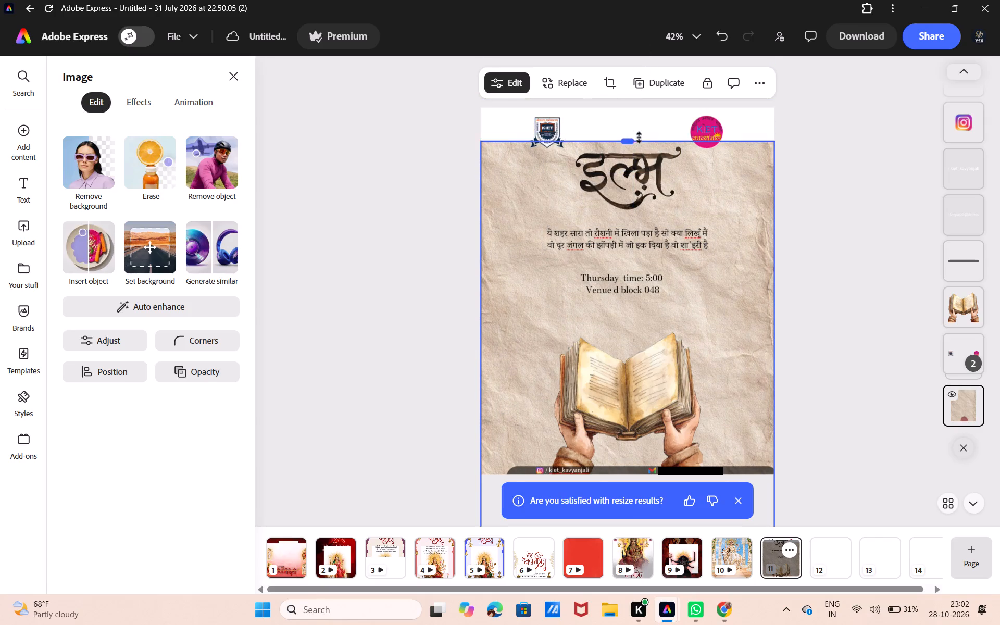
drag(639, 137, 653, 104)
click(805, 142)
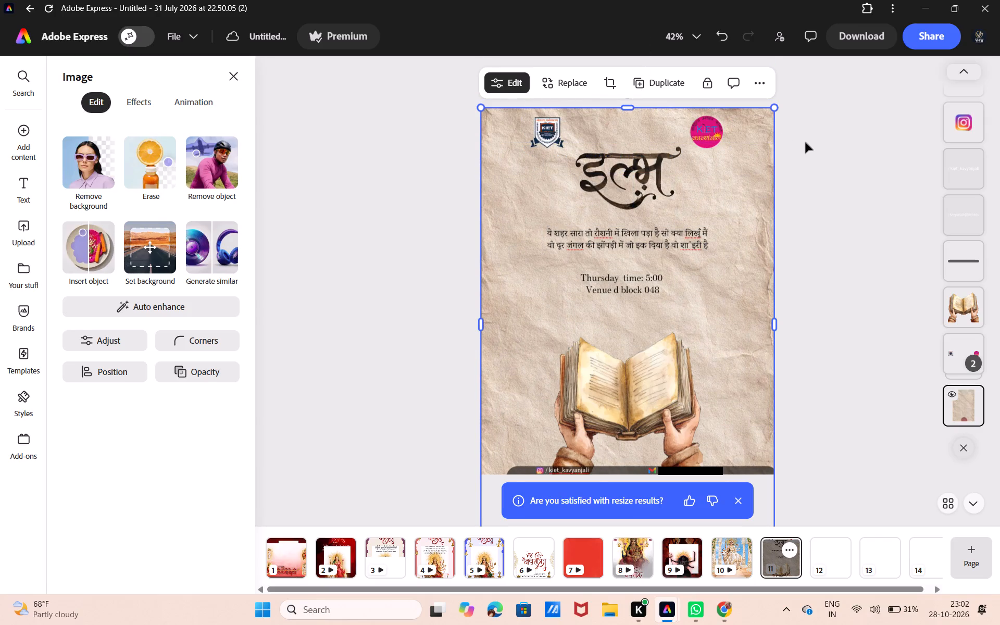
Move the round pink KIET logo and the KIET crest outward to the poster's opposite upper corners, keeping them level.
click(722, 126)
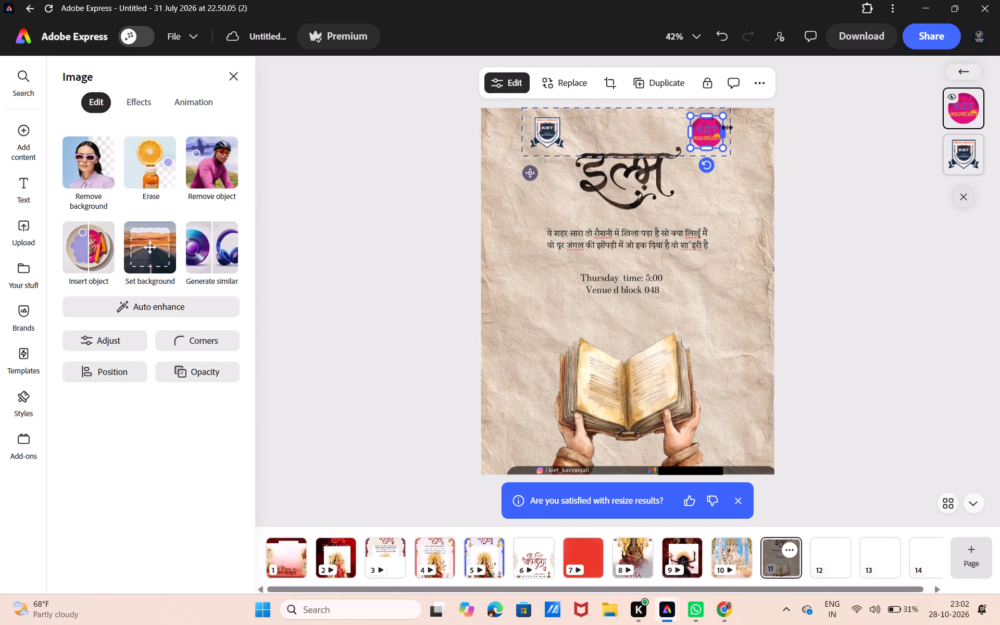
drag(710, 131, 714, 131)
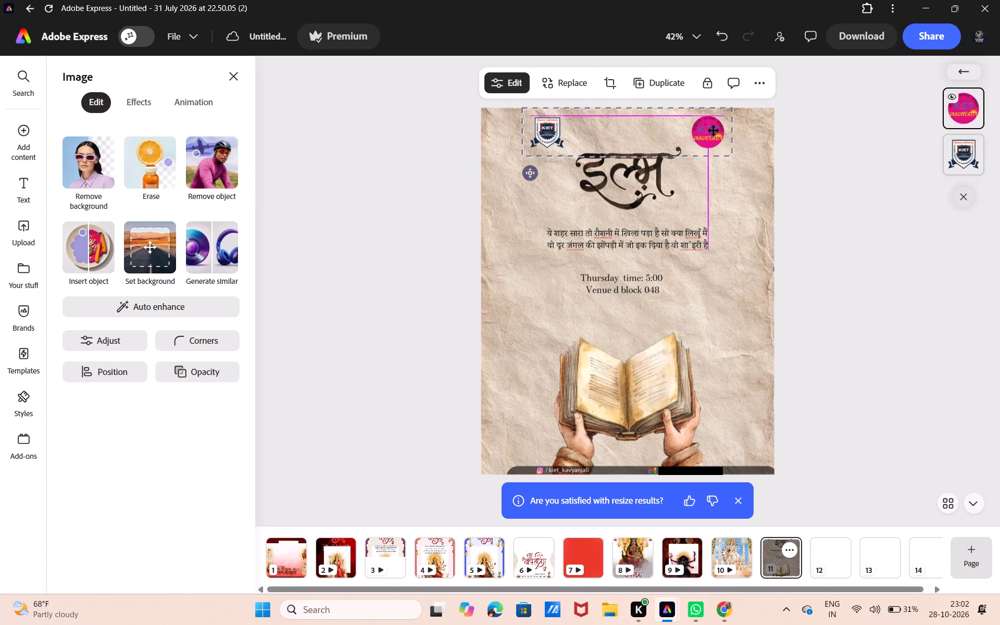
drag(714, 131, 742, 133)
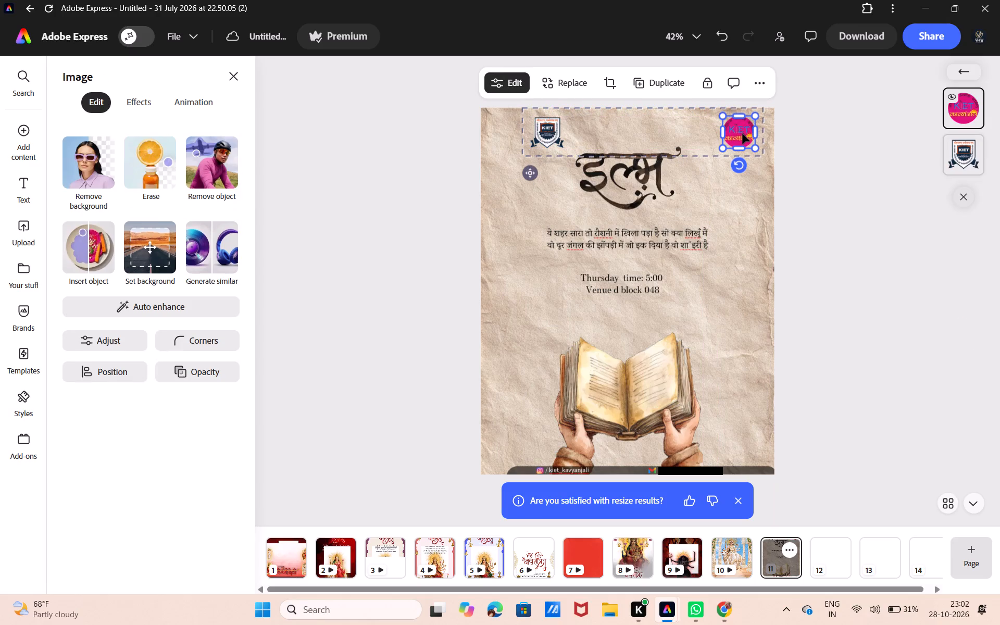
click(545, 128)
drag(545, 128, 509, 128)
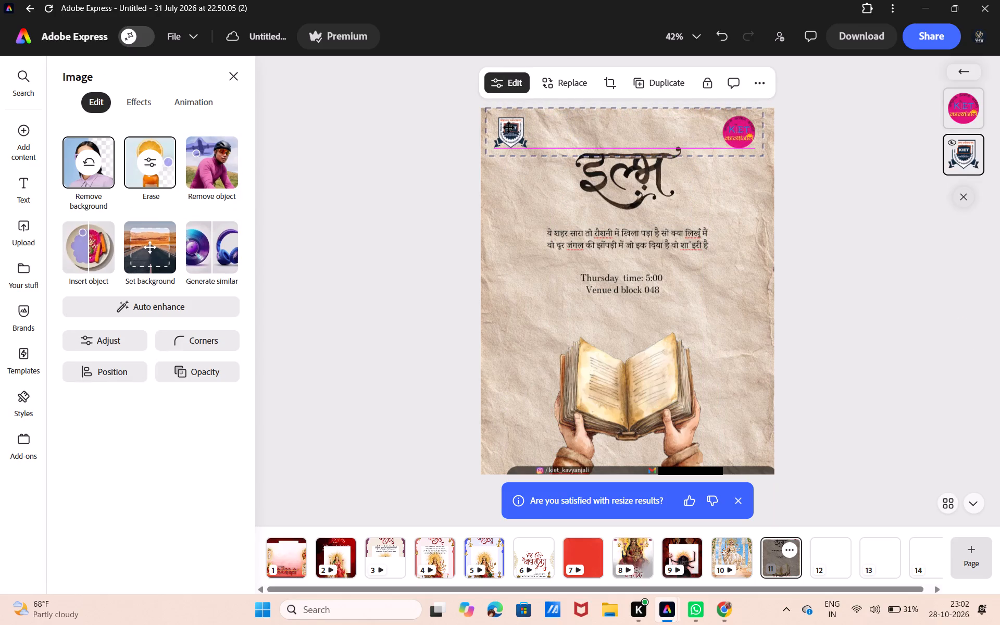
drag(509, 128, 507, 129)
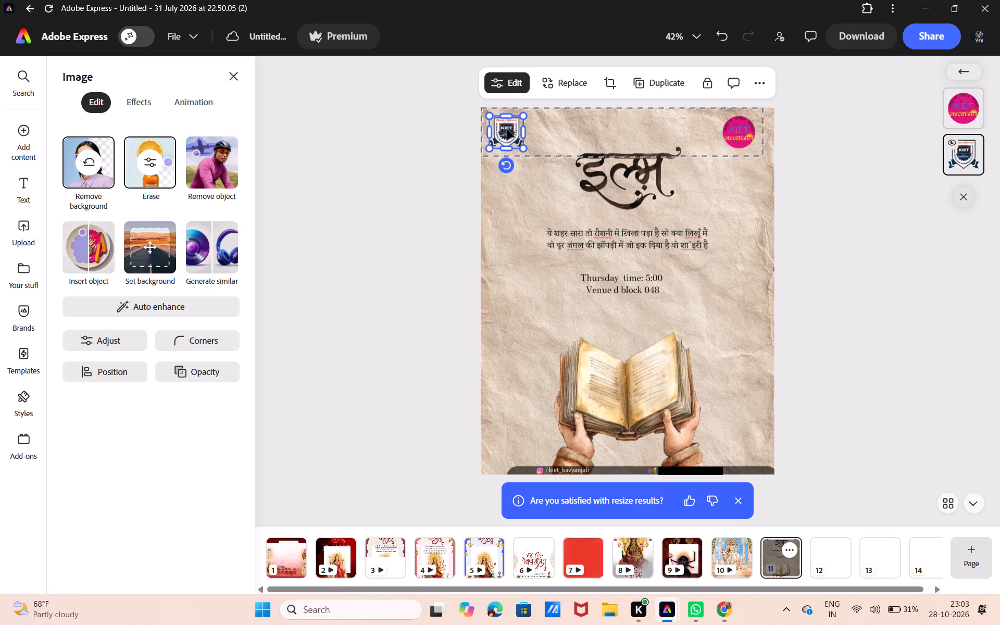
click(430, 149)
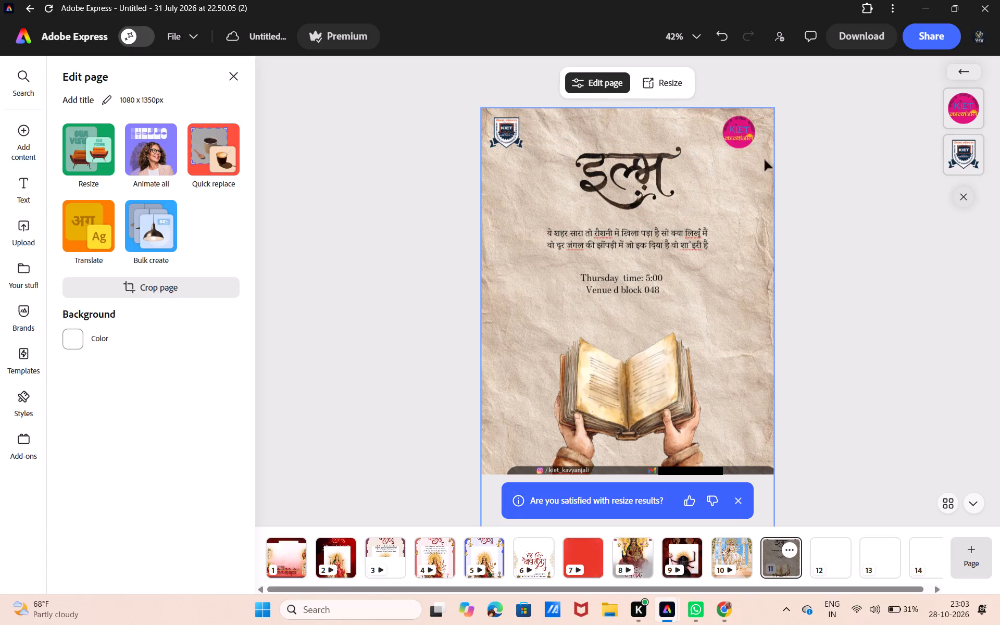
click(751, 135)
click(746, 135)
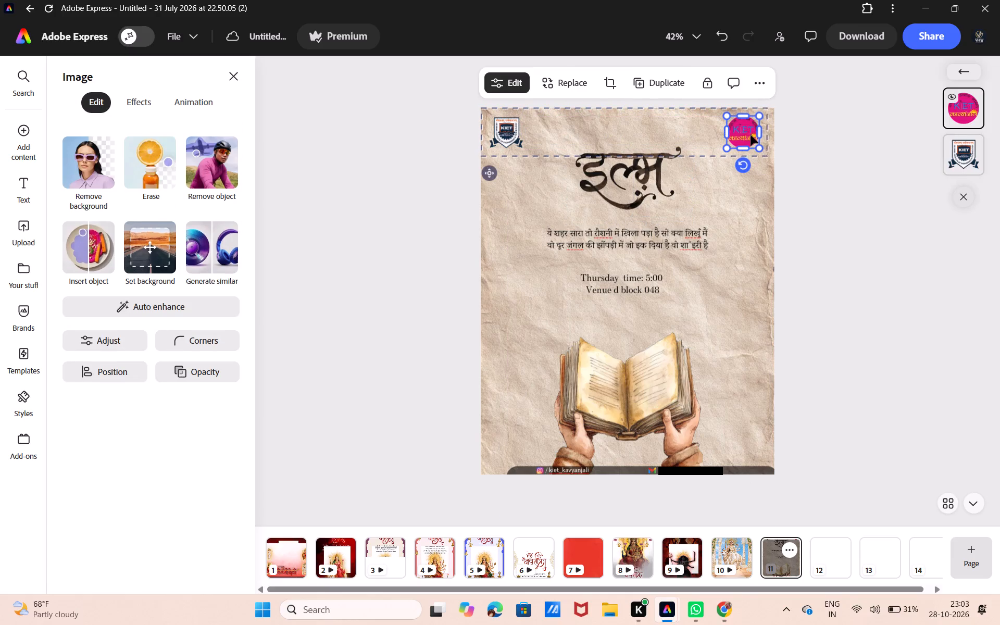
click(807, 160)
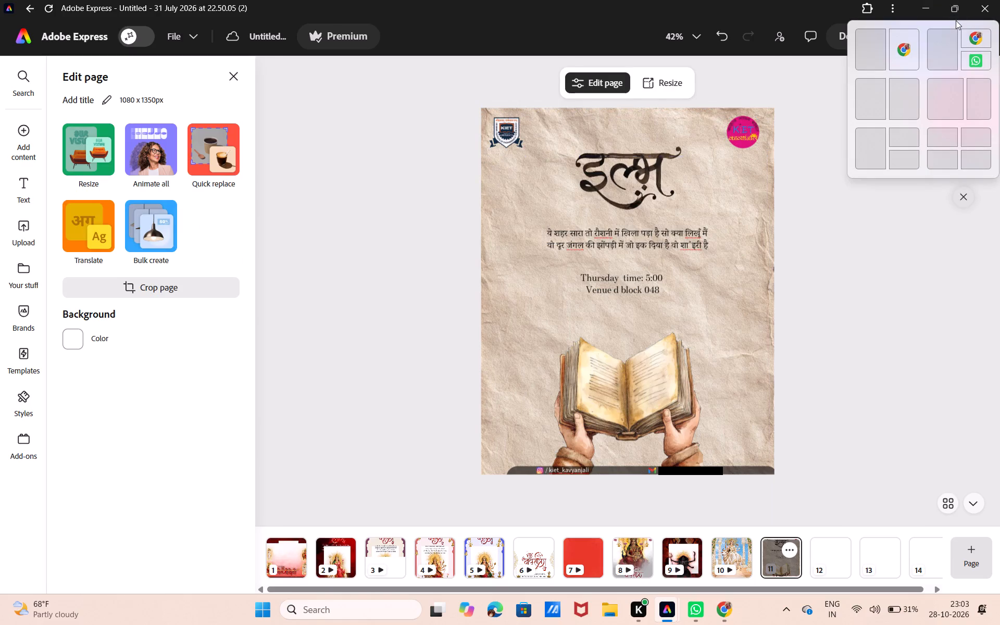
click(892, 51)
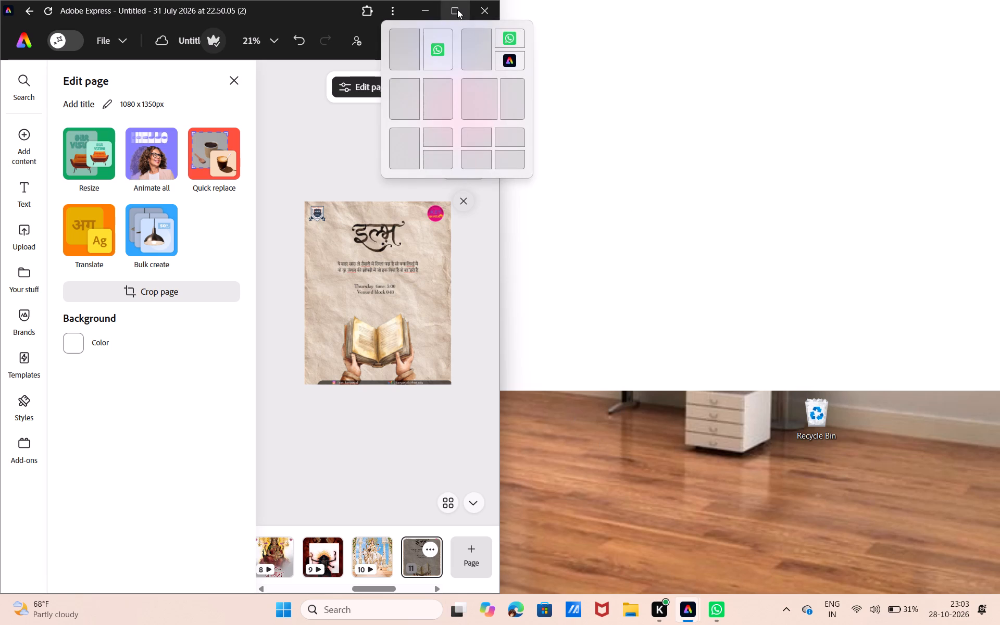
Arrange the design window and the WhatsApp window side by side in equal halves of the screen.
click(435, 50)
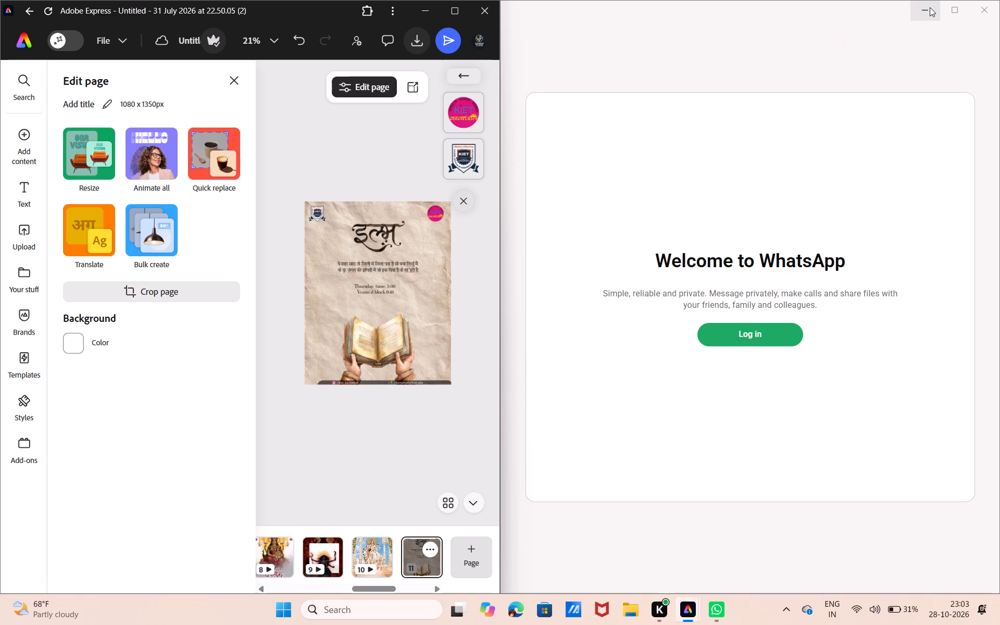
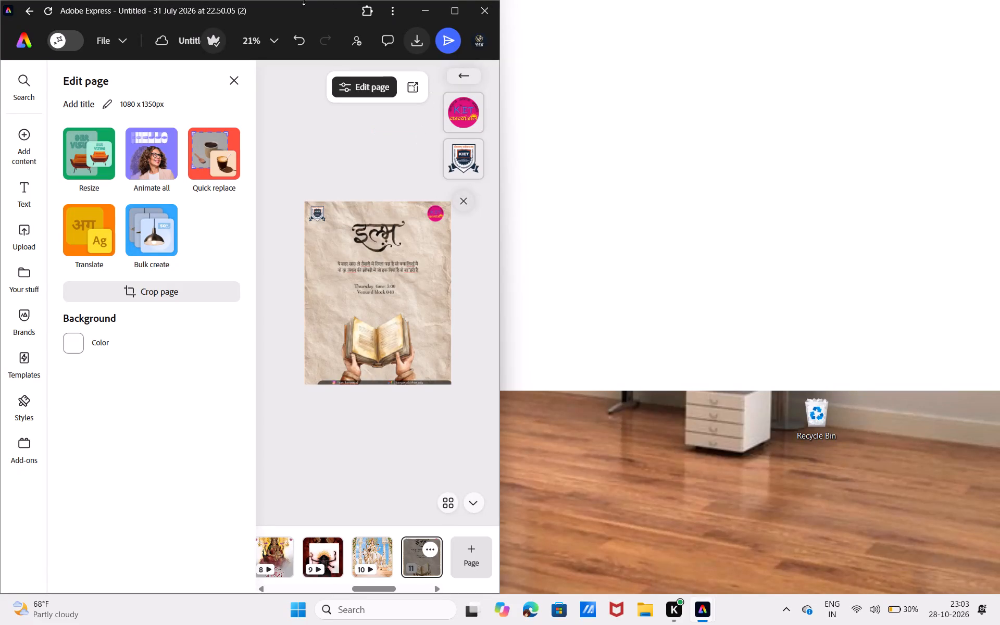
Move the design window off the desktop shortcuts and open the personal-profile Chrome browser at the Google search box.
drag(302, 6, 629, 51)
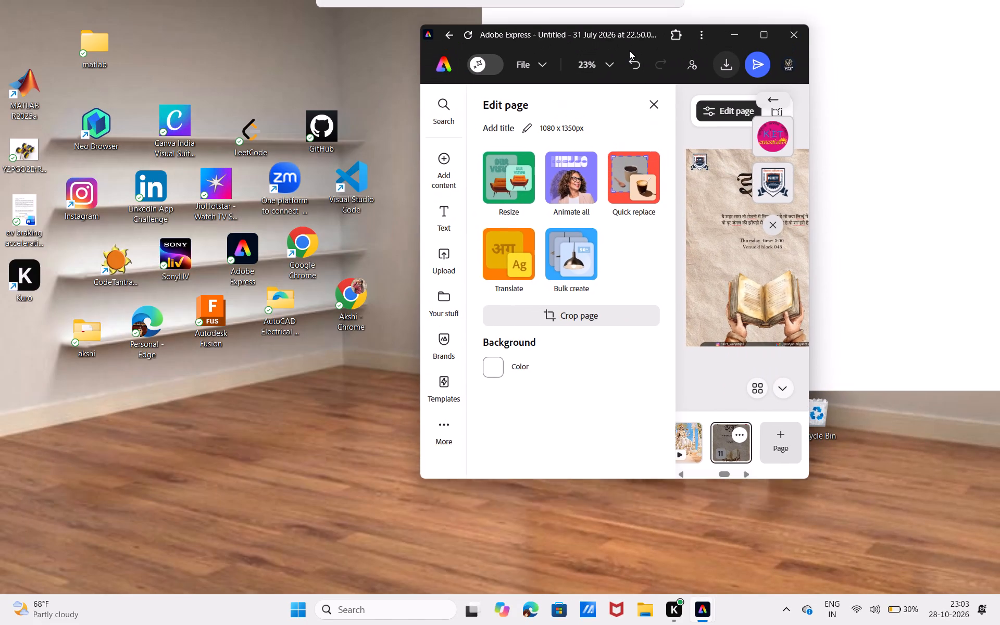
drag(629, 51, 628, 67)
double_click(348, 284)
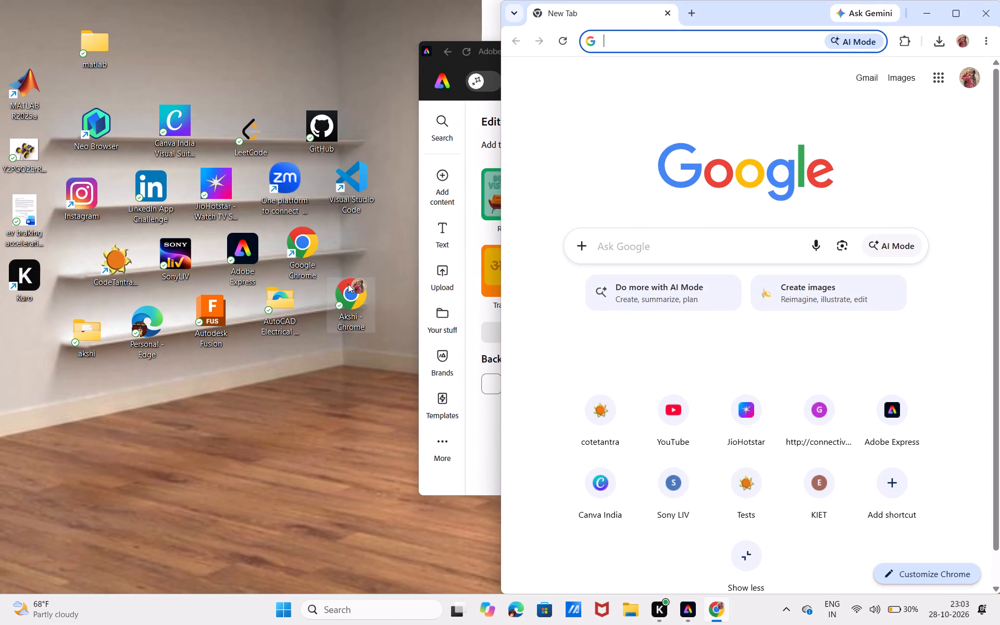
click(636, 251)
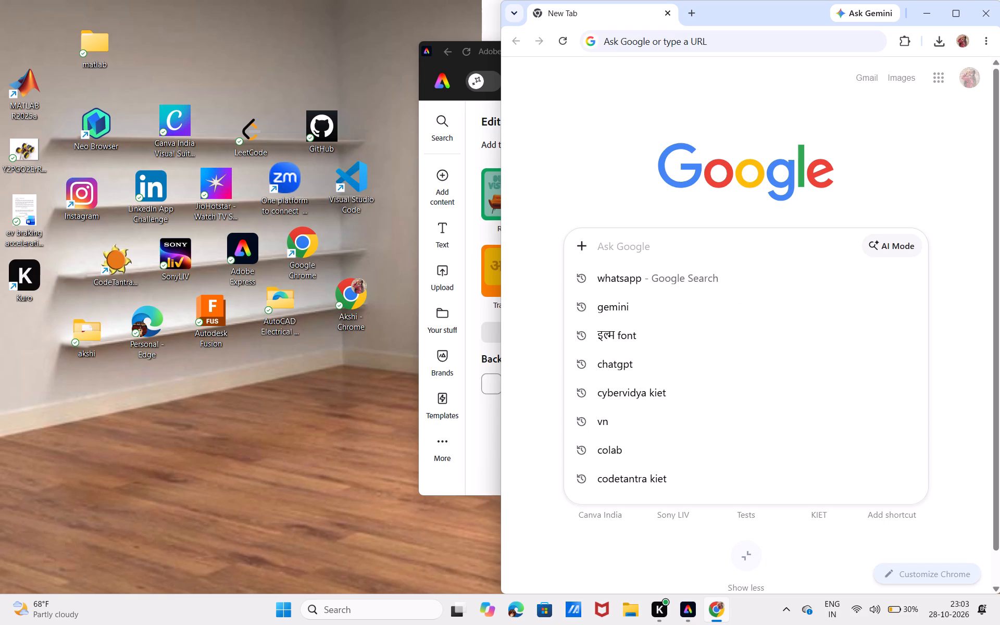
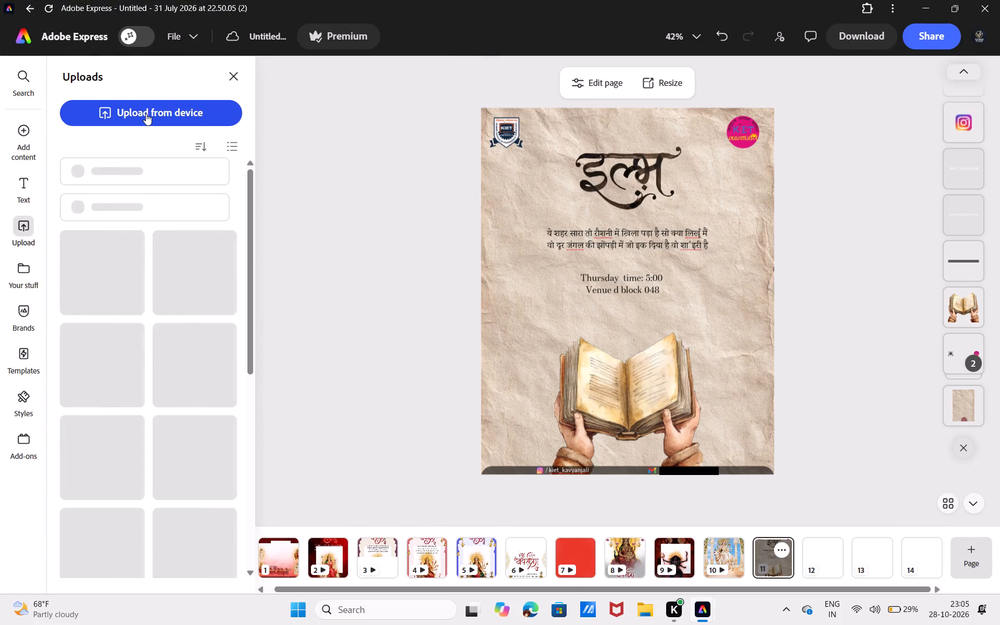
Upload the image "WhatsApp Image 2026-10-28 at 11.01.55 PM" from Downloads onto the parchment इल्म poster page.
click(146, 114)
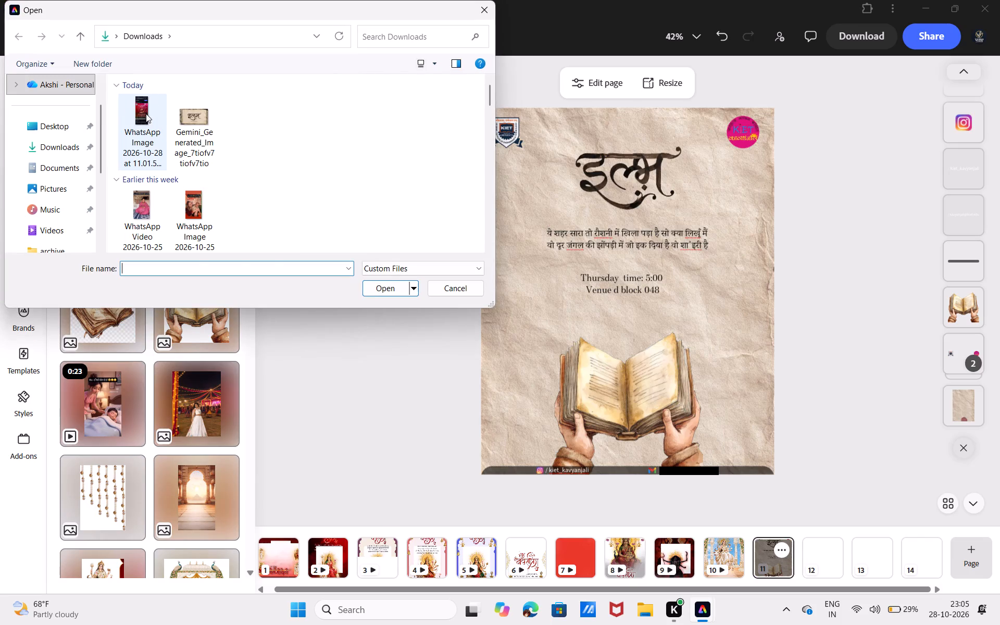
click(146, 114)
click(146, 114)
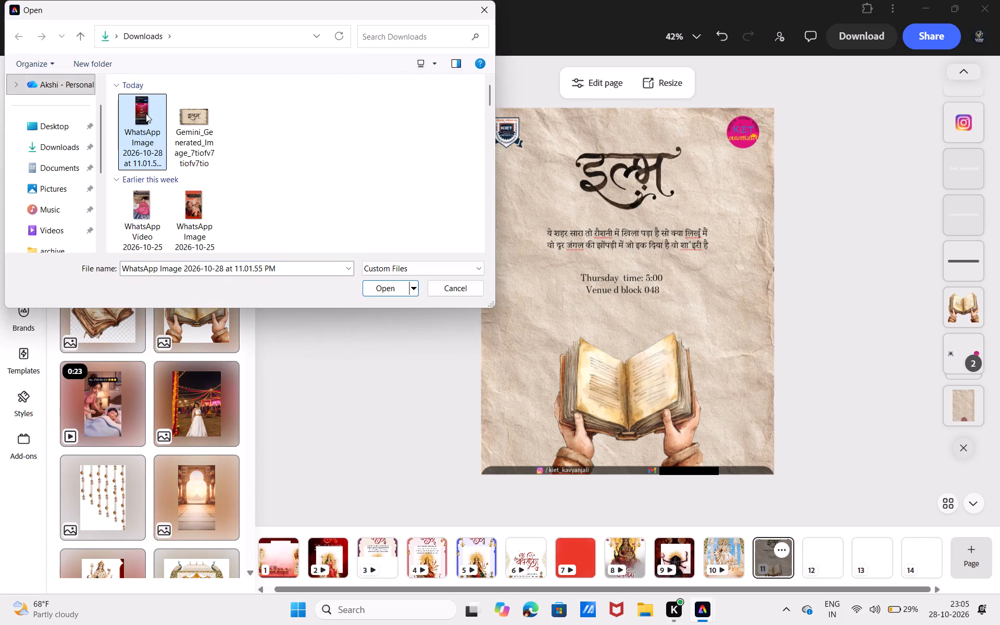
double_click(146, 114)
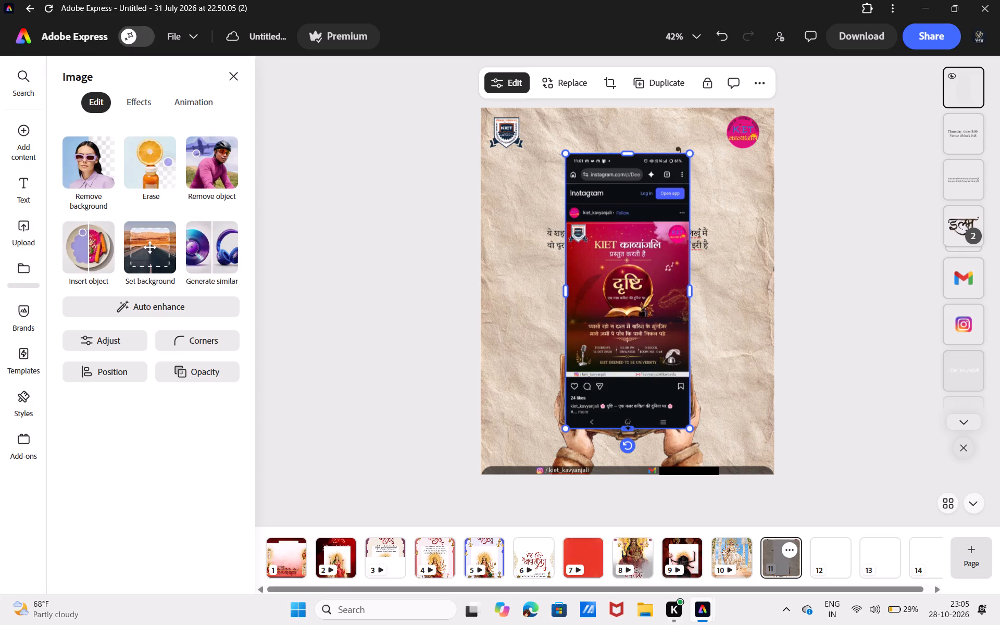
Crop the uploaded phone screenshot from below and above so only the red दृष्टि poster remains.
drag(628, 424, 648, 386)
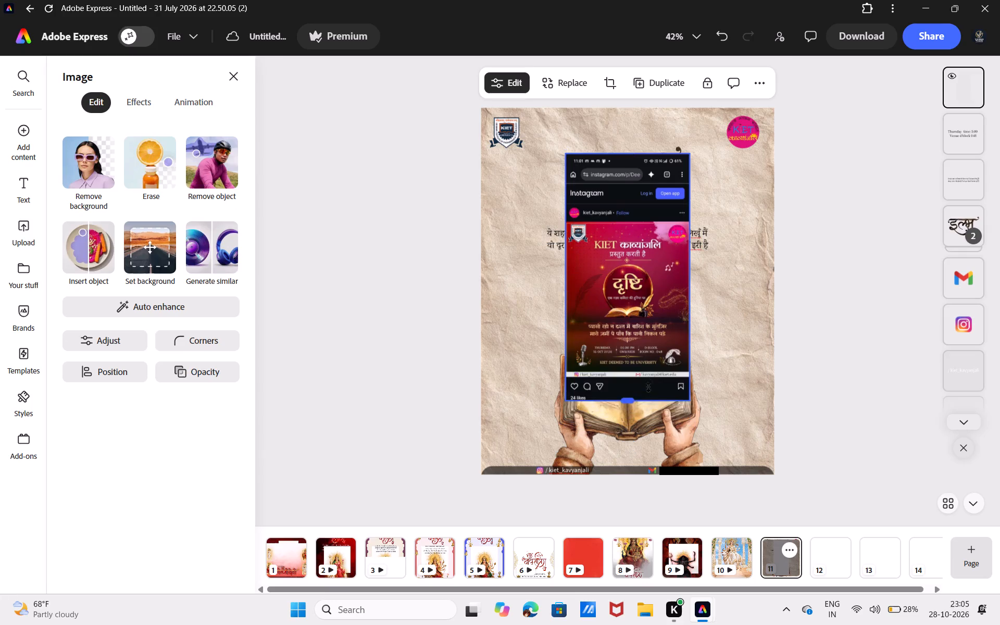
drag(648, 386, 658, 375)
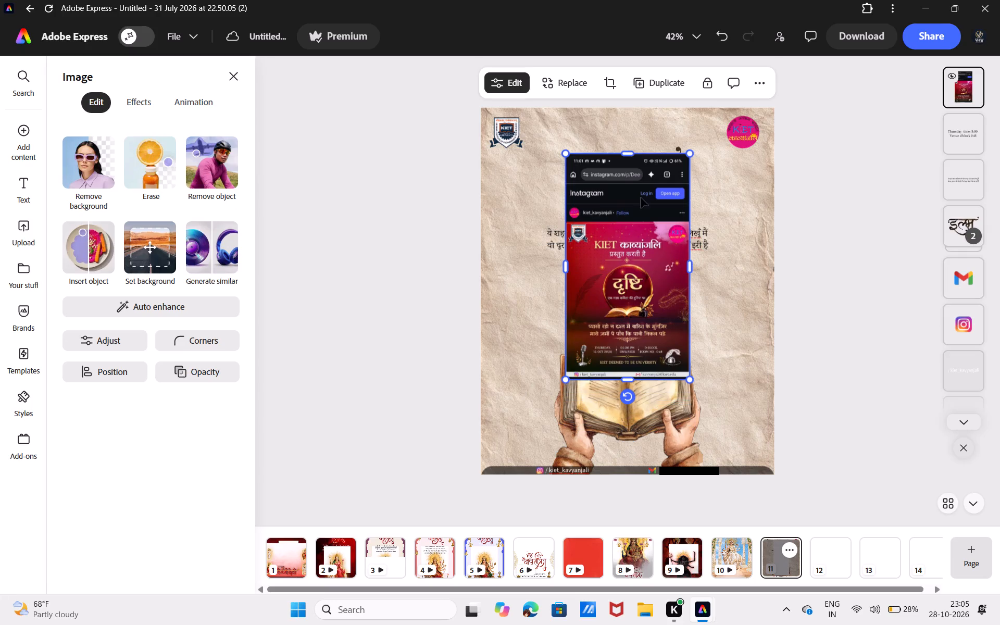
drag(629, 149, 640, 211)
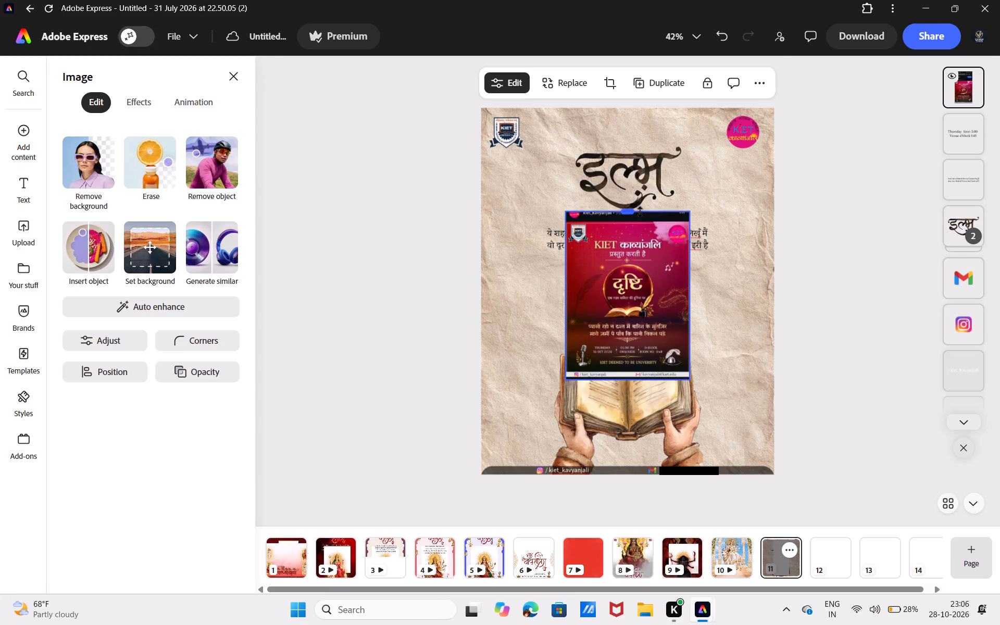
drag(640, 211, 640, 216)
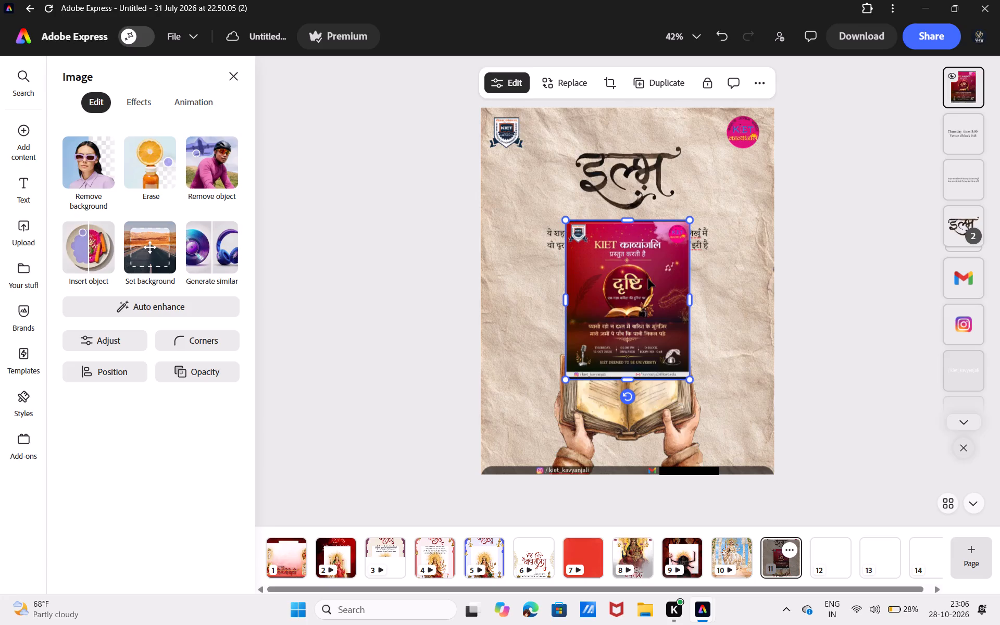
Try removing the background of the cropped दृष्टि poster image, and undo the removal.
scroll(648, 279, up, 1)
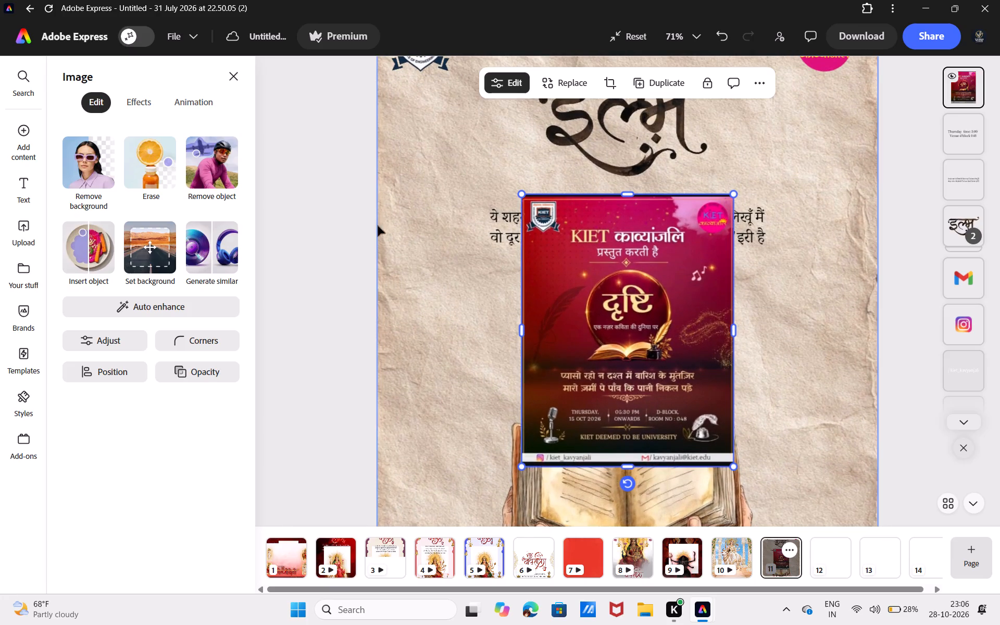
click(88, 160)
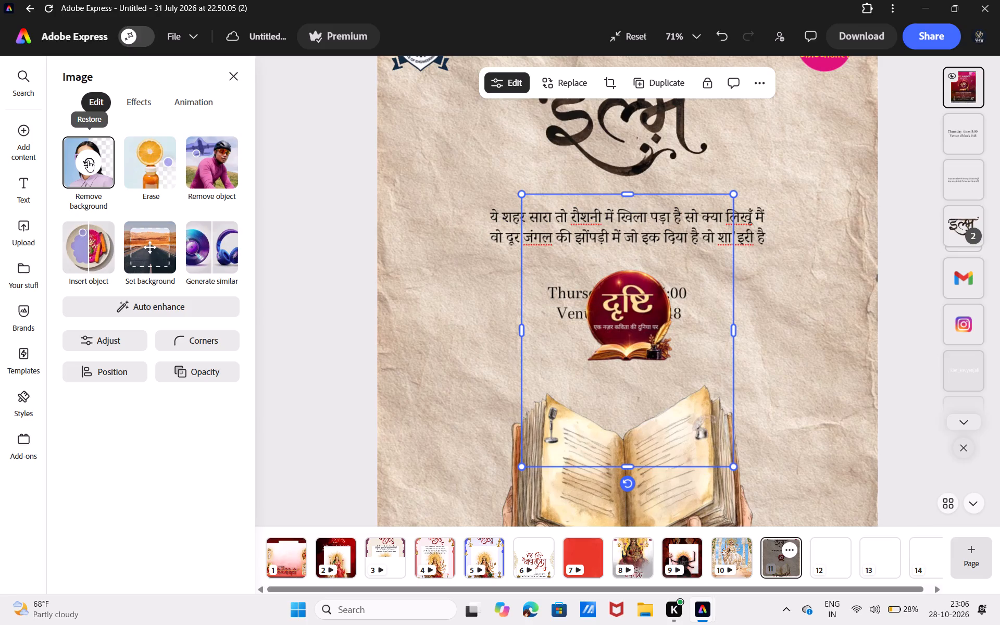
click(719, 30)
Move the cropped दृष्टि poster image down to the parchment page's left edge, clear of the Hindi verse.
drag(708, 219, 556, 292)
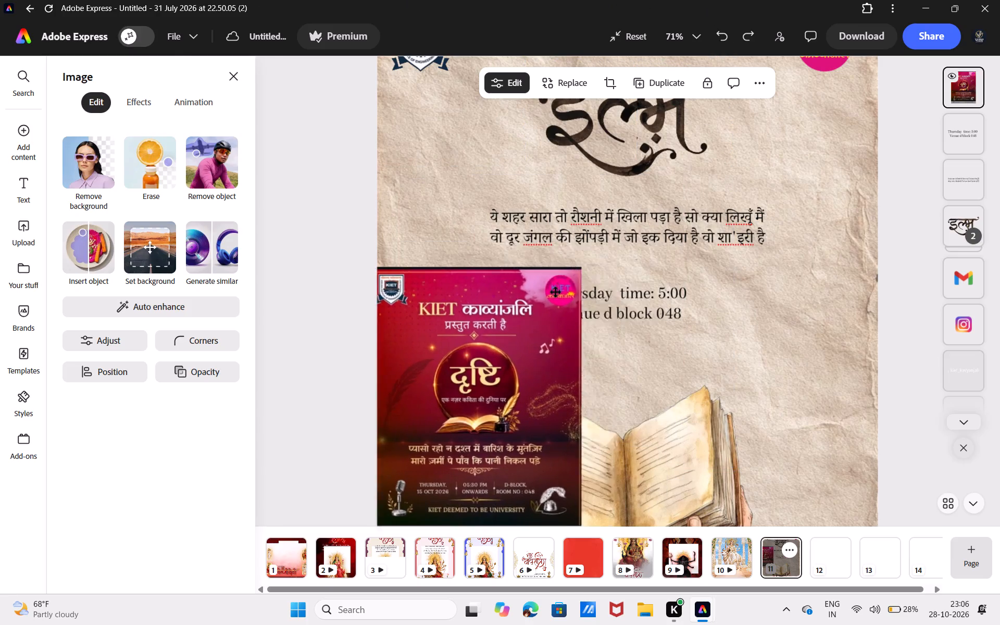
Move the maroon दृष्टि reference poster off the verse and venue text to the page's outer edge beside the open book.
drag(556, 292, 632, 268)
scroll(784, 194, up, 1)
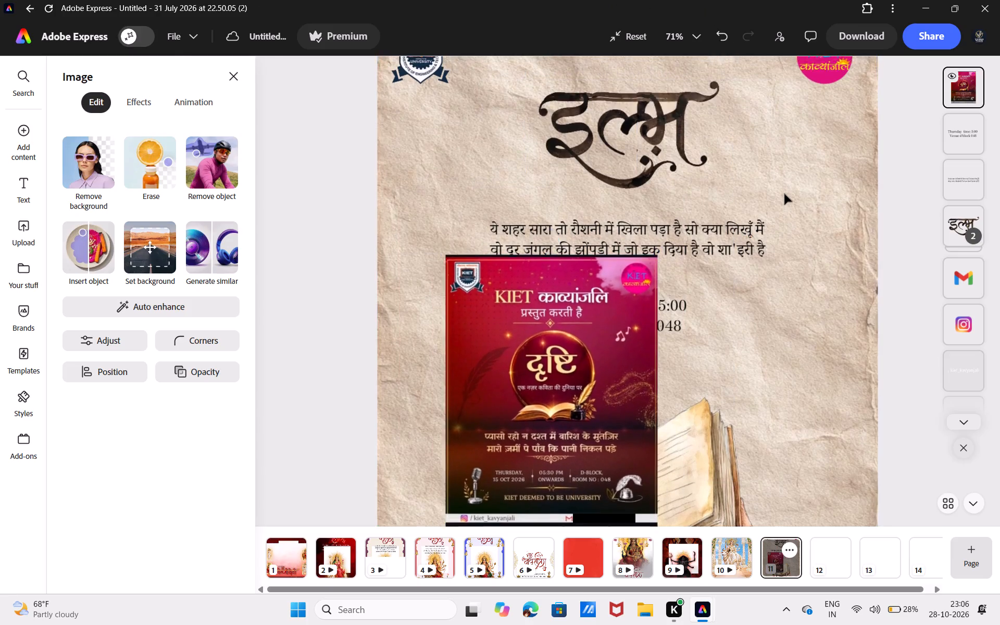
scroll(784, 194, up, 1)
scroll(784, 194, down, 1)
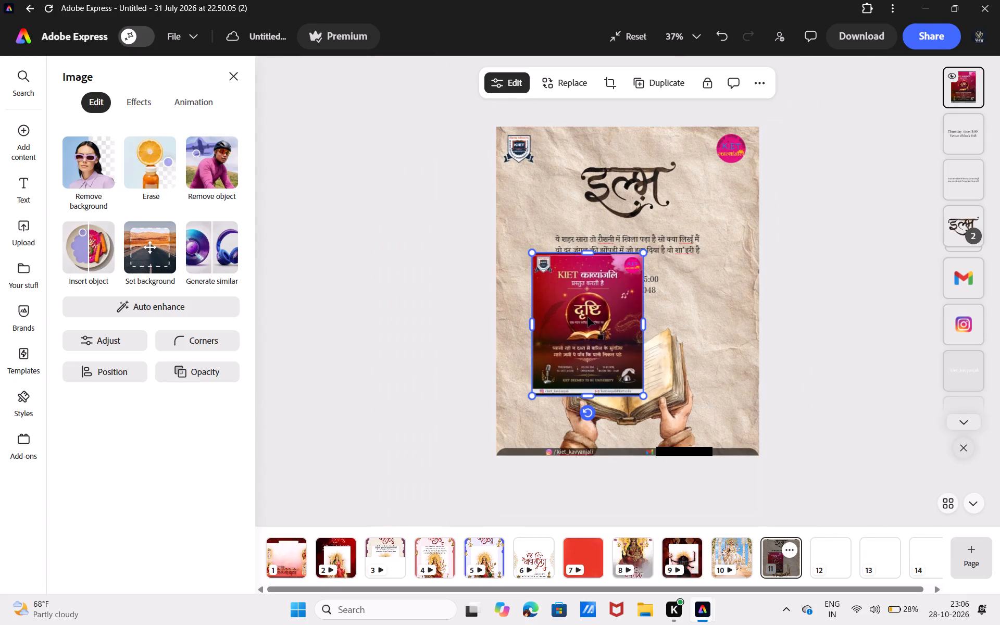
drag(587, 317, 753, 303)
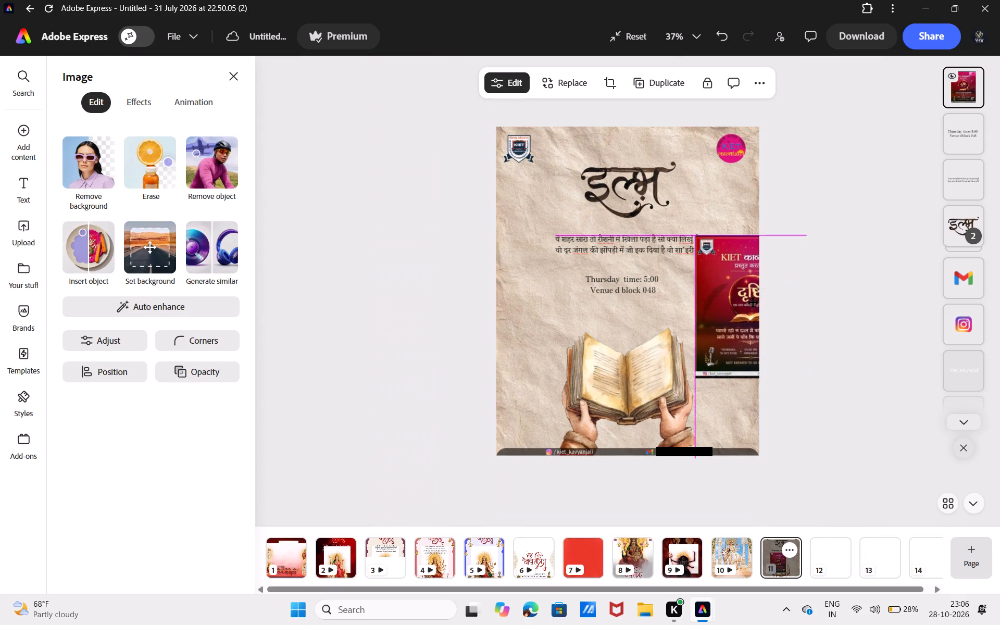
drag(753, 303, 734, 323)
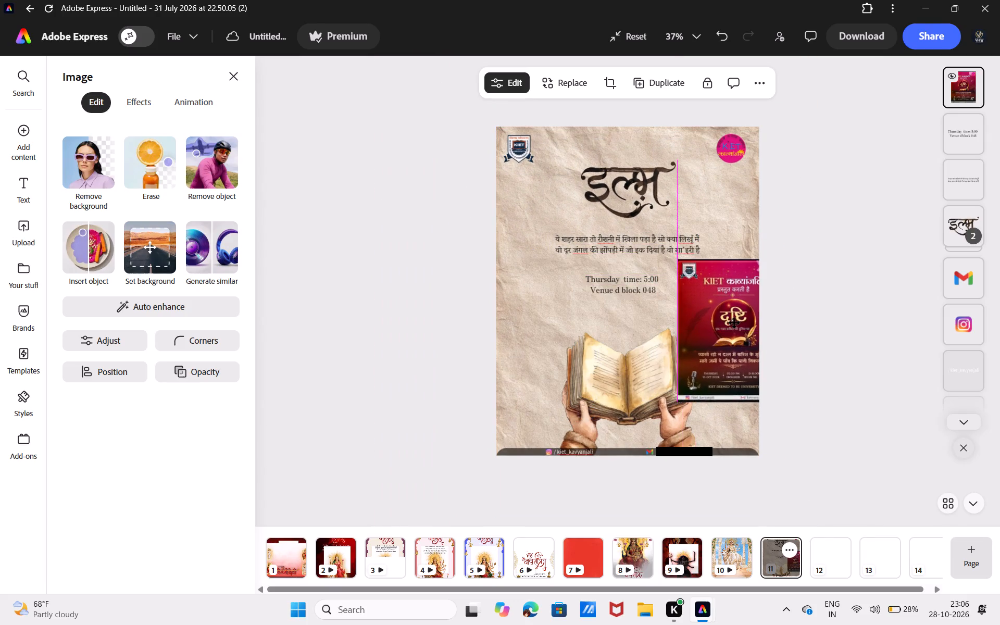
drag(734, 323, 740, 328)
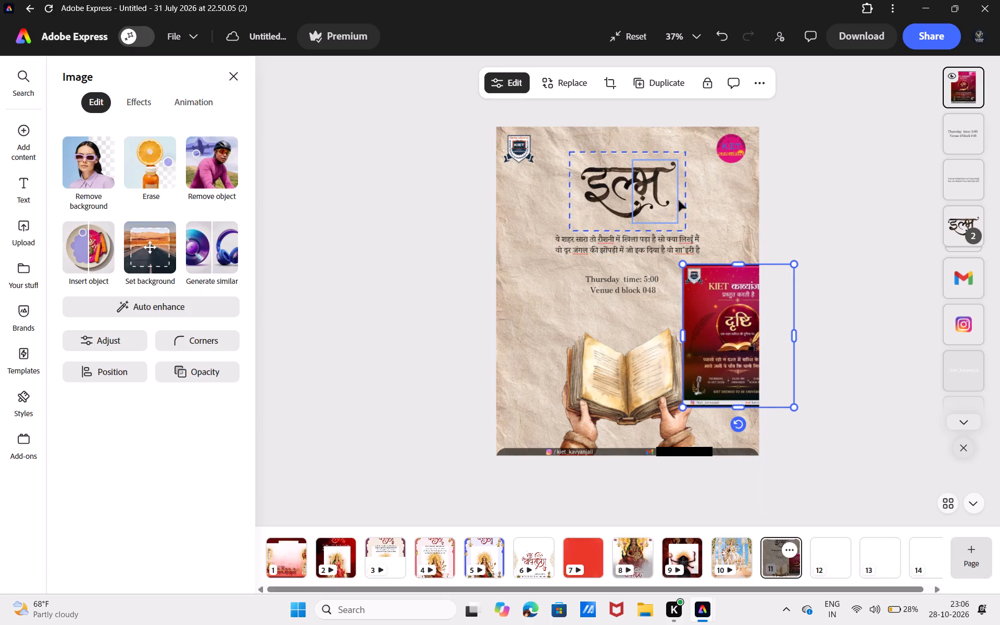
Move the इल्म lettering group down from the poster's top area to just above the open book, centred under the venue text.
drag(682, 204, 675, 349)
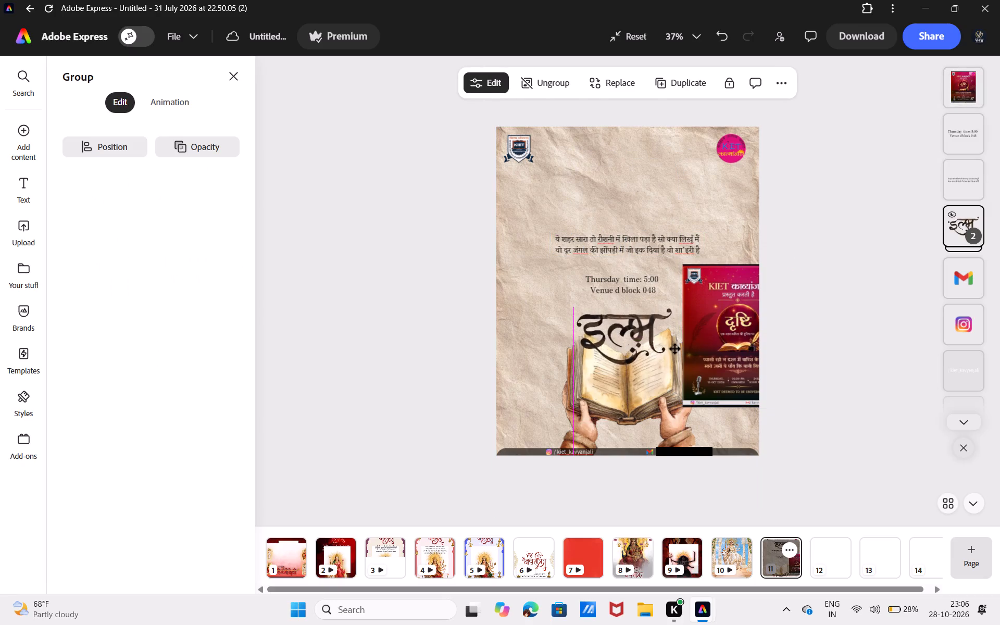
drag(675, 349, 676, 342)
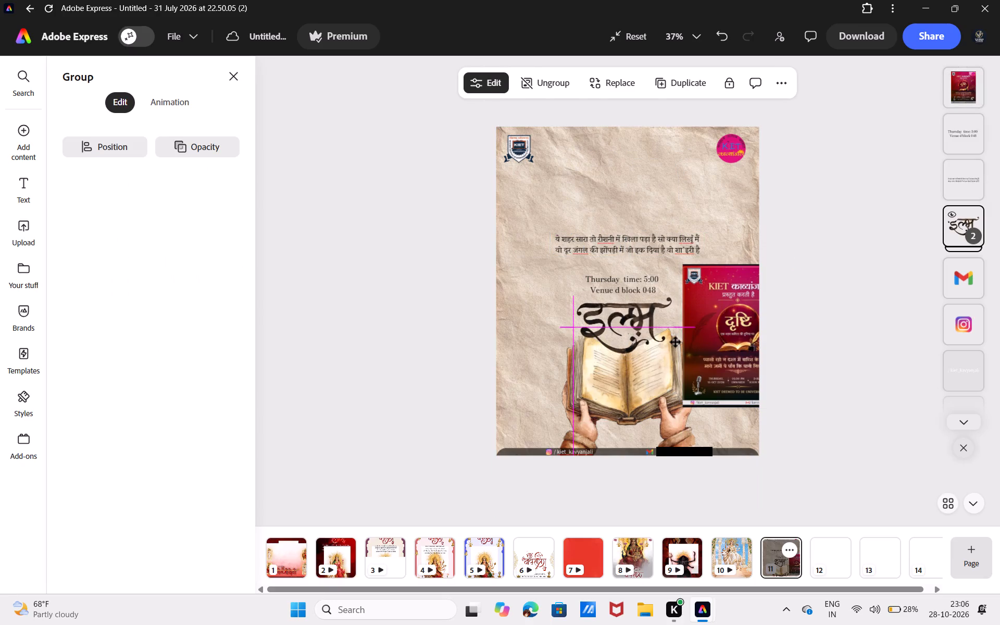
drag(676, 342, 680, 342)
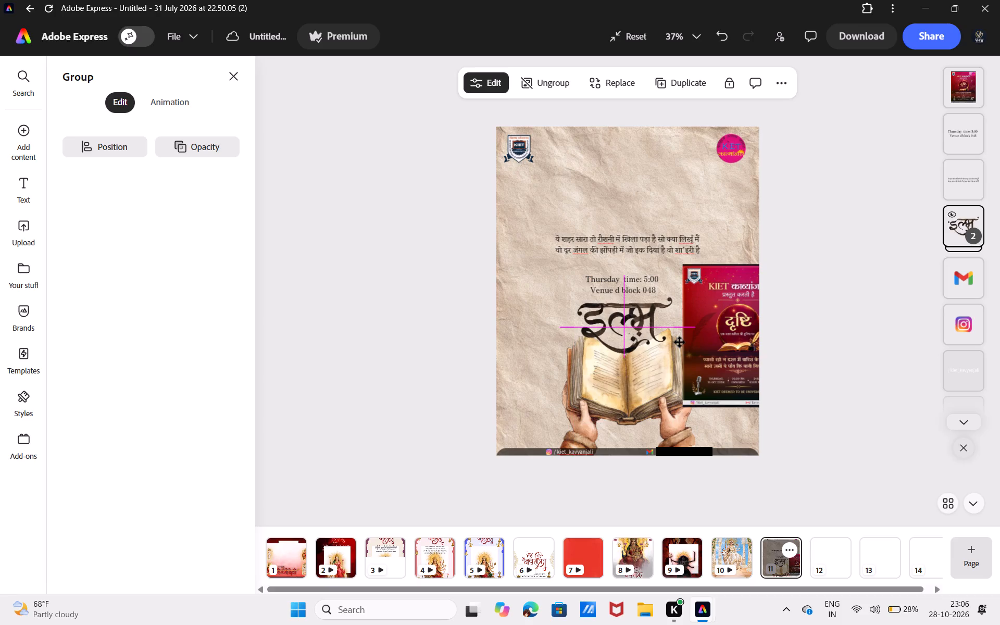
drag(680, 342, 679, 342)
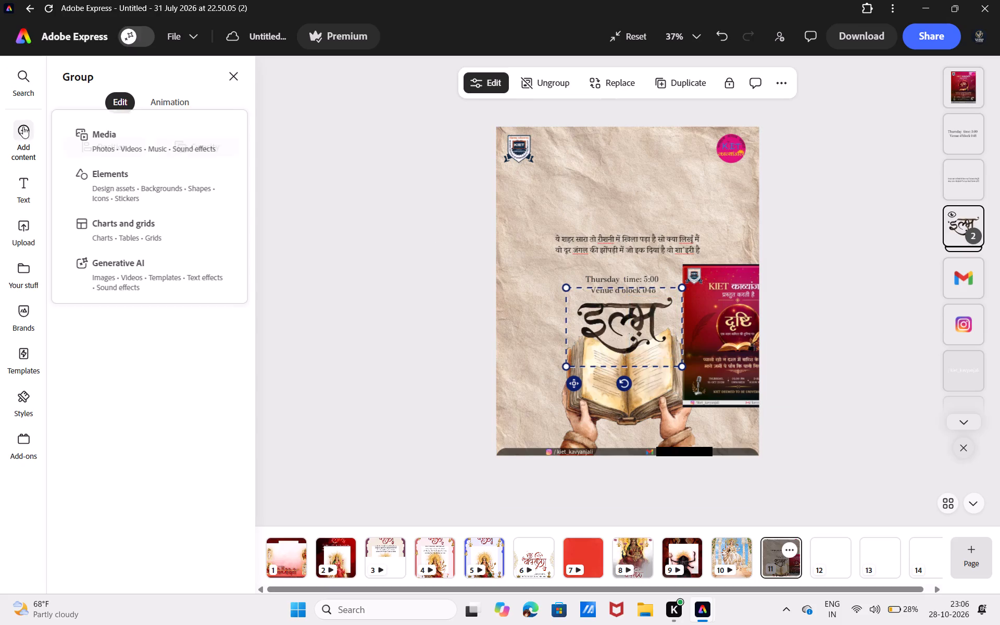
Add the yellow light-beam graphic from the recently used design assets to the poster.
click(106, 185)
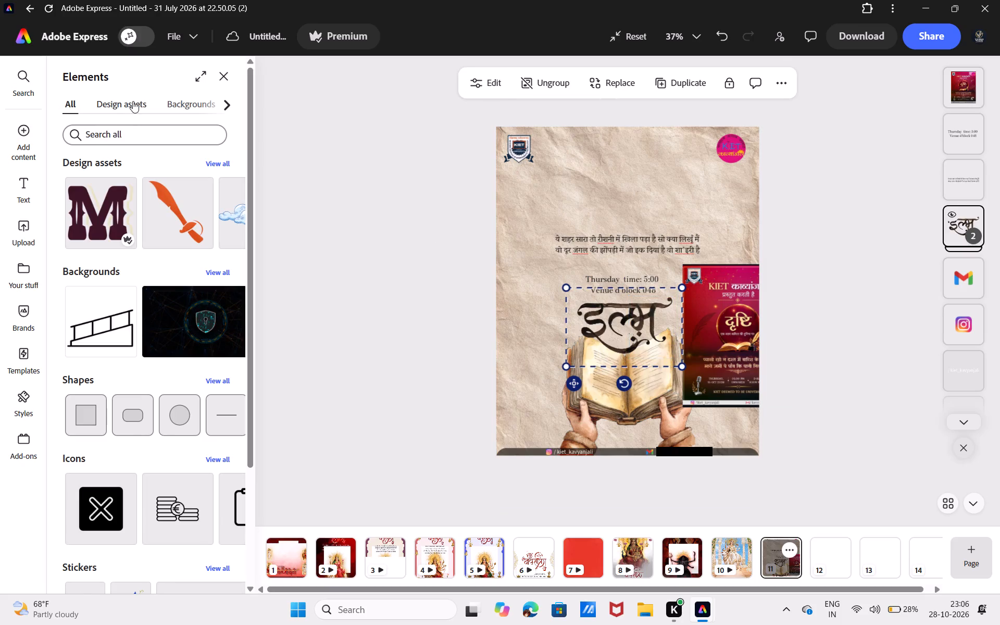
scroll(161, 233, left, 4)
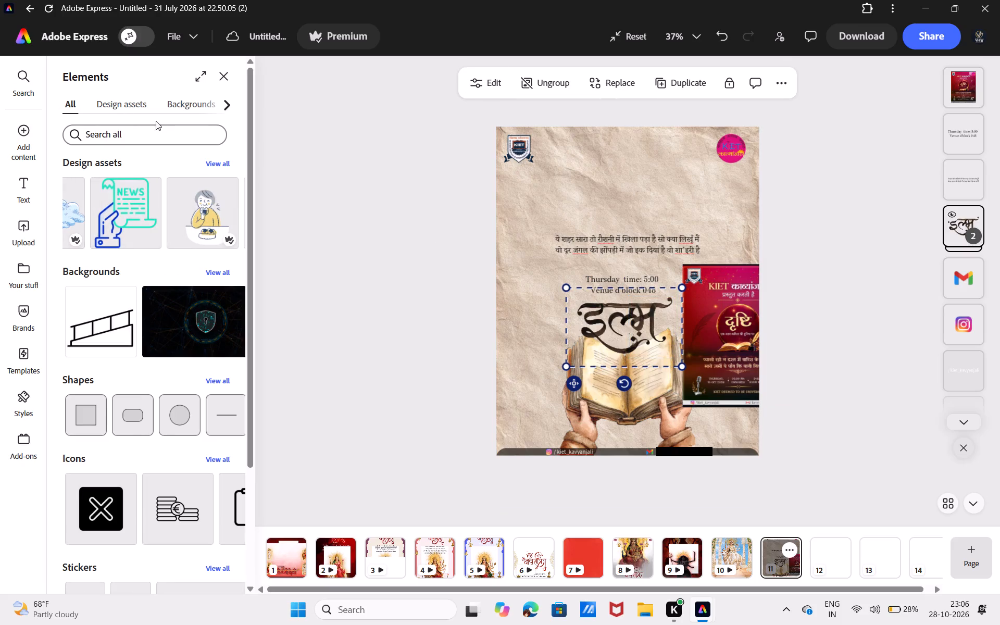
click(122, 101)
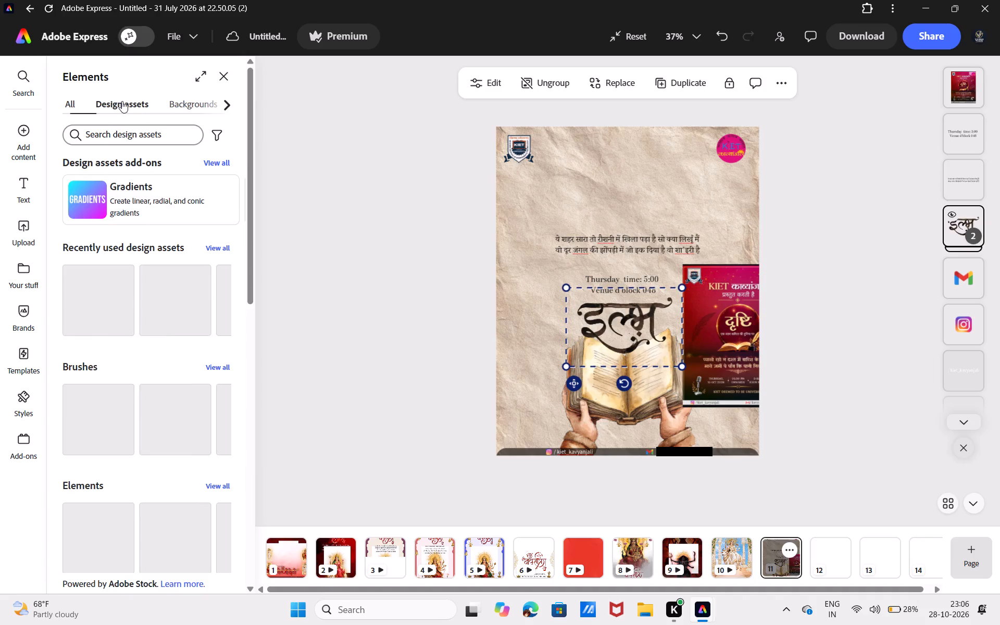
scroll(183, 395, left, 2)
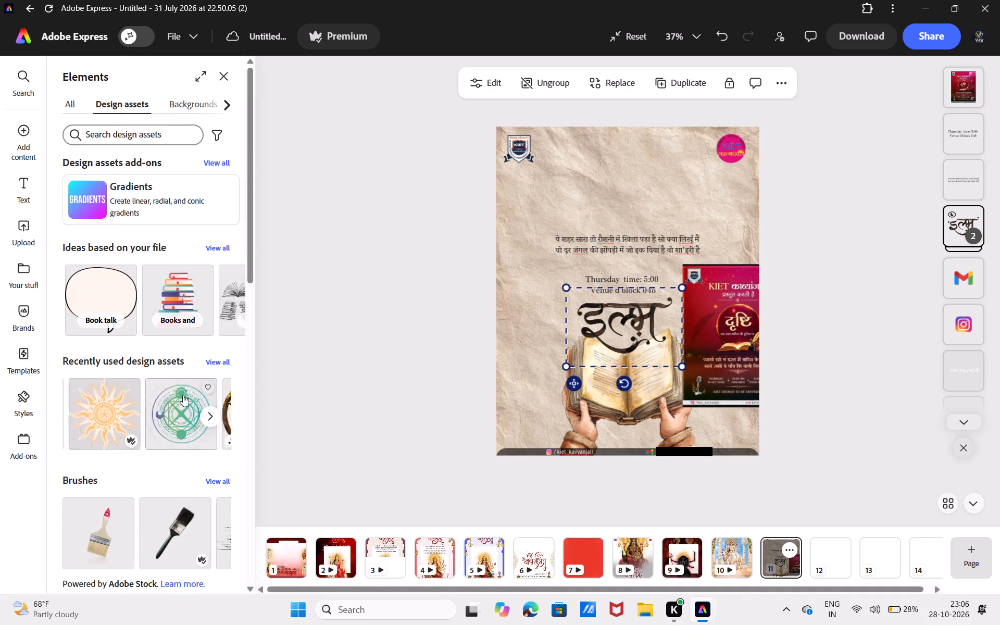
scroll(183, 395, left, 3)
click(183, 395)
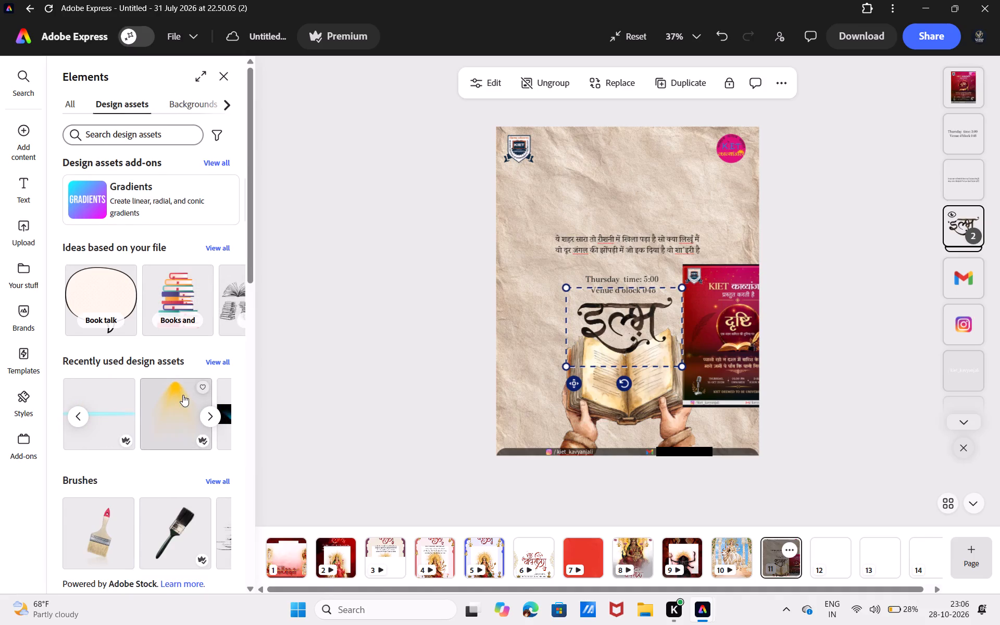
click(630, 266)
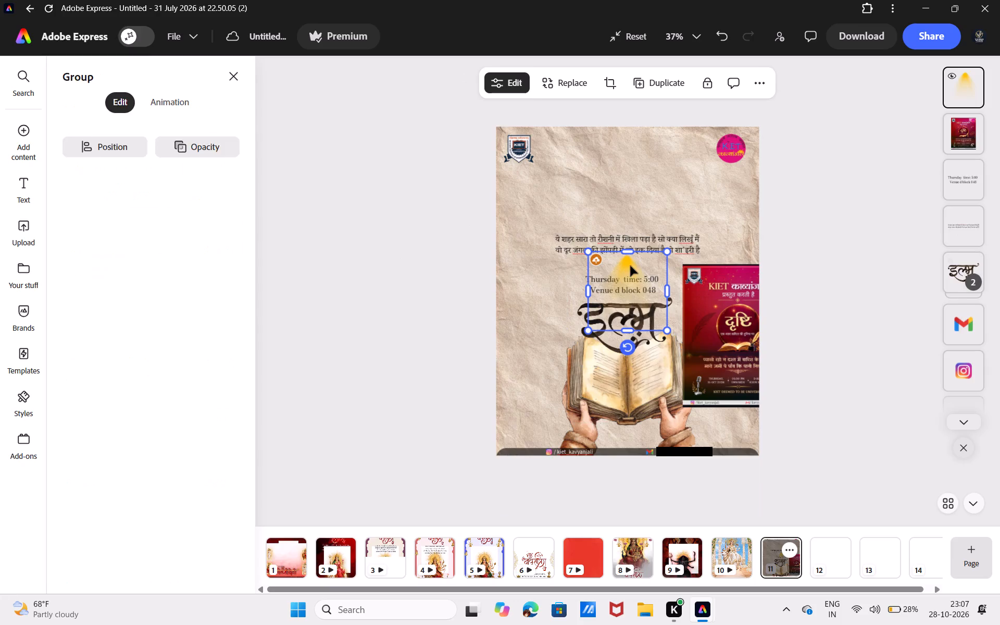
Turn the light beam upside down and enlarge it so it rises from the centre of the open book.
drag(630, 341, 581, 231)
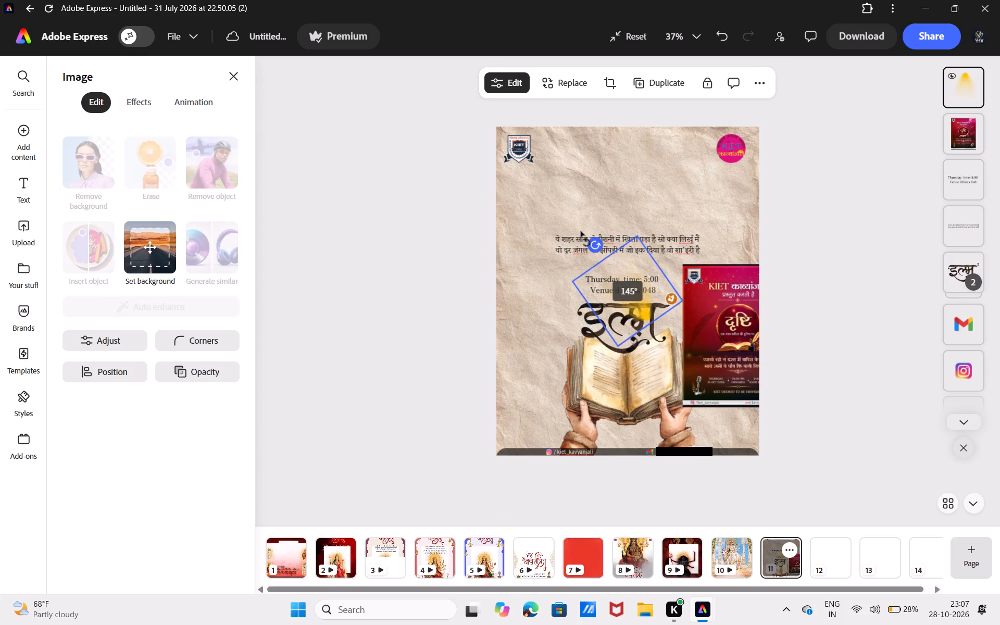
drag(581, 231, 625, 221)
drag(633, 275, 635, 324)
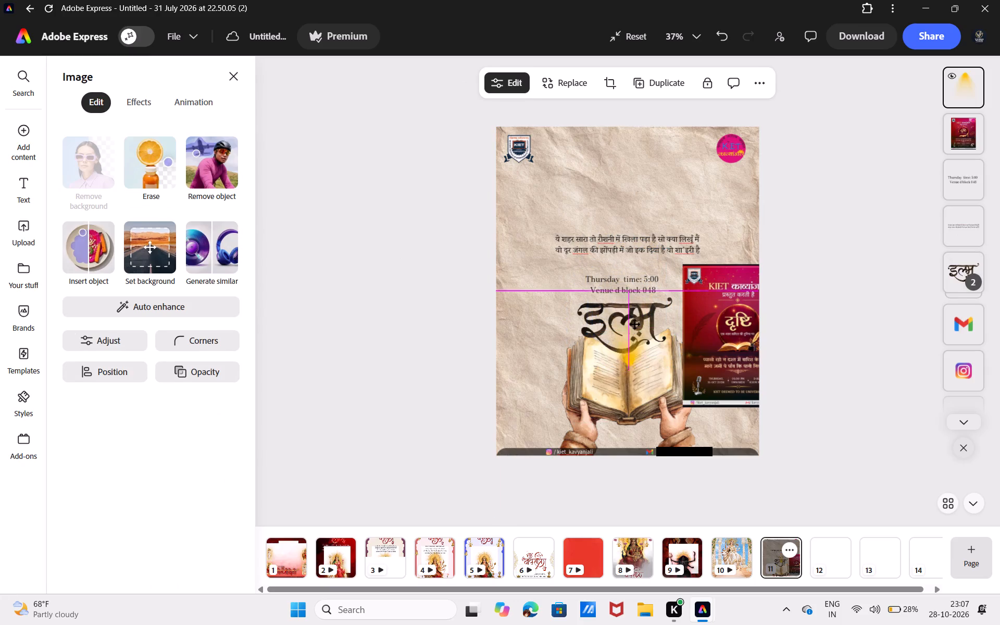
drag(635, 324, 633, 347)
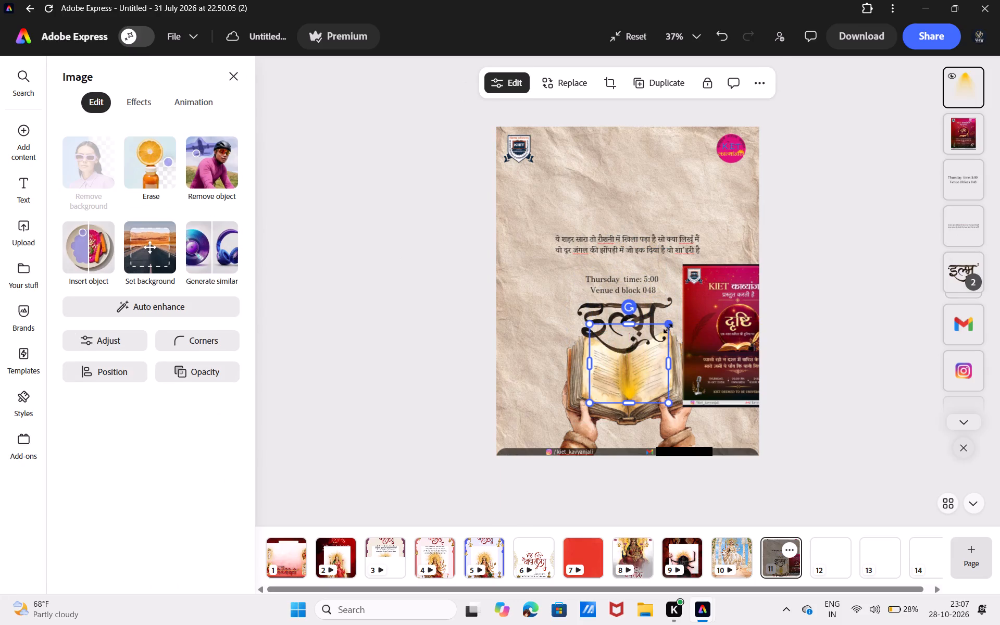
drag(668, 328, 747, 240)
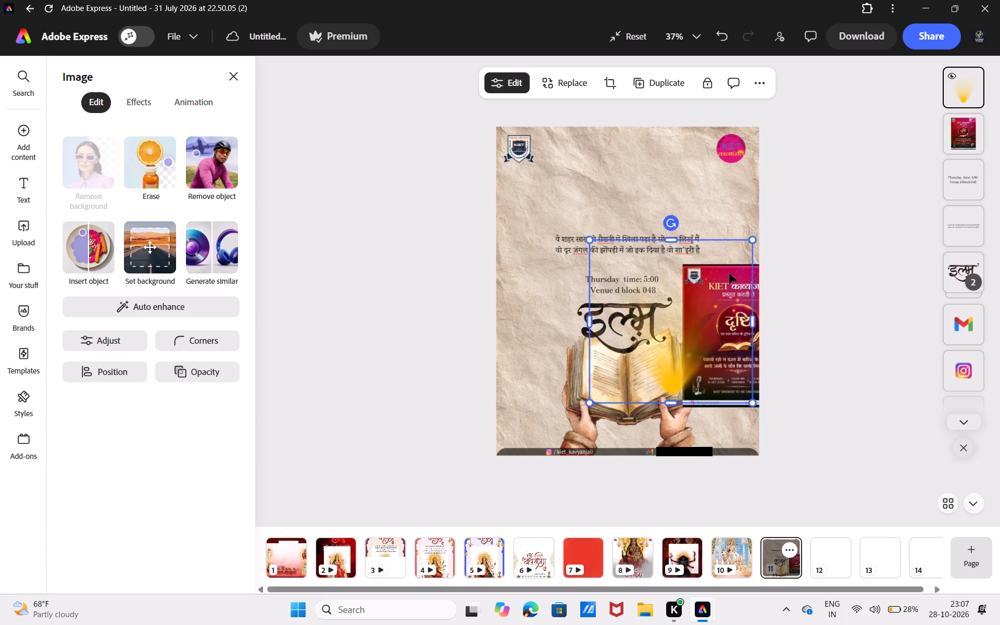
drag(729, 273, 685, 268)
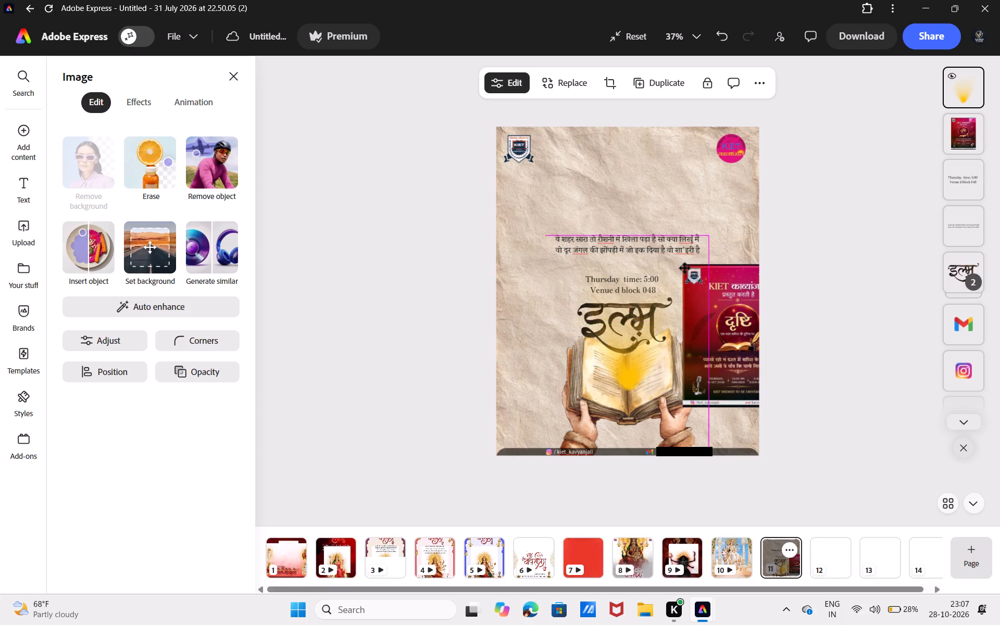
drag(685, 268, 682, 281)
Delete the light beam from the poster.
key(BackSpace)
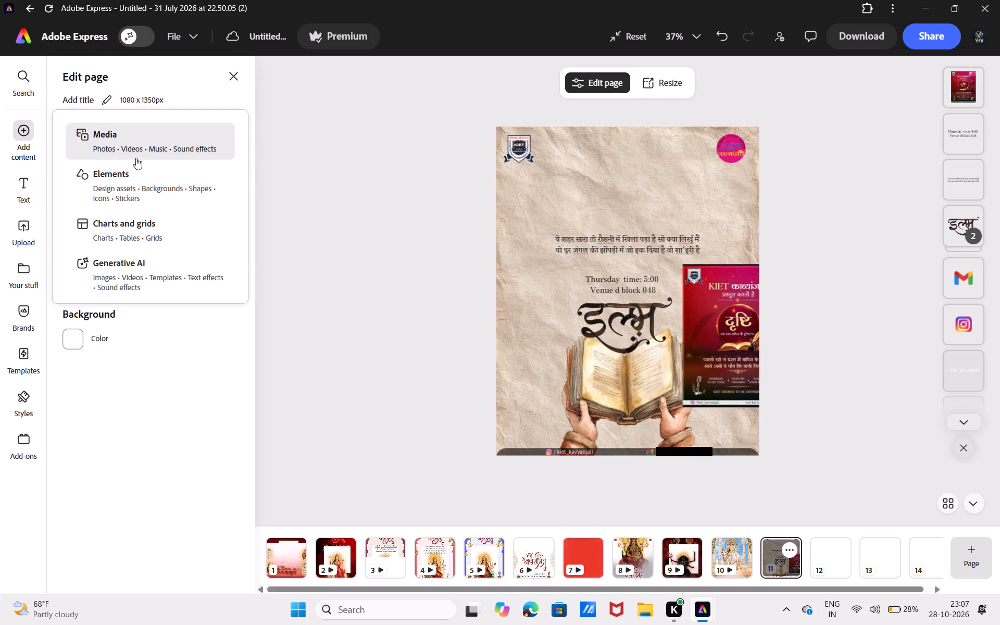
Search the background elements for "poetry".
click(133, 174)
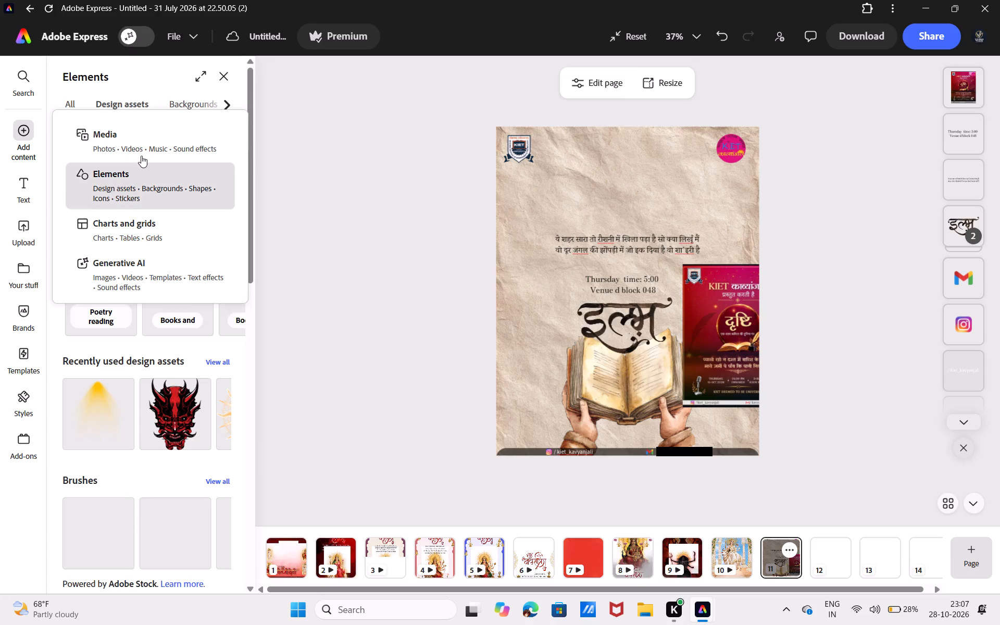
click(180, 98)
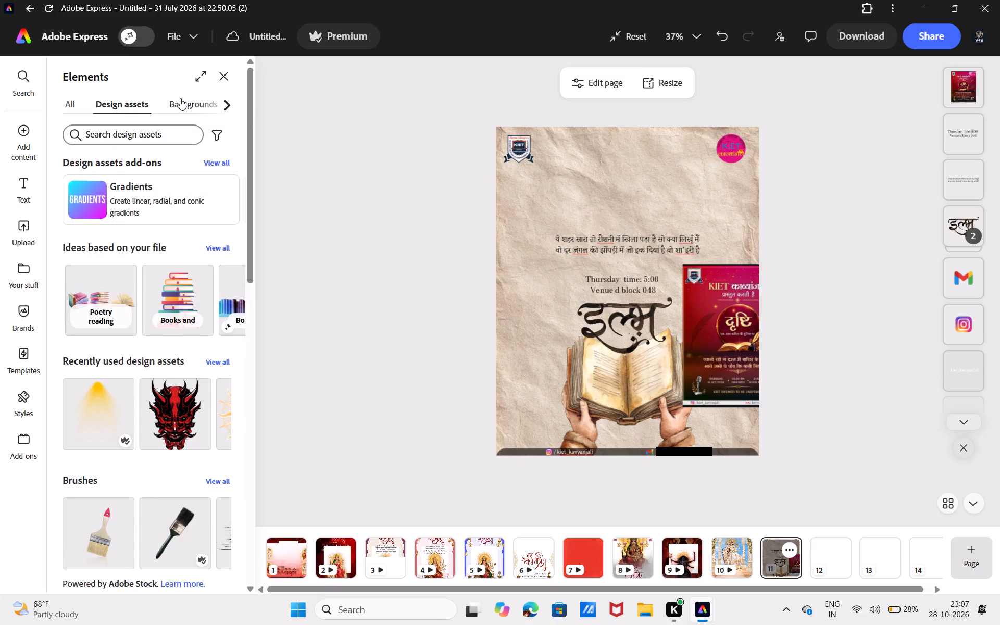
click(154, 126)
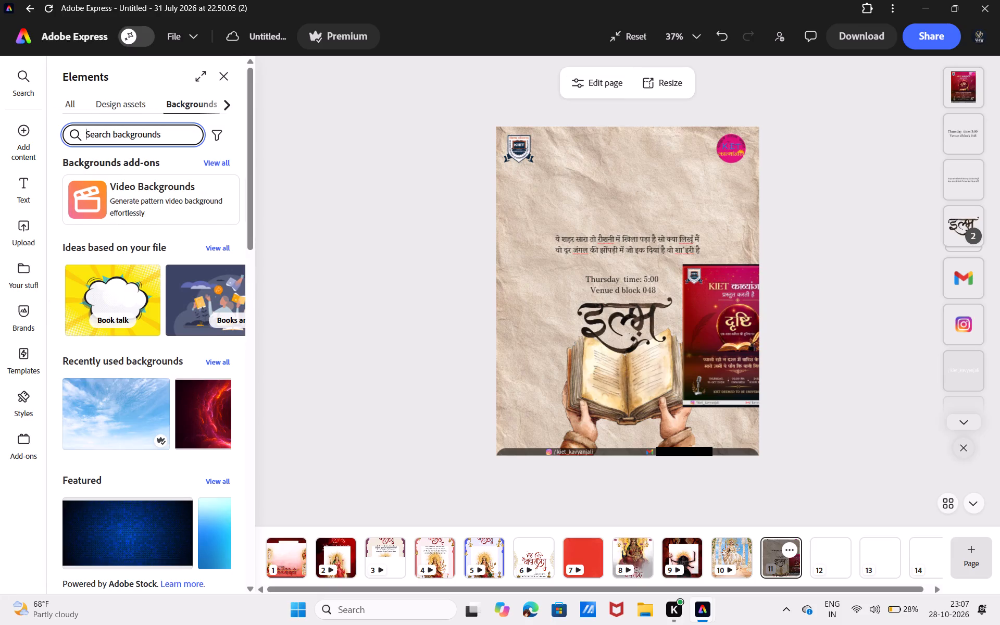
text(poetry)
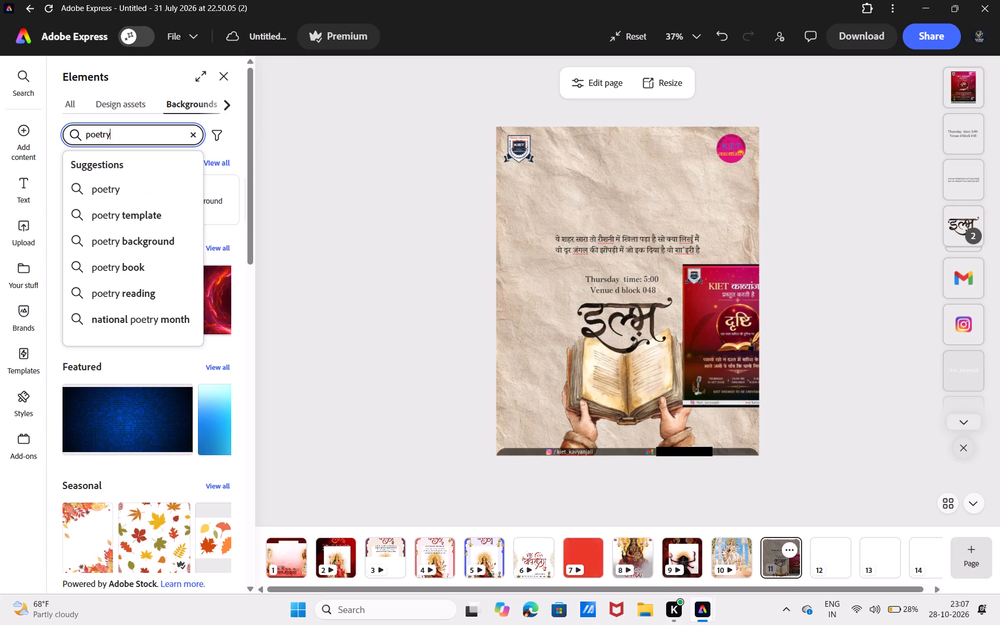
key(Return)
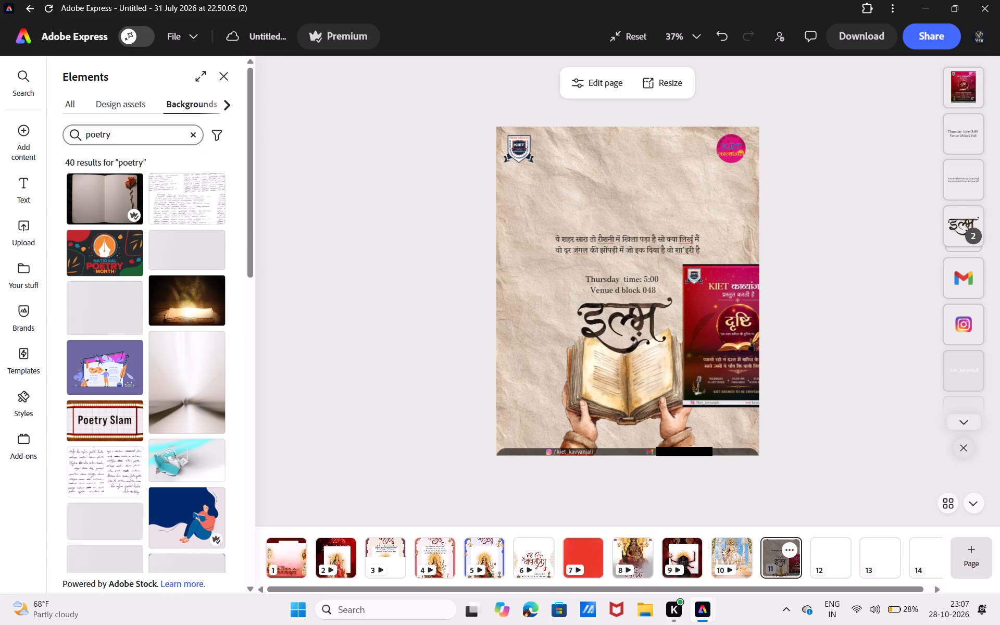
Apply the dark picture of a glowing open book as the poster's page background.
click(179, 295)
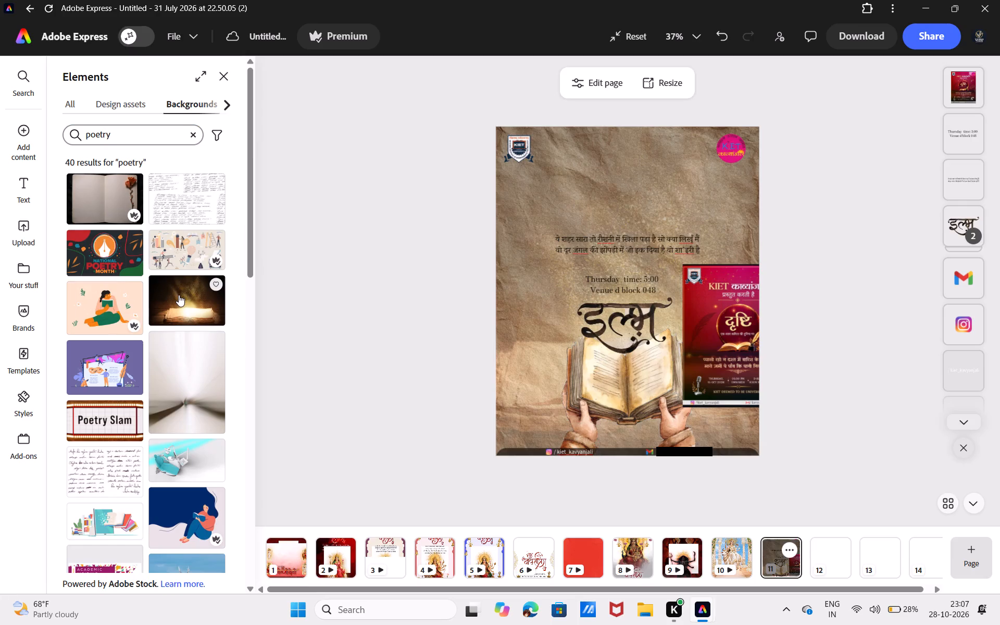
Apply the nearly black picture of a dimly lit book from the poetry results as the poster's page background.
scroll(196, 419, down, 3)
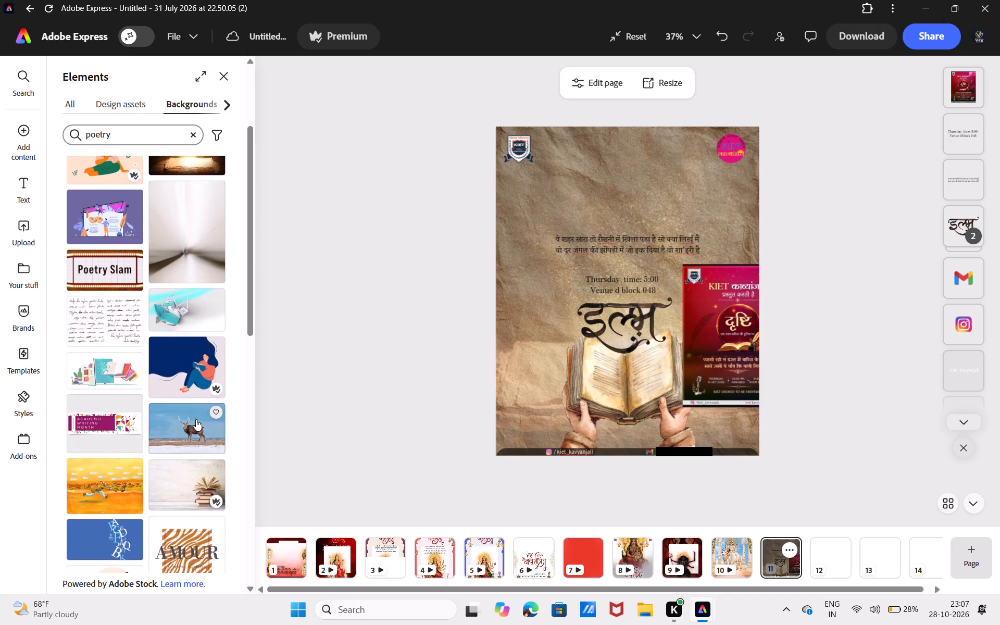
scroll(196, 419, down, 1)
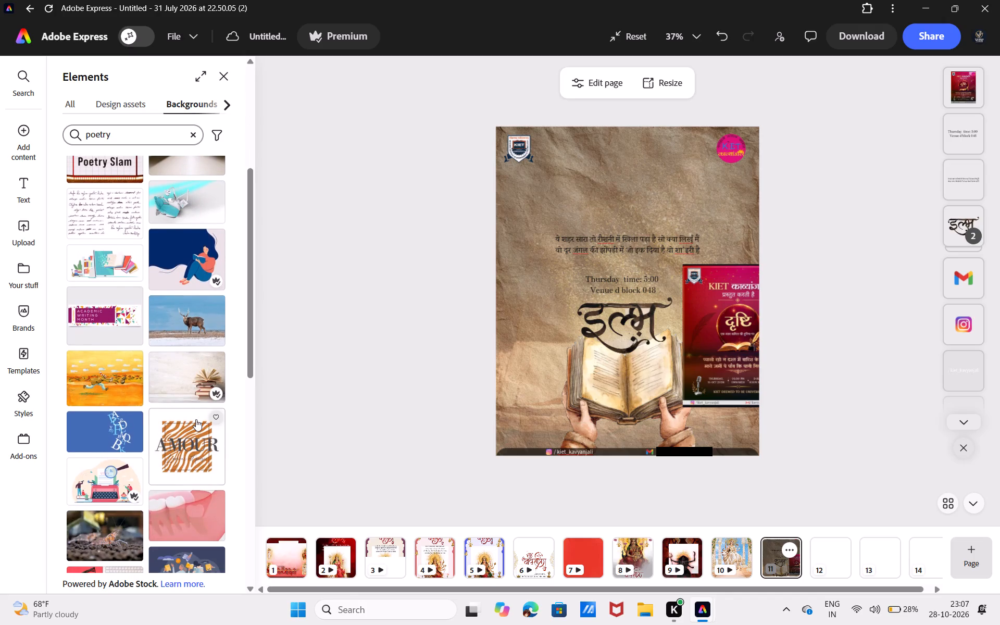
scroll(178, 502, down, 6)
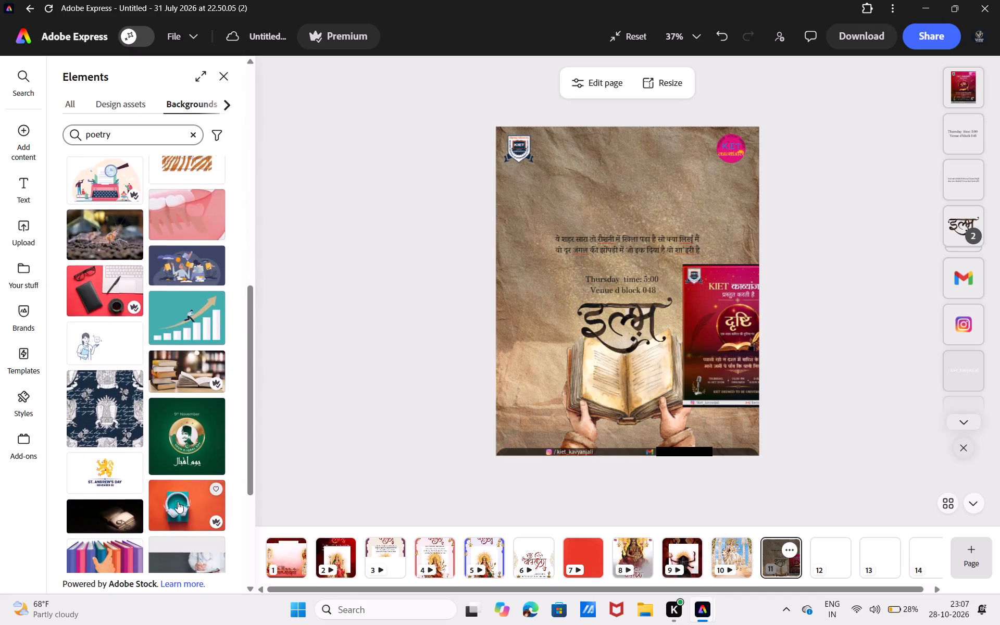
scroll(178, 502, down, 1)
click(122, 453)
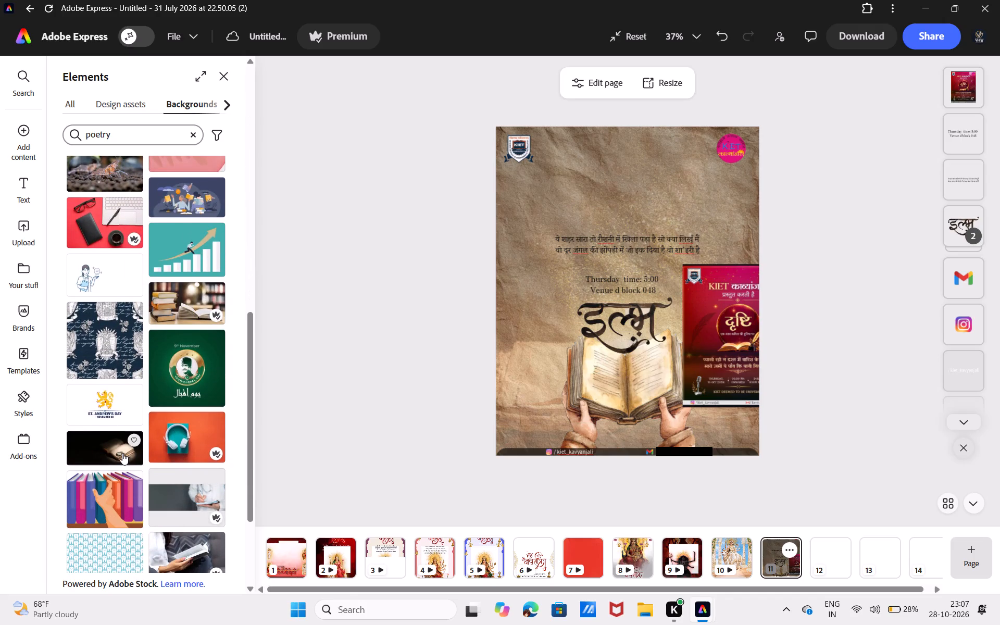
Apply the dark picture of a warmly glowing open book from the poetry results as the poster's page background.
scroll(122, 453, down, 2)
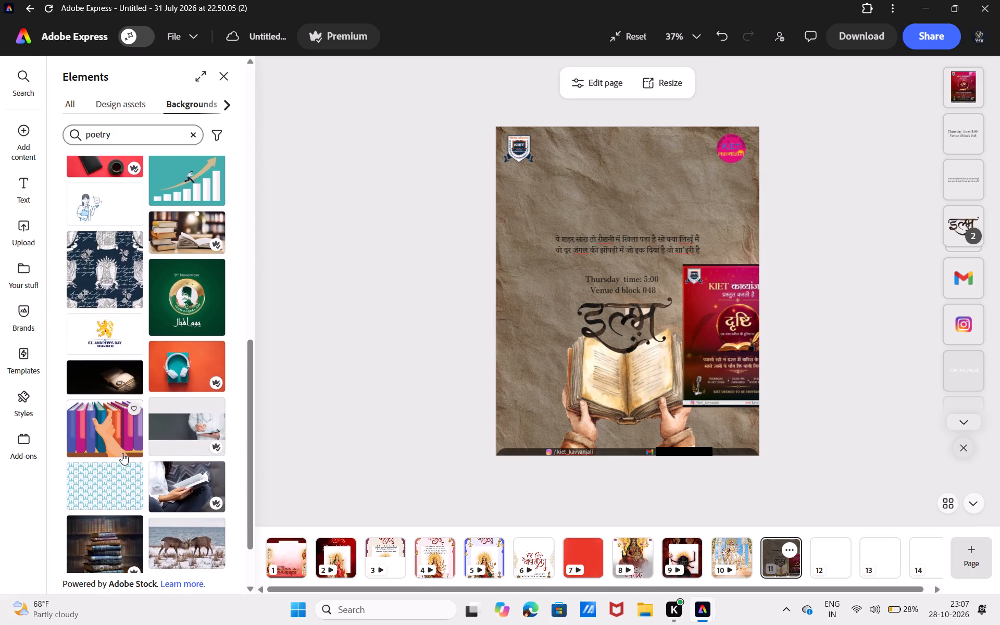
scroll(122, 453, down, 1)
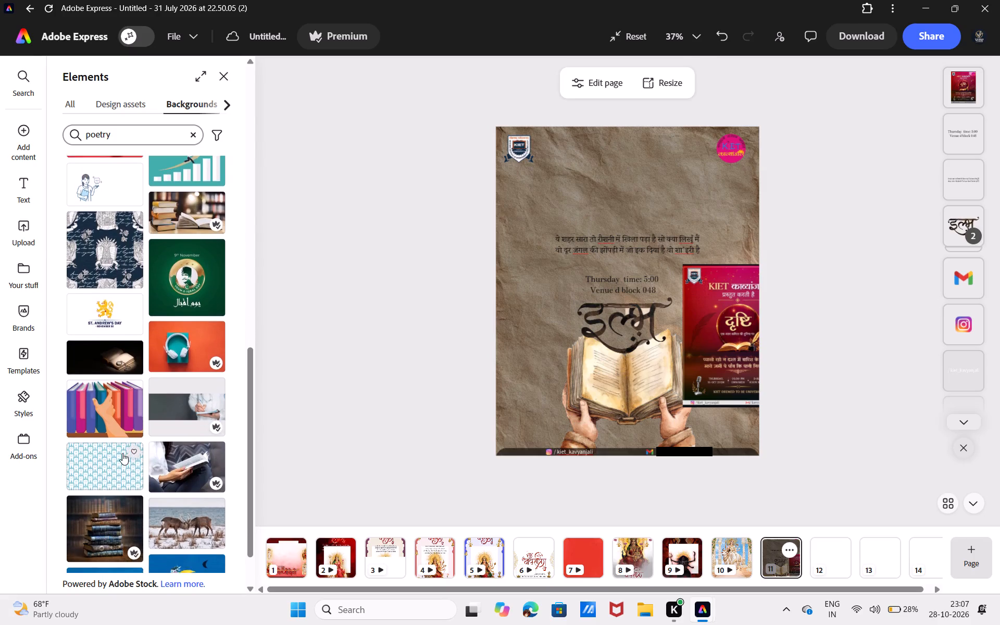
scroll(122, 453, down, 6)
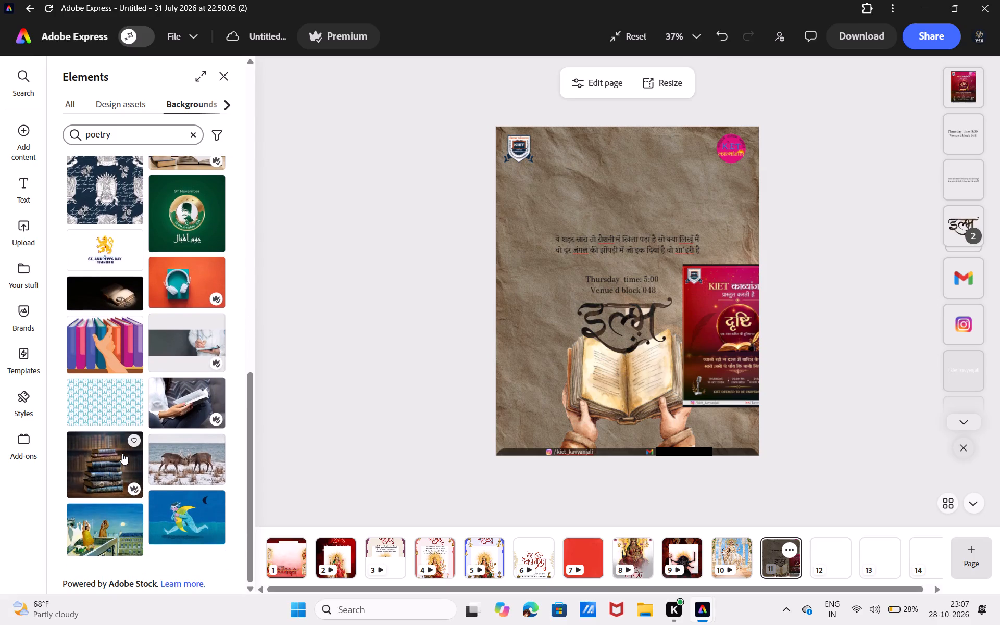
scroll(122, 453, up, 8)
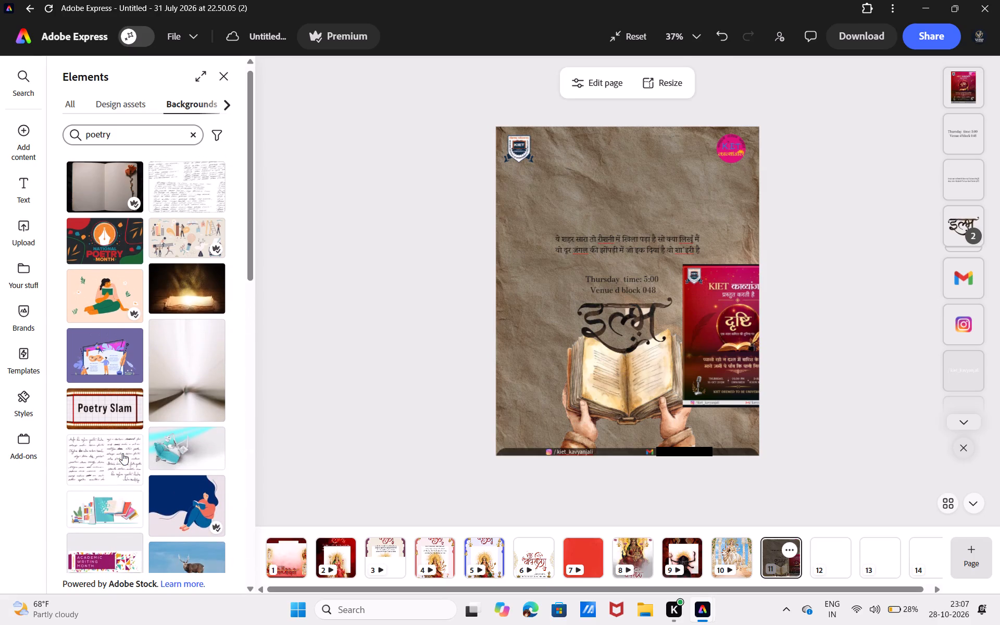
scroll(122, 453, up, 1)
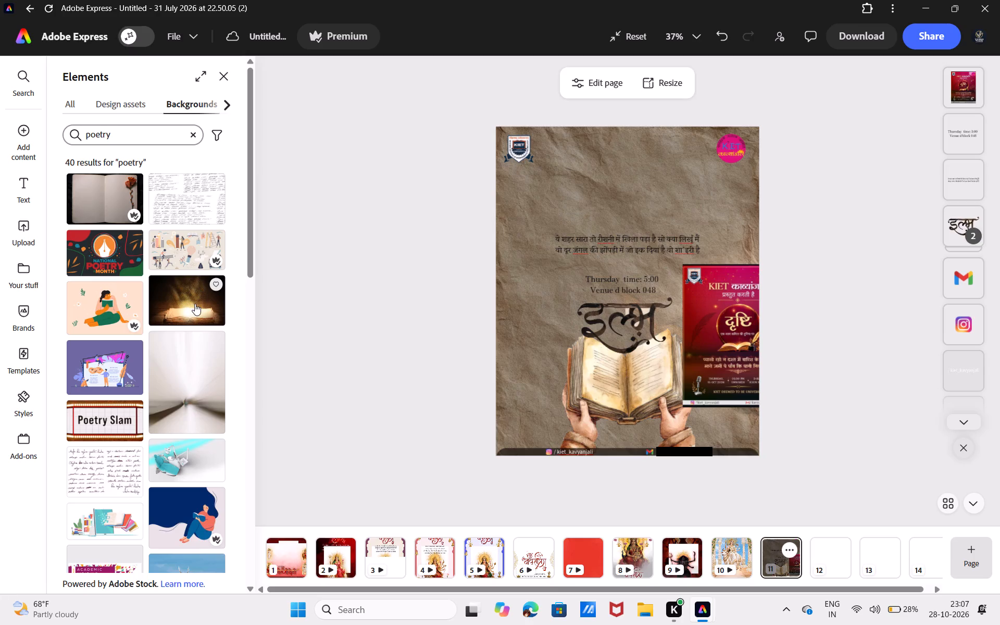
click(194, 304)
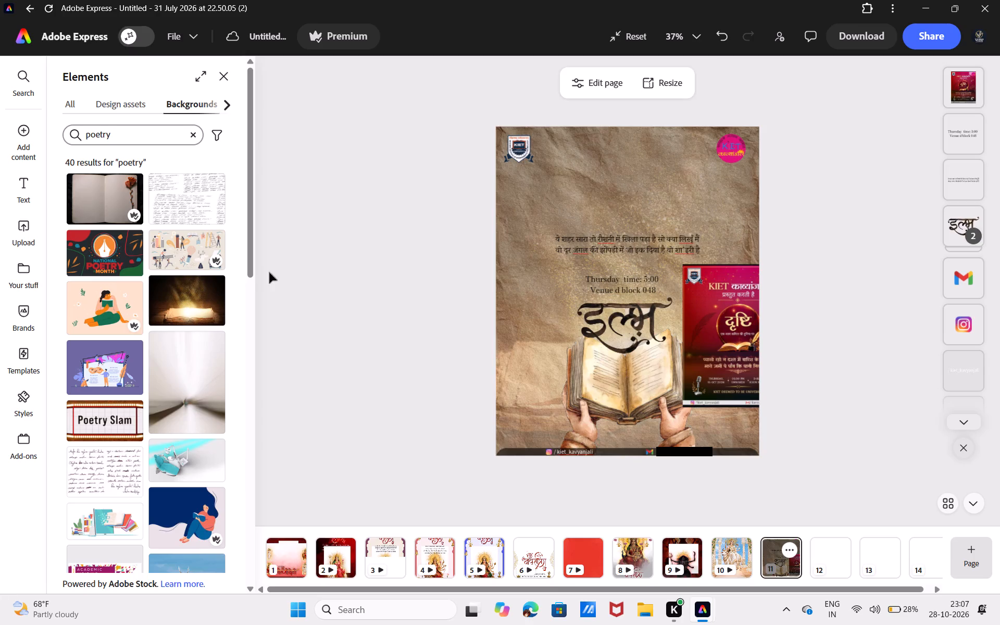
Move the red दृष्टि poster image up and farther past the page's right edge, clear of the book and hands.
drag(734, 353, 737, 334)
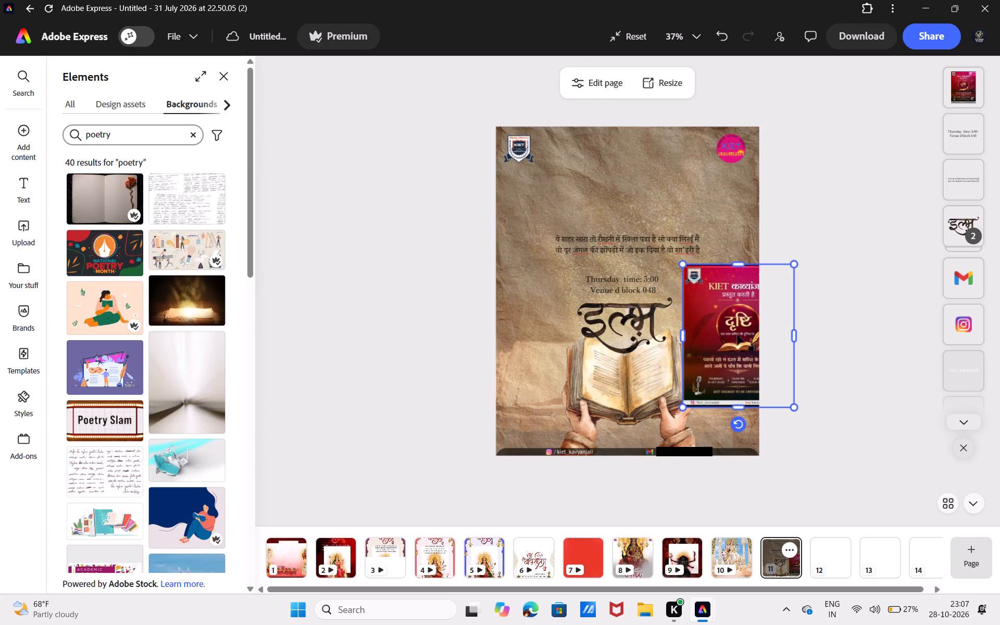
drag(737, 334, 744, 303)
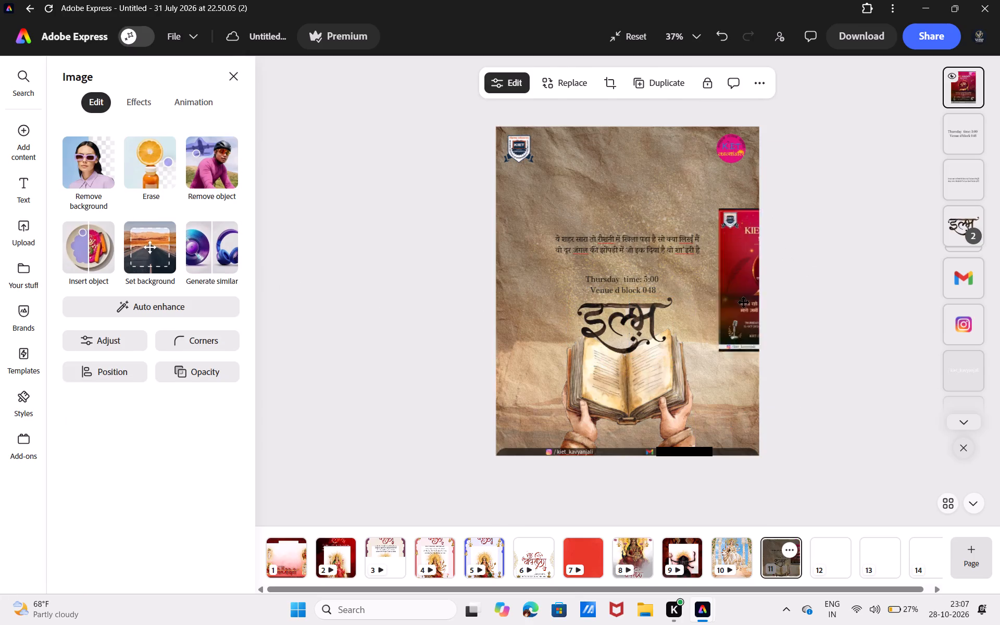
drag(744, 303, 772, 318)
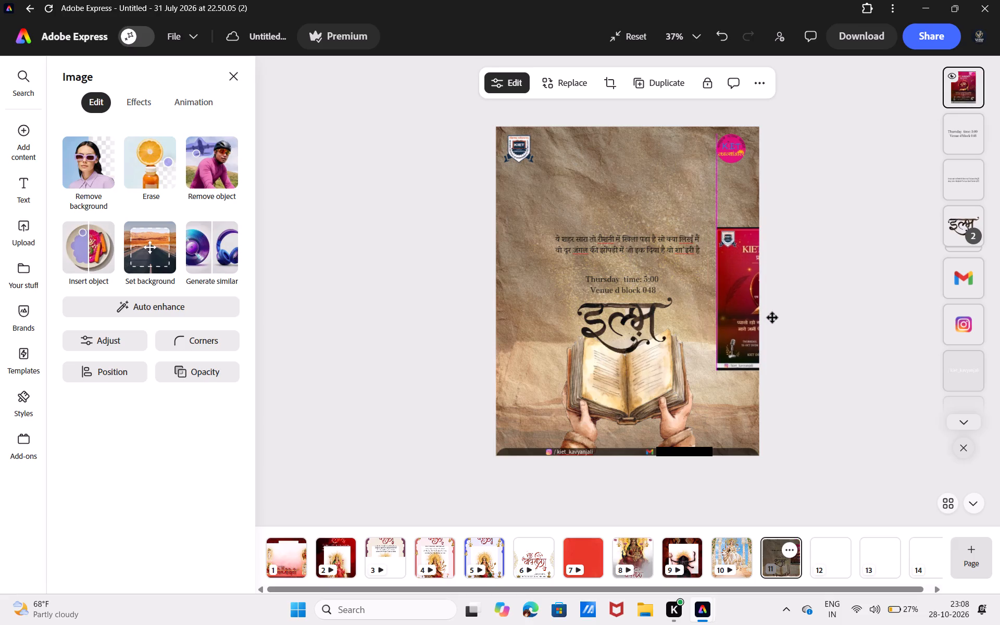
drag(772, 318, 773, 318)
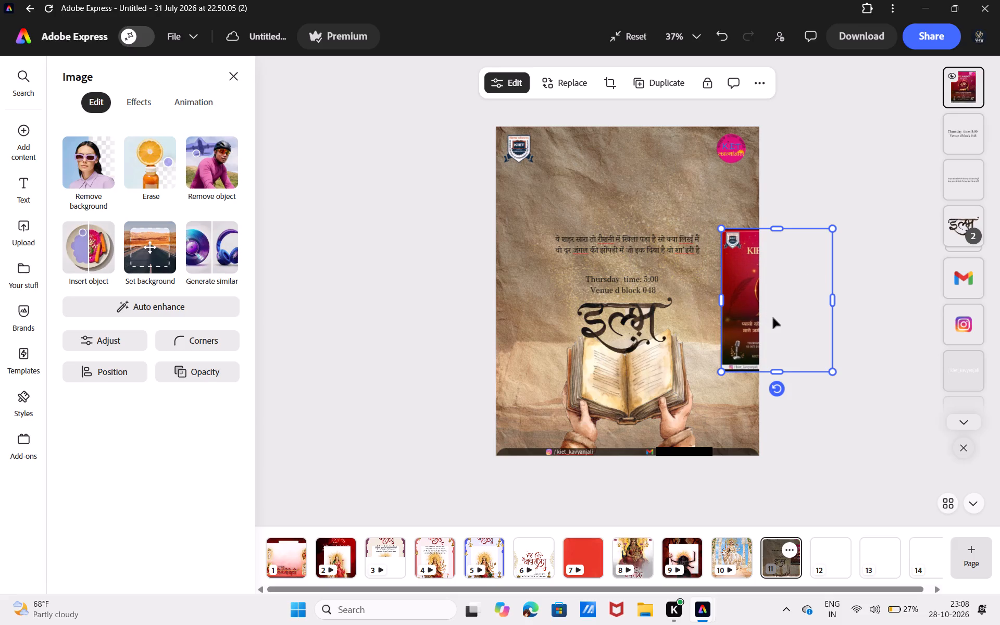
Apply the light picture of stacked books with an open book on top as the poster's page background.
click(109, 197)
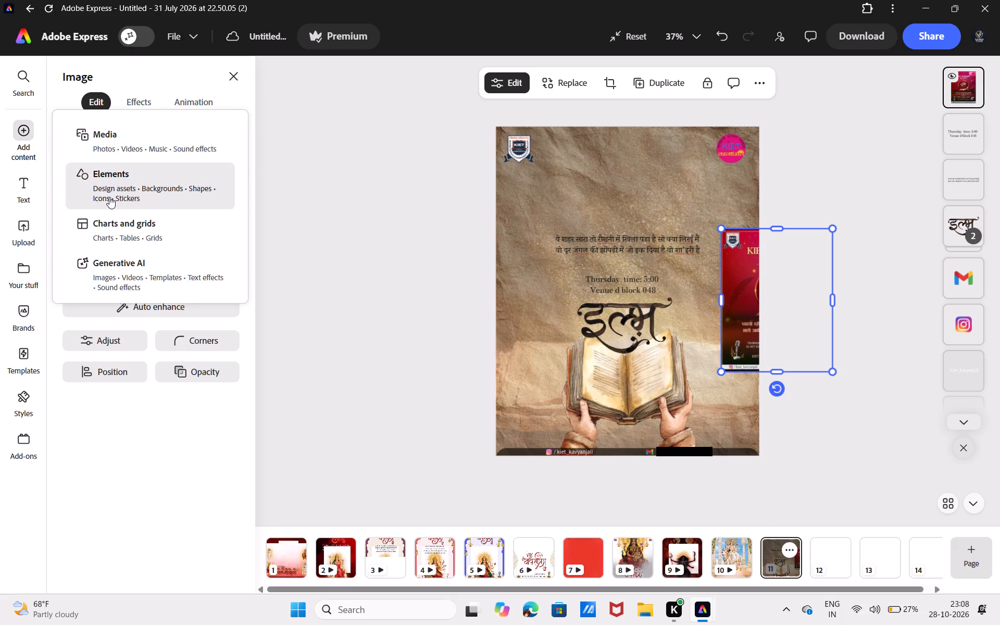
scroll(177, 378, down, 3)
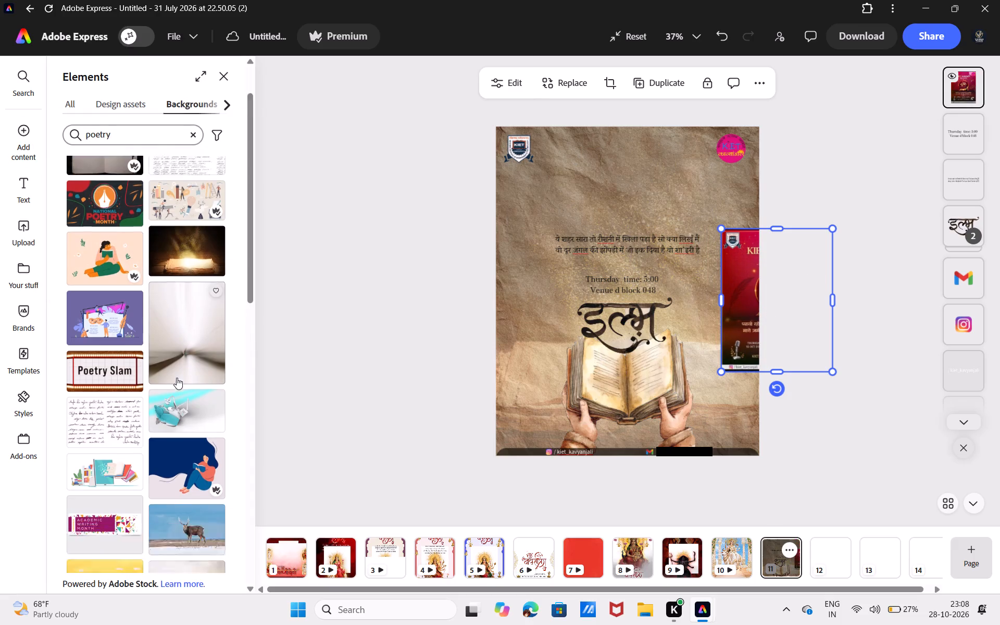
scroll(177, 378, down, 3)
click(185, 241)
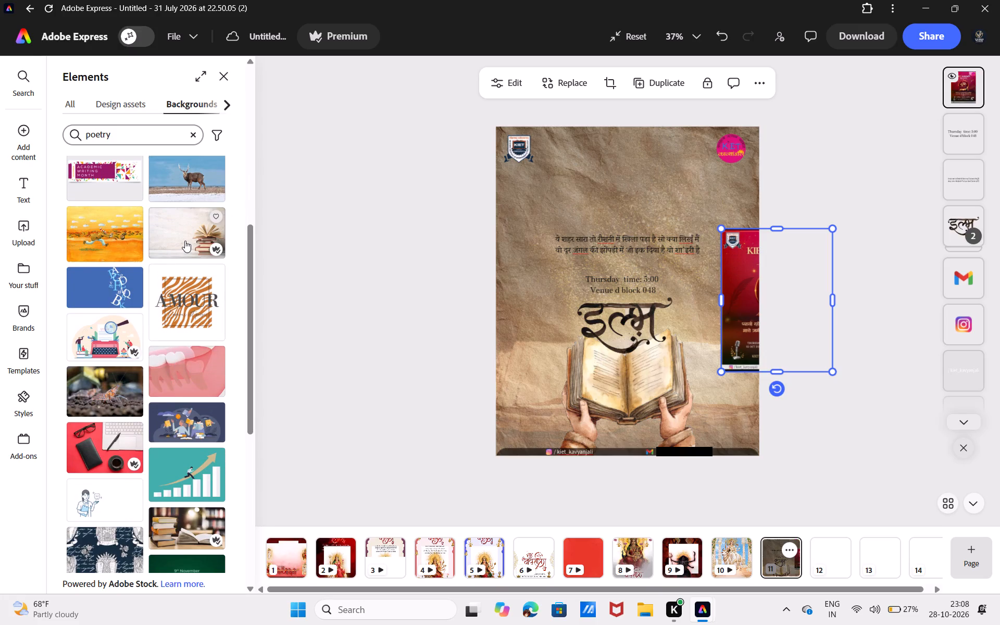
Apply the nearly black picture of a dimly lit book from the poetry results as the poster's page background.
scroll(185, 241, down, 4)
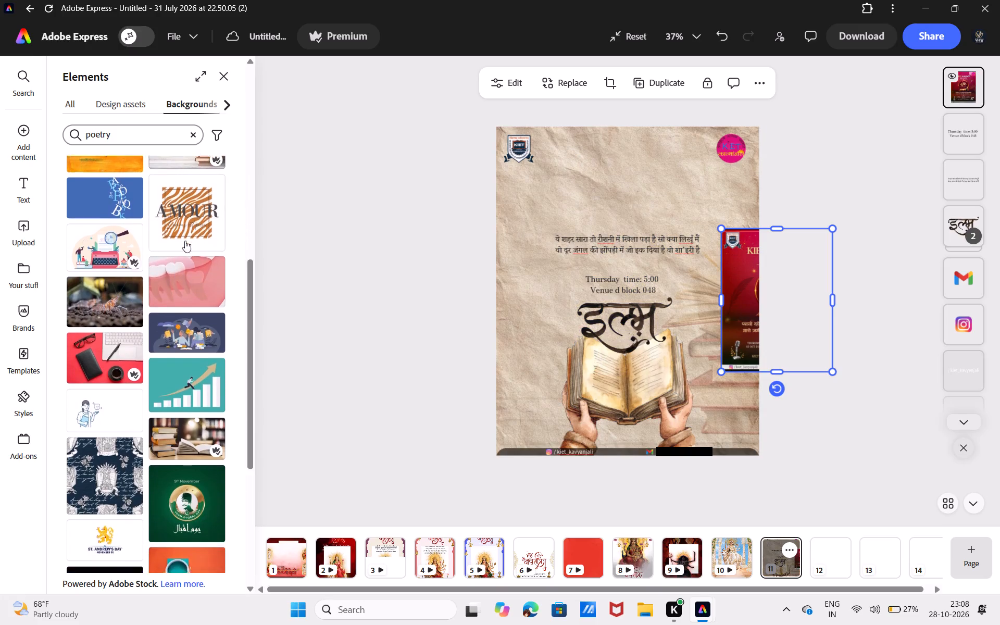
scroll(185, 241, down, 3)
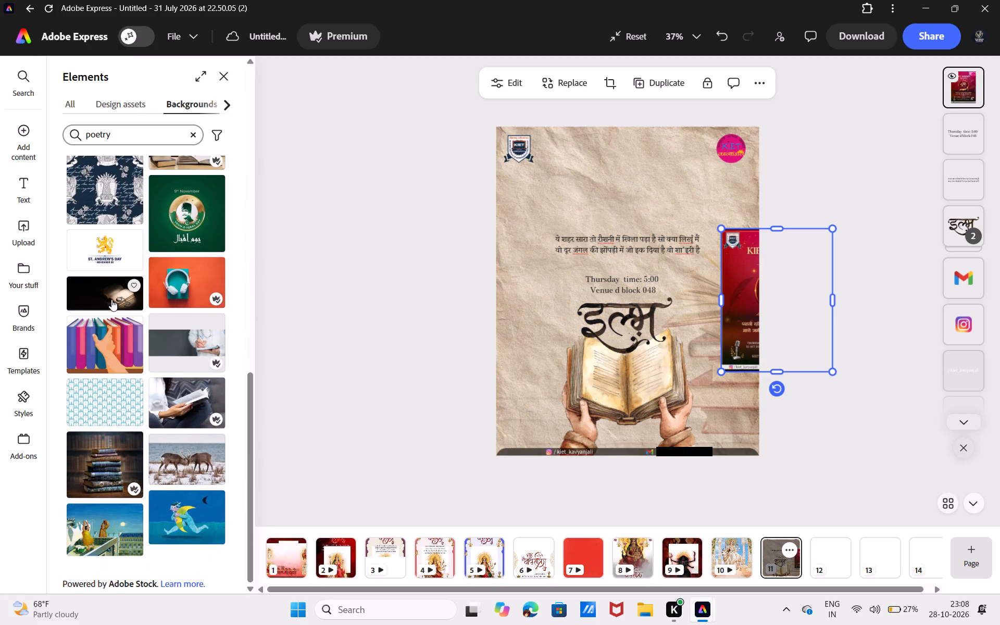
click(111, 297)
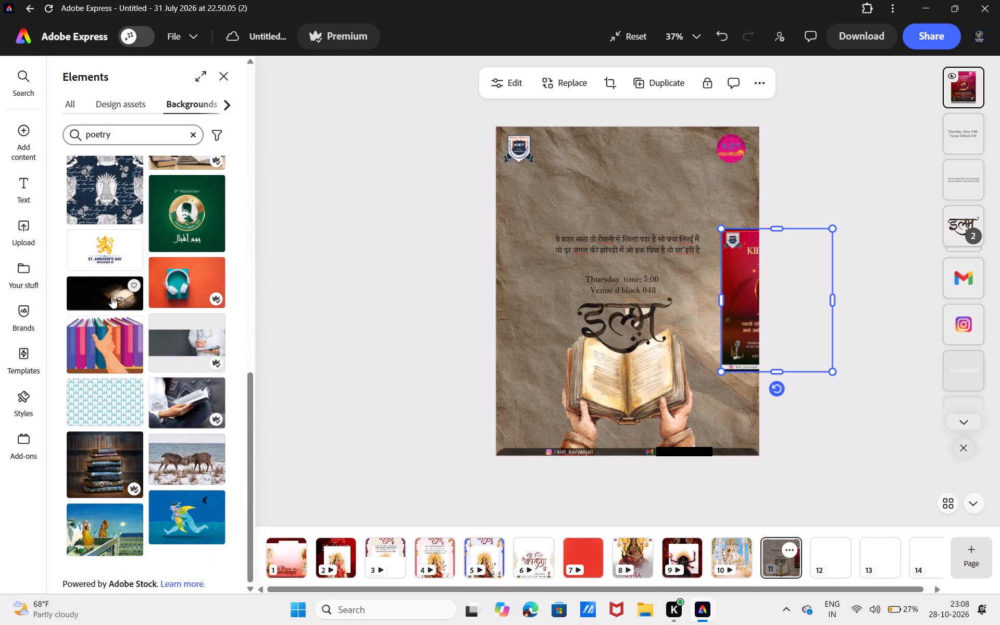
Search the background elements for "books" and apply the dark blue picture of a glowing open book as page background.
click(115, 135)
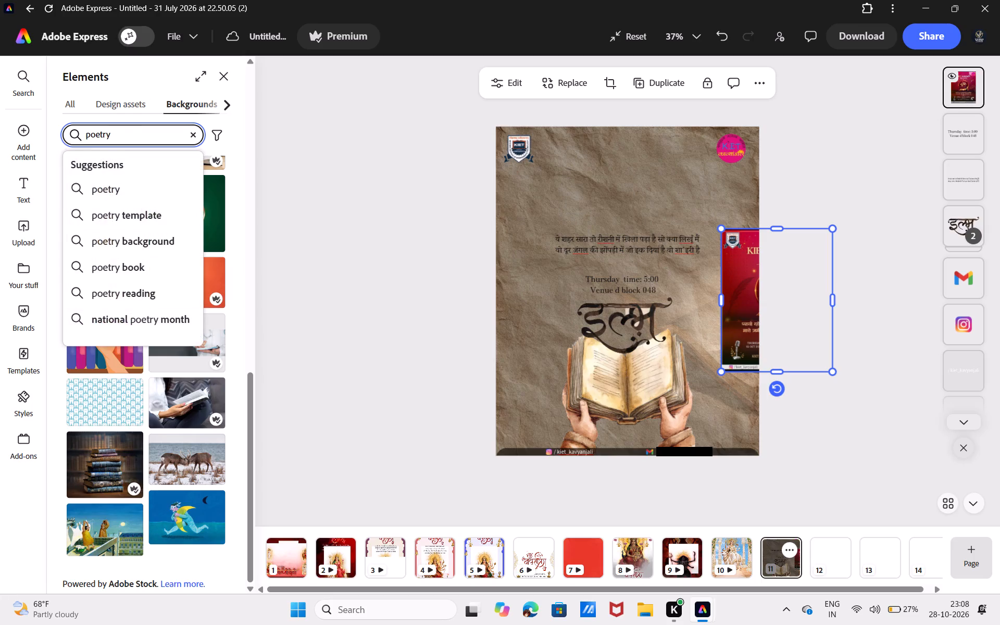
key(BackSpace)
key(BackSpace)
key(BackSpace)
key(BackSpace)
key(BackSpace)
key(BackSpace)
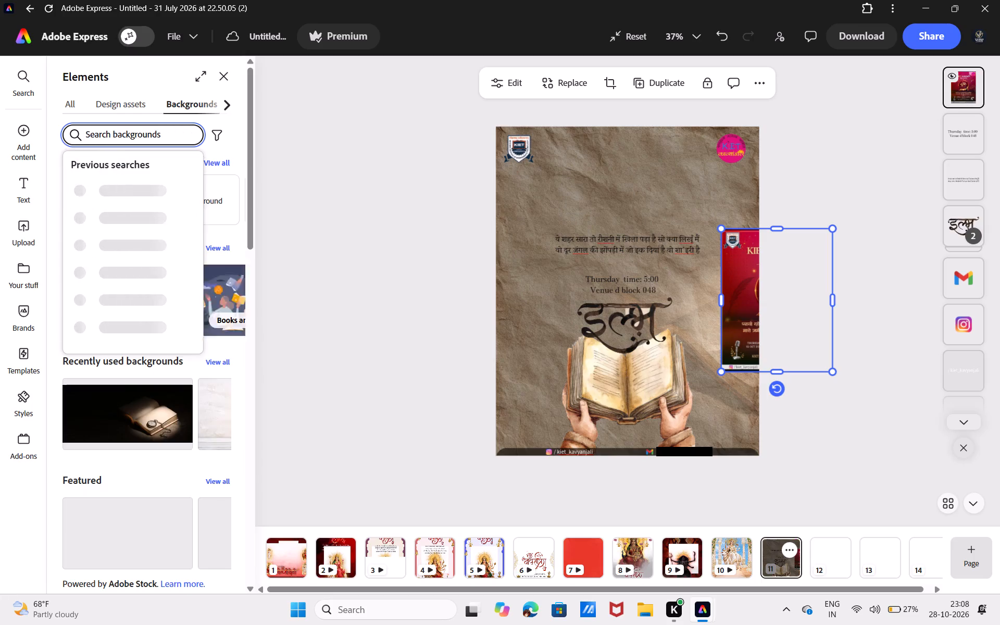
text(books)
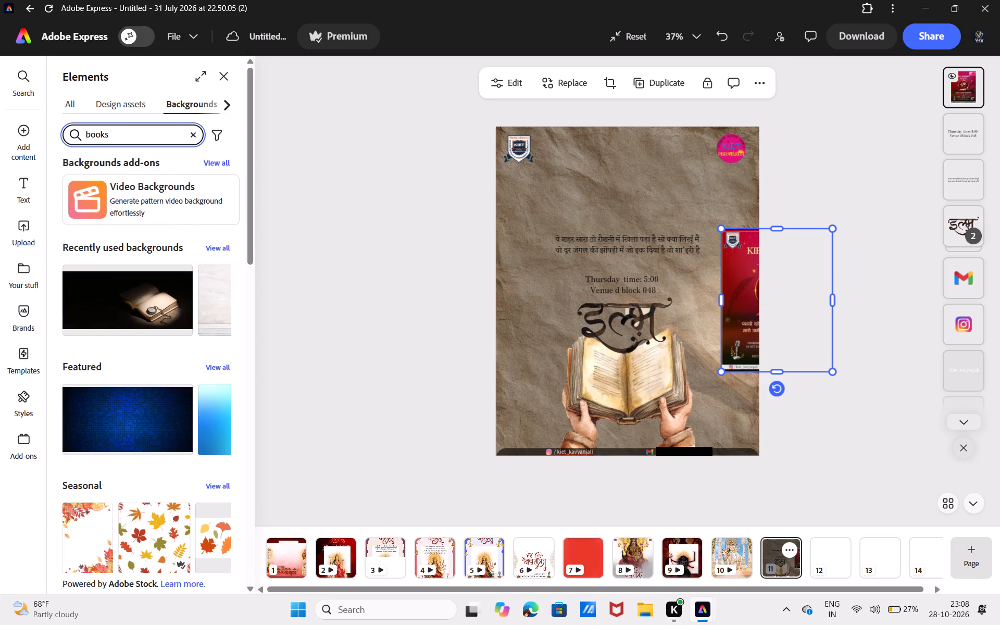
key(Return)
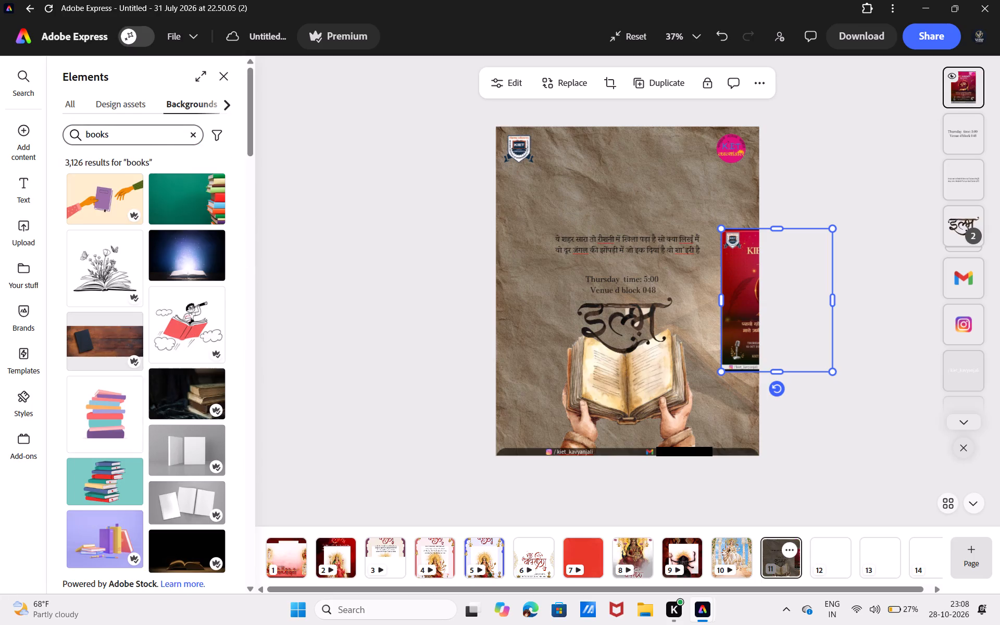
click(176, 253)
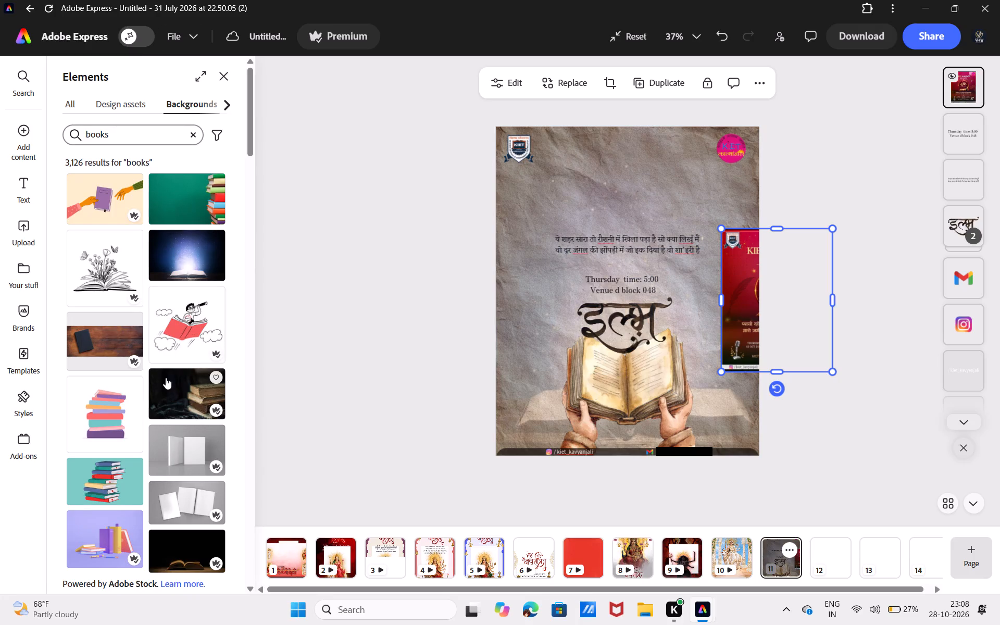
Browse the book backgrounds and refine the search to "books blue devine".
scroll(128, 479, down, 5)
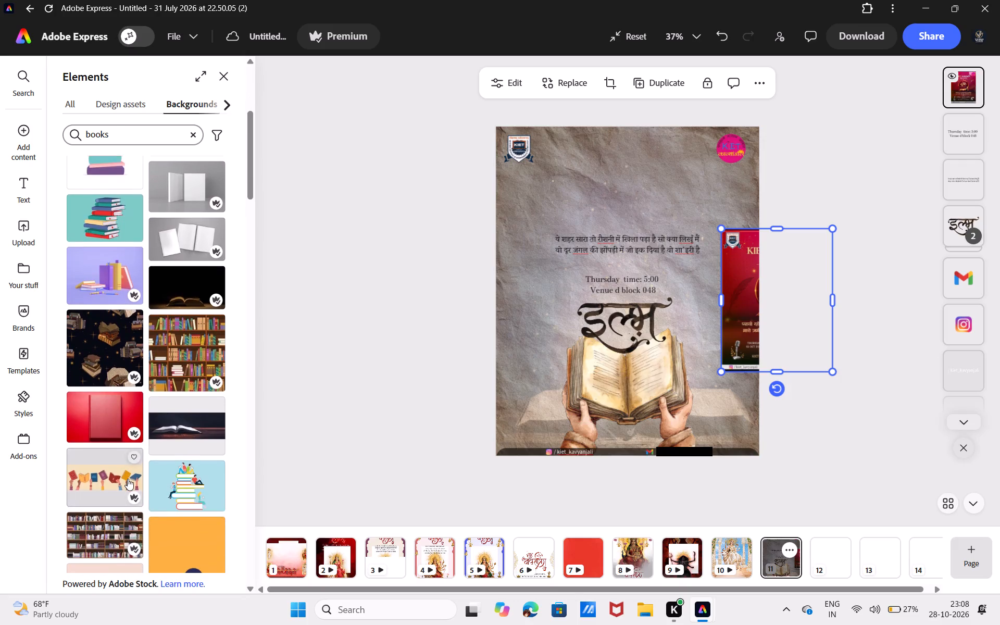
scroll(128, 479, down, 4)
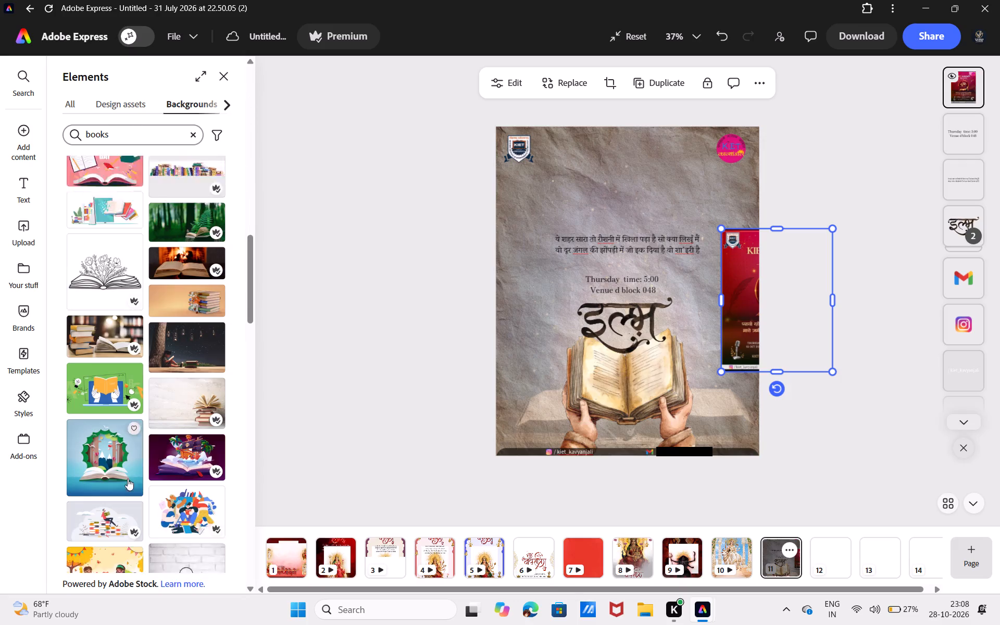
scroll(128, 479, down, 1)
click(135, 132)
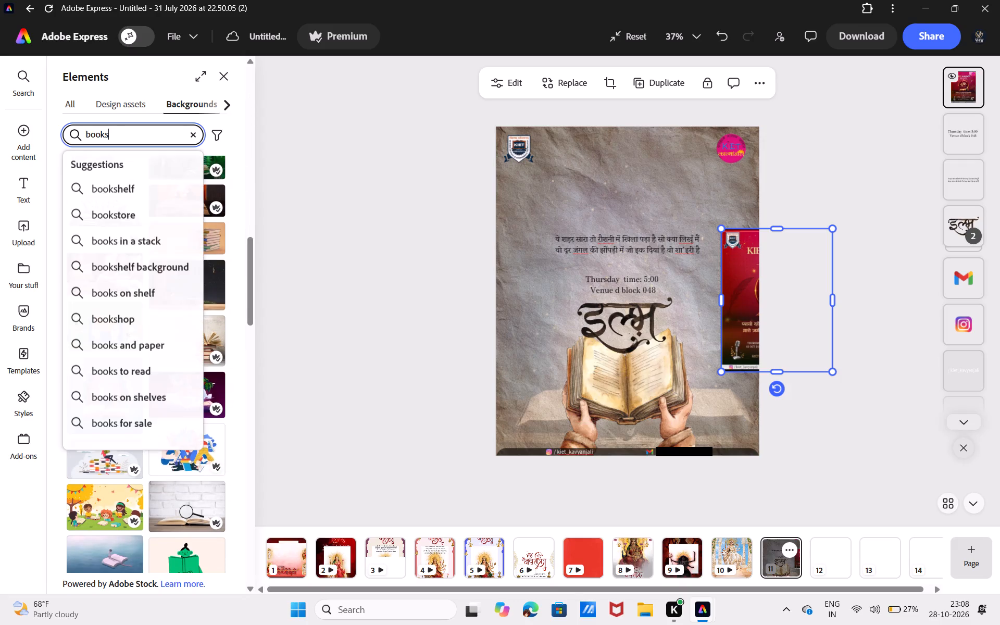
key(space)
text(b)
text(lu)
text(e devine)
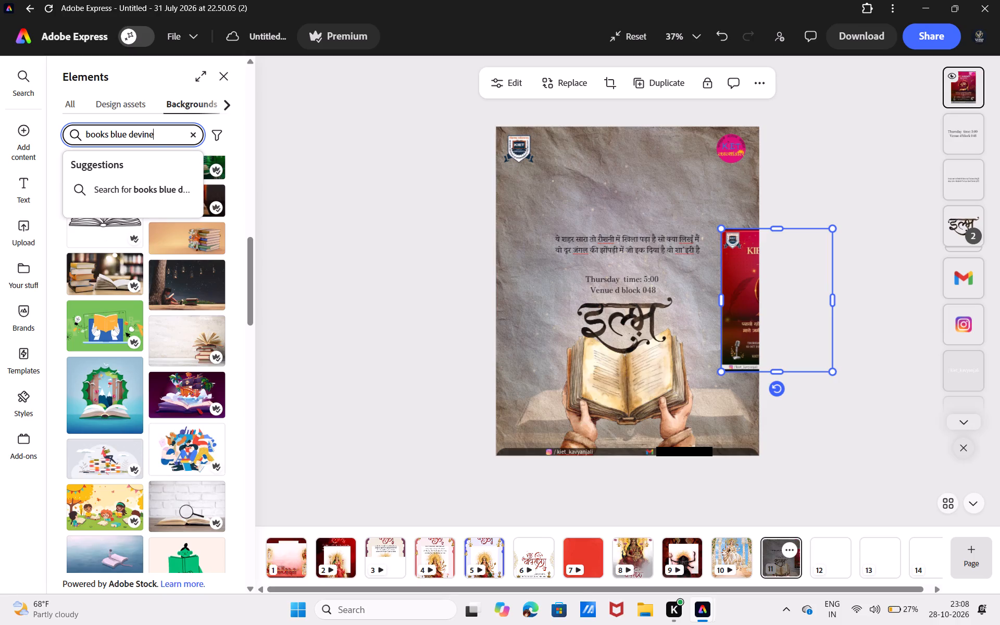
key(Return)
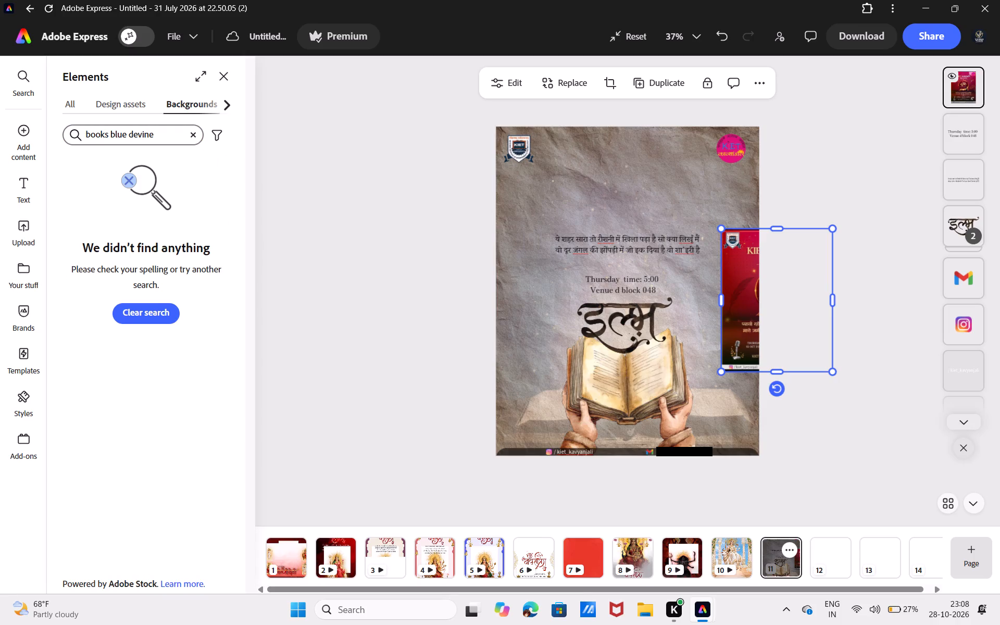
Correct the background search to "books blue divin".
click(156, 134)
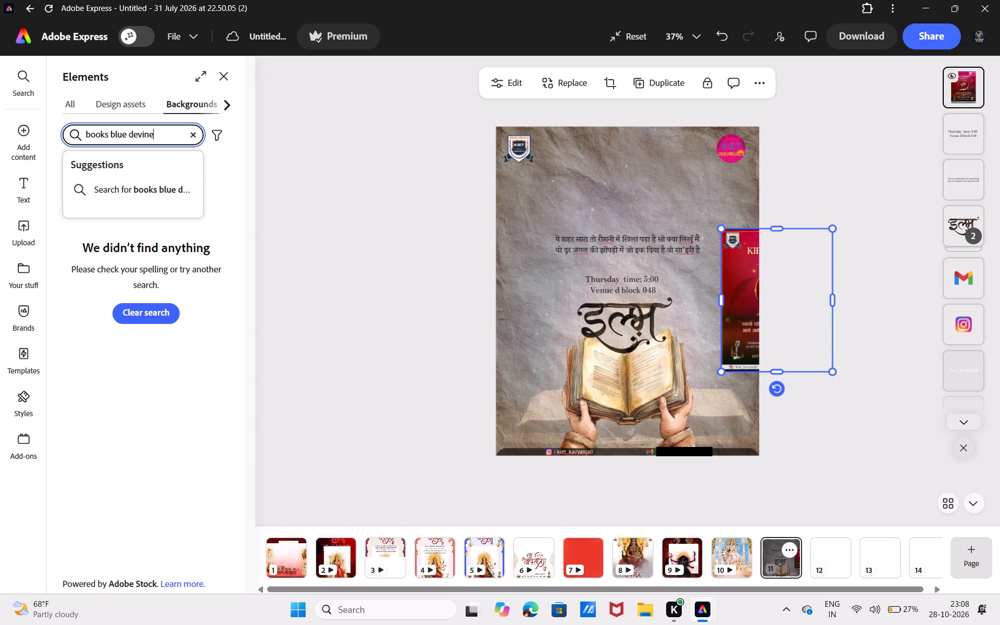
key(BackSpace)
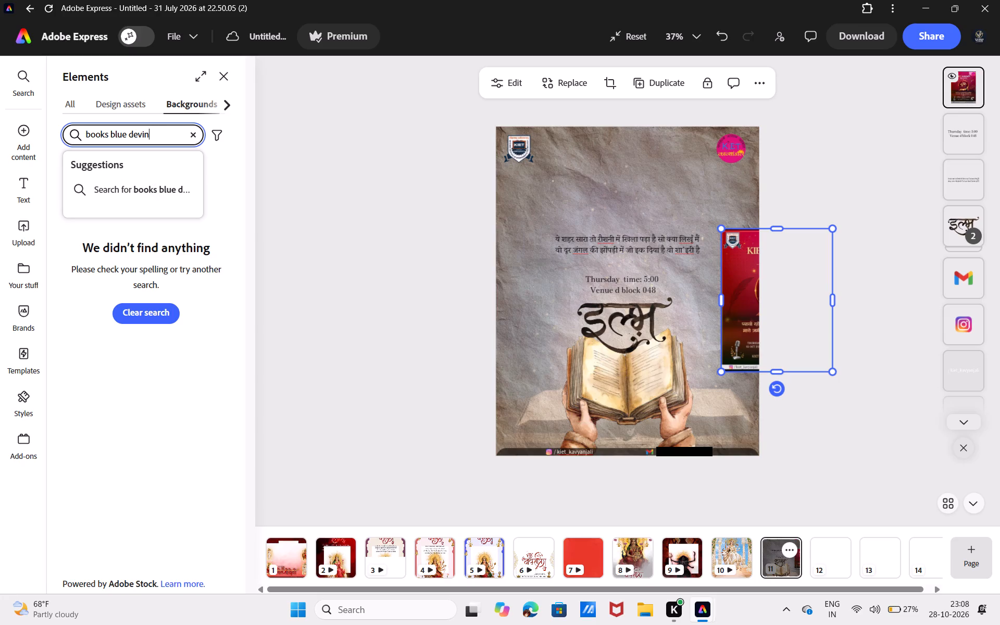
click(137, 133)
key(BackSpace)
key(i)
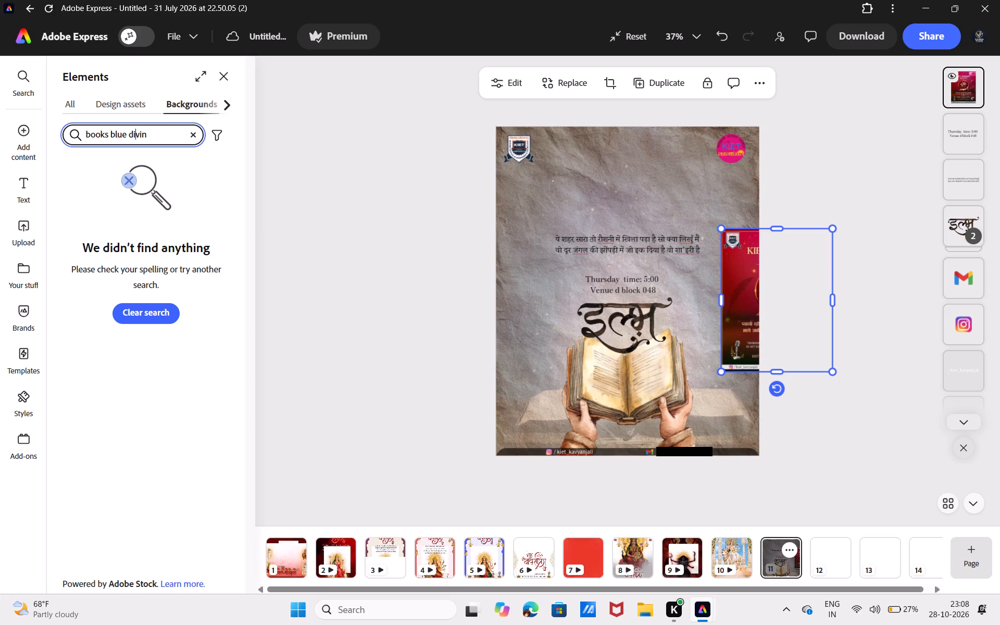
key(Return)
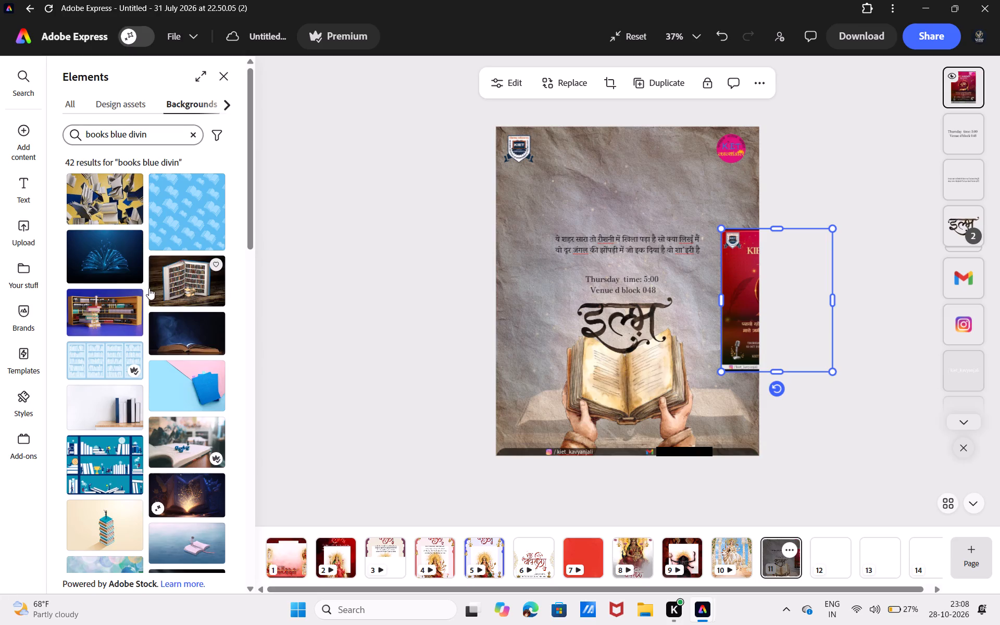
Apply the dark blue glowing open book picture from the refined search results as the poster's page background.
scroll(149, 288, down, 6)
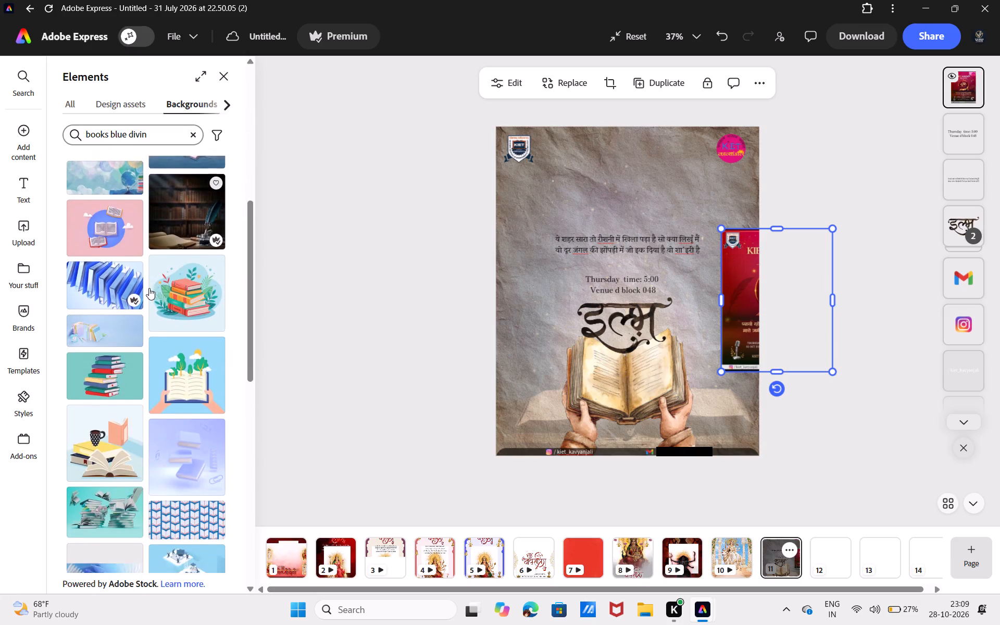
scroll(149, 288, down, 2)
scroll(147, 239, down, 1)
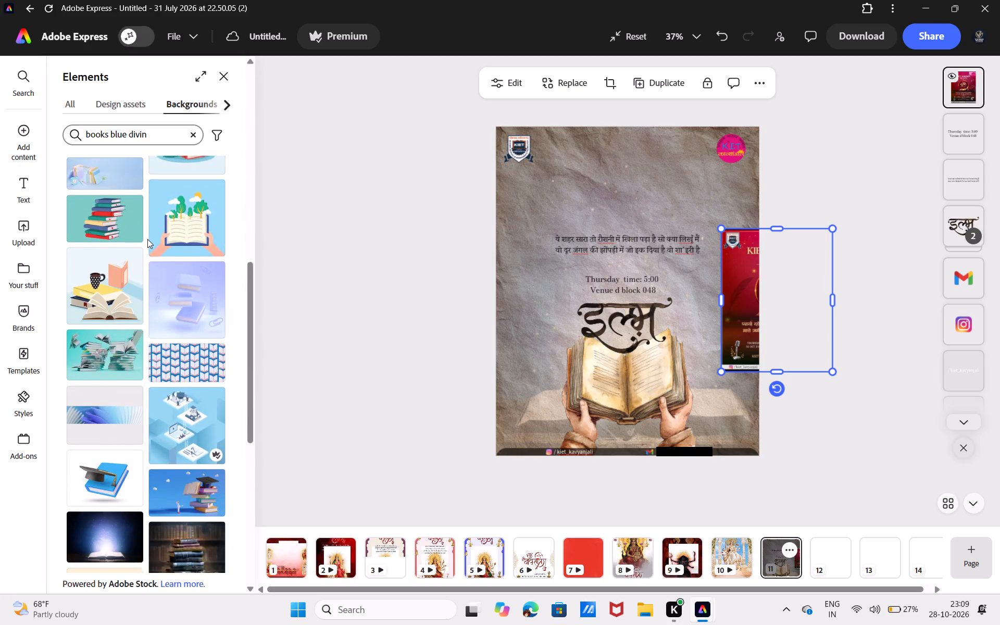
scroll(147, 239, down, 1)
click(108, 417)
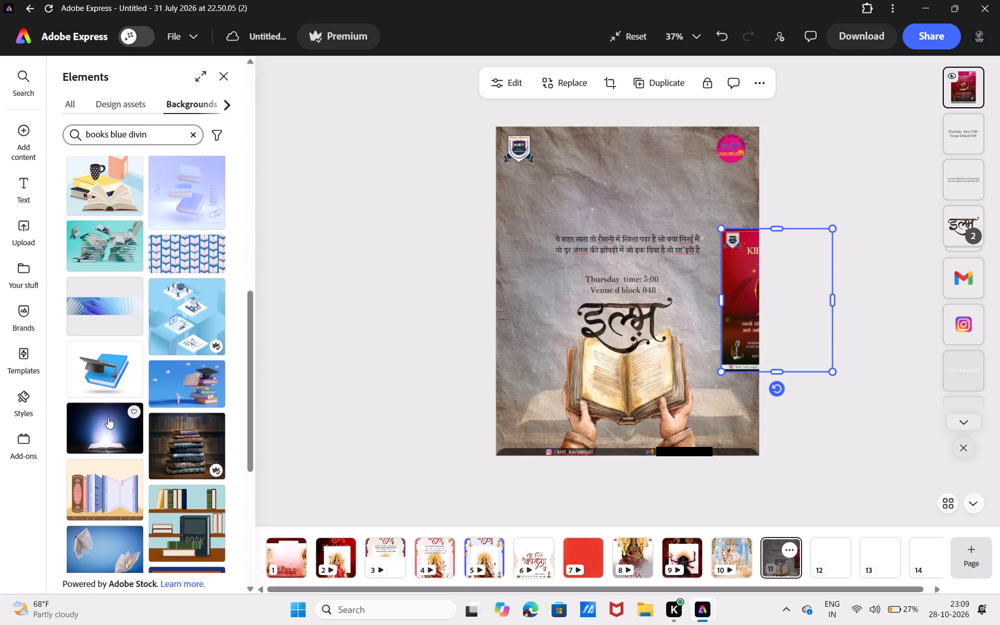
Set the crumpled paper texture image's opacity to 100% on the इल्म poster.
click(365, 211)
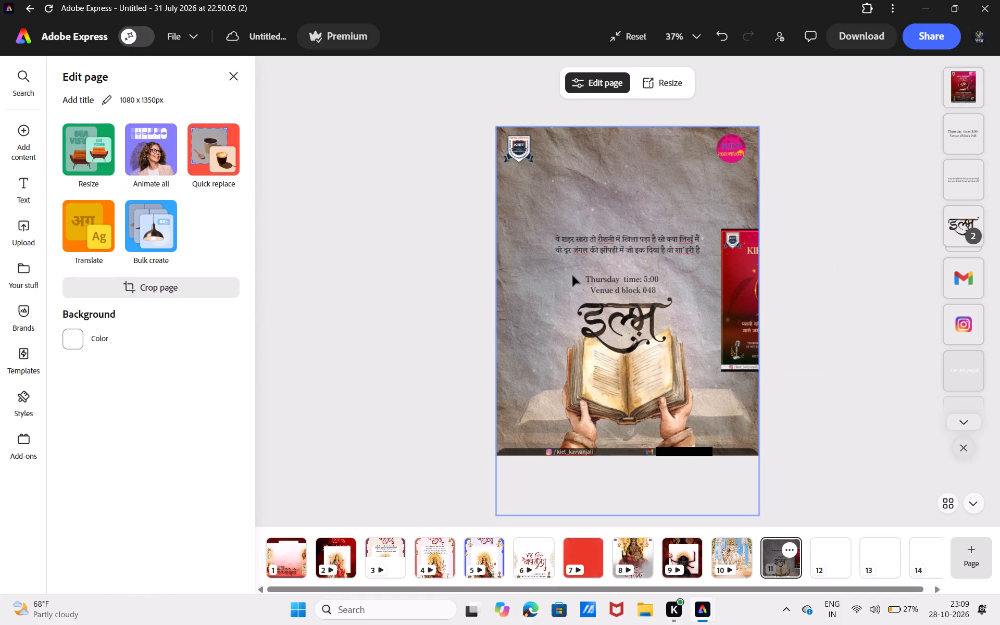
click(554, 279)
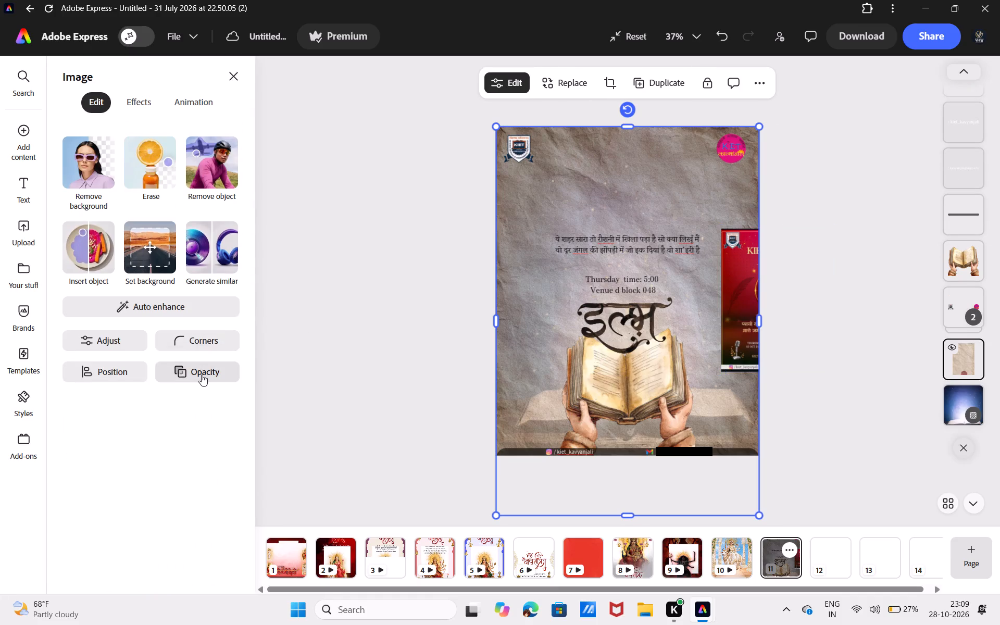
click(202, 374)
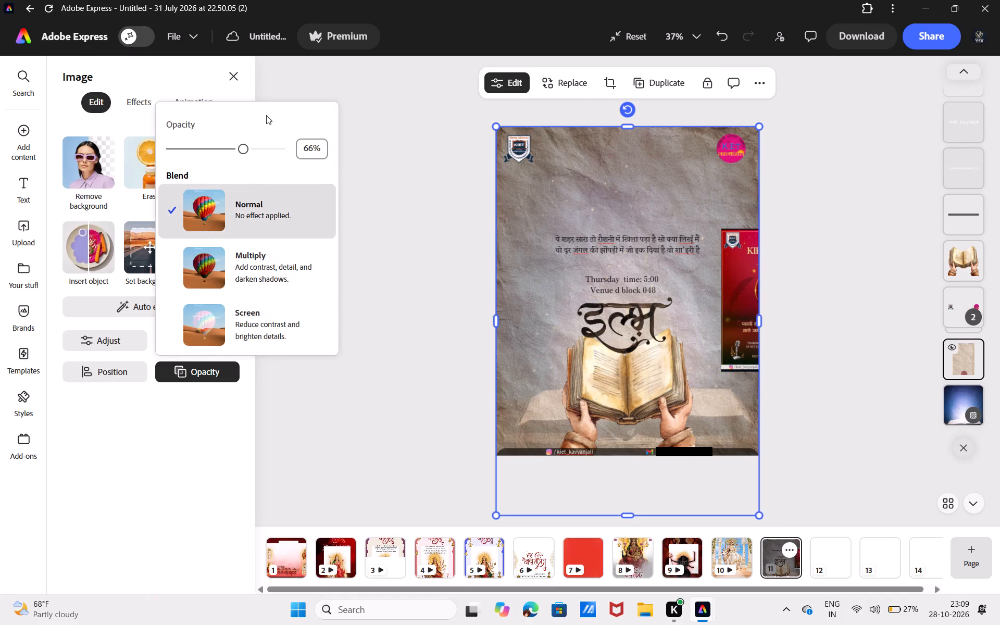
drag(263, 140, 303, 145)
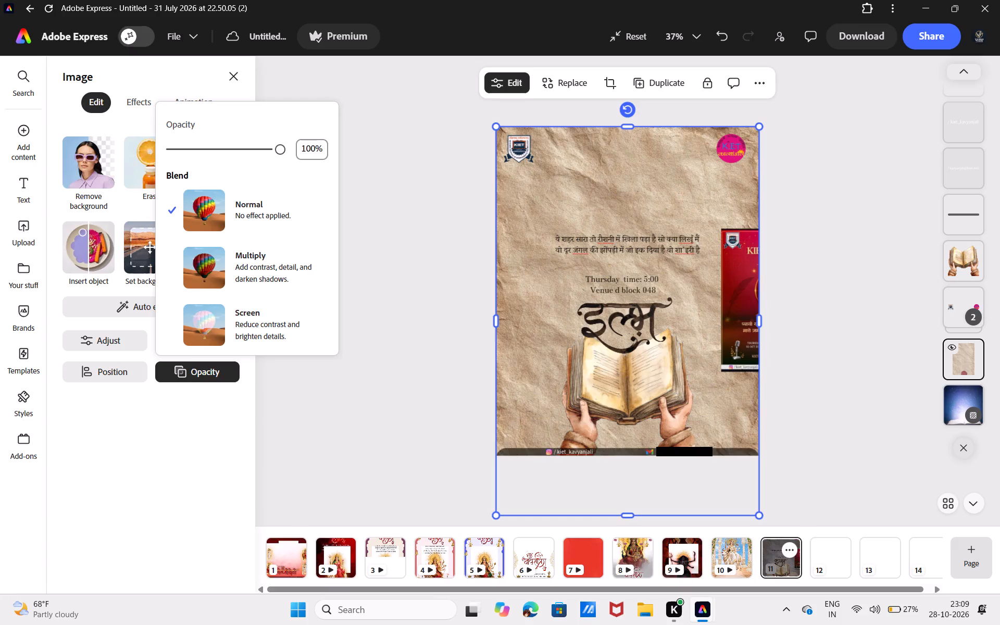
click(394, 158)
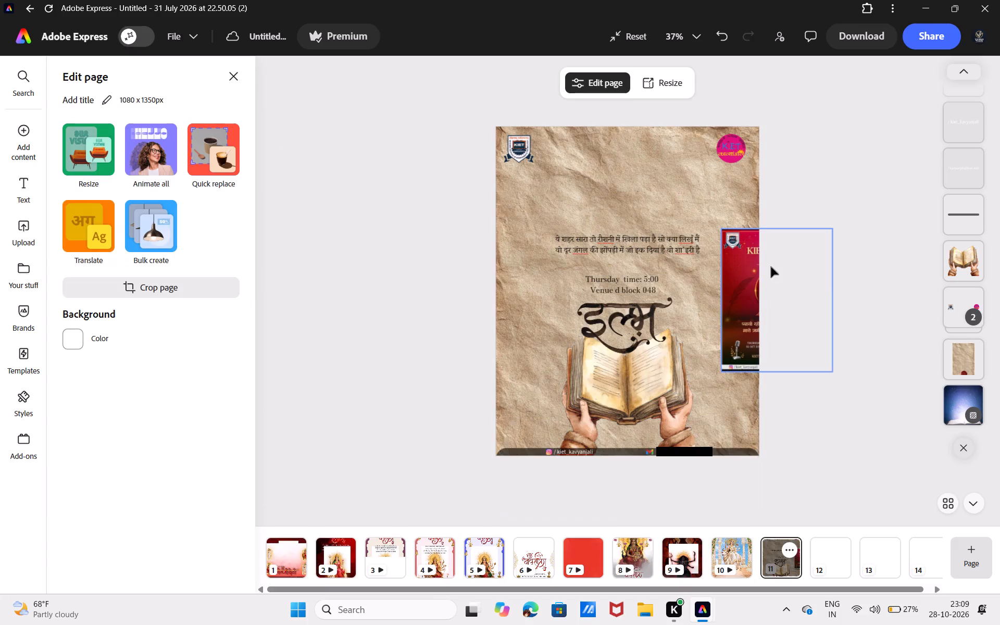
Move the crumpled paper texture image down off the page so it no longer covers the poster's background.
click(965, 360)
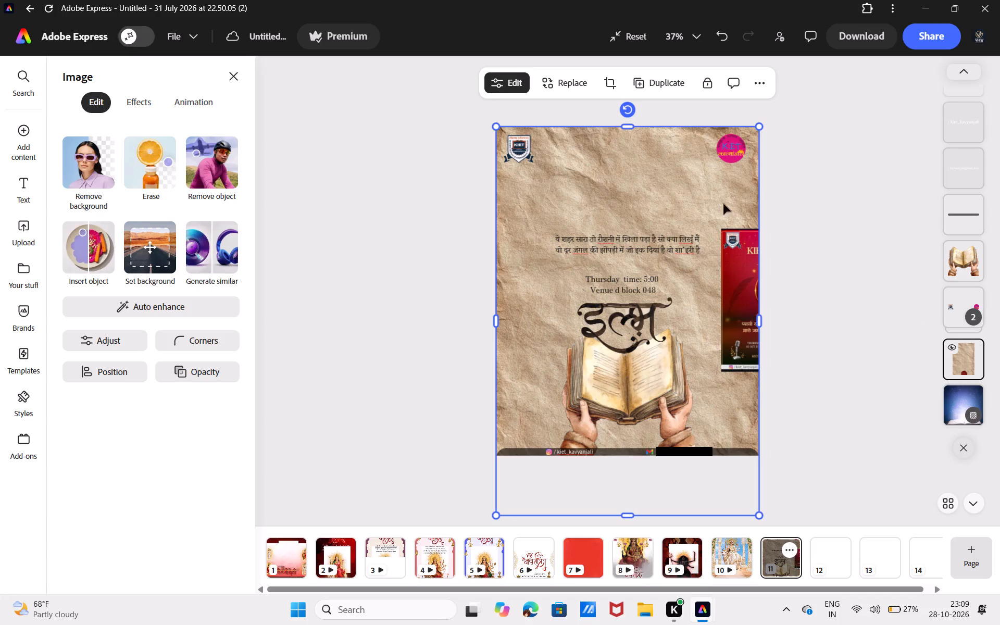
drag(711, 195, 716, 523)
click(868, 358)
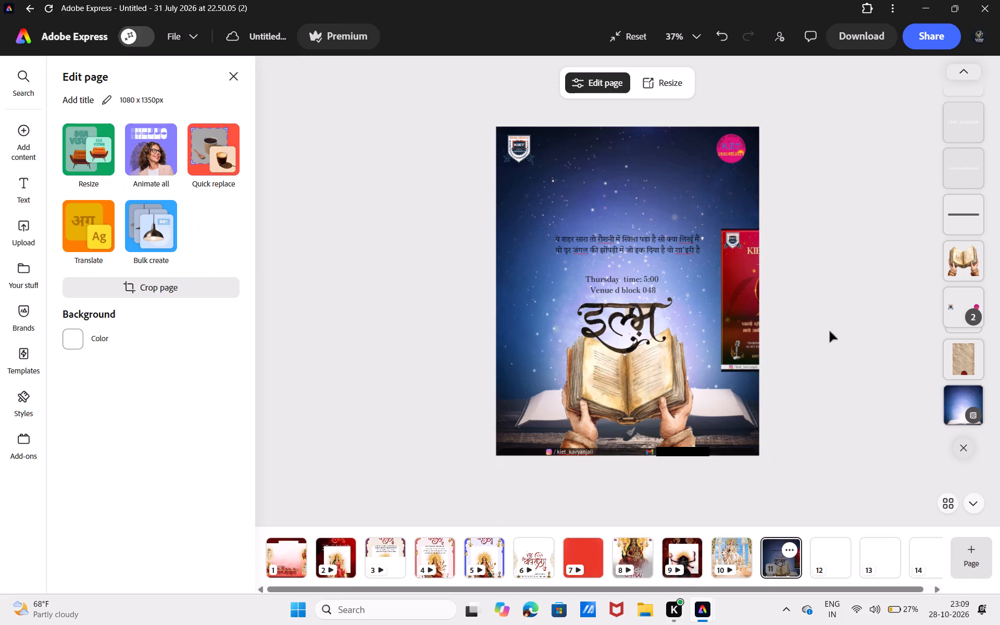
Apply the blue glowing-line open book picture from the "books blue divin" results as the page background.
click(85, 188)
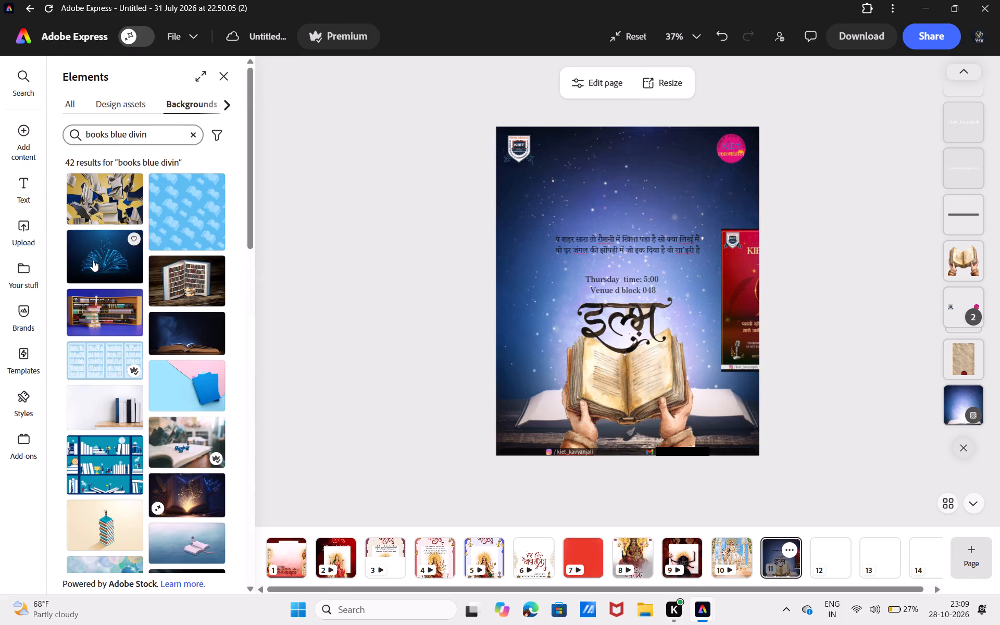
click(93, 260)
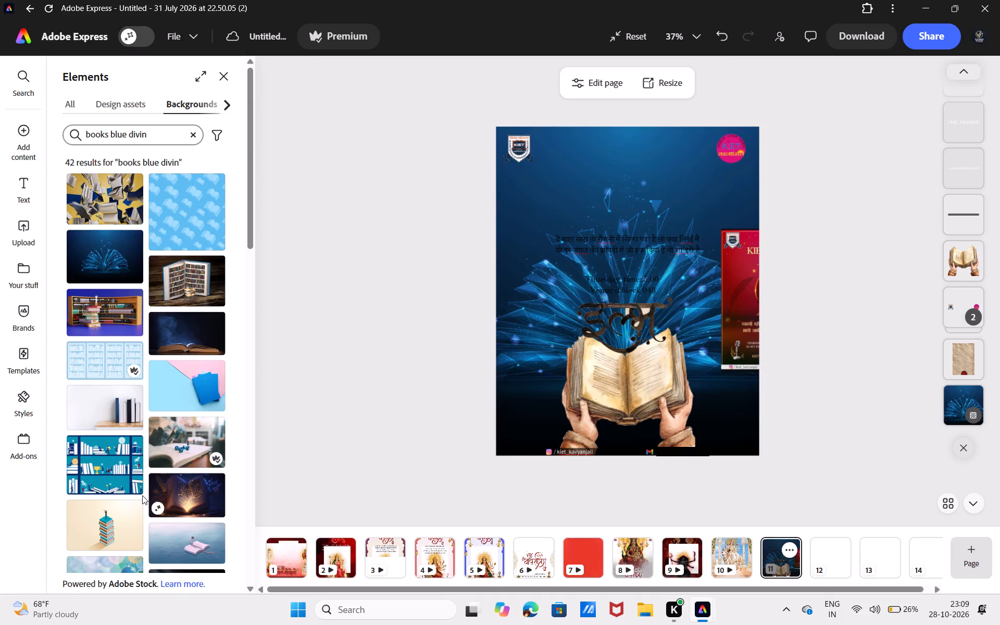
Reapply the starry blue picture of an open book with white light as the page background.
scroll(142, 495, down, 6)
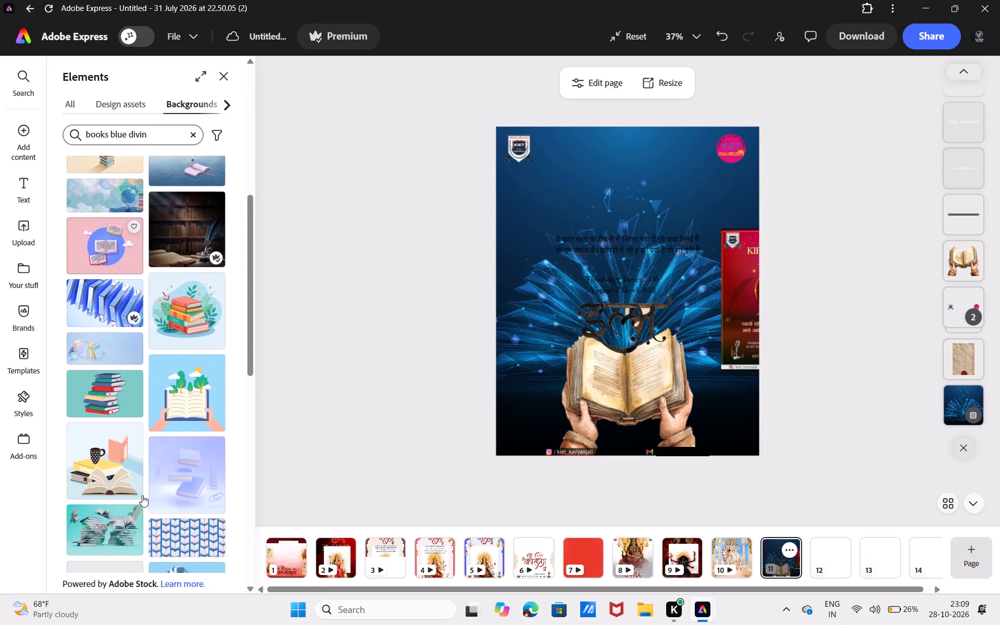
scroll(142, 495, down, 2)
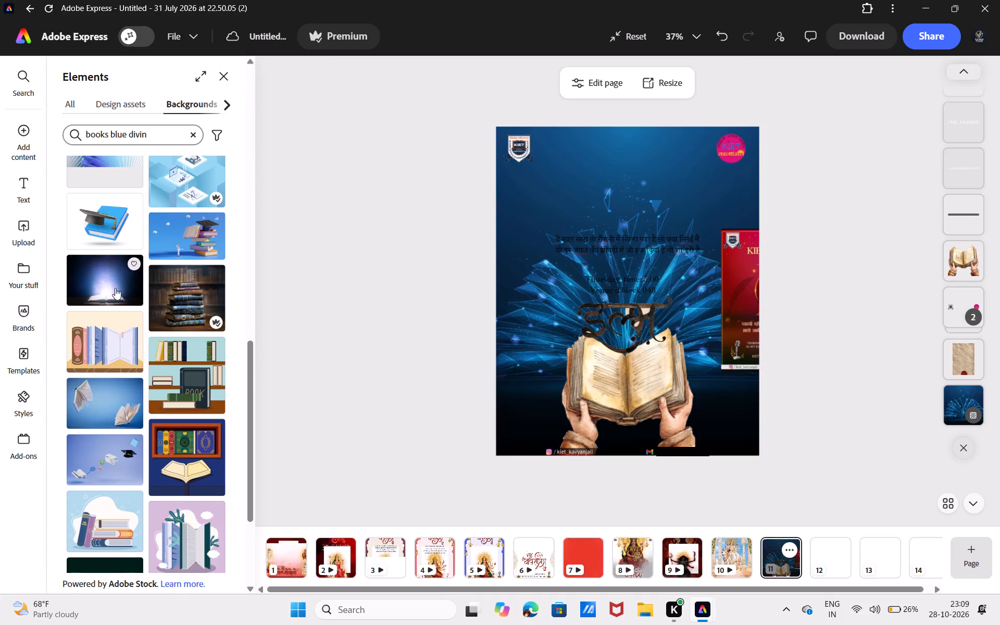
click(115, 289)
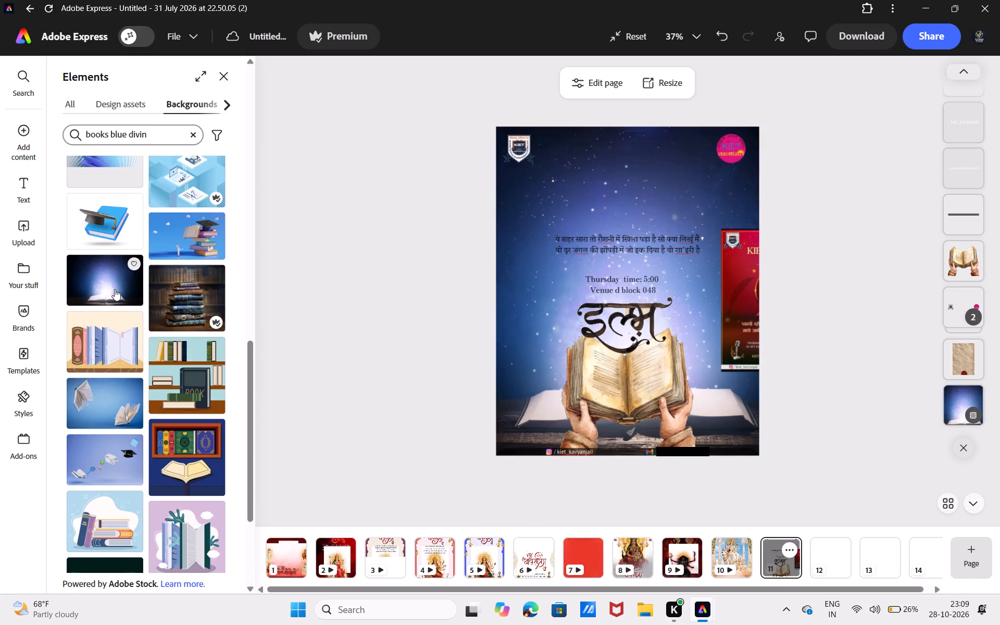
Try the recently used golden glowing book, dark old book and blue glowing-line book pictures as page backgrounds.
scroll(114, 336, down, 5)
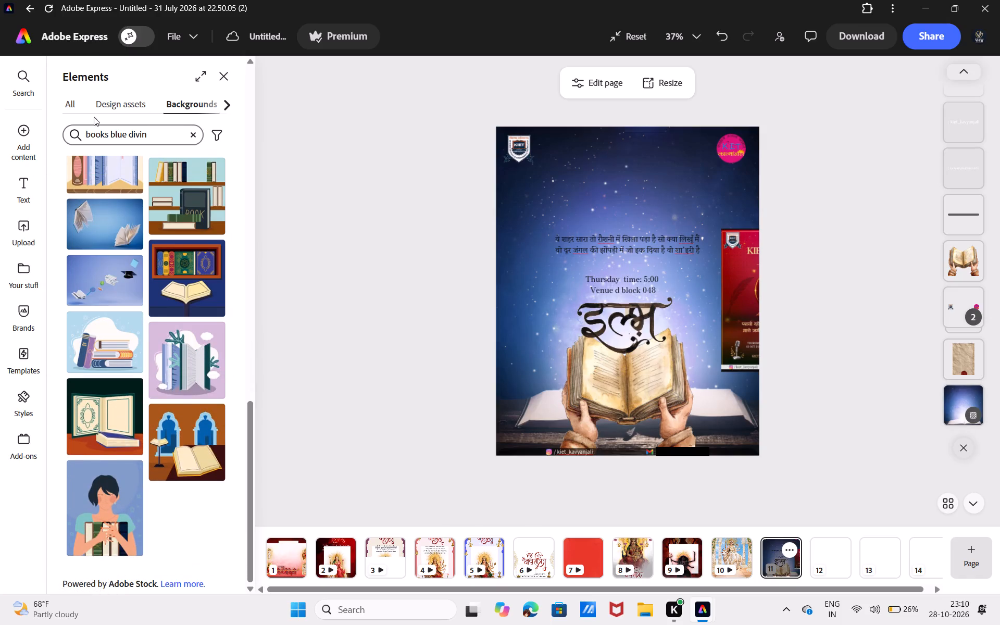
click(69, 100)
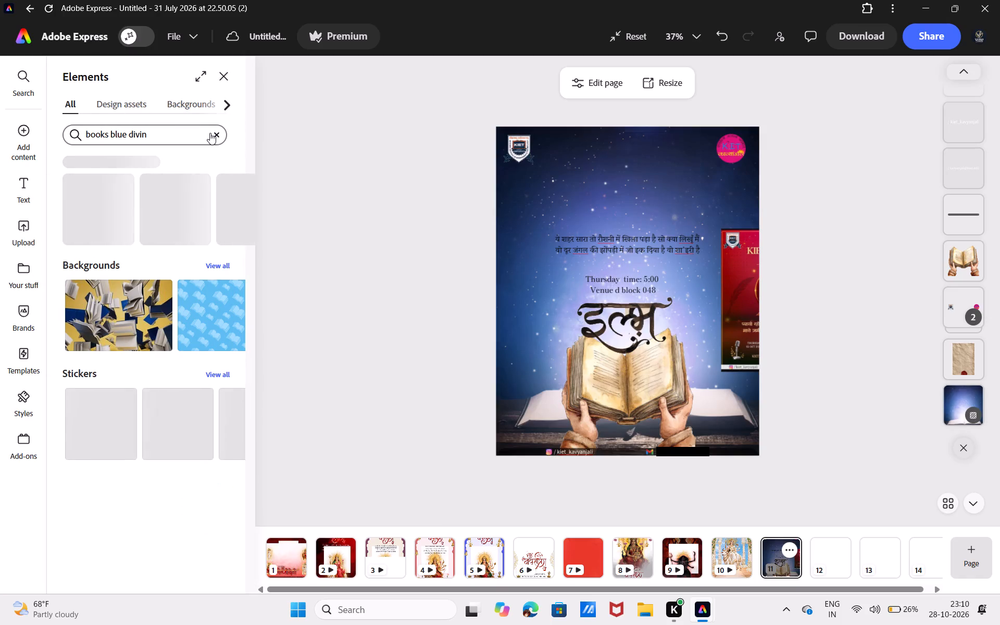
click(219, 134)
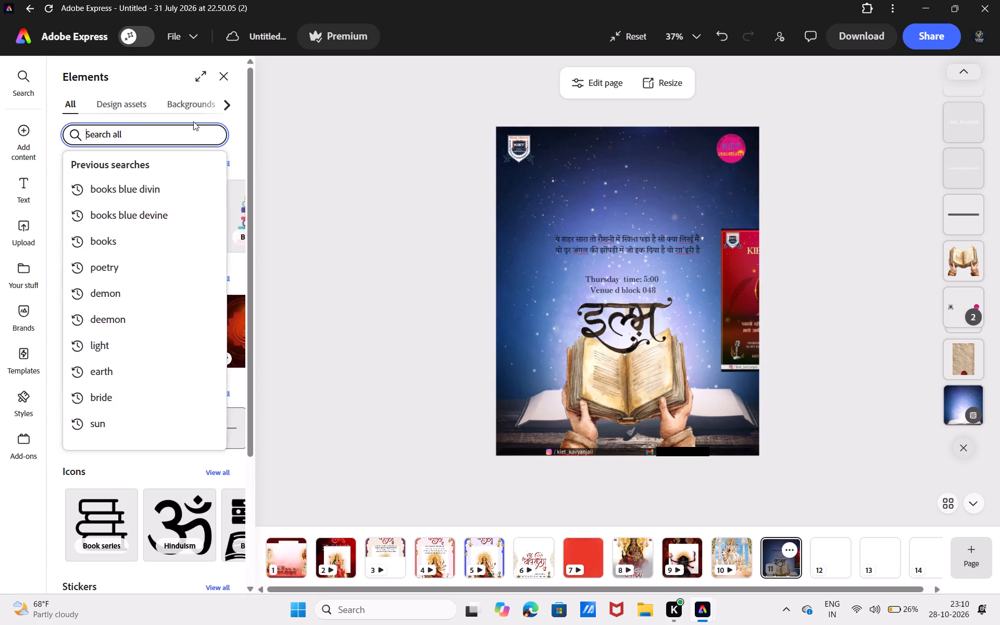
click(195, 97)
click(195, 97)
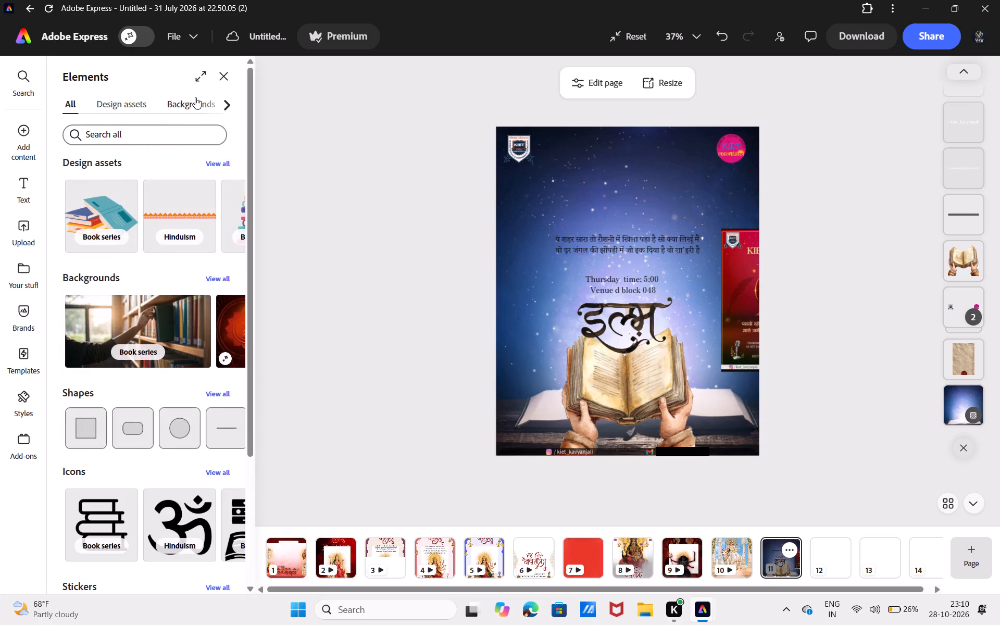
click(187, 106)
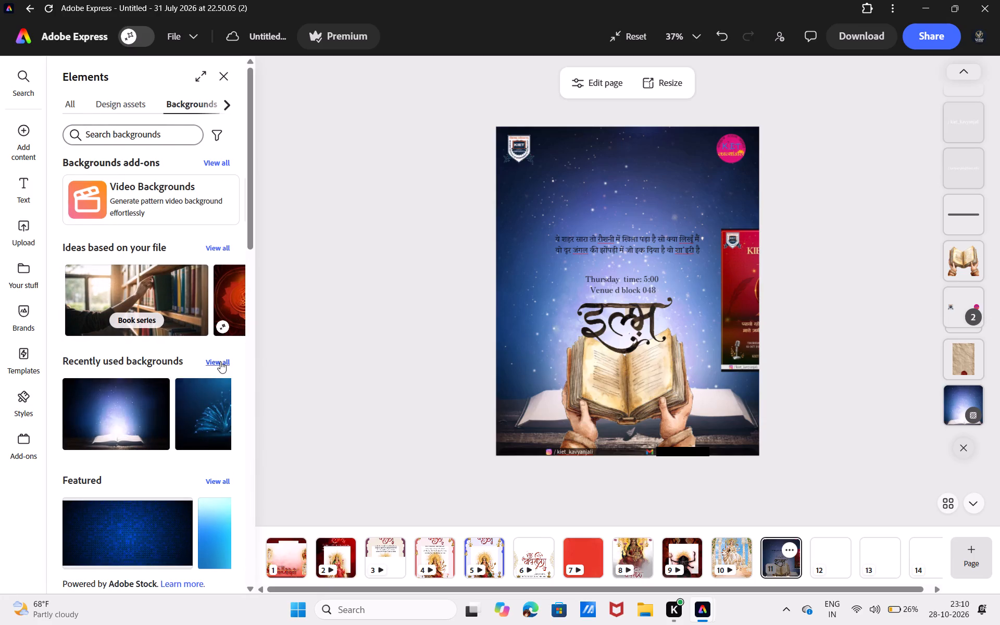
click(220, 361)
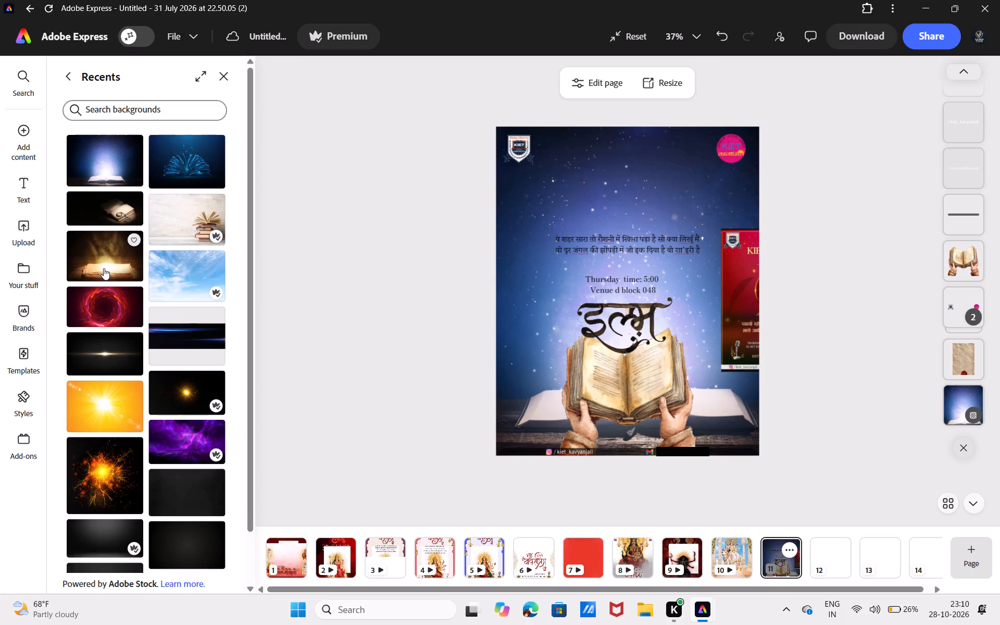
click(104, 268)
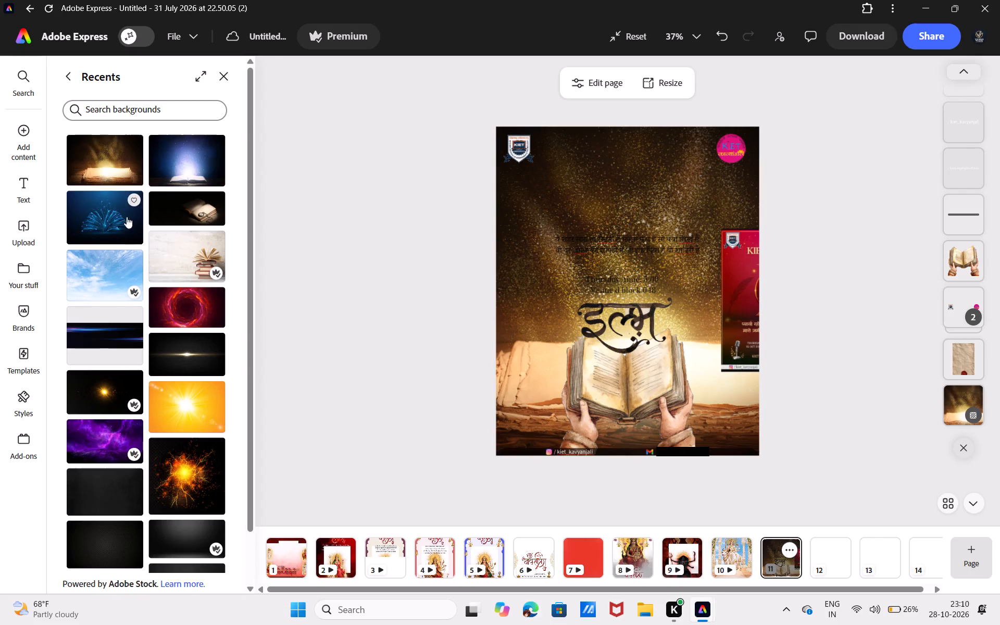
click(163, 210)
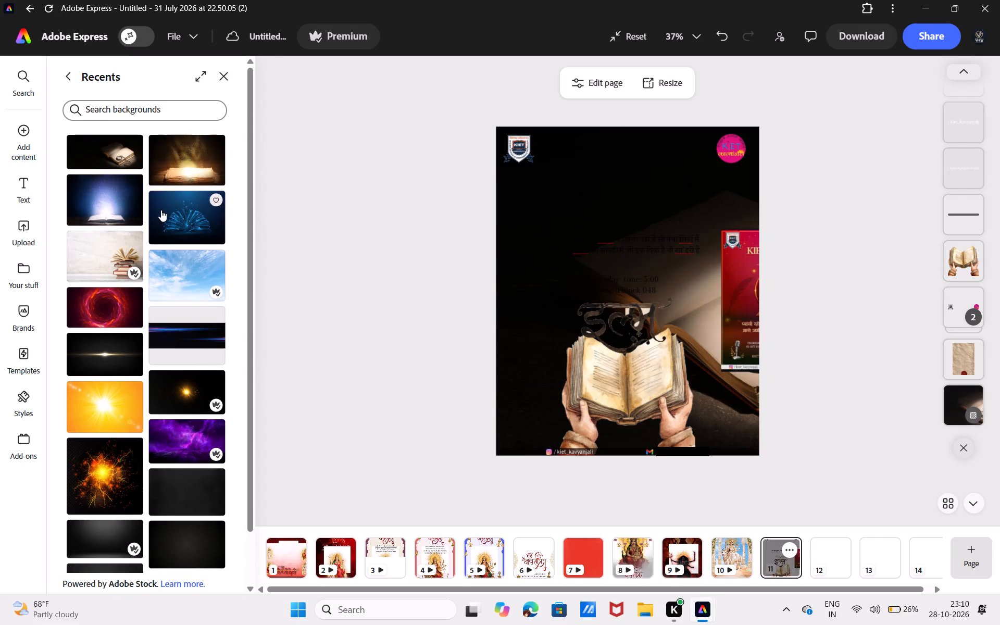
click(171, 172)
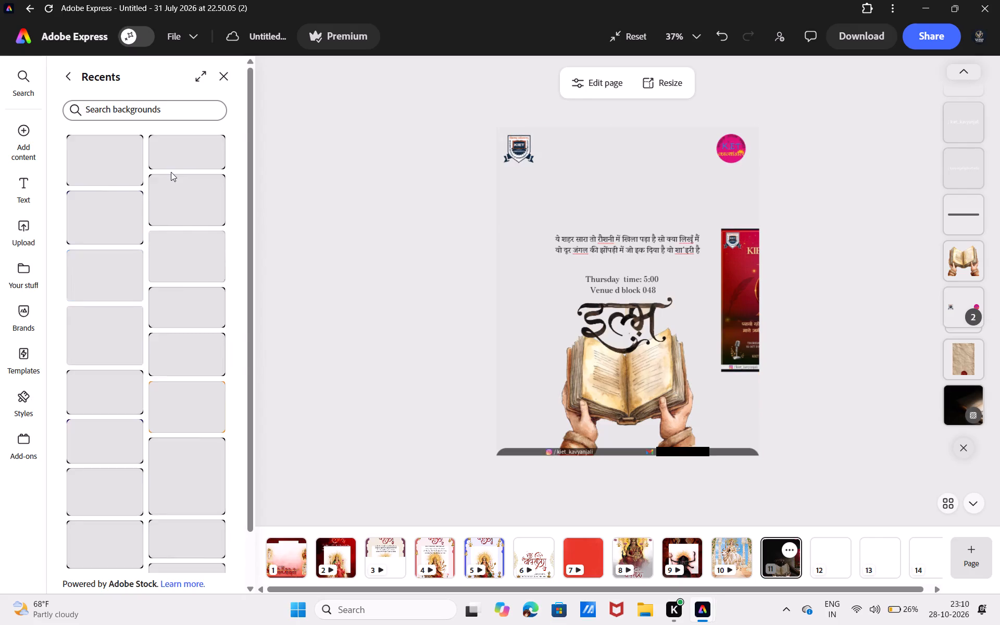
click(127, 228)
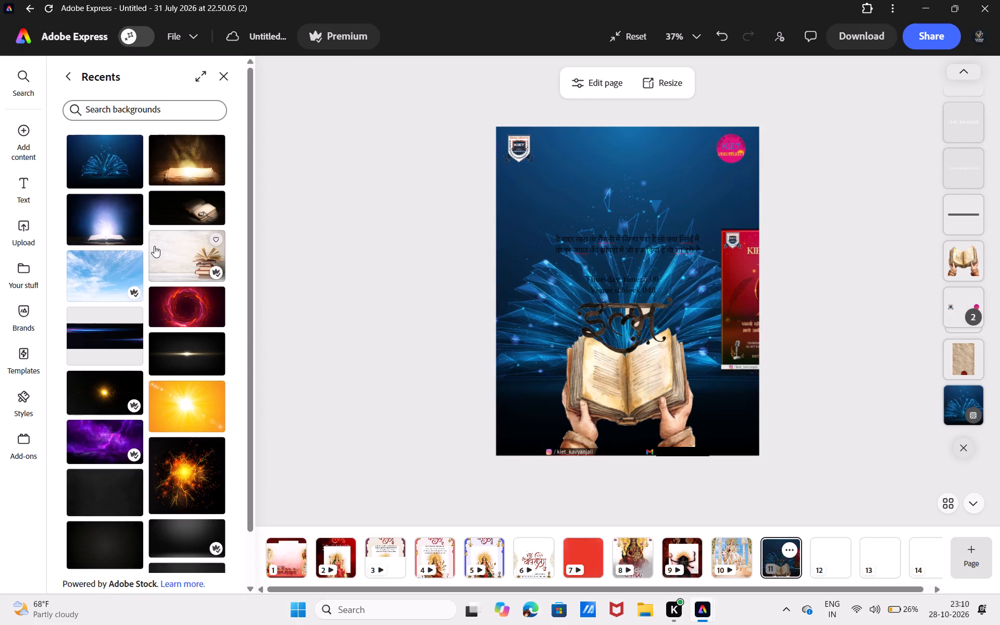
Reapply the starry blue open book picture from the recently used backgrounds as the page background.
click(121, 225)
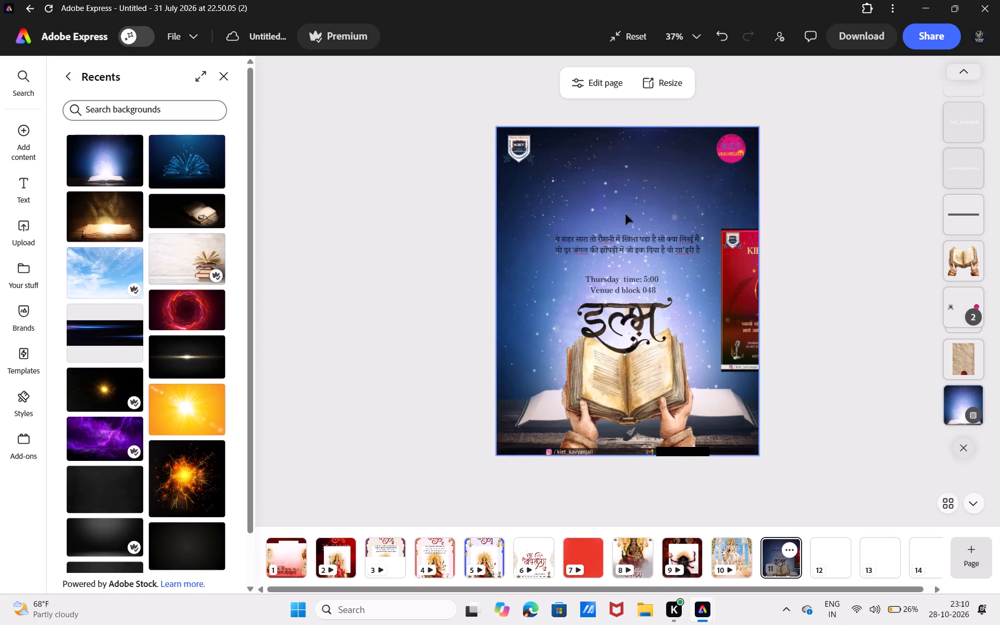
Erase the leftover beige patch beside the ल in the इल part of the title lettering.
click(623, 320)
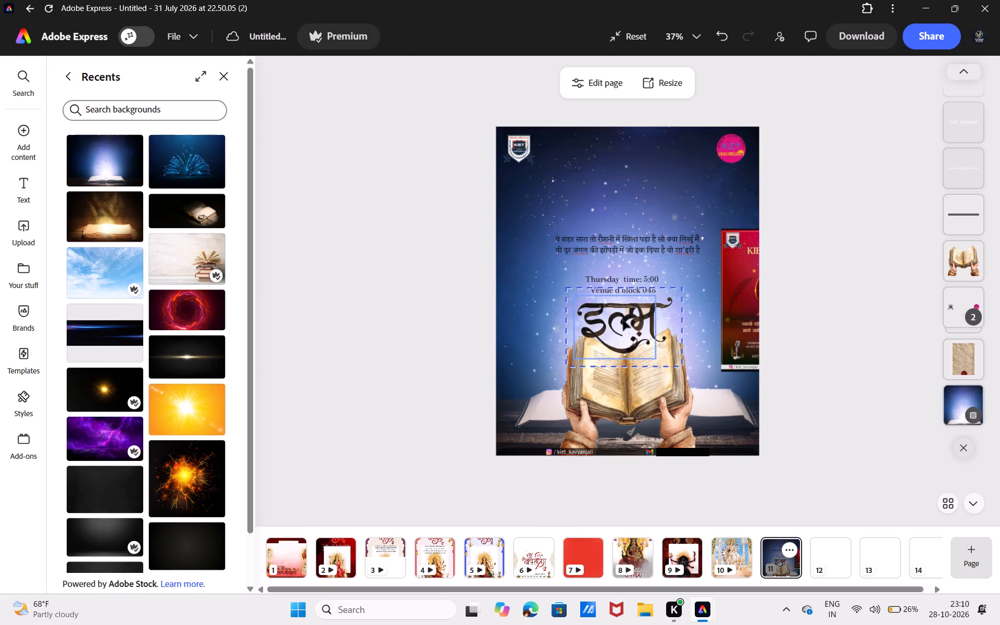
click(147, 155)
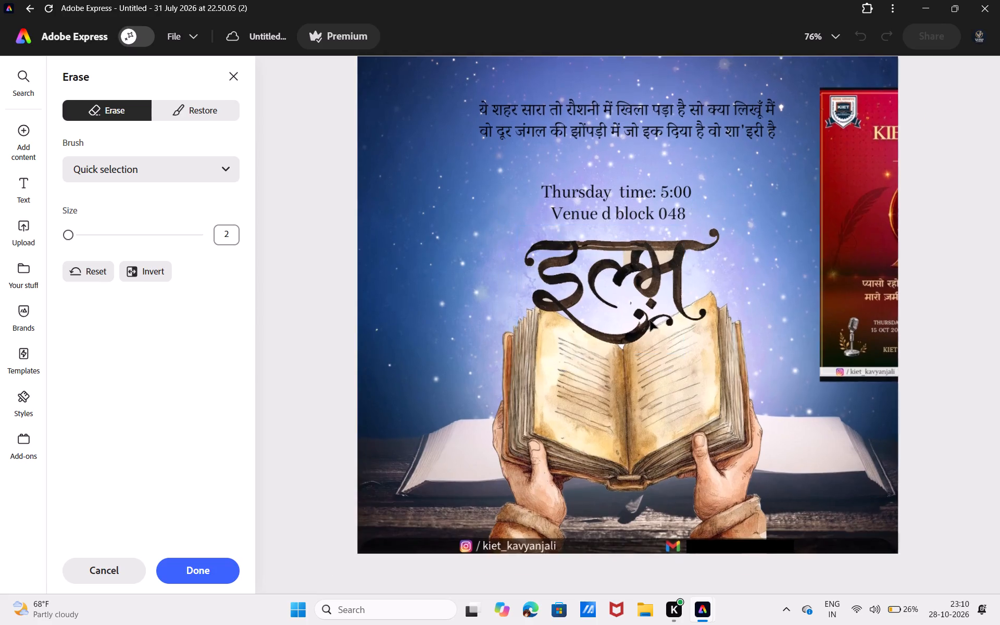
scroll(650, 320, left, 1)
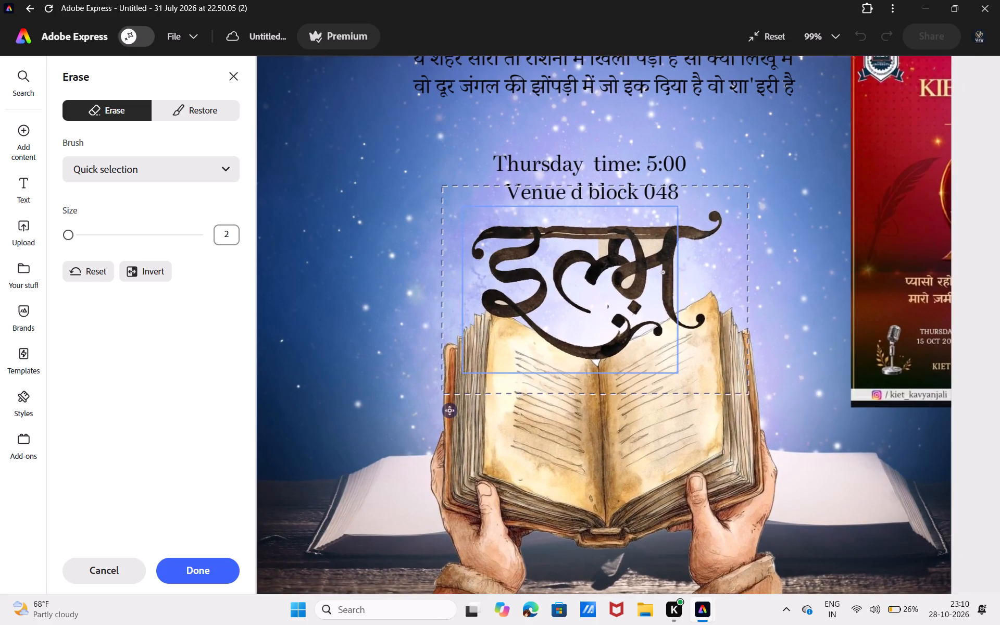
scroll(650, 320, up, 2)
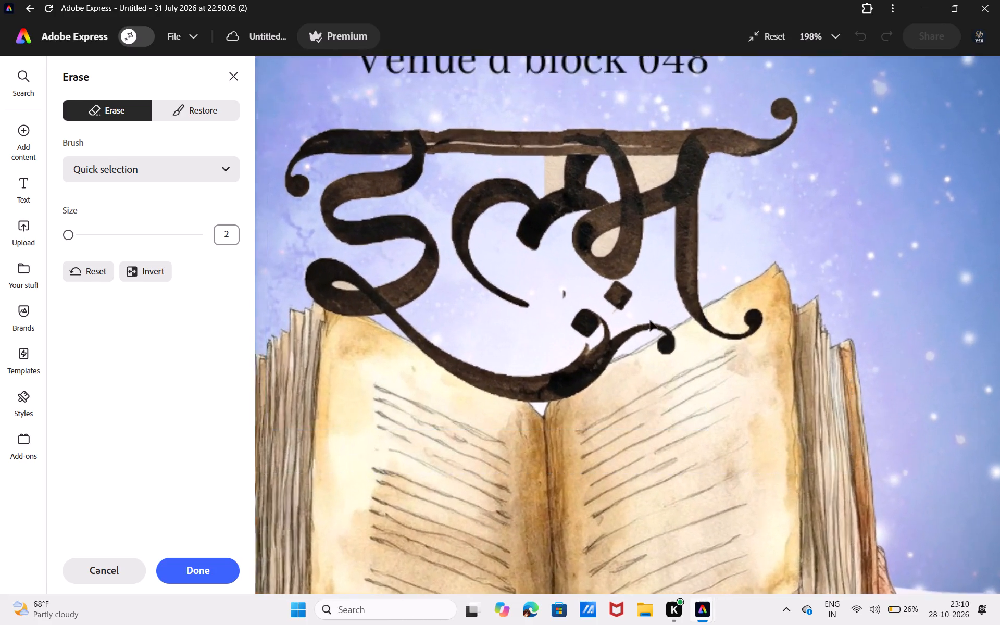
scroll(650, 320, up, 1)
scroll(670, 388, up, 1)
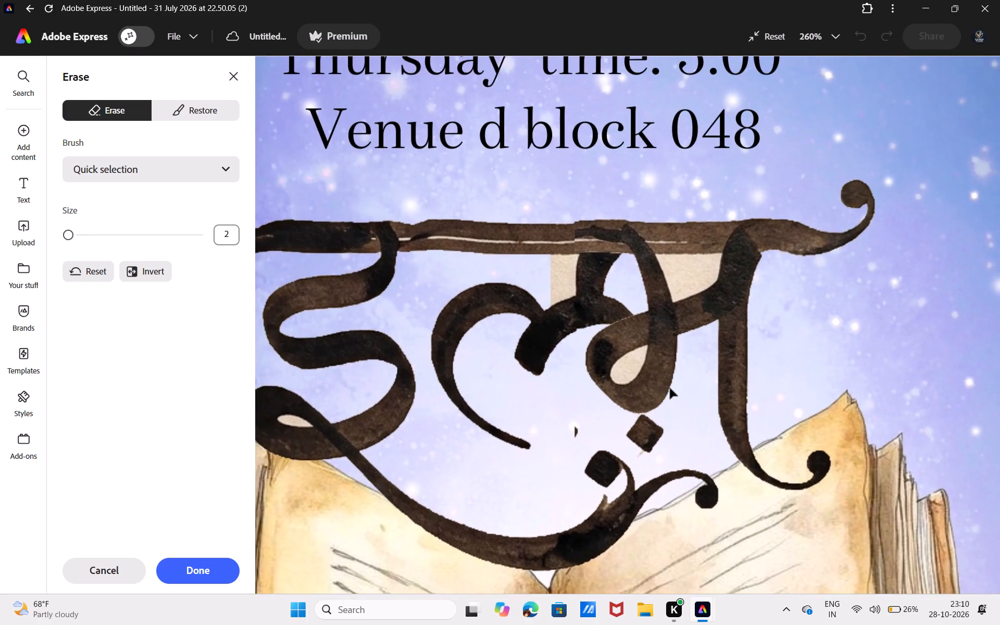
scroll(670, 388, up, 1)
drag(561, 283, 555, 281)
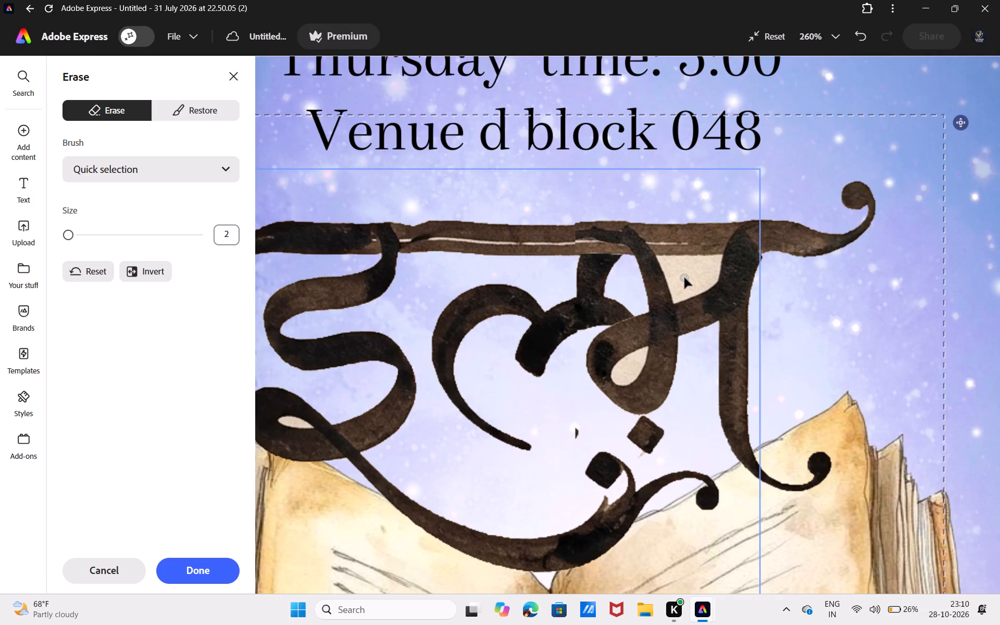
click(684, 278)
click(684, 278)
click(210, 576)
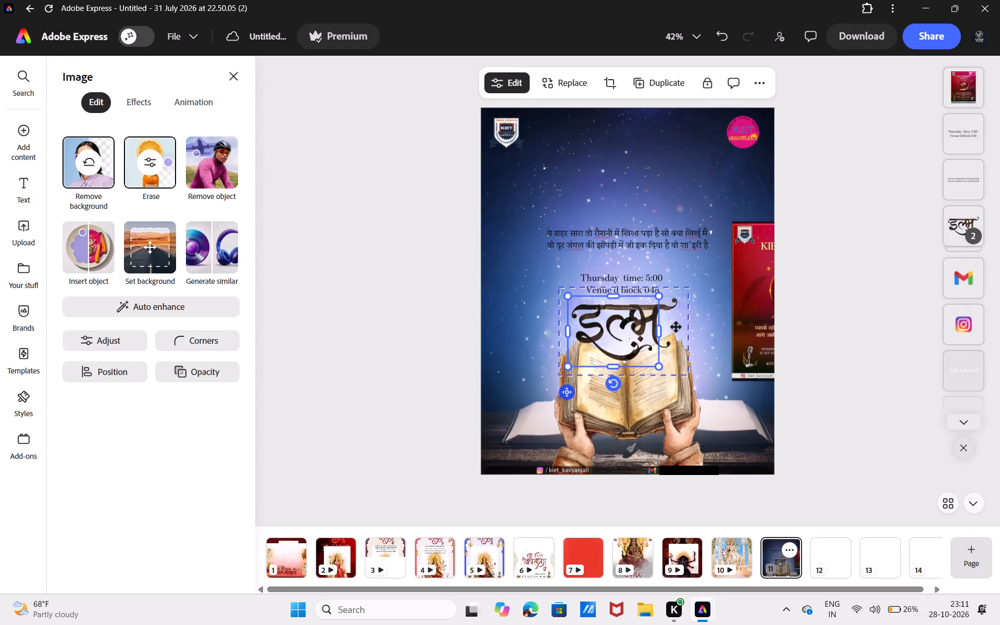
Erase the beige patches enclosed by the strokes of the म in the title lettering, using Quick selection at size 2.
click(668, 329)
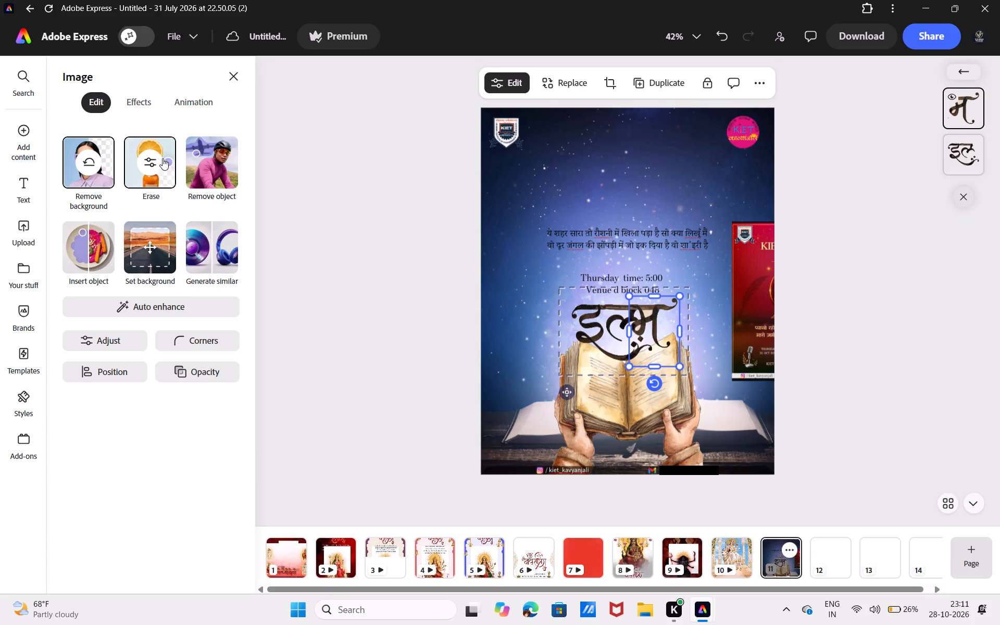
click(152, 159)
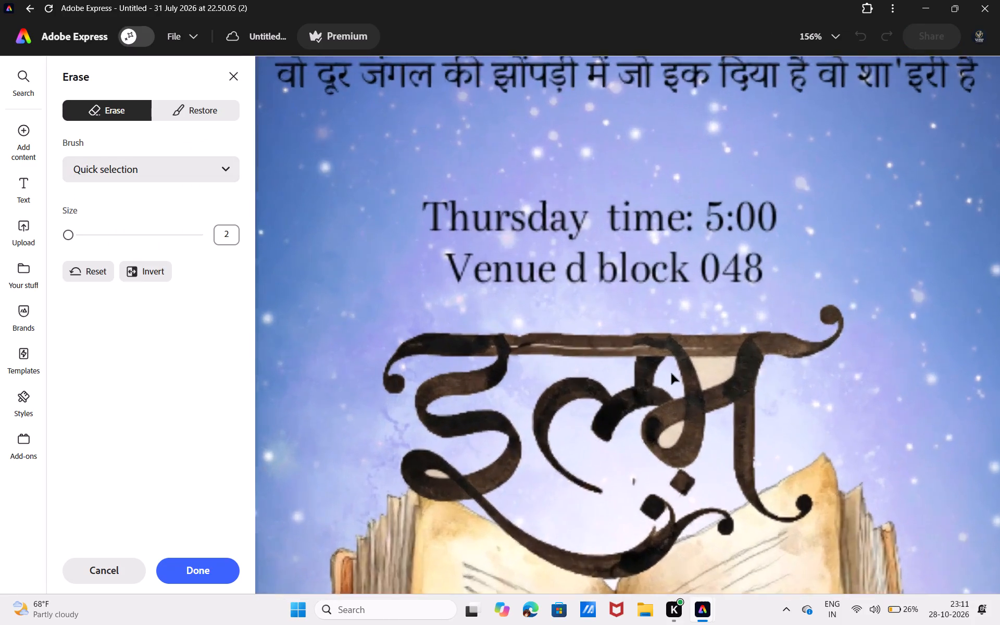
scroll(671, 373, left, 3)
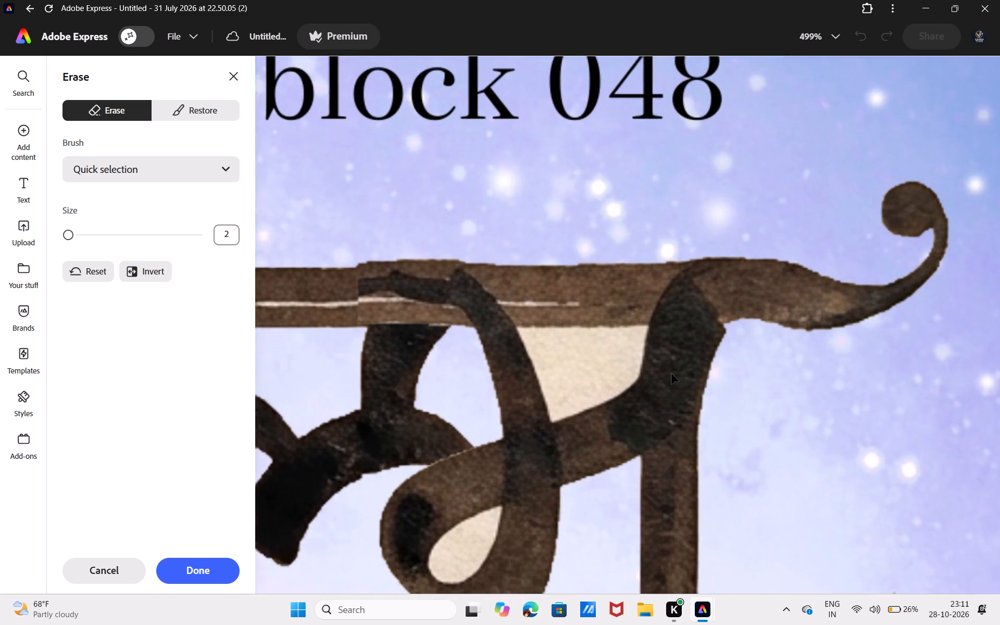
scroll(671, 373, down, 1)
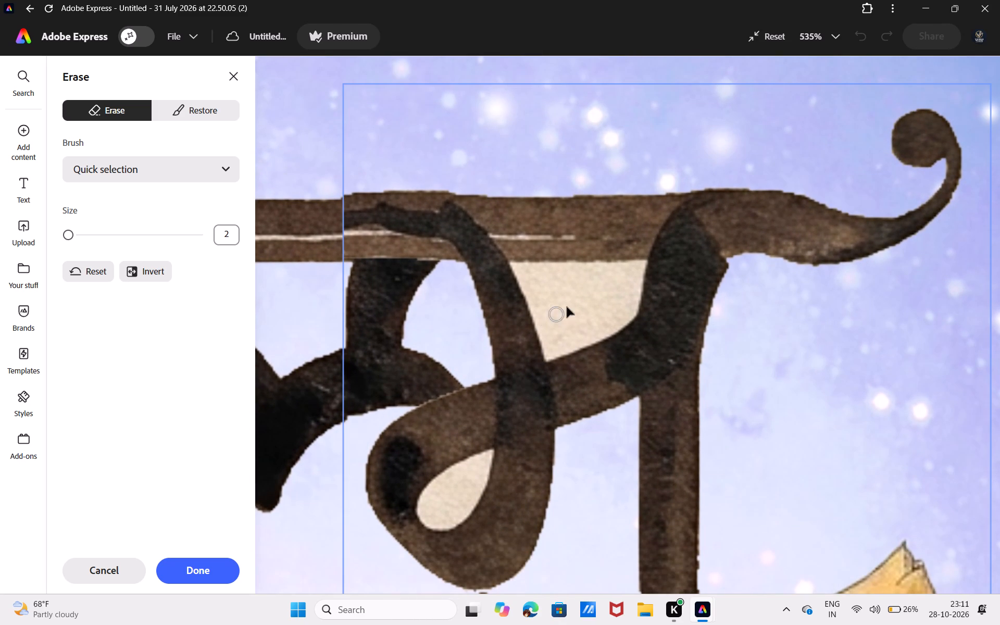
click(576, 303)
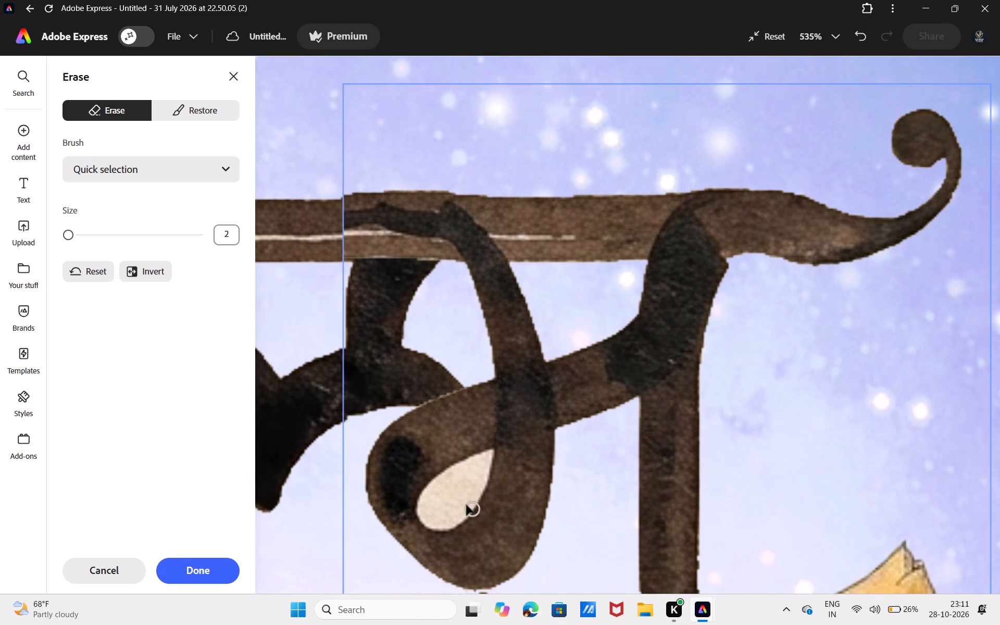
click(454, 490)
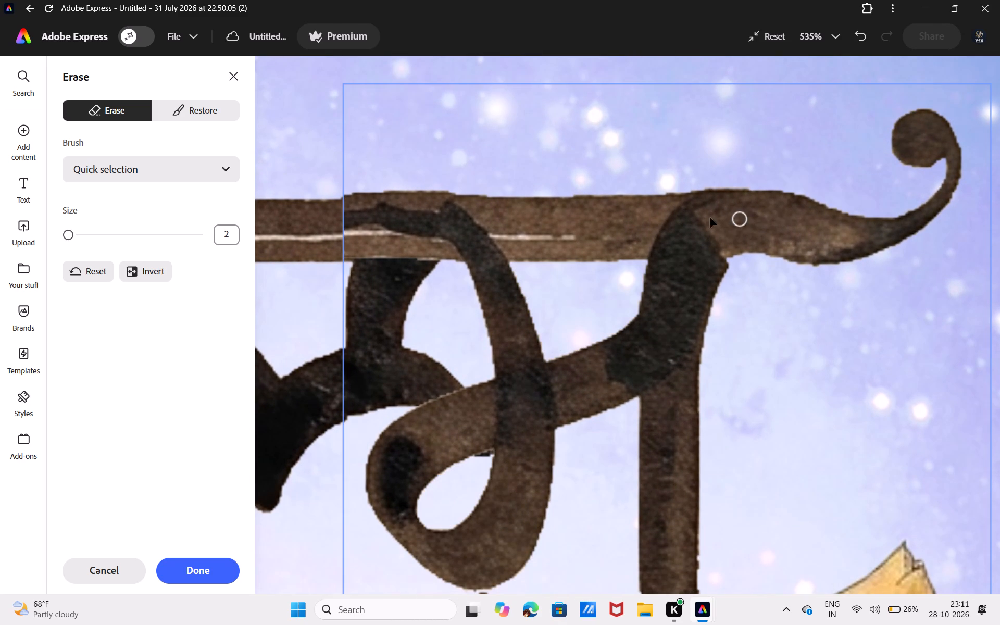
click(203, 570)
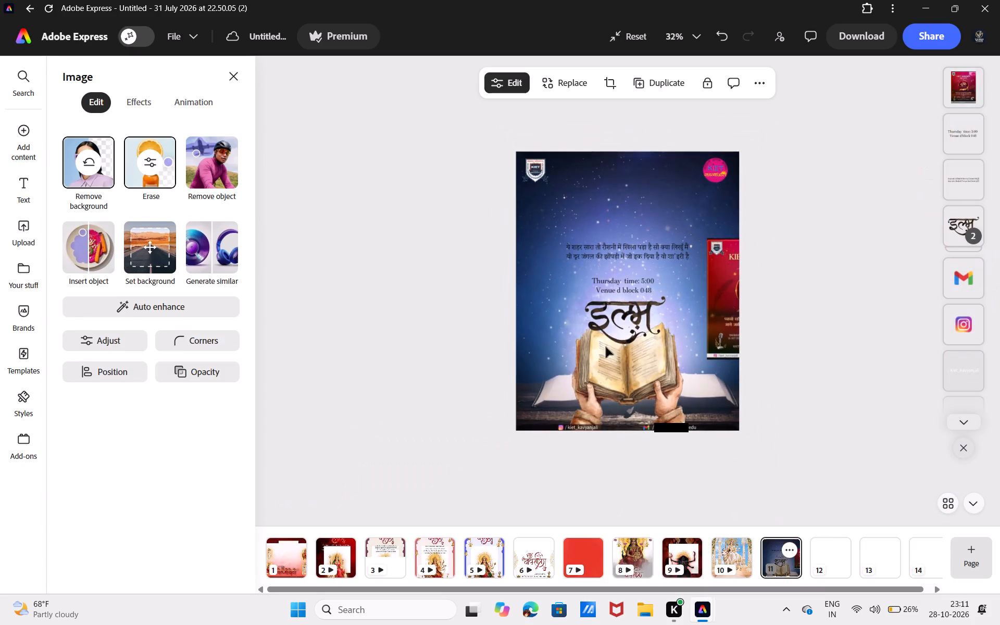
click(781, 262)
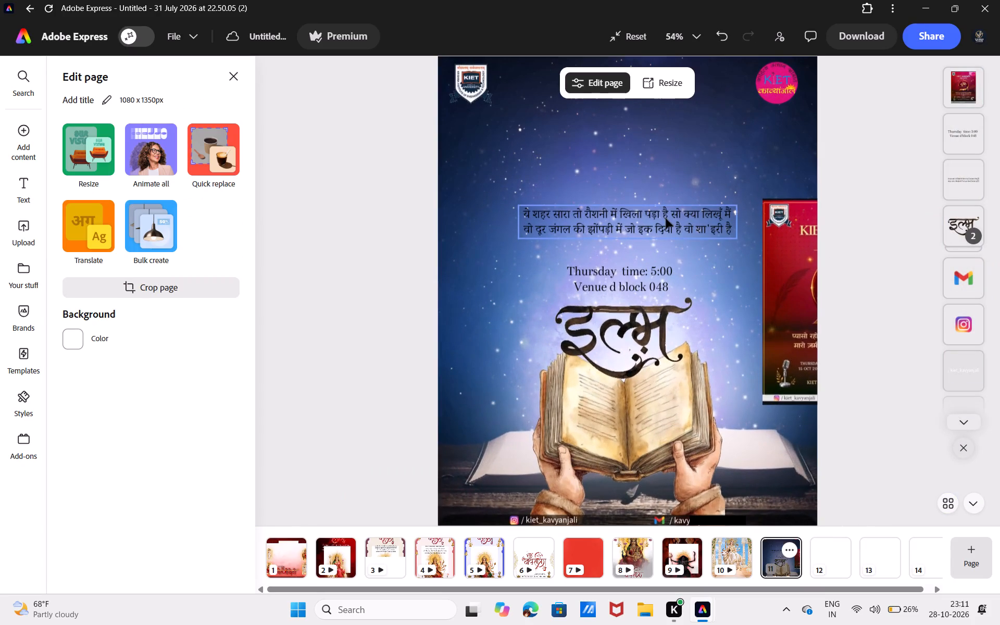
Try white, black and red on the two-line Hindi couplet, and settle on yellow #FFE600 as its text color.
click(666, 218)
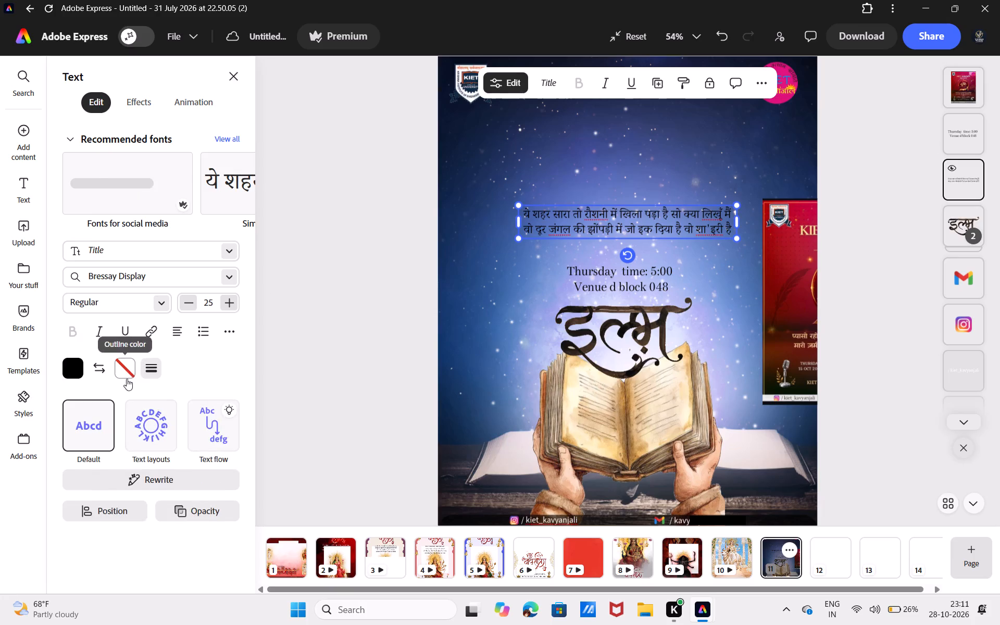
click(79, 370)
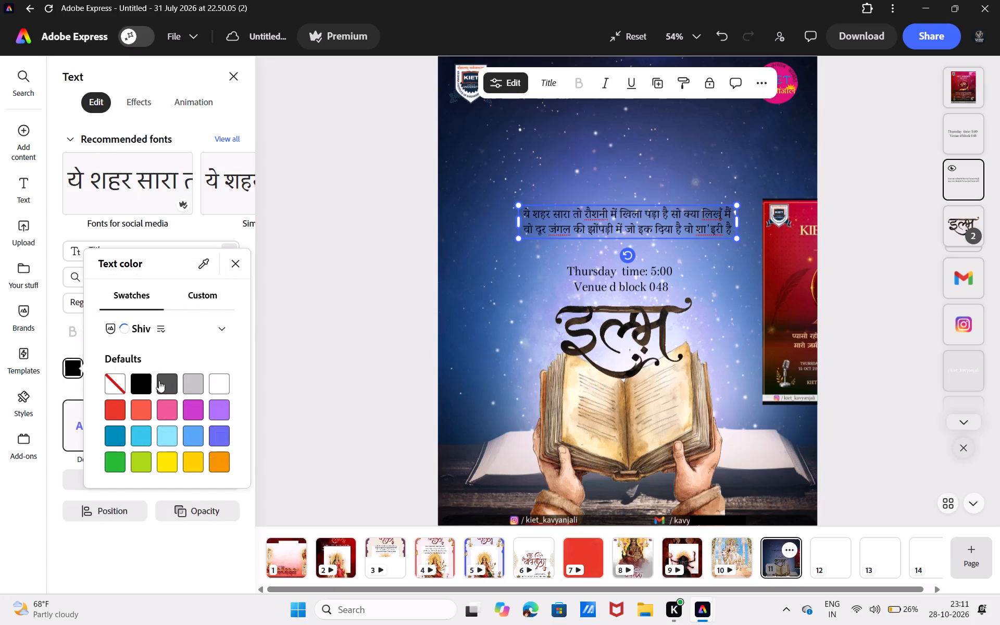
click(217, 390)
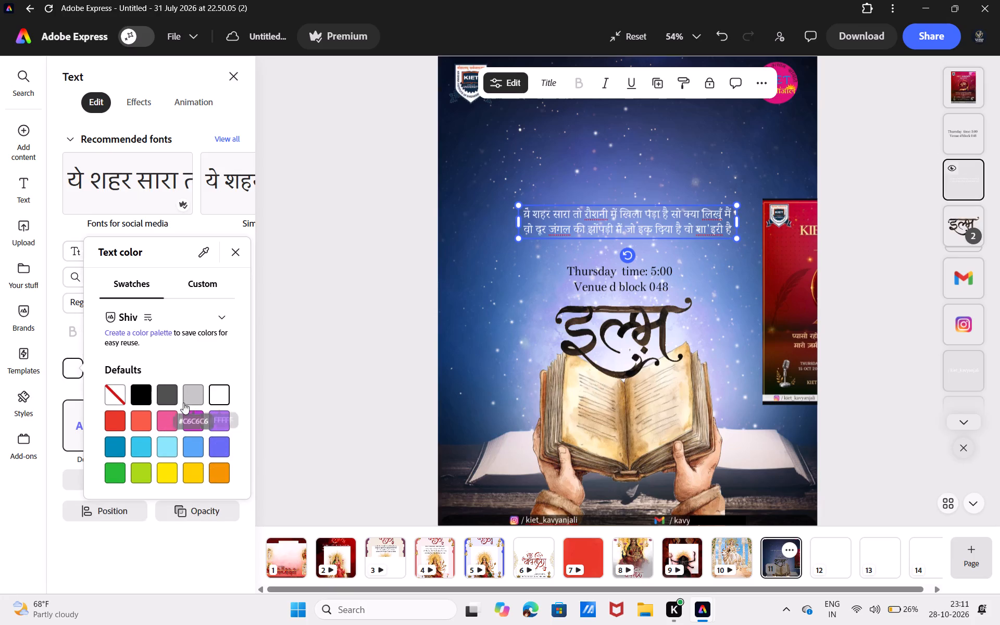
click(143, 402)
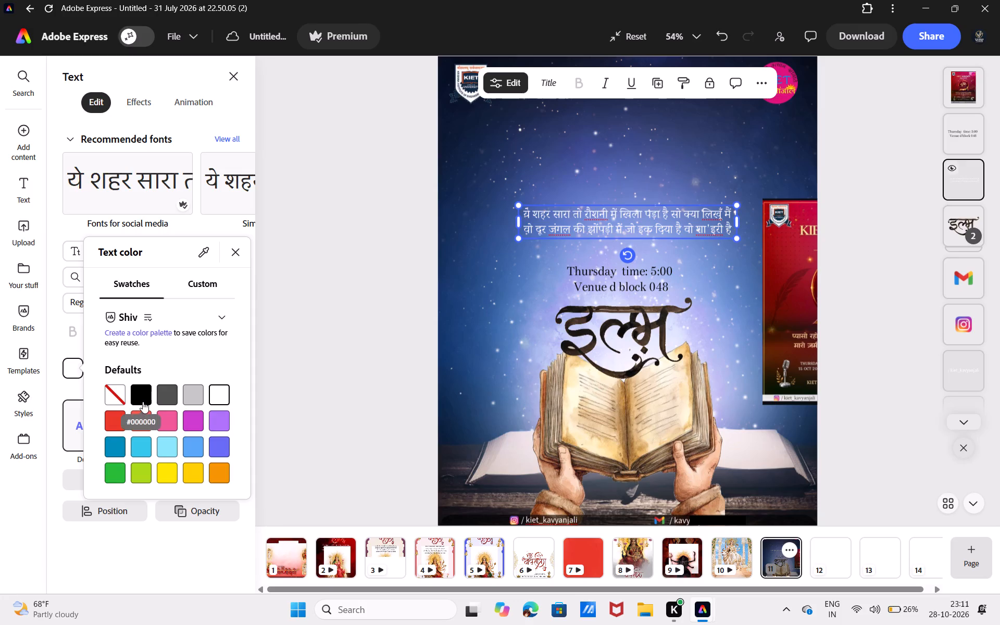
click(112, 418)
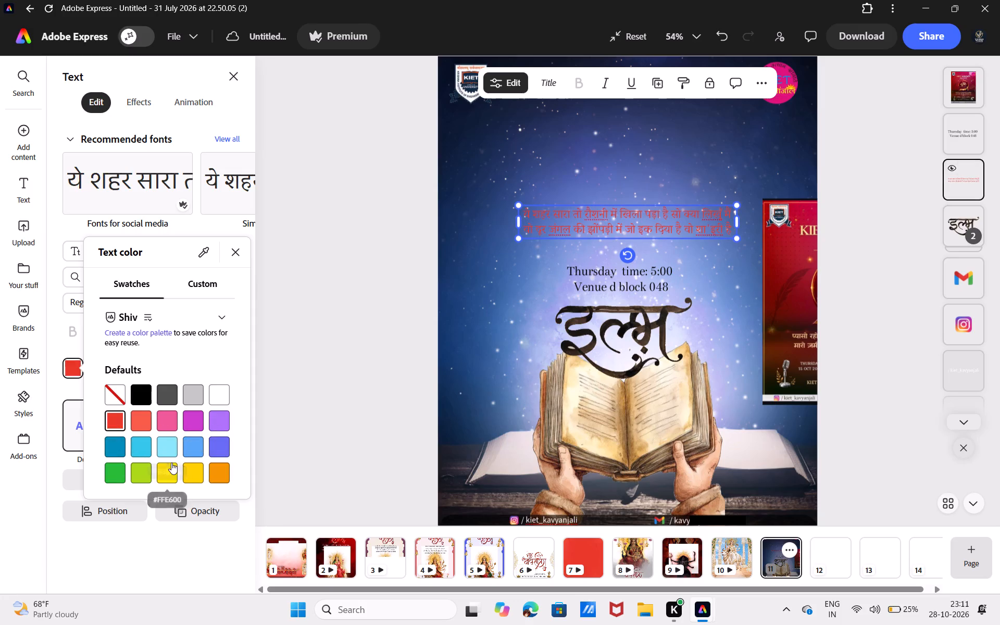
click(168, 467)
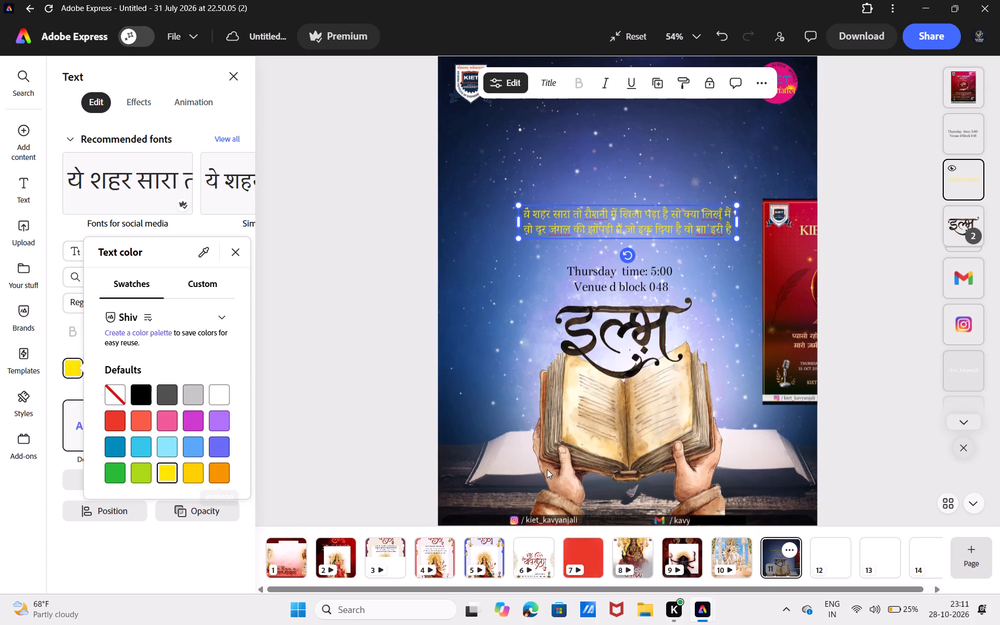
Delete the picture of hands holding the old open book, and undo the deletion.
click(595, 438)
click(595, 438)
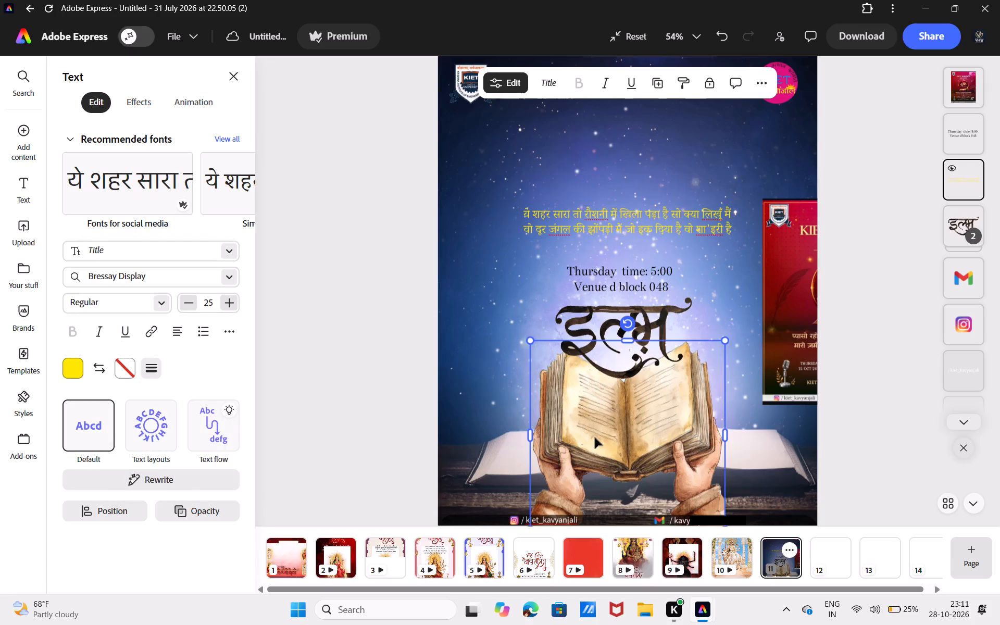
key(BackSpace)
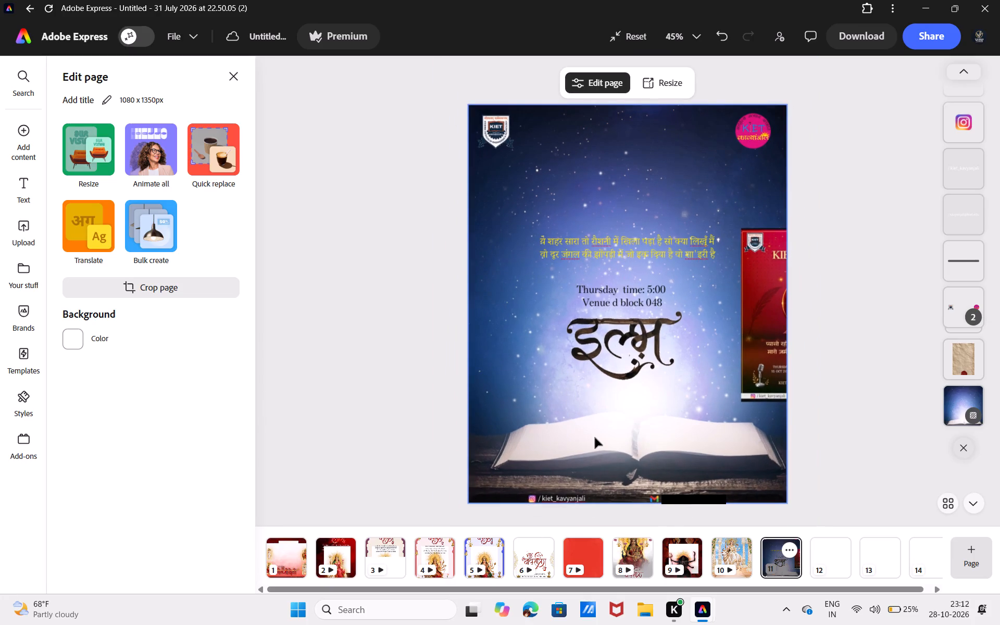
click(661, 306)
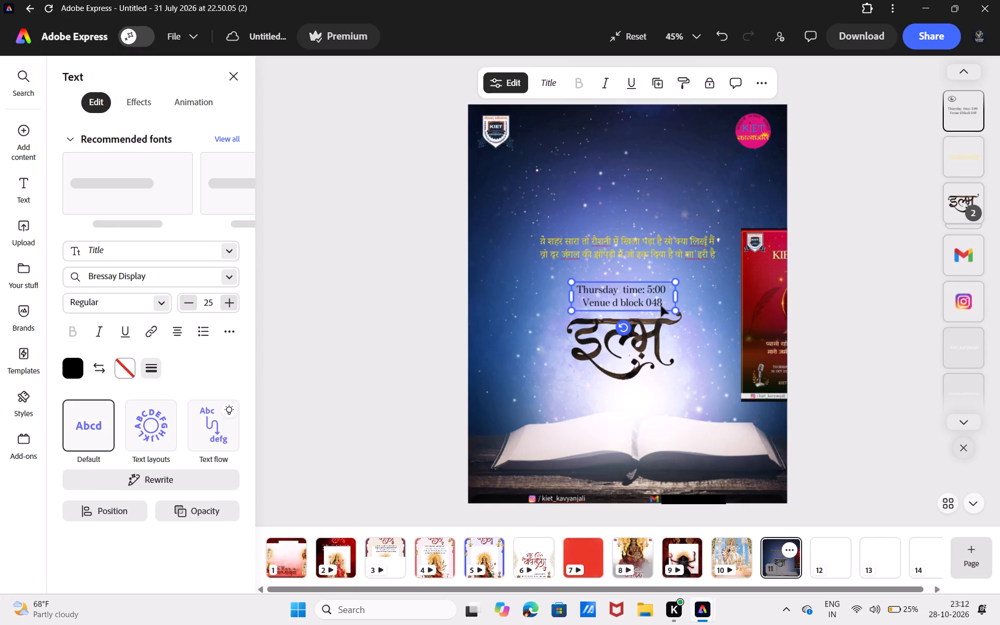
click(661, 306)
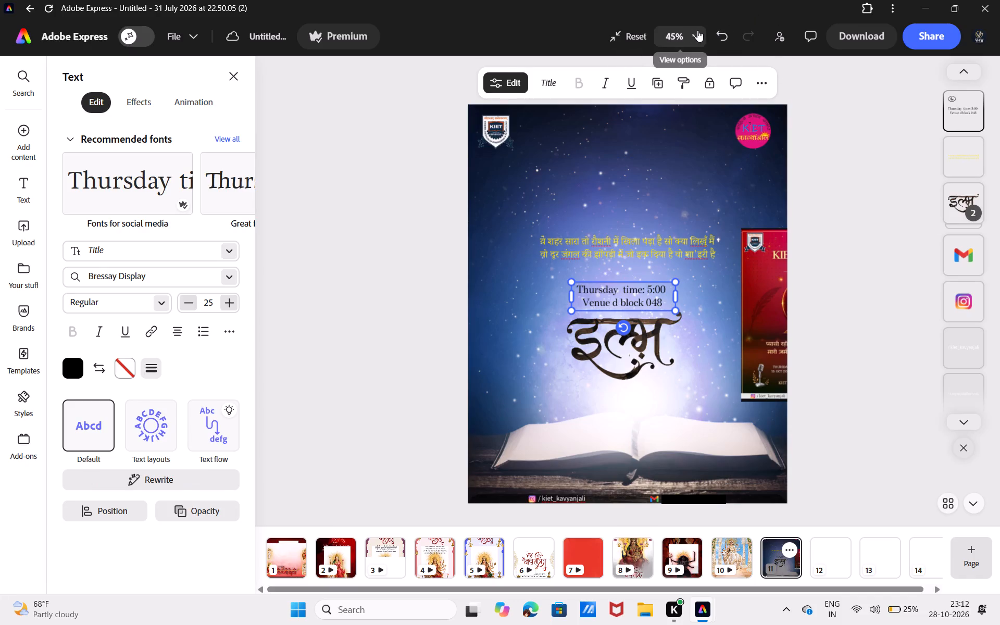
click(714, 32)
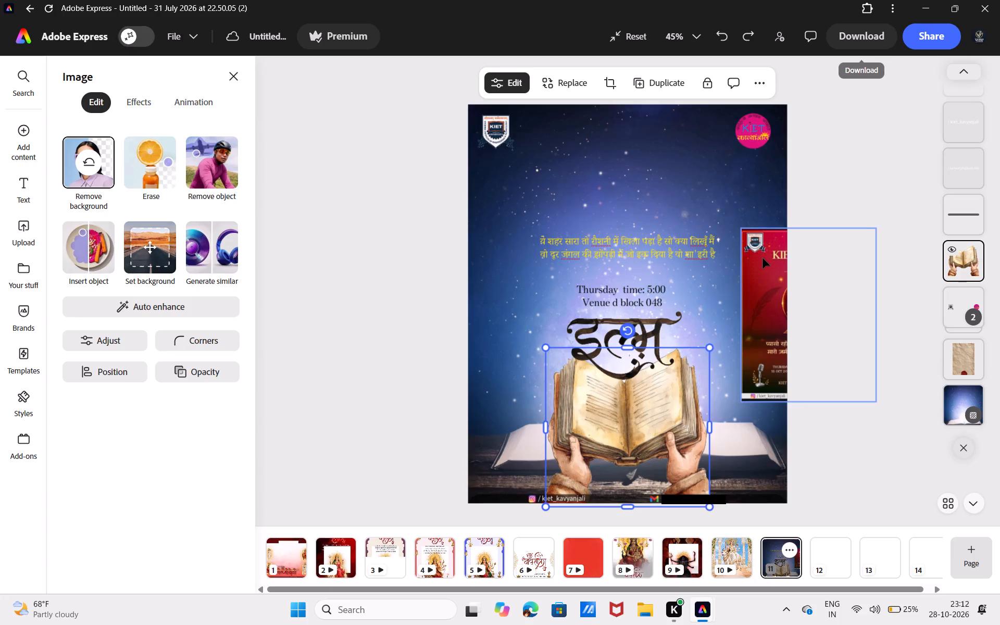
Move the red दृष्टि reference poster slightly up and inward, still overhanging the page's right edge beside the couplet.
drag(762, 258, 637, 158)
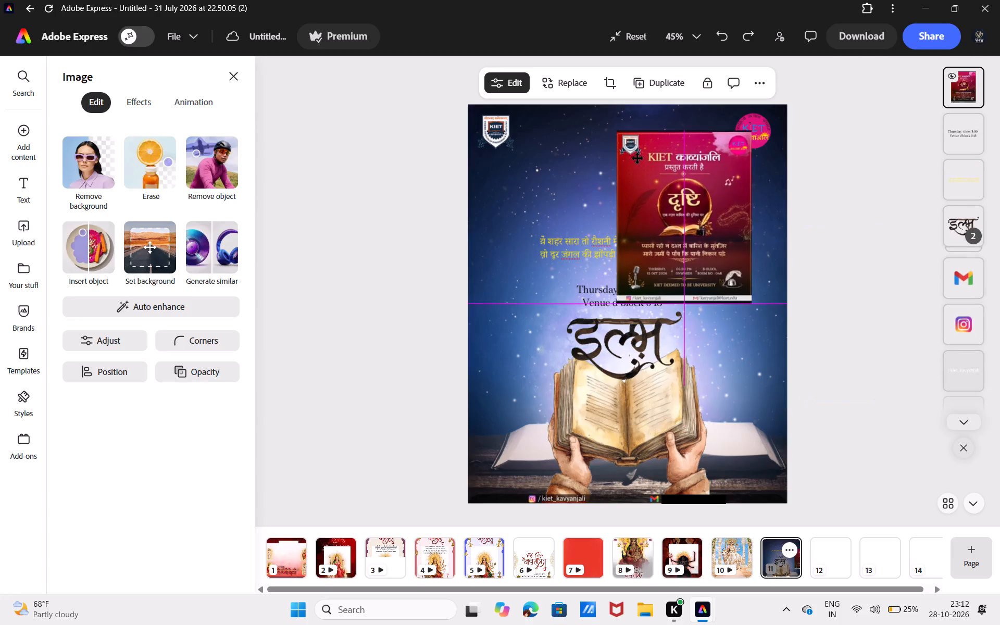
drag(637, 158, 680, 169)
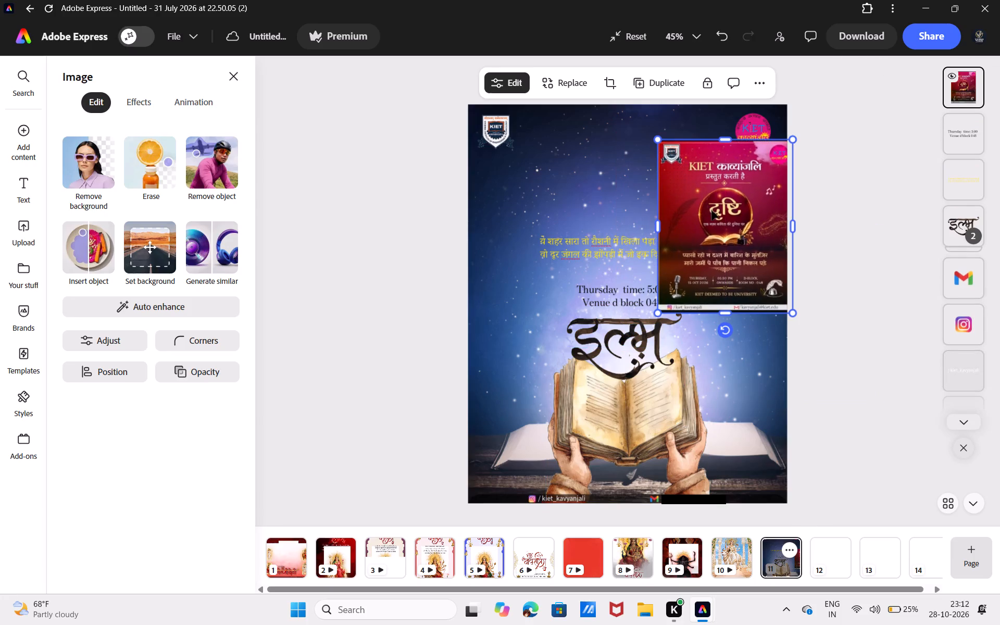
drag(711, 210, 779, 264)
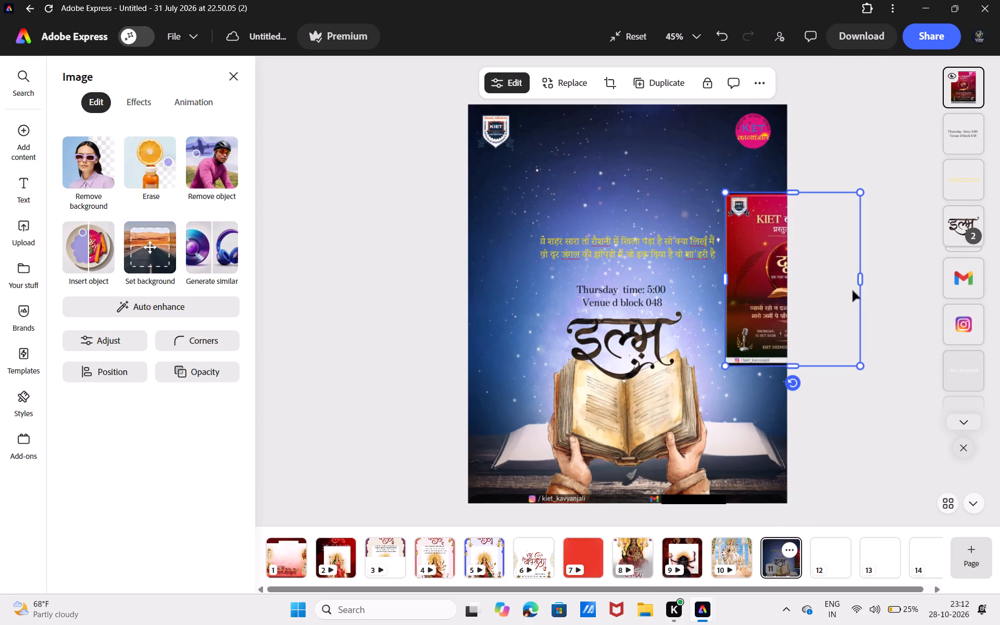
Enlarge the picture of hands holding the old book slightly from its upper-right corner, up behind the इल्म title.
click(653, 411)
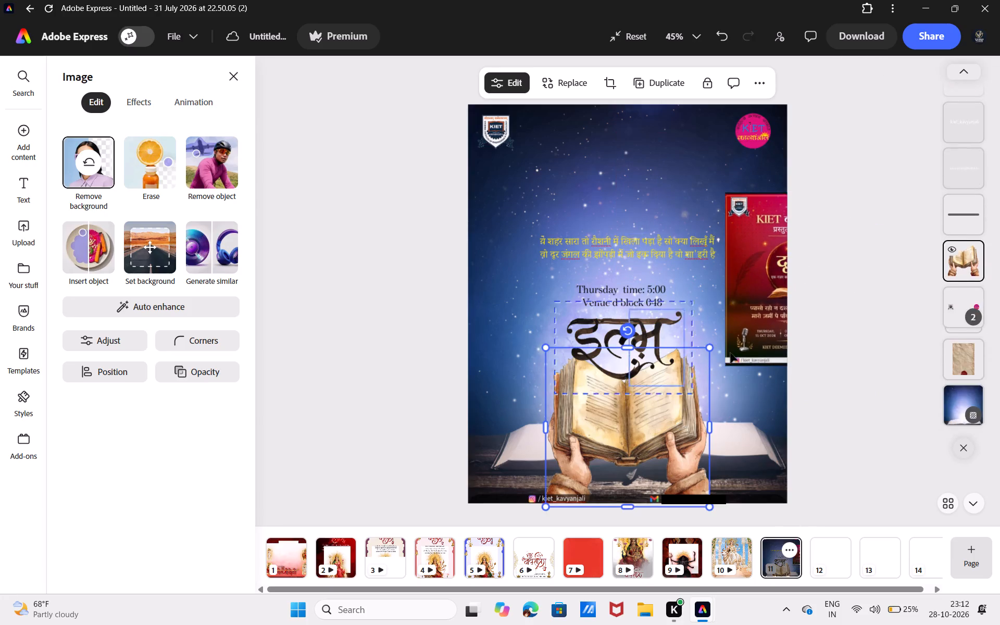
drag(712, 347, 772, 283)
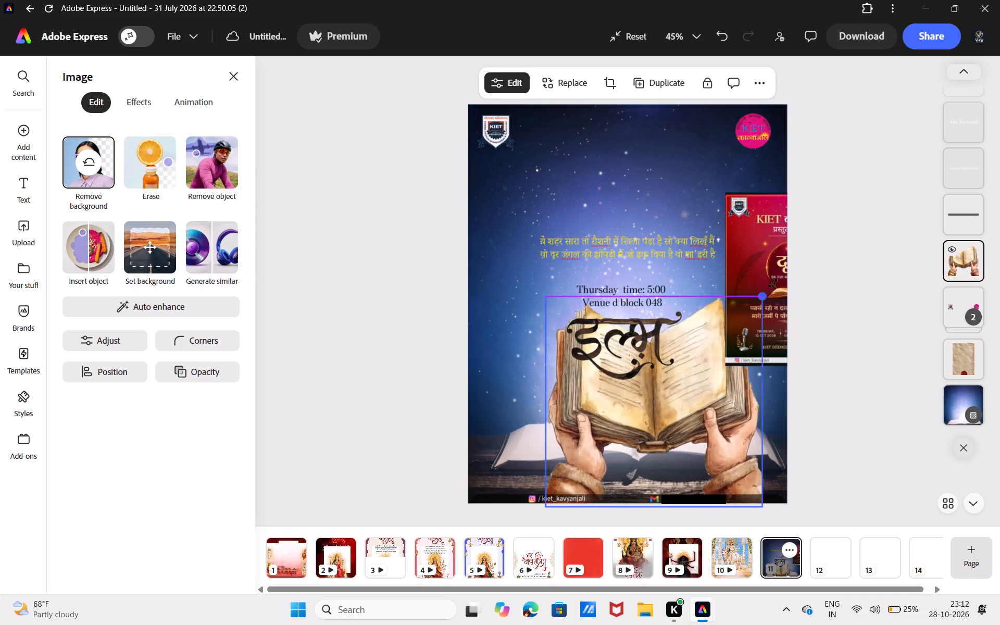
drag(772, 283, 715, 293)
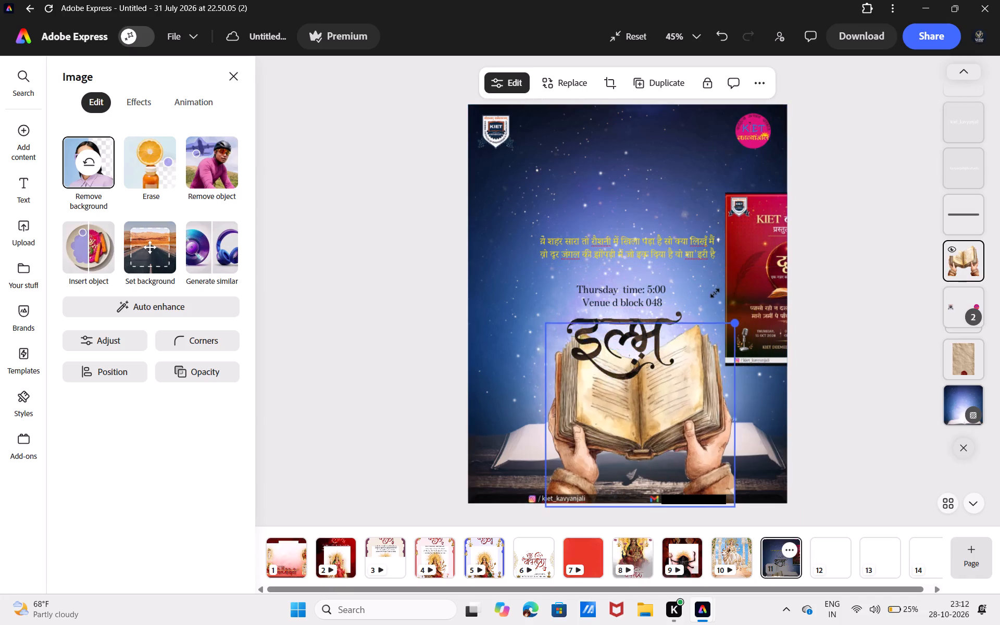
drag(715, 293, 712, 295)
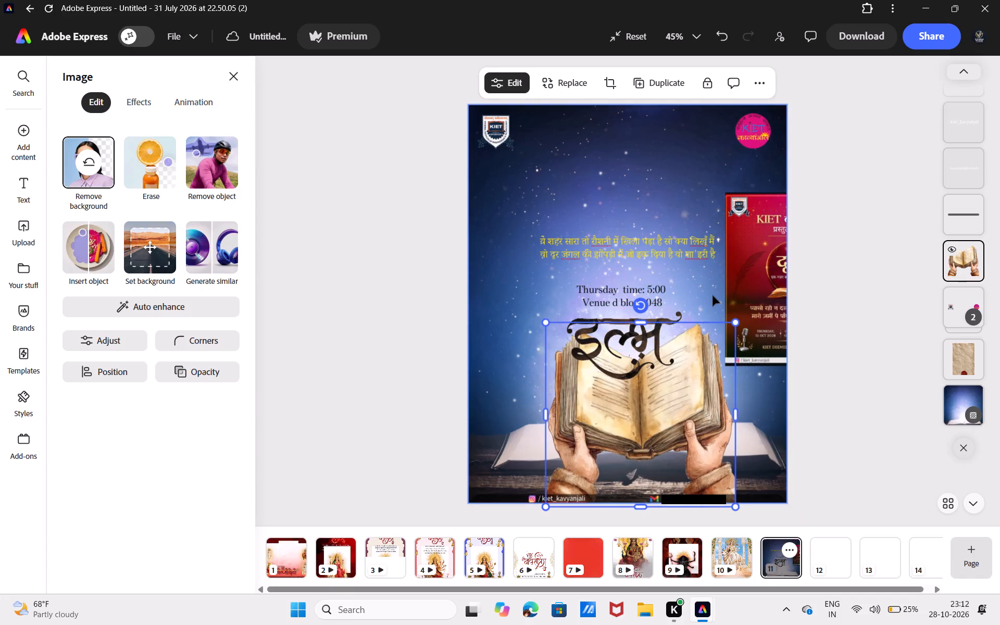
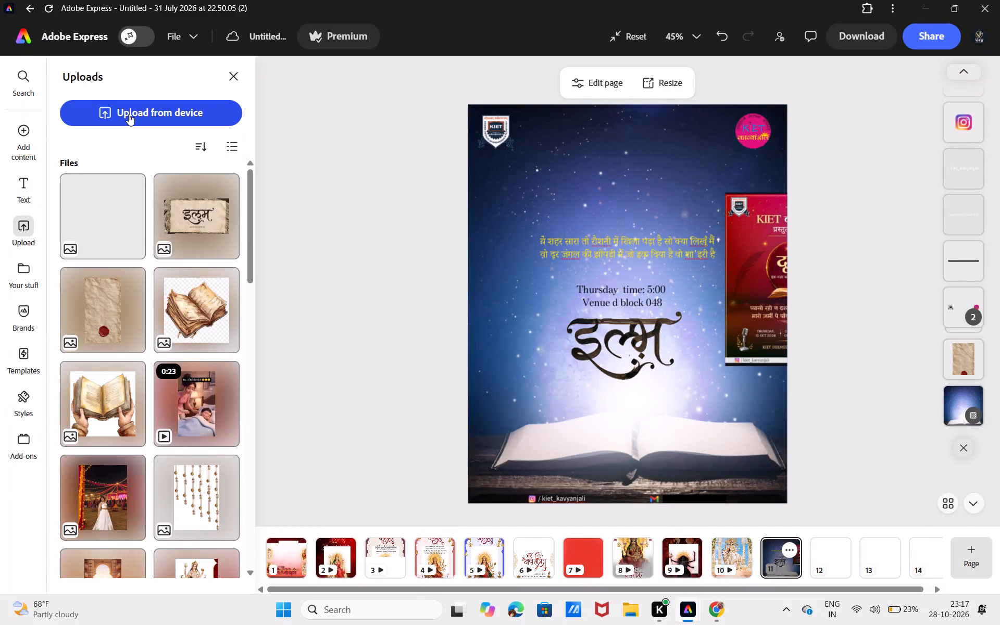
Upload "WhatsApp Image 2026-10-28 at 11.15.52 PM (1)", the glowing open book, from Downloads to page 11 and remove its background.
click(129, 114)
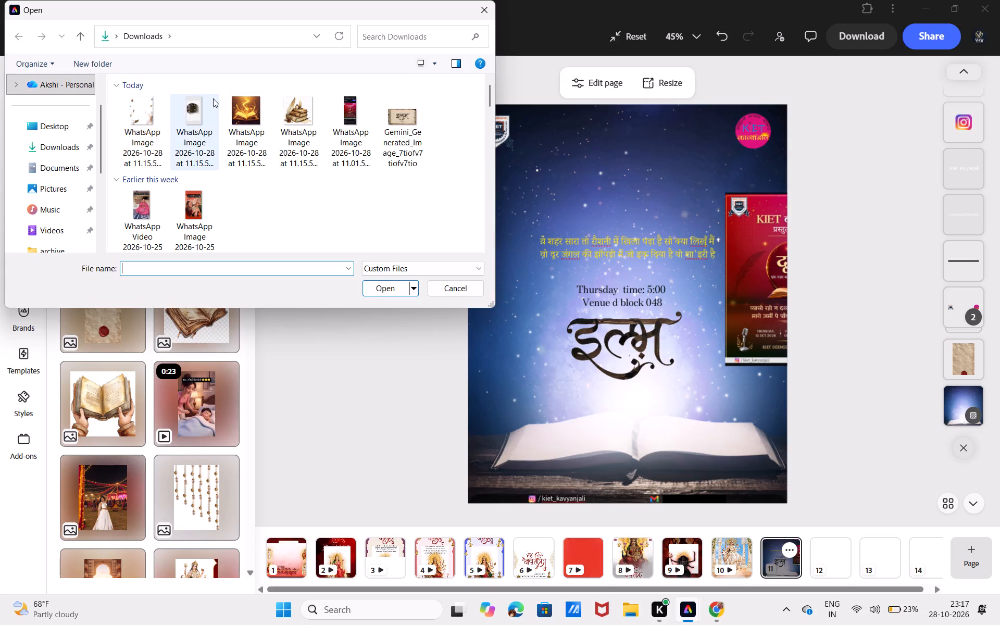
double_click(255, 126)
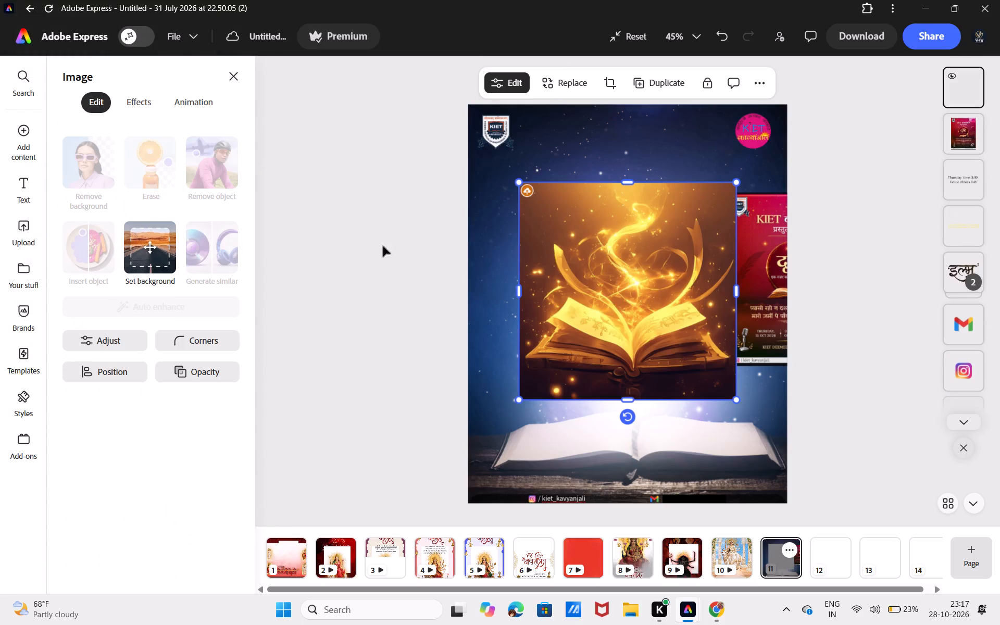
click(99, 154)
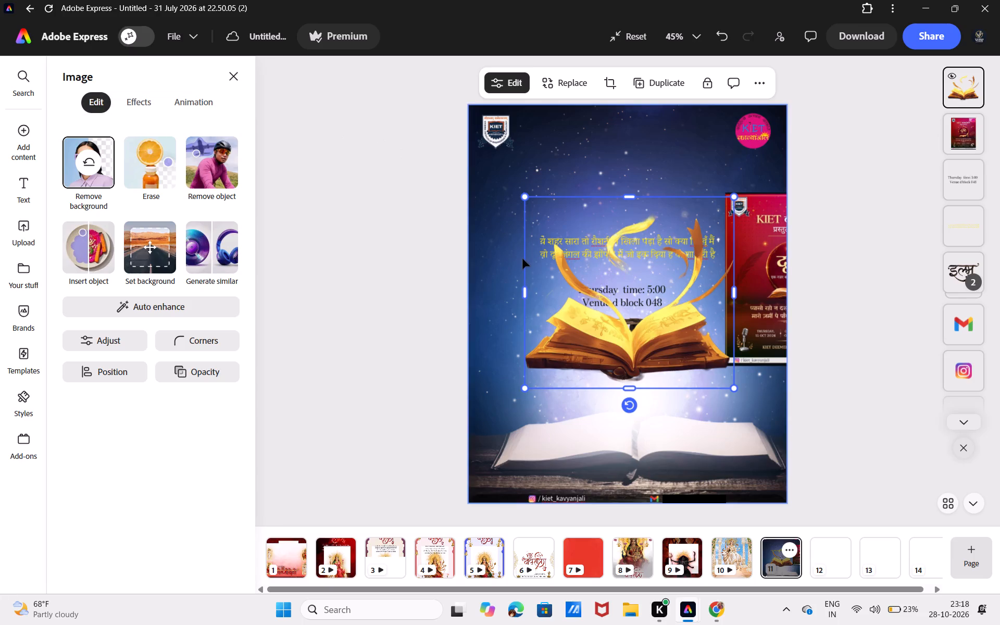
Move the golden book cutout down so it rests on the white open book in the poster background.
drag(583, 295, 584, 374)
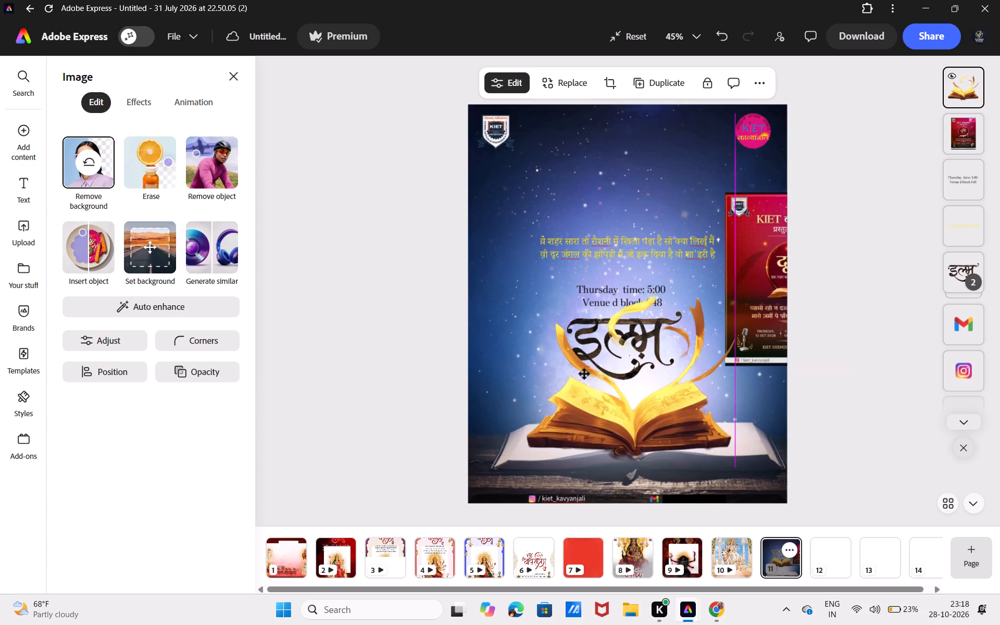
drag(584, 374, 585, 378)
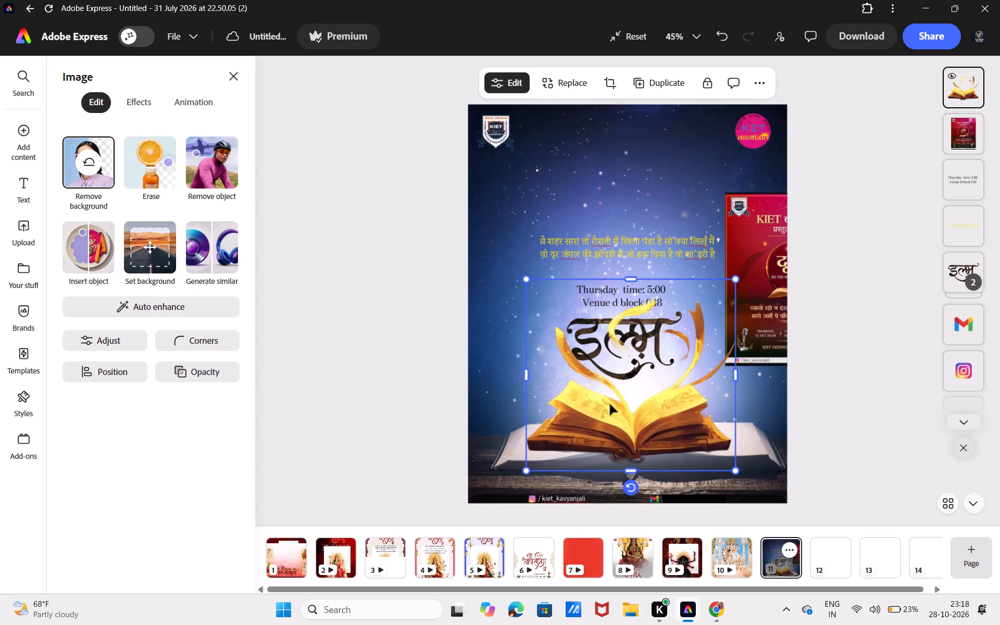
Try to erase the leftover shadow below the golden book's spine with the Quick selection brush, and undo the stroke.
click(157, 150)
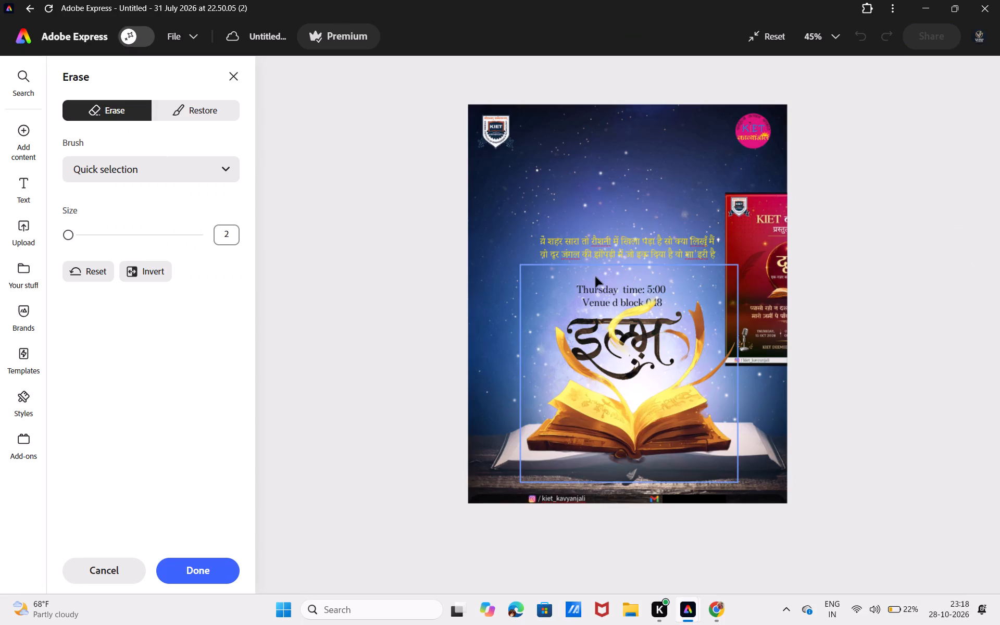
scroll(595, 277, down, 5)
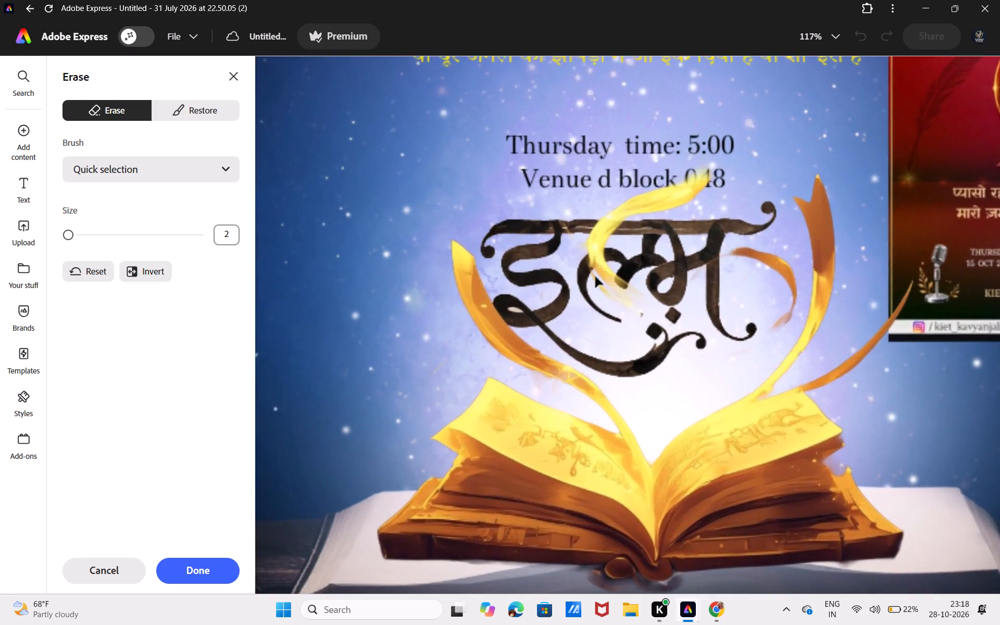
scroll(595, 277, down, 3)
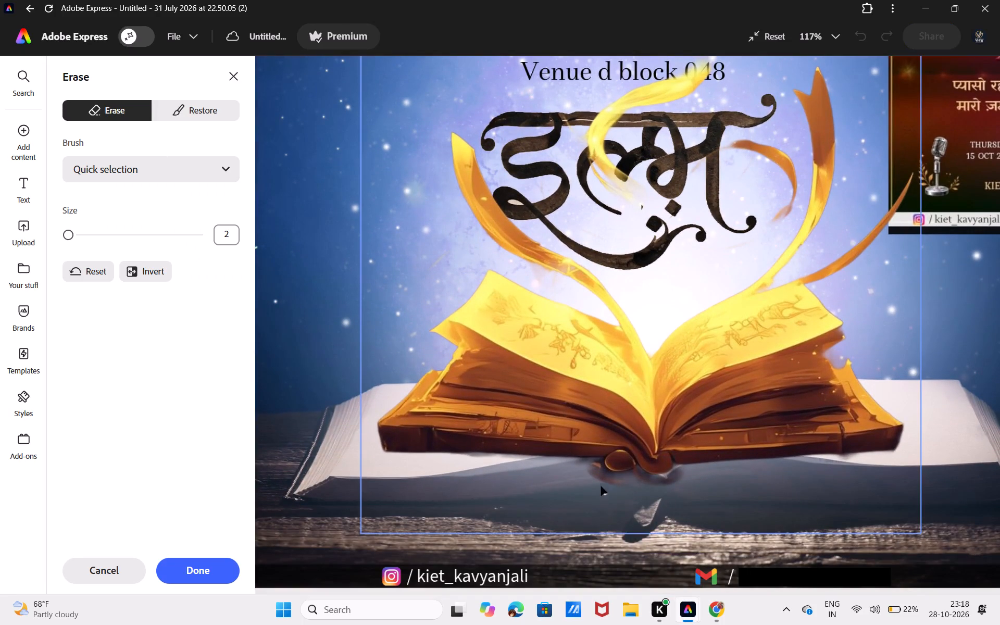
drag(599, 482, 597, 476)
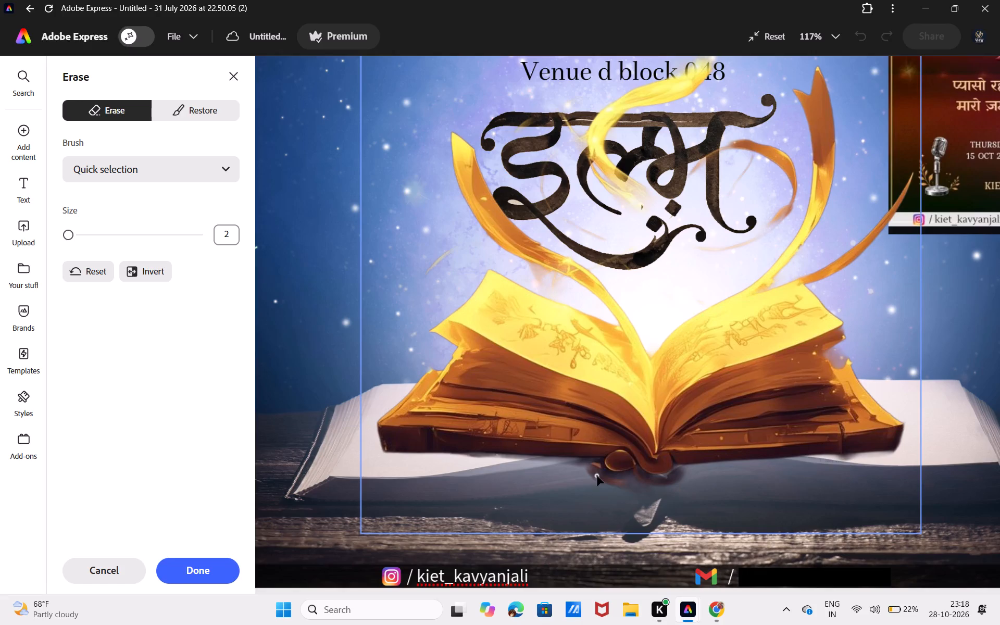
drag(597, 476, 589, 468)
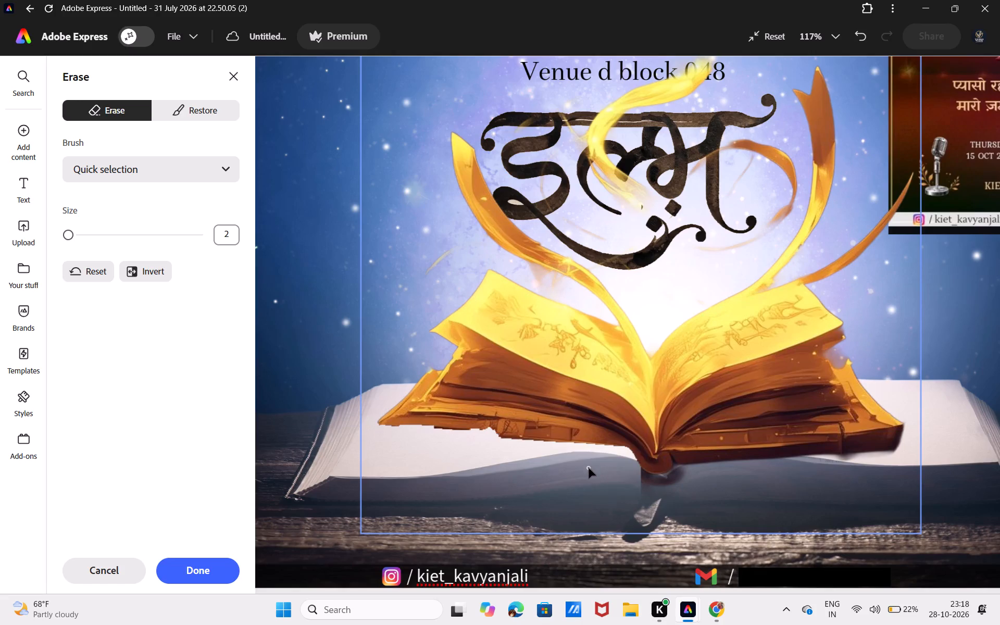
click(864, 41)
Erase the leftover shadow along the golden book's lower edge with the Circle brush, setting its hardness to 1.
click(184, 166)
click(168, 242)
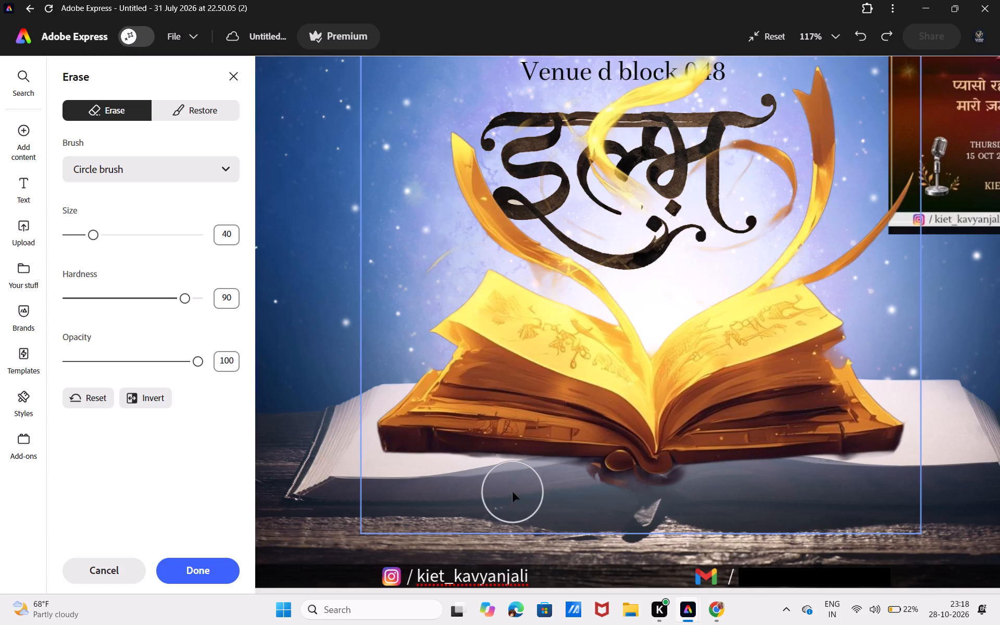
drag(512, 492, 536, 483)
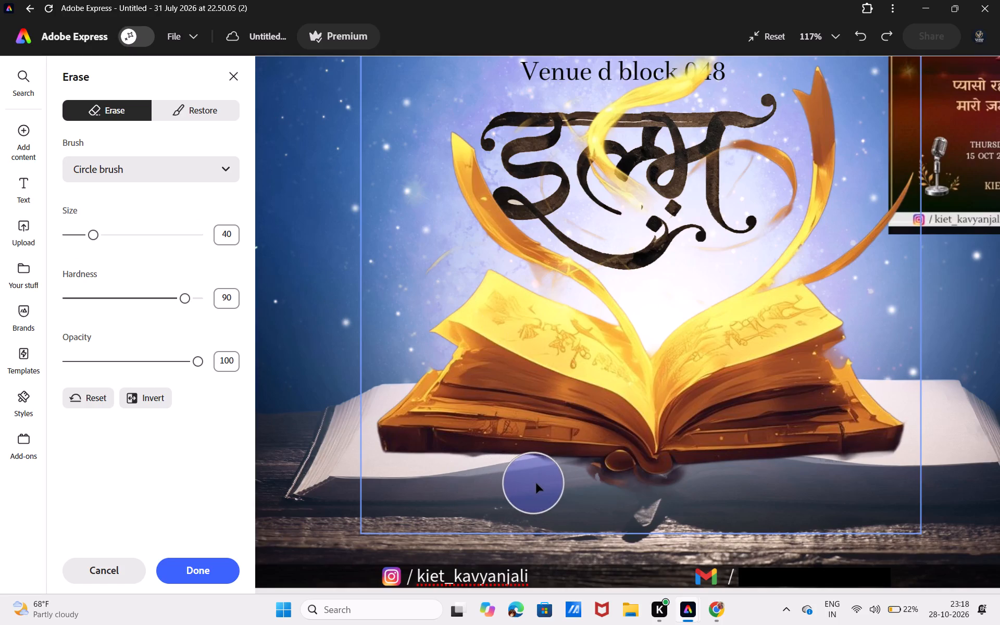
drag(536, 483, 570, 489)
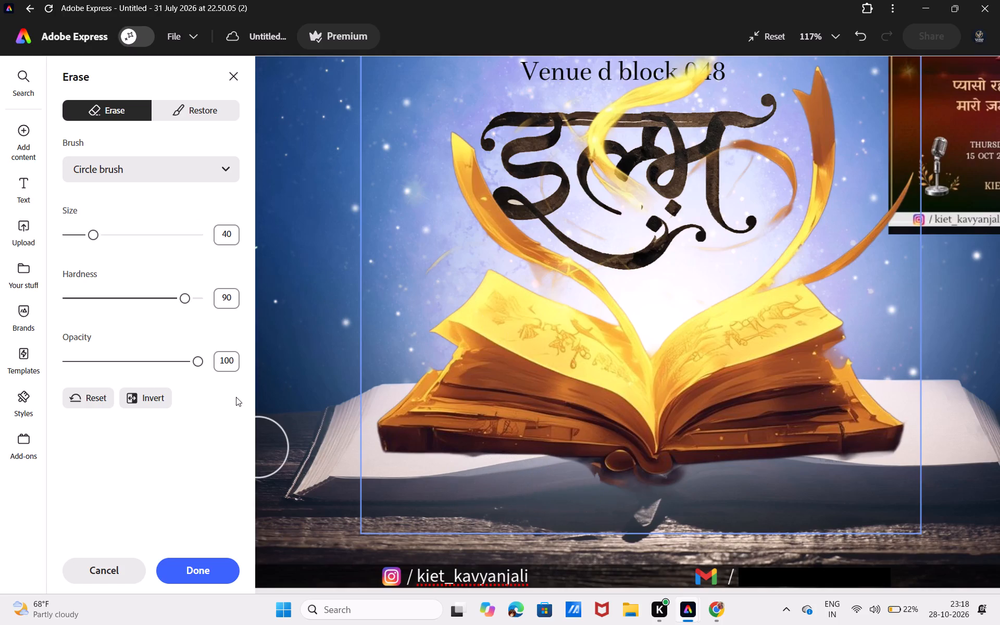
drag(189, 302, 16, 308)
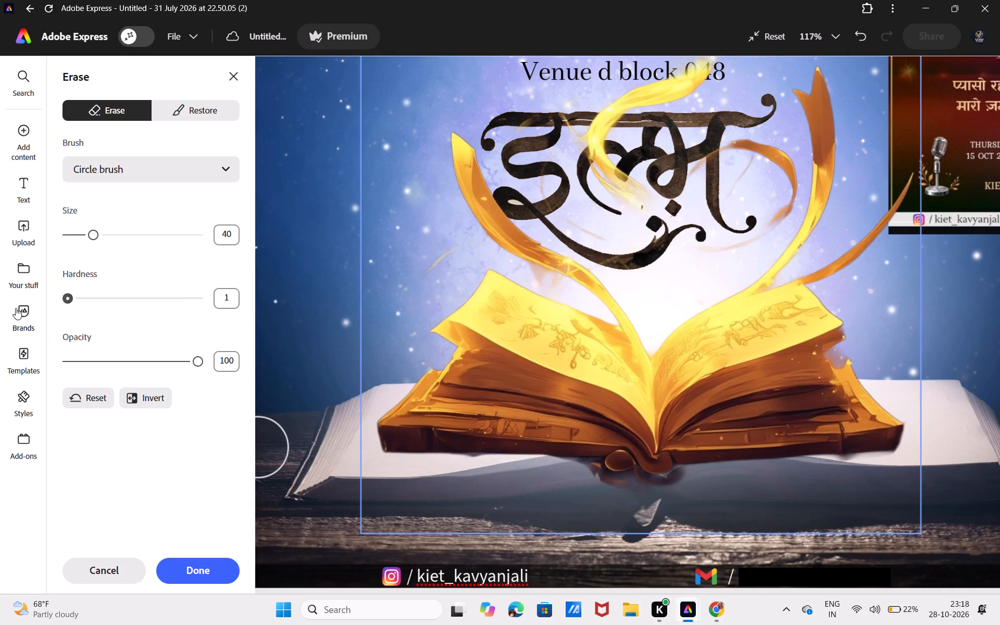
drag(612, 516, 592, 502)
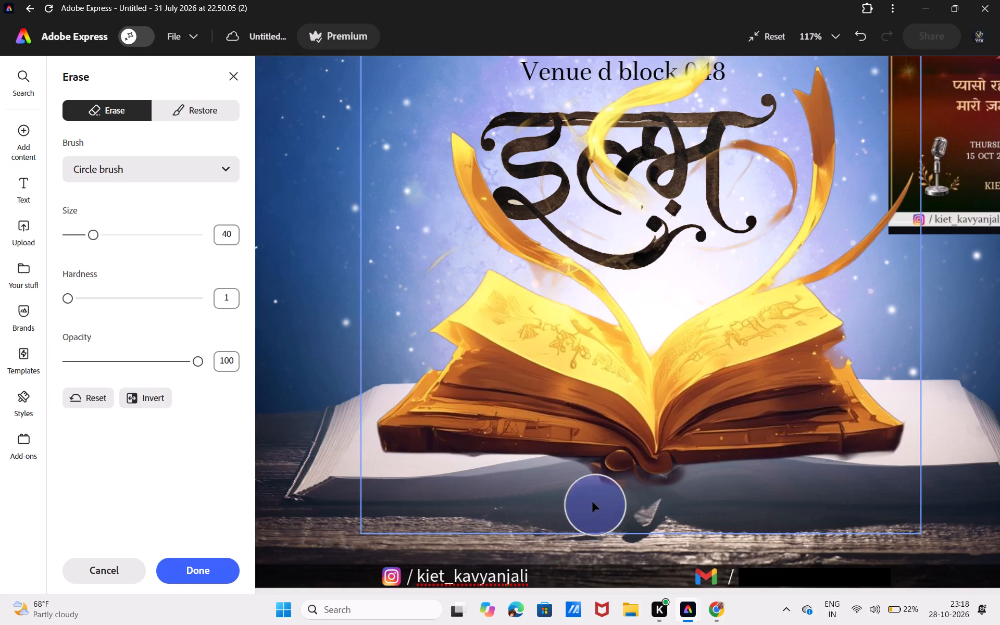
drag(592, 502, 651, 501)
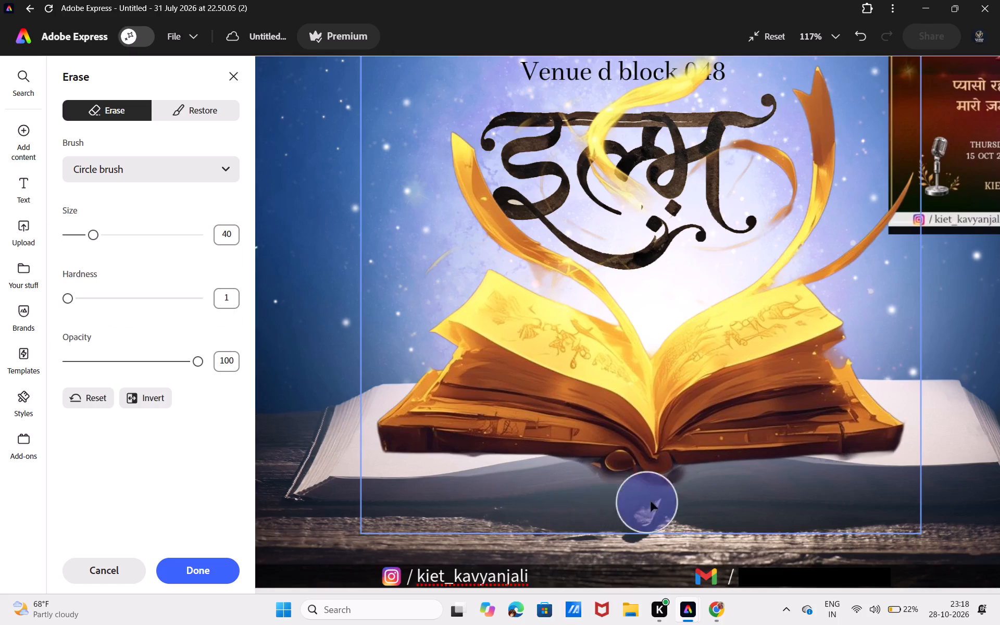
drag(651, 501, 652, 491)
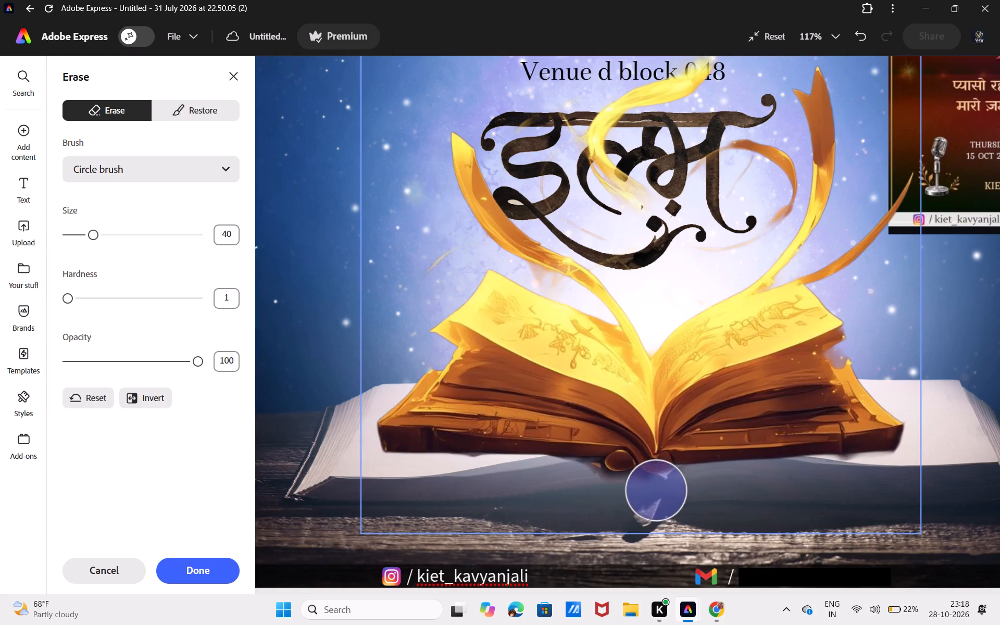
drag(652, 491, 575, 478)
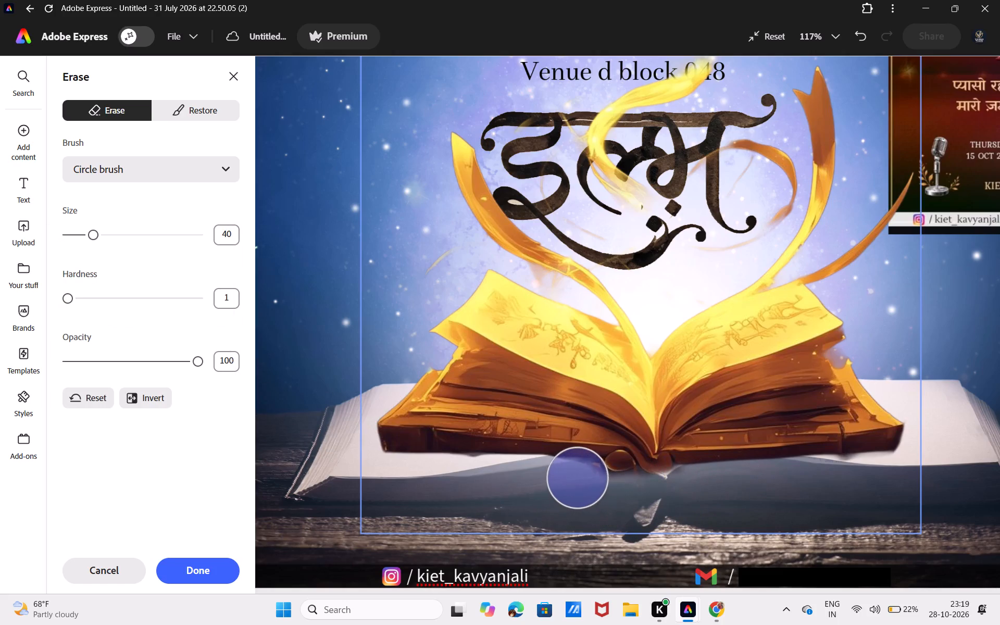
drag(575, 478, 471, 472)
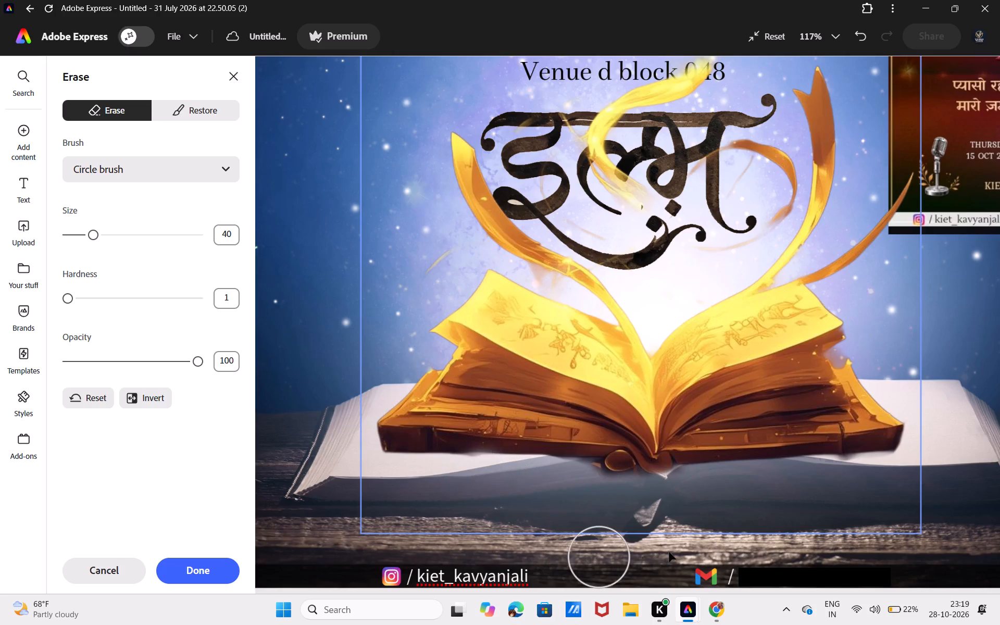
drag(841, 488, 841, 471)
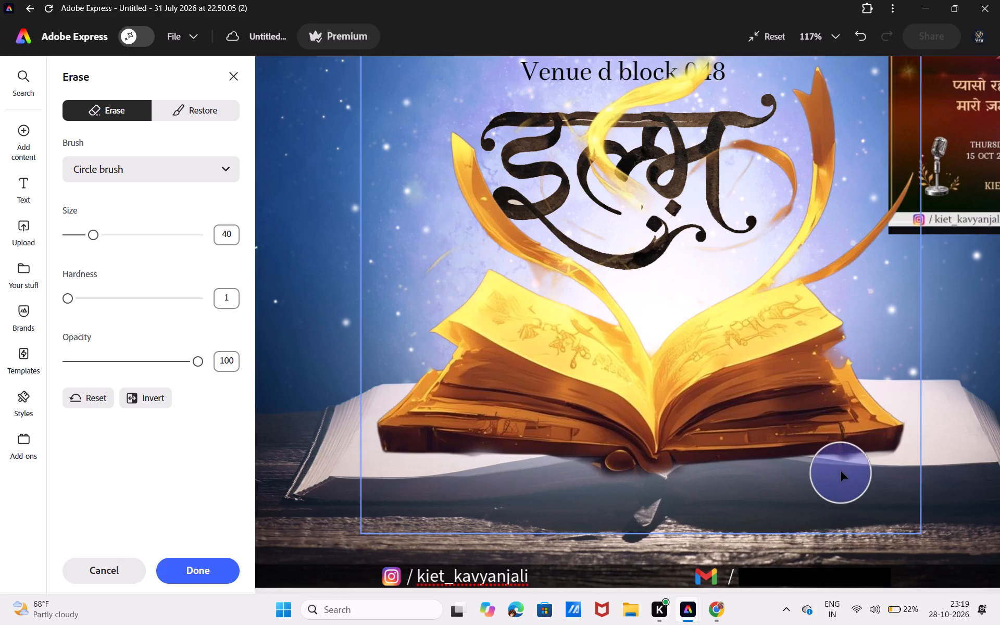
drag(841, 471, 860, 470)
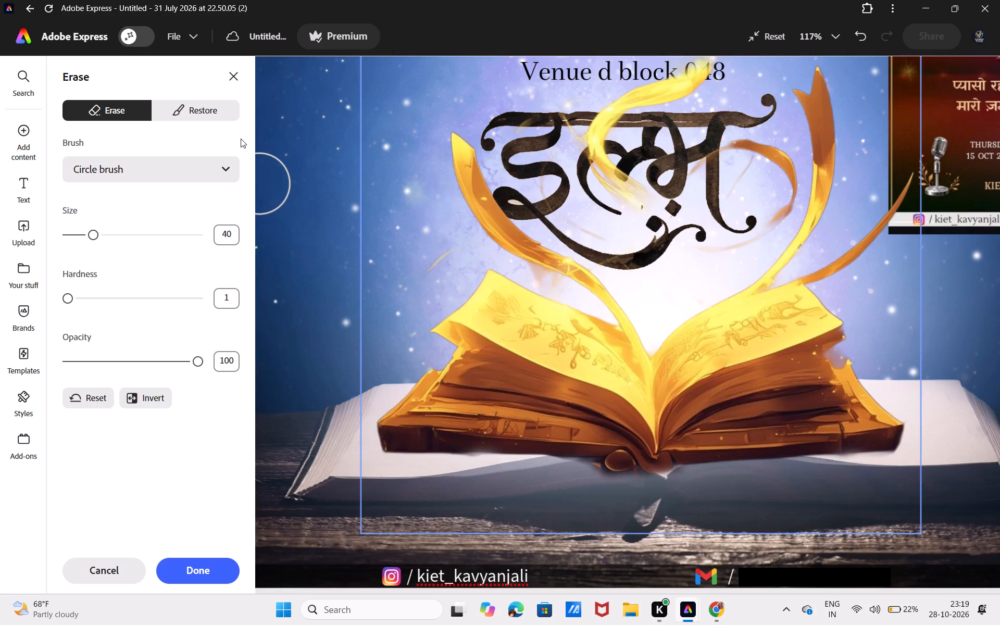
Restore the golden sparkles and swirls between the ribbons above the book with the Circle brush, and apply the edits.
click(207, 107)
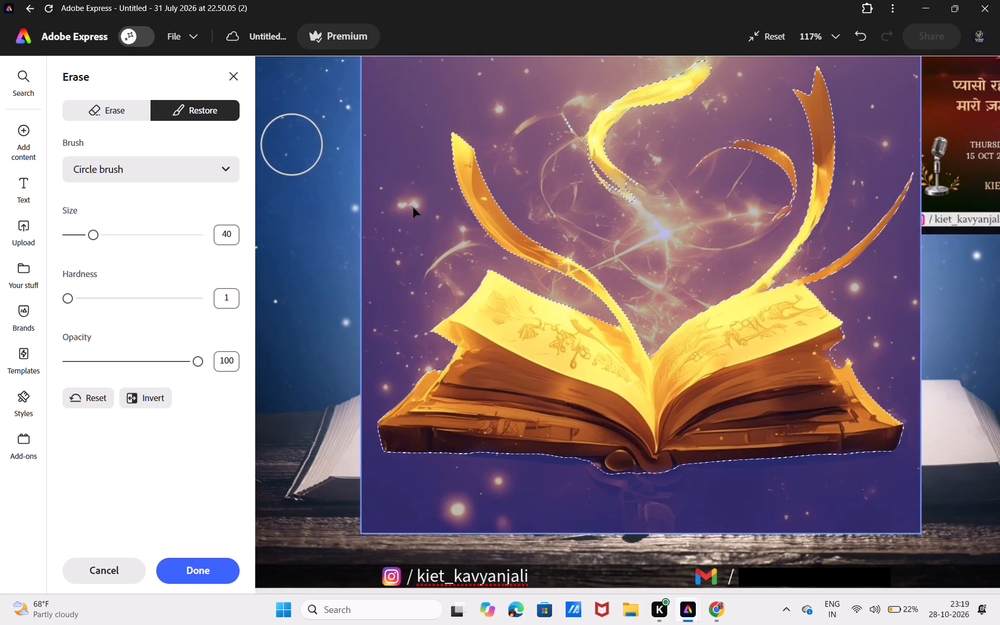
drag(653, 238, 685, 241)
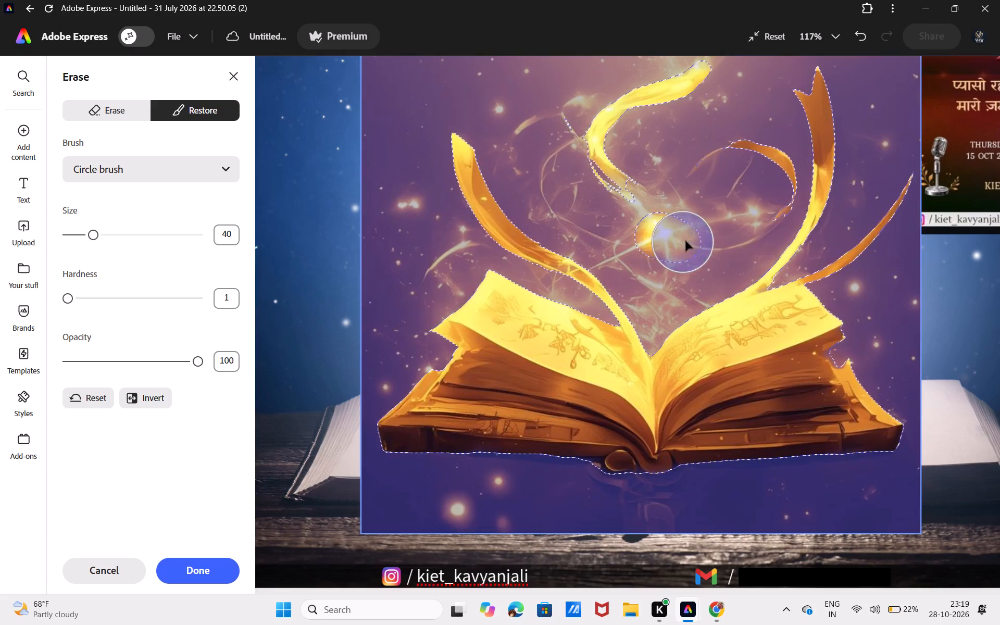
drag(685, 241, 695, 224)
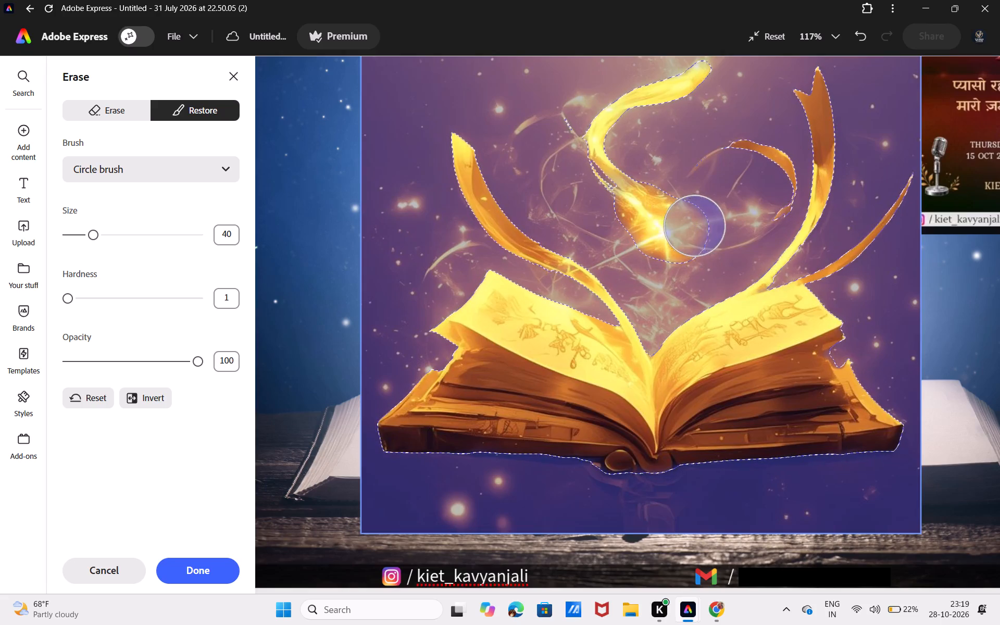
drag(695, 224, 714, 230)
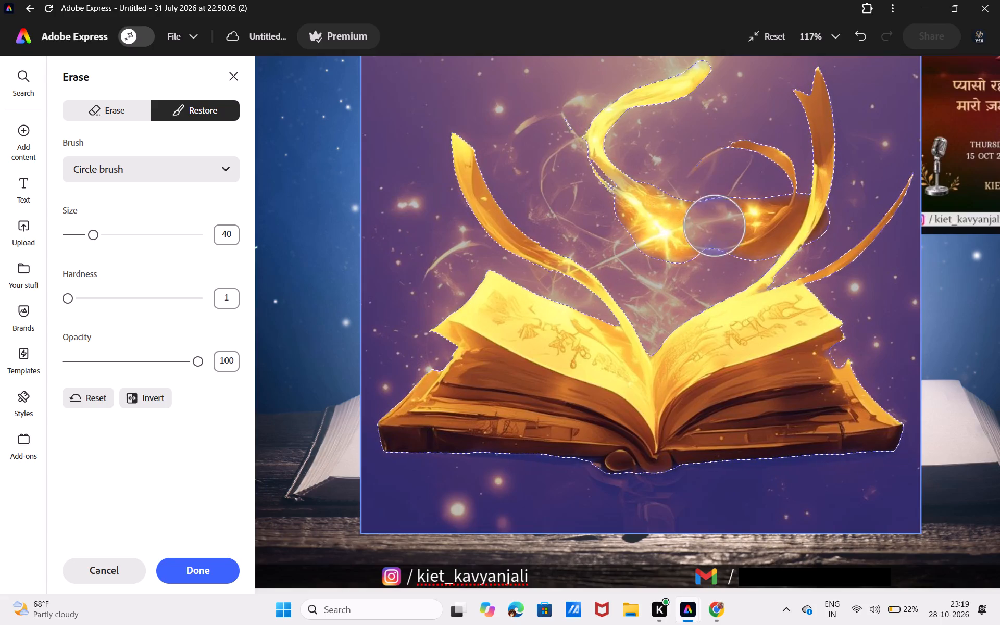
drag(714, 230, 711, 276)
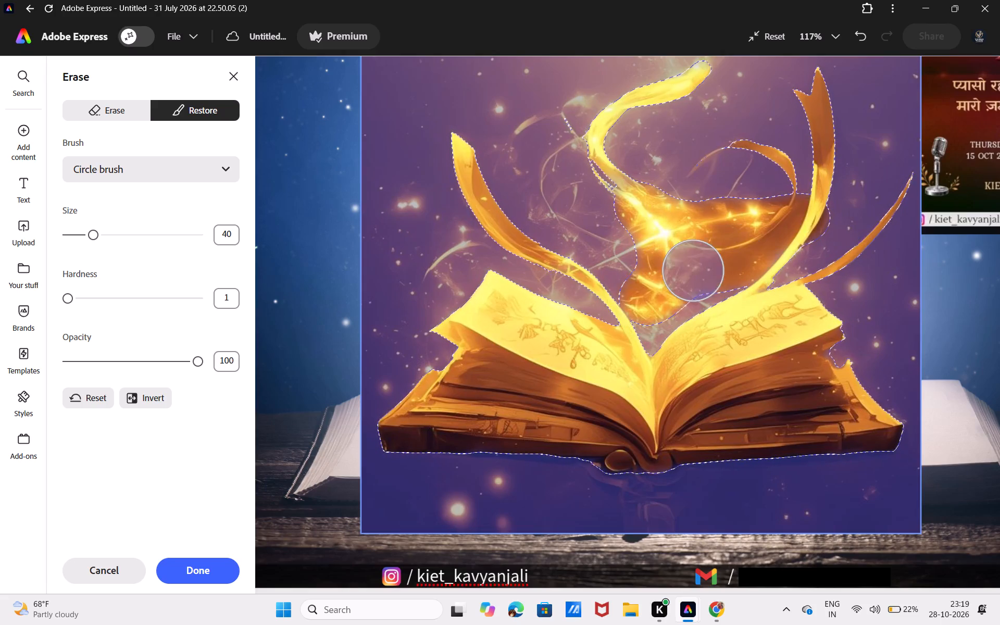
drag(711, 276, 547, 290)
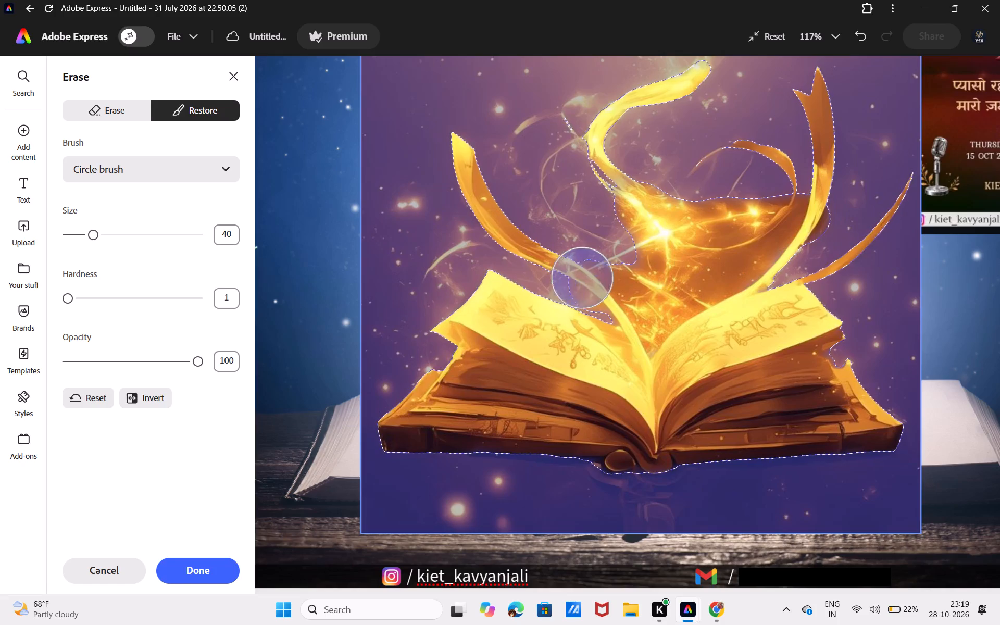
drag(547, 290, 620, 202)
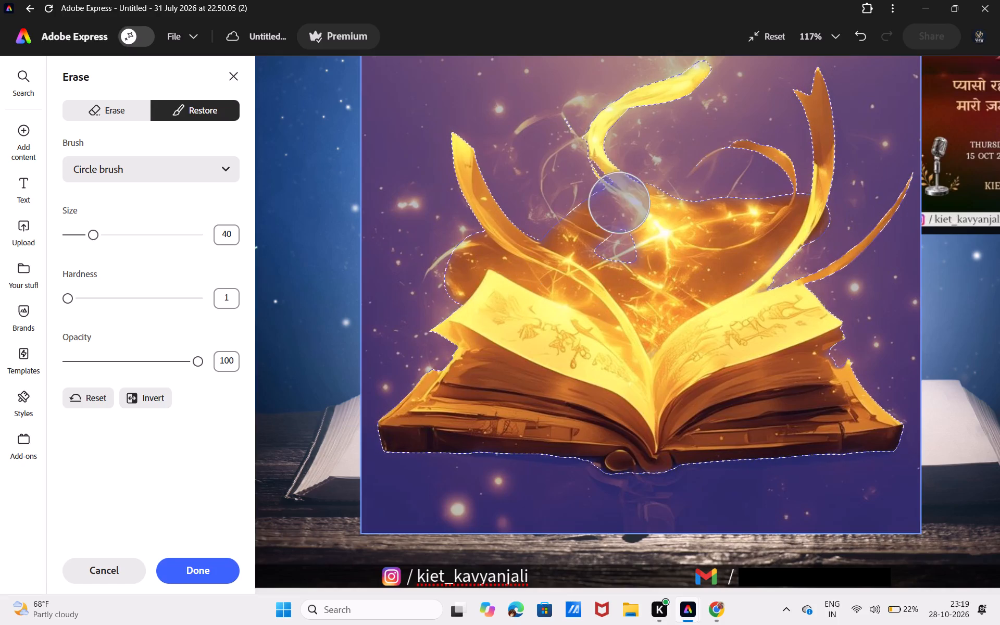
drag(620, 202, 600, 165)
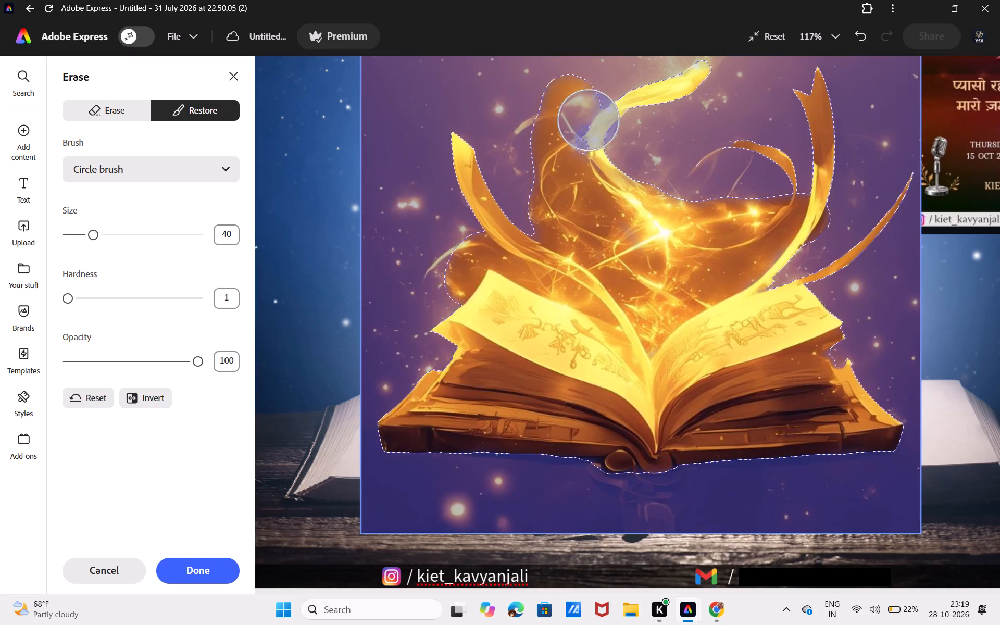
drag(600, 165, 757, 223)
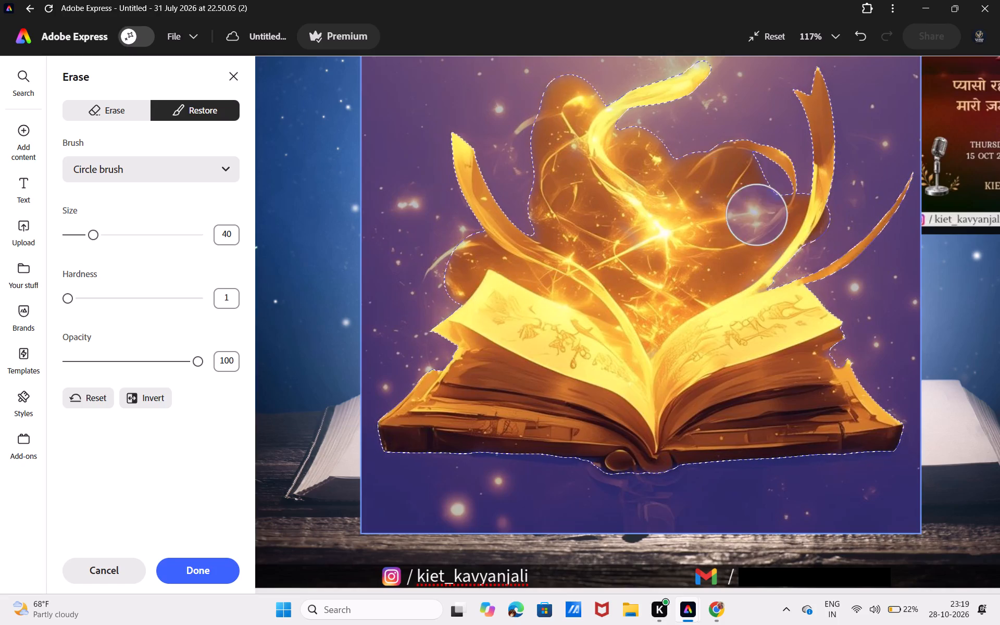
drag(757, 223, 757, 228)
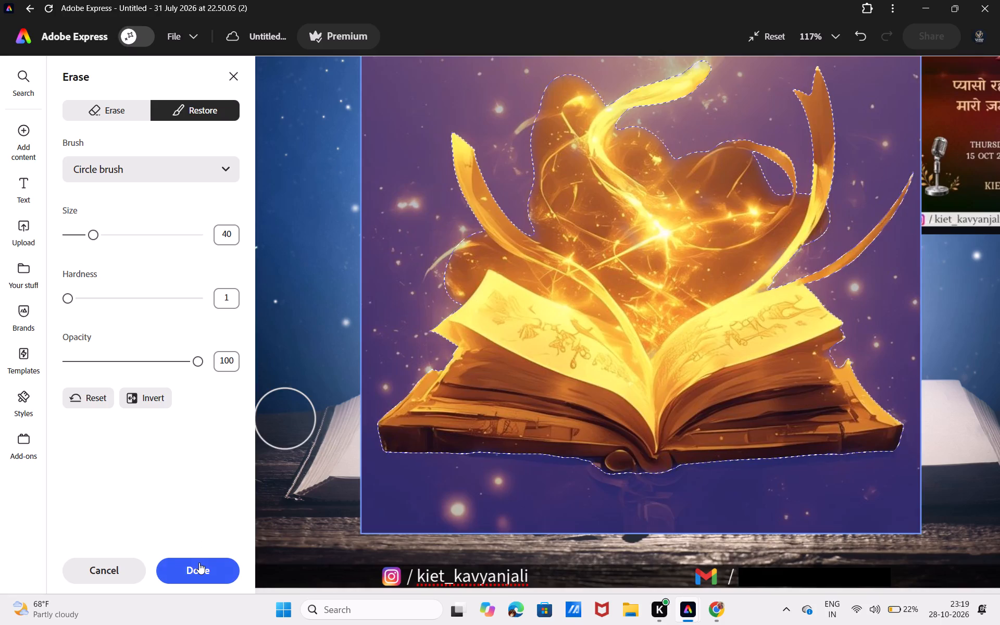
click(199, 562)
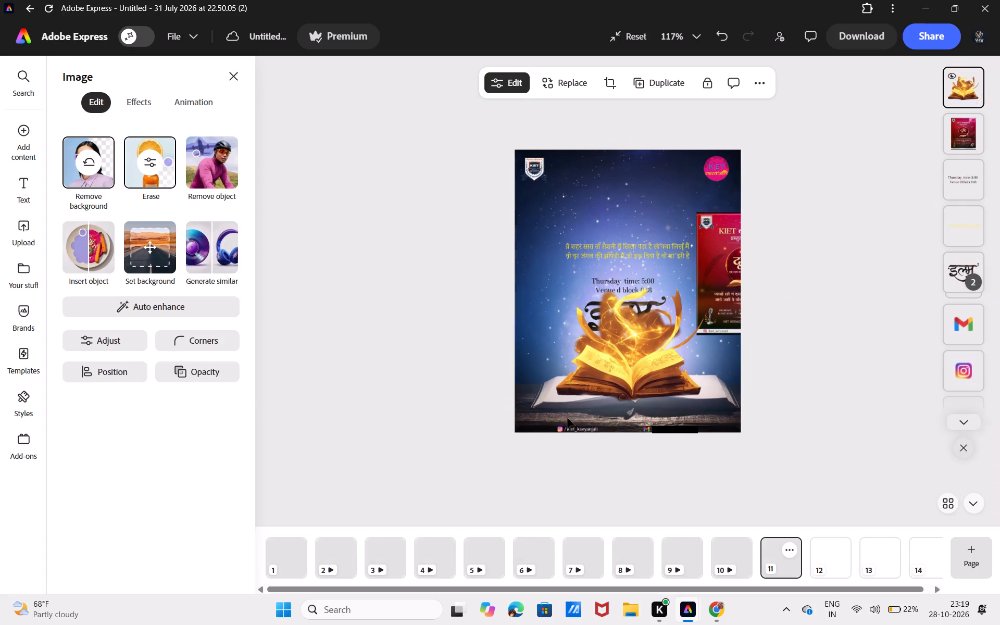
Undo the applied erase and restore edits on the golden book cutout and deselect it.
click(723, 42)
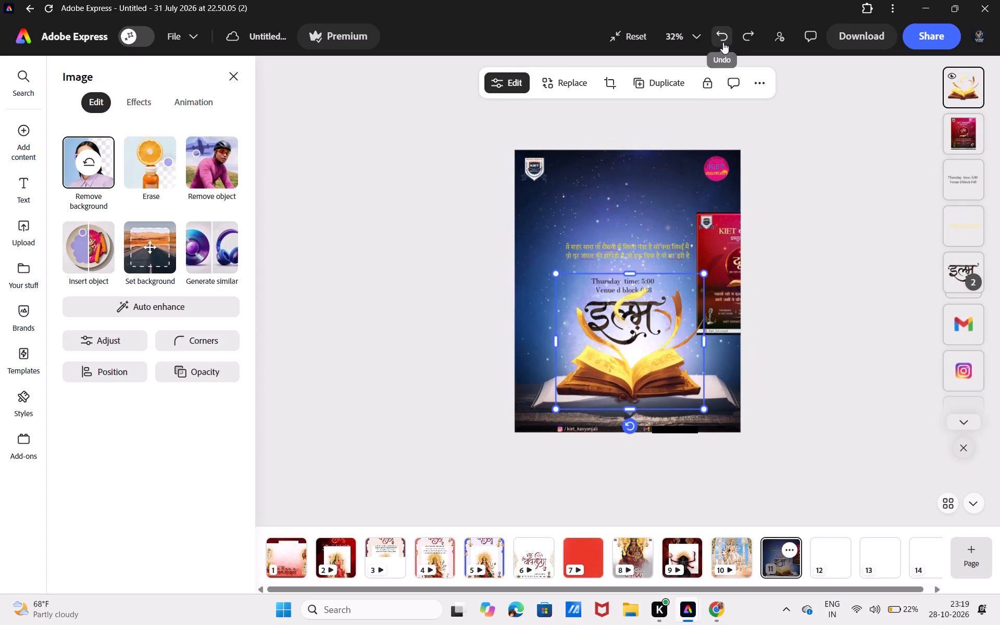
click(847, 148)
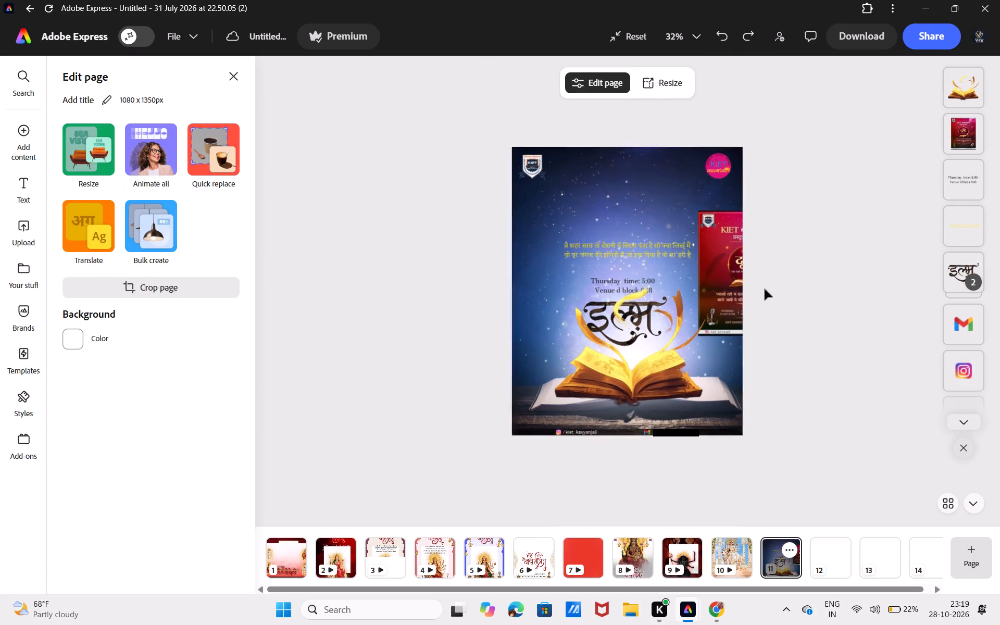
Enlarge the golden book cutout slightly and move it down over the open book in the background image.
click(684, 422)
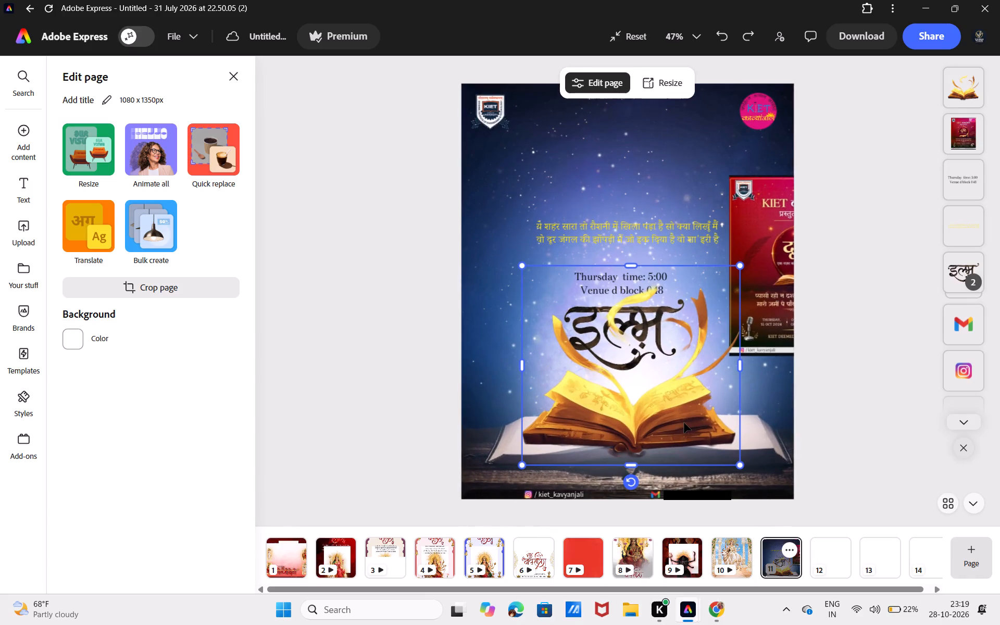
drag(741, 265, 762, 245)
drag(716, 320, 707, 333)
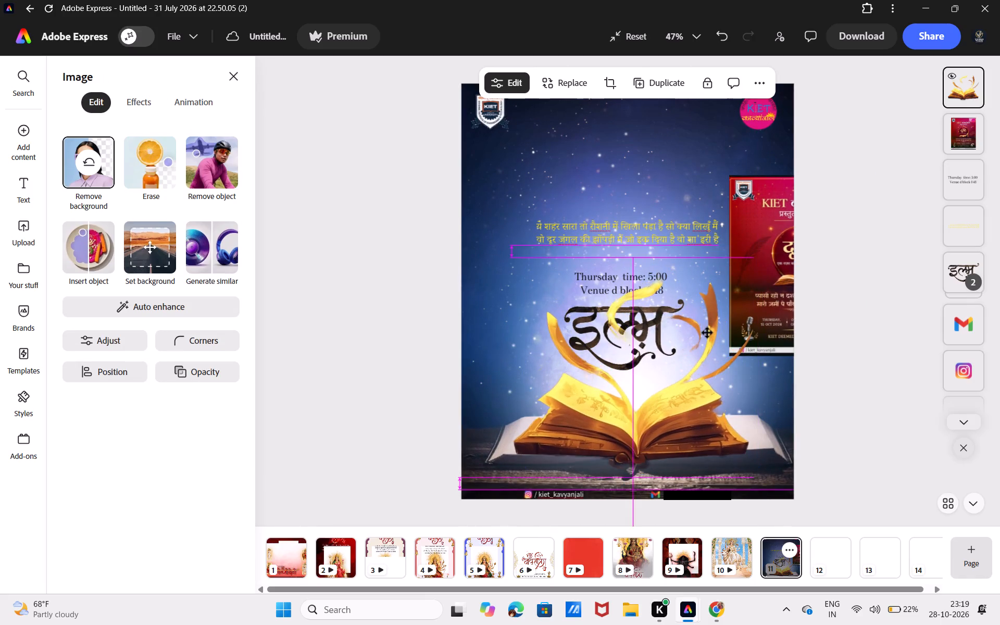
drag(707, 333, 698, 356)
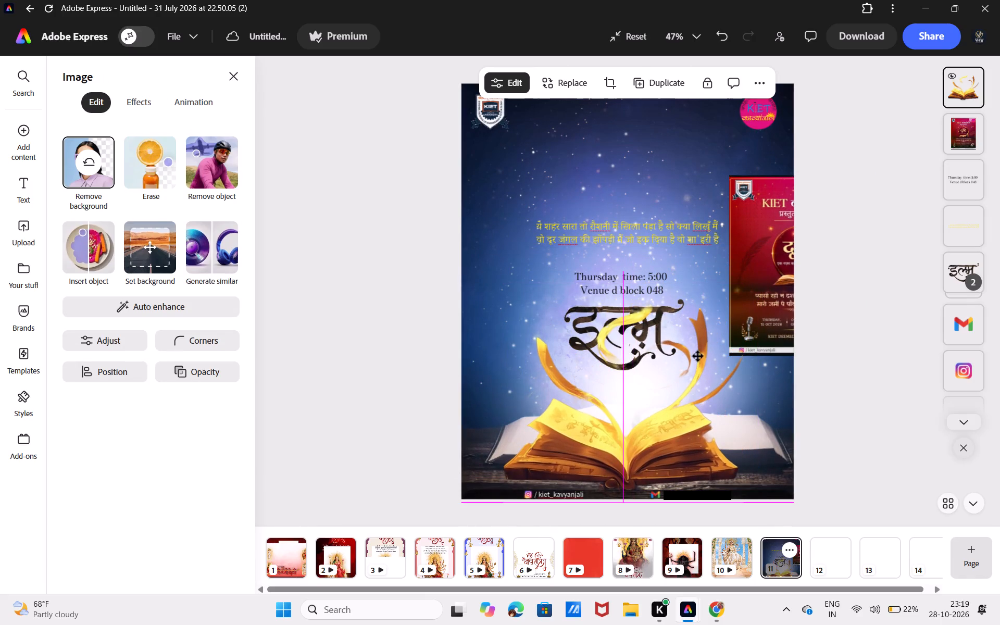
drag(698, 356, 702, 357)
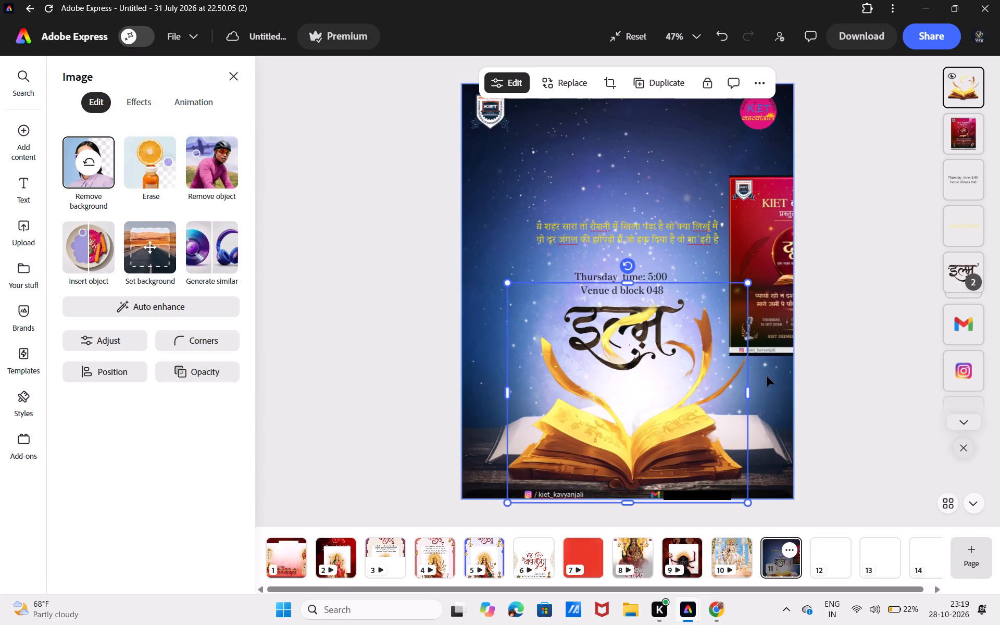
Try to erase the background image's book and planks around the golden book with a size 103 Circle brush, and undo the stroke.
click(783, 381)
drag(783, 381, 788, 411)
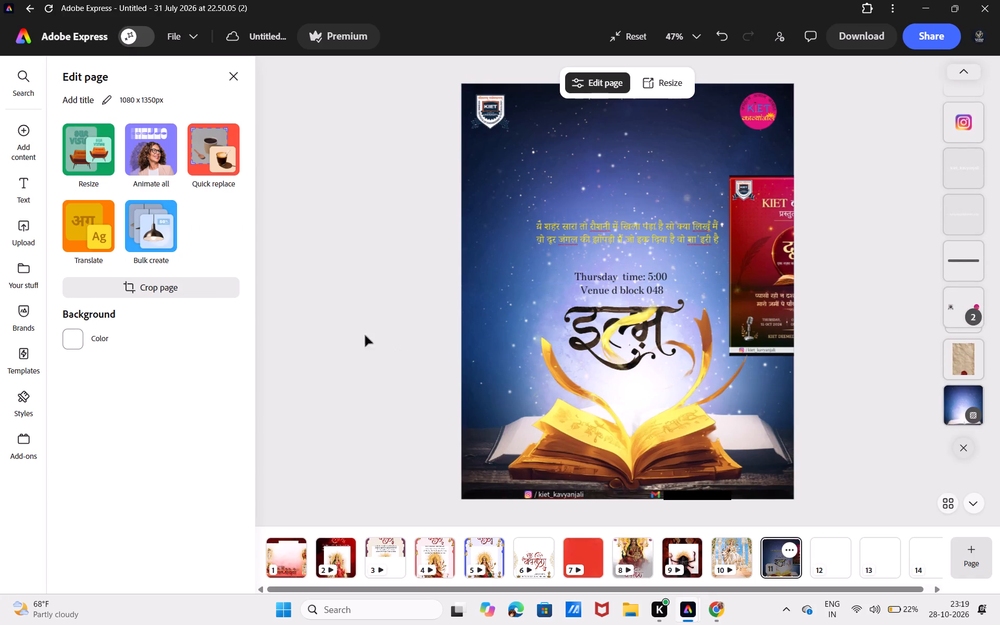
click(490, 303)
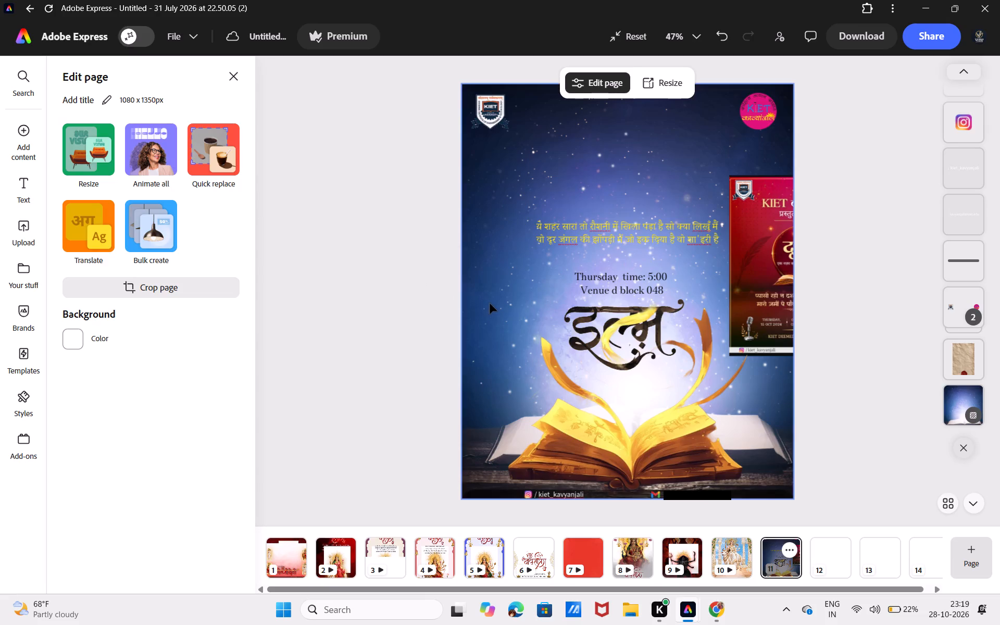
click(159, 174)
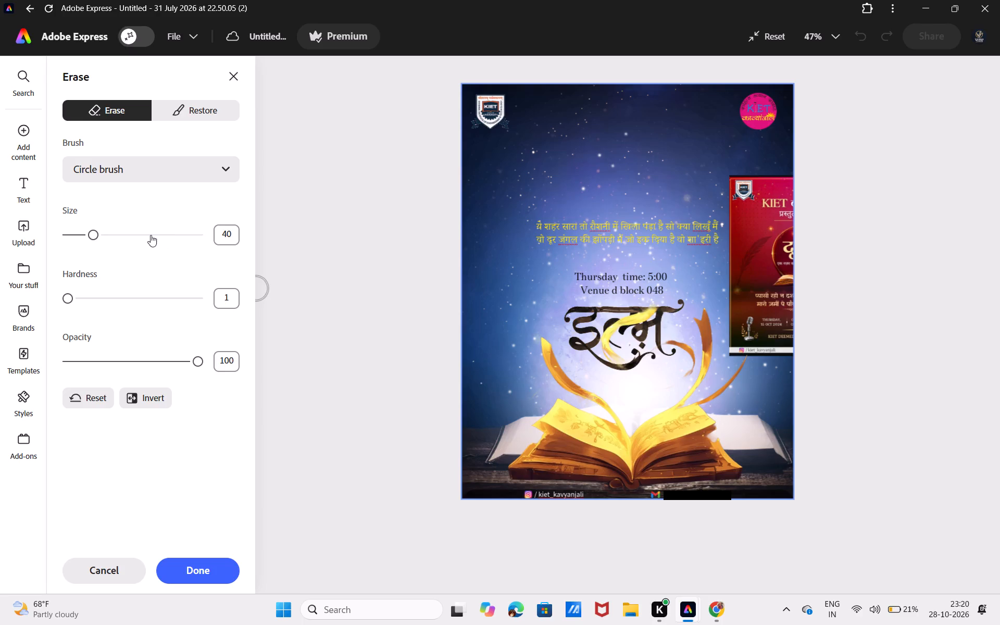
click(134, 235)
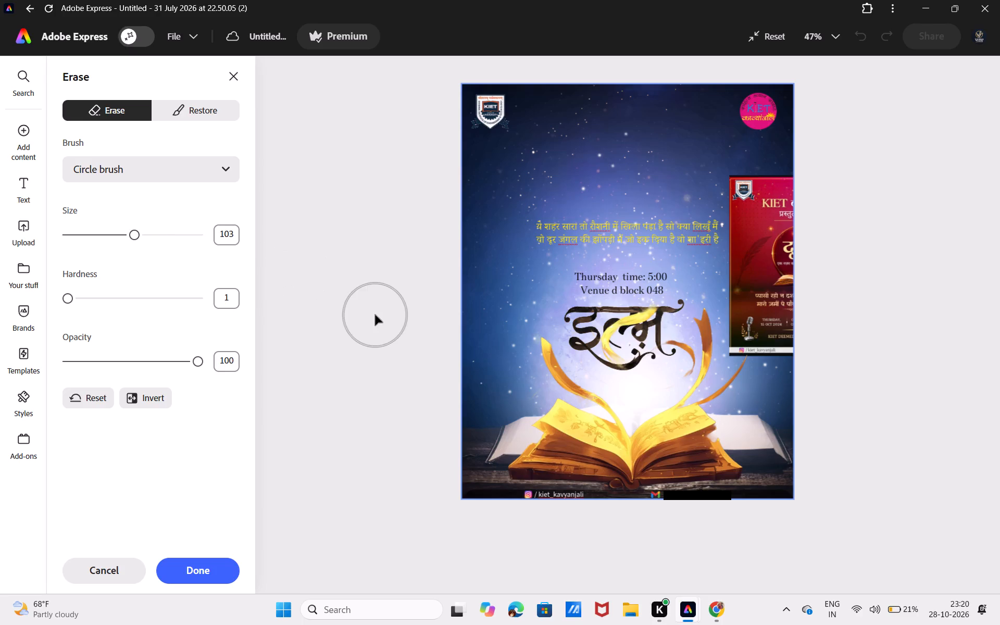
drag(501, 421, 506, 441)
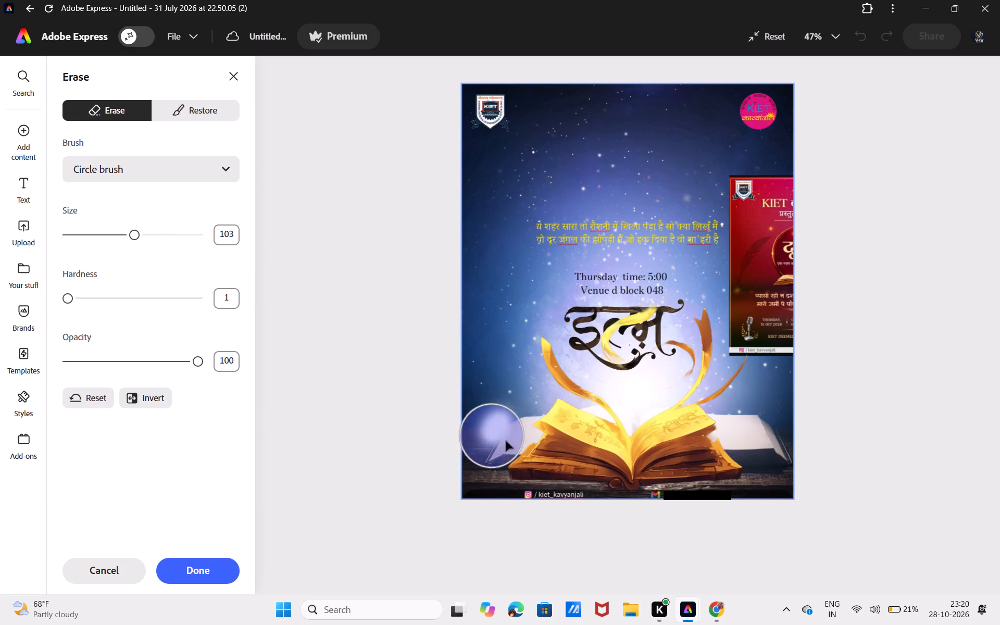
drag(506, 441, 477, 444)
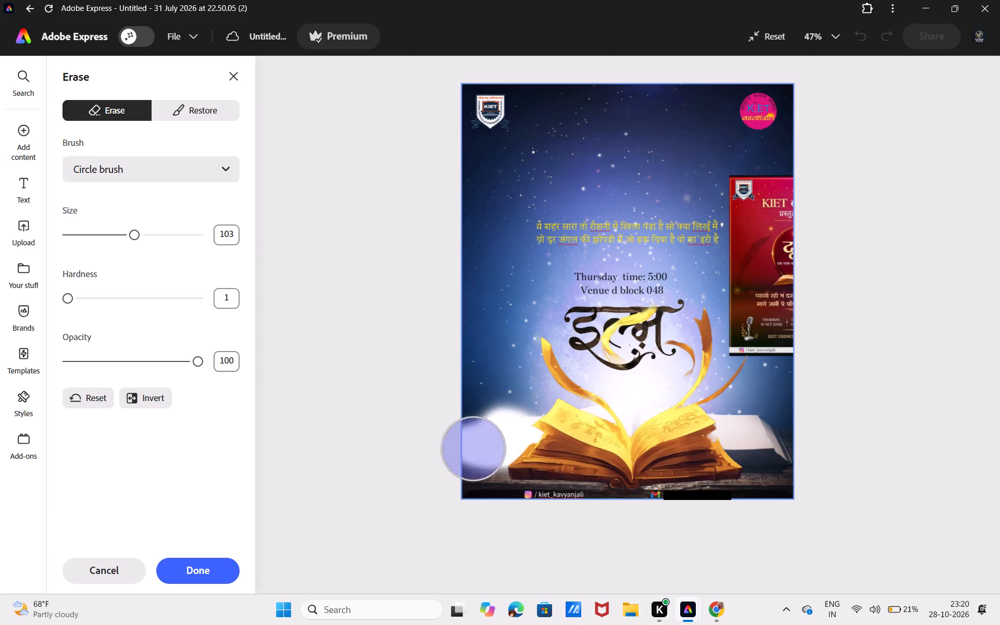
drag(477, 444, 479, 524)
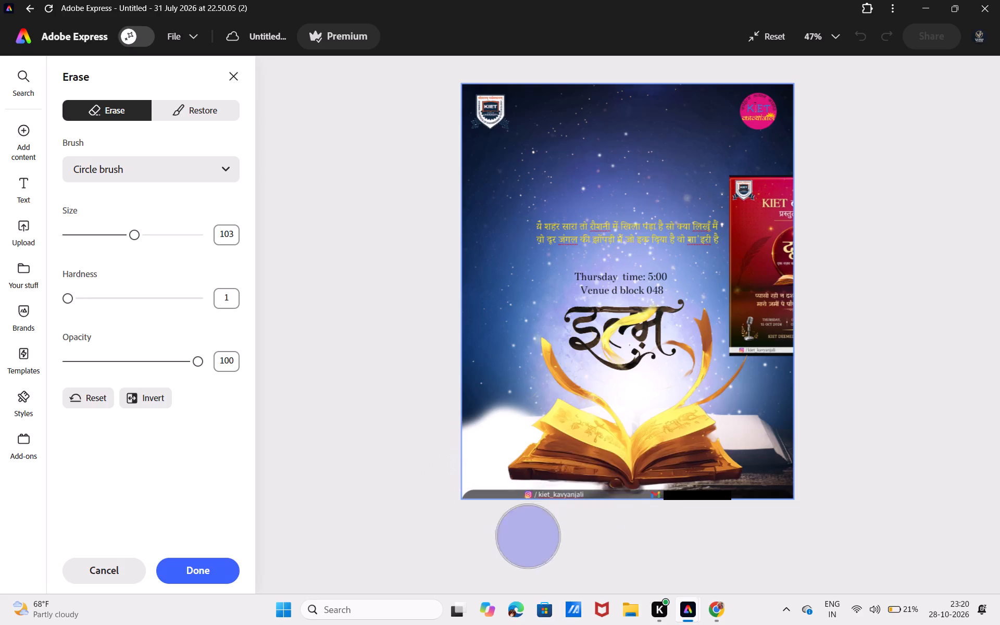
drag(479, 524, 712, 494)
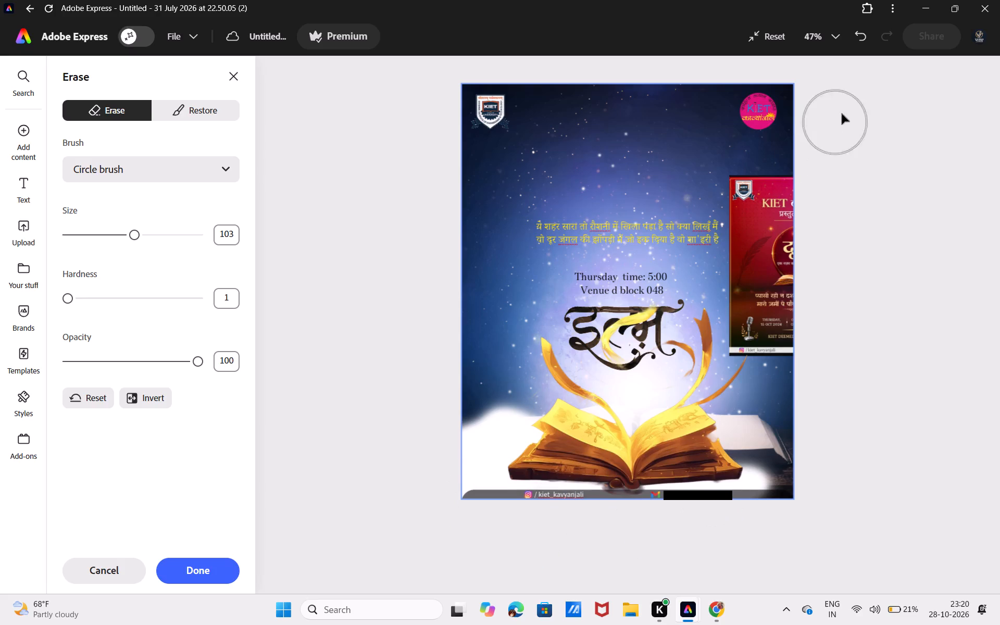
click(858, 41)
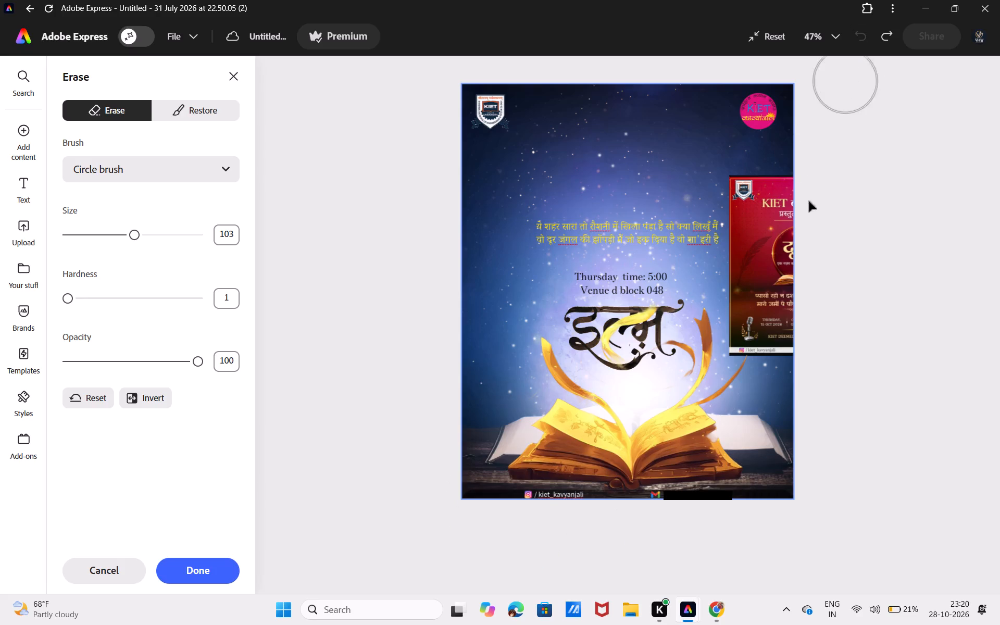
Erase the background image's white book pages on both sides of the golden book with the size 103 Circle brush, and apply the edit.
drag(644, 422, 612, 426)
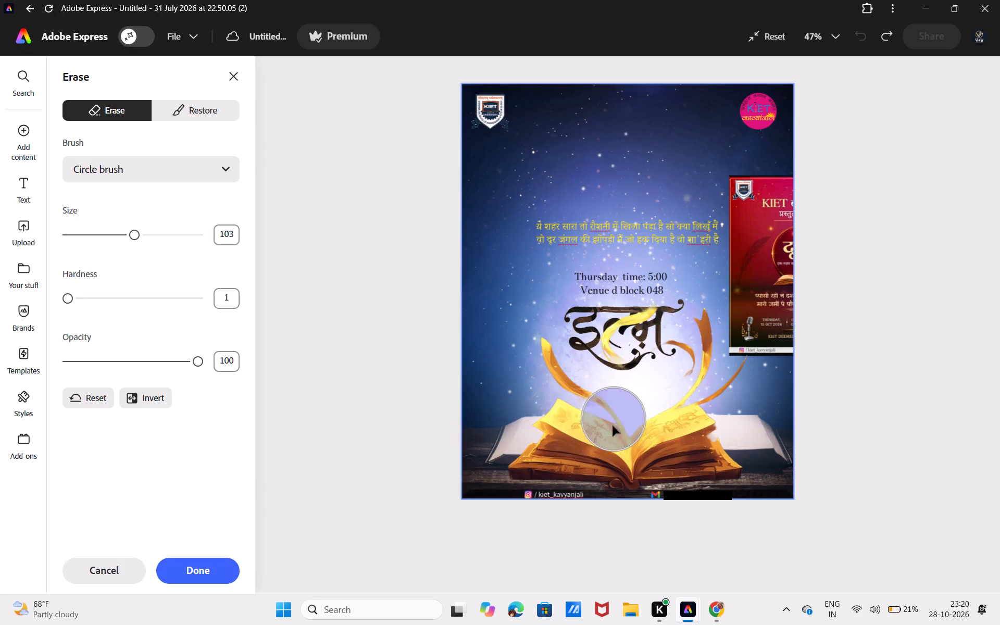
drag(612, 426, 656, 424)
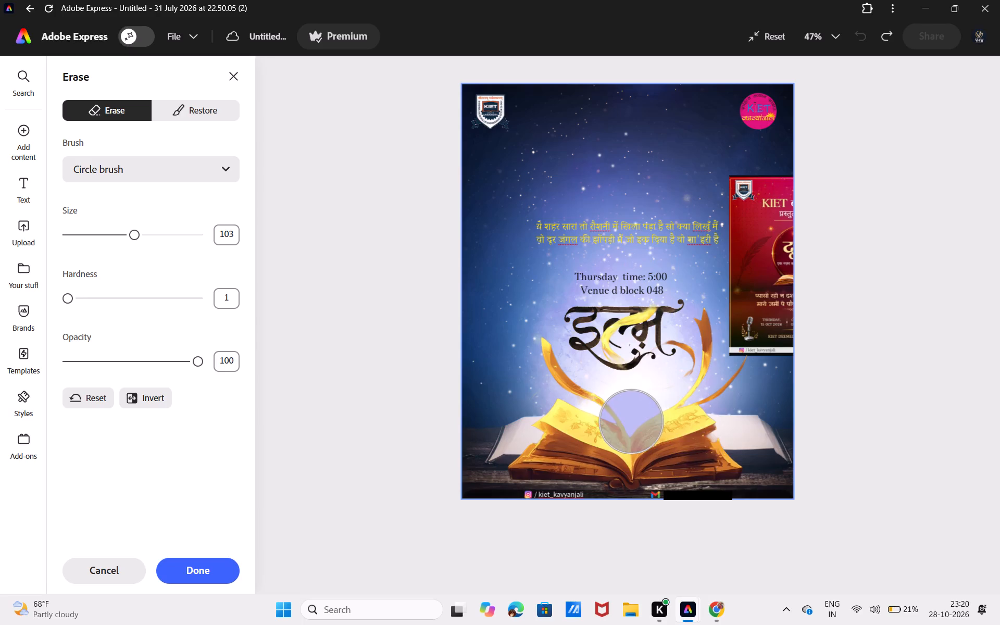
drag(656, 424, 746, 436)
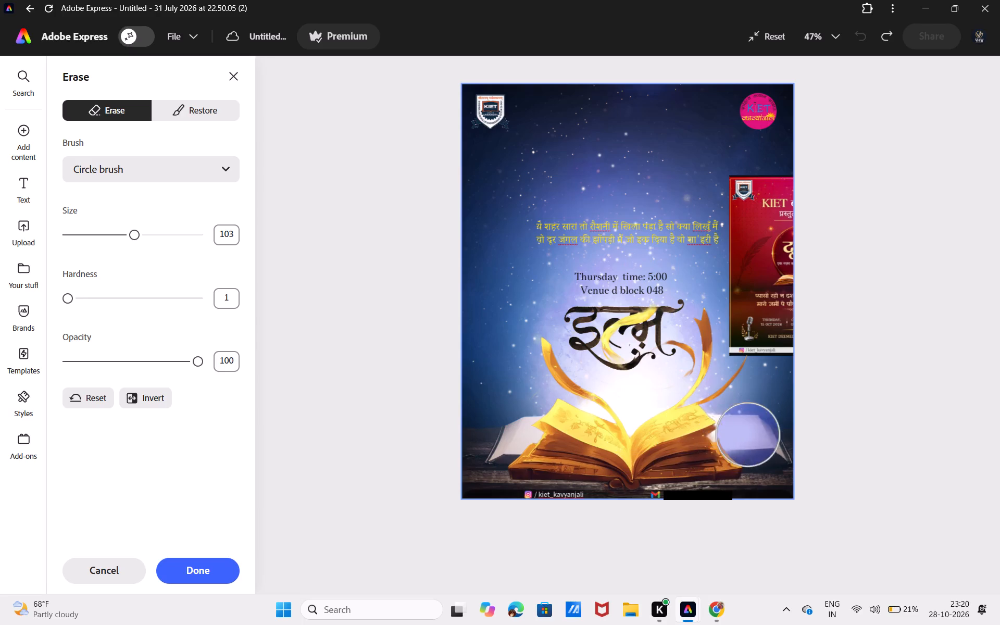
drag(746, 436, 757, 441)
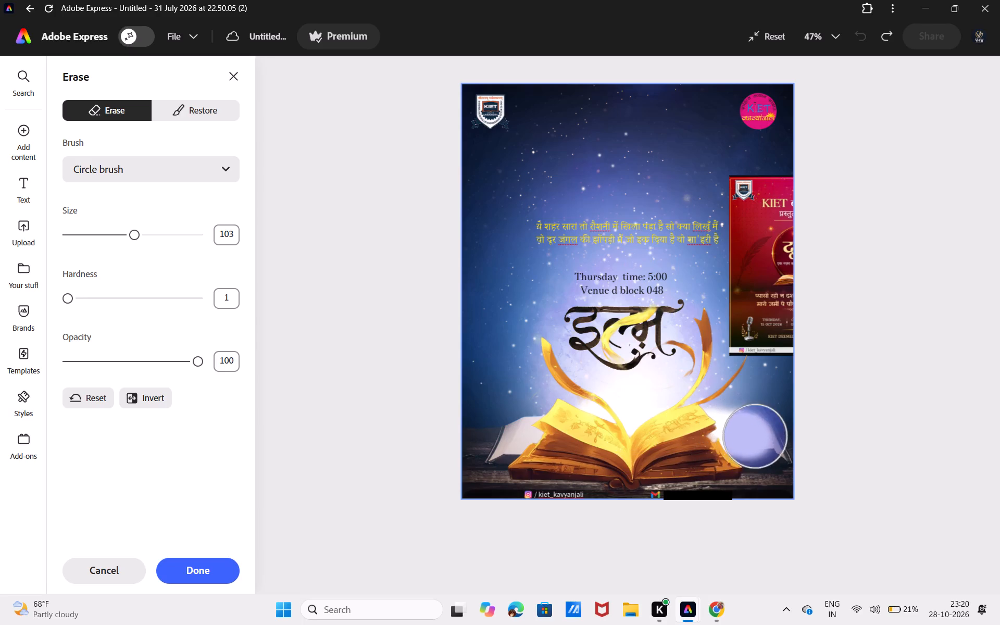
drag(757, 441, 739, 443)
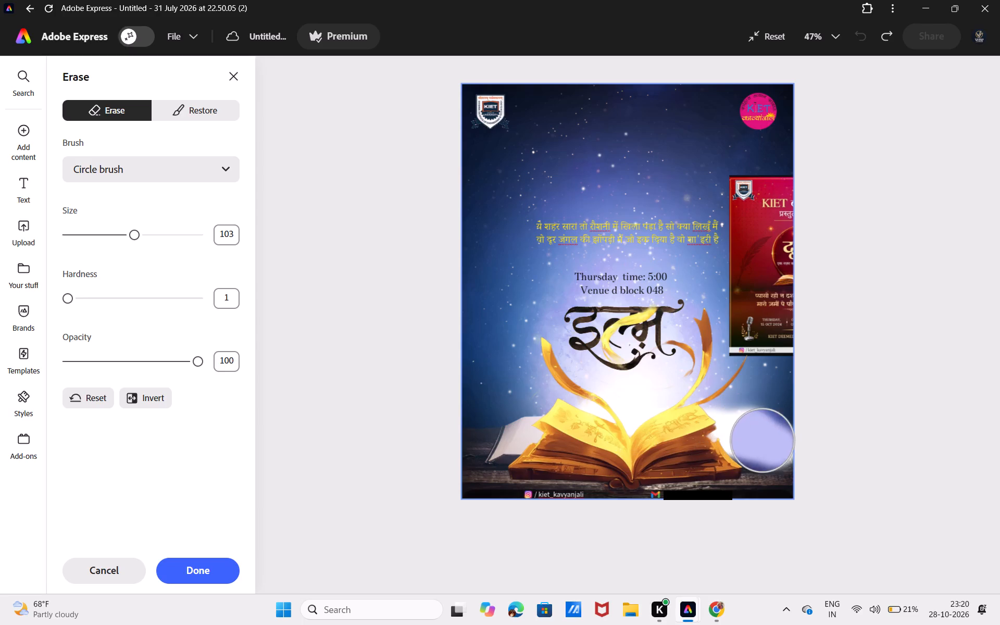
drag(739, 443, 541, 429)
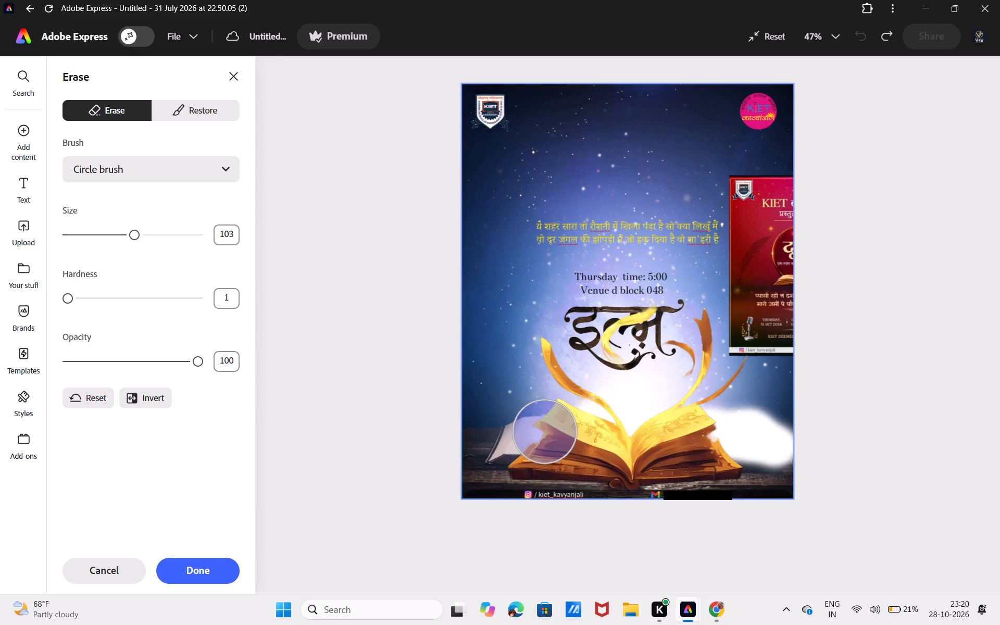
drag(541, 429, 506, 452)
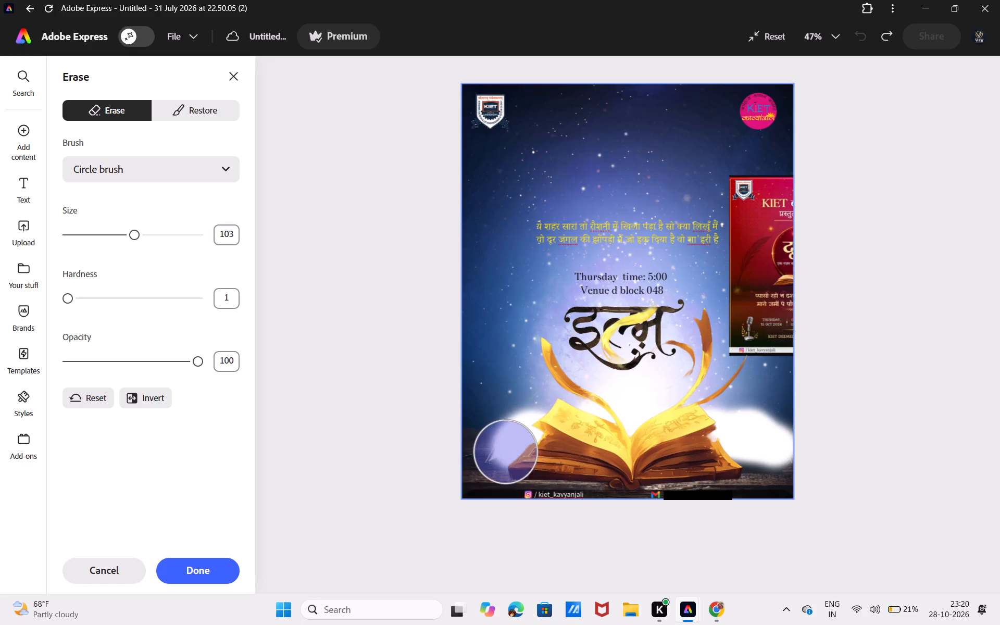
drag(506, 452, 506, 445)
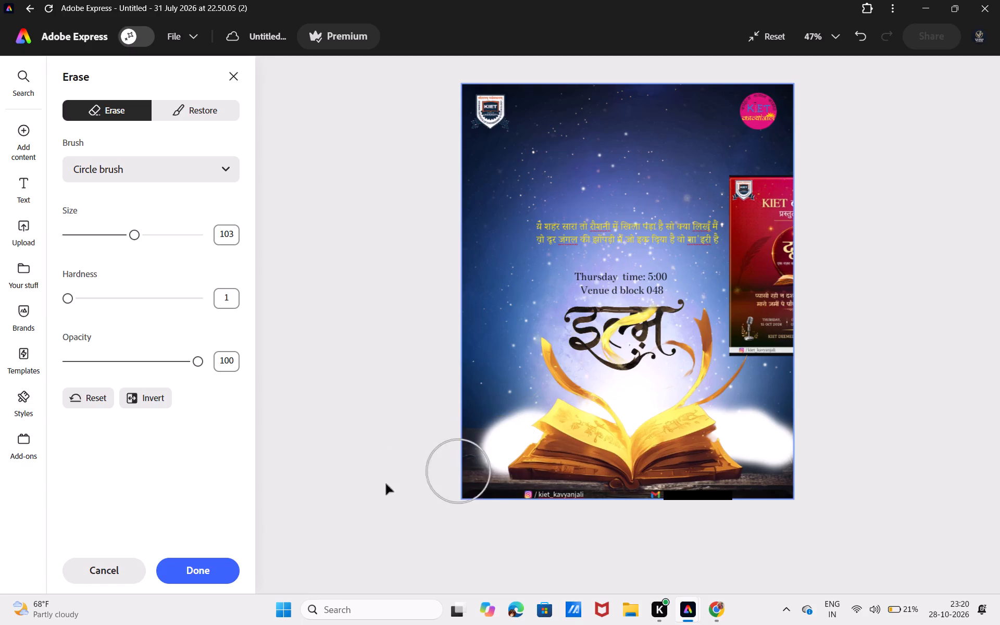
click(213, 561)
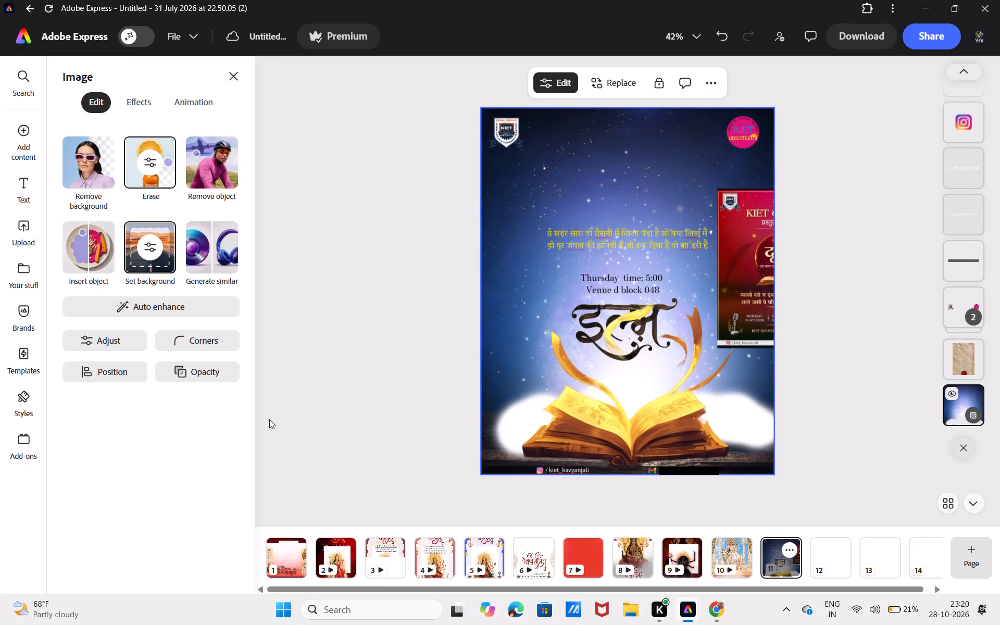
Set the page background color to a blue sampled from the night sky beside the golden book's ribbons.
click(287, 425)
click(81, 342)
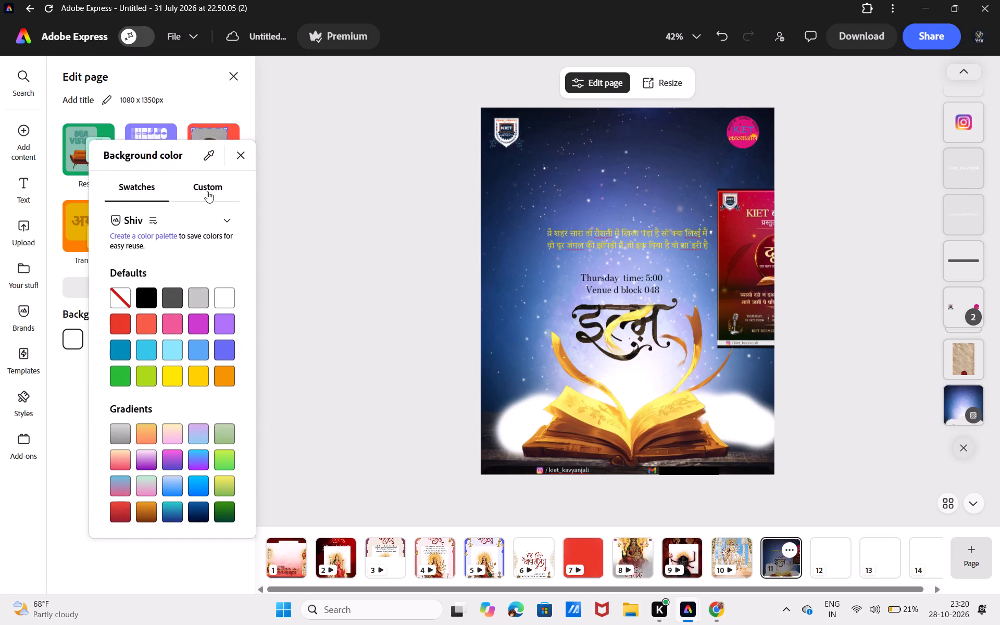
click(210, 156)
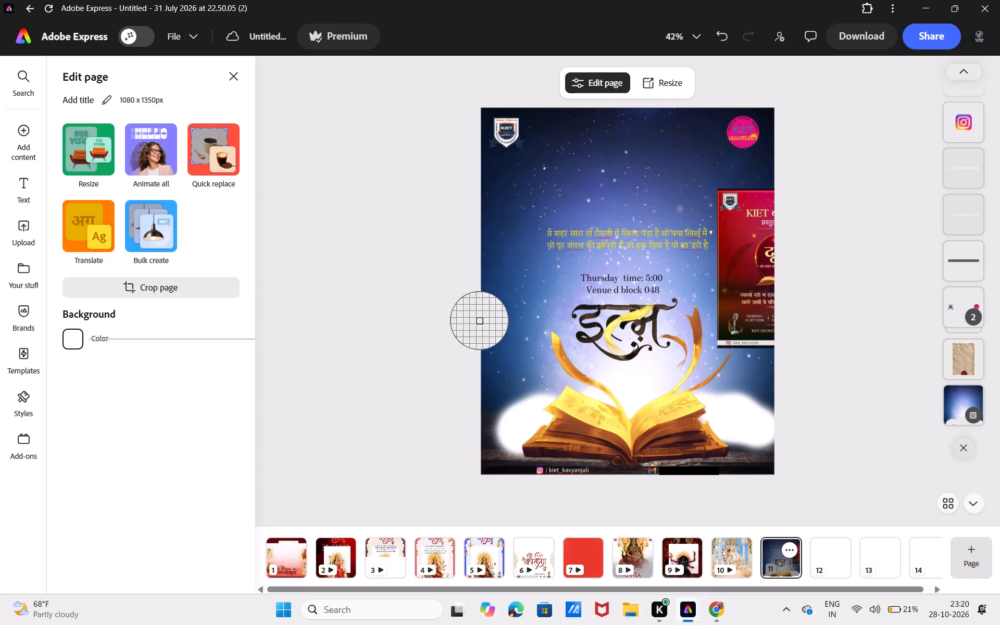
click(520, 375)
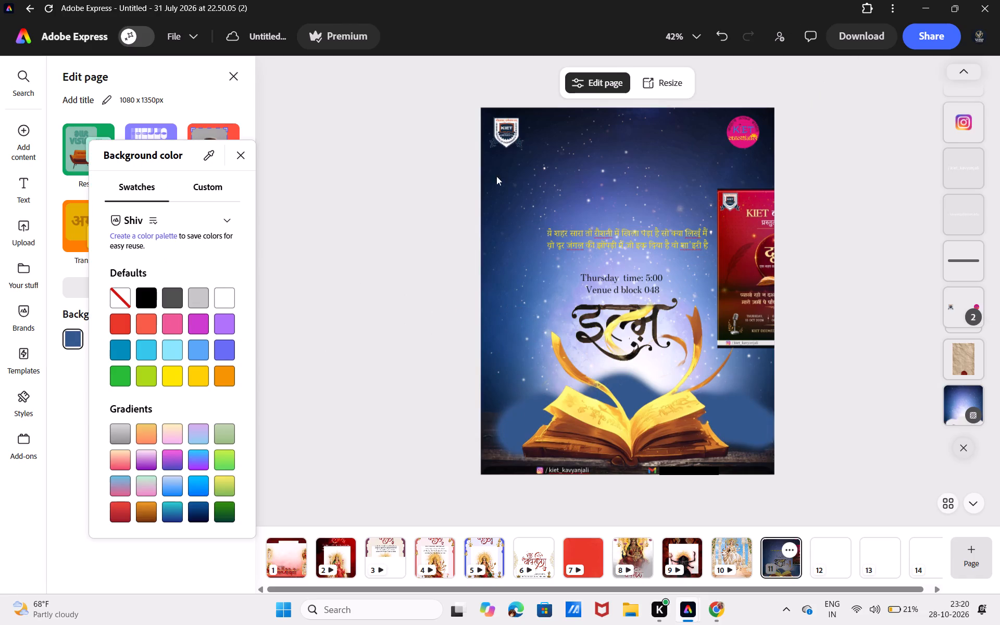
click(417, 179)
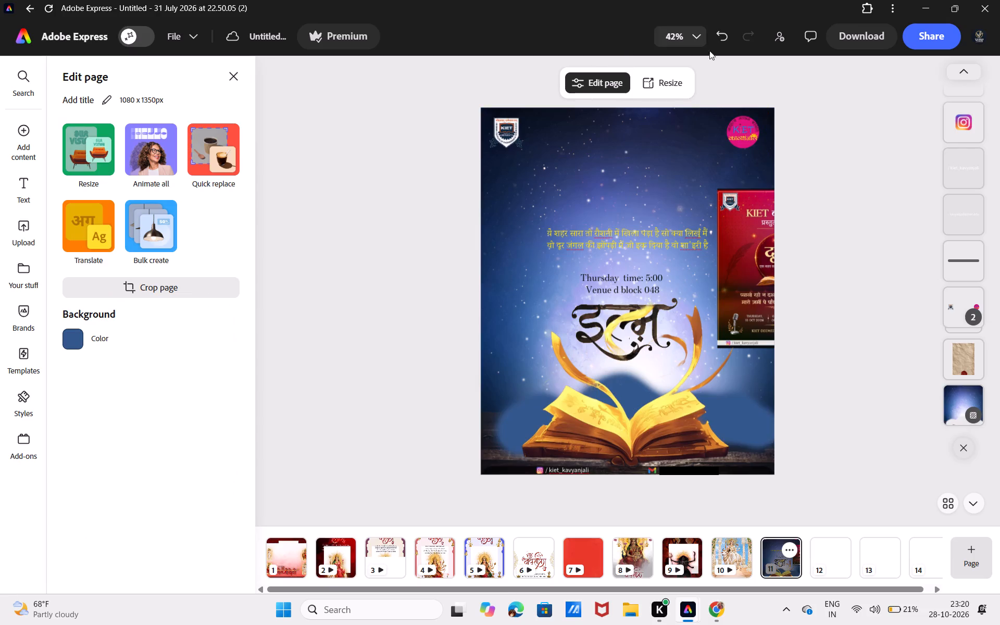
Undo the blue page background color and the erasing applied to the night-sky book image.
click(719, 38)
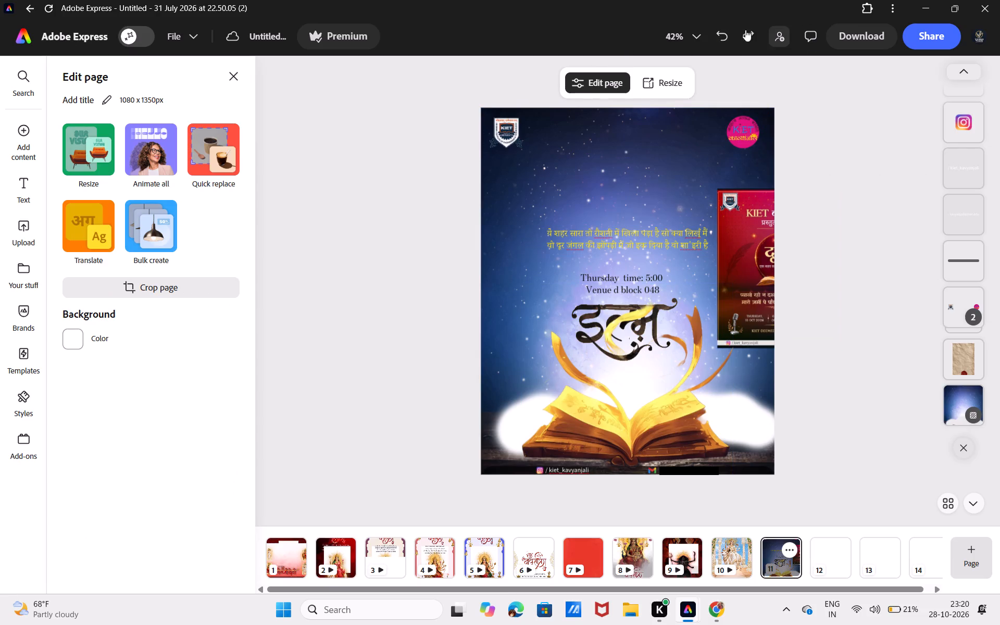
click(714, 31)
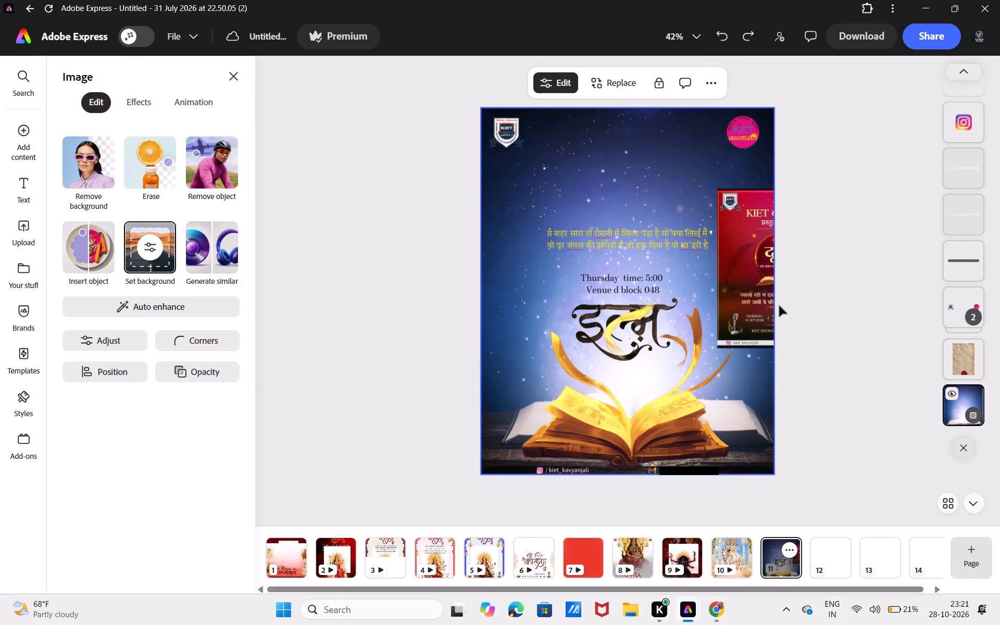
Bring the इल्म title group to the top of the layer stack, above the golden book cutout.
scroll(957, 342, up, 6)
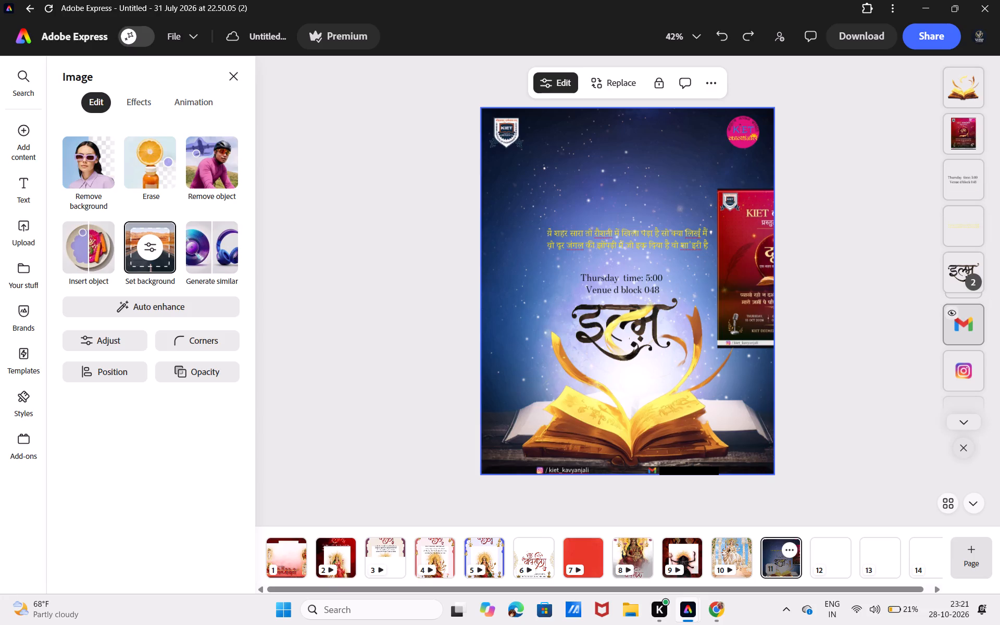
scroll(957, 342, up, 2)
drag(985, 285, 972, 283)
drag(972, 283, 935, 59)
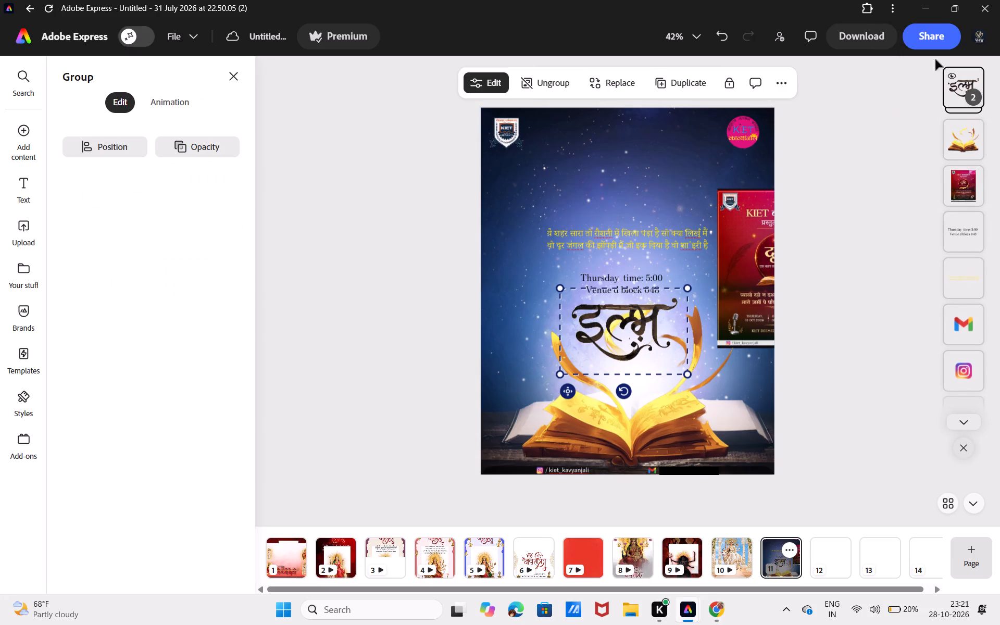
Lower the इल्म title between the ribbons onto the golden book's open pages, shift the golden book slightly up, and deselect.
drag(687, 339, 694, 359)
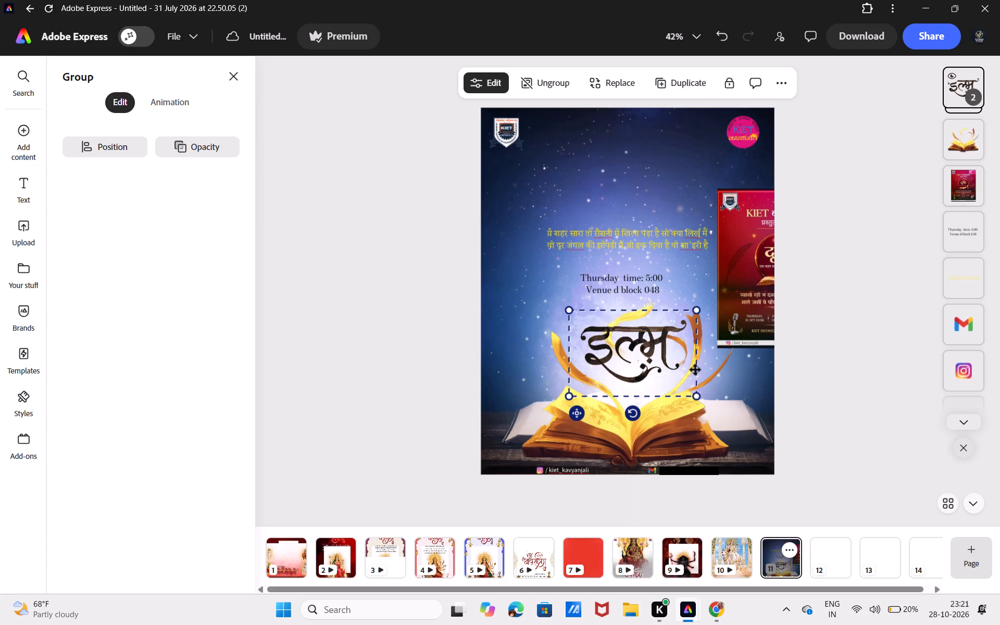
drag(695, 370, 694, 416)
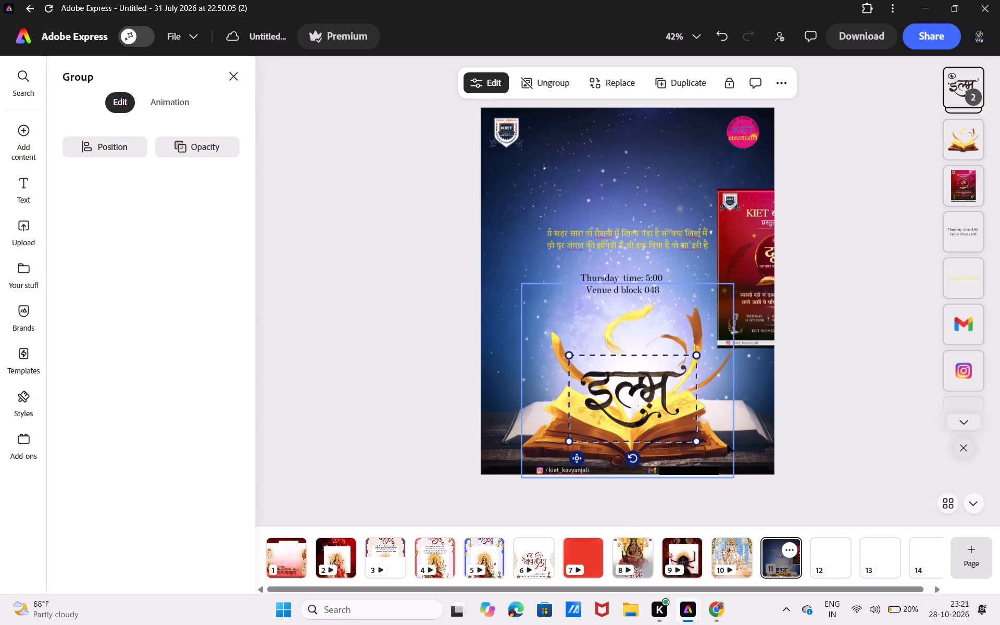
drag(727, 444, 727, 430)
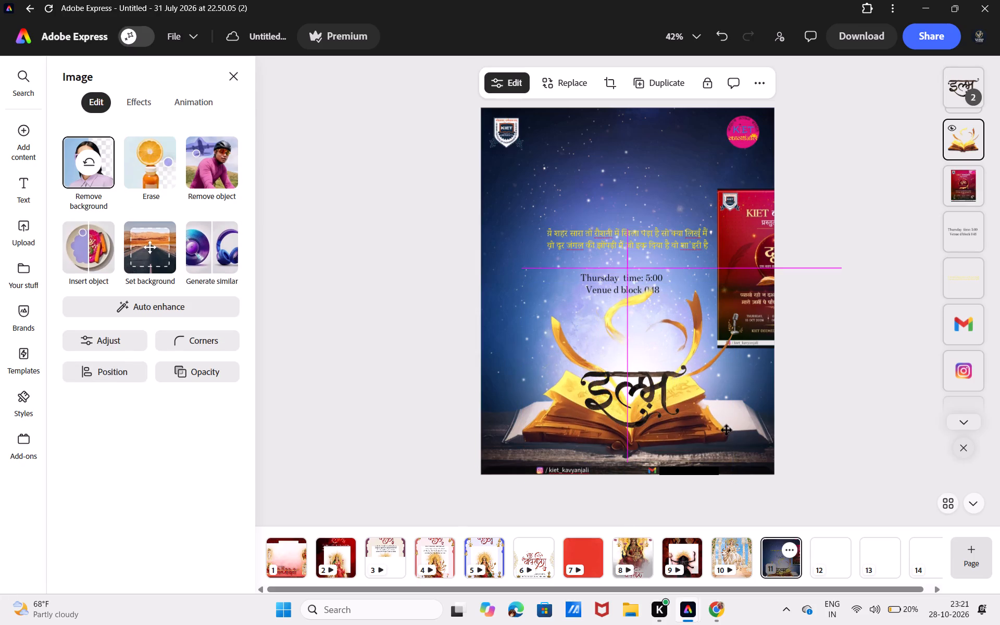
drag(727, 430, 727, 431)
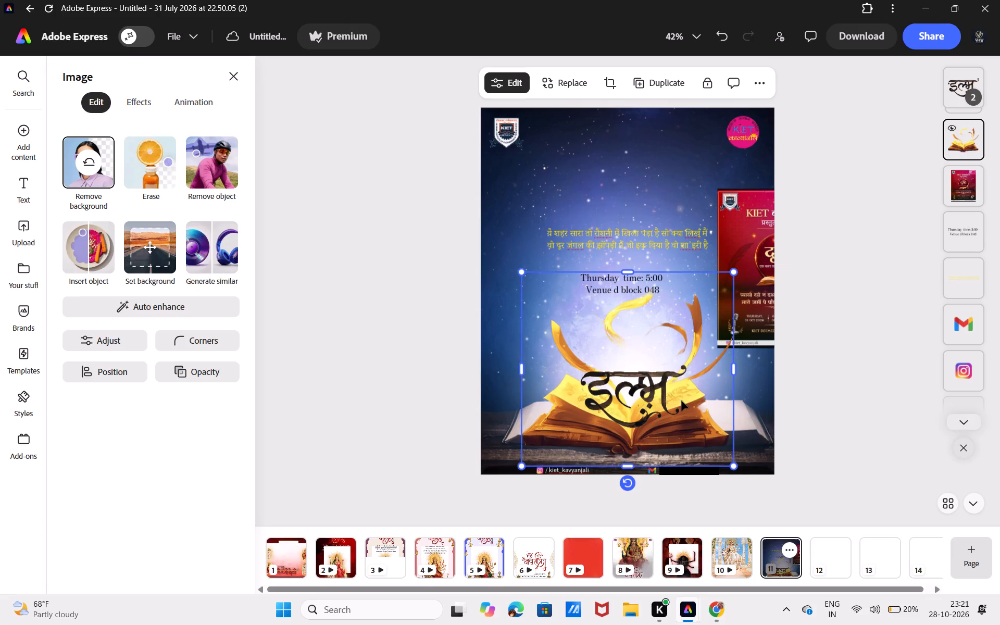
click(692, 403)
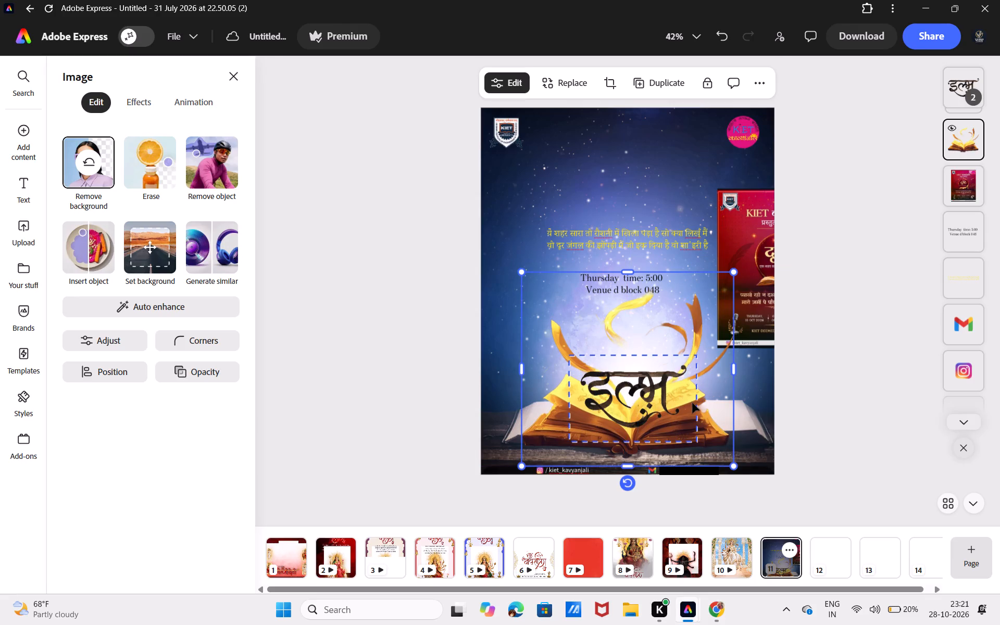
click(692, 399)
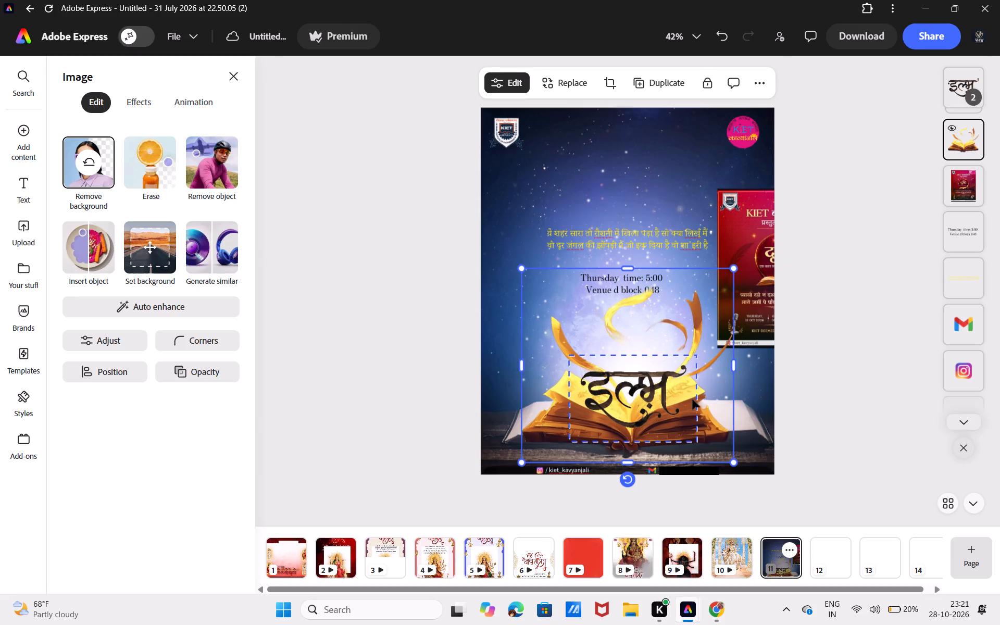
drag(692, 399, 691, 381)
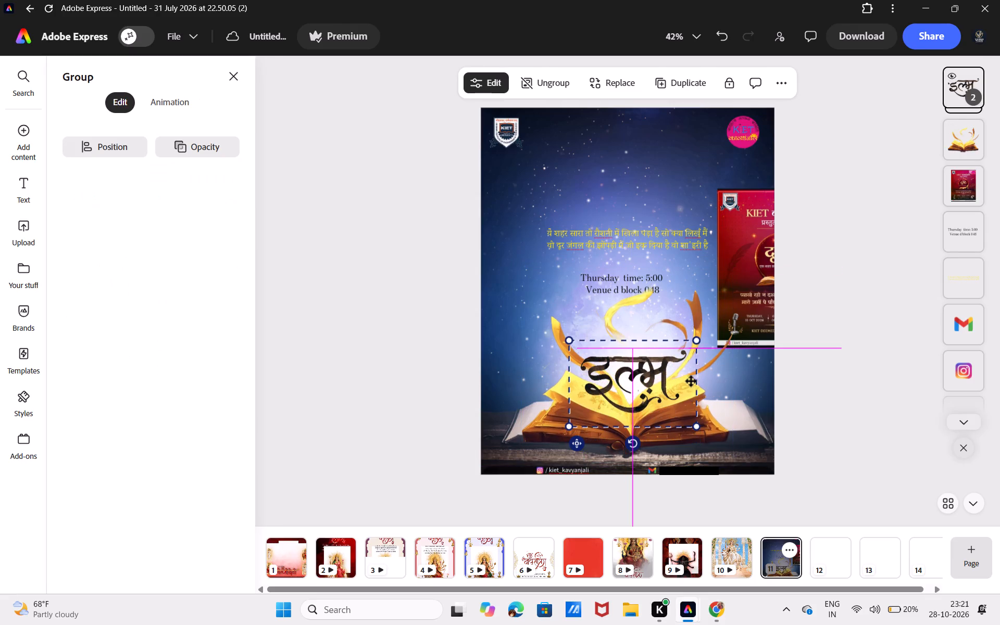
drag(691, 381, 691, 379)
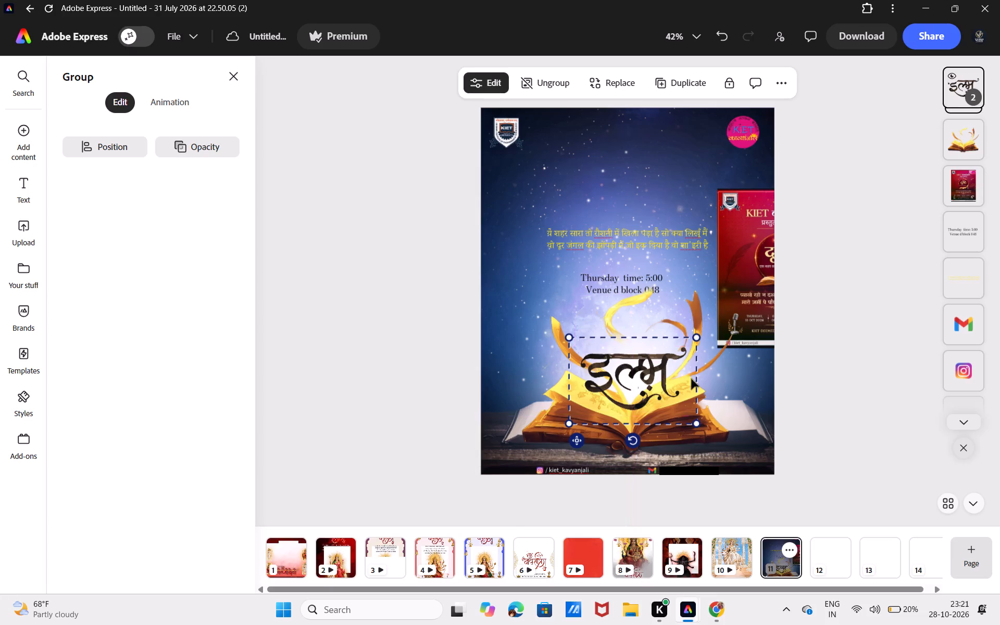
click(885, 325)
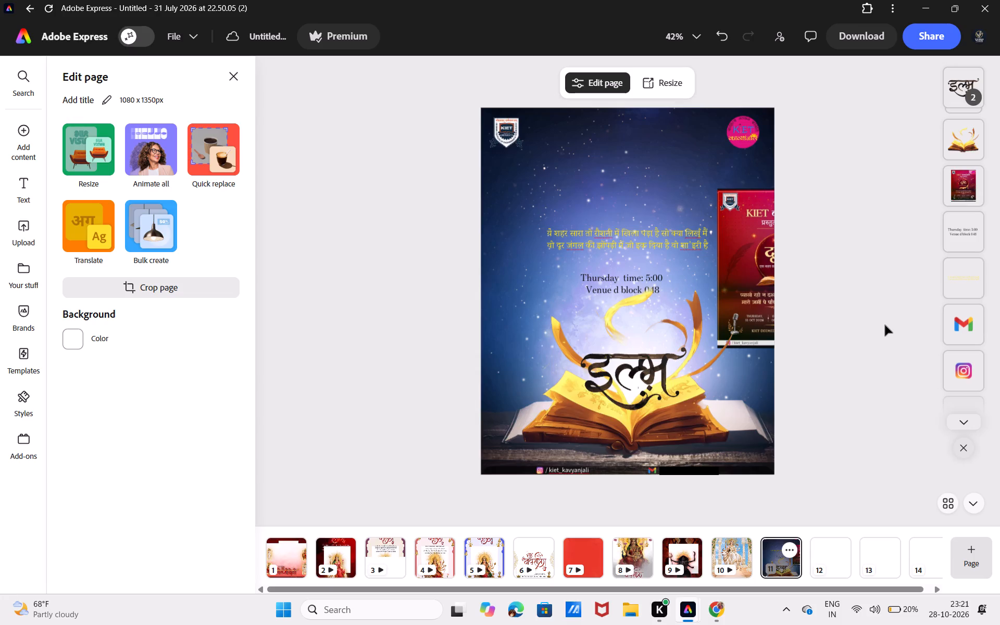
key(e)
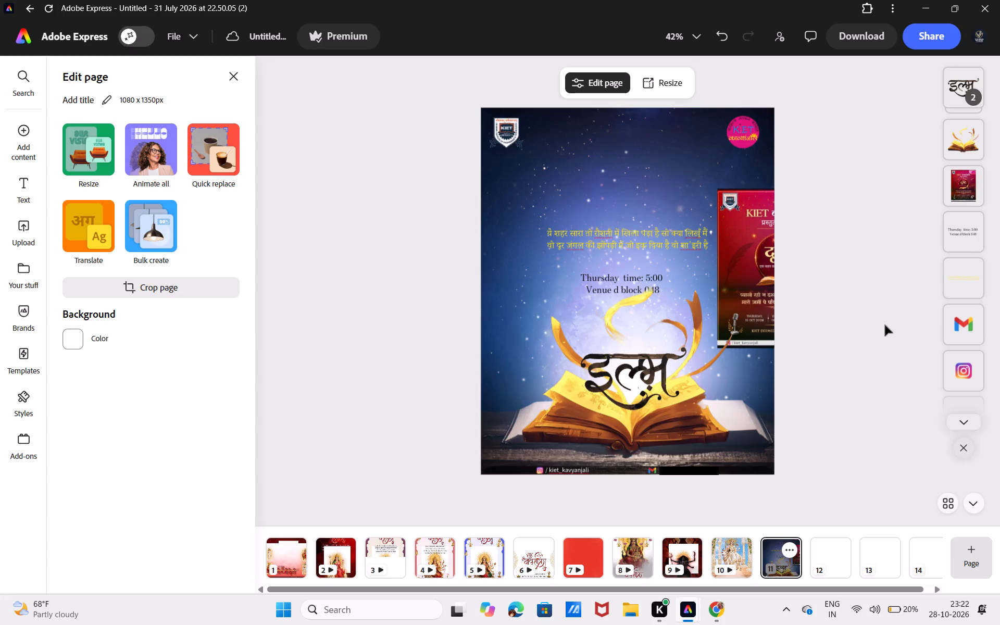
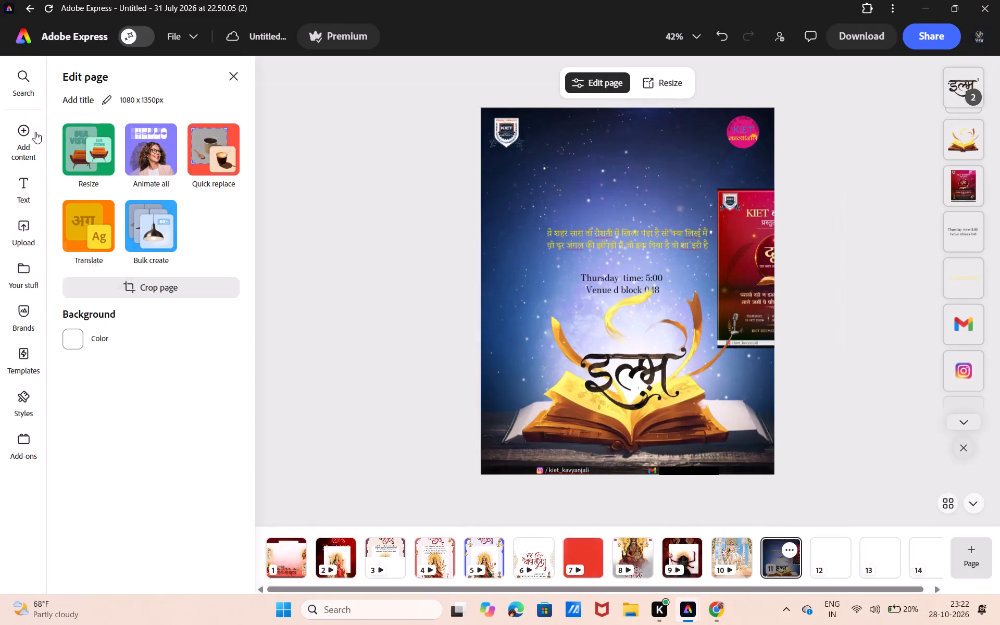
Search the design assets for "yellow light".
click(124, 176)
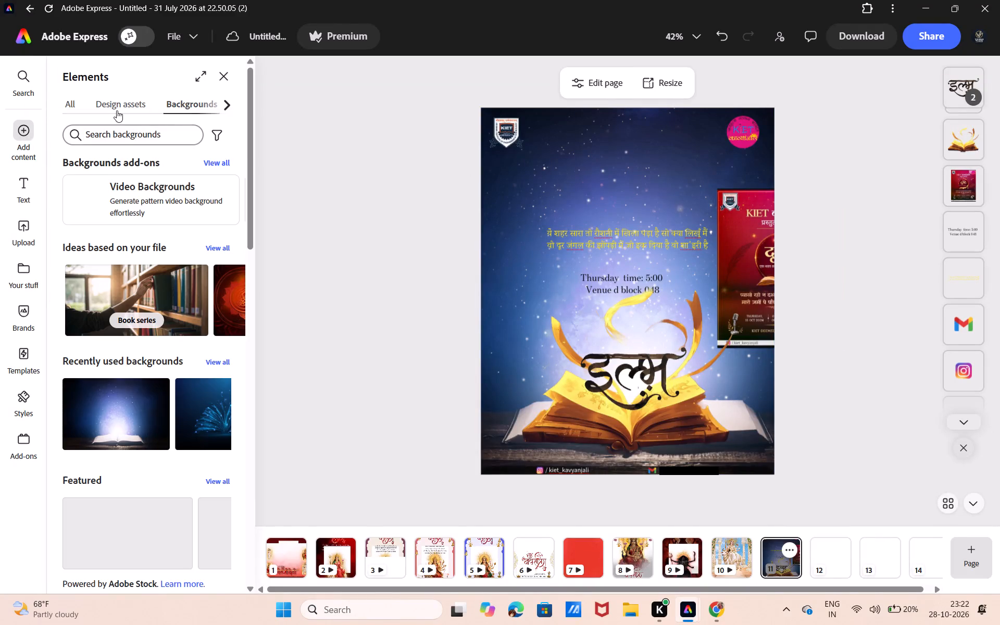
click(117, 108)
click(119, 136)
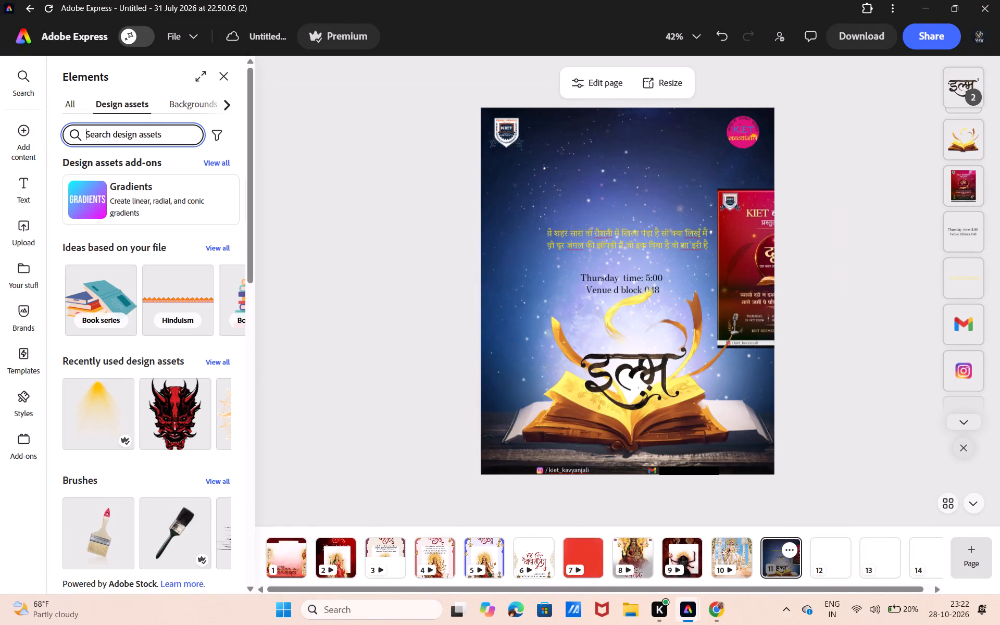
text(yw)
key(BackSpace)
text(ellow lig)
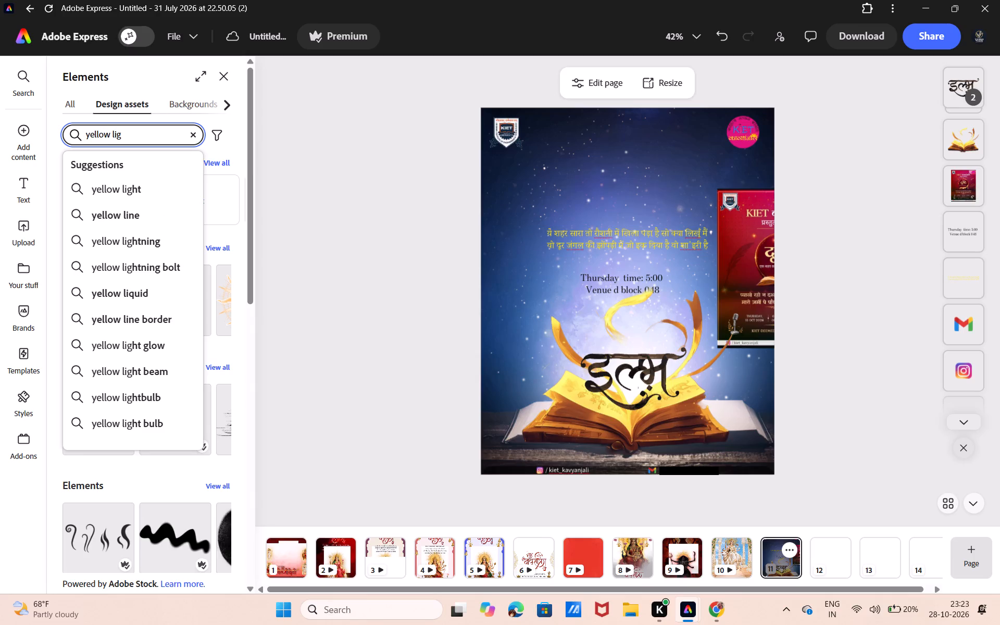
text(ht)
key(Return)
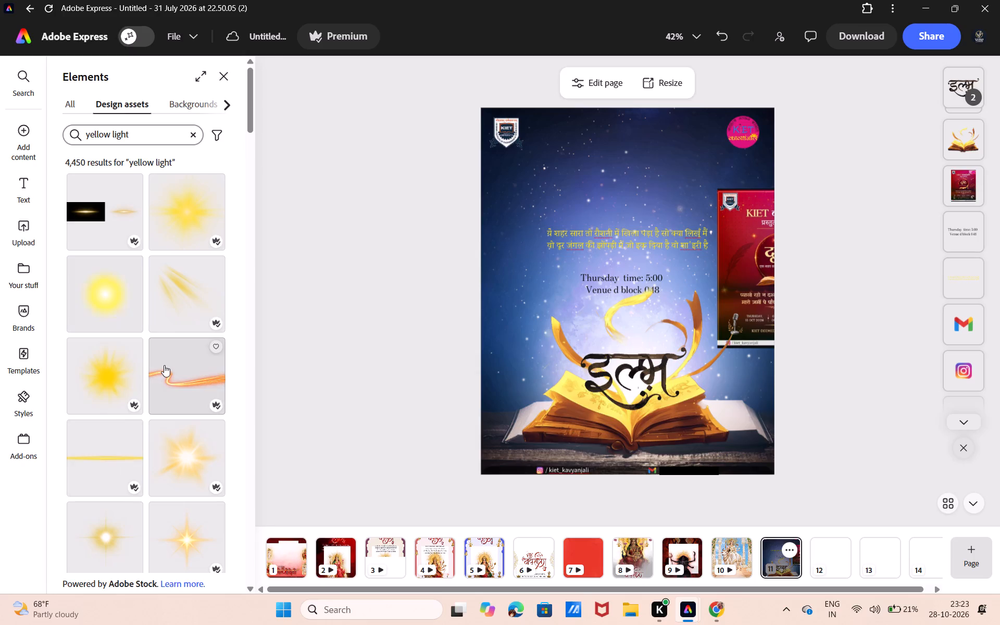
Look through the yellow light design assets for a glow effect that suits the golden book and इल्म title.
scroll(164, 365, down, 6)
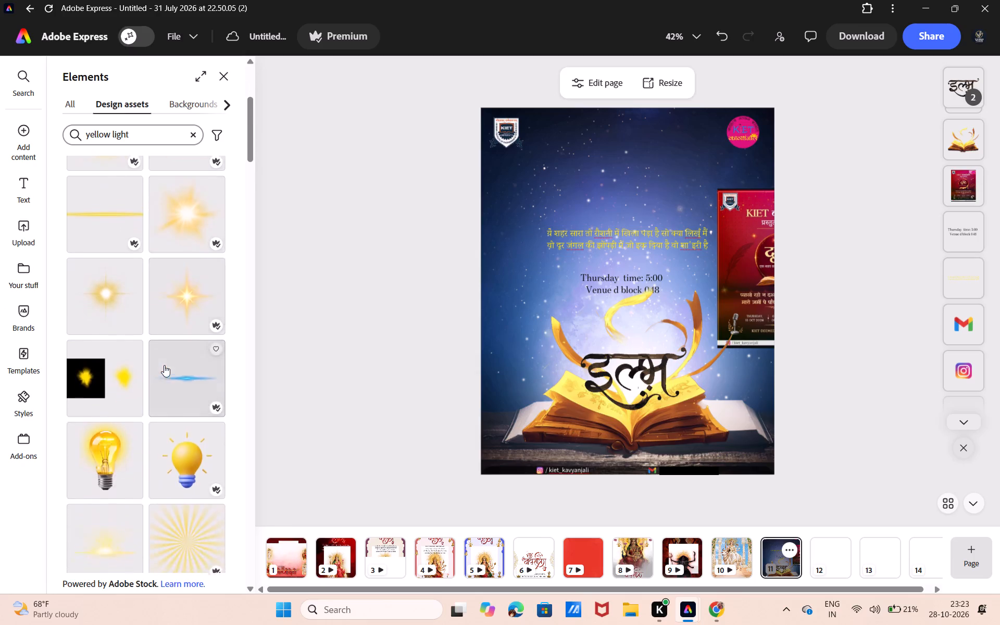
scroll(164, 365, right, 3)
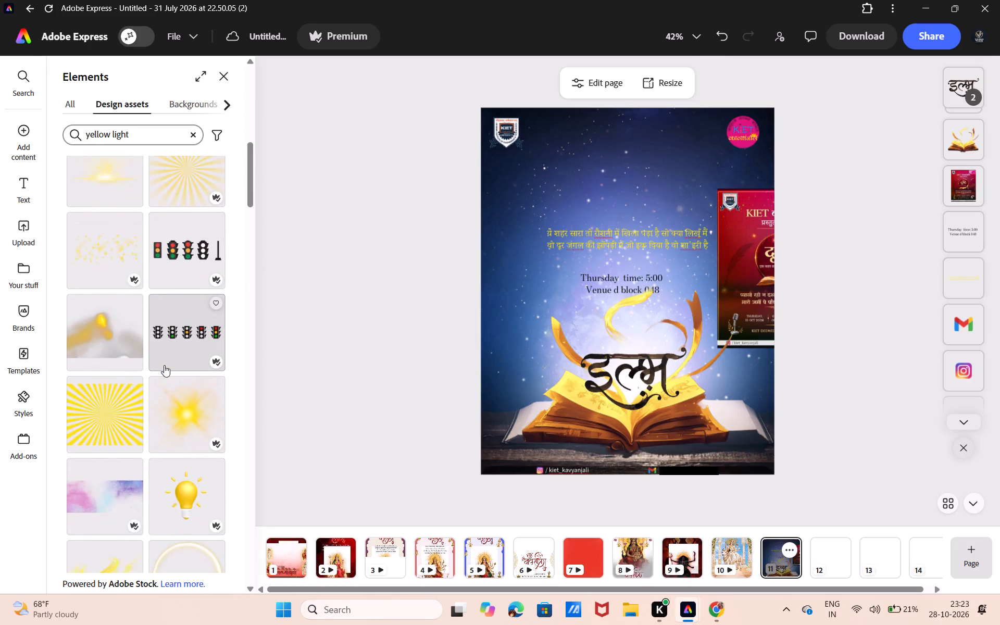
scroll(164, 365, right, 1)
scroll(164, 365, down, 1)
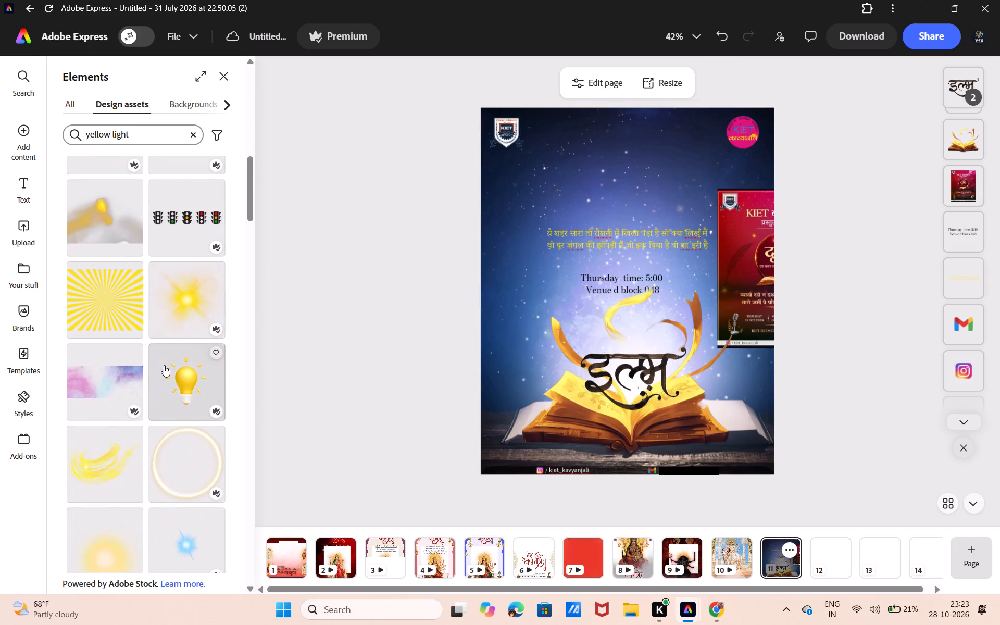
scroll(164, 365, down, 3)
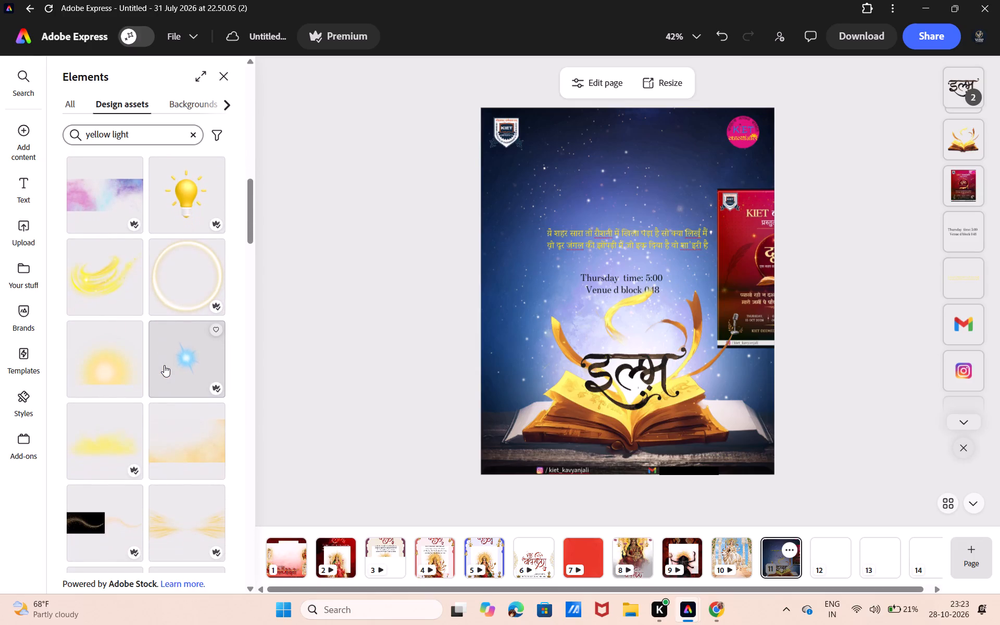
scroll(164, 365, down, 1)
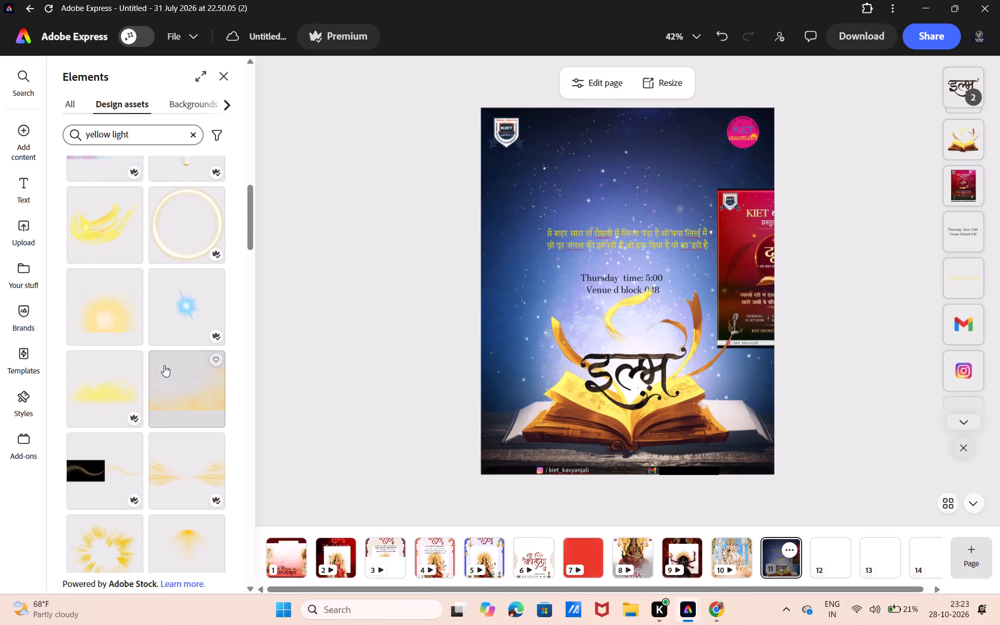
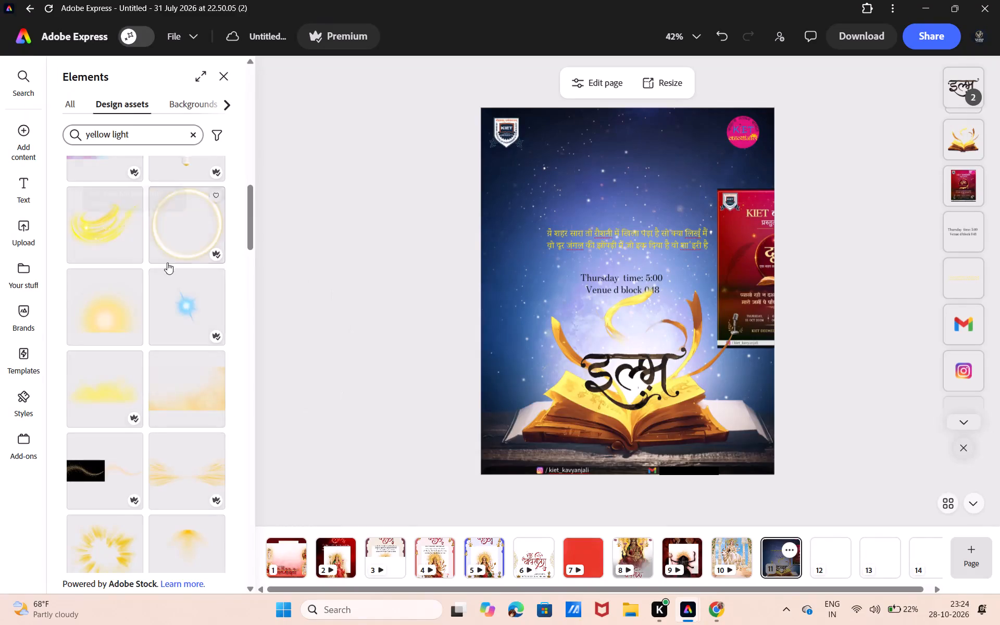
Look through more of the yellow light design assets for a beam or glow that could rise from the book.
scroll(168, 358, down, 5)
scroll(168, 358, right, 2)
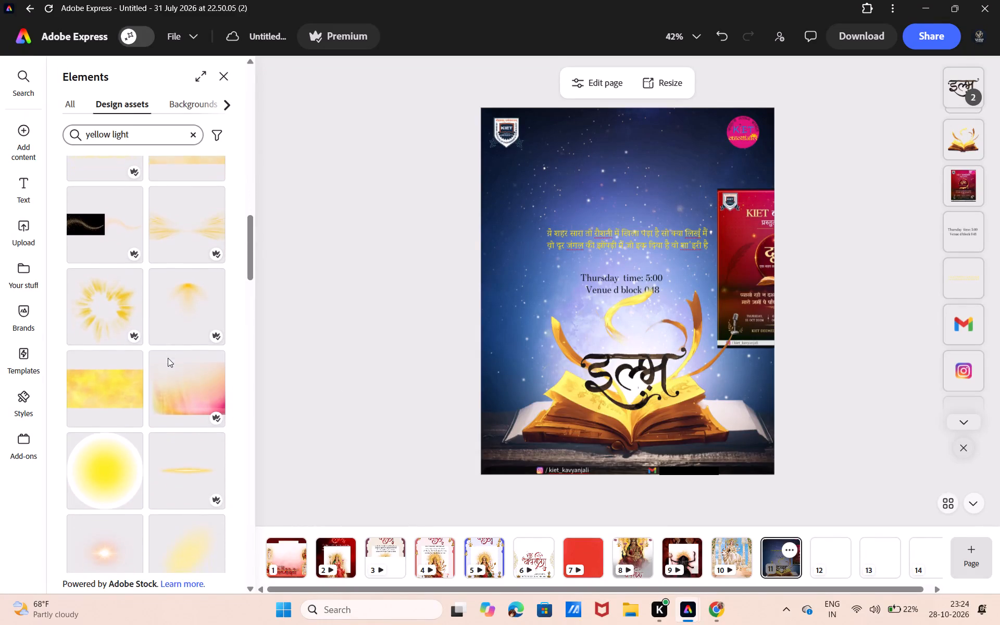
scroll(168, 358, right, 1)
scroll(168, 358, down, 5)
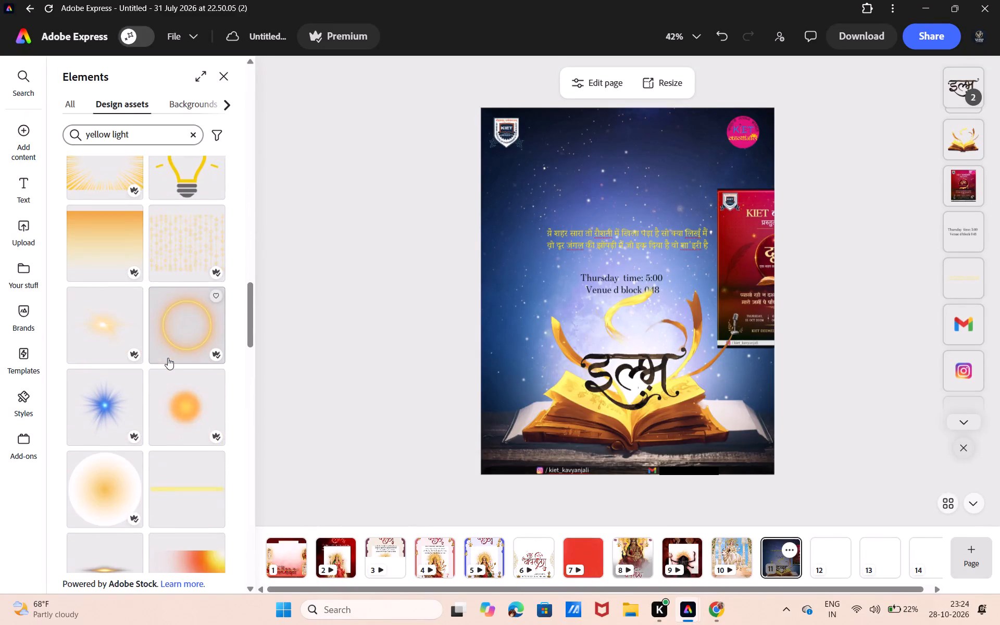
scroll(168, 358, down, 8)
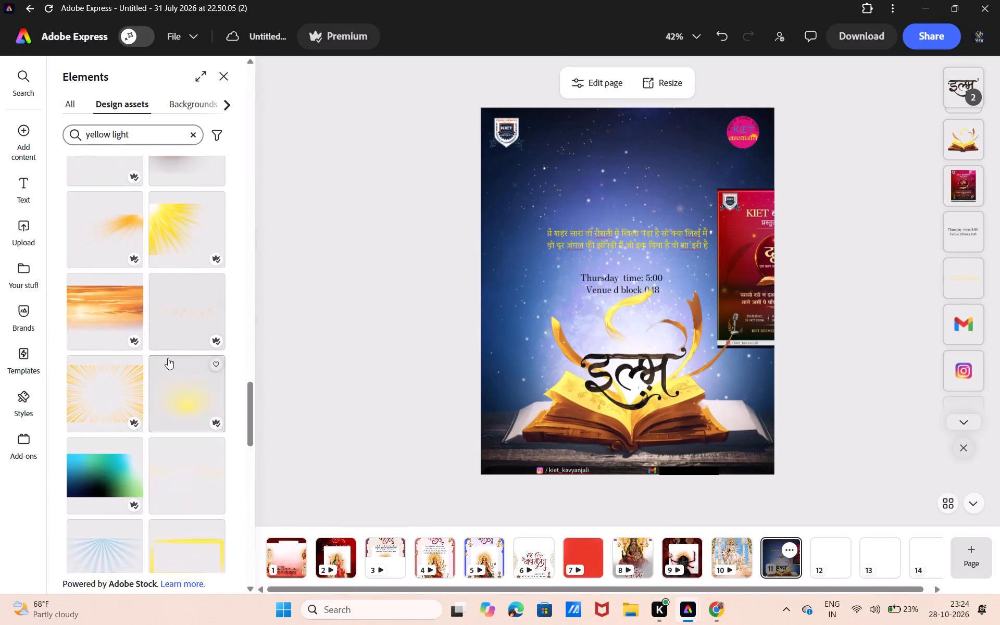
scroll(168, 358, down, 2)
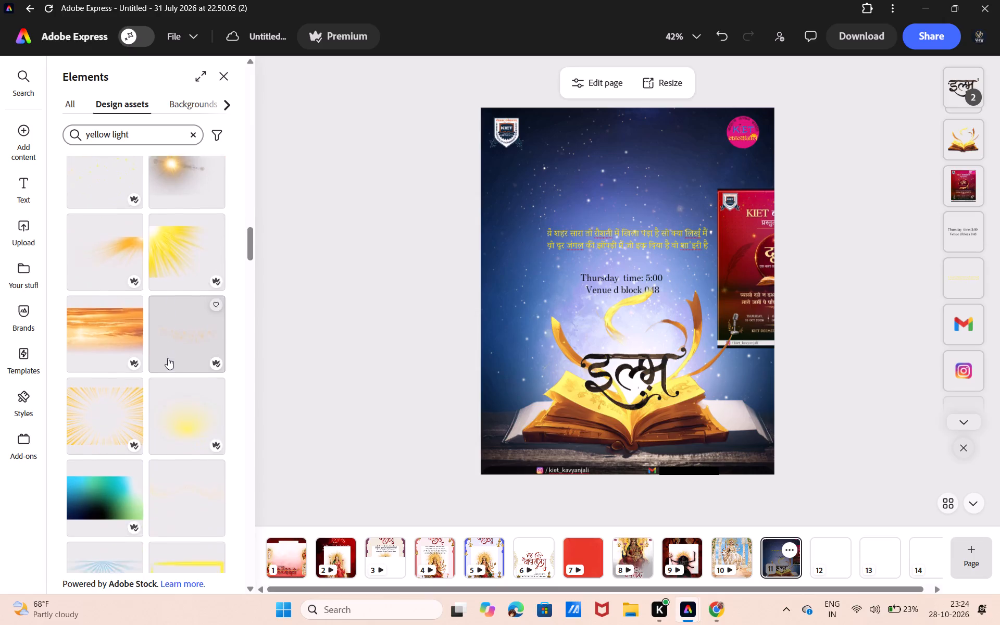
scroll(168, 358, down, 1)
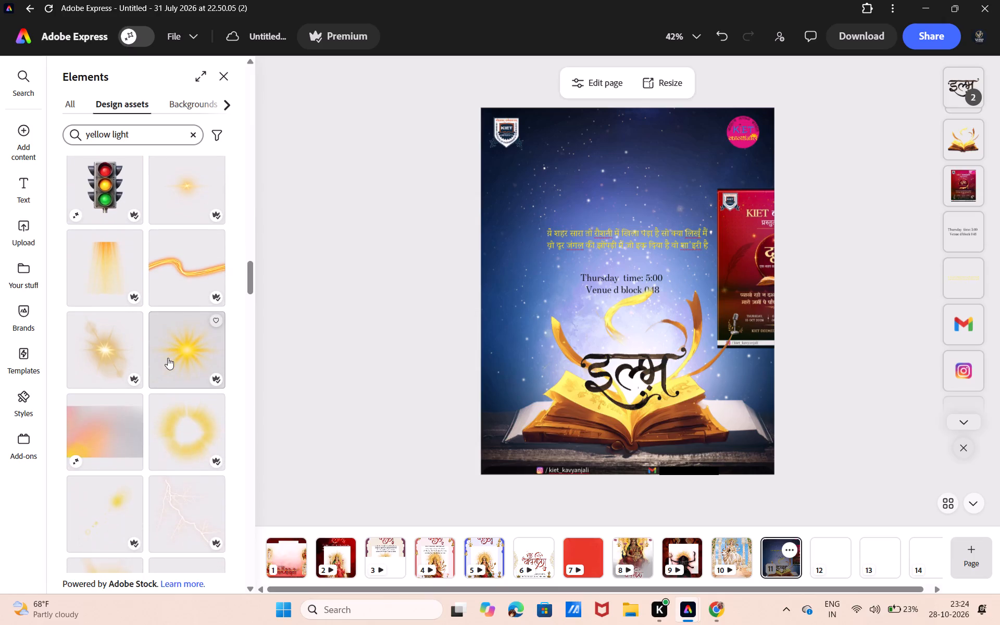
scroll(168, 358, down, 2)
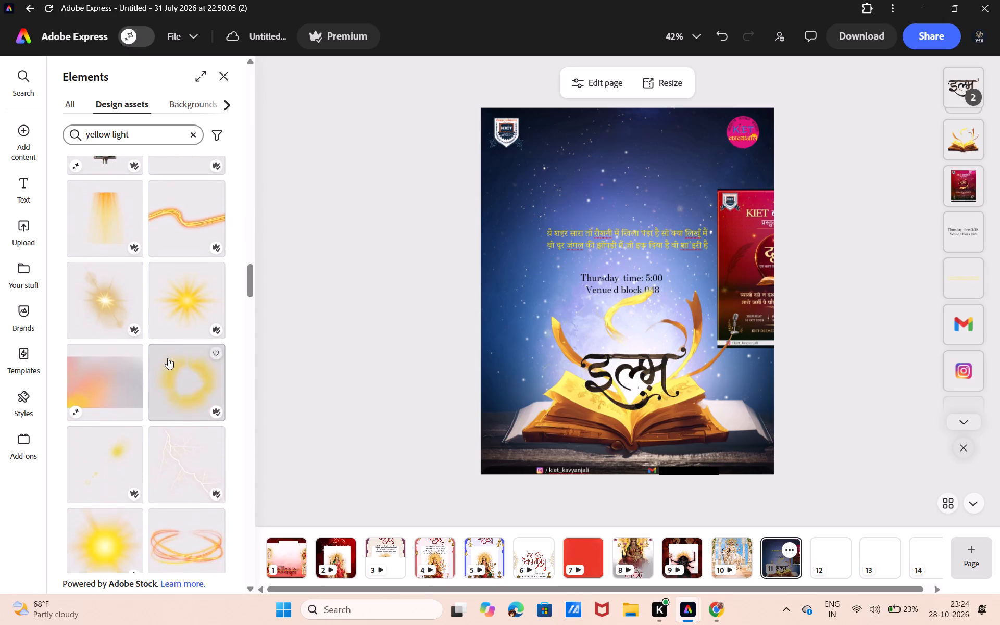
scroll(168, 358, down, 5)
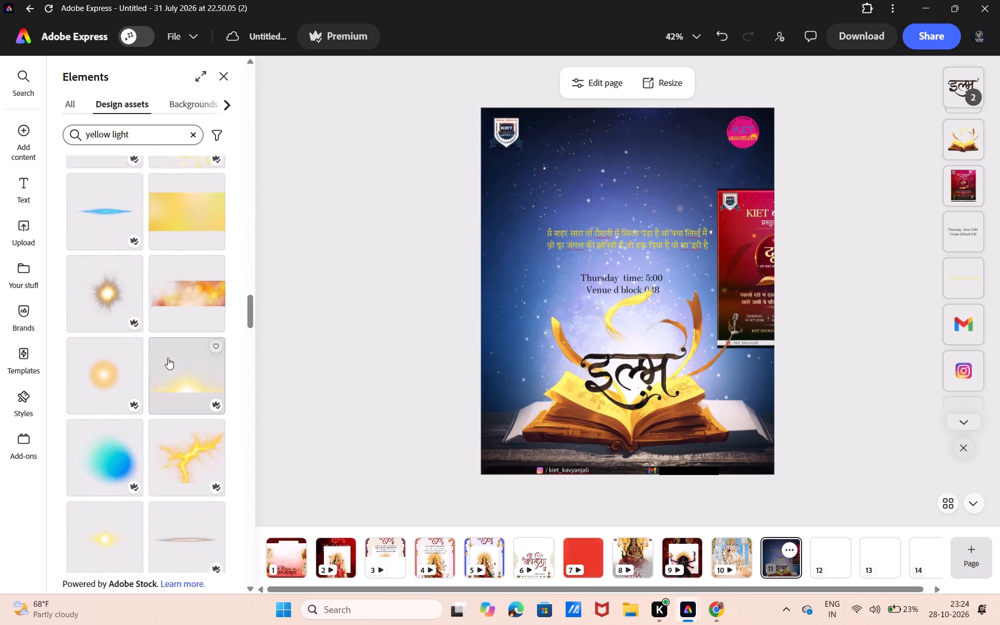
scroll(168, 358, up, 2)
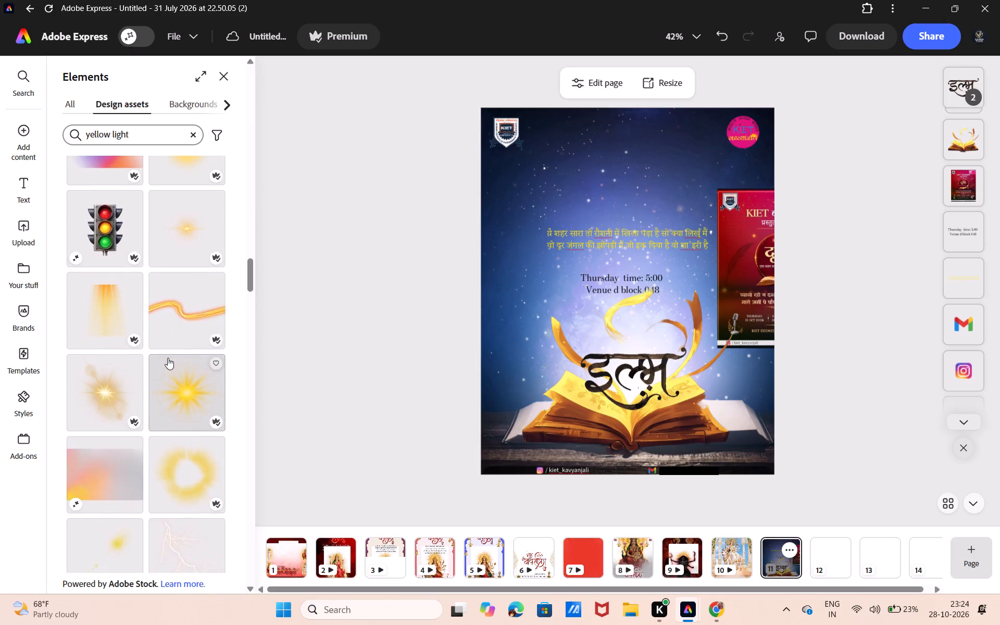
Add the vertical yellow light-beam asset to the poster and rotate it upside down so its rays rise upward.
click(99, 305)
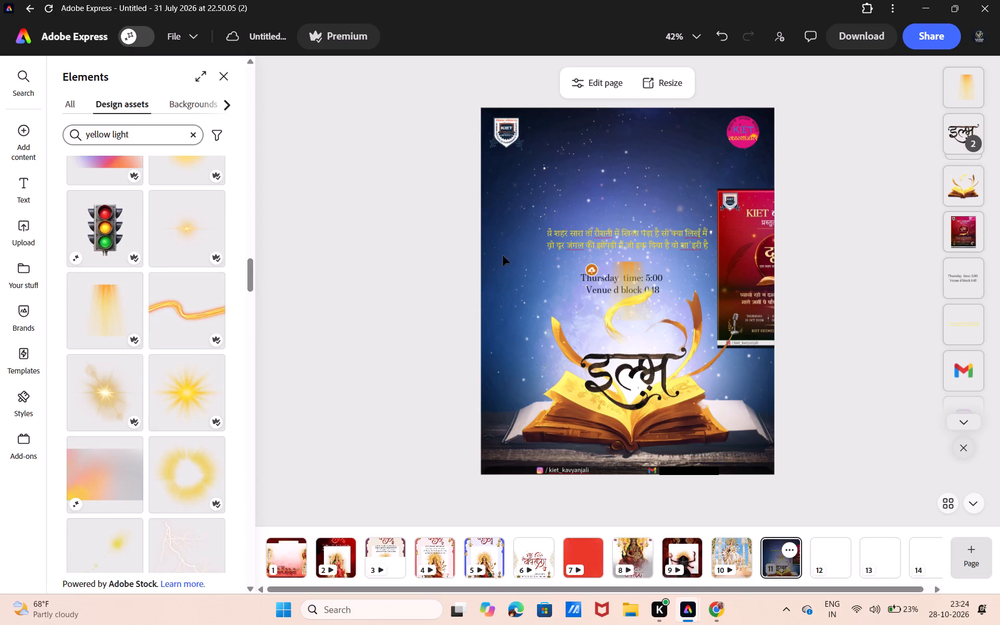
click(616, 295)
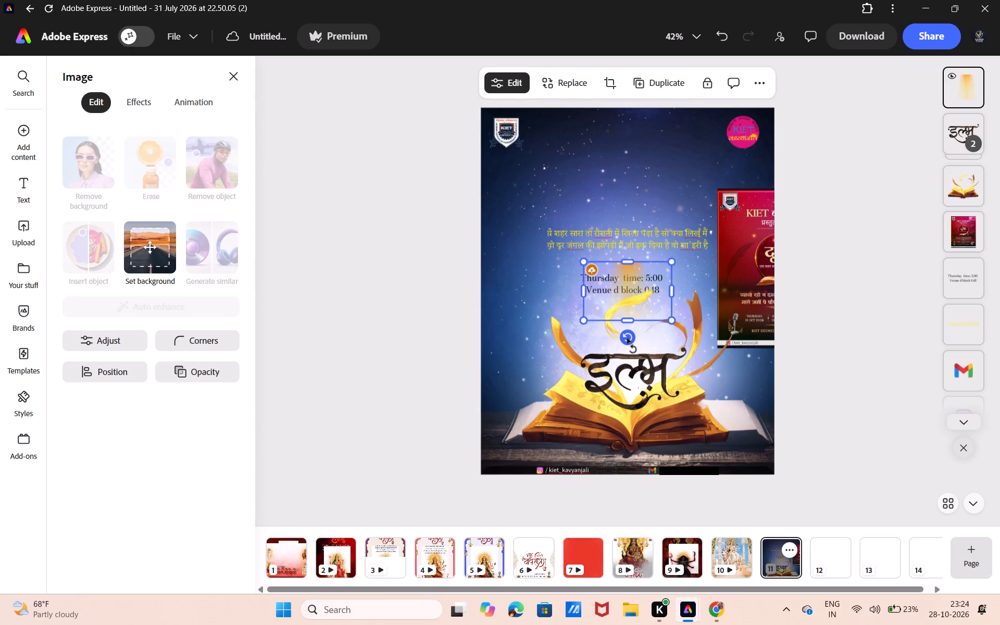
drag(627, 338, 605, 221)
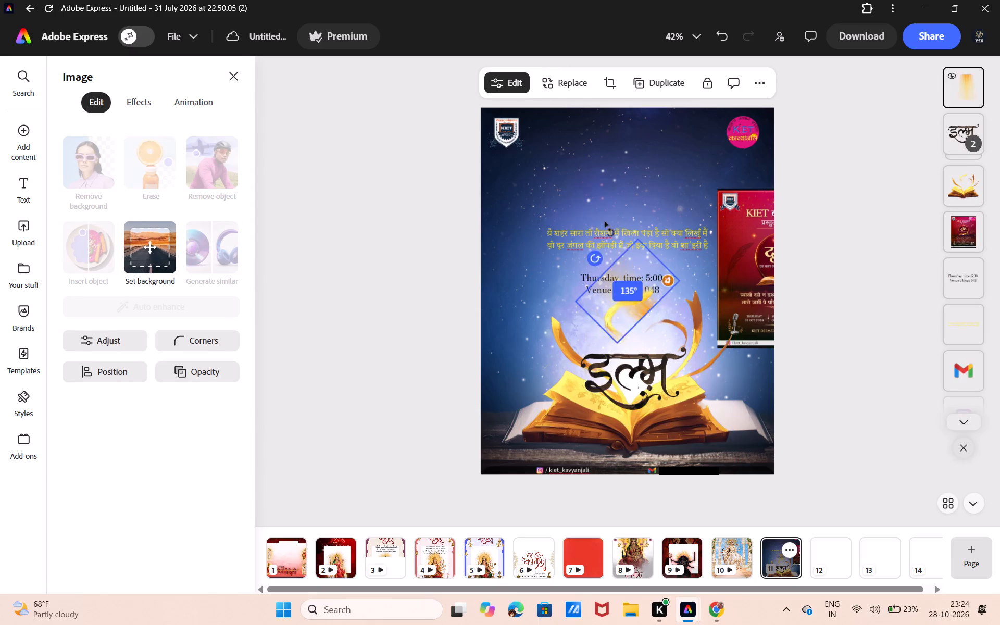
drag(605, 221, 617, 76)
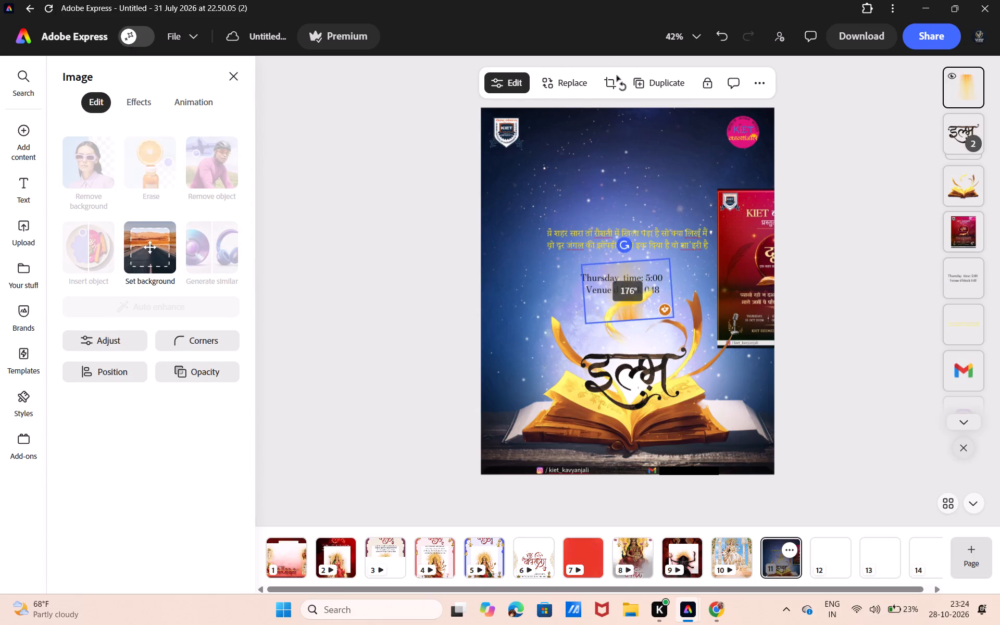
drag(617, 76, 623, 102)
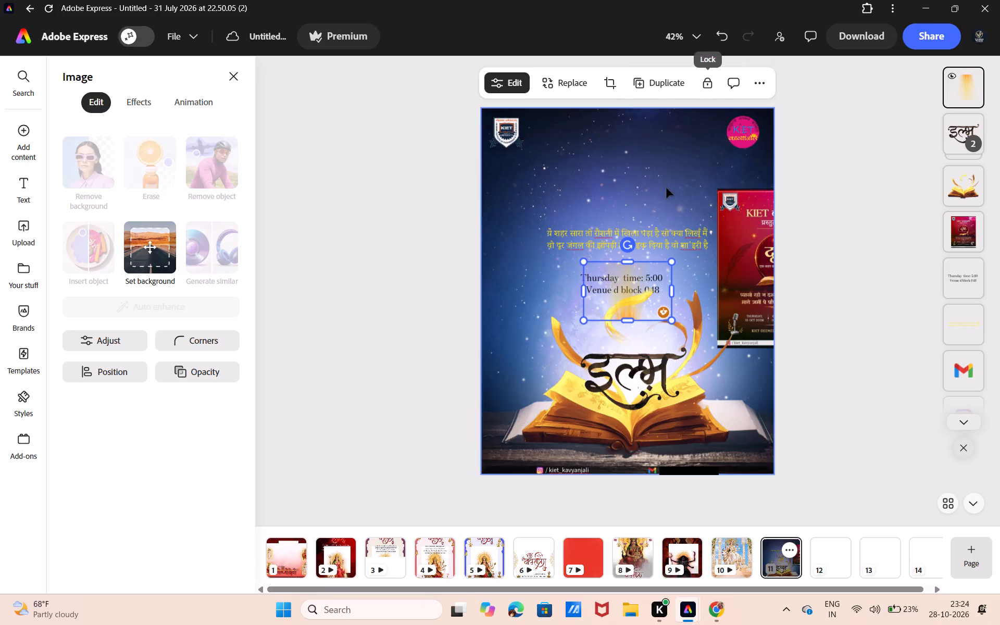
Enlarge the light beam to about the golden book's width and centre it over the इल्म title and open pages.
drag(669, 257, 746, 165)
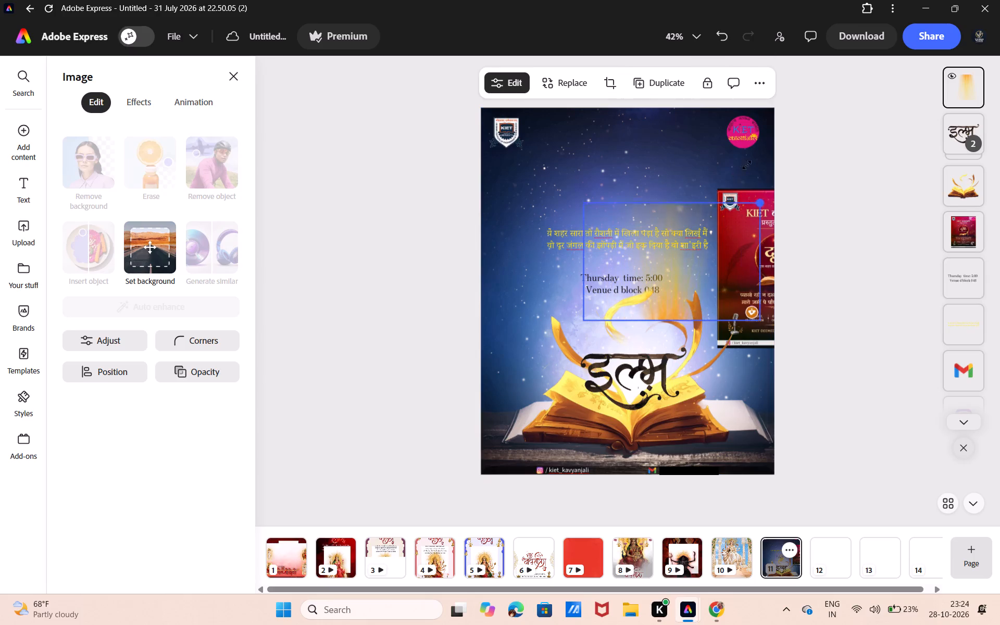
drag(746, 165, 760, 158)
drag(759, 221, 706, 314)
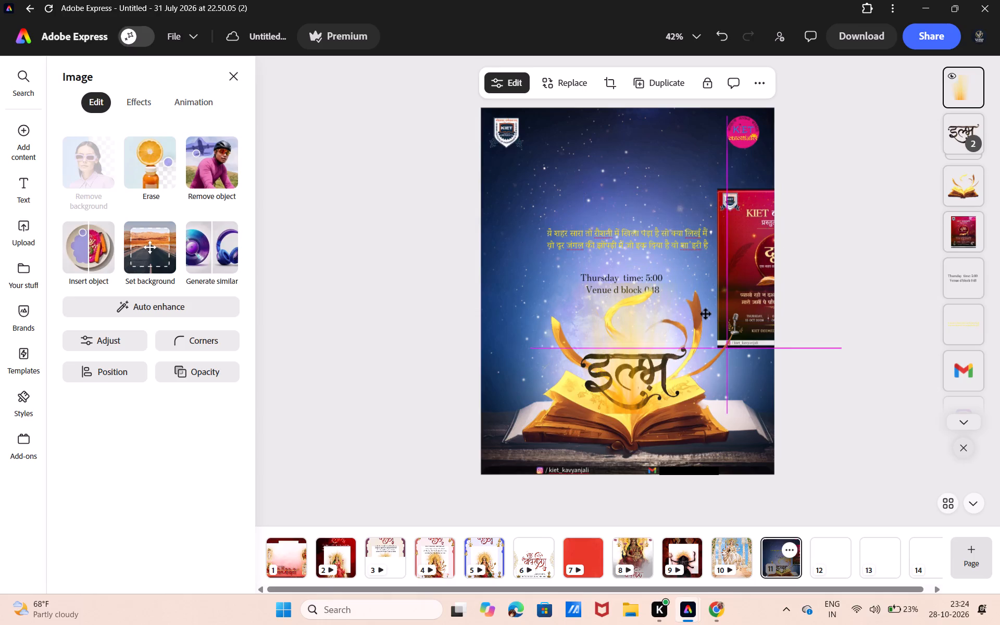
drag(706, 314, 707, 311)
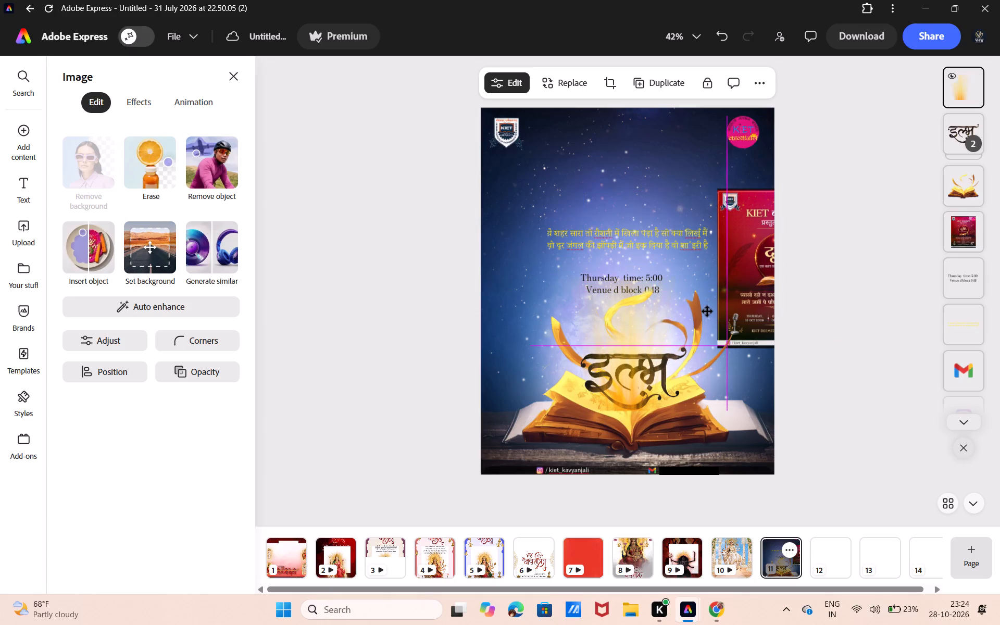
drag(707, 311, 708, 340)
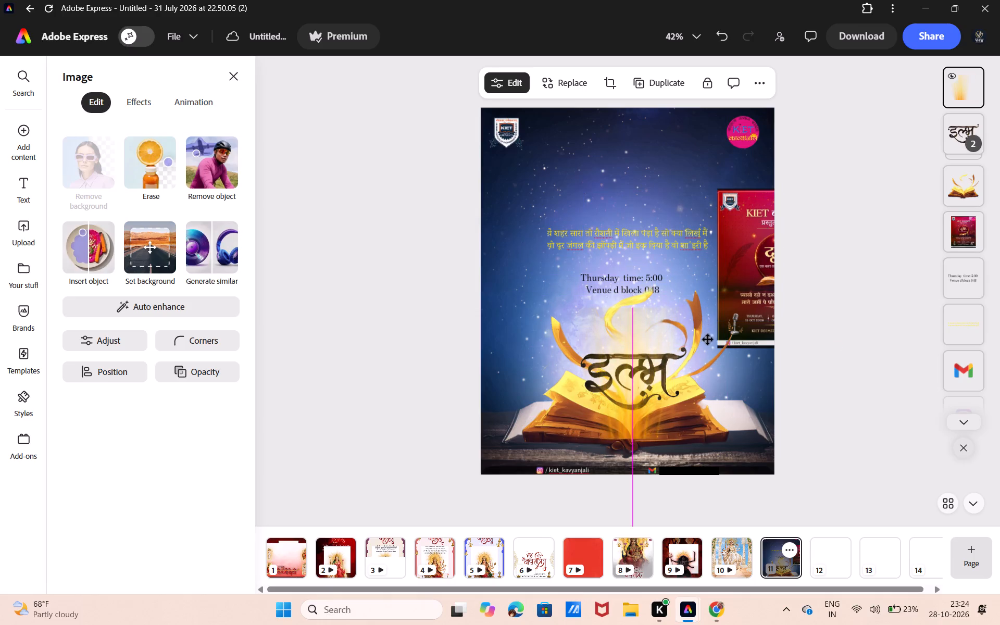
drag(708, 340, 705, 342)
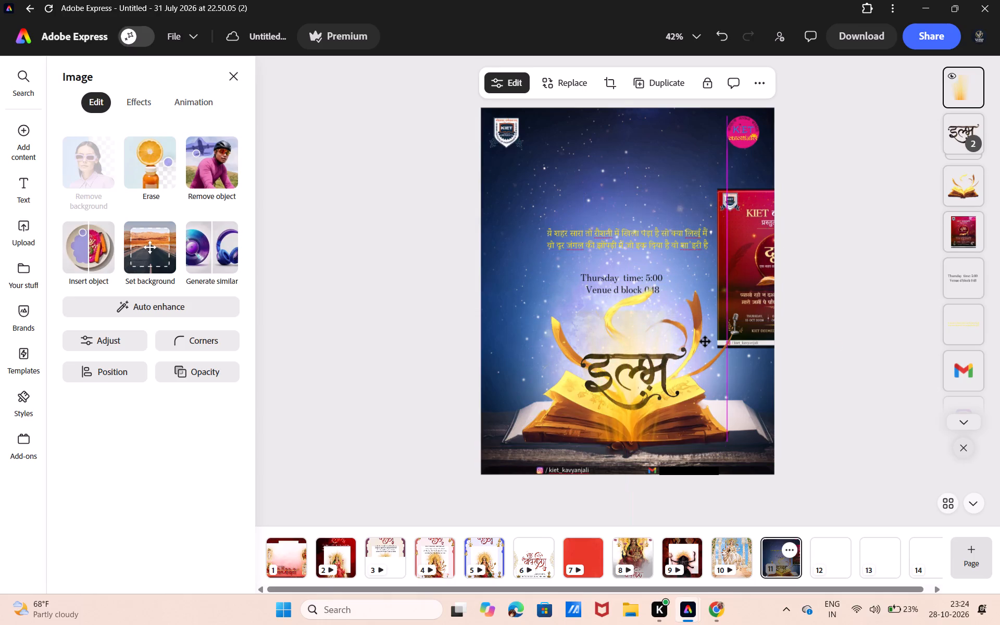
drag(705, 342, 706, 331)
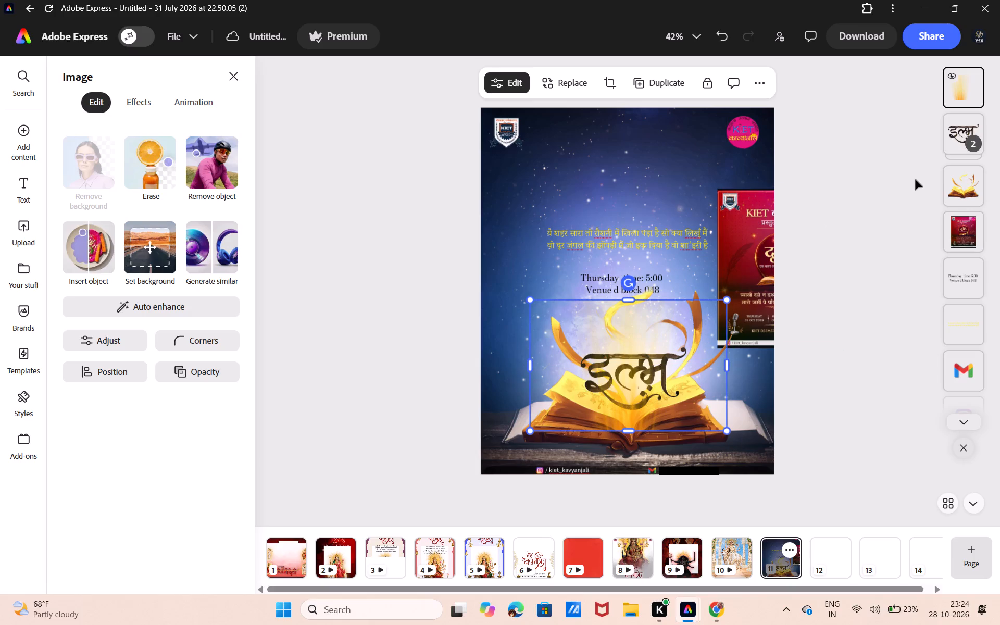
Move the light beam layer beneath the golden book layer.
drag(977, 95, 952, 223)
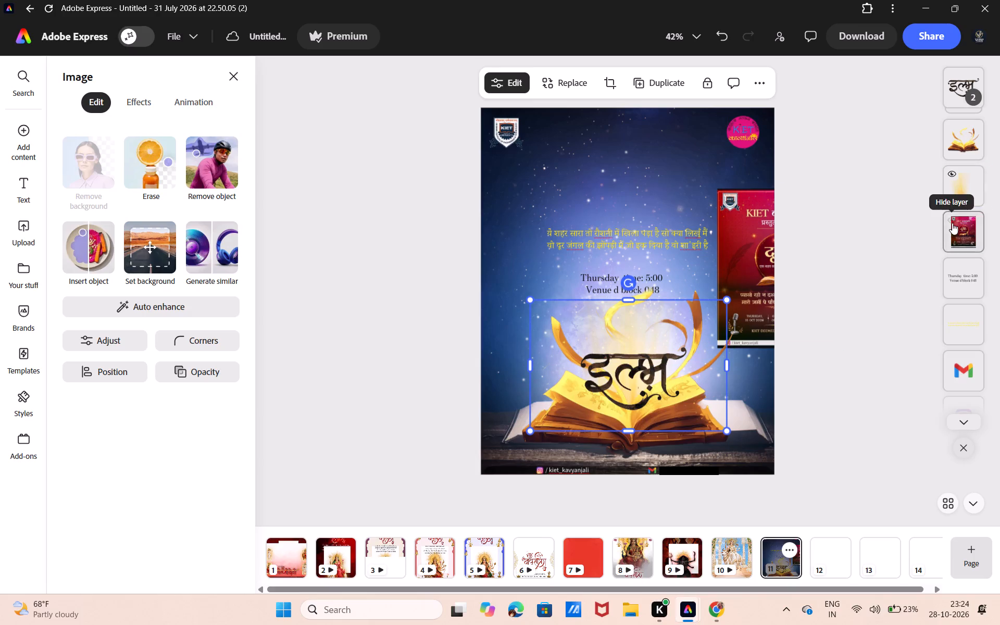
Soften the light beam's upper edge with the Erase tool's circle brush at size 103, hardness 1 and opacity 100.
click(140, 172)
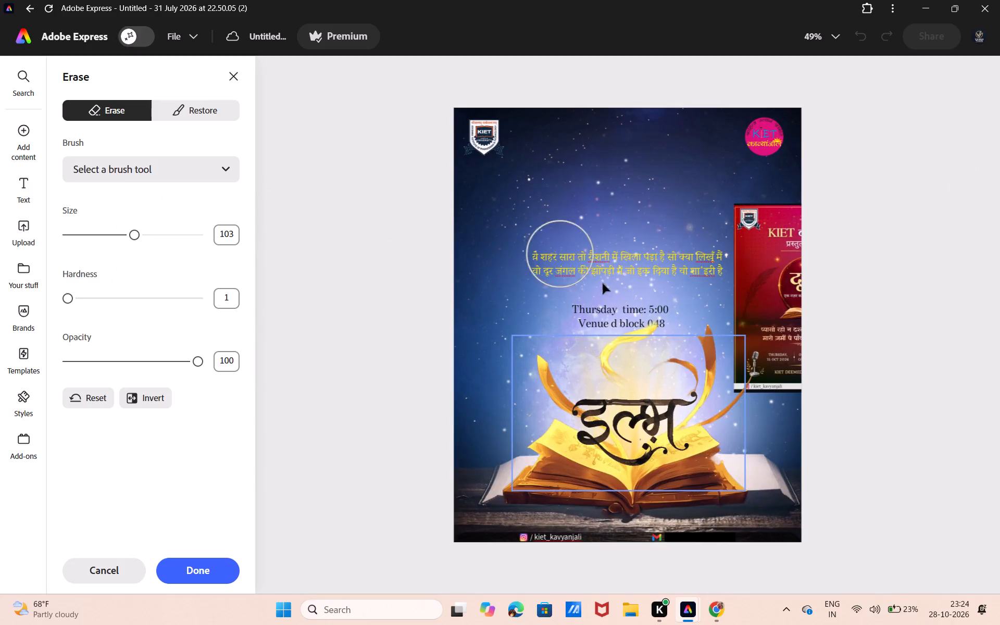
drag(589, 314, 660, 298)
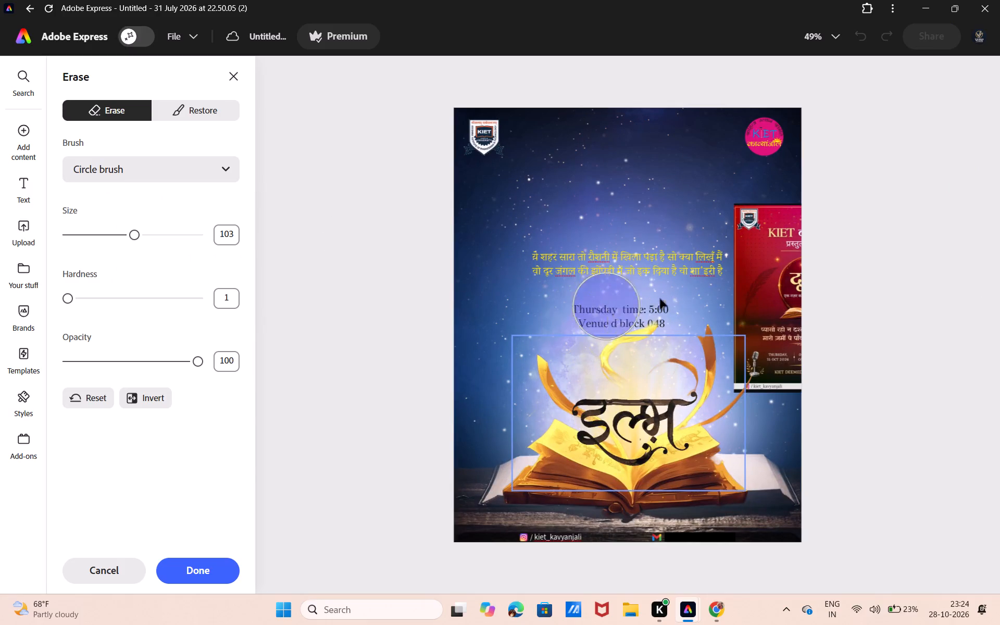
drag(660, 298, 557, 312)
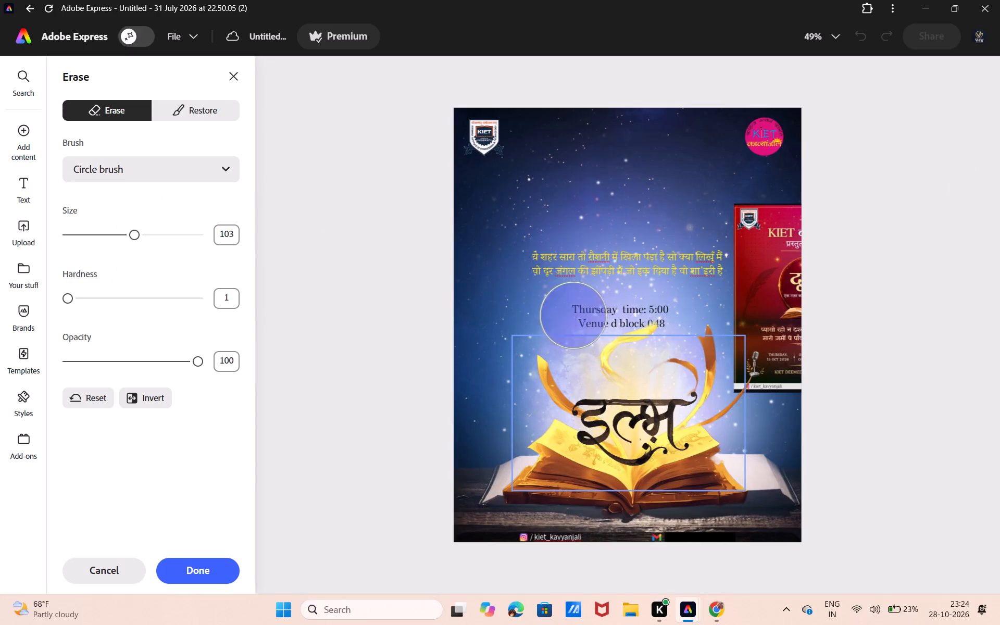
drag(557, 312, 672, 310)
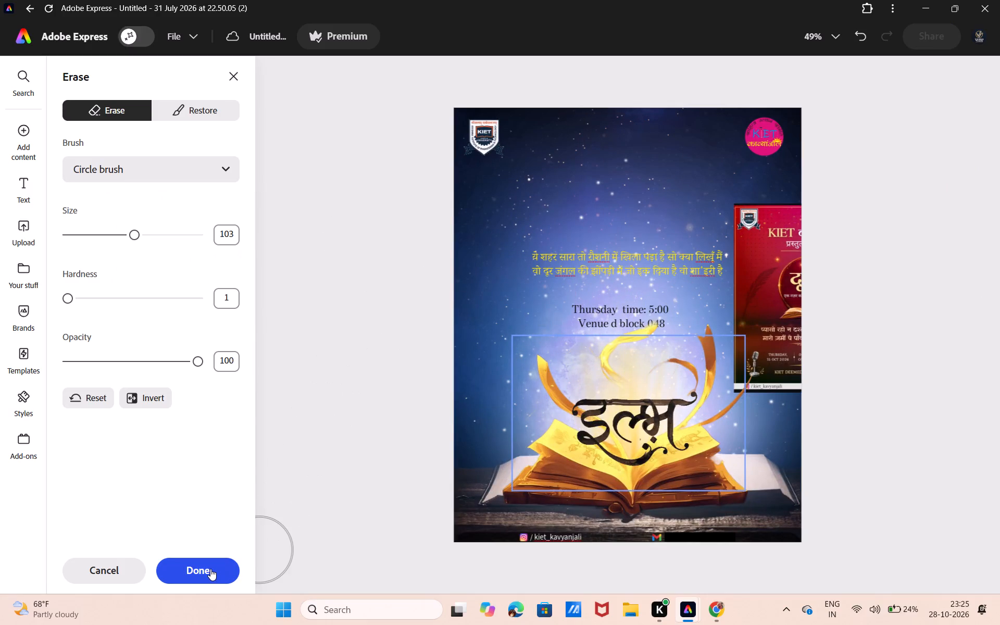
click(210, 569)
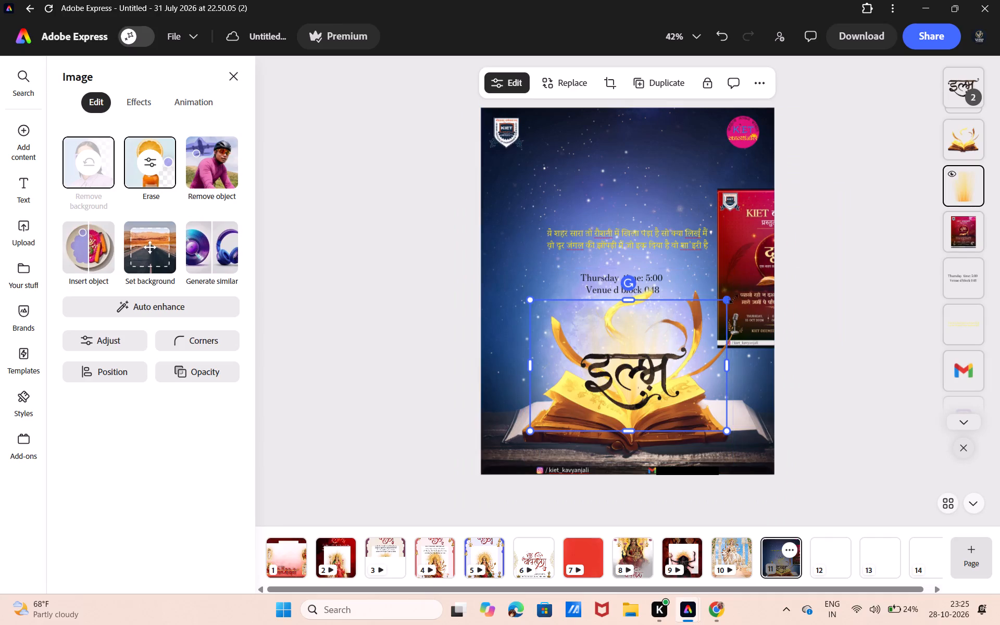
click(861, 216)
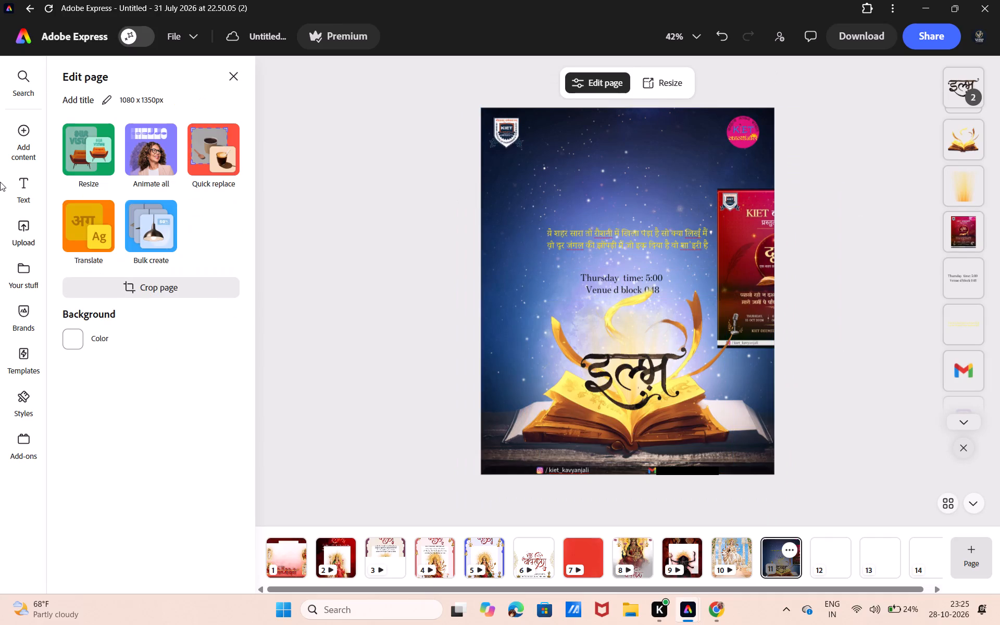
Add the diagonal yellow light-rays asset from the "yellow light" results and rotate it so the rays rise vertically.
click(95, 178)
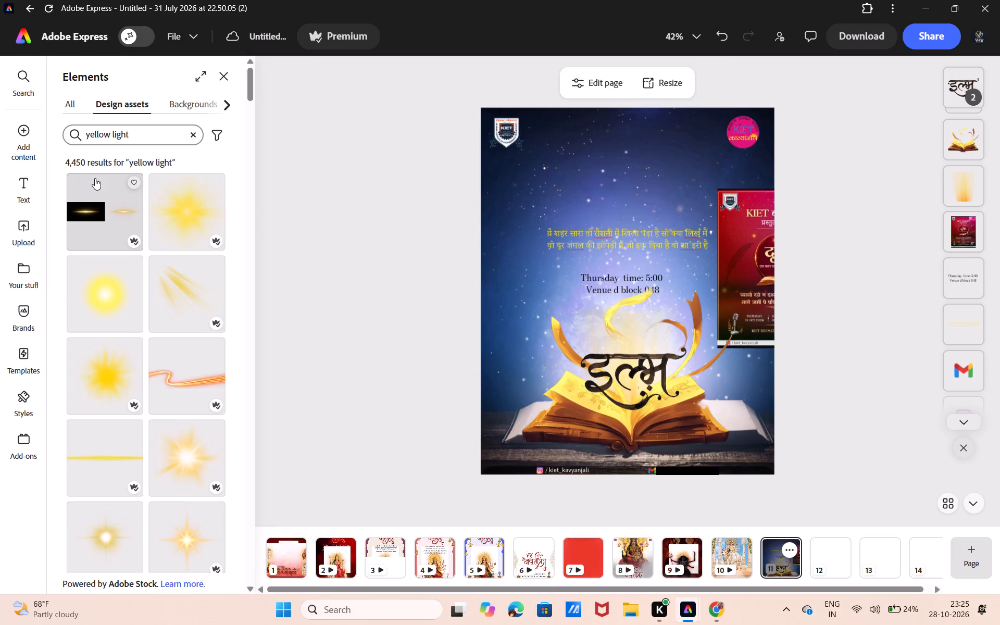
click(185, 306)
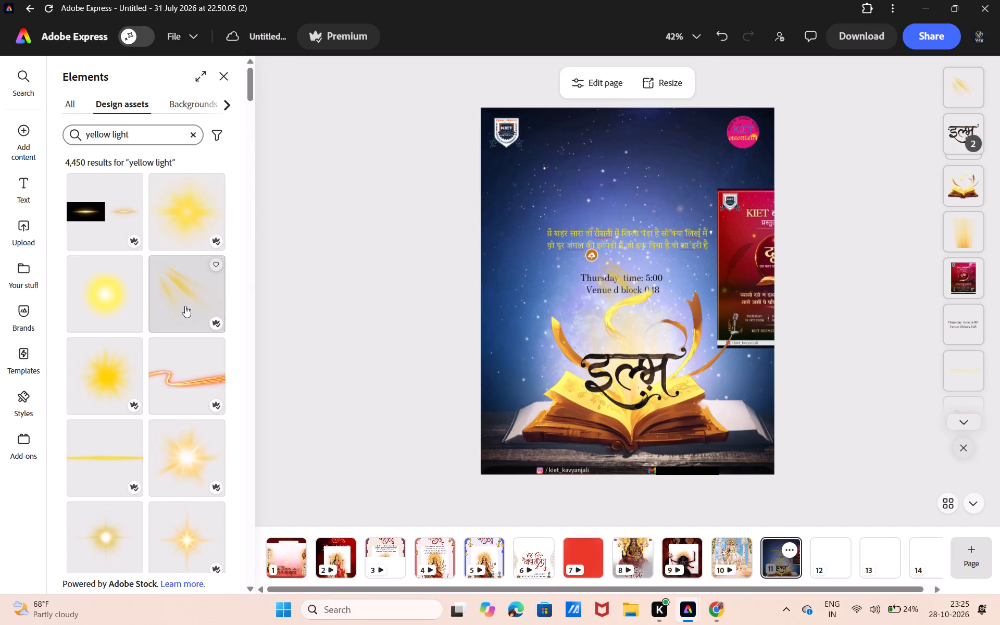
click(614, 277)
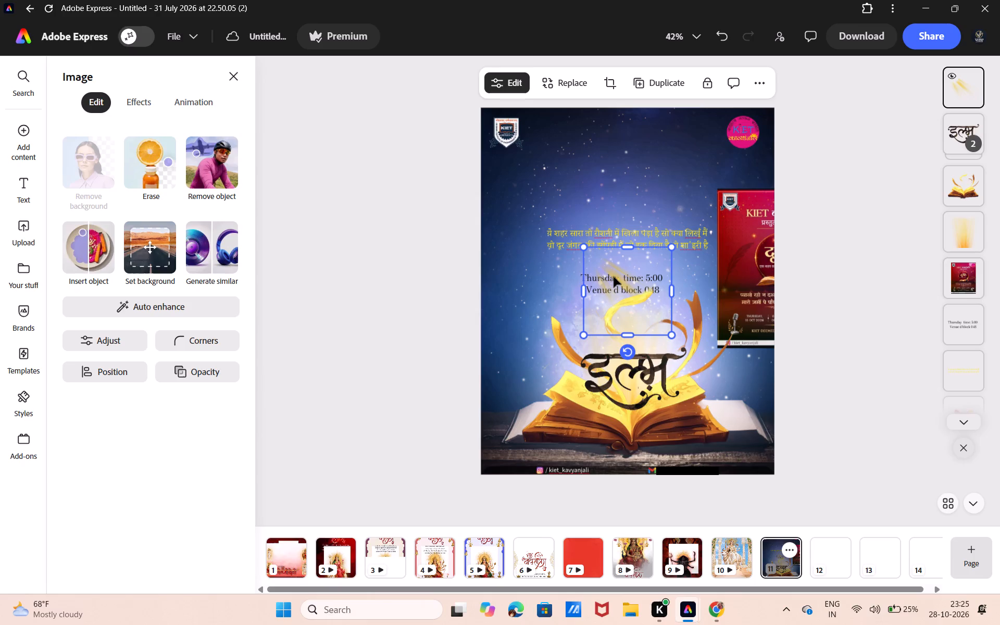
drag(630, 349, 711, 196)
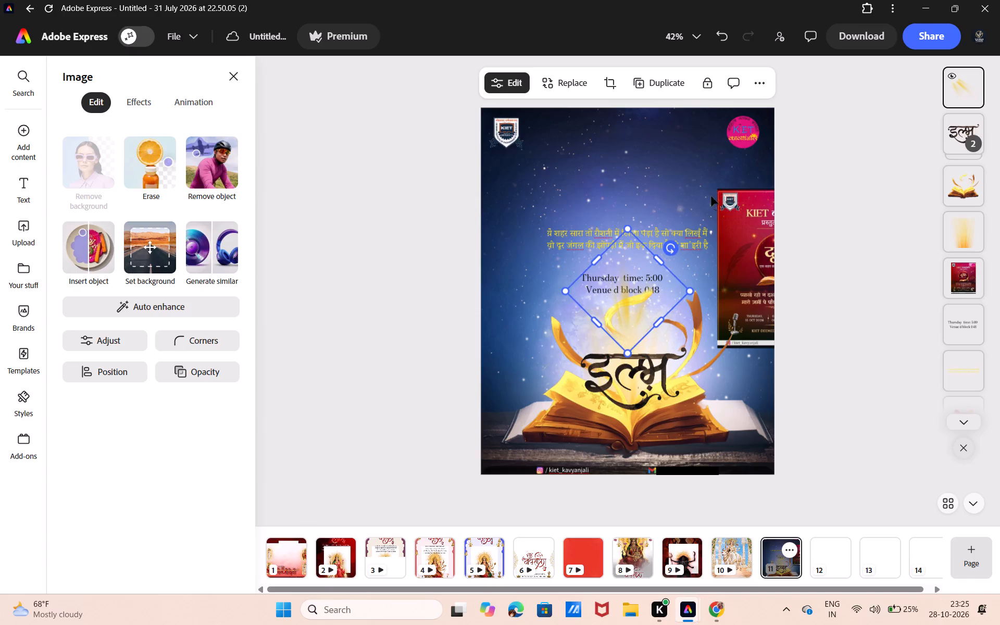
Enlarge the rotated light rays and position them over the इल्म title and the centre of the golden book.
drag(691, 290, 765, 308)
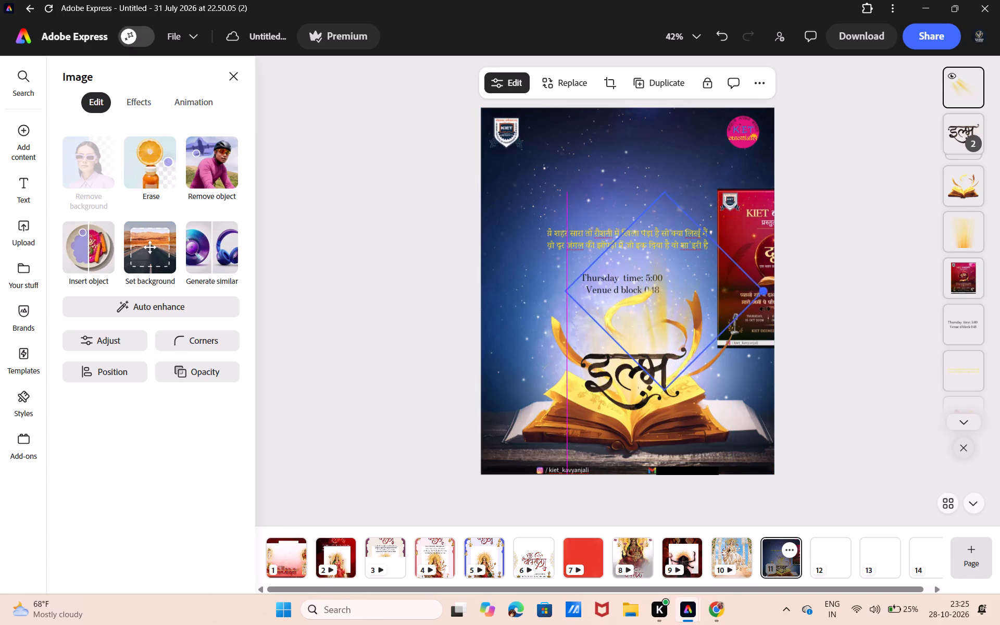
drag(765, 308, 773, 312)
drag(716, 303, 682, 370)
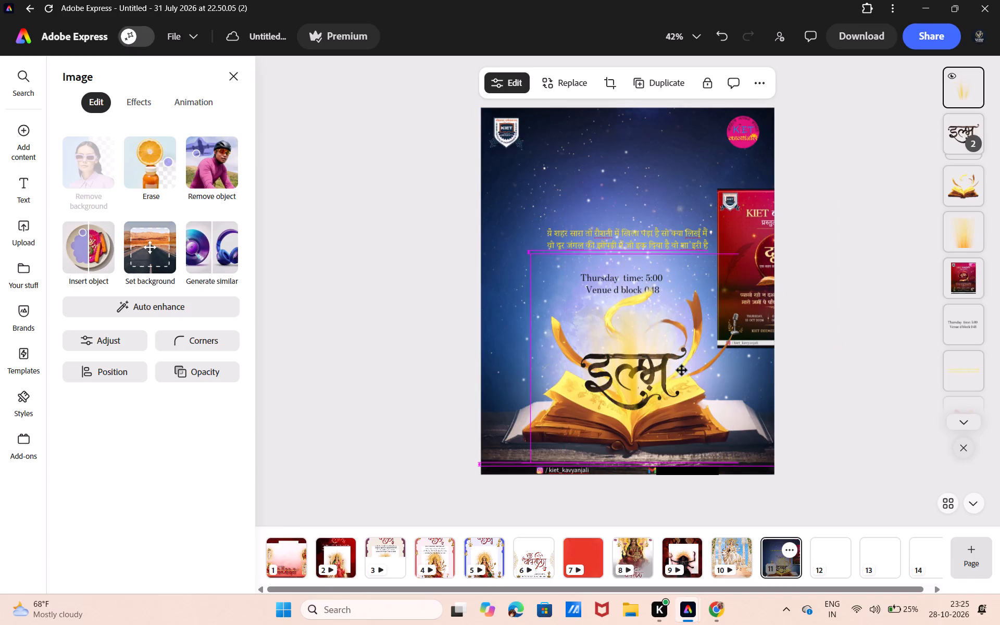
drag(682, 370, 682, 376)
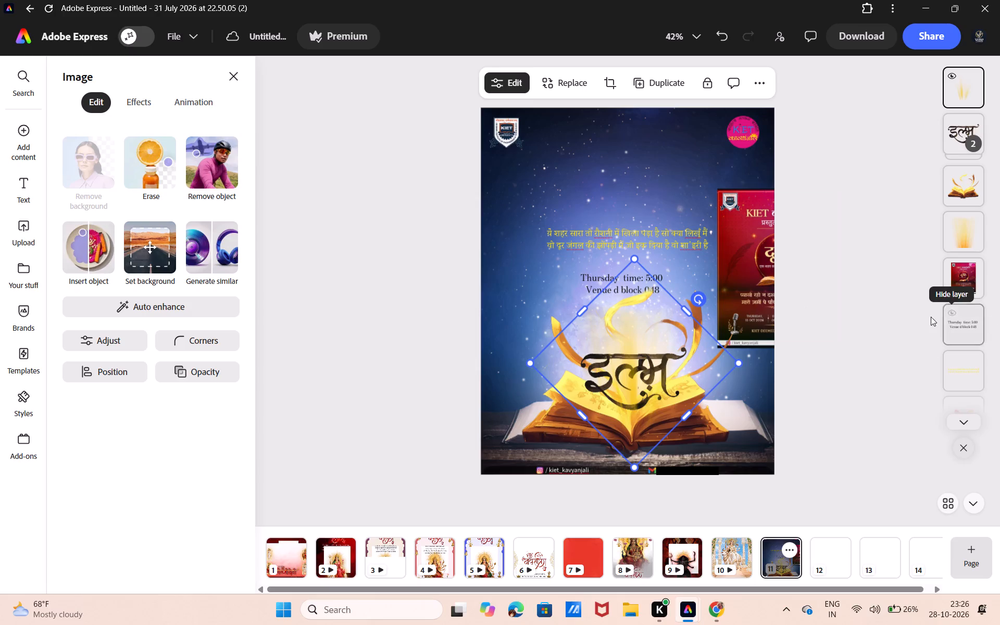
click(880, 336)
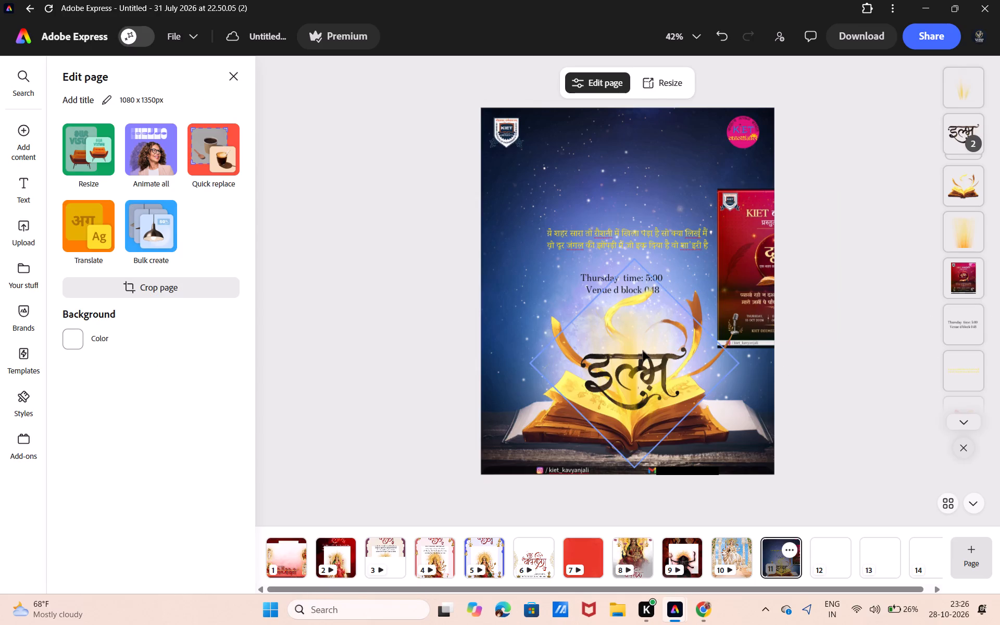
click(643, 351)
drag(667, 358, 667, 360)
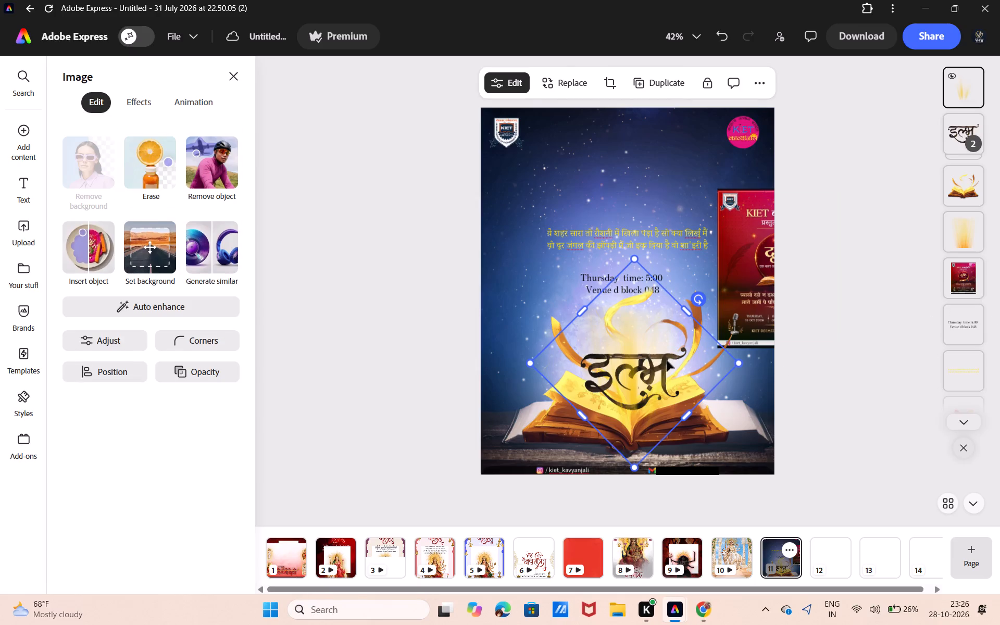
Shift the yellow light rays slightly lower so they sit over the इल्म title and the book's open pages.
drag(667, 360, 659, 376)
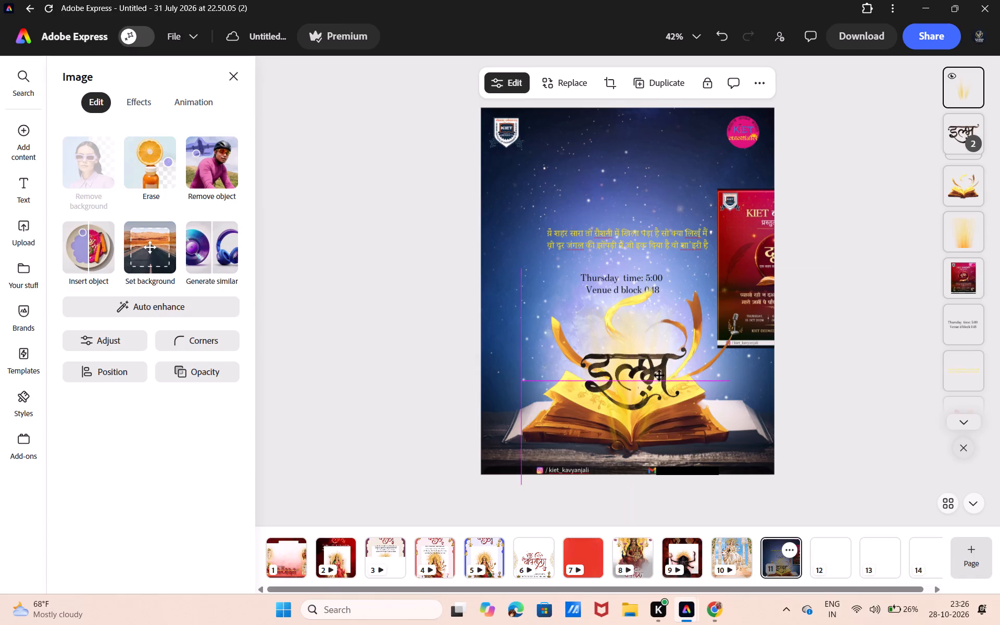
drag(659, 376, 661, 376)
click(826, 365)
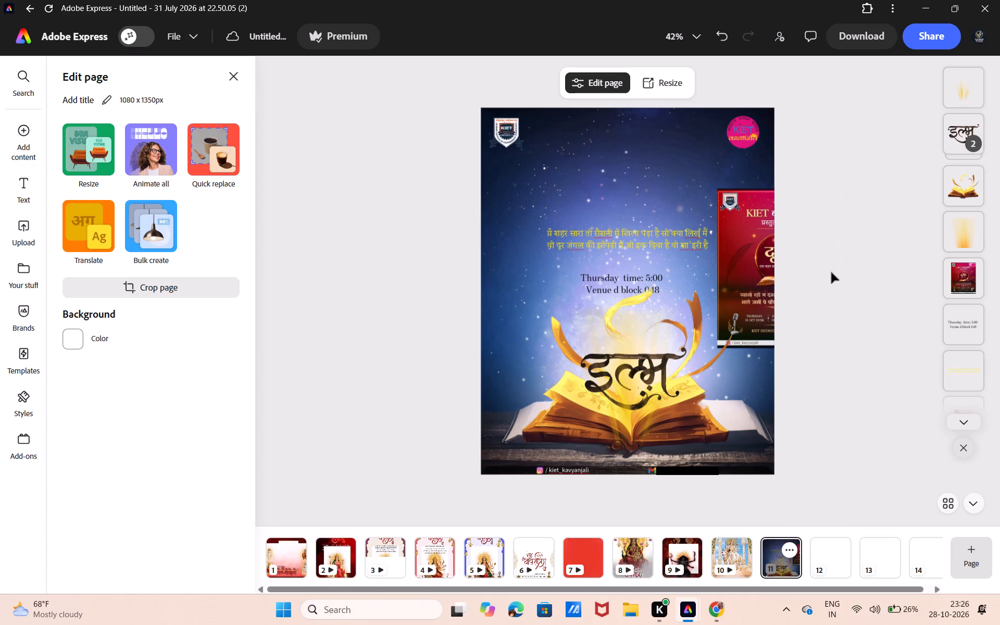
Reposition the red reference poster that overlaps the page's right edge.
click(765, 284)
drag(765, 284, 696, 256)
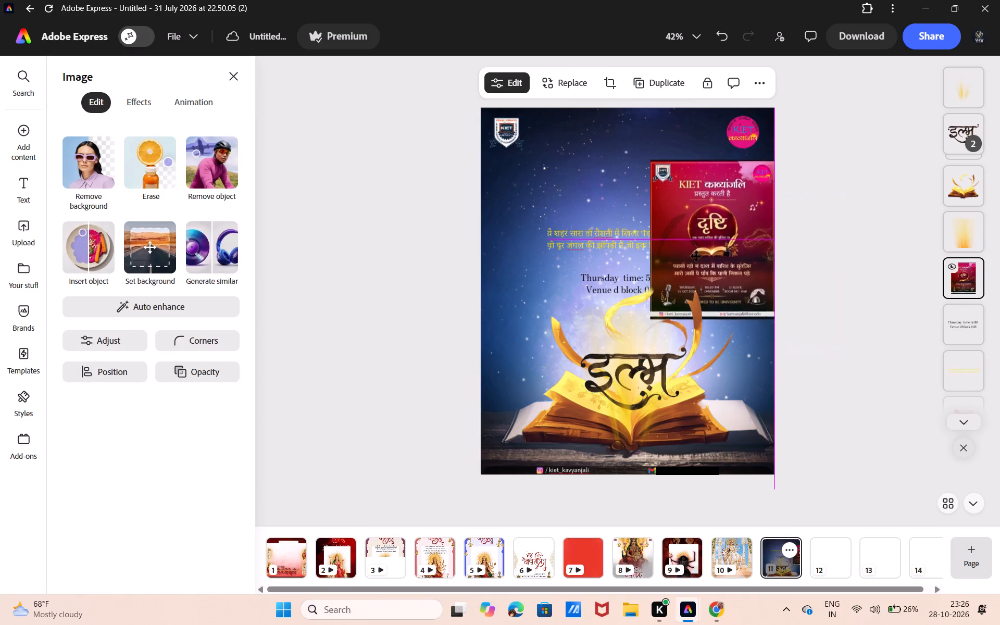
Move the red दृष्टि reference poster further off the page's right edge, clear of the verse and the event details.
drag(696, 256, 786, 276)
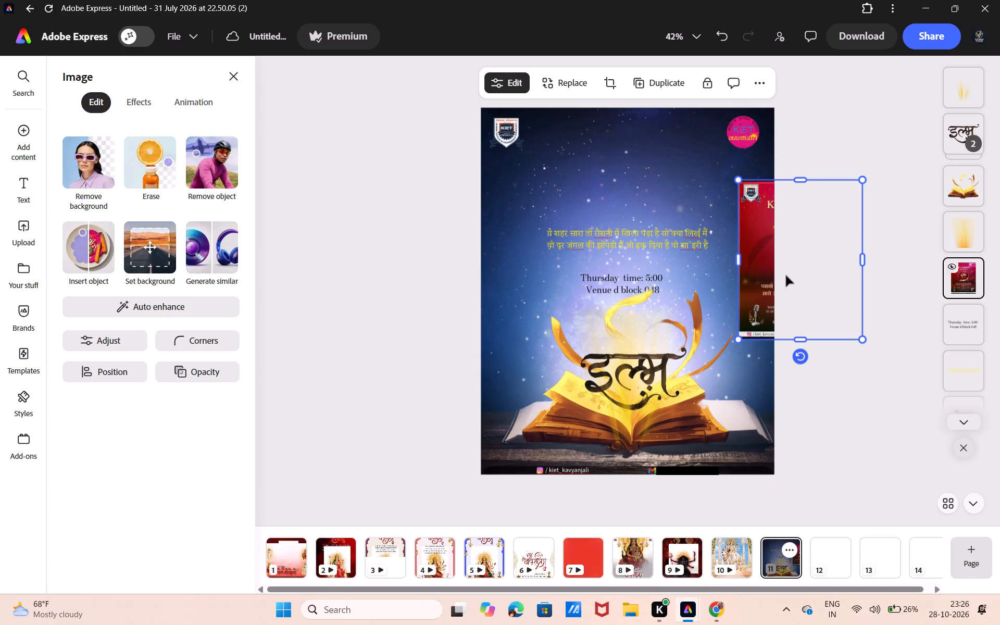
click(839, 379)
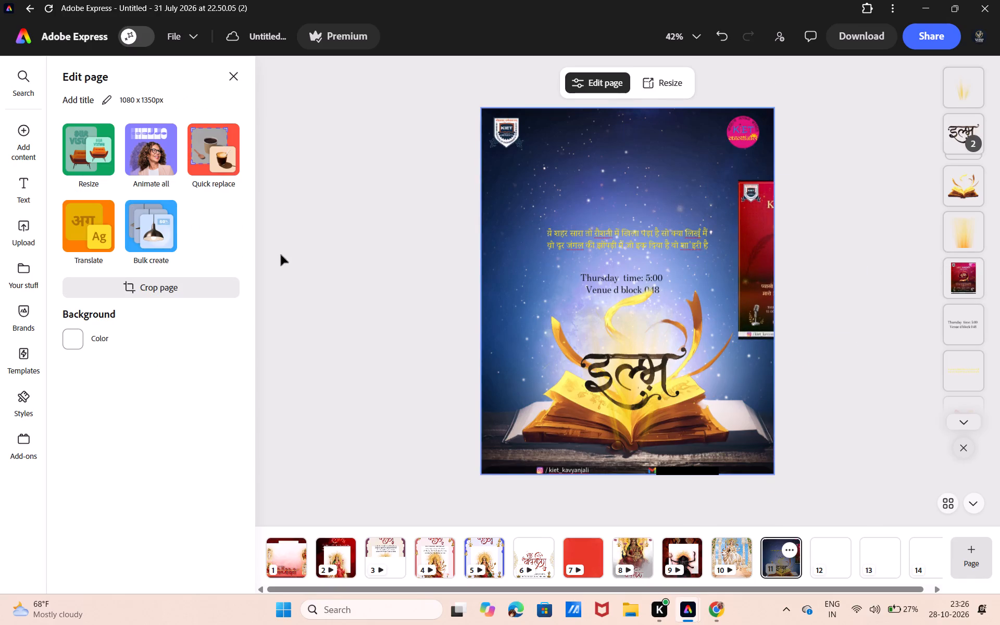
Upload the antique clock image "WhatsApp Image 2026-10-28 at 11.15.53 PM" from Downloads onto the इल्म poster page.
click(23, 231)
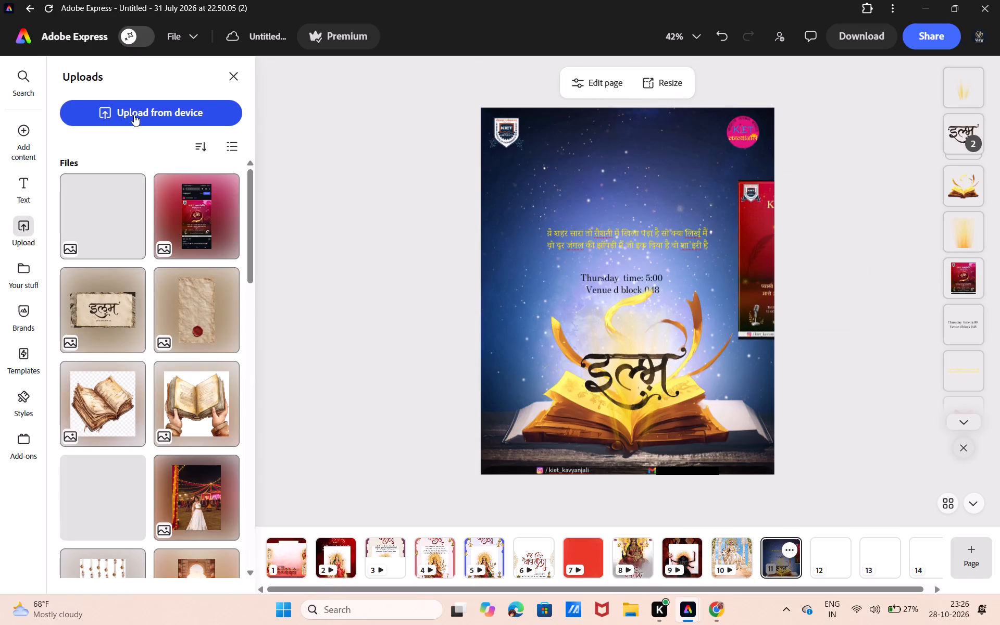
click(134, 115)
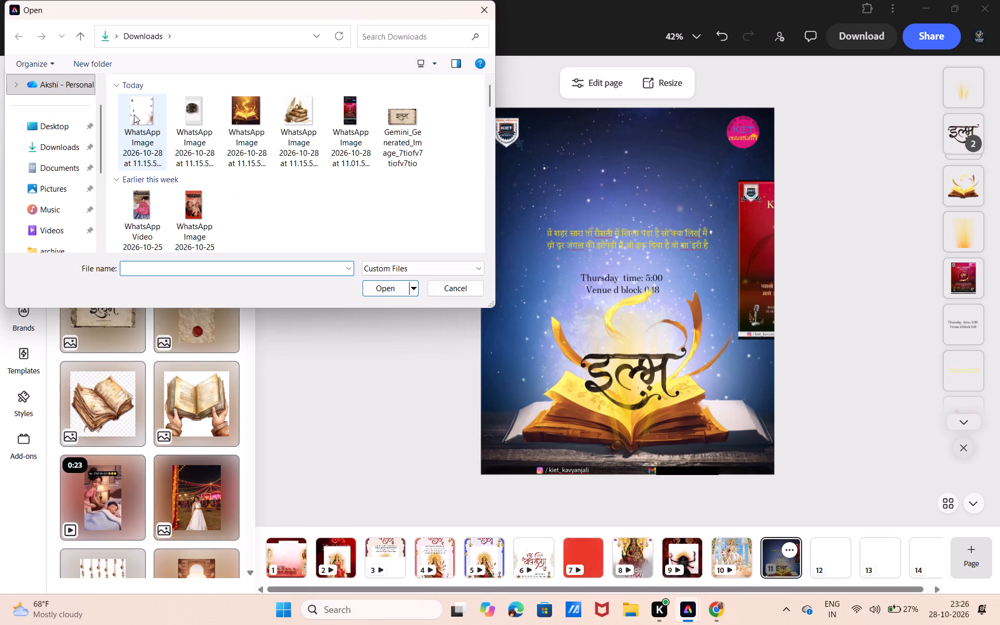
click(192, 120)
click(192, 120)
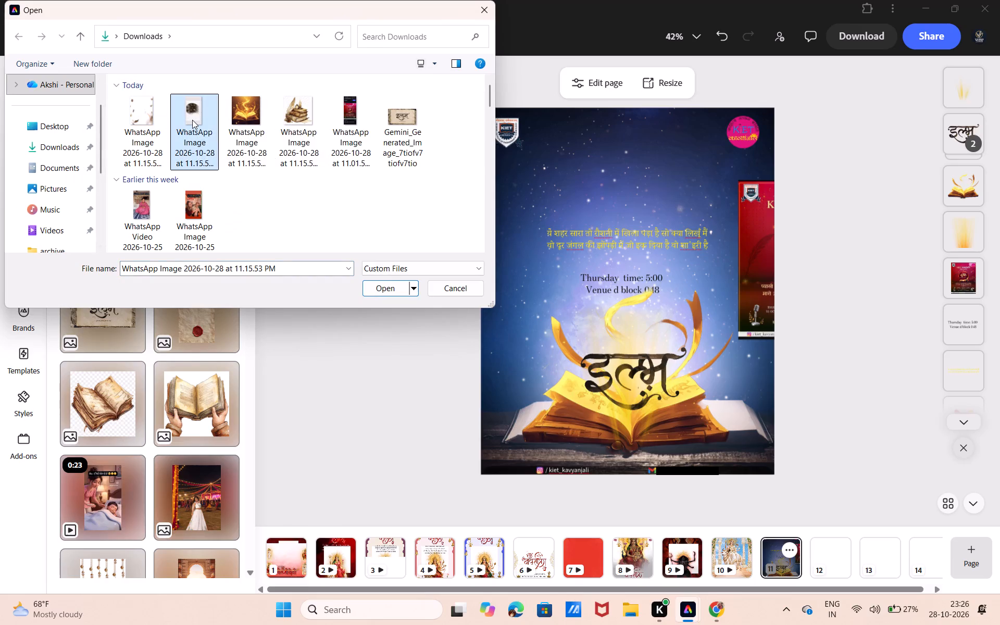
double_click(192, 120)
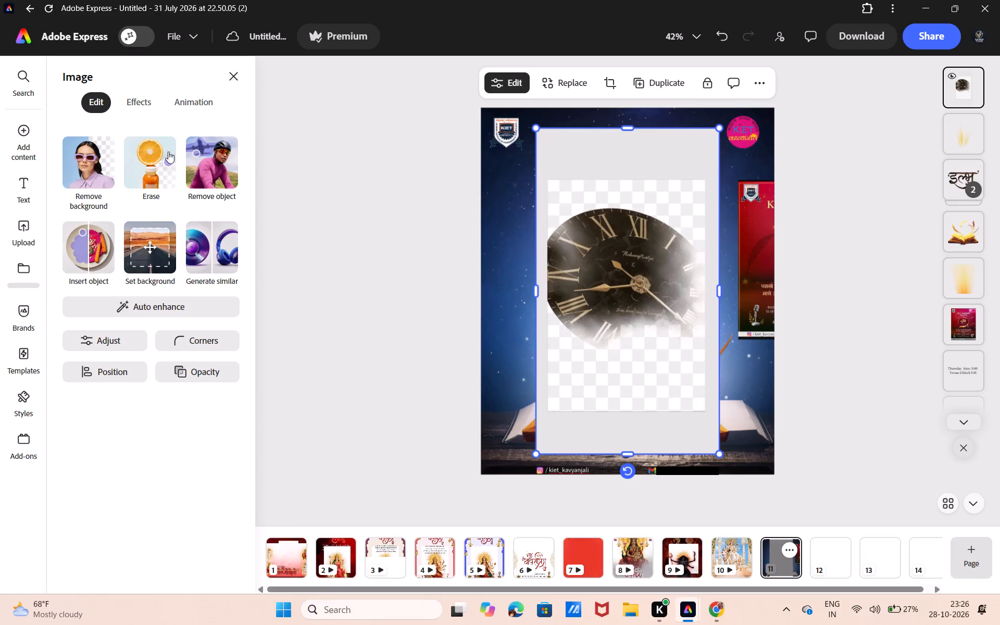
Remove the background of the uploaded clock image.
click(90, 163)
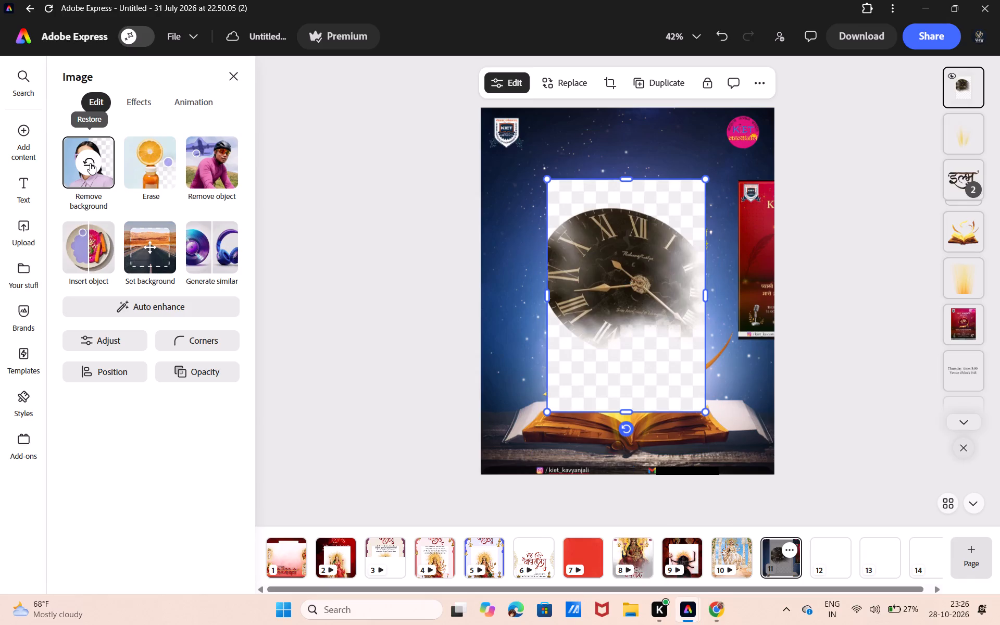
Open the clock image for manual erasing with the circle brush.
click(164, 169)
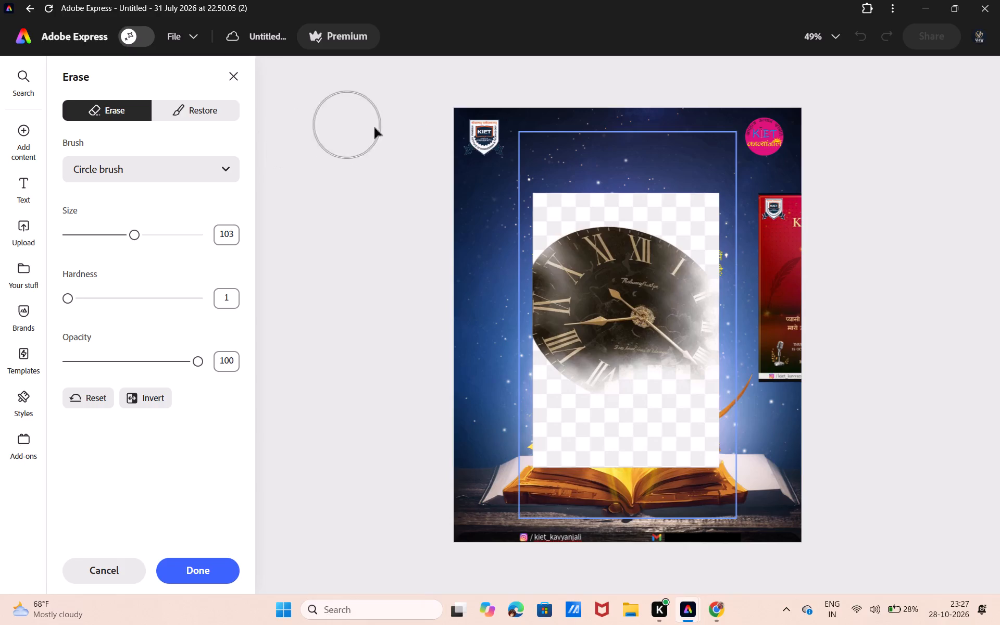
Erase the white checkered area above the clock with the Quick selection brush at size 2.
click(153, 170)
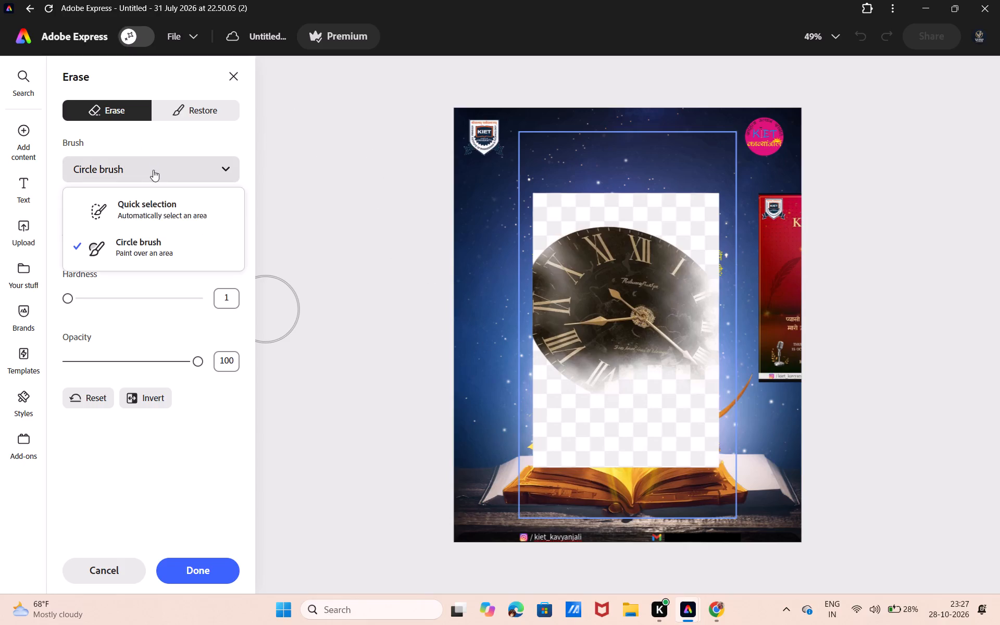
click(158, 201)
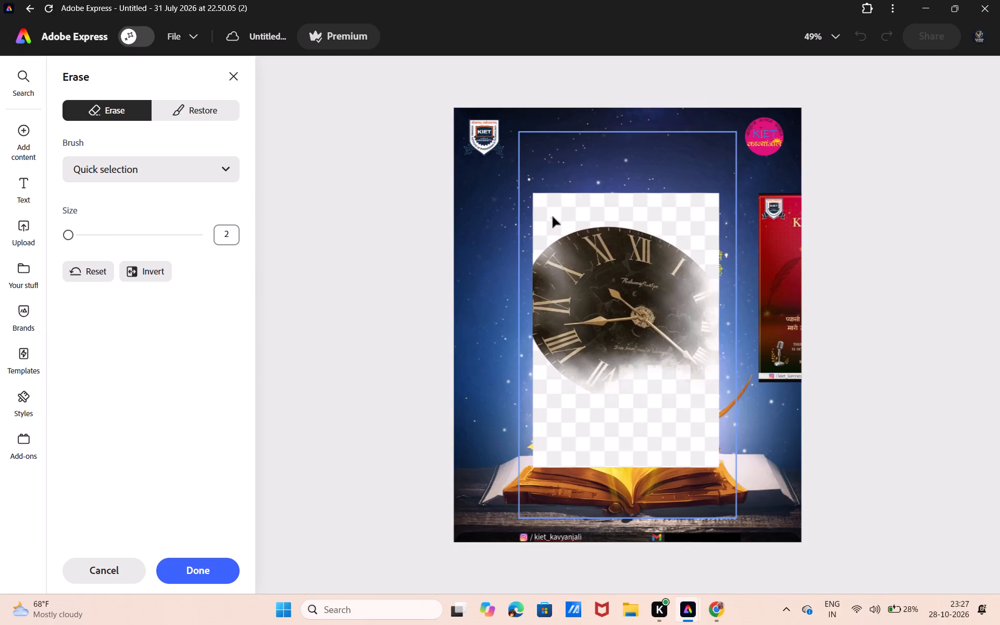
click(553, 216)
drag(562, 211, 770, 254)
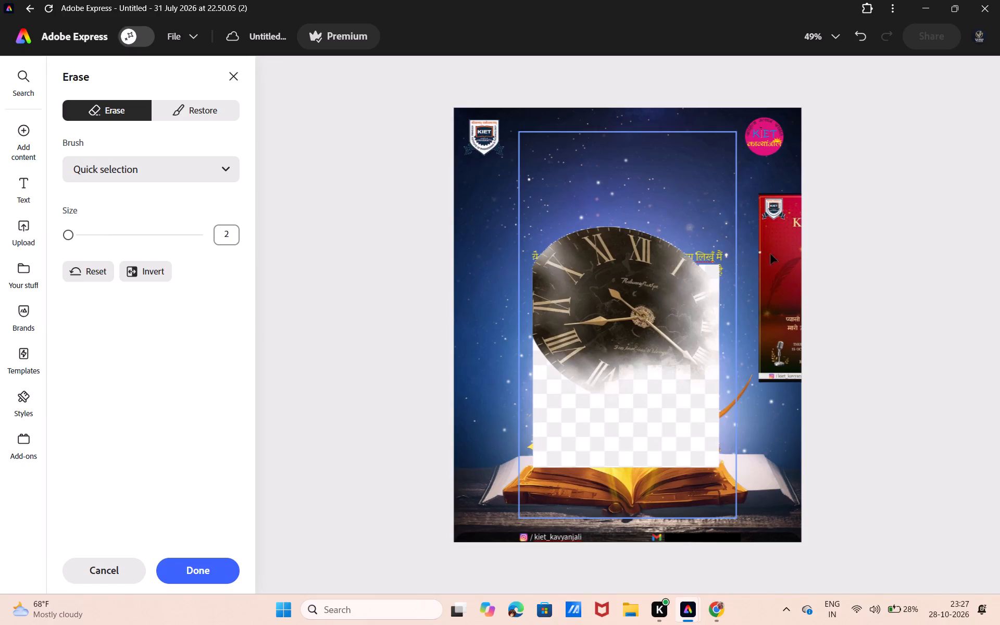
drag(770, 254, 778, 253)
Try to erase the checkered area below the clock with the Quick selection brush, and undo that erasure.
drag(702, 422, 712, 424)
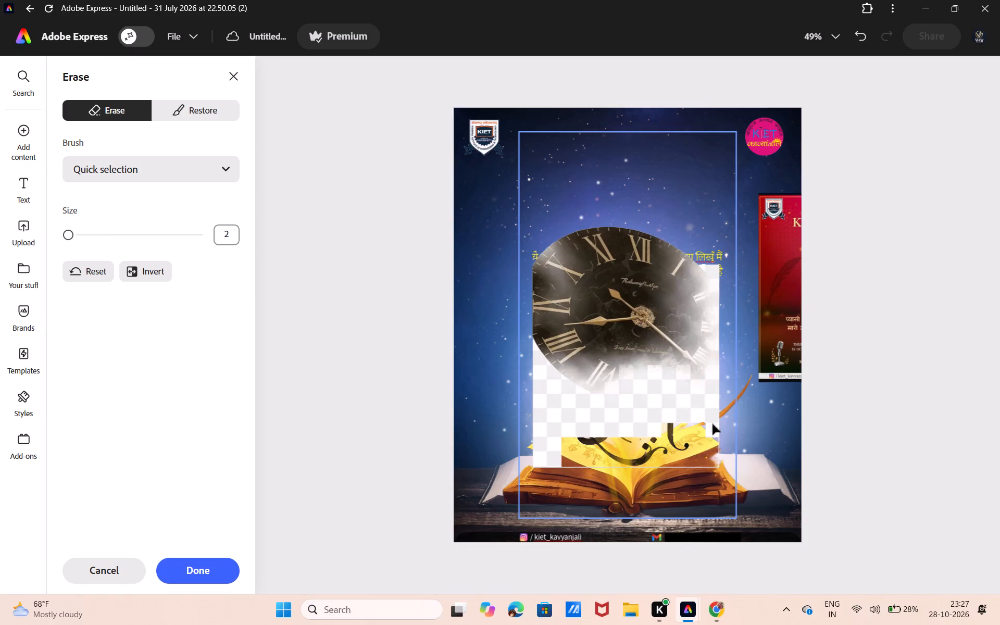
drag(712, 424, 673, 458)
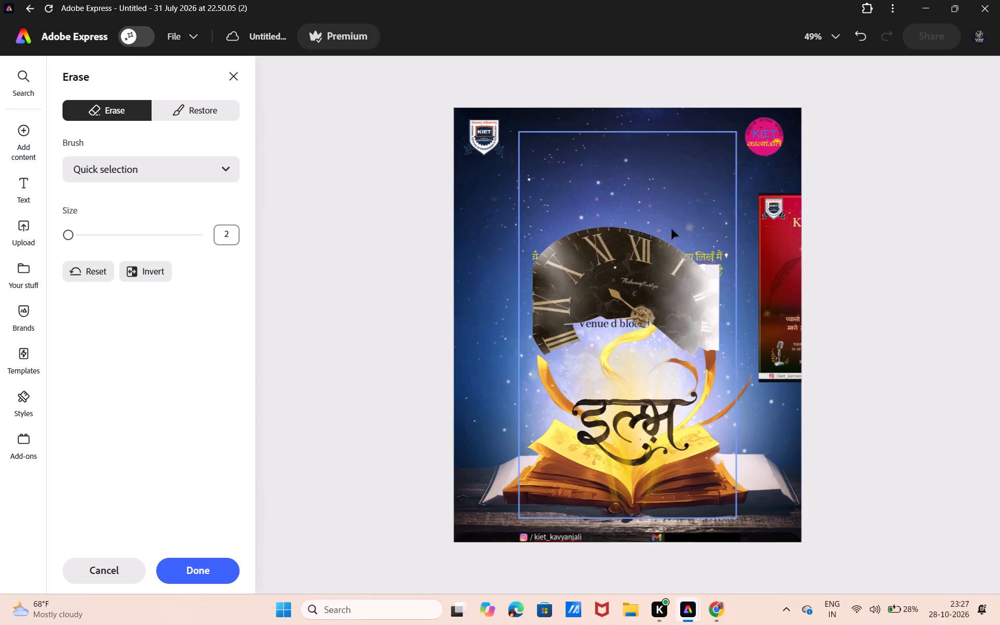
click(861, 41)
Erase the checkered area below the clock using the Quick selection brush, increasing its size to 23.
drag(689, 415, 684, 421)
drag(684, 421, 647, 436)
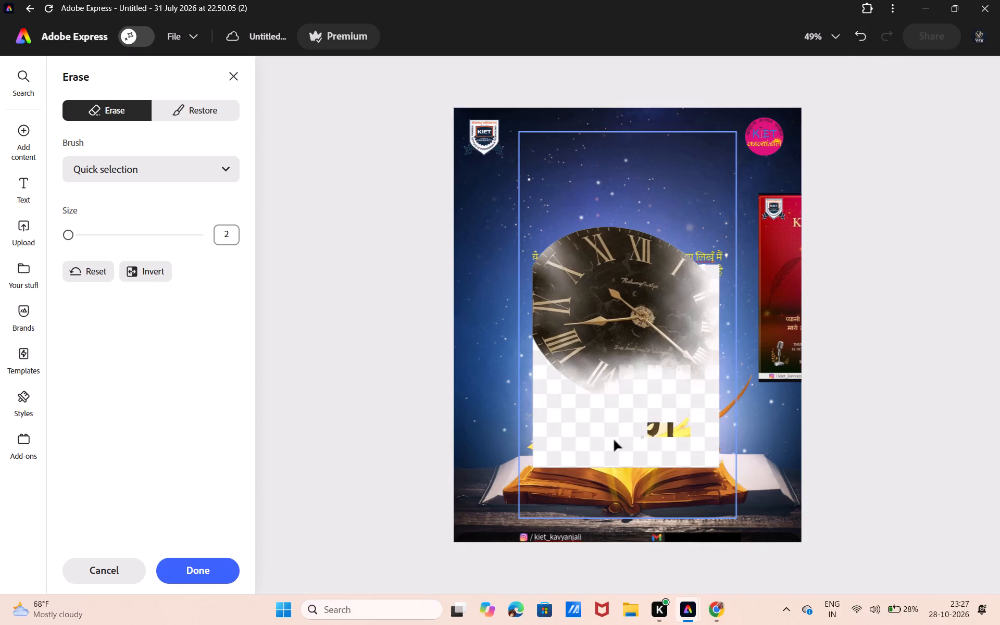
click(78, 235)
drag(562, 433, 667, 460)
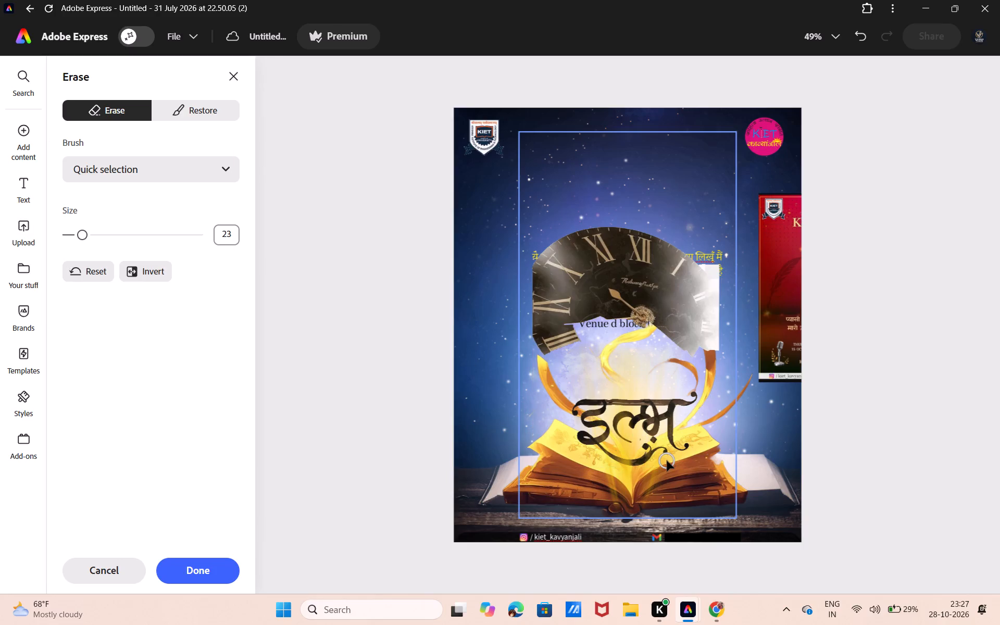
Erase the clock's centre and the white remnants along its right edge with the circle brush at size 103, hardness 1 and opacity 100.
click(198, 166)
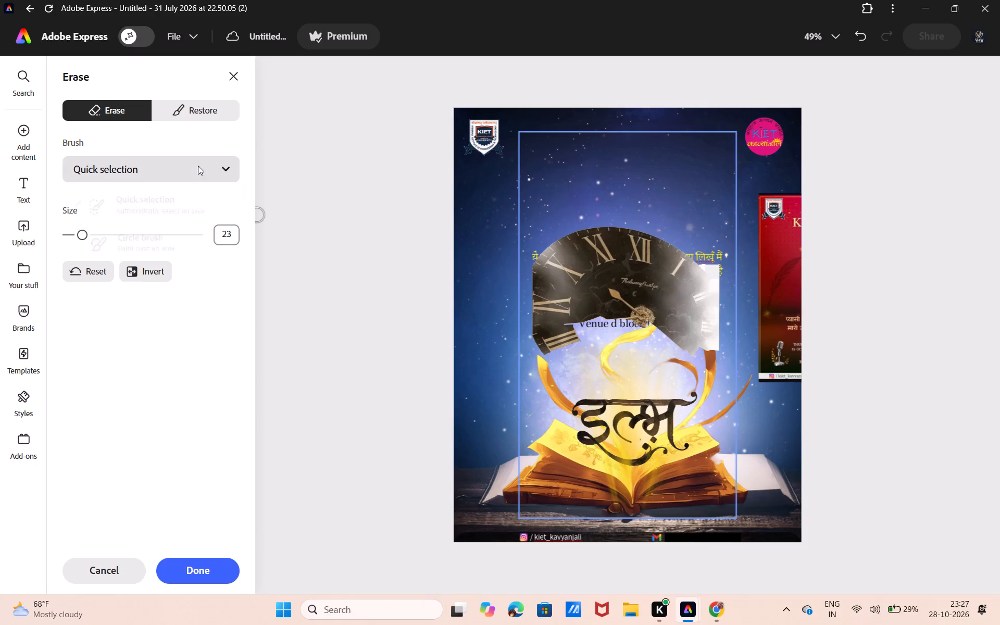
click(164, 235)
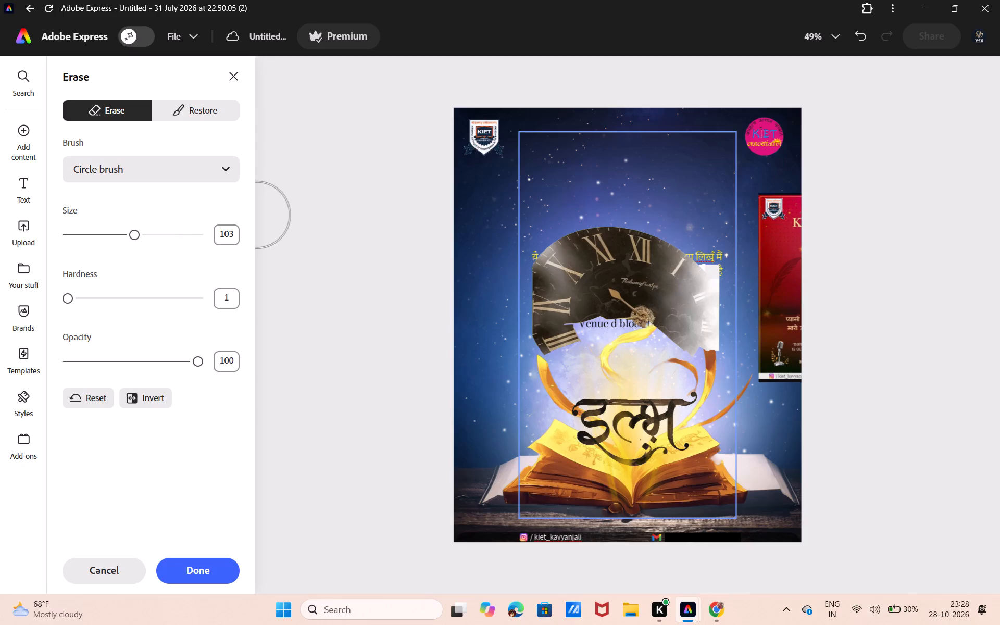
drag(632, 296, 606, 300)
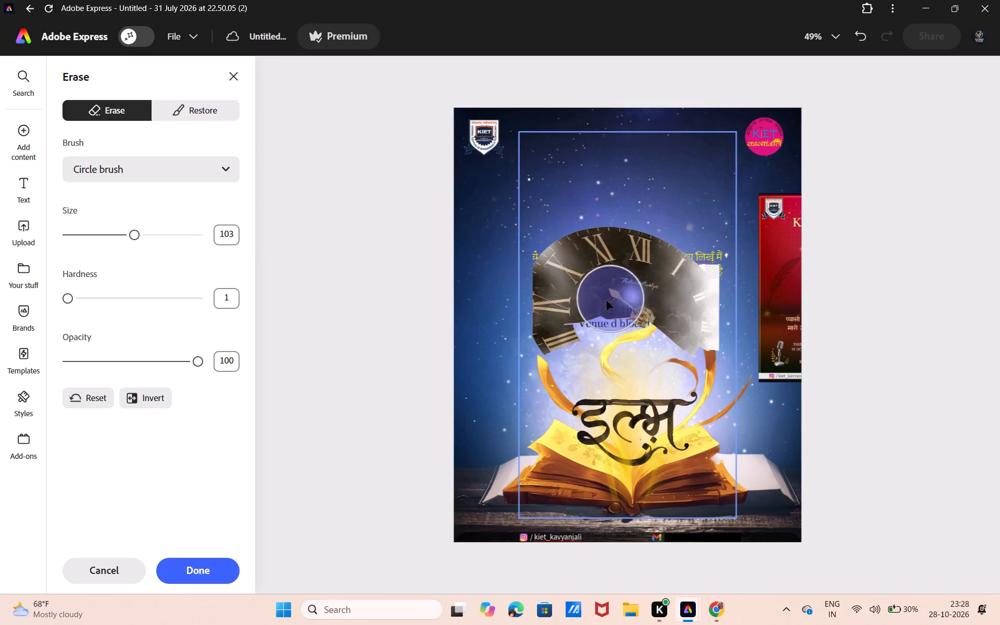
drag(606, 300, 668, 317)
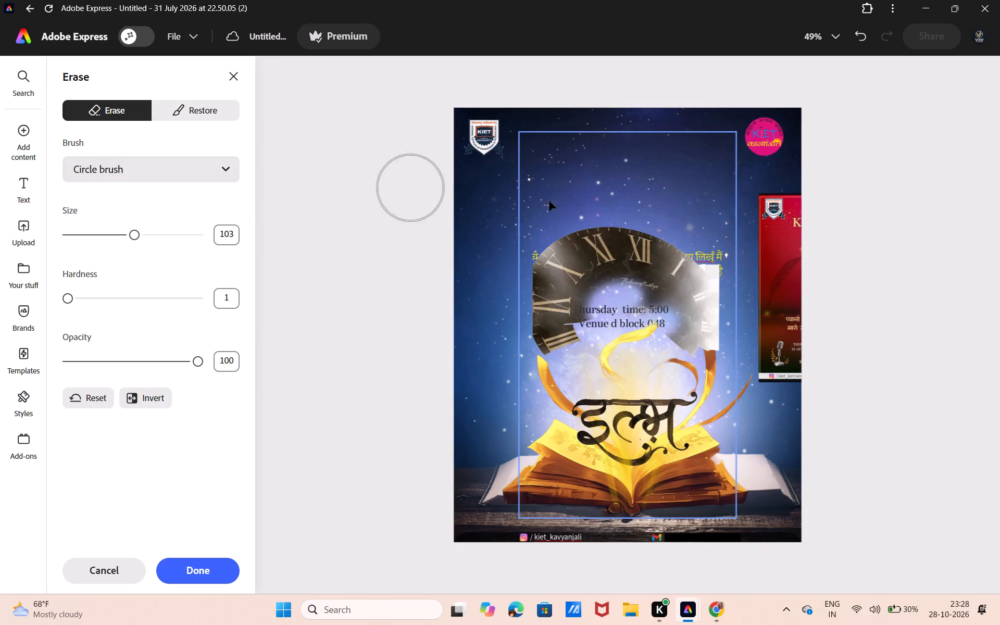
drag(730, 261, 703, 231)
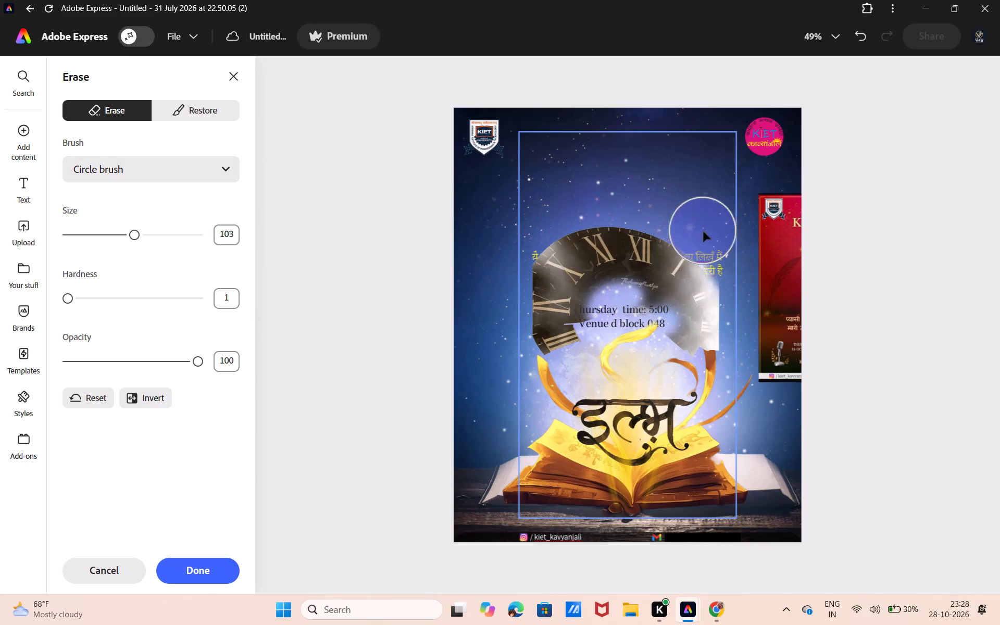
drag(703, 231, 723, 322)
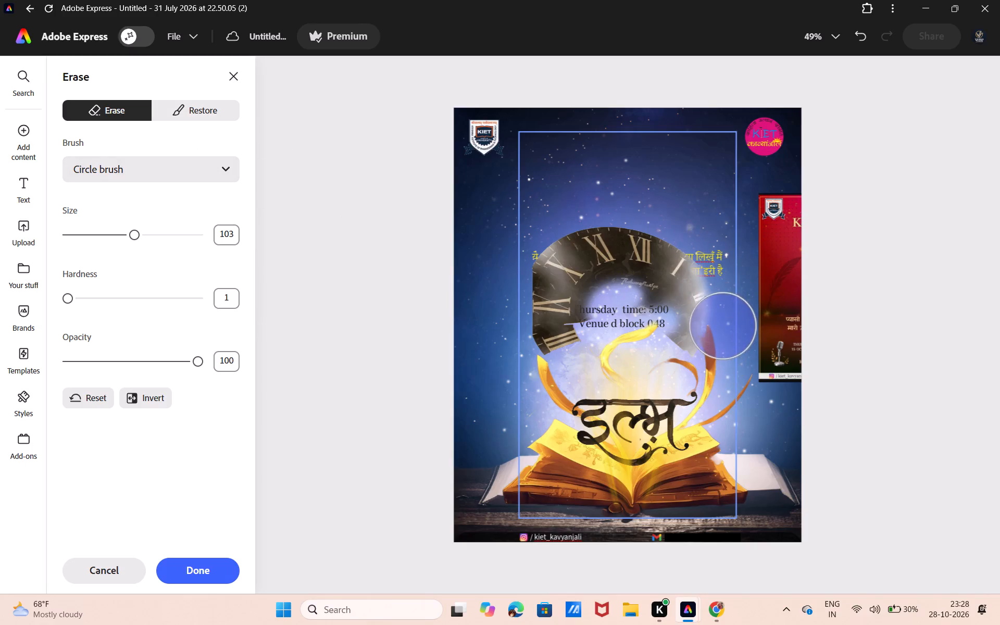
drag(723, 322, 700, 234)
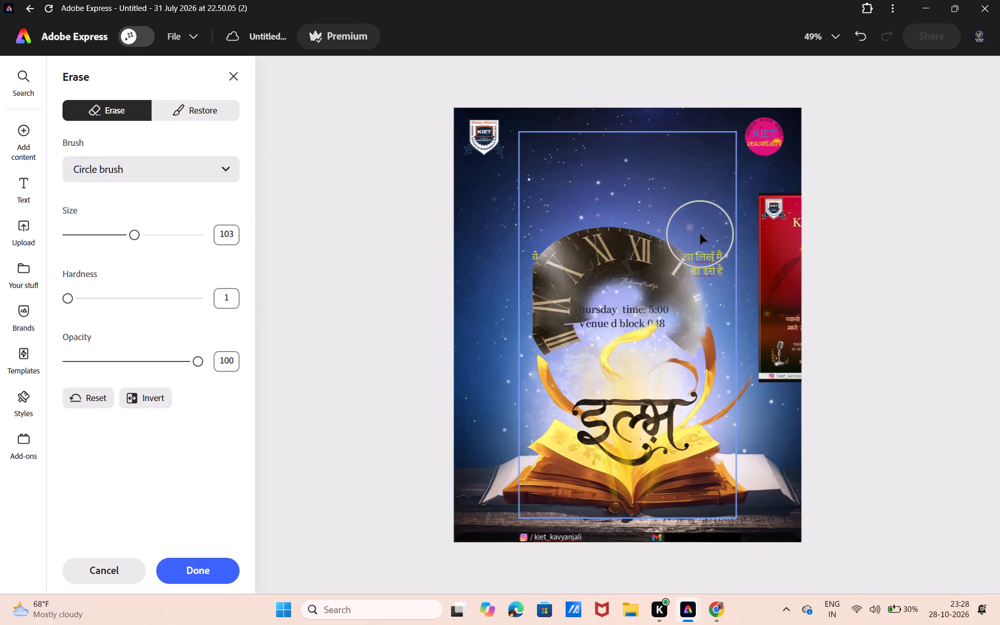
drag(711, 272, 716, 332)
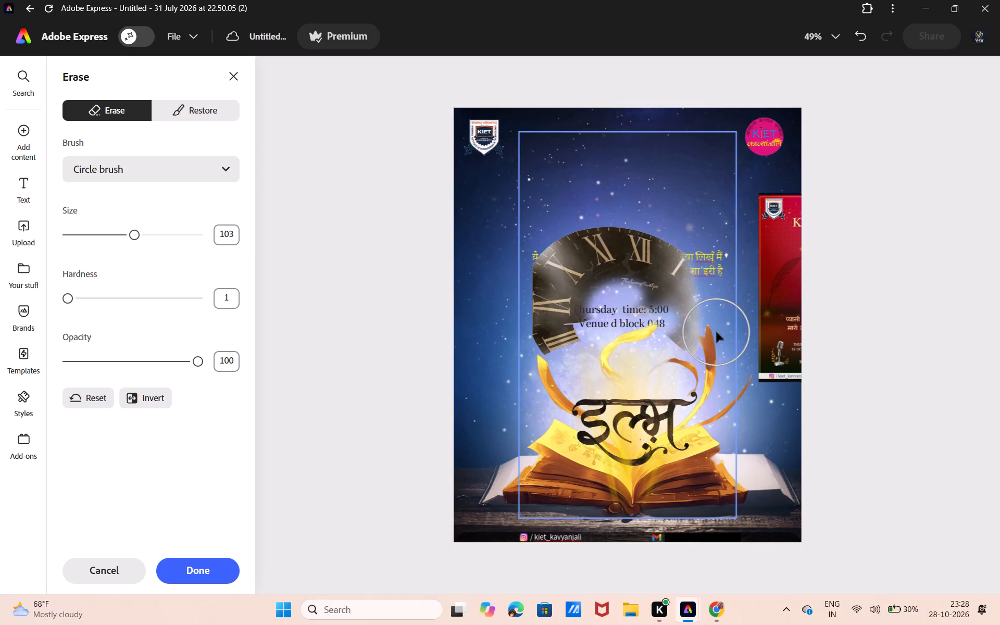
Restore the clock's centre, hands and lower part of the face with the circle brush at size 103.
click(194, 101)
drag(630, 302, 630, 304)
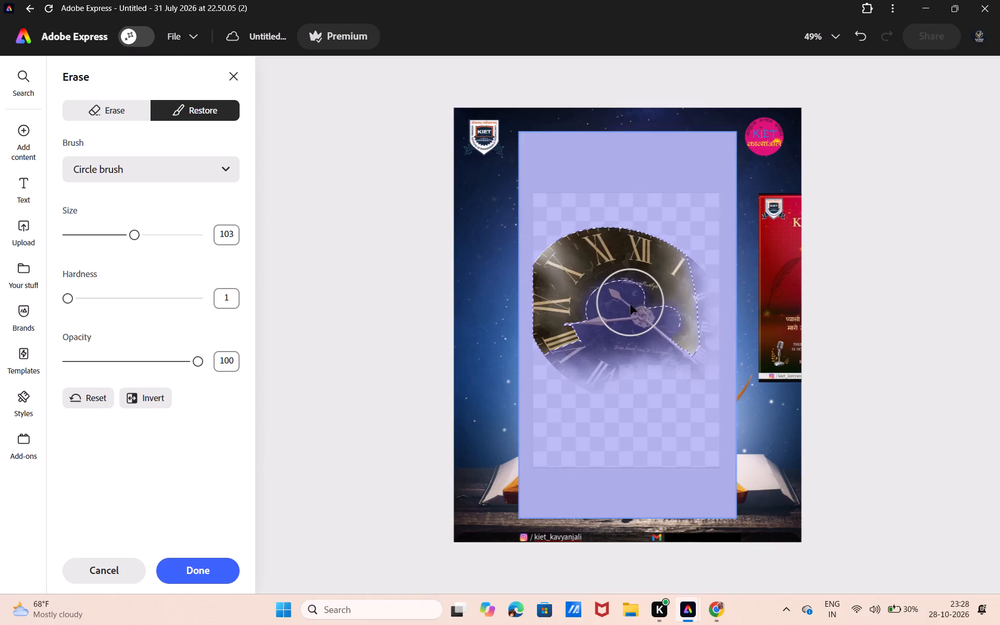
drag(630, 304, 569, 341)
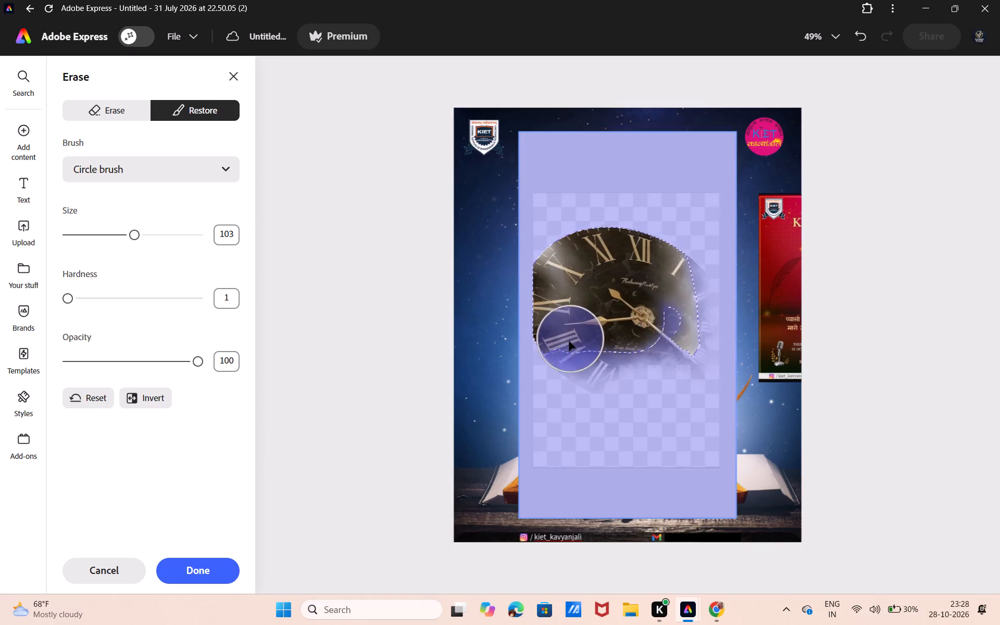
drag(569, 341, 591, 350)
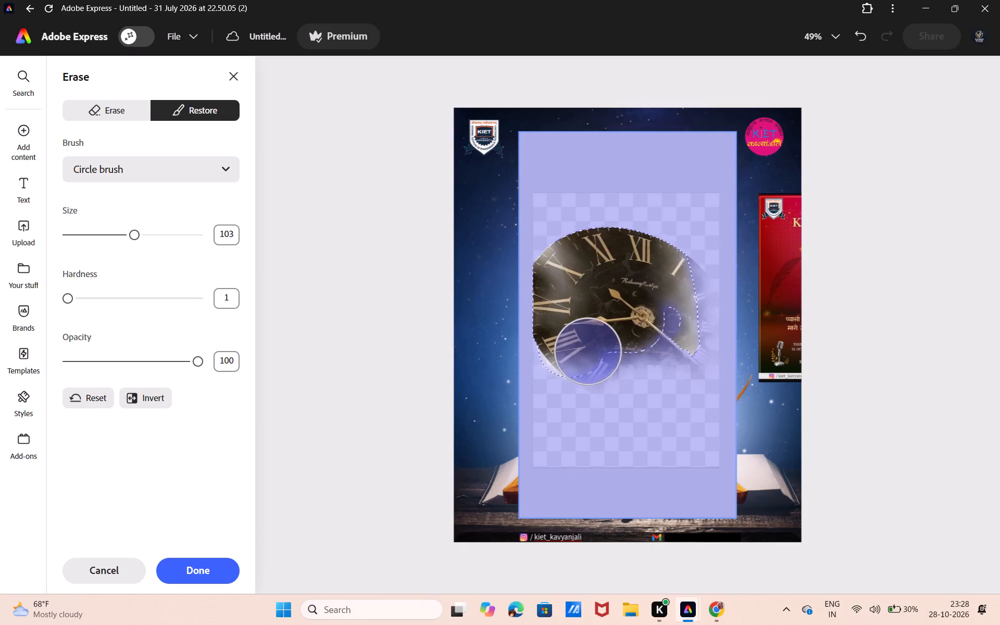
drag(591, 350, 655, 319)
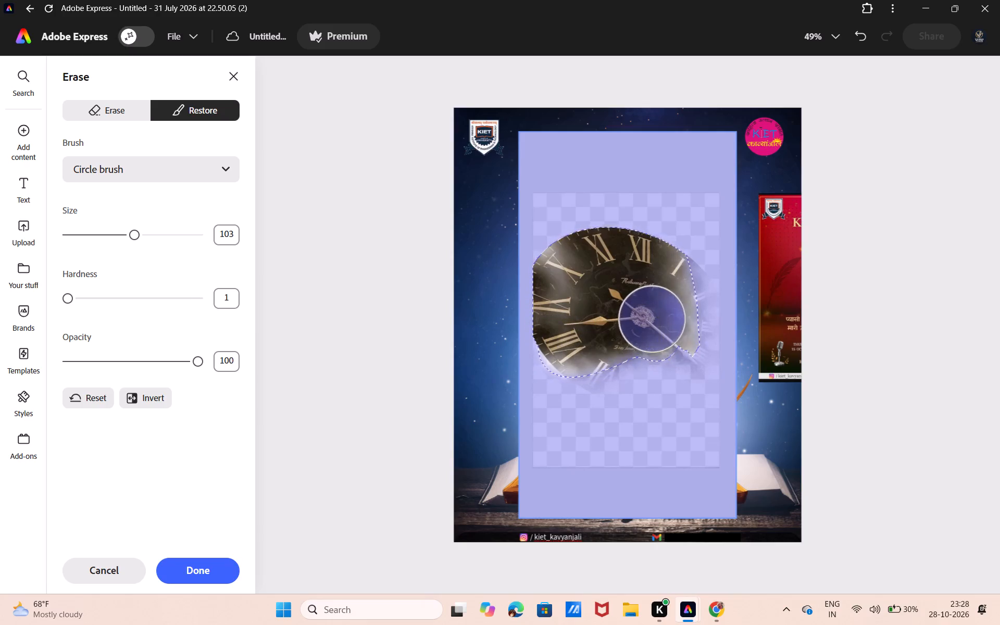
drag(655, 319, 670, 344)
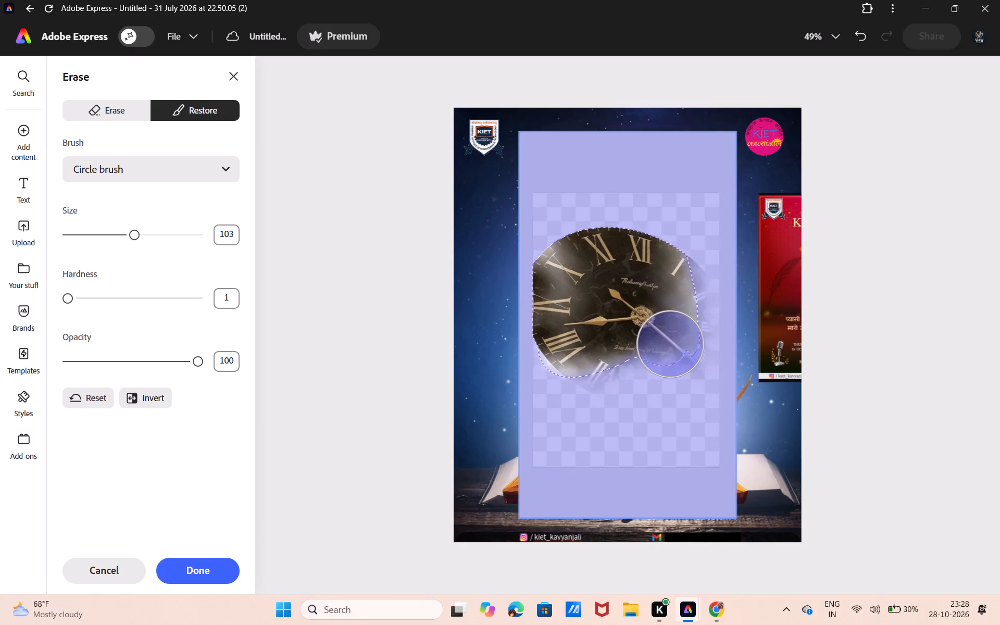
drag(670, 344, 614, 341)
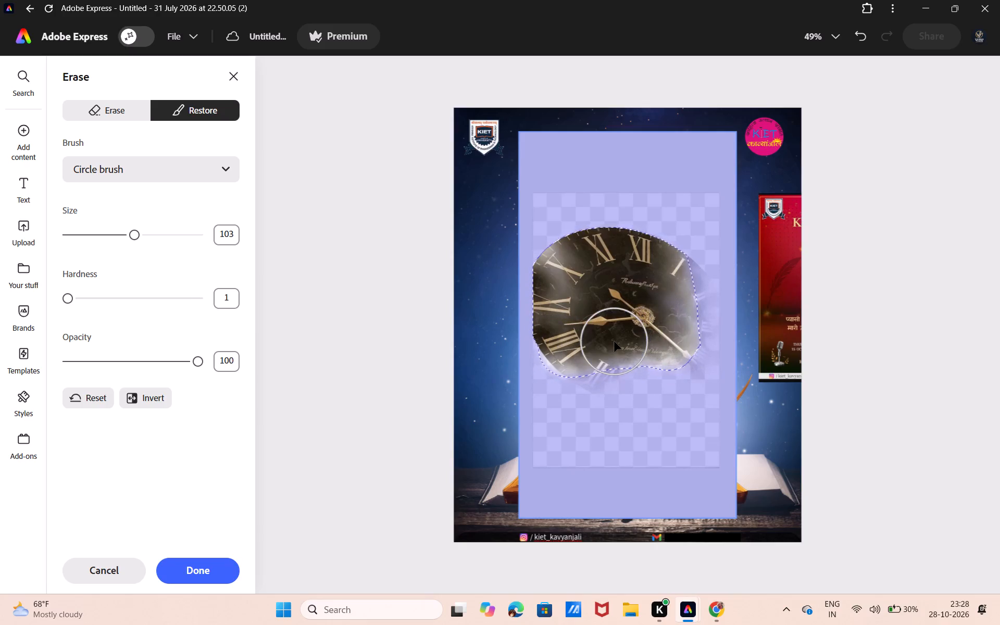
Erase the remaining fringe around the clock's lower and right edges with the circle brush at size 103, and apply the erasing.
click(130, 115)
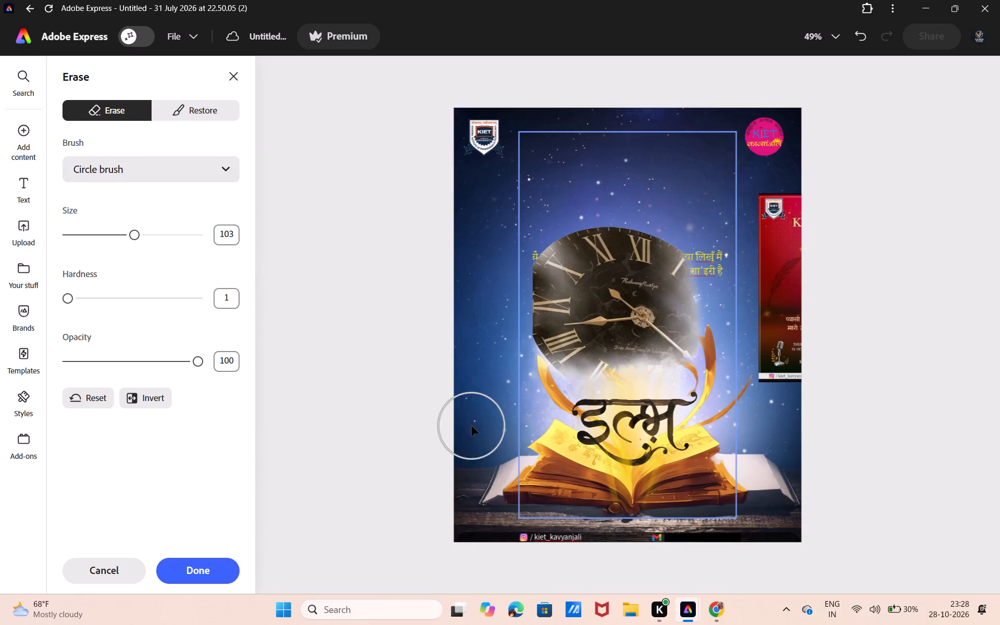
drag(530, 432, 523, 363)
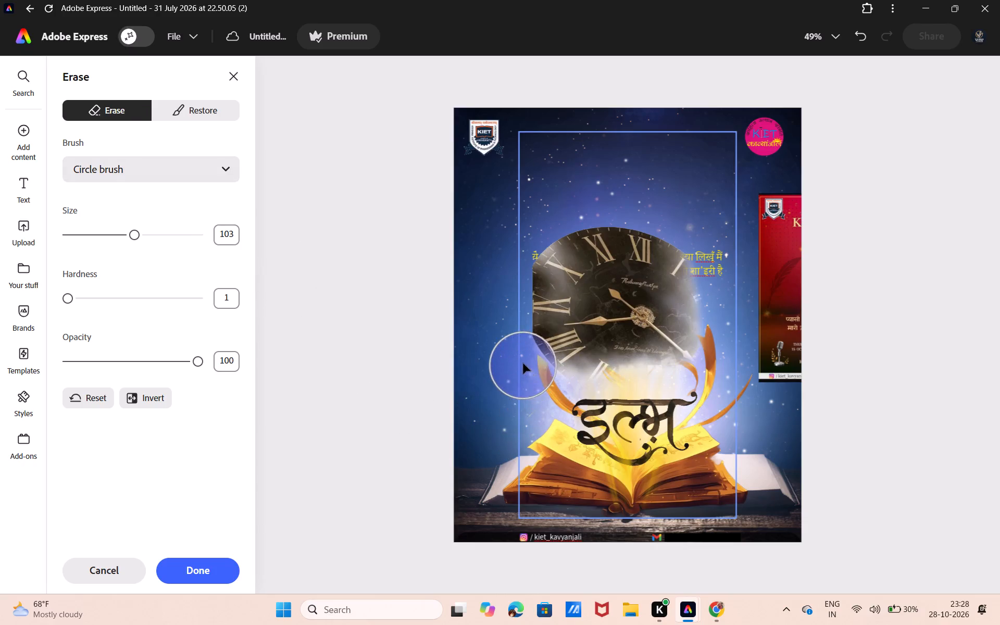
drag(523, 363, 595, 431)
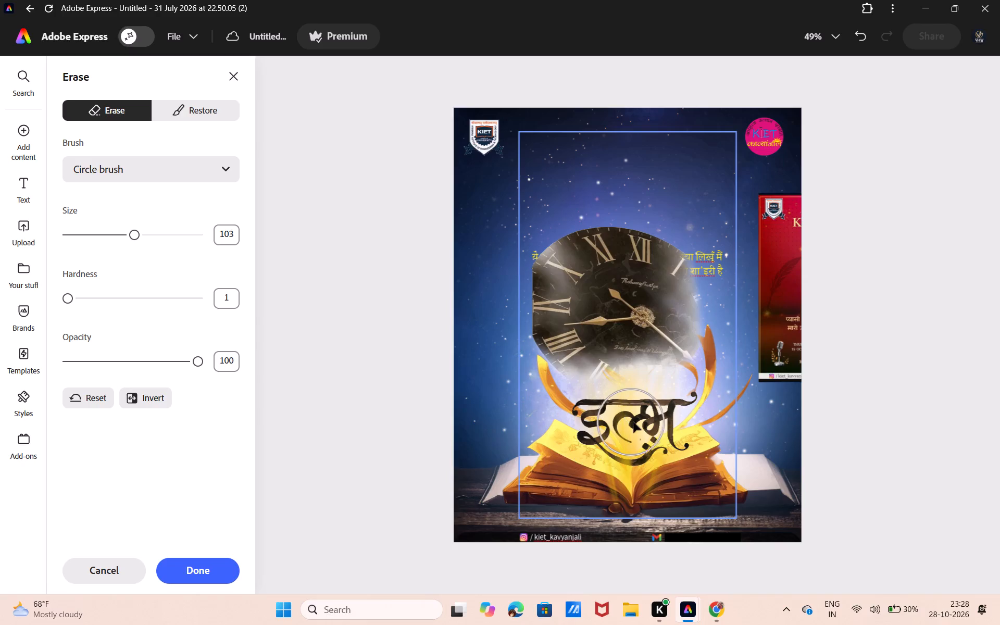
drag(658, 396, 638, 395)
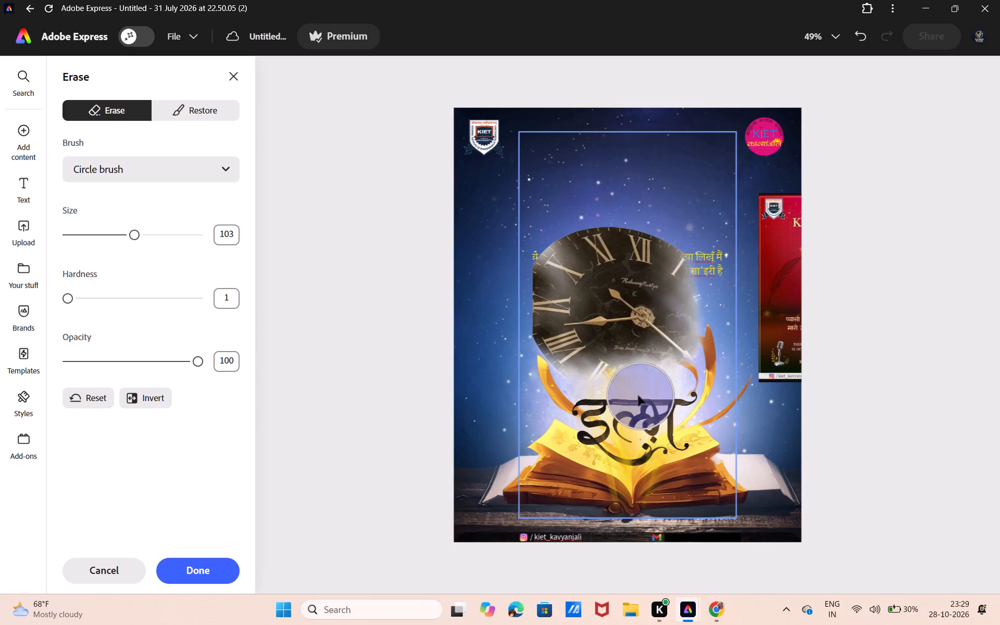
drag(638, 395, 732, 345)
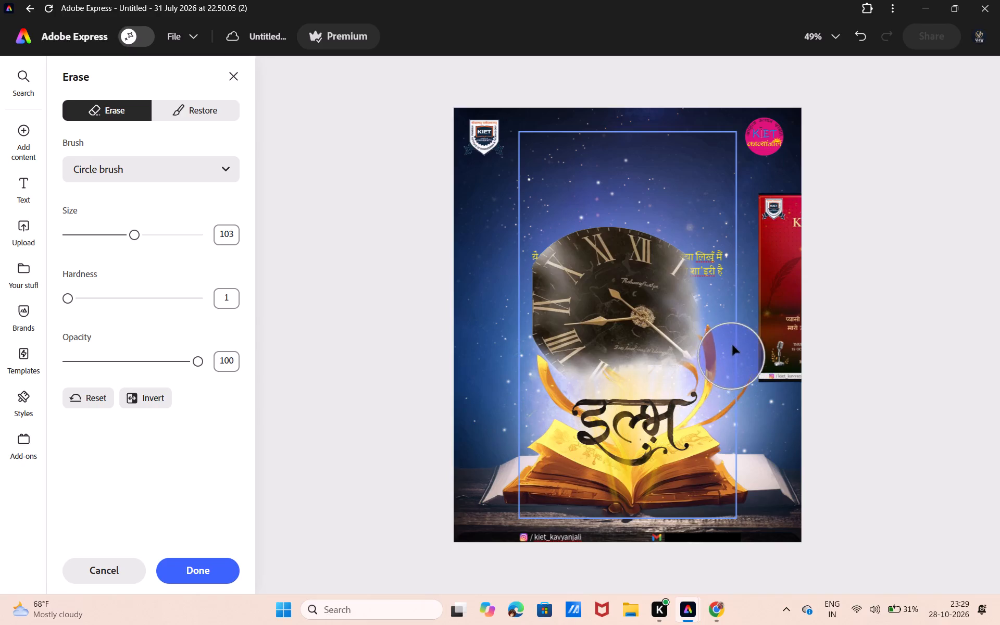
drag(732, 345, 723, 277)
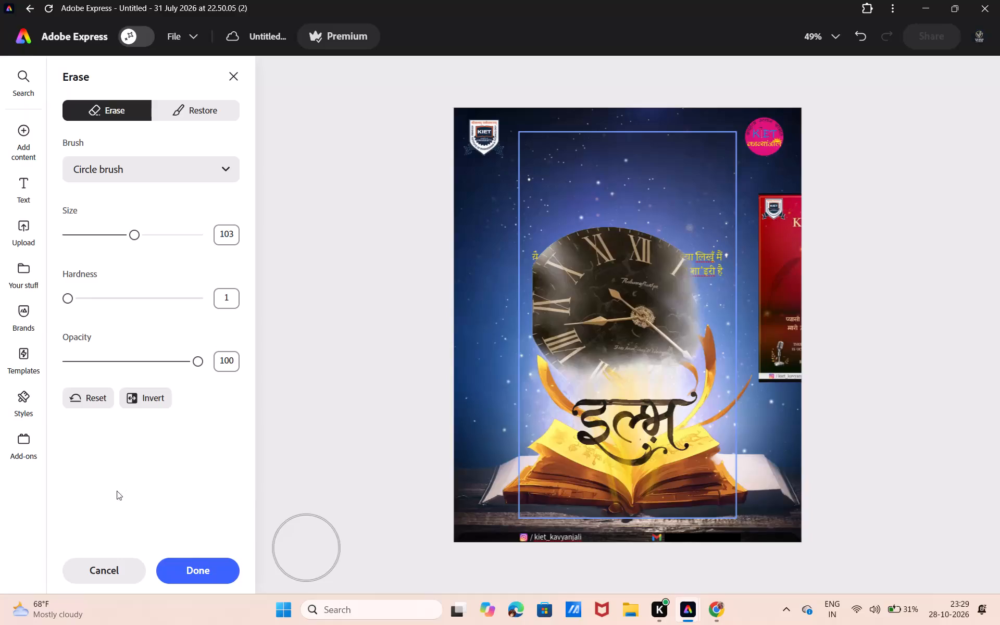
click(193, 563)
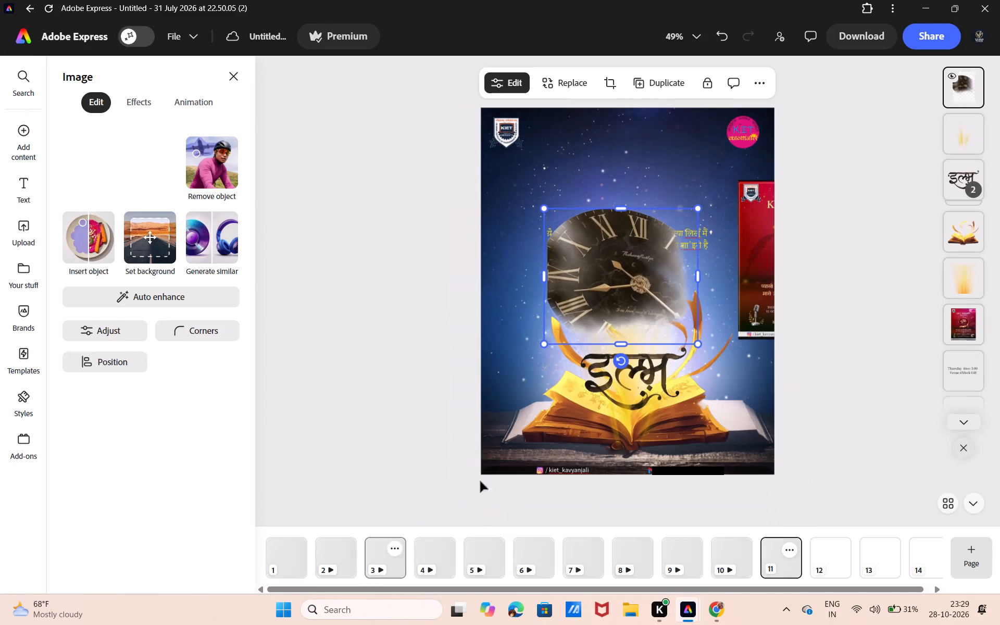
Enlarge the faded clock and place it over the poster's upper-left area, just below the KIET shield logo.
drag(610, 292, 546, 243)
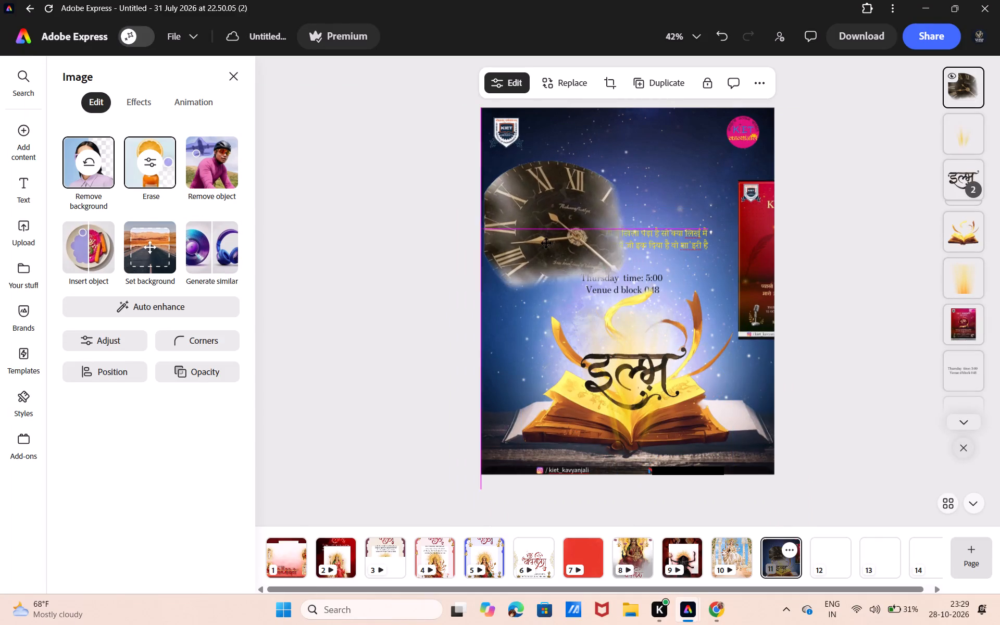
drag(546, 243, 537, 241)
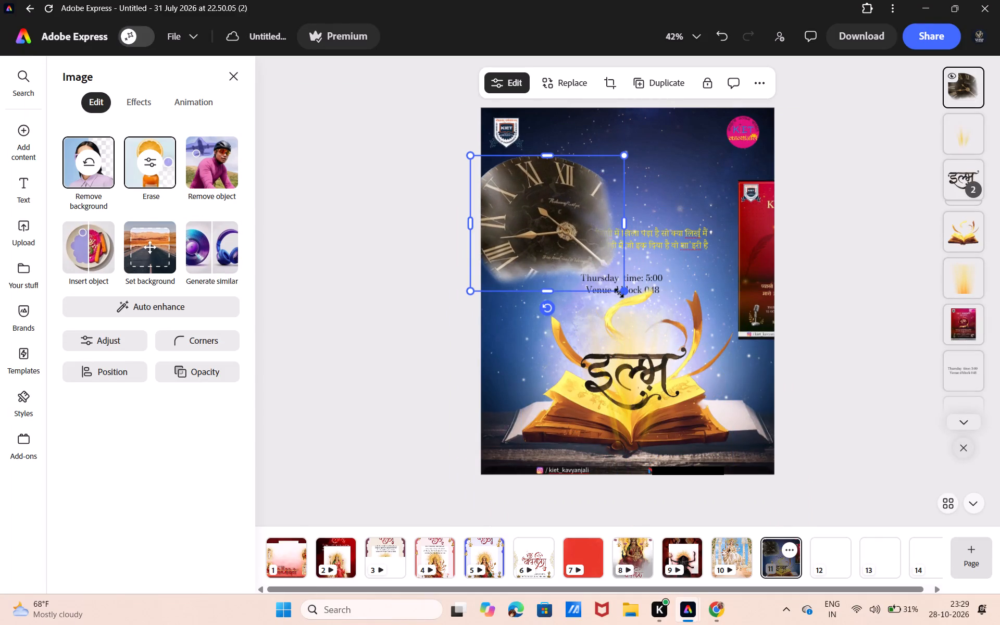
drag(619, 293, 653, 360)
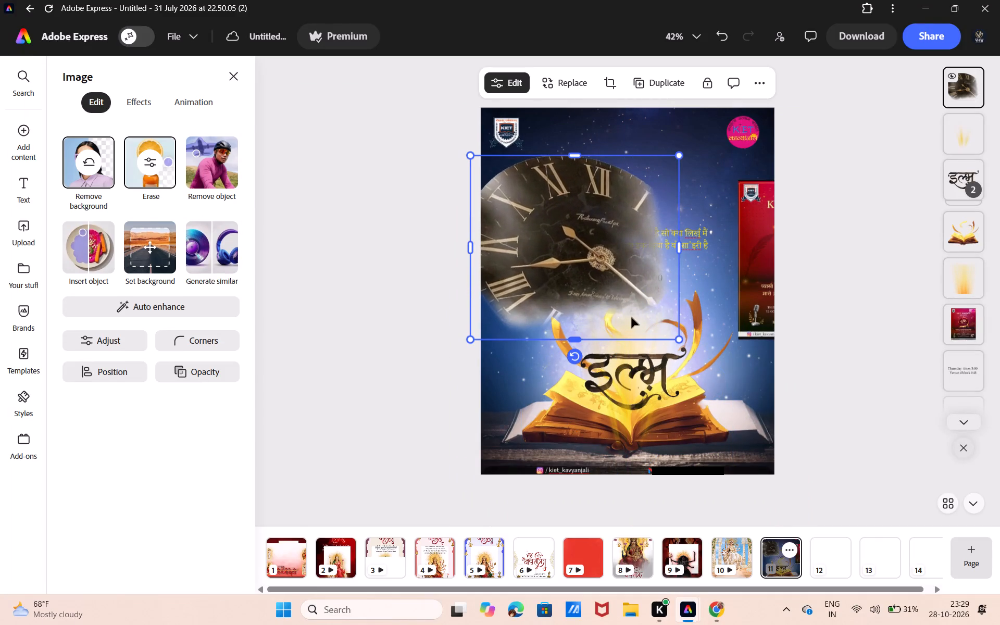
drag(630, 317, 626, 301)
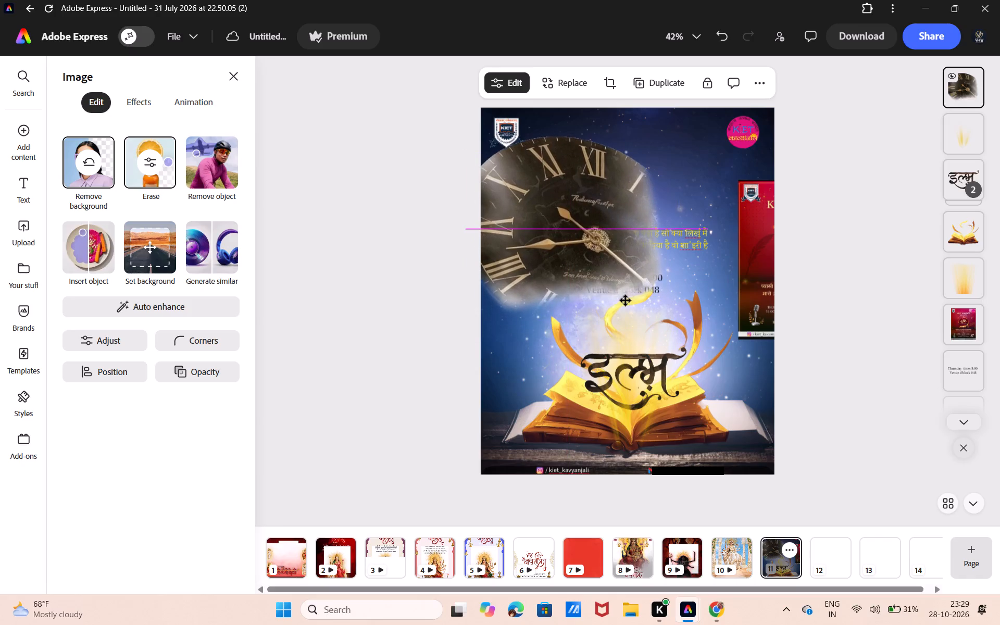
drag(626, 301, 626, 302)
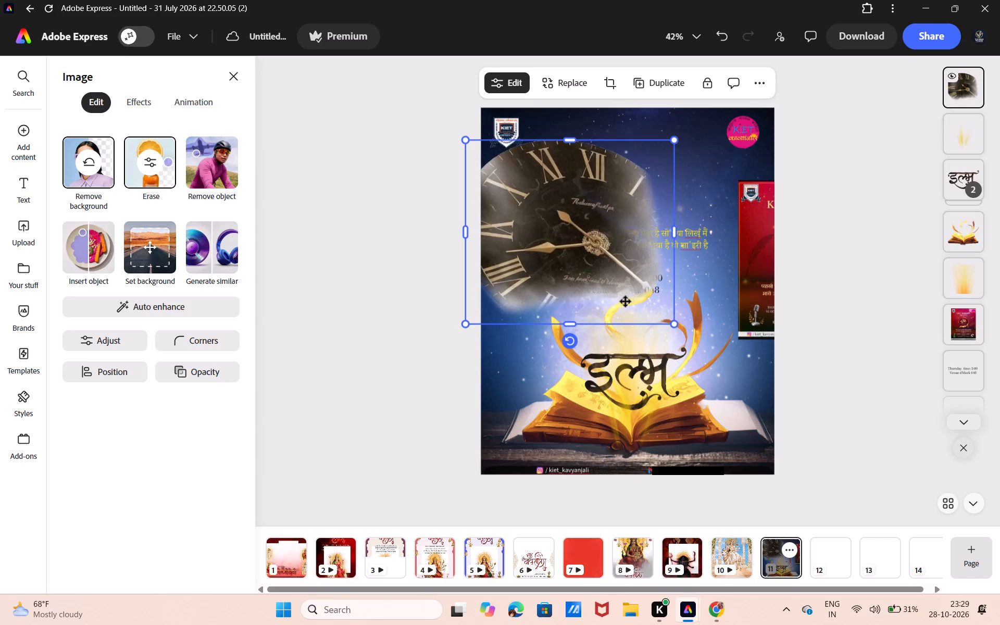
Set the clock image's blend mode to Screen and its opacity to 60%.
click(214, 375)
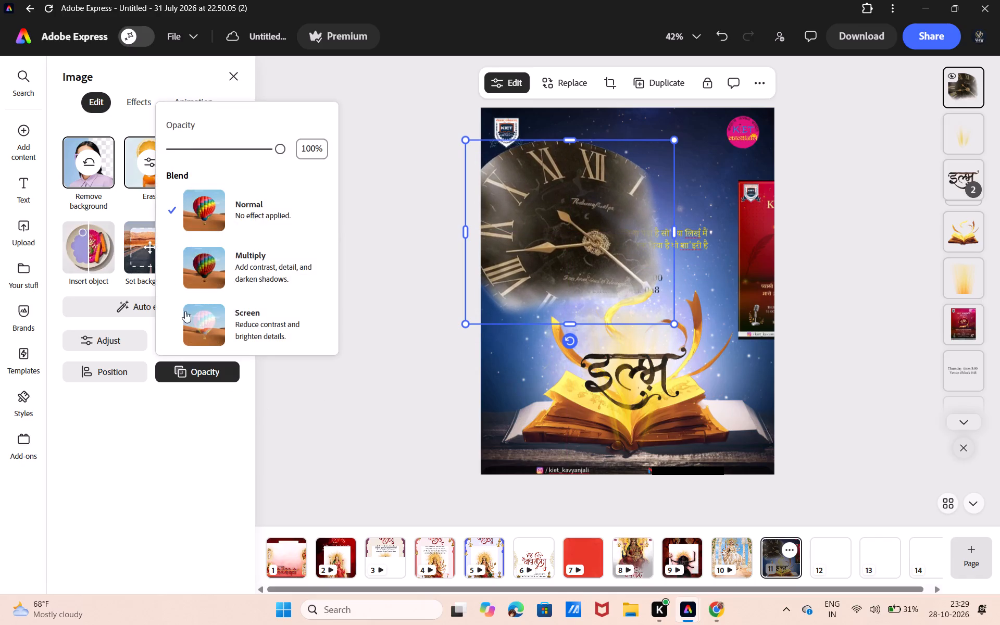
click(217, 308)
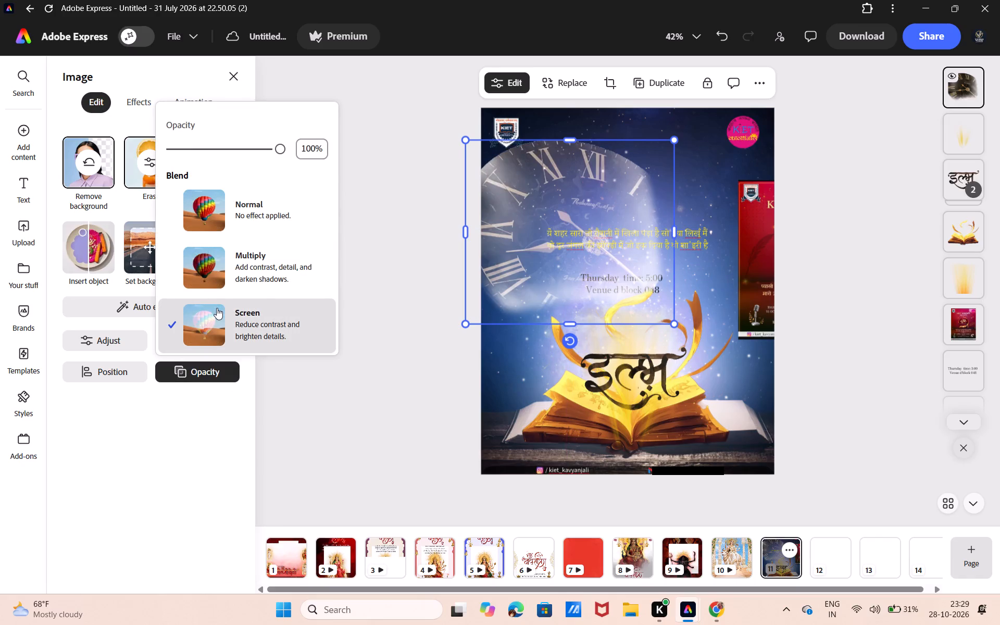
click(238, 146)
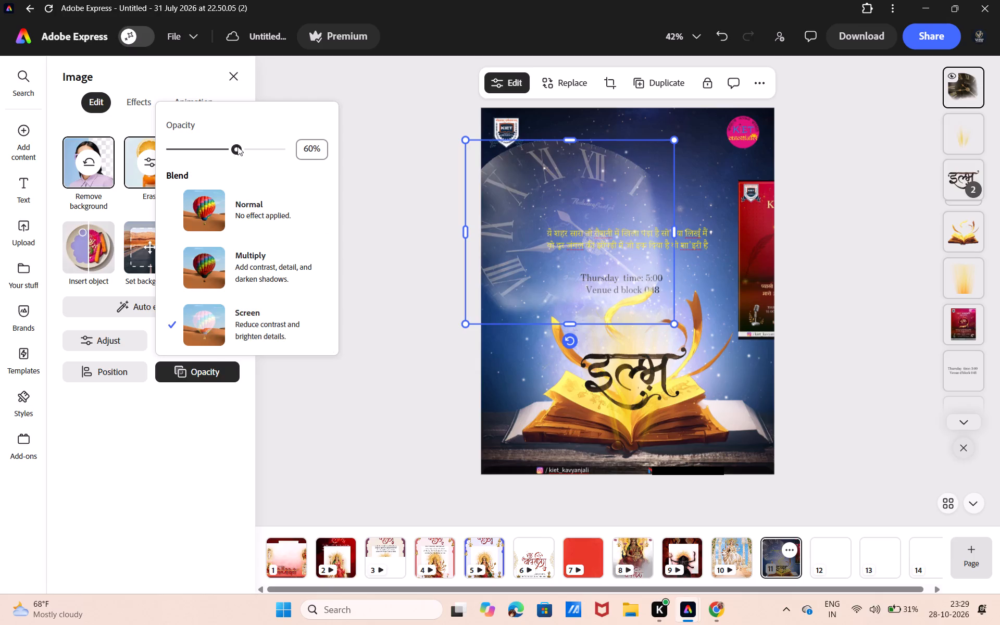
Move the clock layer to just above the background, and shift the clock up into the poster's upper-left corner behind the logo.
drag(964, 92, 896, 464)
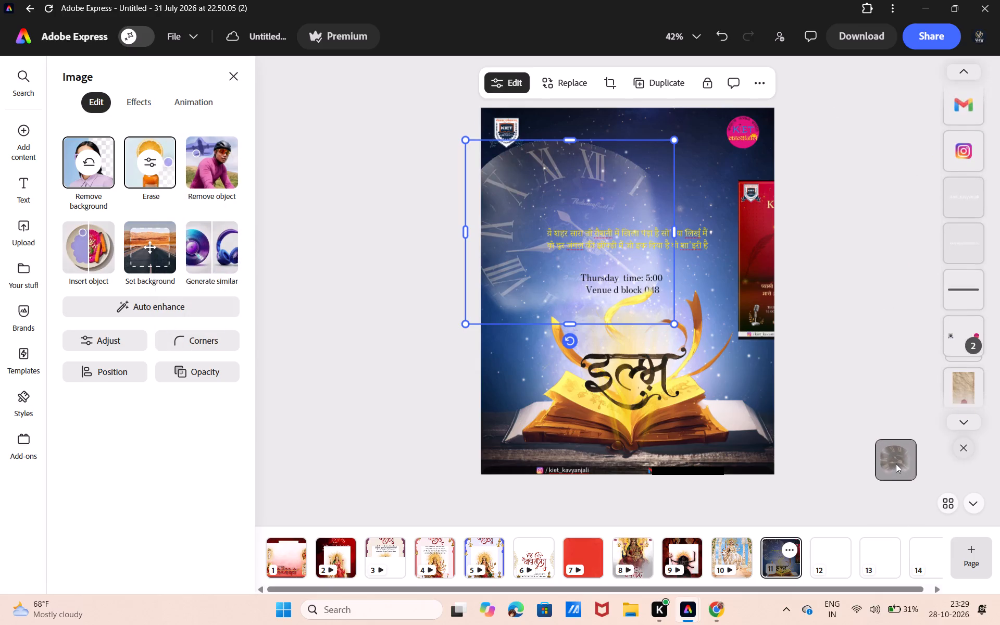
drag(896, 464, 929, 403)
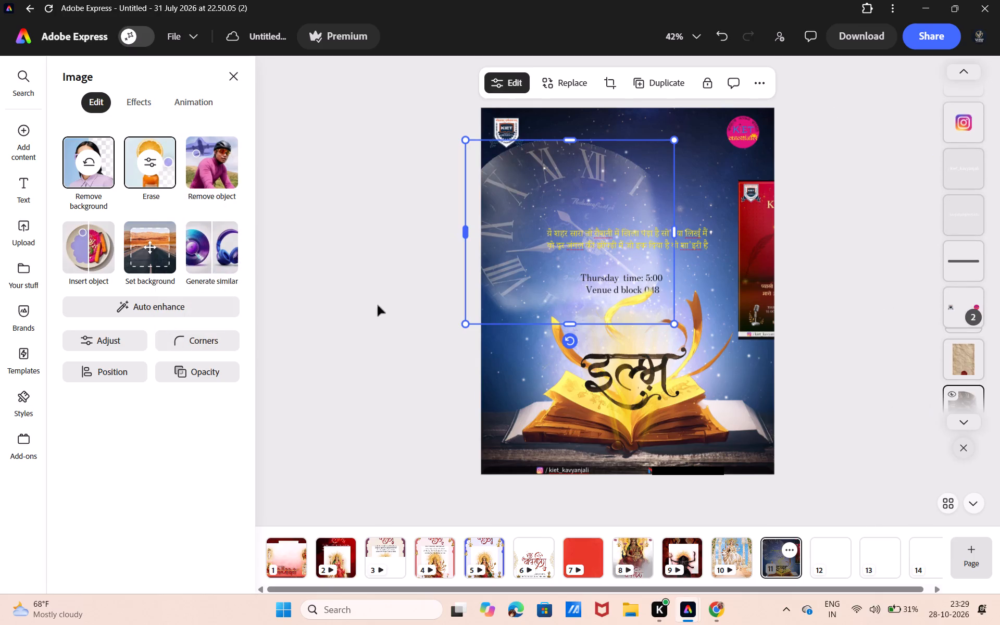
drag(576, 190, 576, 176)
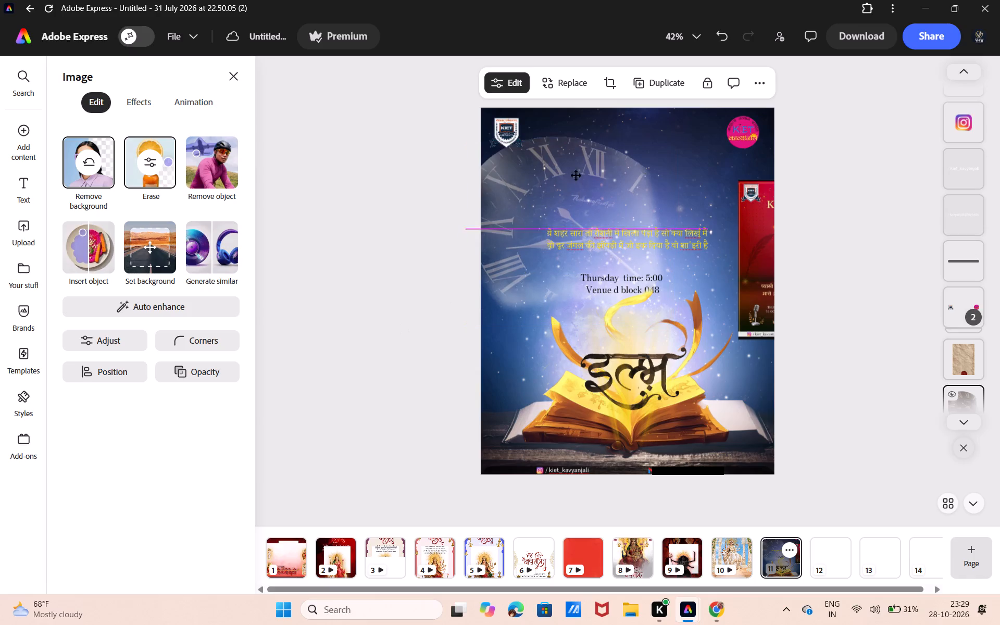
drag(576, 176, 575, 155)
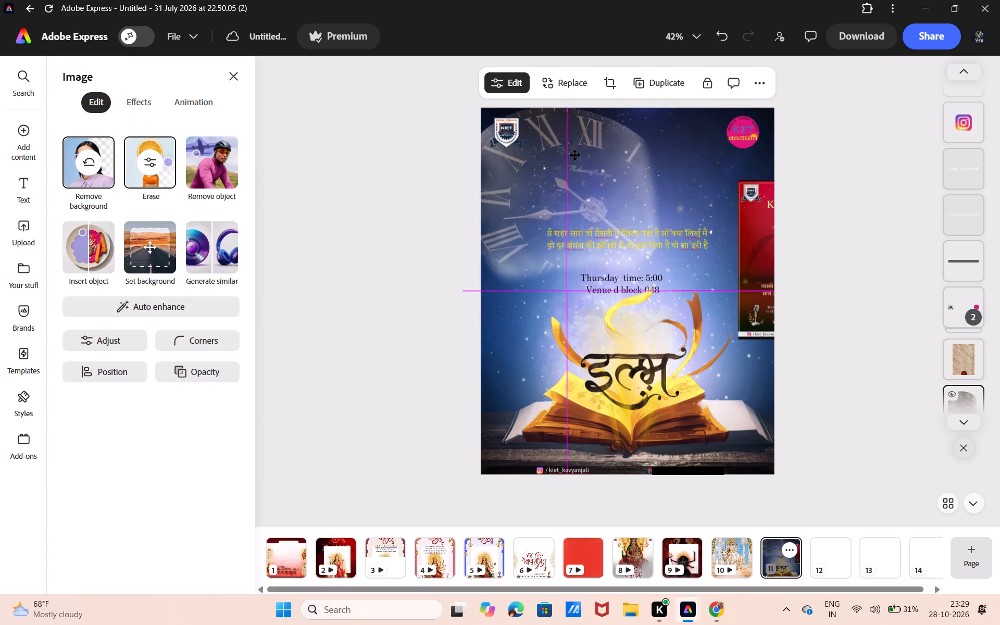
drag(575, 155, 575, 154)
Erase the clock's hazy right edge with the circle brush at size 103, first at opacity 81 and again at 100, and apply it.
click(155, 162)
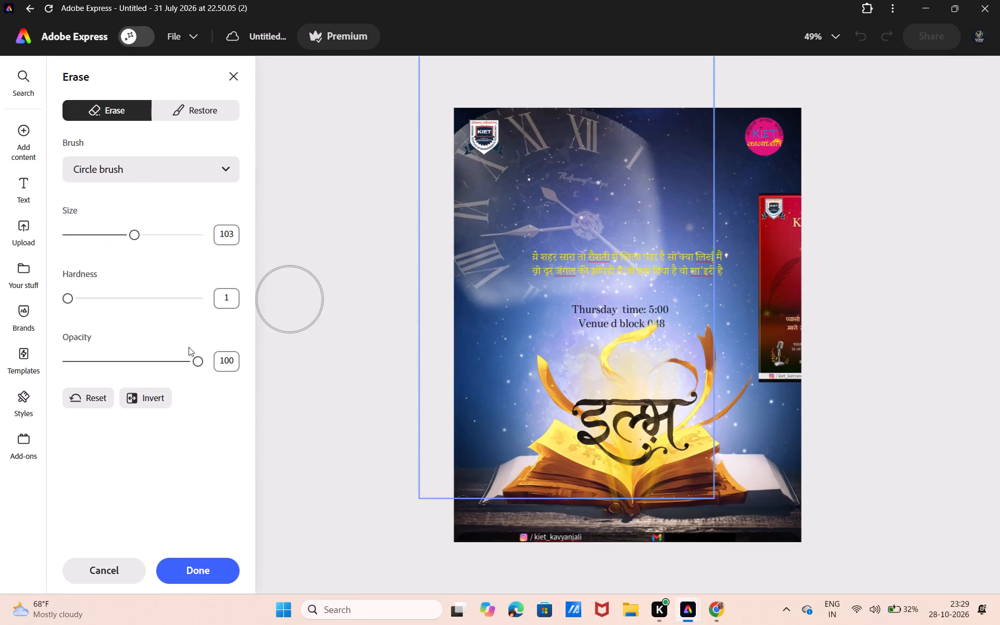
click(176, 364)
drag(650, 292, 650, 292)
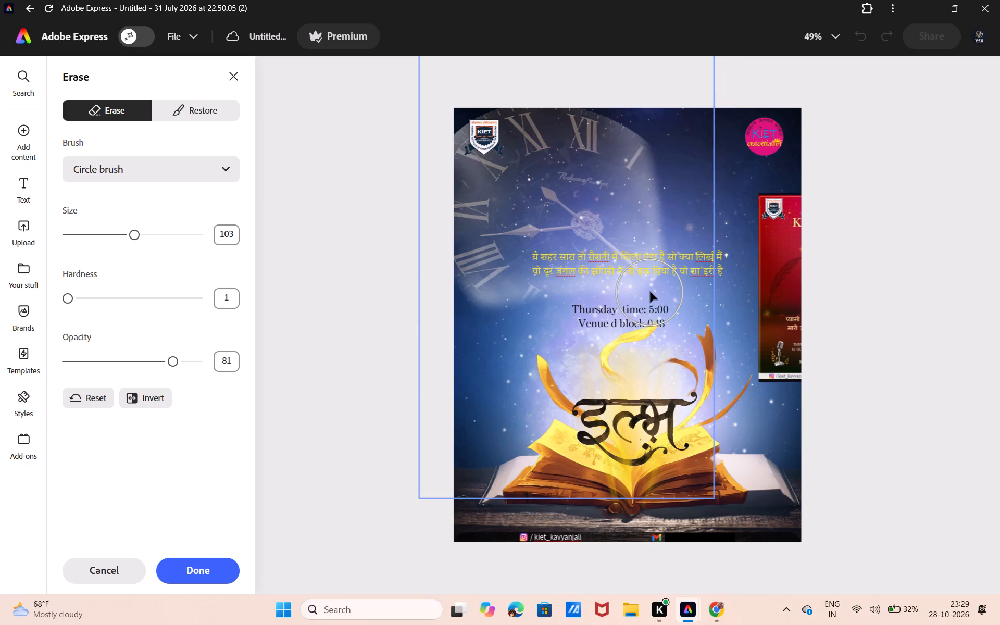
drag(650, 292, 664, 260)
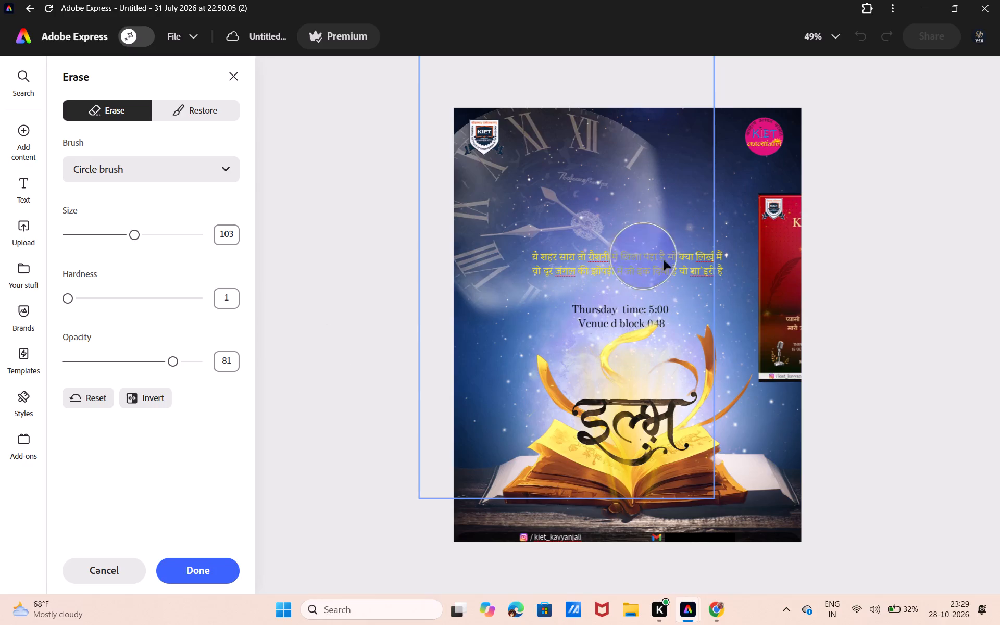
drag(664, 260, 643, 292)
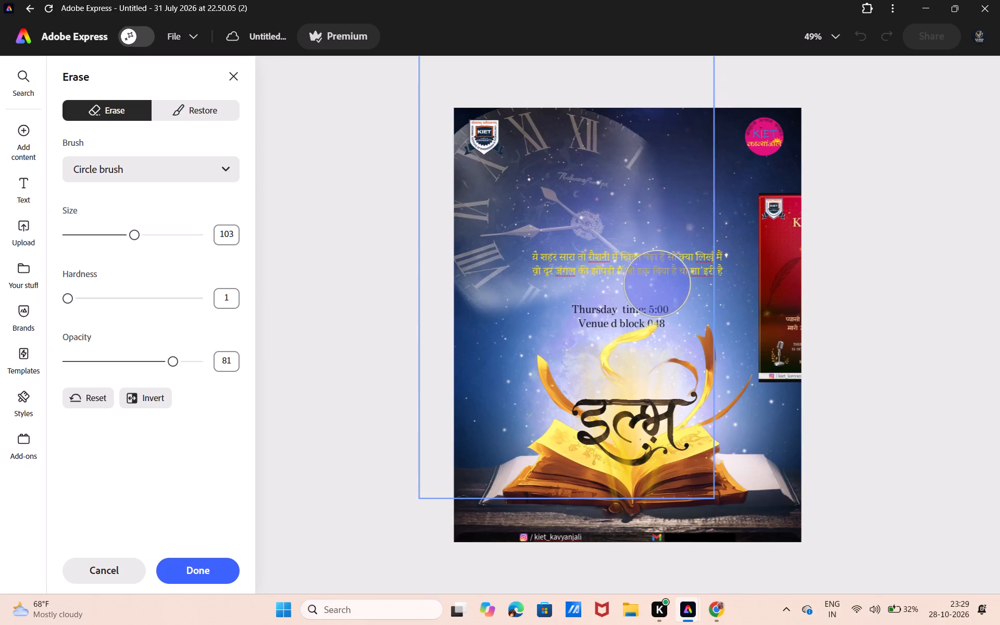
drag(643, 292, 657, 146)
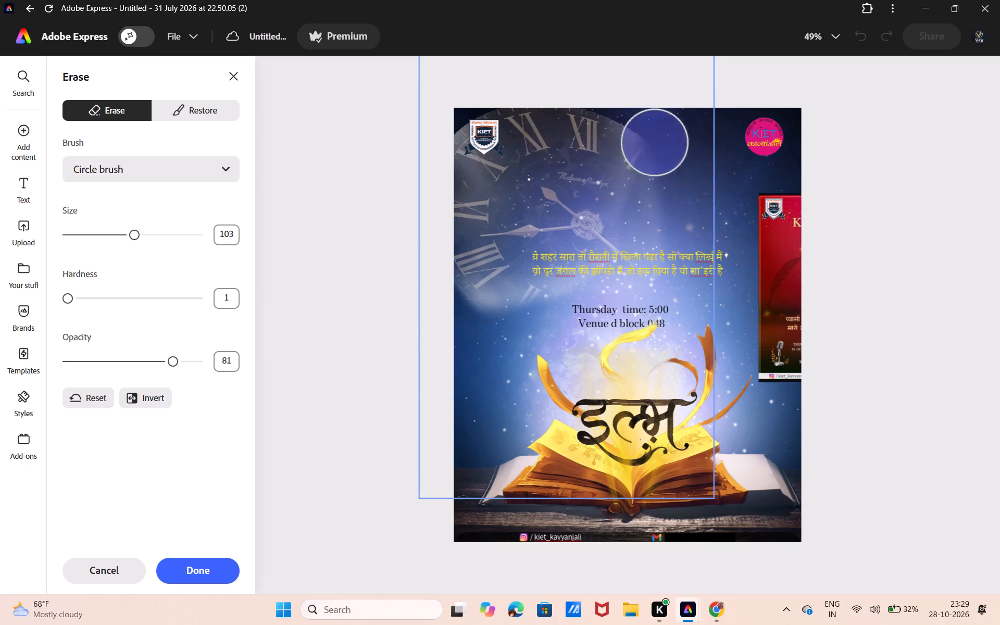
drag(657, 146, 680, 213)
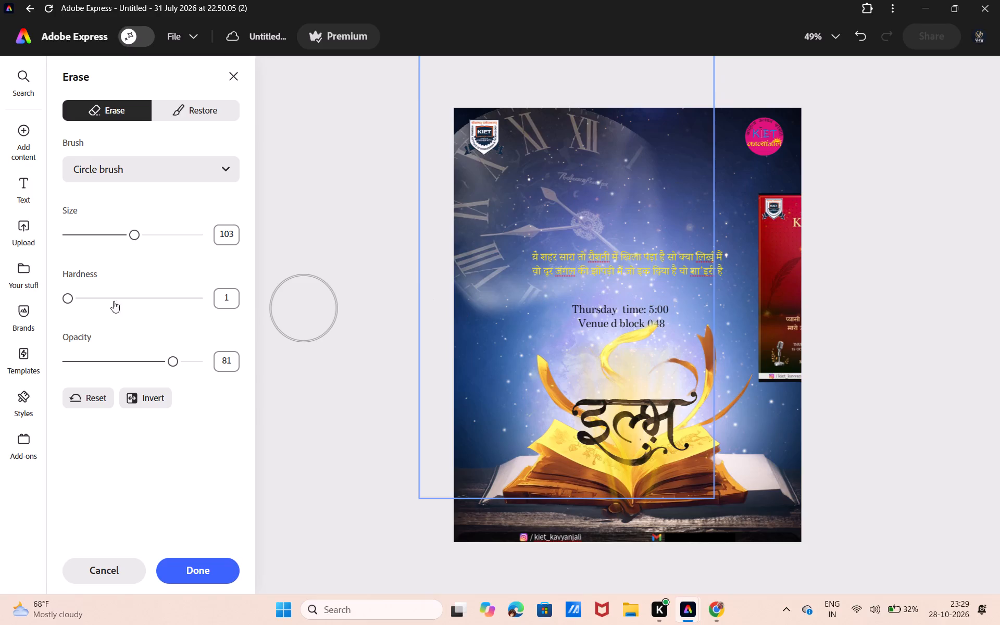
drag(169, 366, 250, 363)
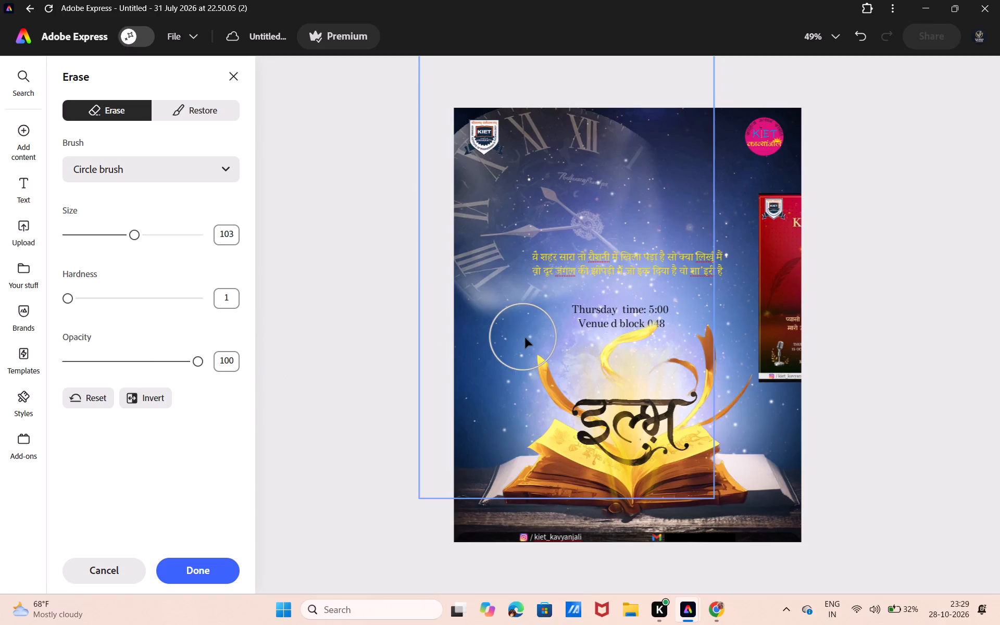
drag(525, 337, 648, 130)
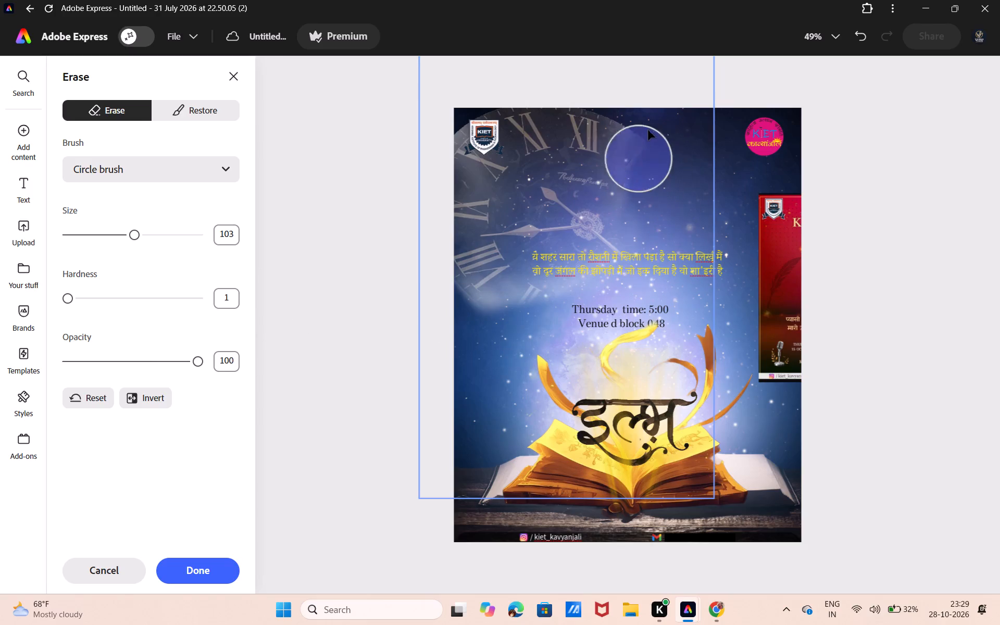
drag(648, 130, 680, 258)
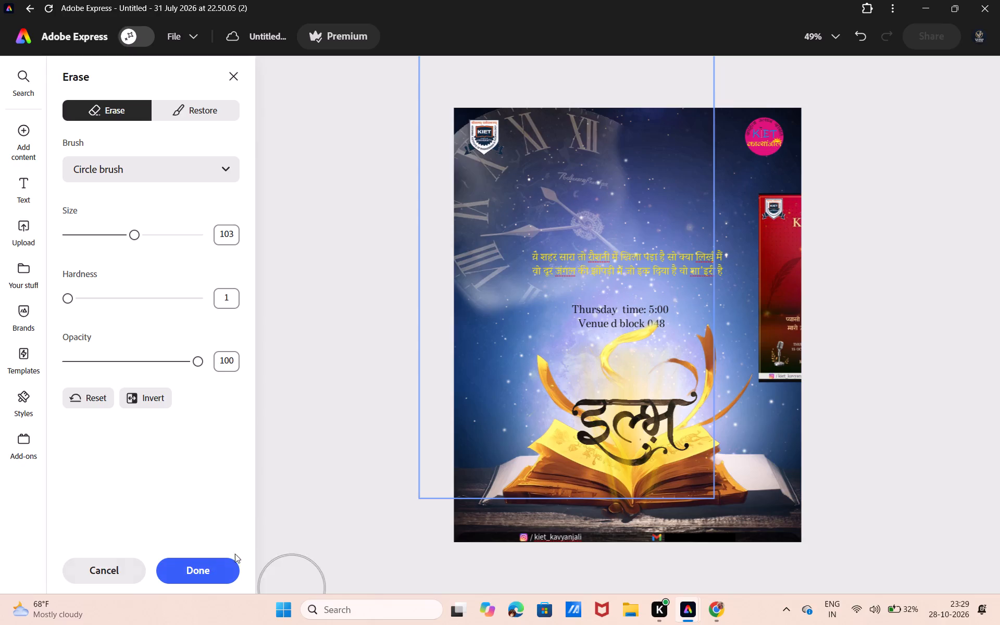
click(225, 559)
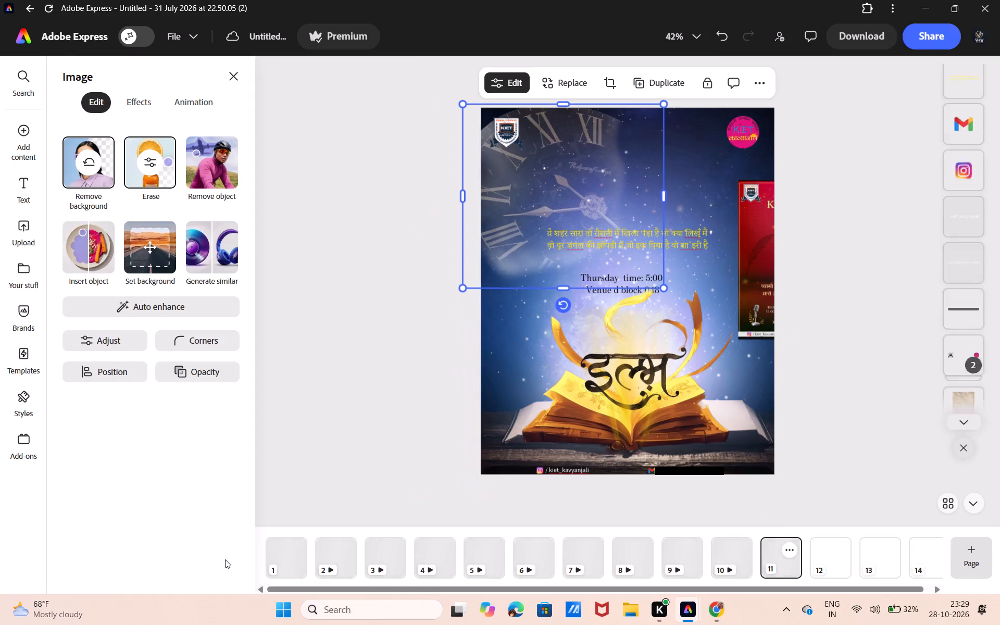
Delete the faded clock image from the poster.
key(BackSpace)
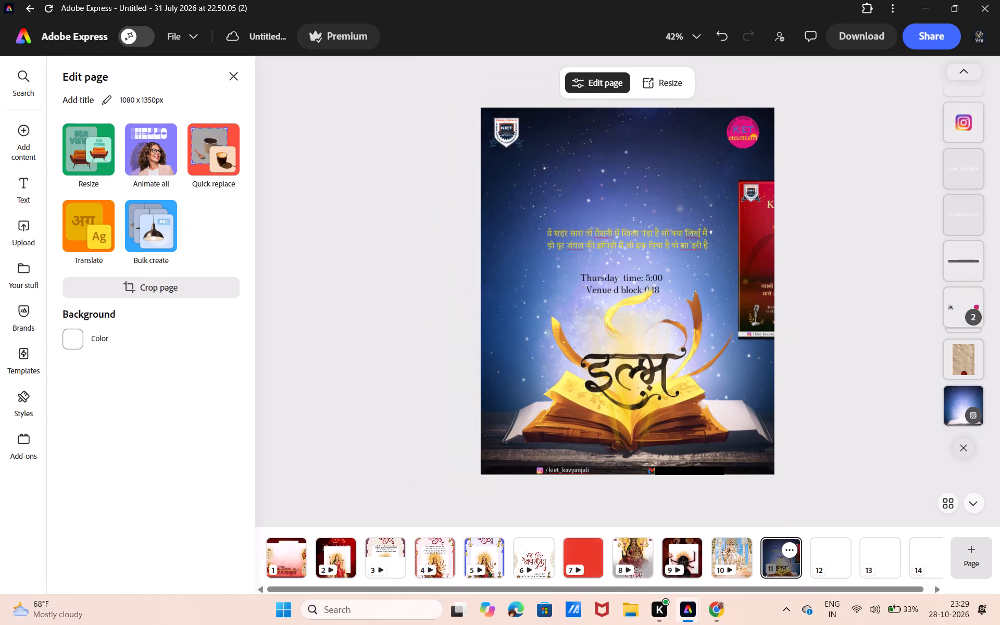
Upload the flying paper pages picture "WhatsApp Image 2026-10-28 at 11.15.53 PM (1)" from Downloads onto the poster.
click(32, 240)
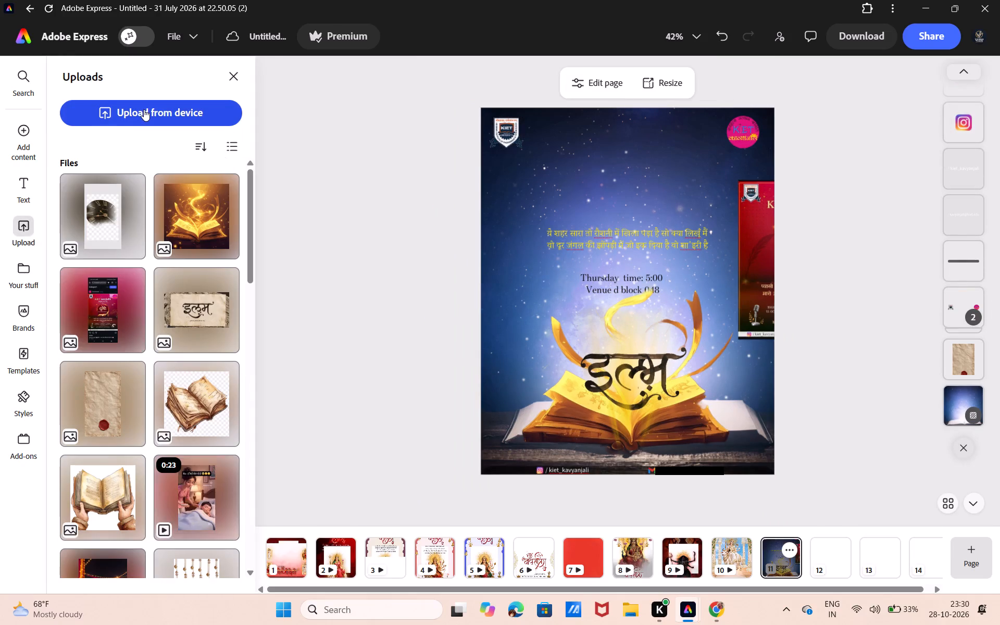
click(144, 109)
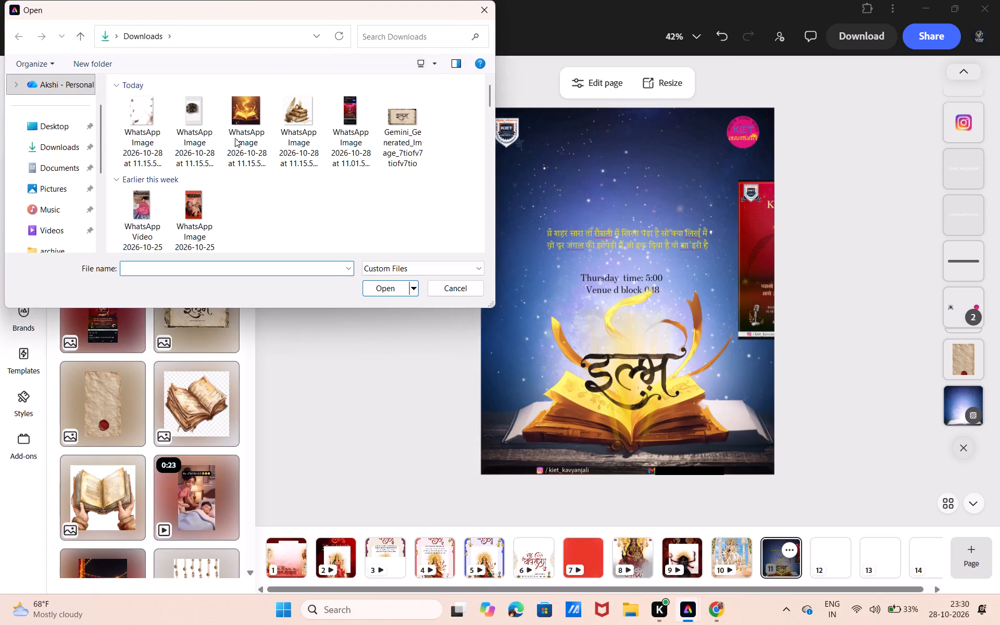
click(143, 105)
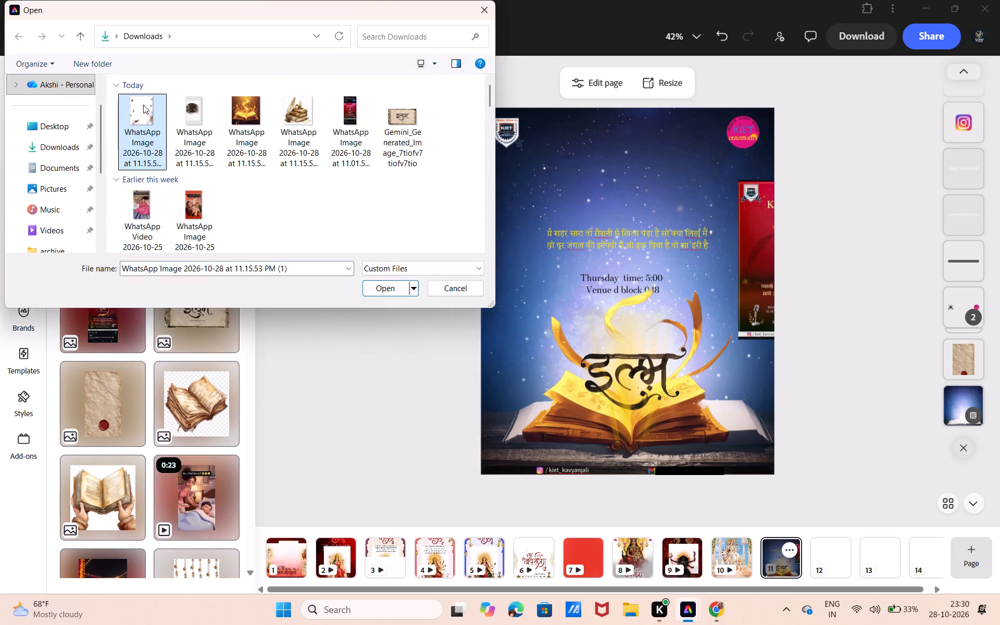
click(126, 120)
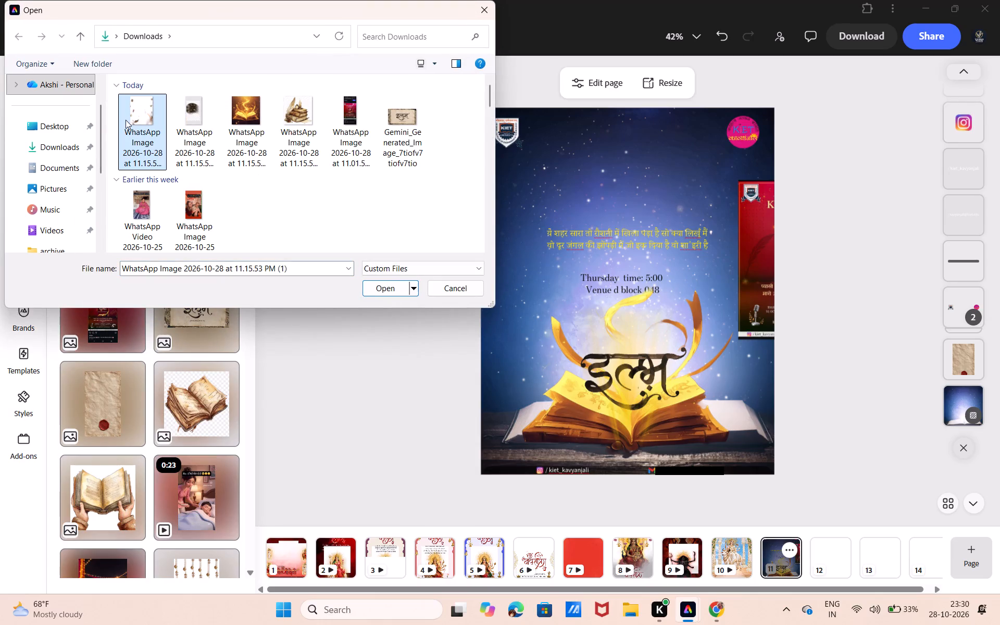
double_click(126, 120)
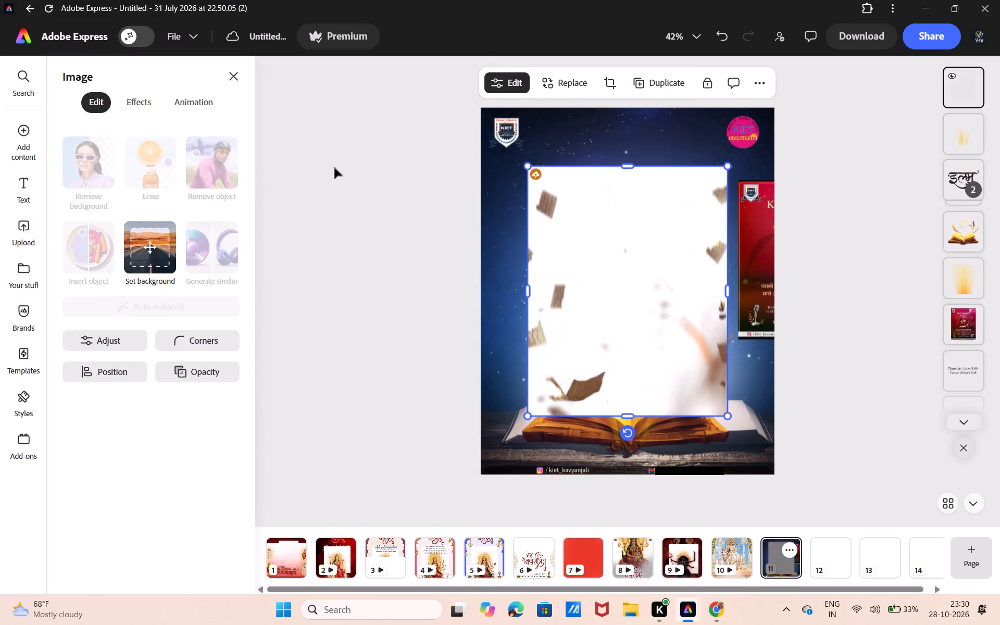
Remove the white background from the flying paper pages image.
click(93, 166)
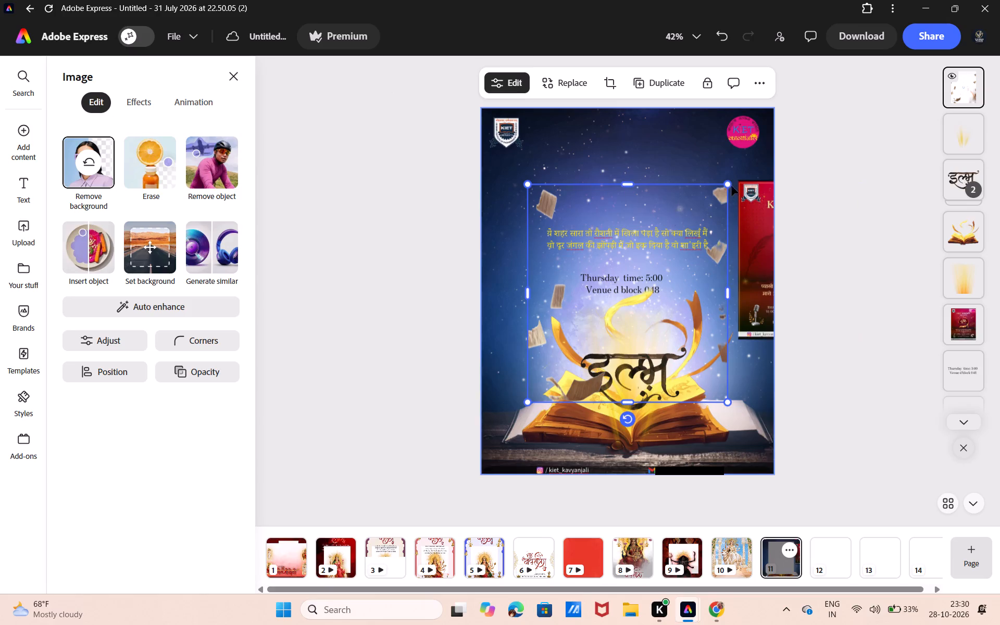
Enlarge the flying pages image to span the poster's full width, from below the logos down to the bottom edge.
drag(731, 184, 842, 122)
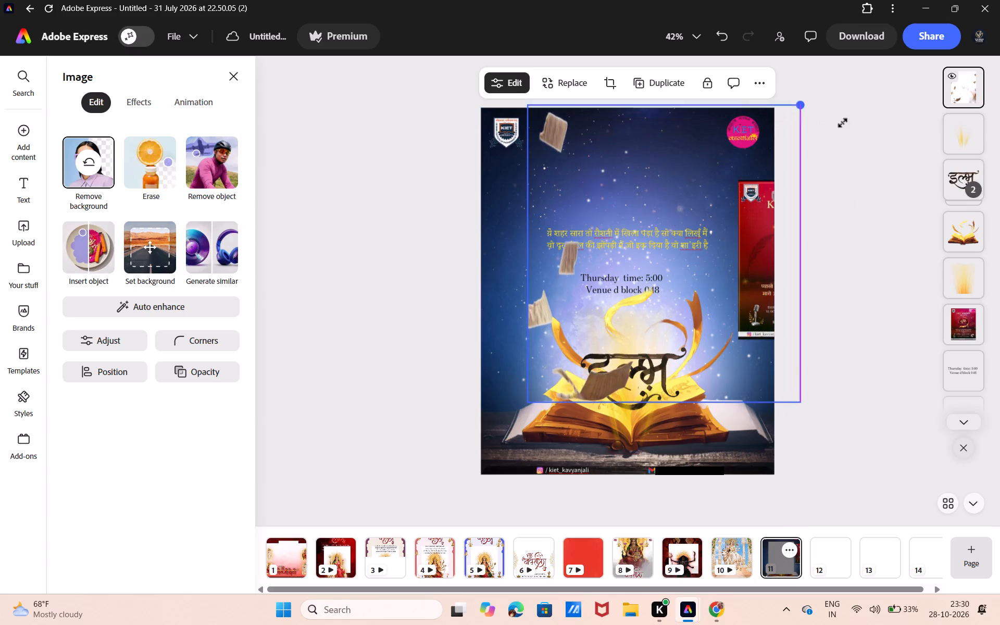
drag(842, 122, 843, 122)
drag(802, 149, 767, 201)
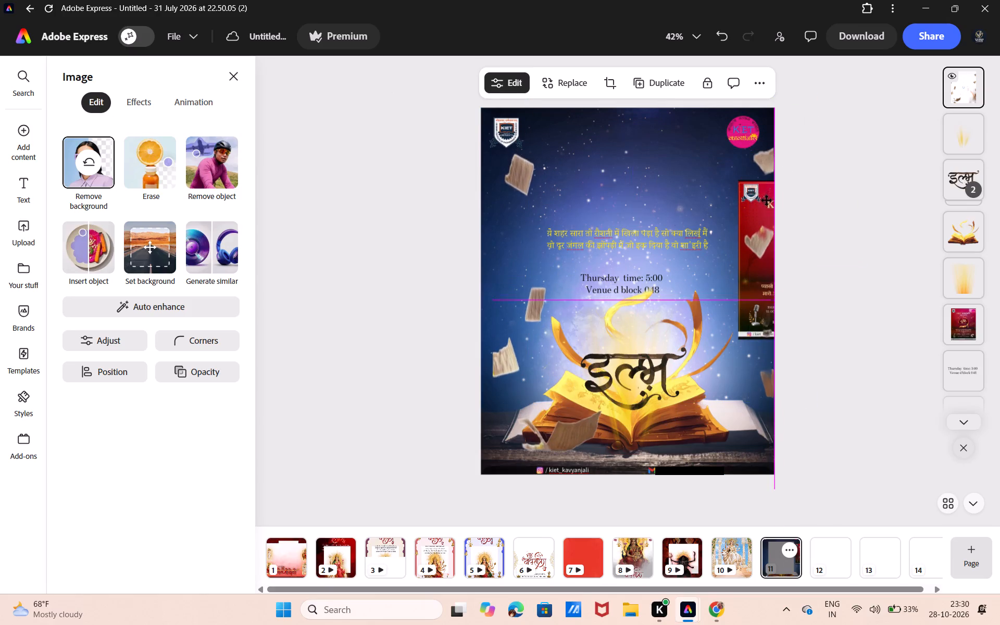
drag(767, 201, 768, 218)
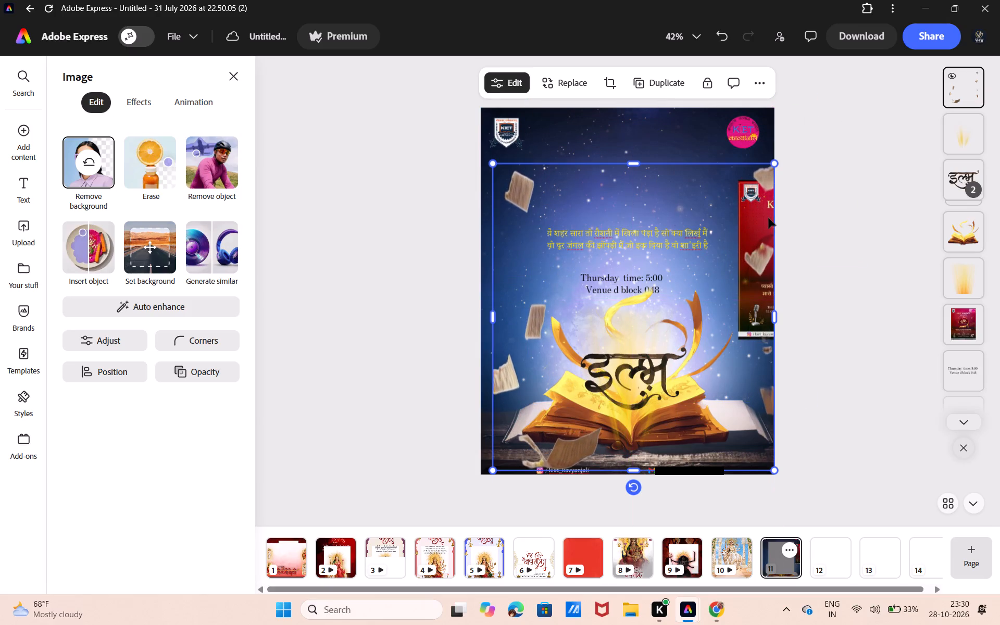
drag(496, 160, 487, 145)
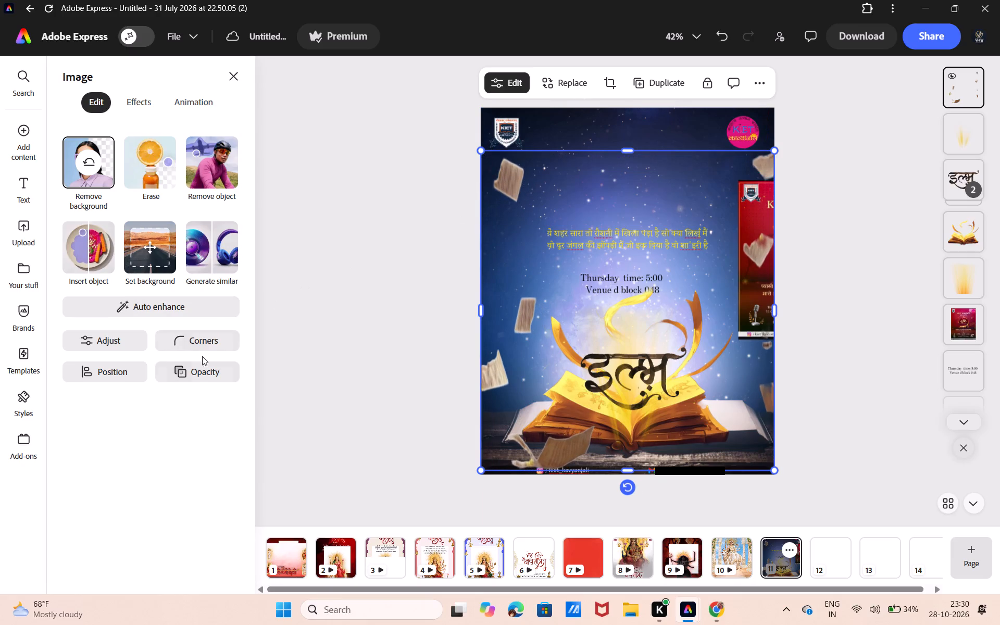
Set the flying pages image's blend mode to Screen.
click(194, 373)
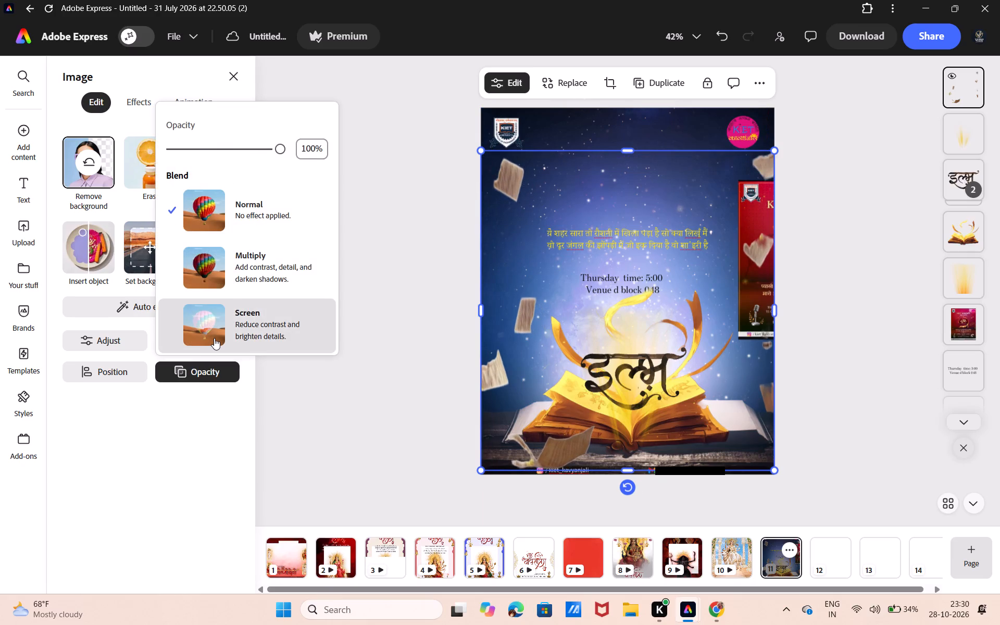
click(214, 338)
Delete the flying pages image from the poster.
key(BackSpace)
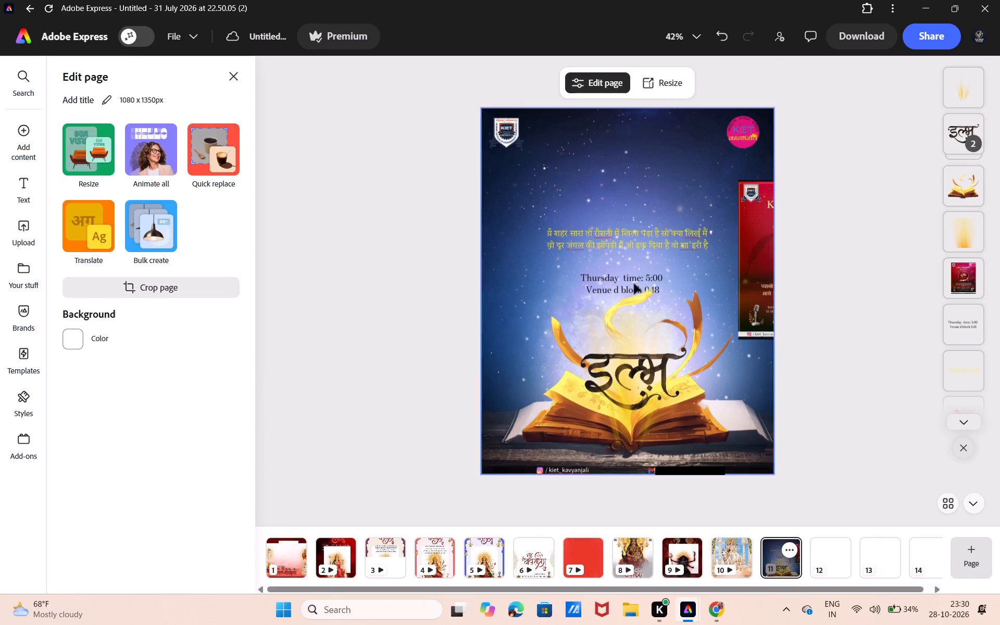
Move the light glow image and the इल्म title group slightly higher above the open book.
drag(645, 413, 650, 384)
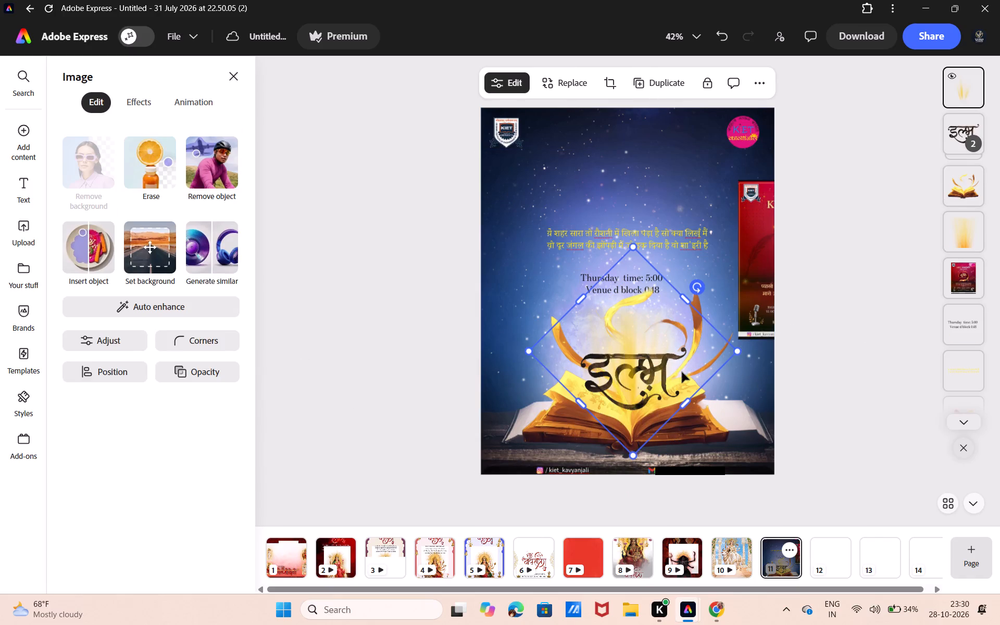
click(970, 145)
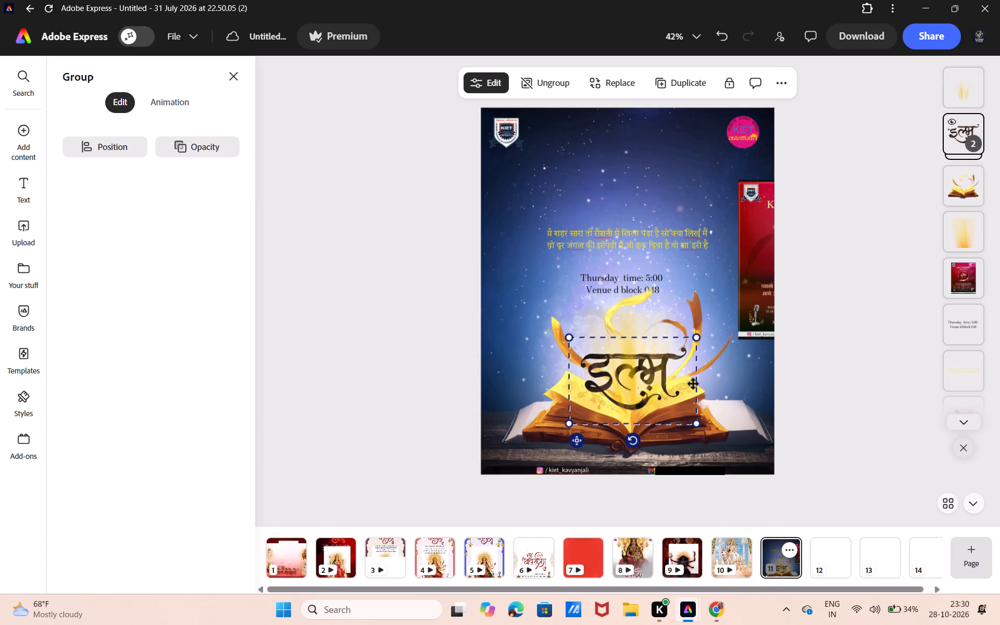
drag(693, 384, 693, 371)
click(852, 342)
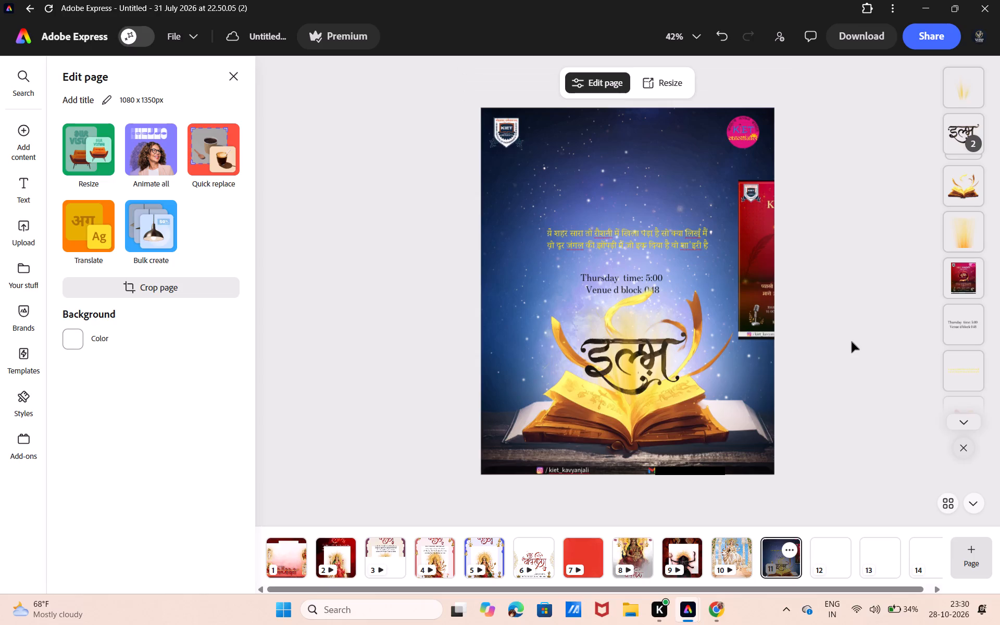
Enlarge the yellow Hindi couplet text to size 31.
click(683, 245)
drag(716, 254, 732, 268)
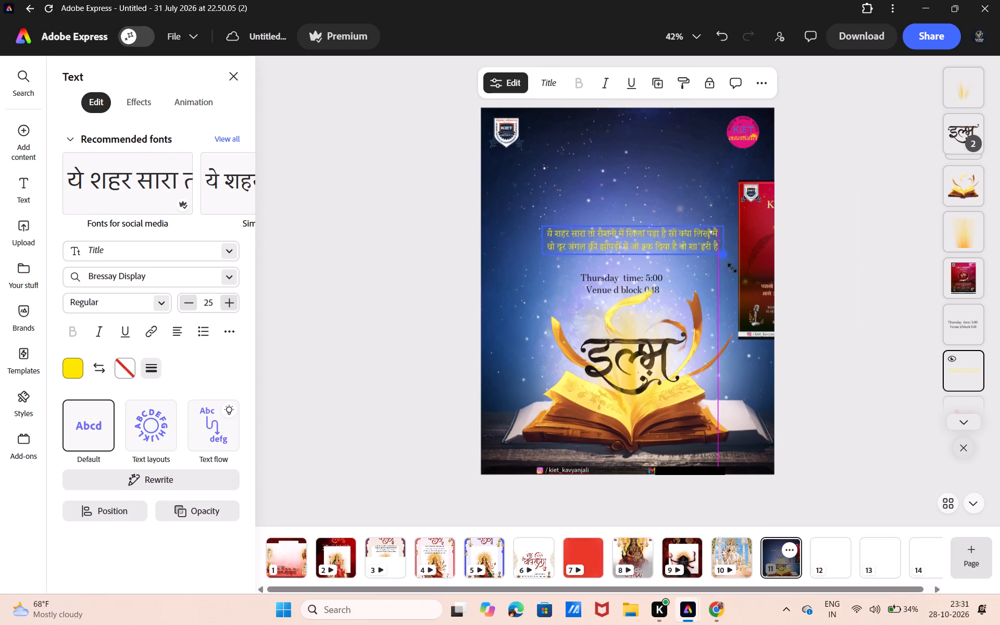
drag(732, 268, 751, 278)
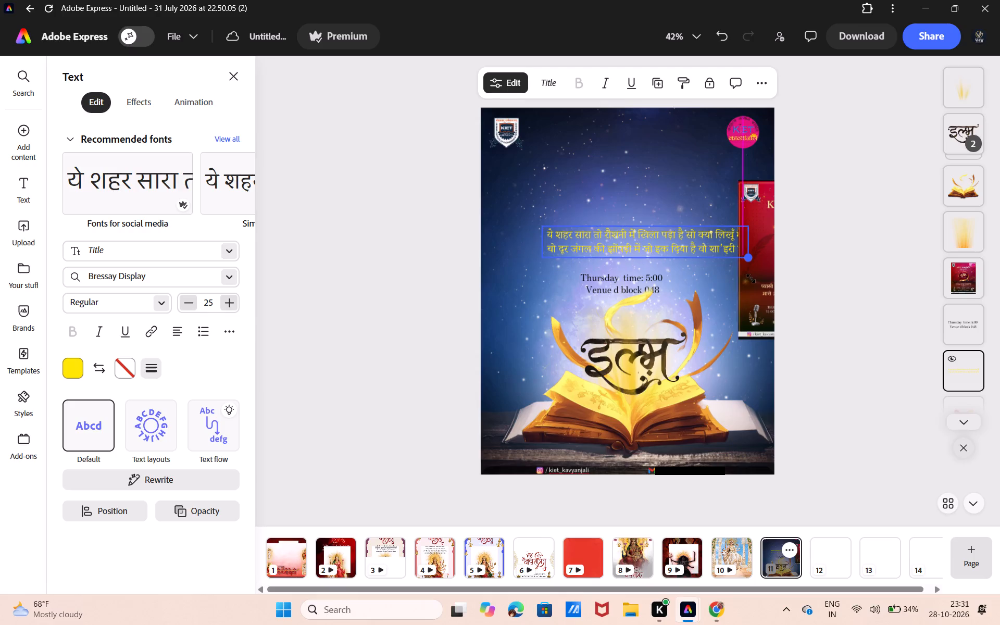
drag(751, 278, 752, 279)
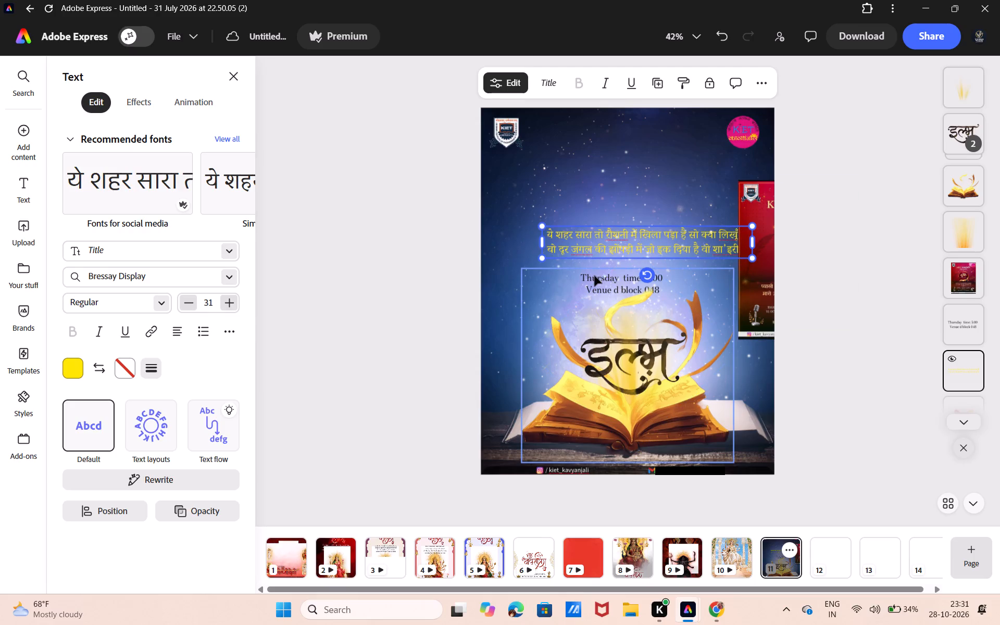
Move the Thursday time and venue text up near the poster's top, between the two logos.
click(967, 323)
drag(645, 290, 646, 278)
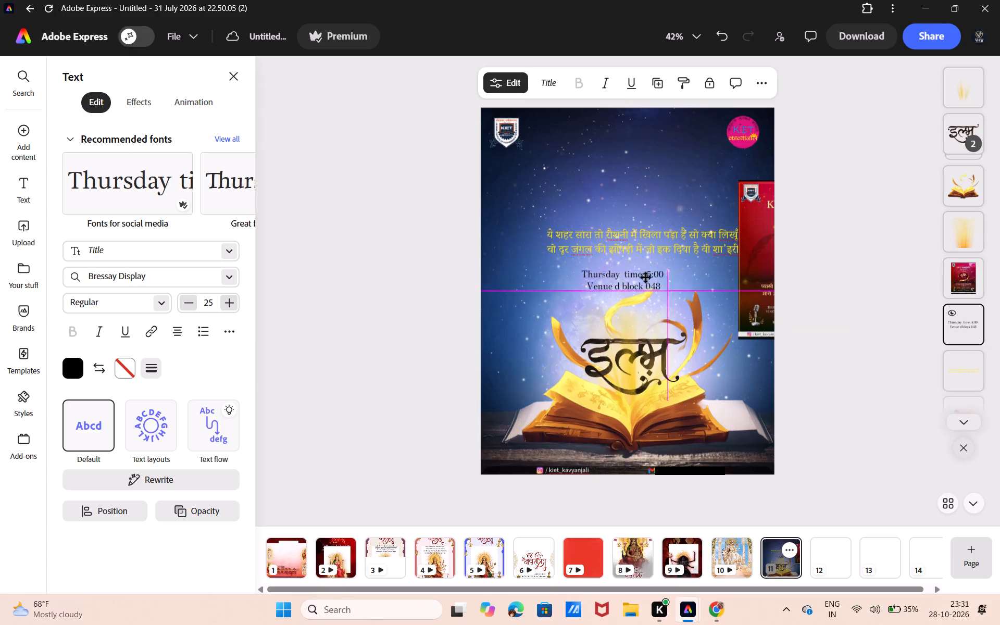
drag(646, 278, 657, 166)
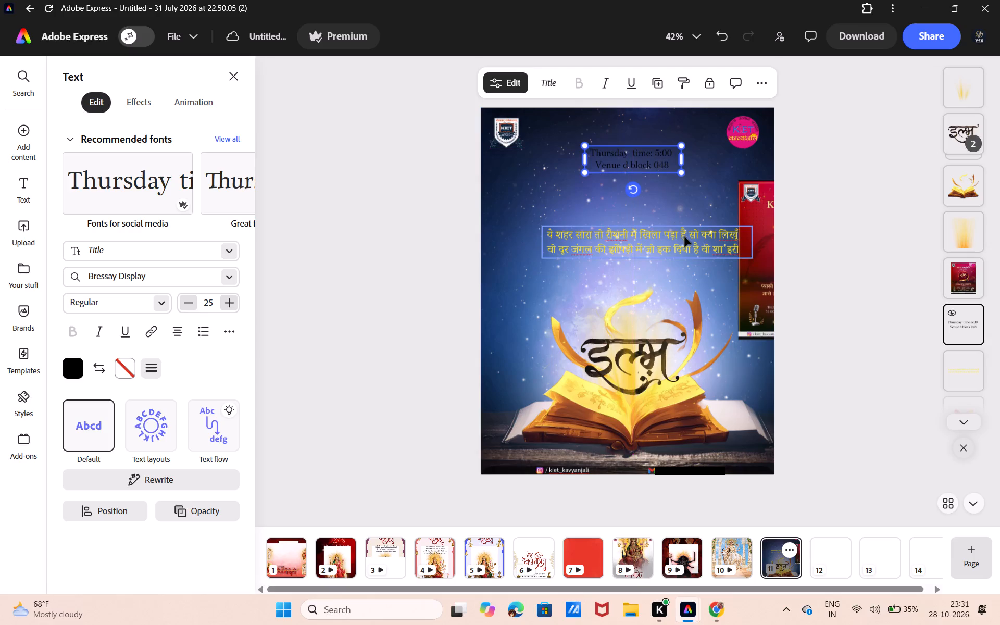
Move the yellow couplet down so it sits roughly centered just above the golden book's ribbons.
drag(684, 236, 666, 256)
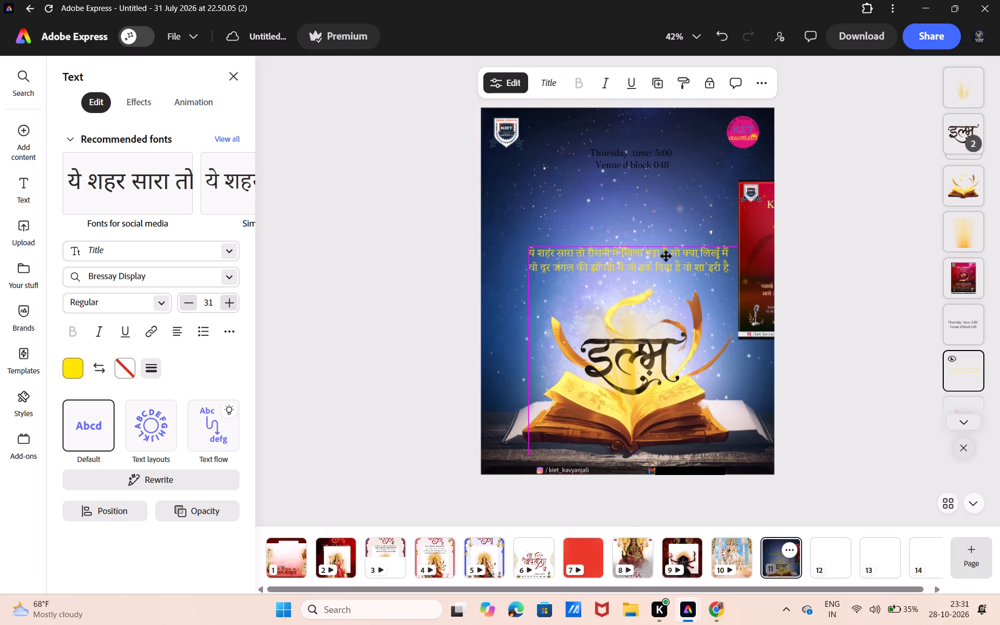
drag(666, 256, 664, 255)
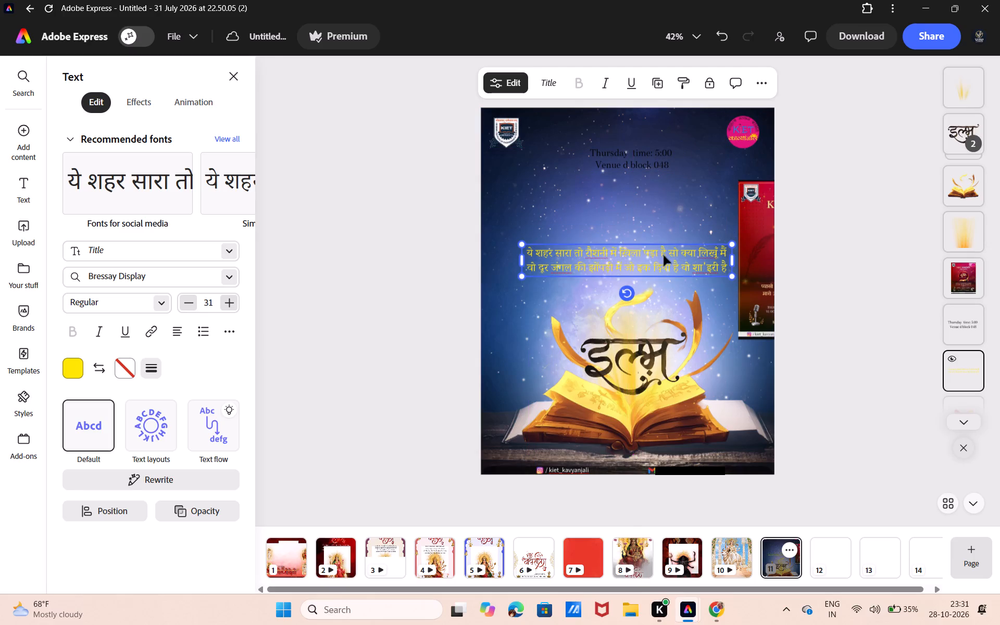
Apply the Hazy shadow effect to the yellow couplet text.
click(140, 99)
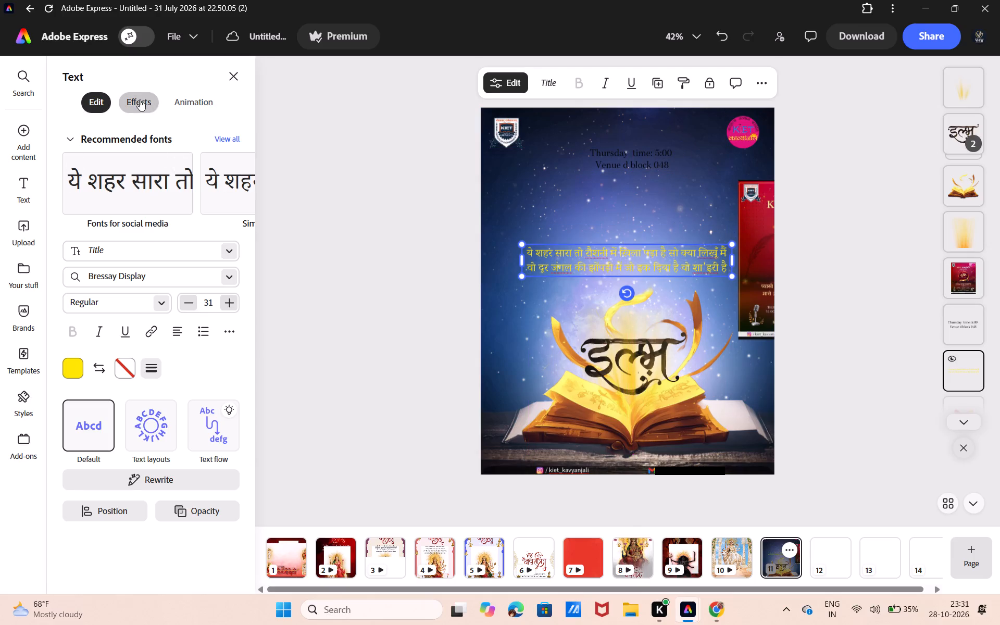
click(144, 474)
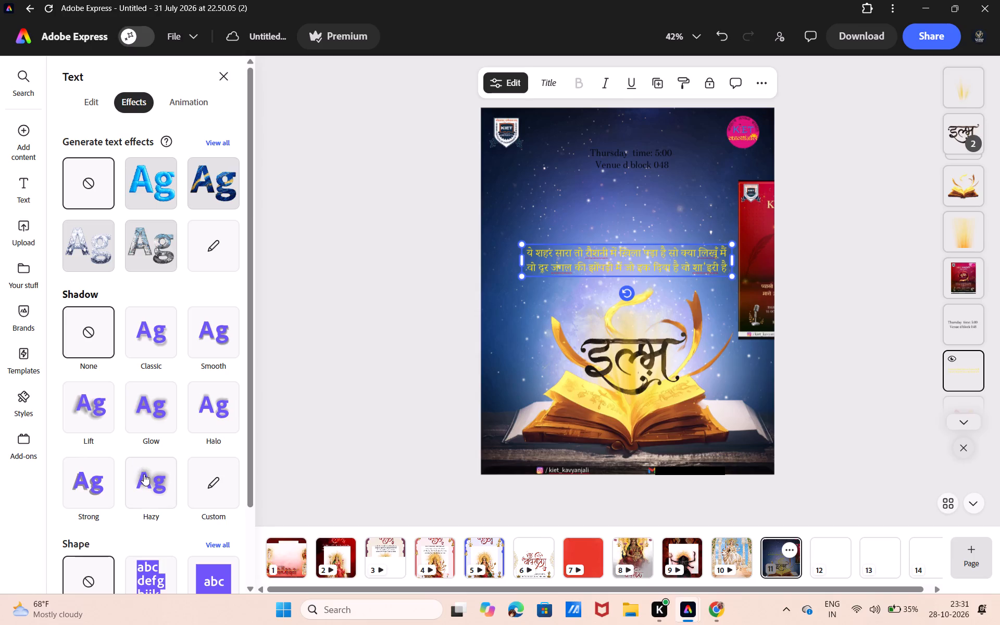
click(396, 413)
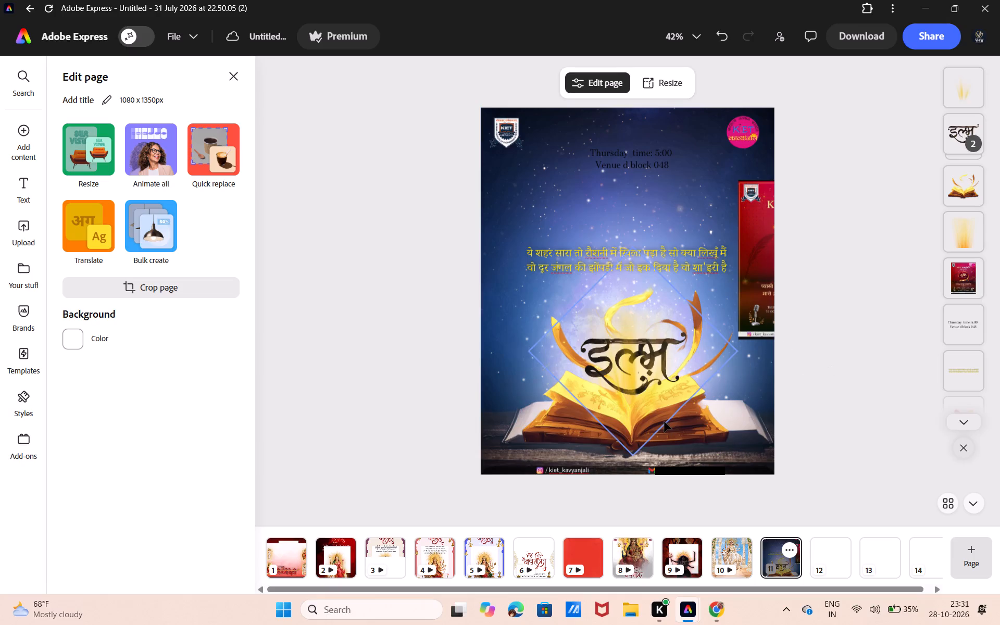
Enlarge the golden book image slightly, raise it a little and align it to the page's horizontal center.
click(694, 425)
drag(694, 425, 700, 425)
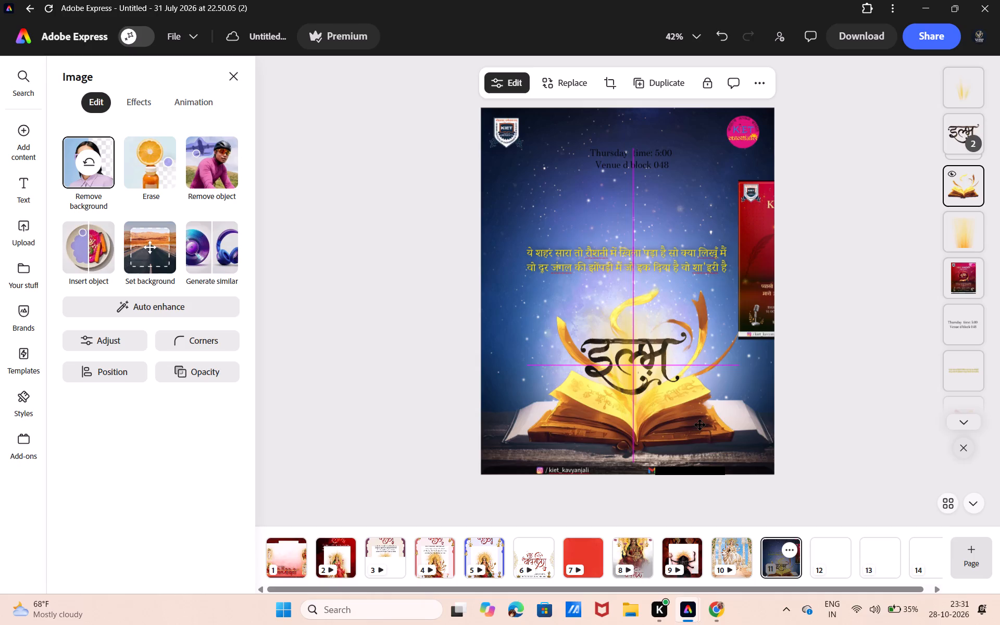
drag(700, 425, 701, 424)
click(128, 364)
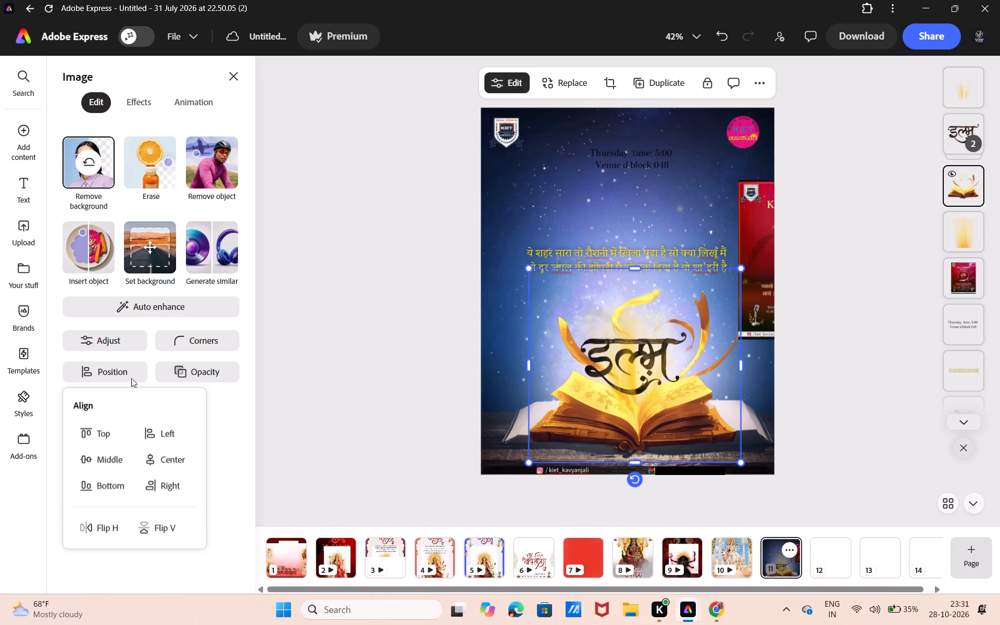
click(171, 453)
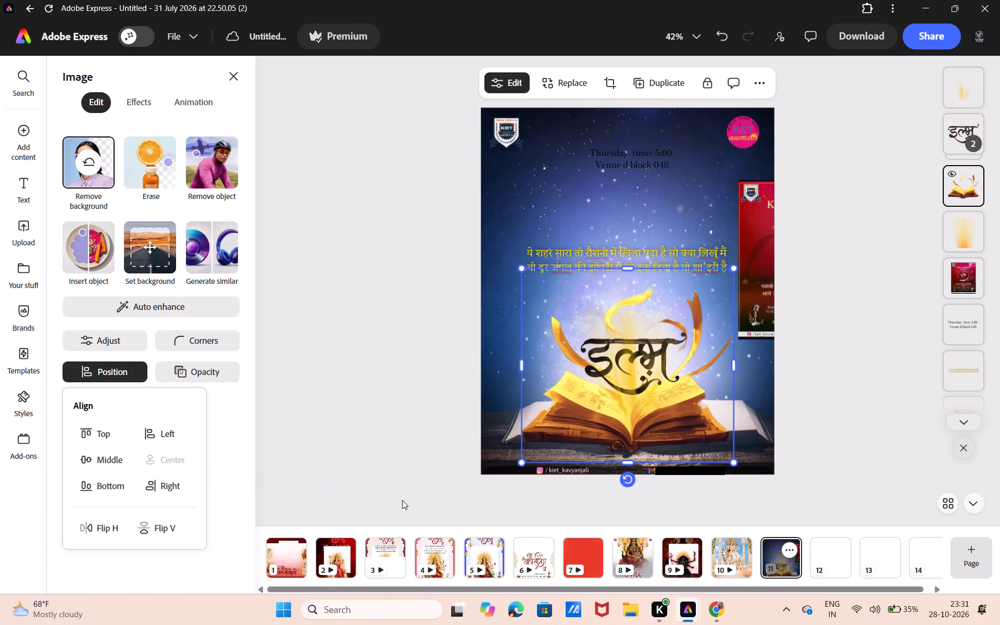
click(734, 460)
drag(734, 461, 742, 470)
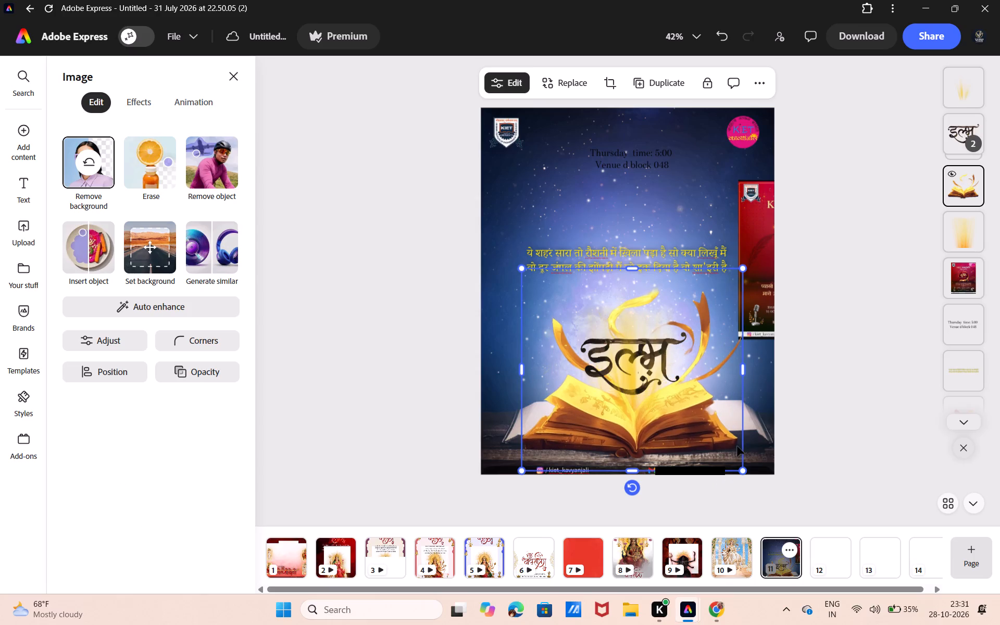
drag(728, 438, 729, 432)
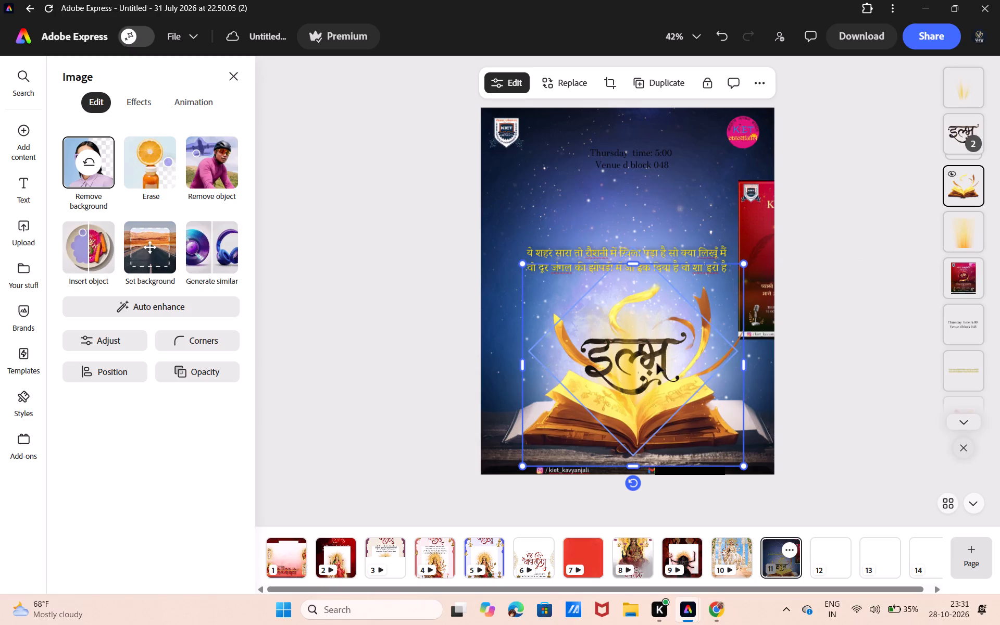
click(657, 364)
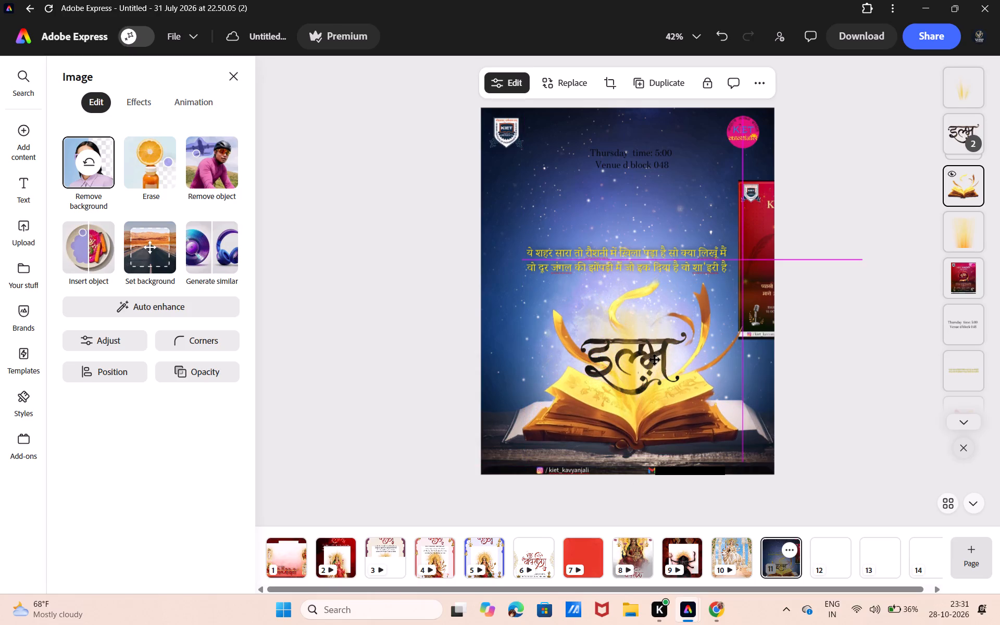
click(107, 377)
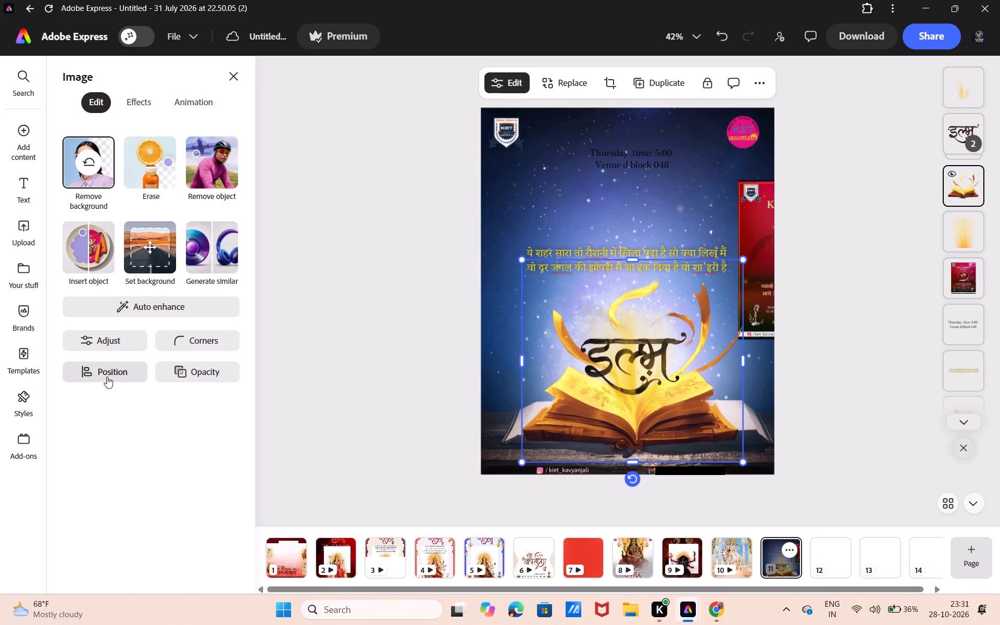
click(161, 461)
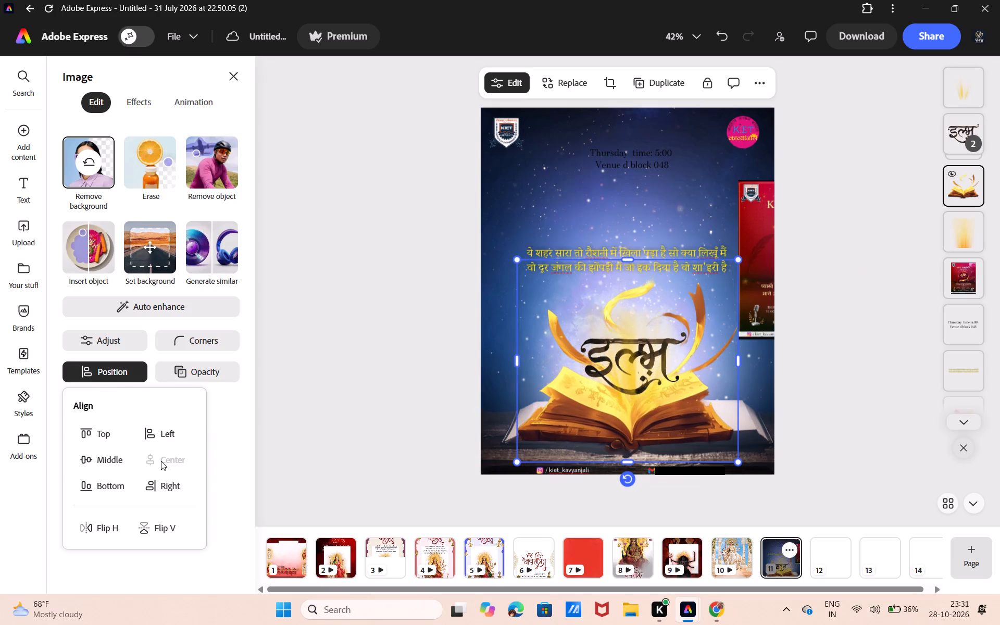
click(847, 395)
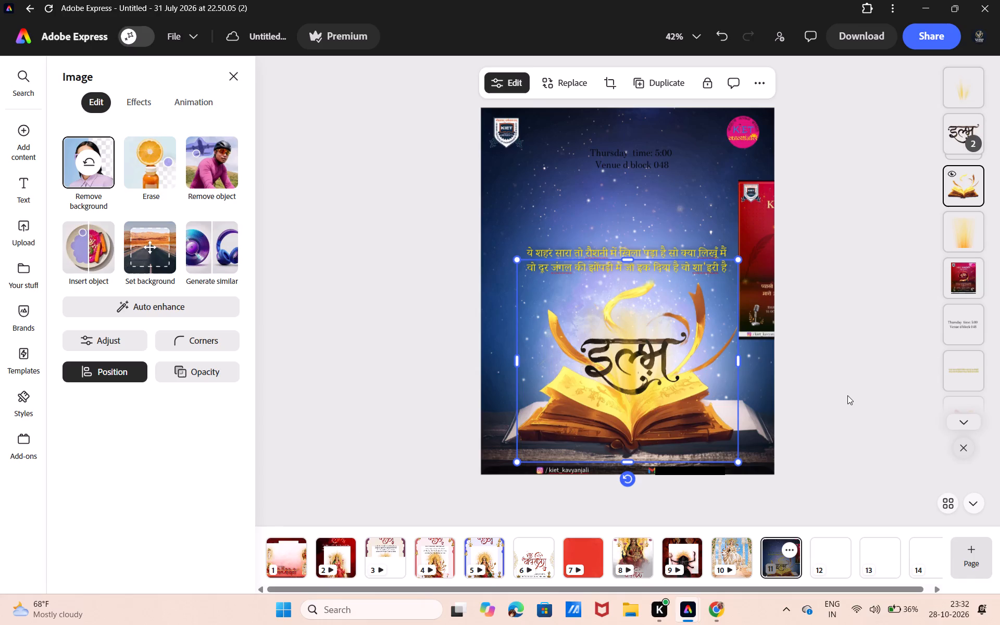
Enlarge the इल्म title group slightly and keep it centered over the golden book.
click(955, 152)
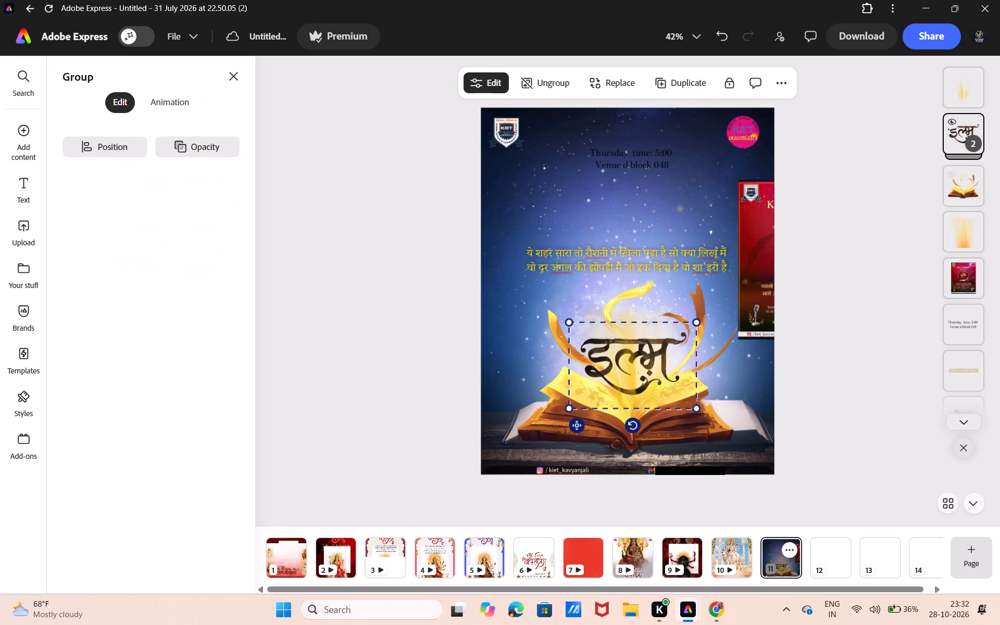
drag(696, 322, 703, 319)
click(681, 368)
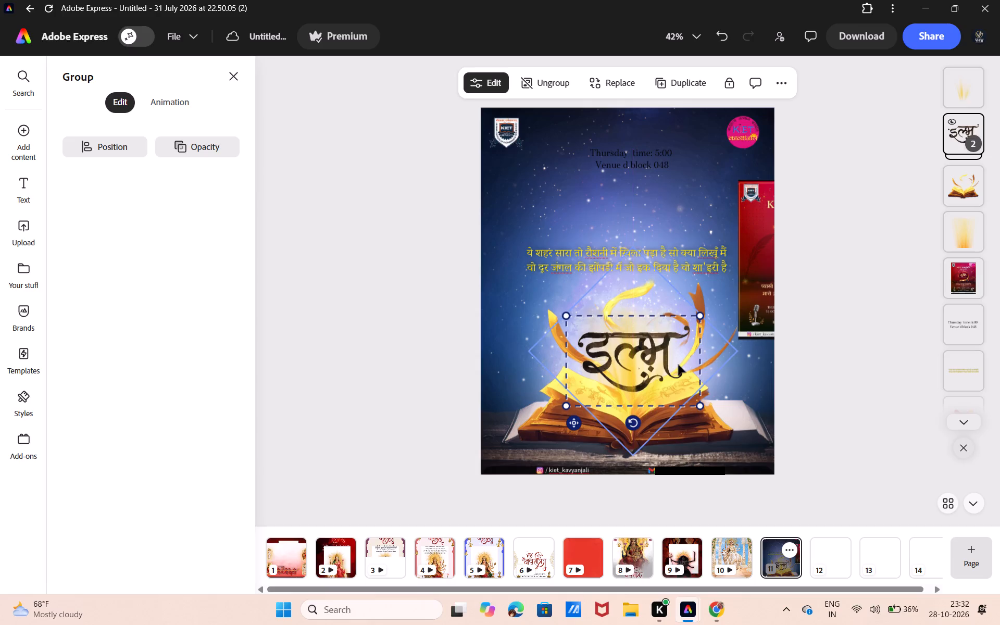
Enlarge the light rays image behind the title and shift it left to center it over the book.
click(954, 241)
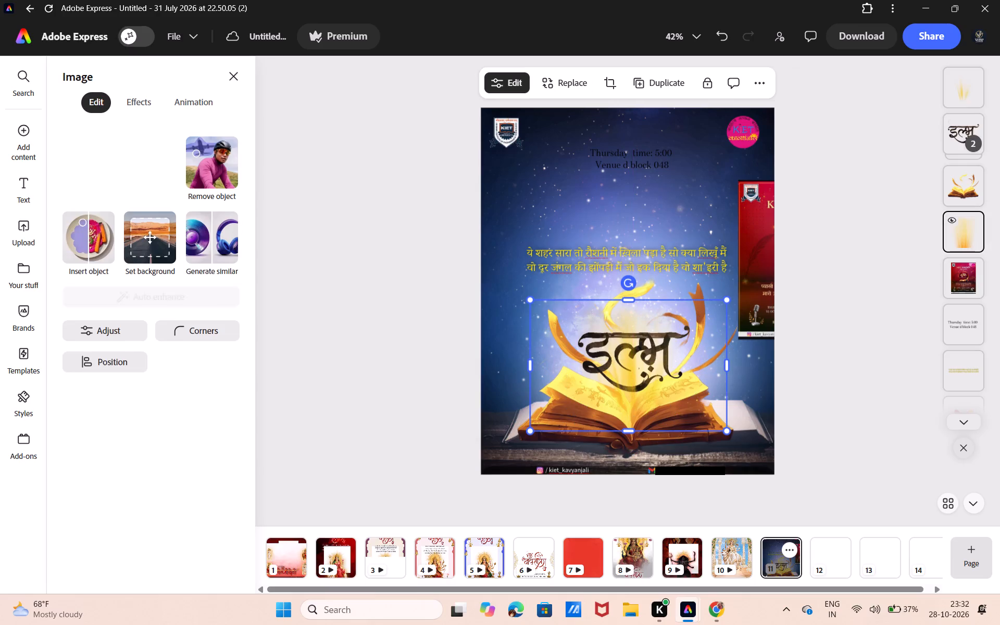
drag(729, 300, 749, 277)
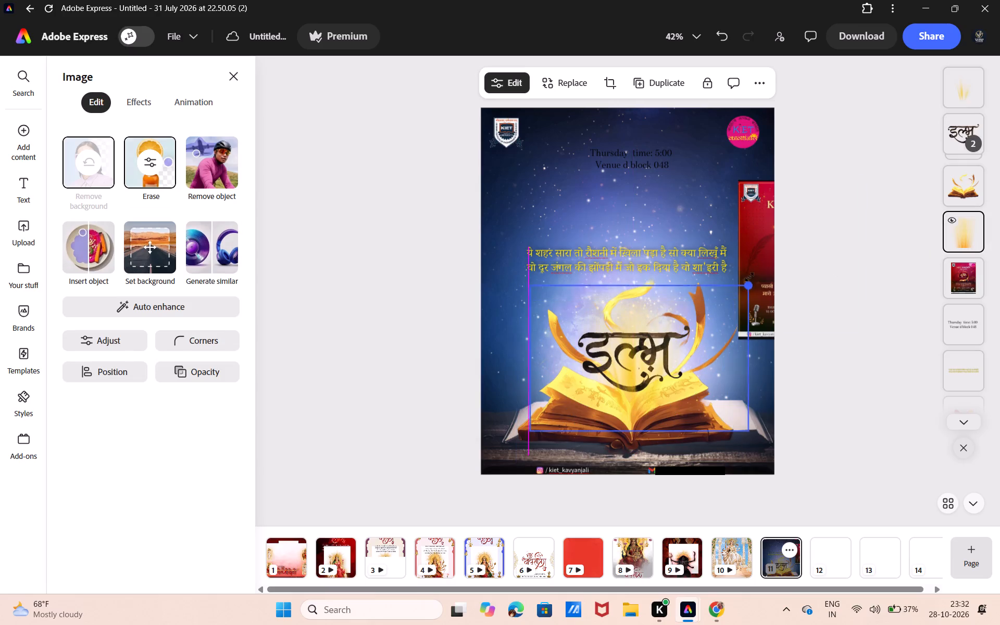
drag(749, 277, 768, 258)
drag(747, 351, 737, 352)
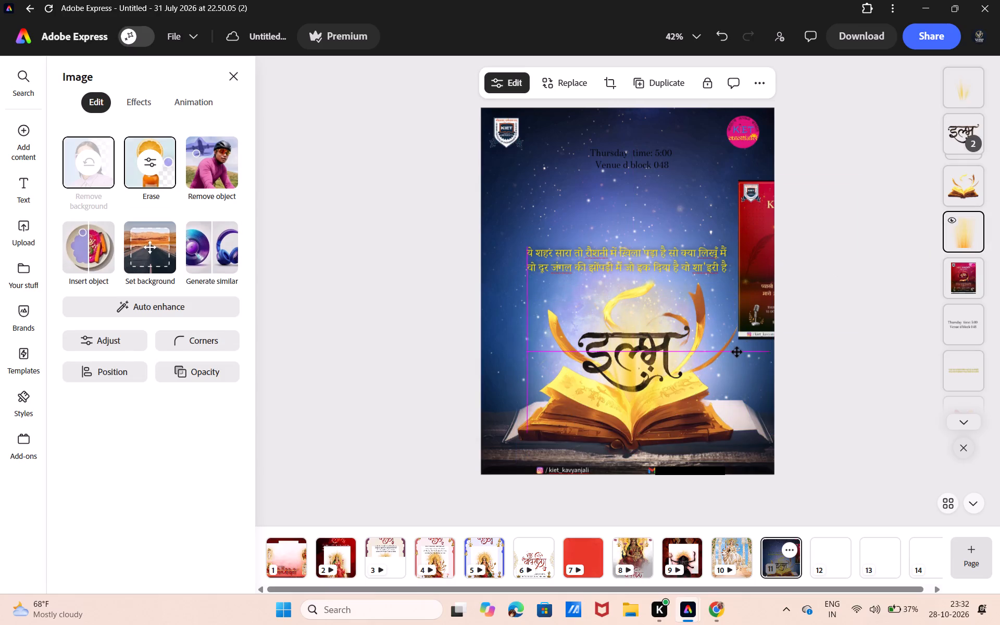
drag(737, 352, 731, 353)
click(854, 361)
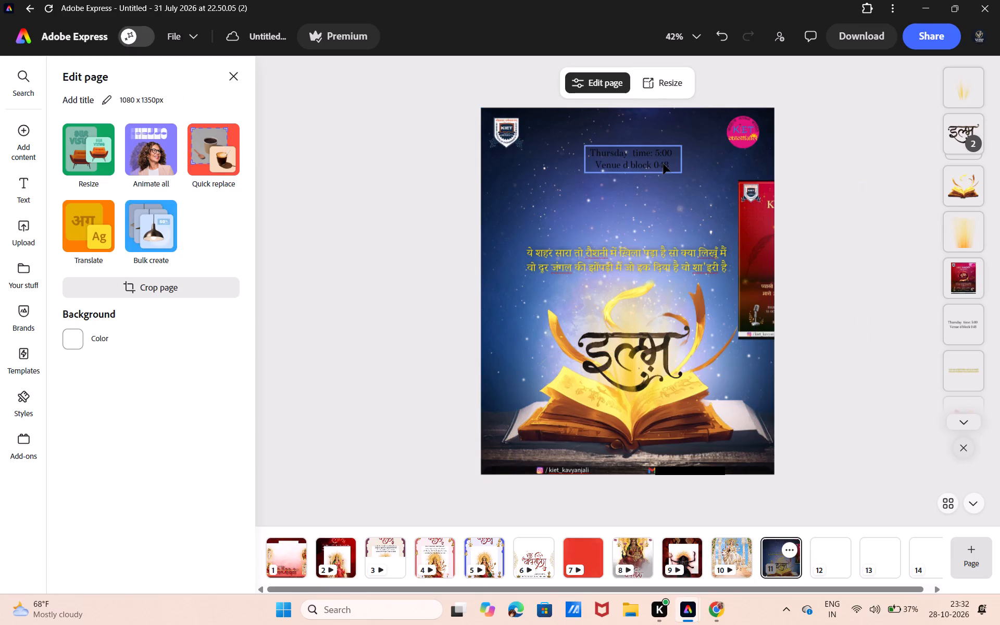
Move the red दृष्टि reference poster fully onto the page, just above the इल्म title's right half.
click(758, 241)
drag(758, 241, 641, 204)
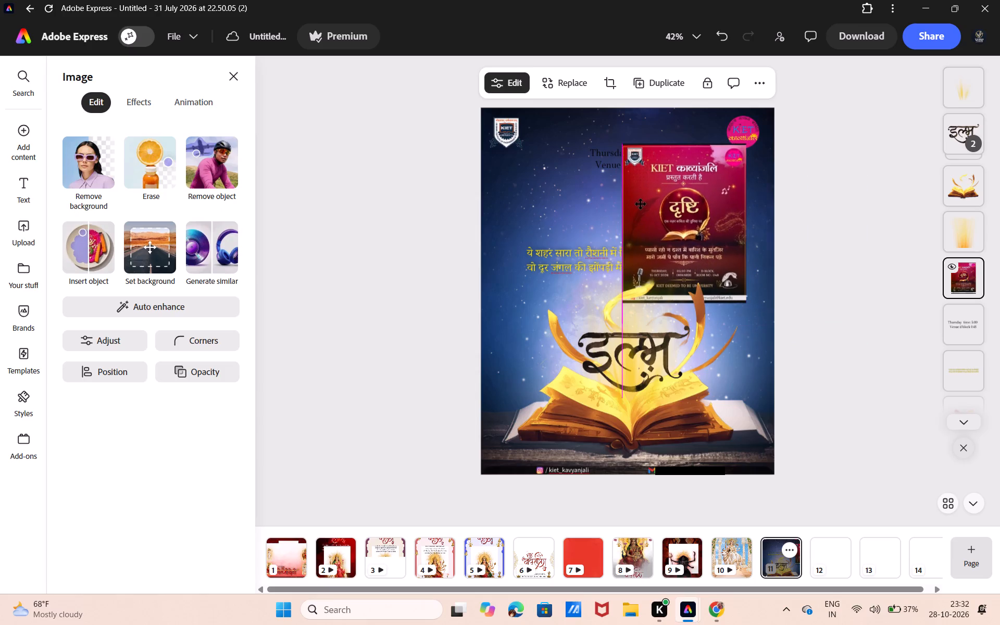
drag(641, 204, 654, 215)
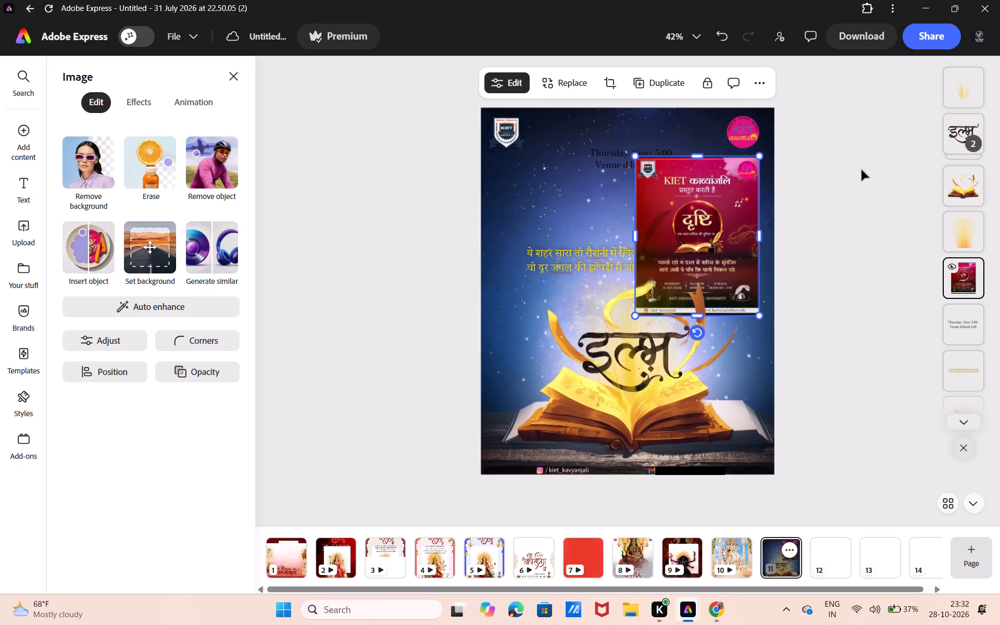
Apply a custom Duotone tone to the इल piece inside the title group.
click(964, 157)
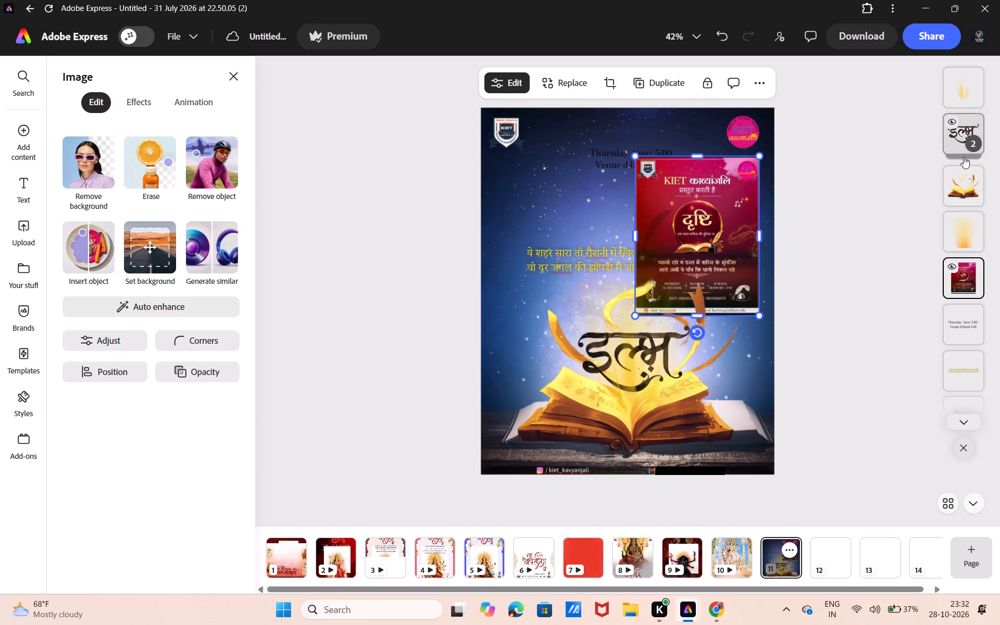
click(968, 151)
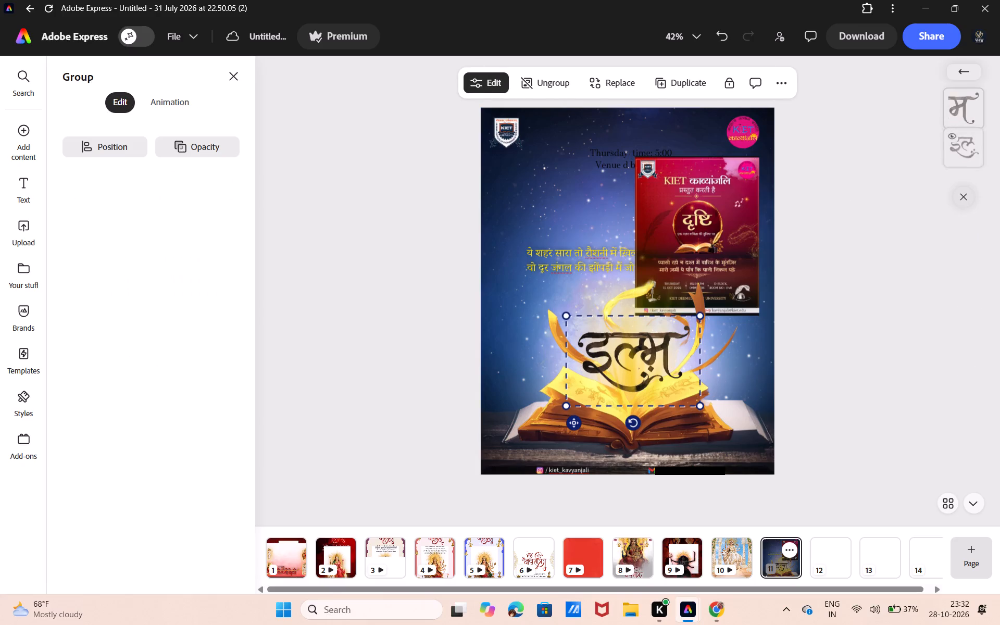
click(967, 163)
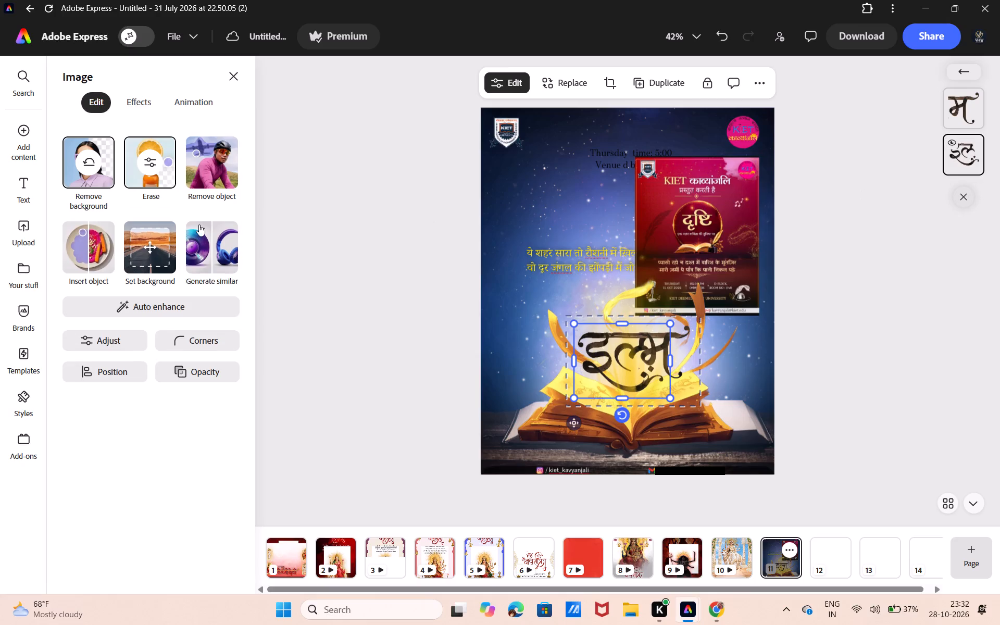
click(135, 104)
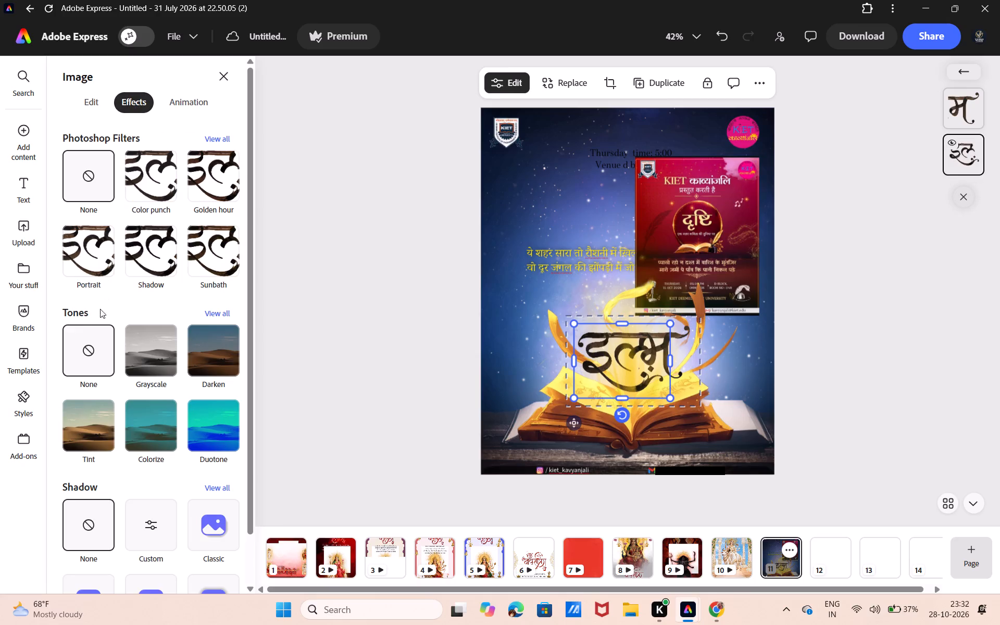
click(220, 311)
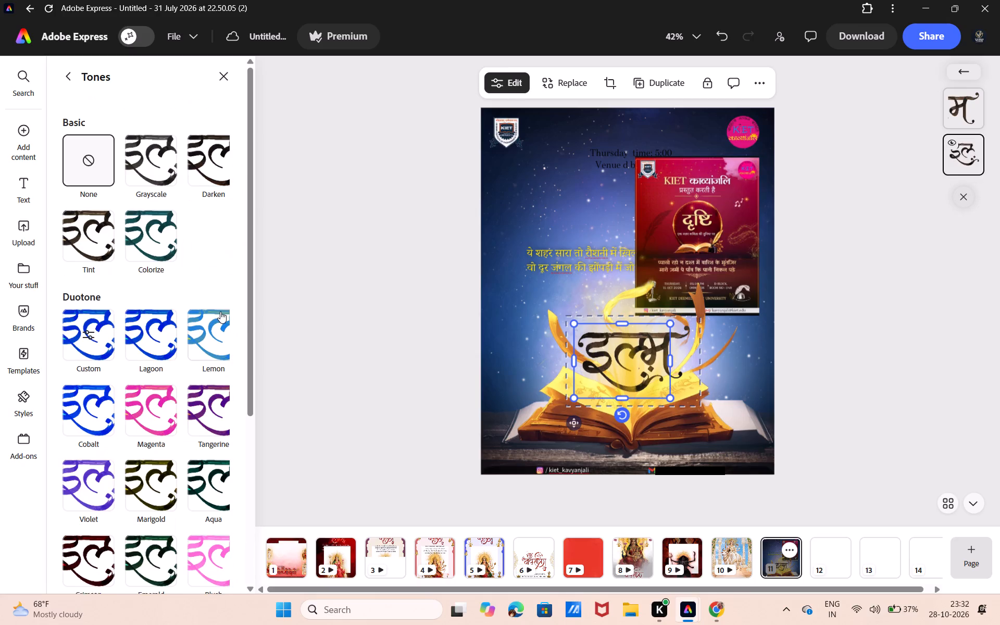
click(99, 323)
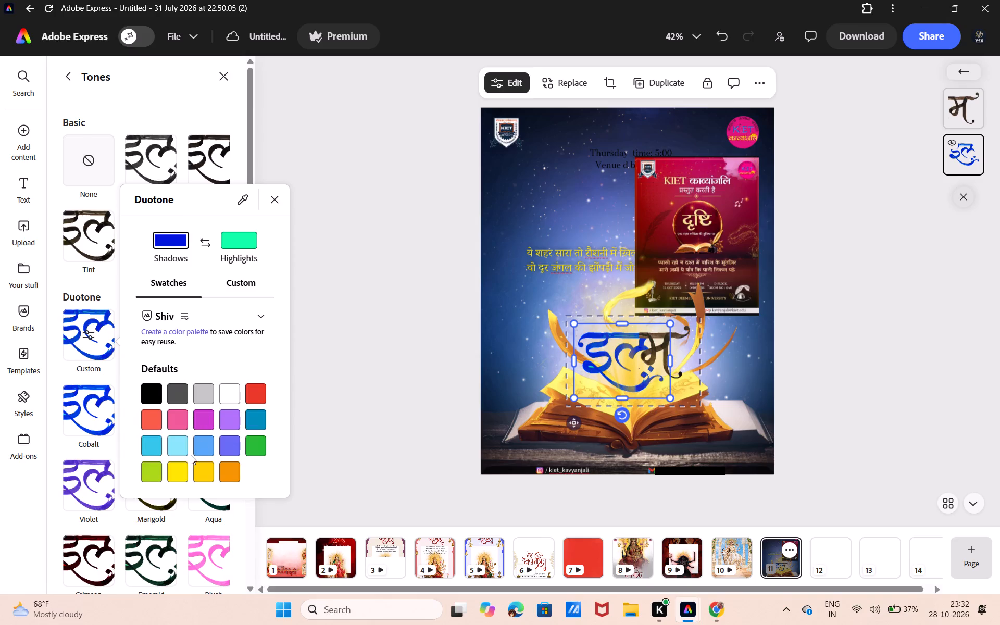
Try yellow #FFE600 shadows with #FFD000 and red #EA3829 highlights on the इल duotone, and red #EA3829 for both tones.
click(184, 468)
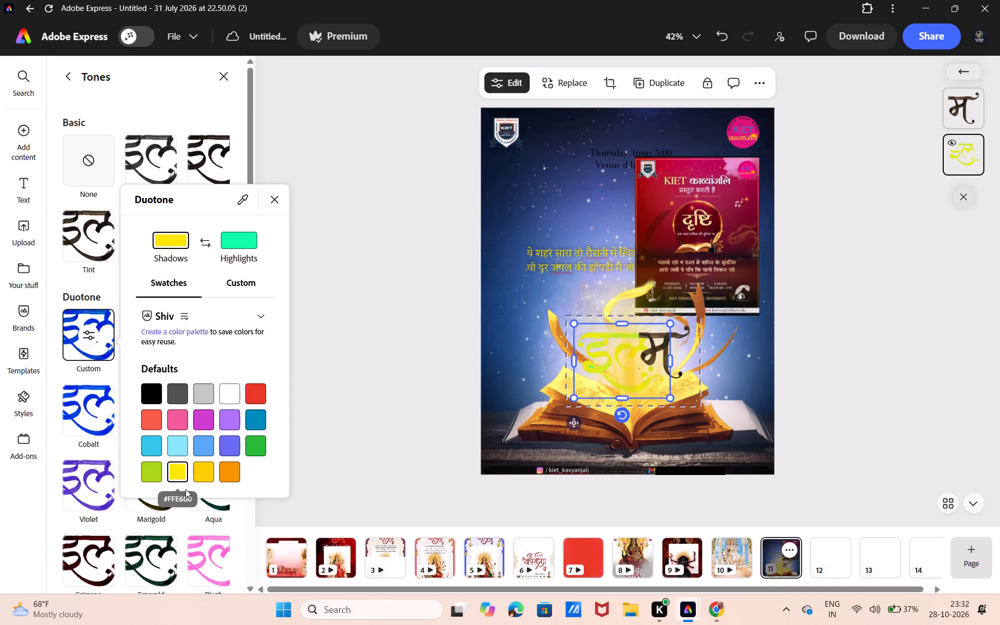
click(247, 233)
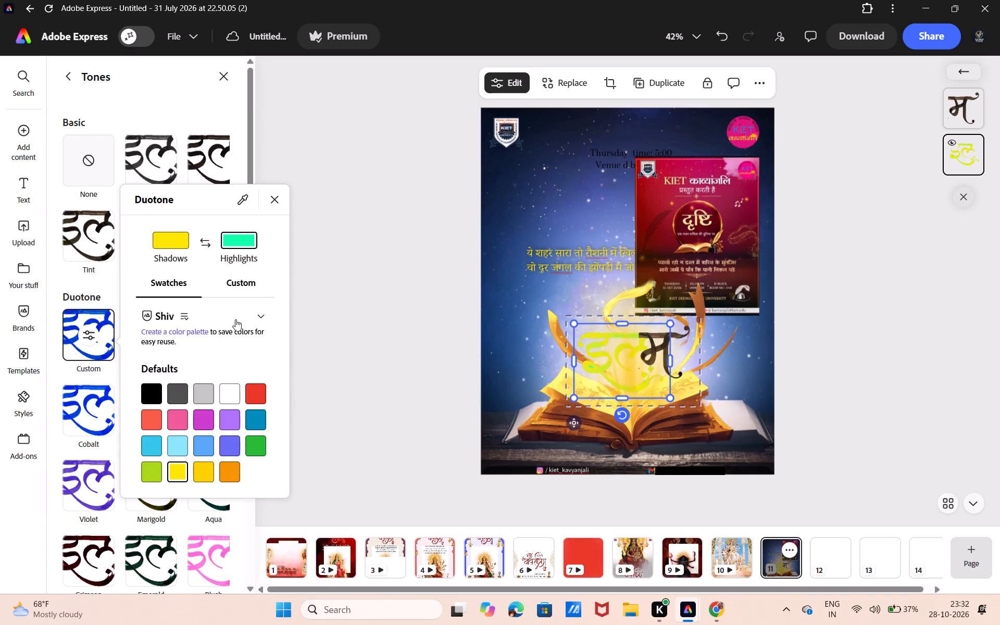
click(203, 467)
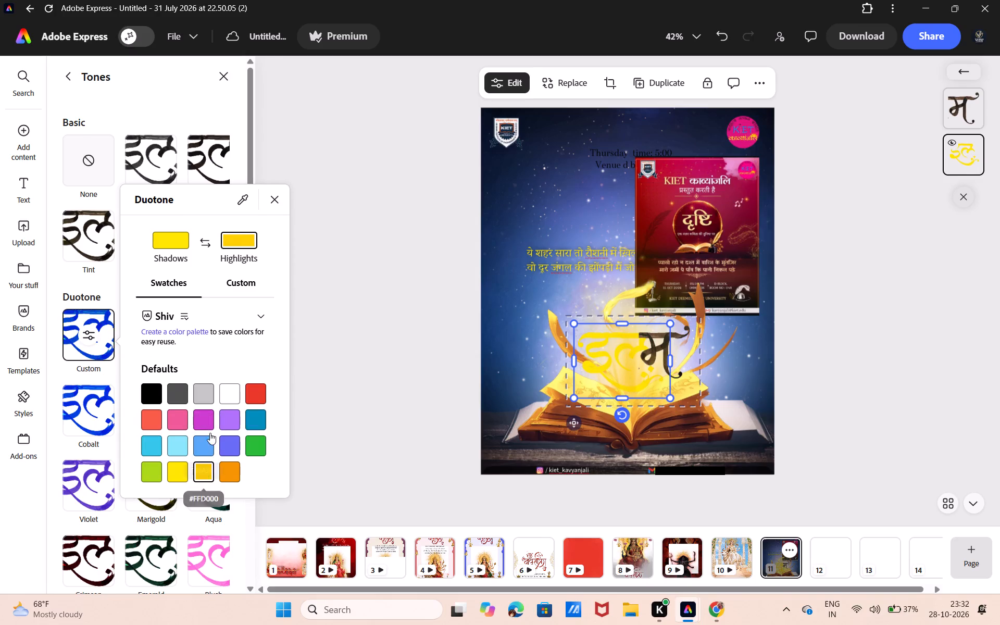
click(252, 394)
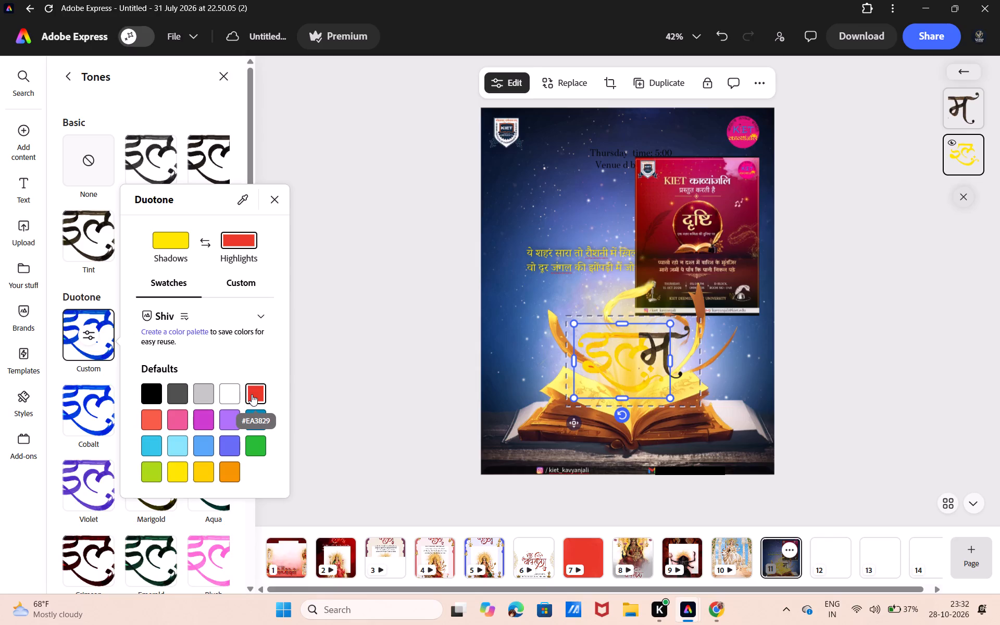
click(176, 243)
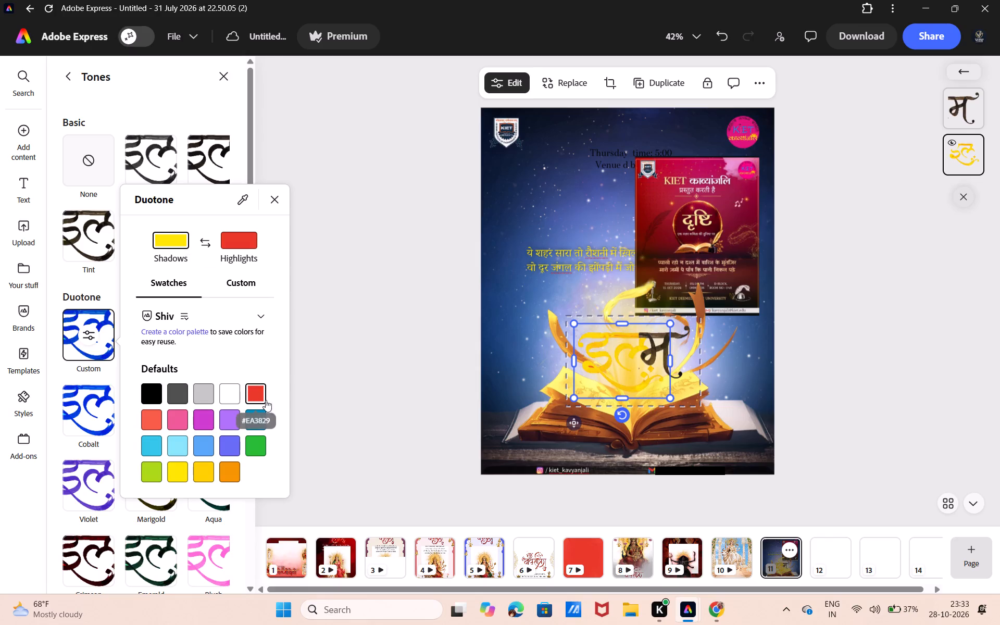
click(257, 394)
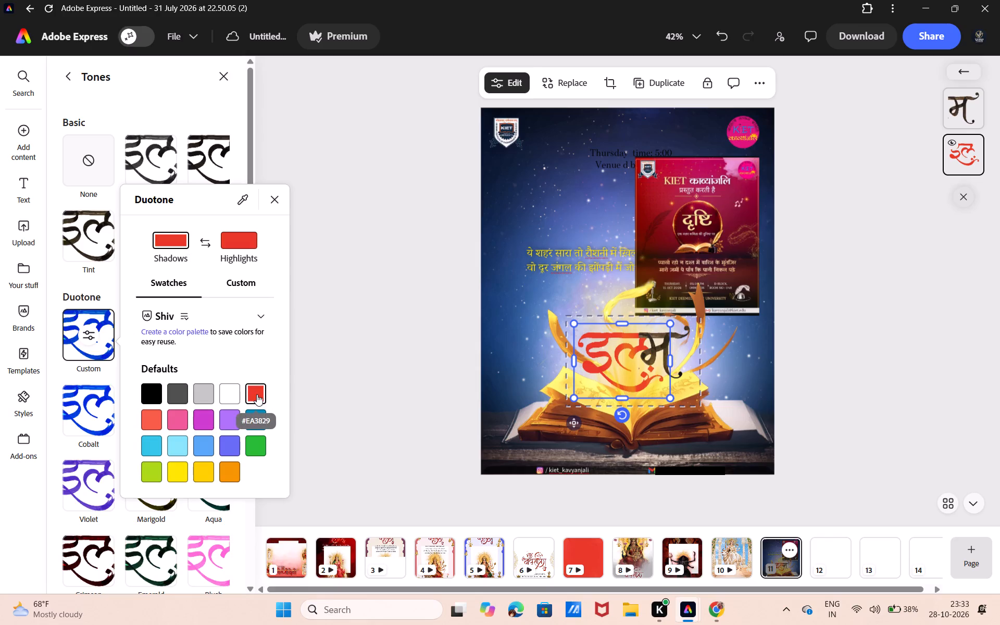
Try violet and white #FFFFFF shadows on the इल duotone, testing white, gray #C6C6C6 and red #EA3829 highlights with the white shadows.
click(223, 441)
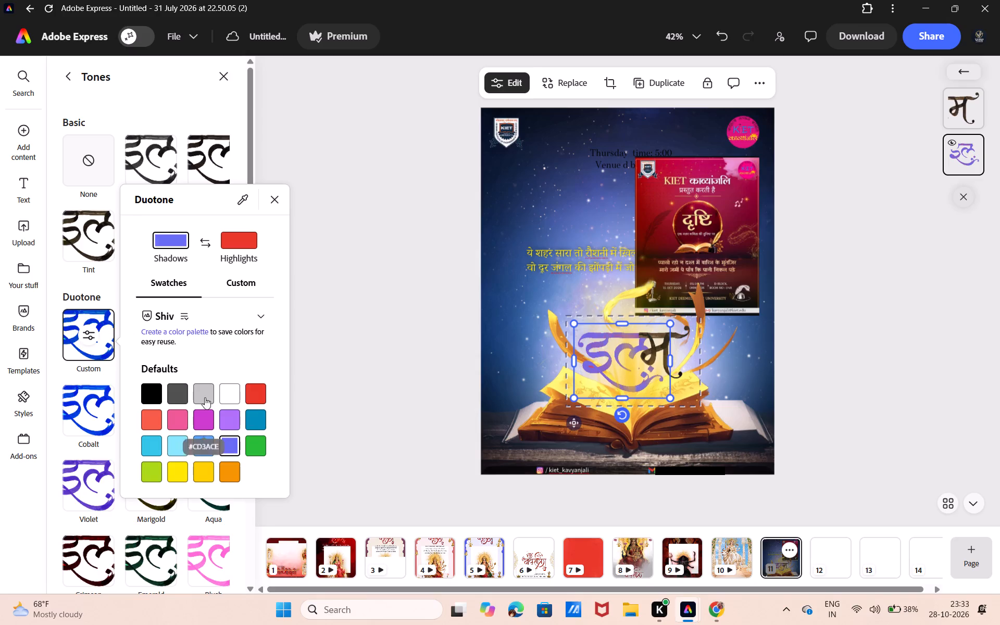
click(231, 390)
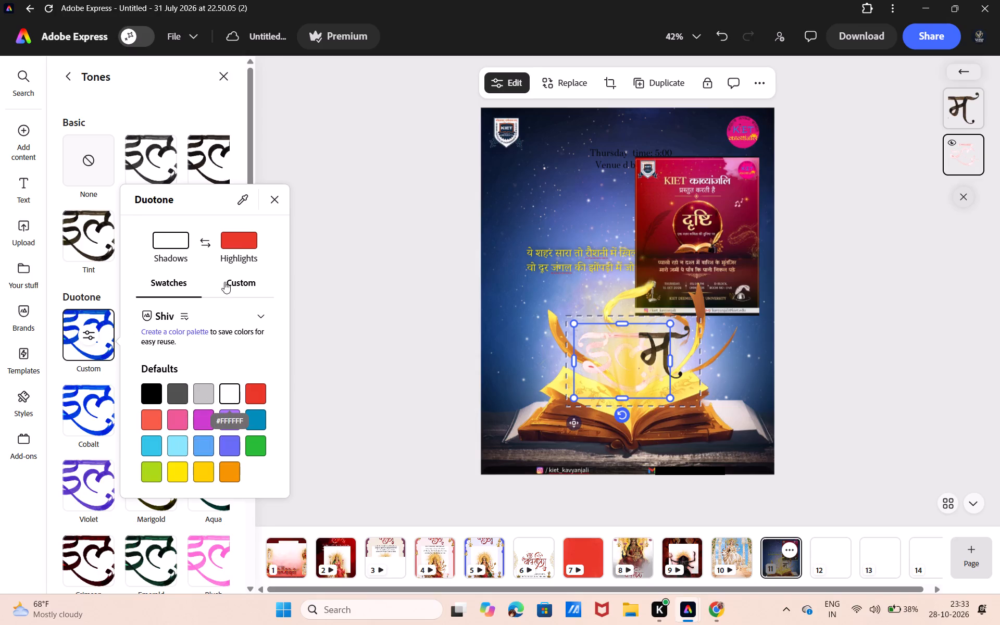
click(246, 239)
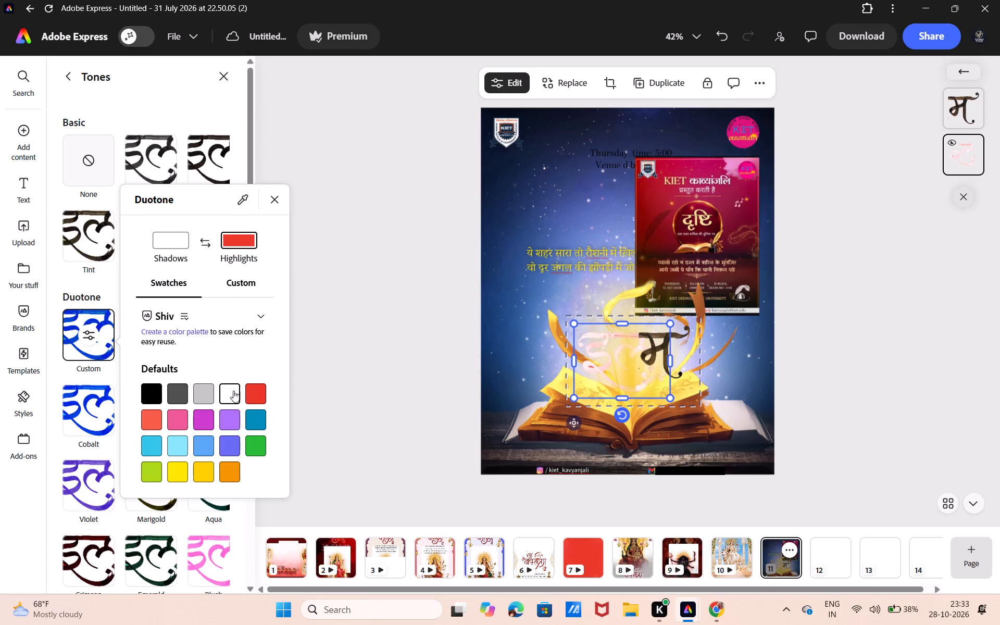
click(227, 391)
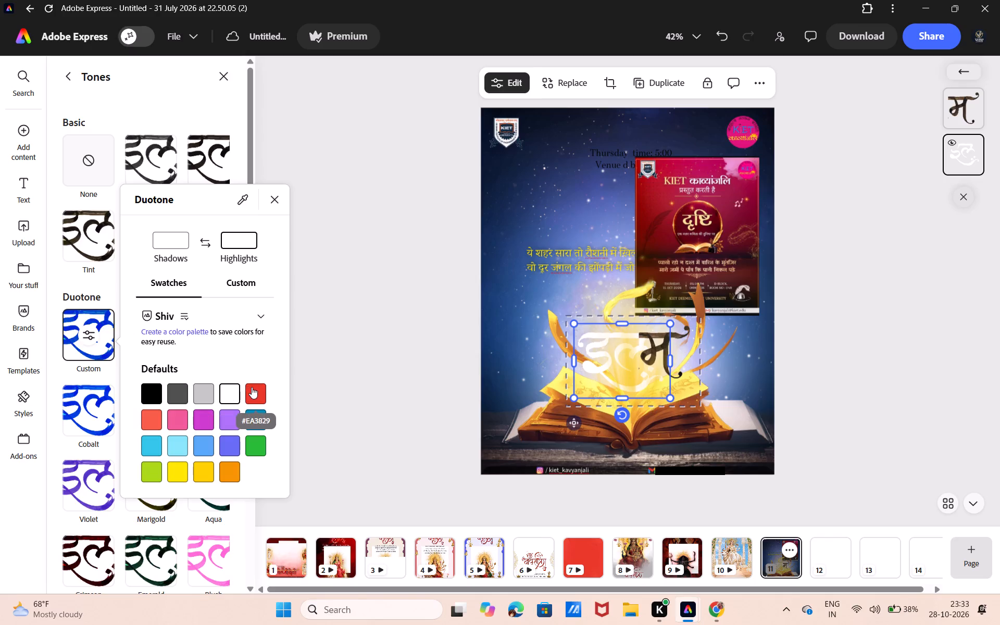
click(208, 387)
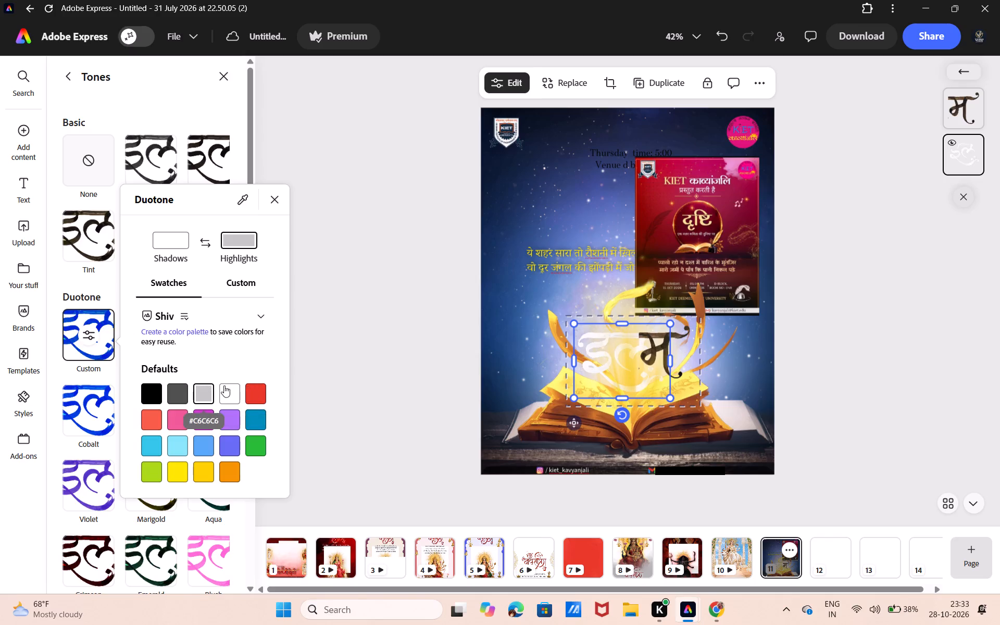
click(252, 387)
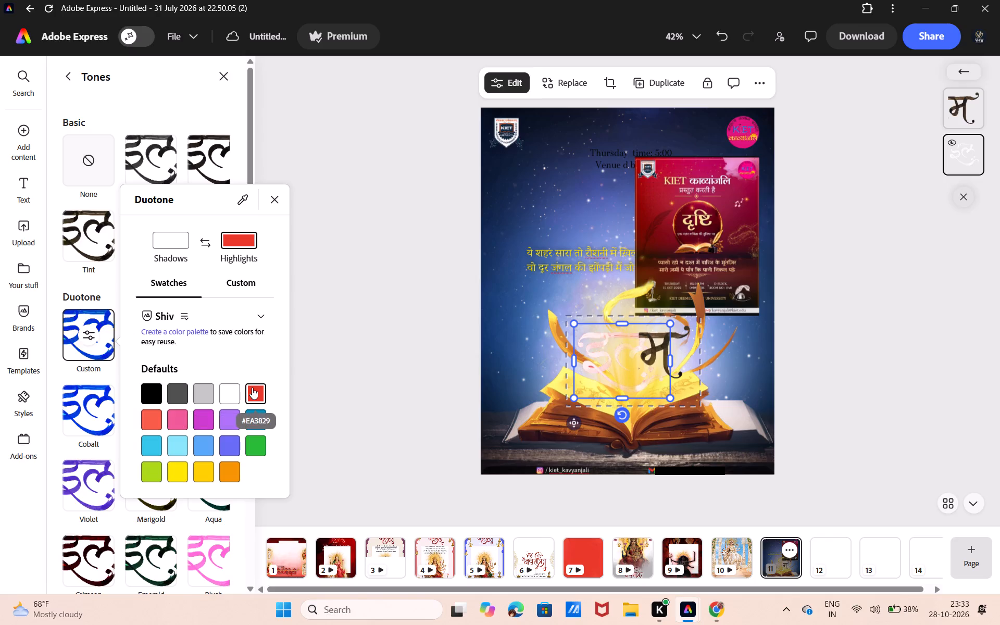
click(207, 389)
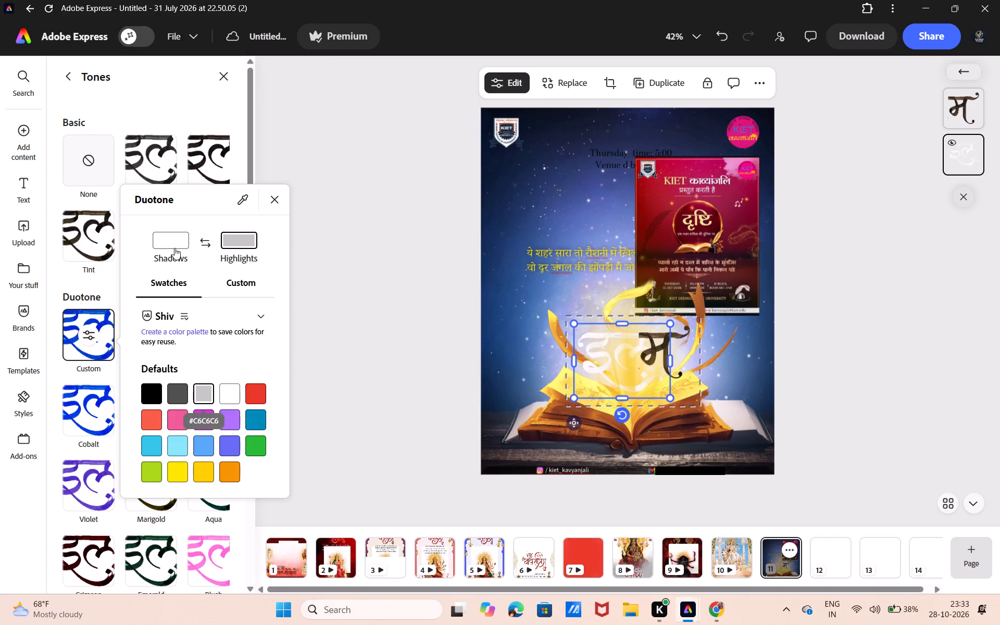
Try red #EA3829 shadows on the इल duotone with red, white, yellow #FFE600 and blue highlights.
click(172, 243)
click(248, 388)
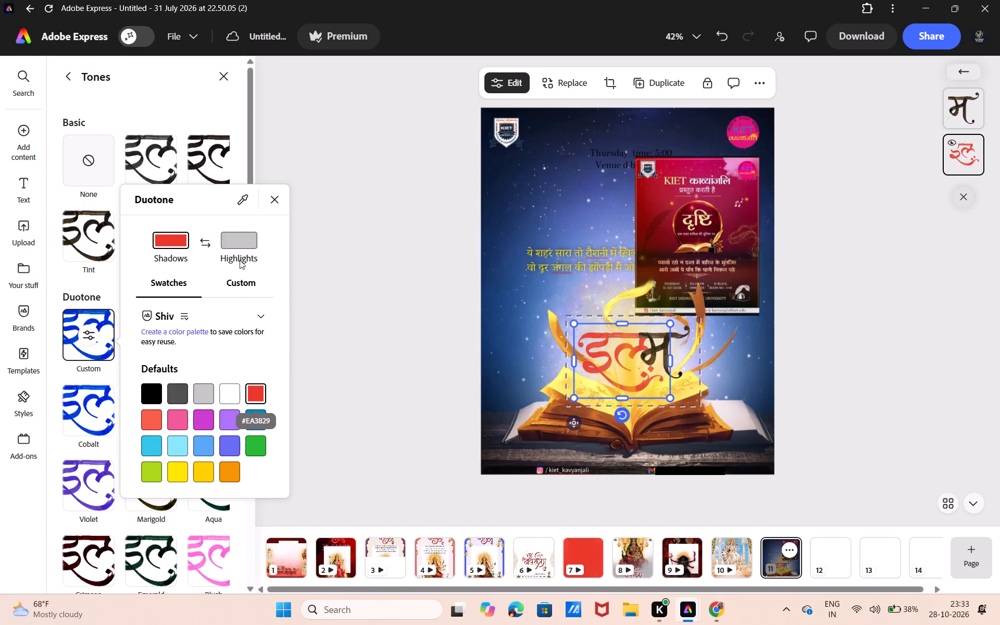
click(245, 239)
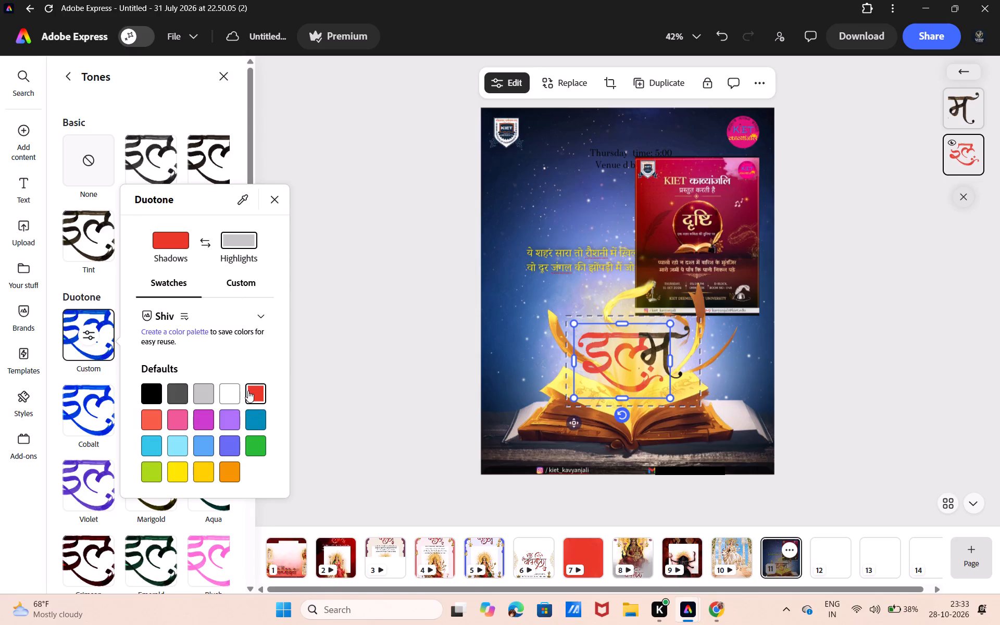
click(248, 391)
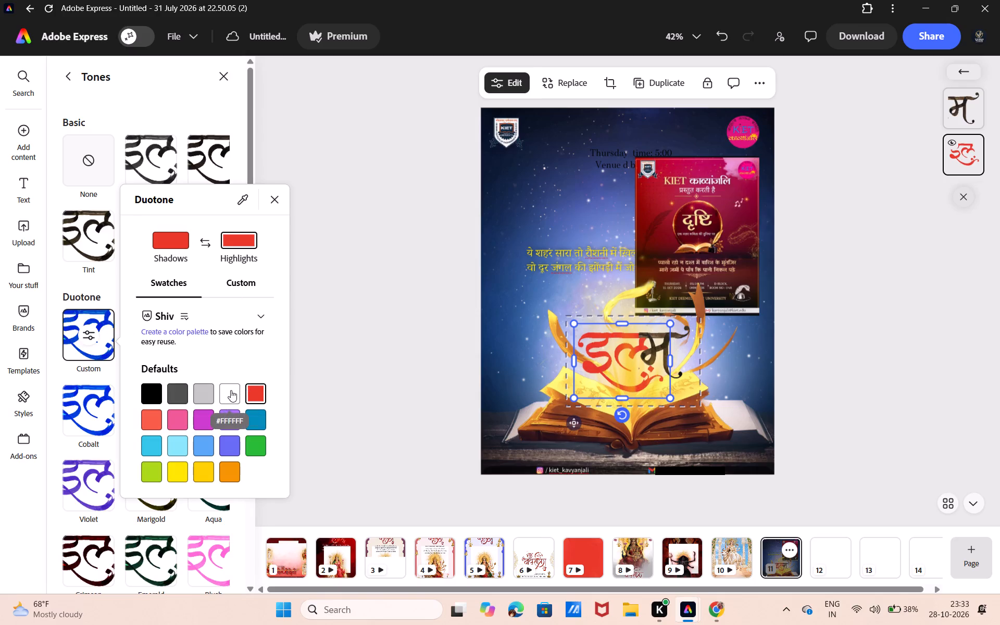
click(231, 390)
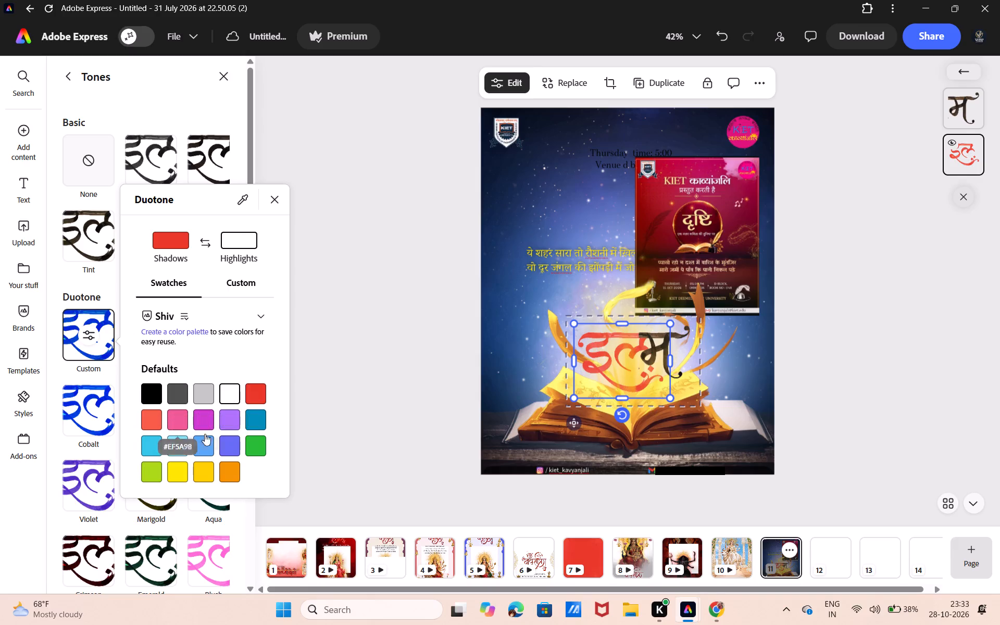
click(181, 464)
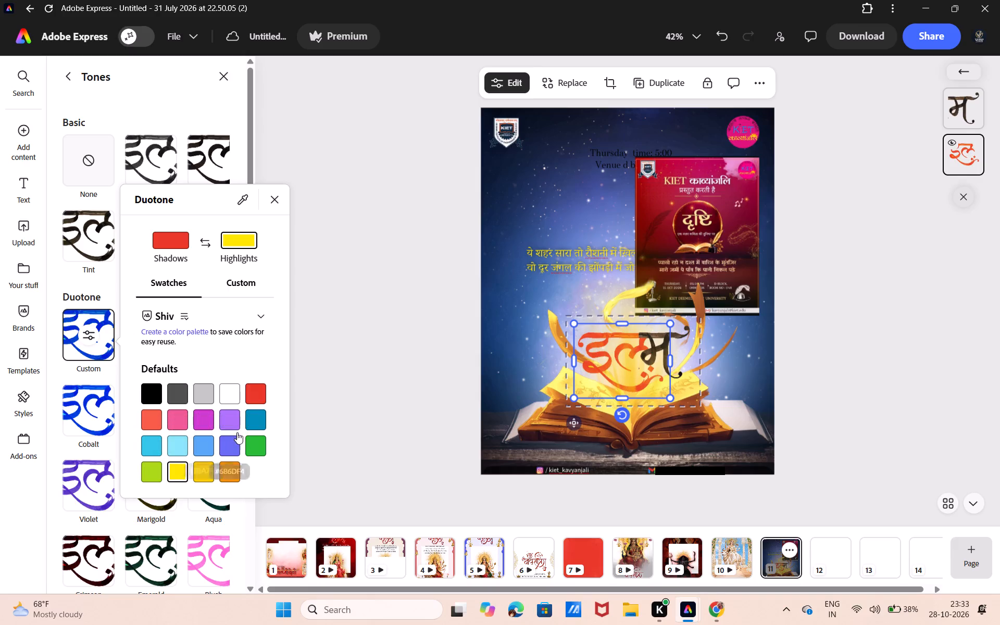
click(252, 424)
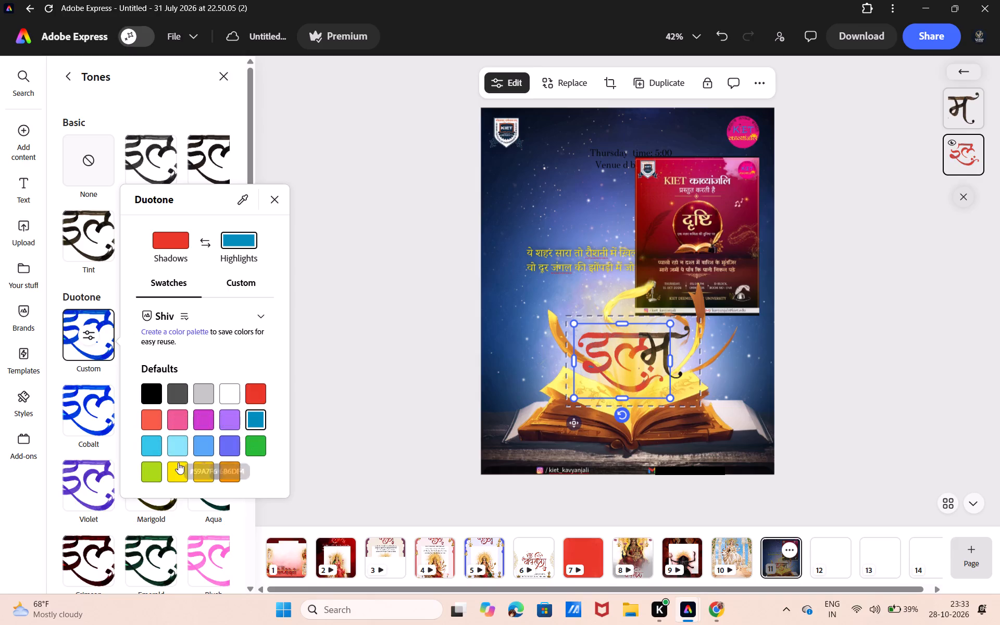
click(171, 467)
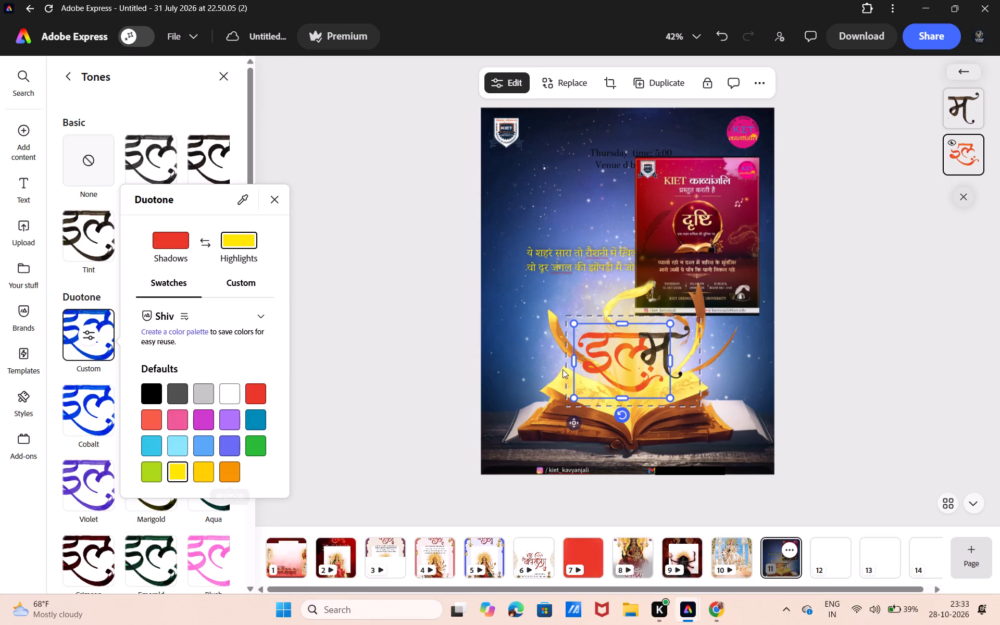
Set both the highlights and shadows of the इल duotone to black #000000.
click(158, 391)
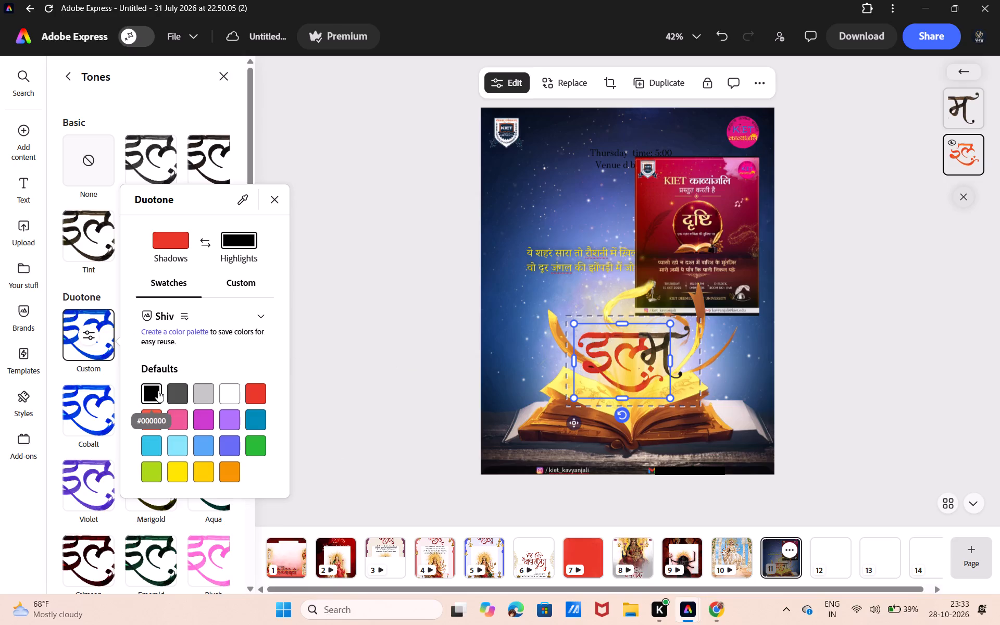
click(168, 233)
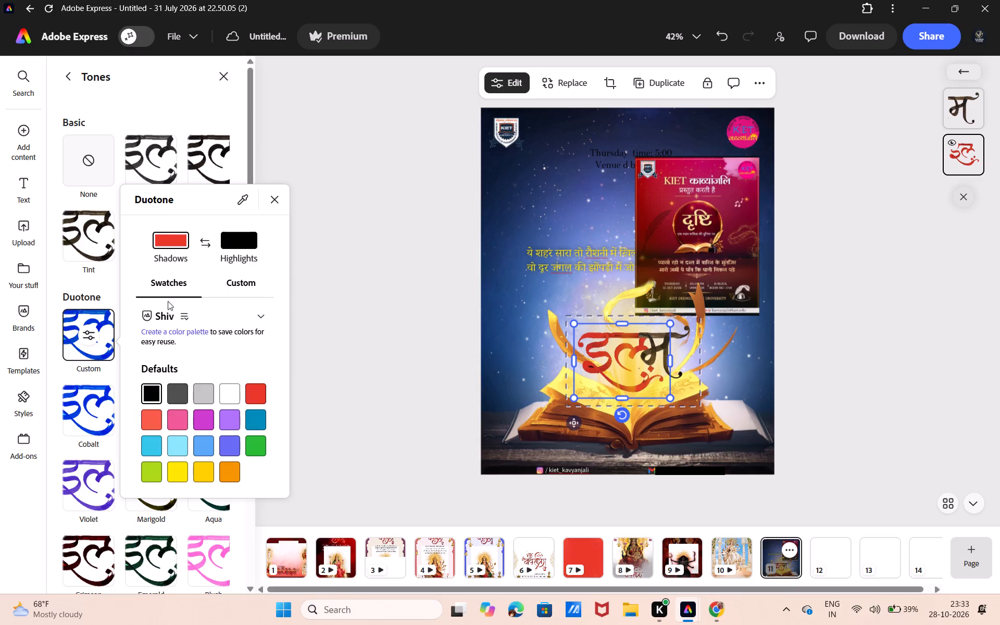
click(154, 390)
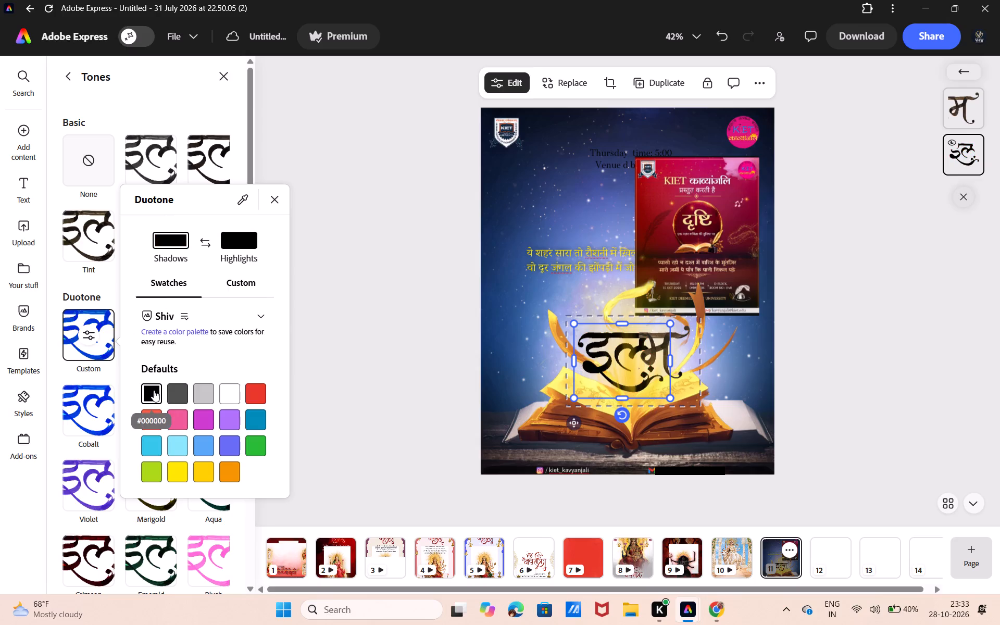
Apply a custom duotone to the म letter image with both shadows and highlights set to black.
click(953, 111)
click(953, 111)
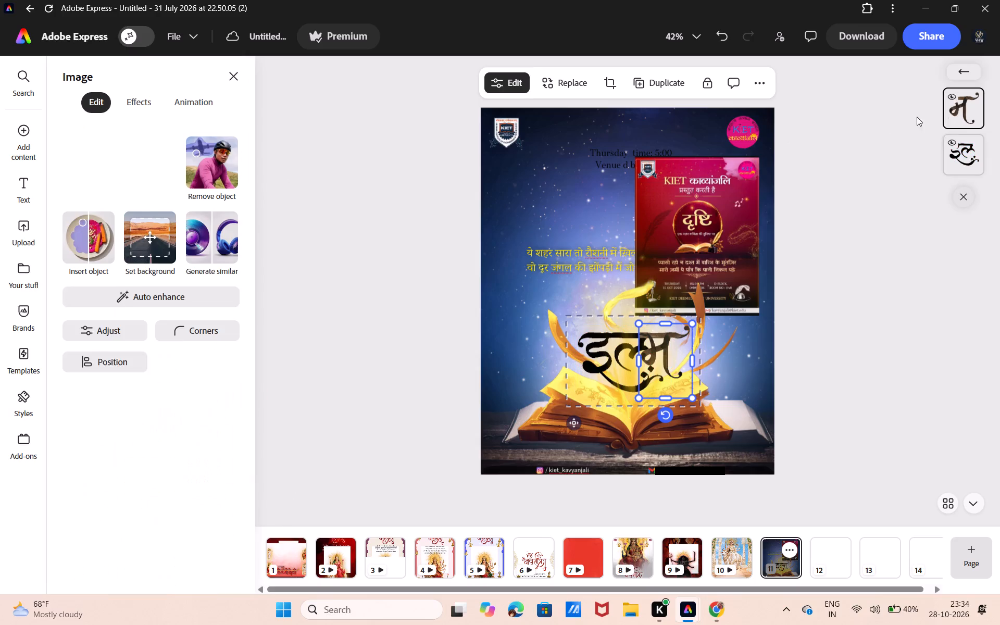
click(143, 108)
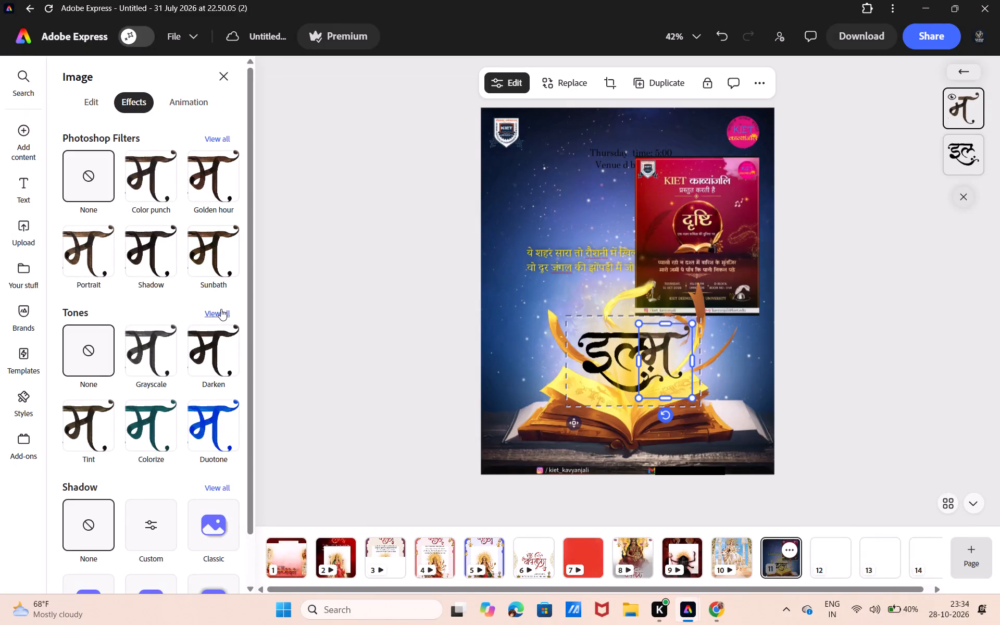
click(221, 309)
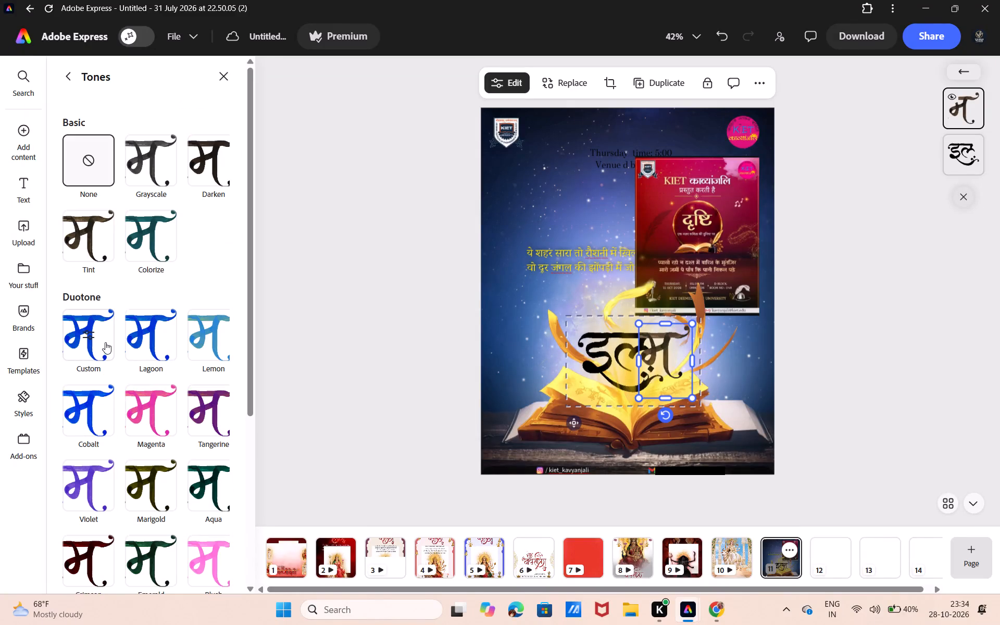
click(105, 342)
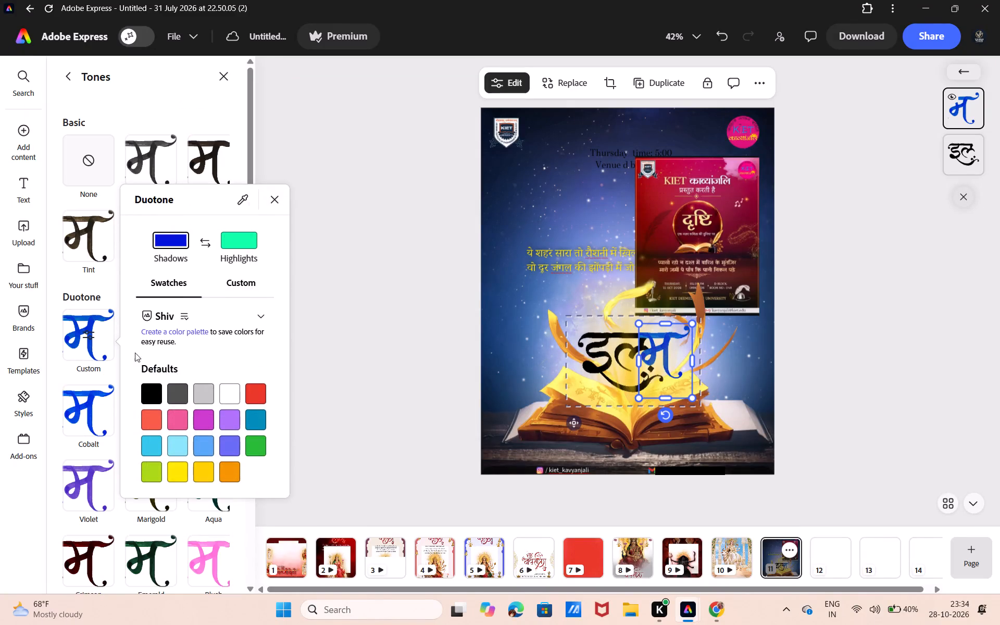
click(148, 385)
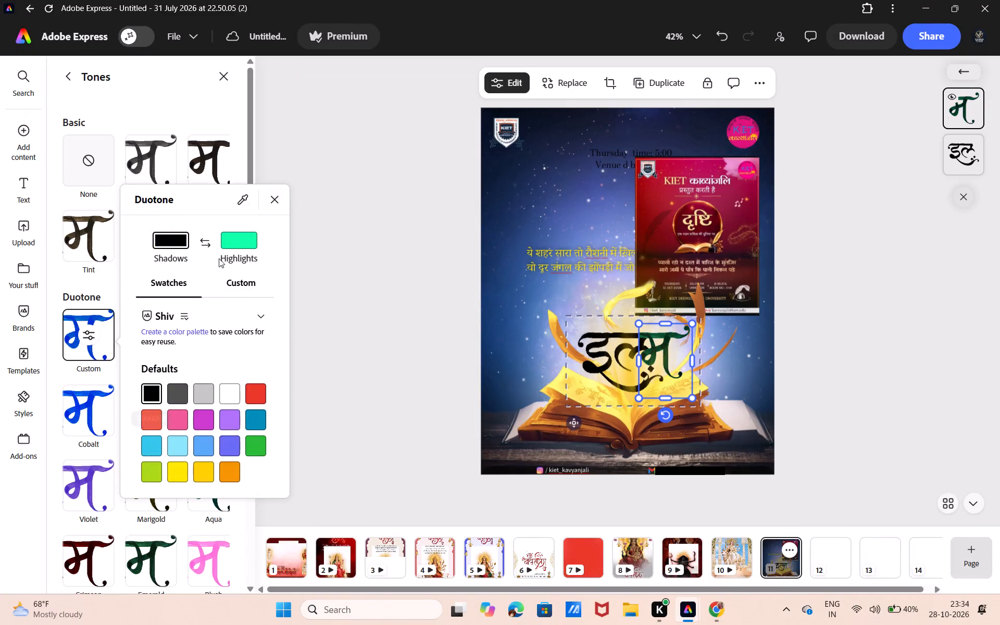
click(238, 246)
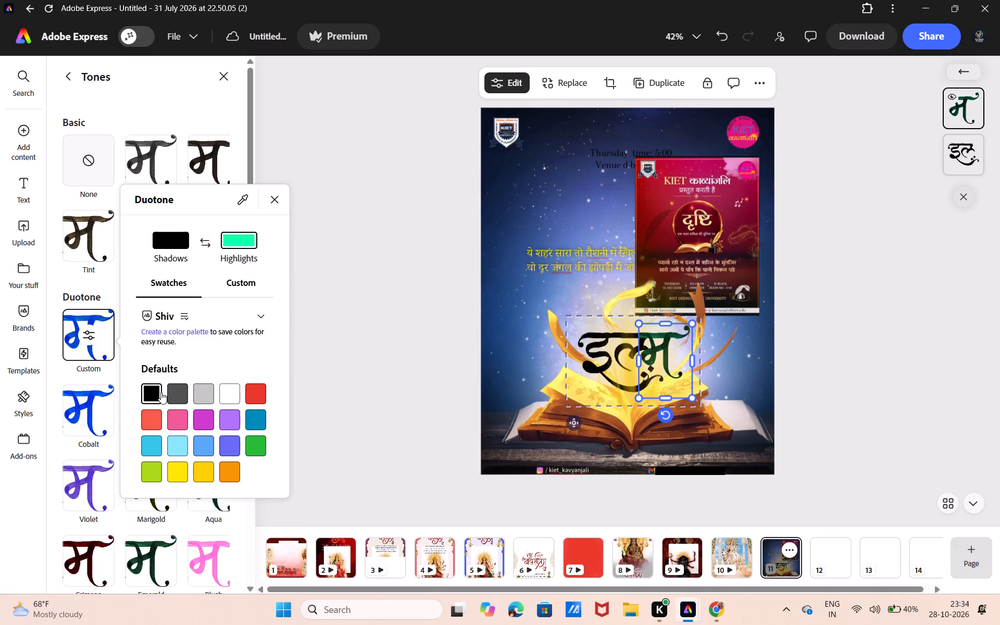
click(156, 392)
click(359, 259)
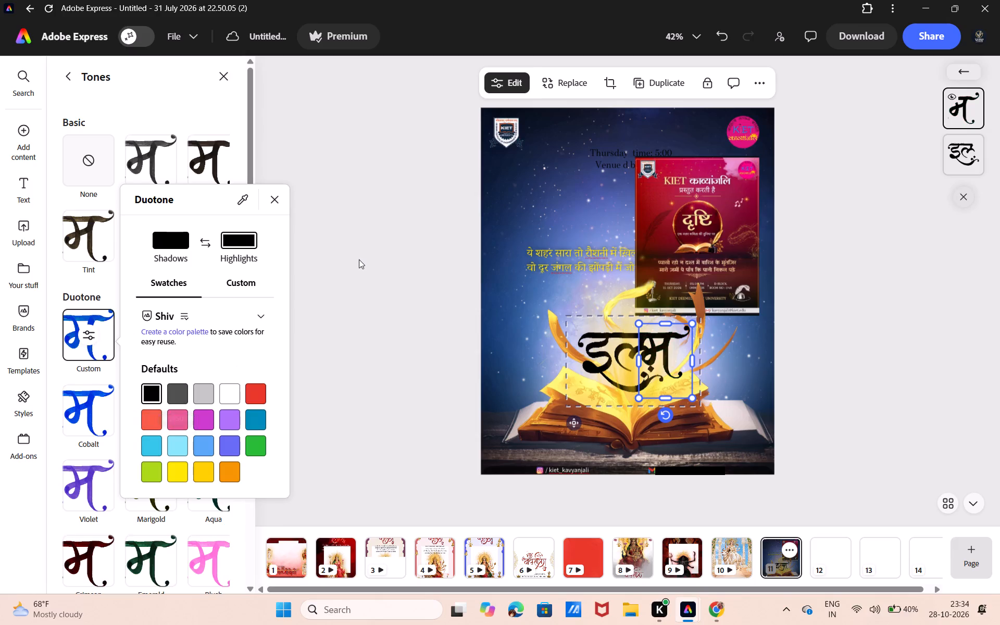
click(359, 259)
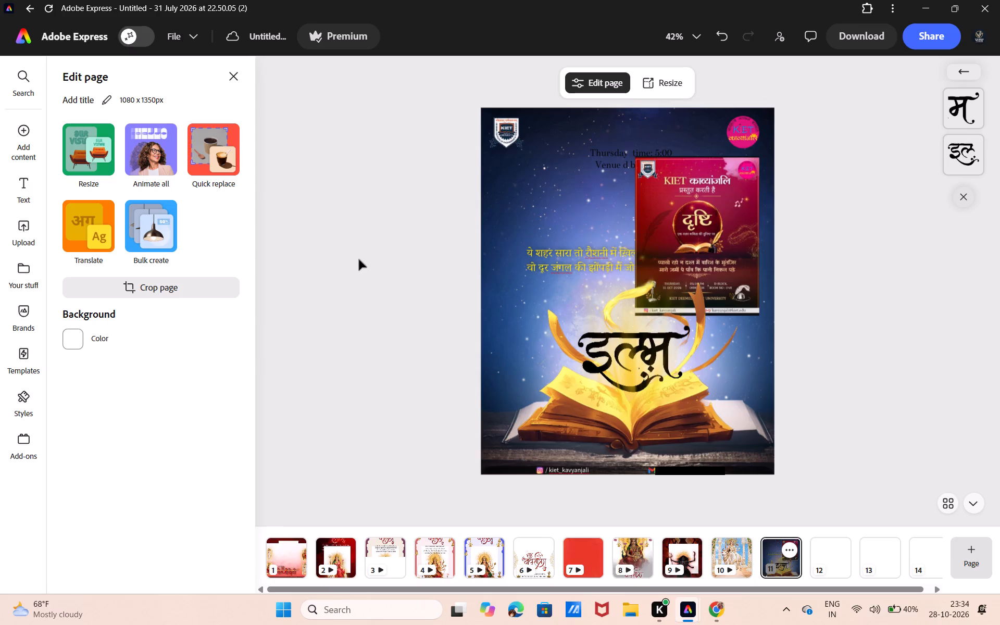
Delete the rotated light-ray image lying over the open book on the इल्म poster.
click(630, 379)
drag(630, 379, 607, 569)
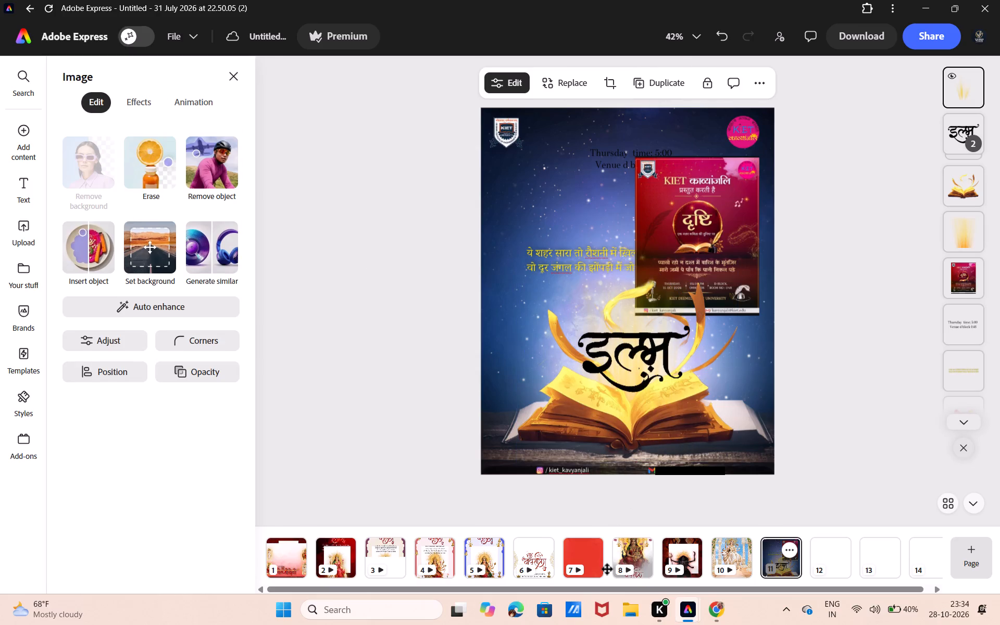
drag(607, 569, 626, 427)
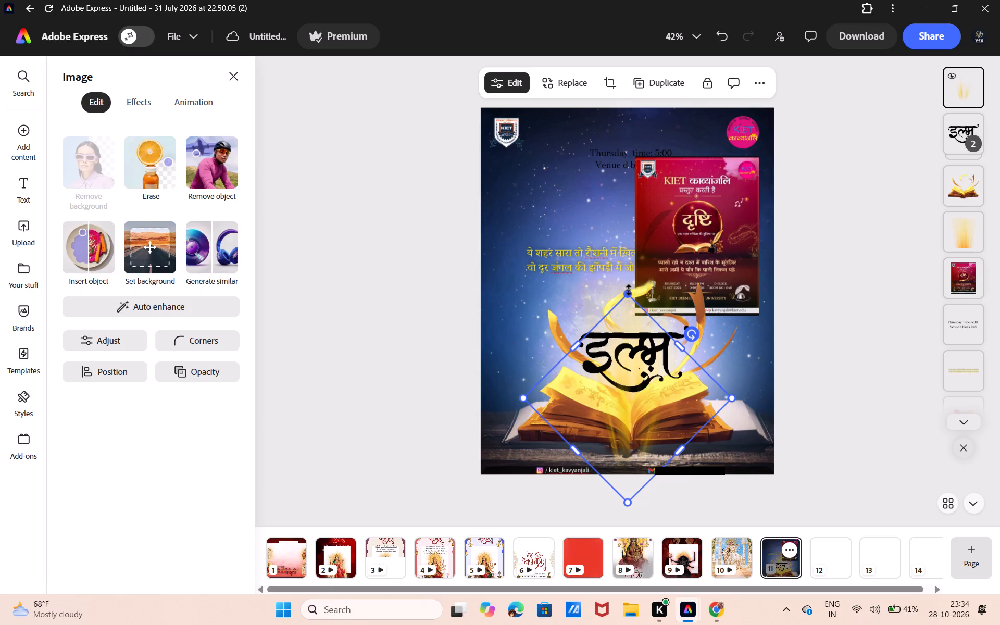
drag(628, 290, 657, 106)
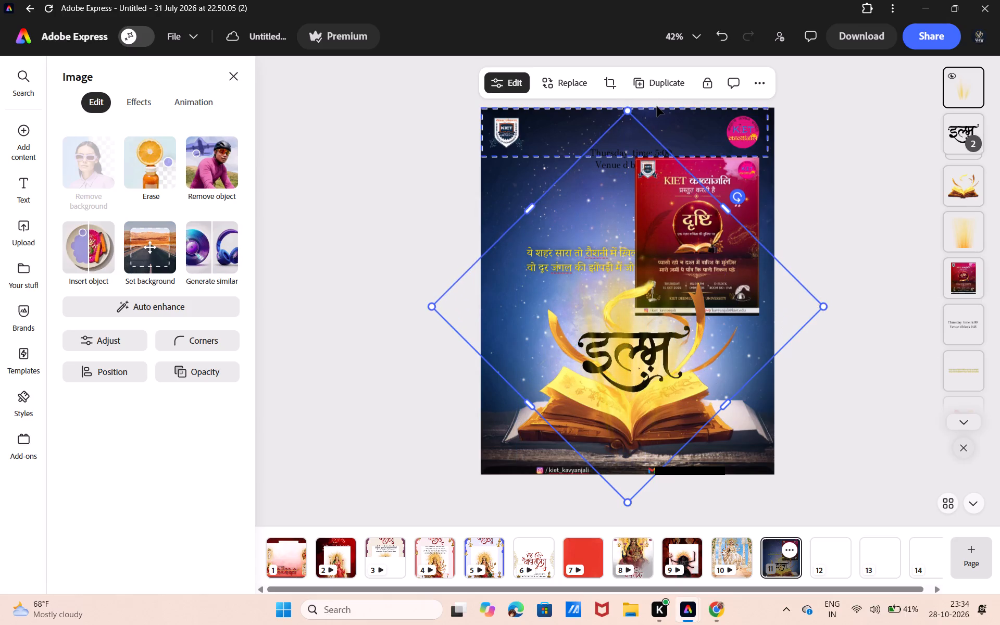
key(BackSpace)
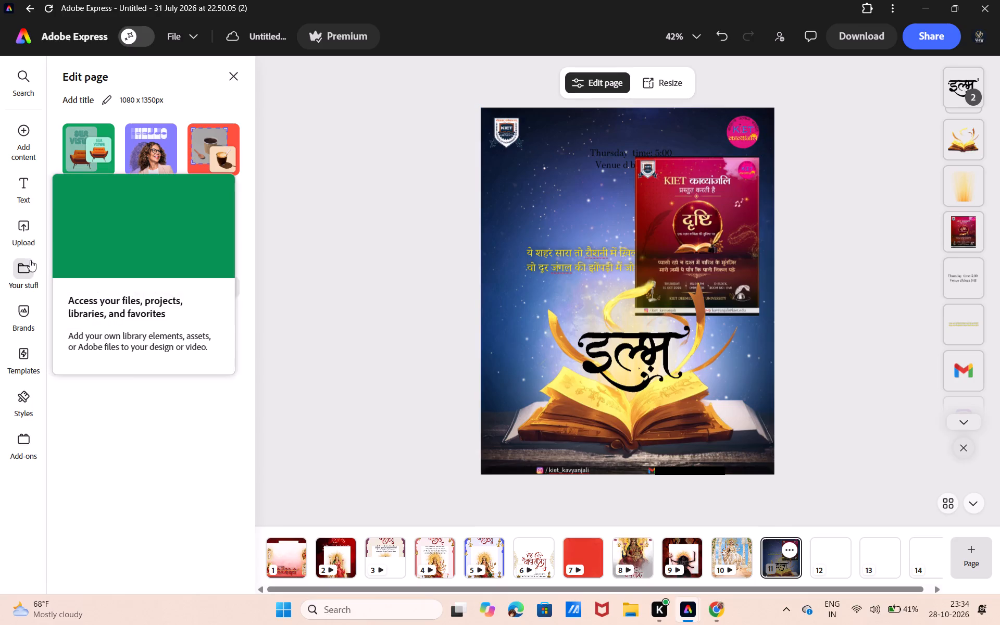
Upload the stacked books, quill and candle image from the Downloads folder to the poster and remove its background.
click(25, 227)
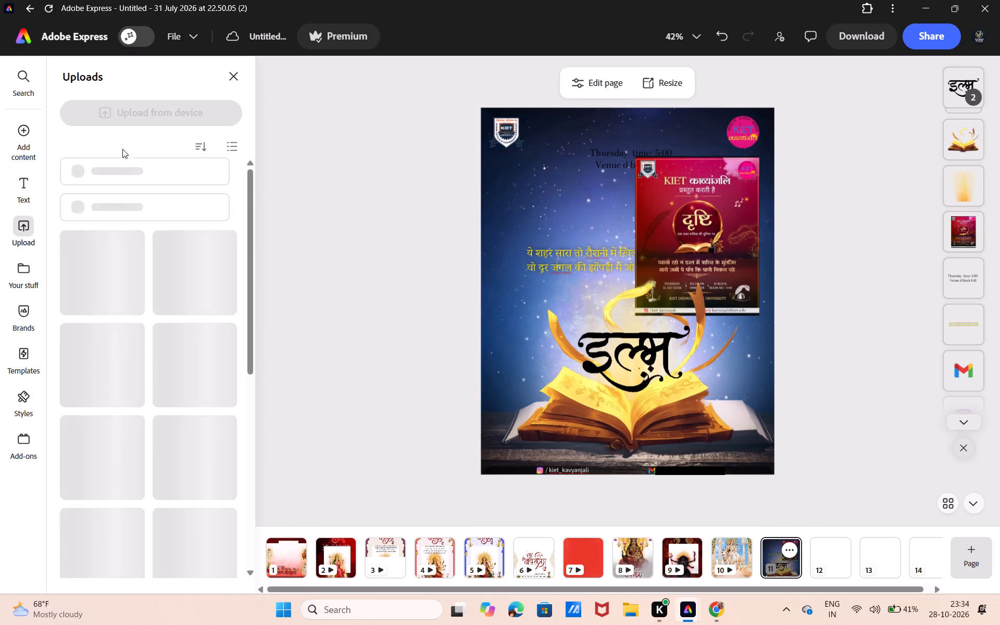
click(136, 112)
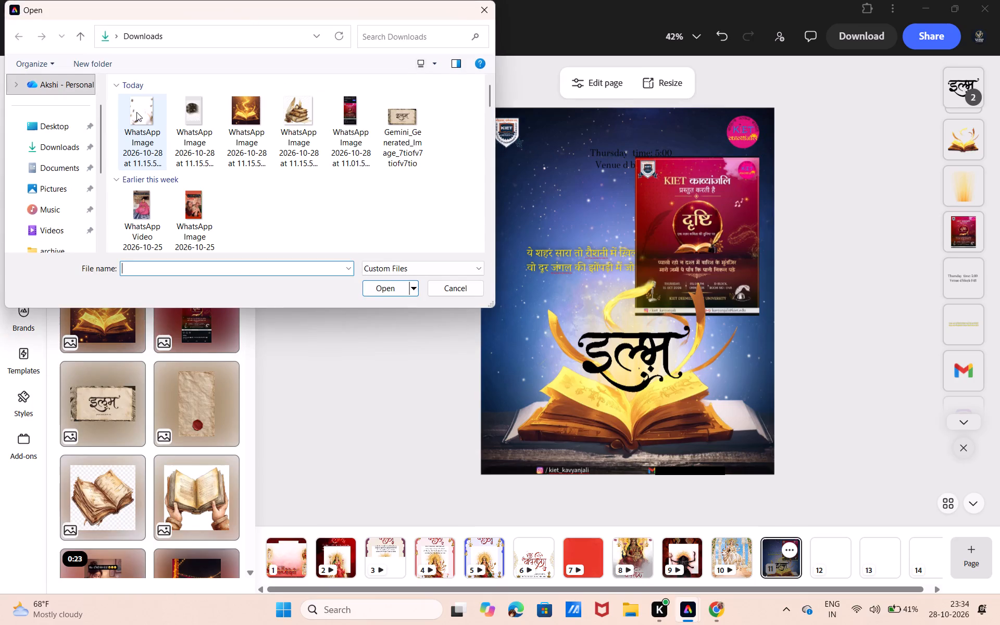
click(308, 119)
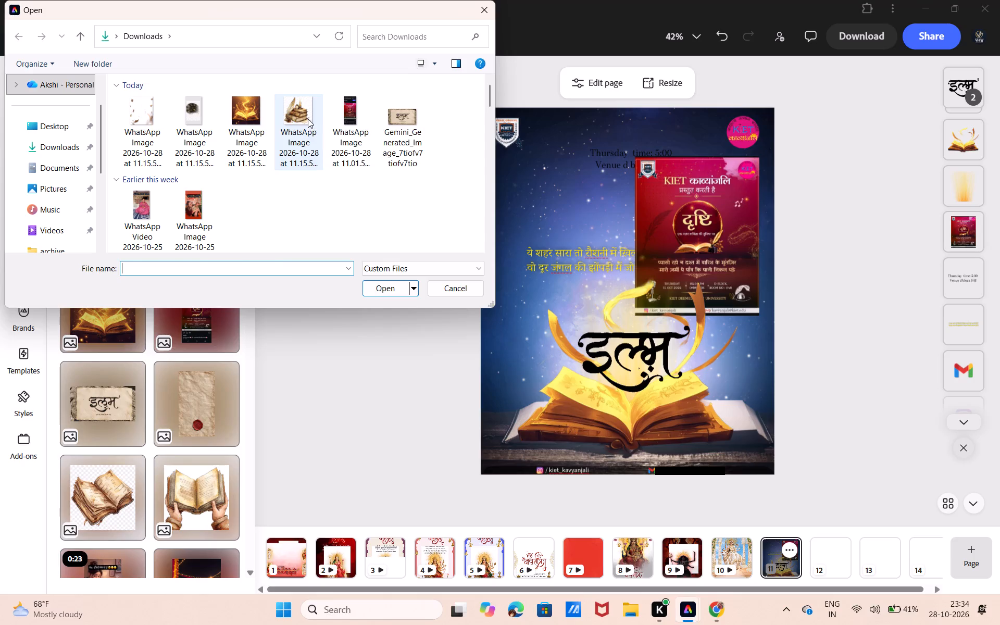
double_click(308, 119)
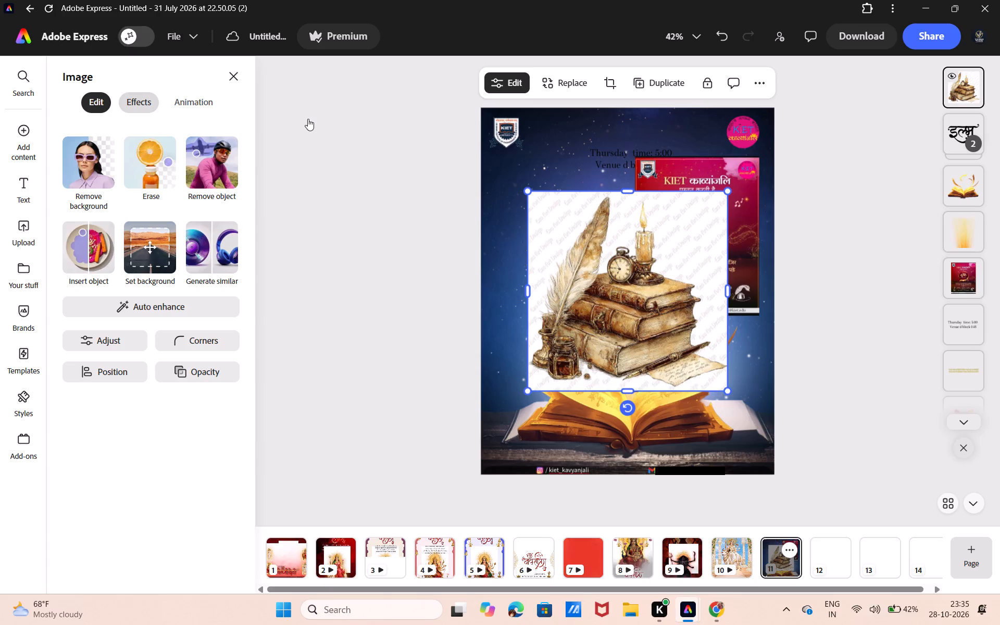
click(94, 176)
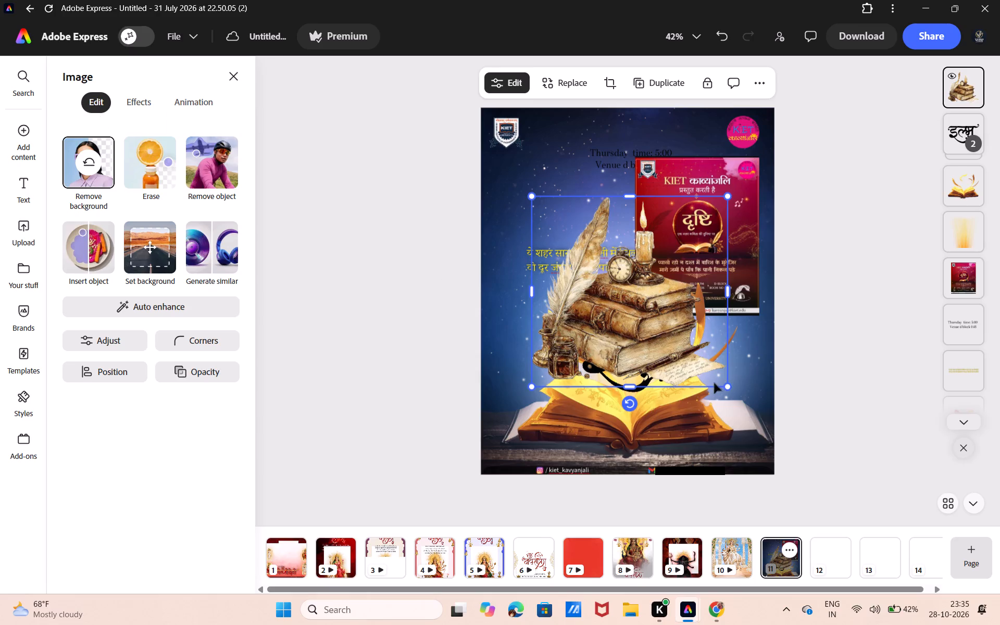
Shrink the books, quill and candle image and place it in the poster's bottom-left corner, beside the glowing open book.
drag(730, 387, 695, 308)
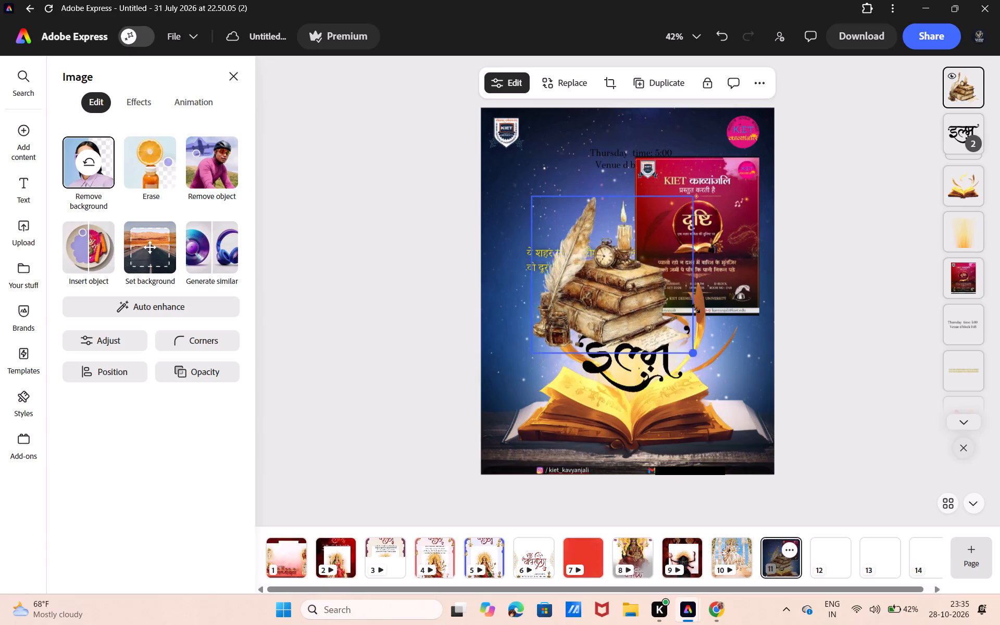
drag(695, 308, 685, 286)
drag(619, 260, 565, 392)
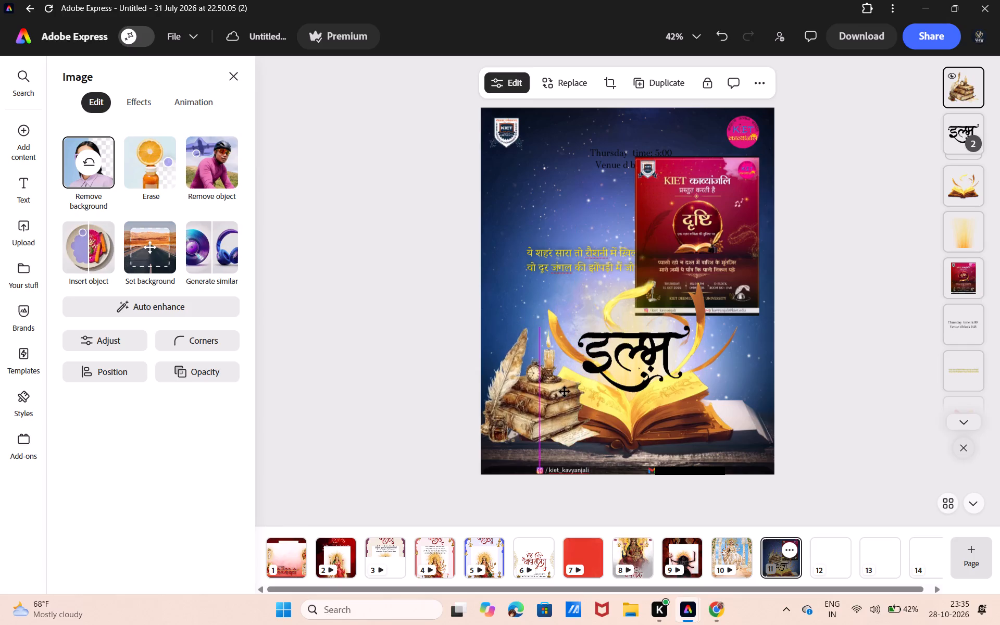
drag(565, 392, 565, 402)
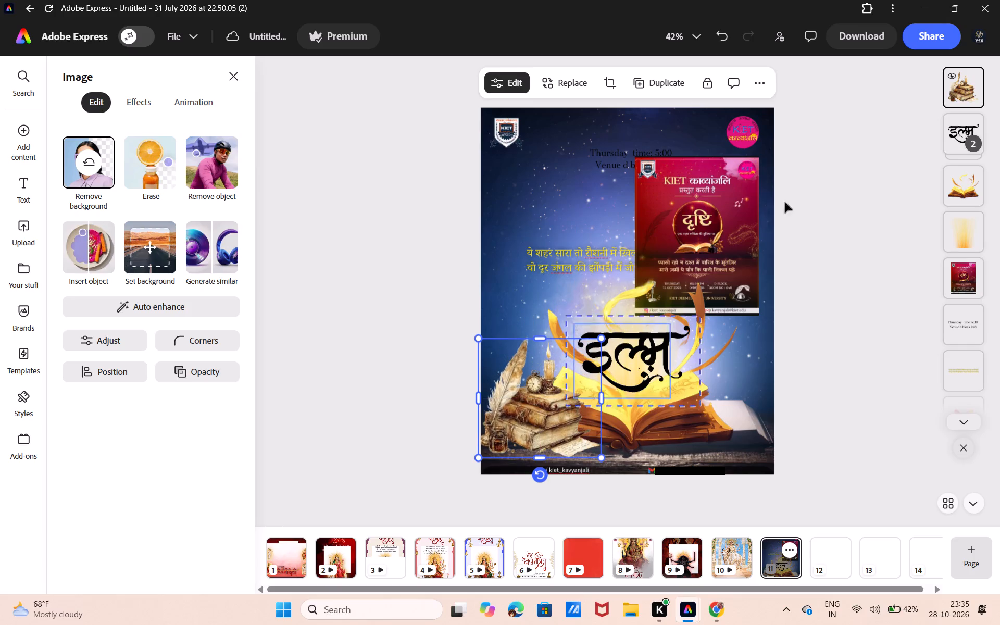
Move the antique books image beside the open book's right edge, trying it behind the golden book before bringing it to the front.
drag(961, 78, 945, 194)
drag(505, 385, 701, 370)
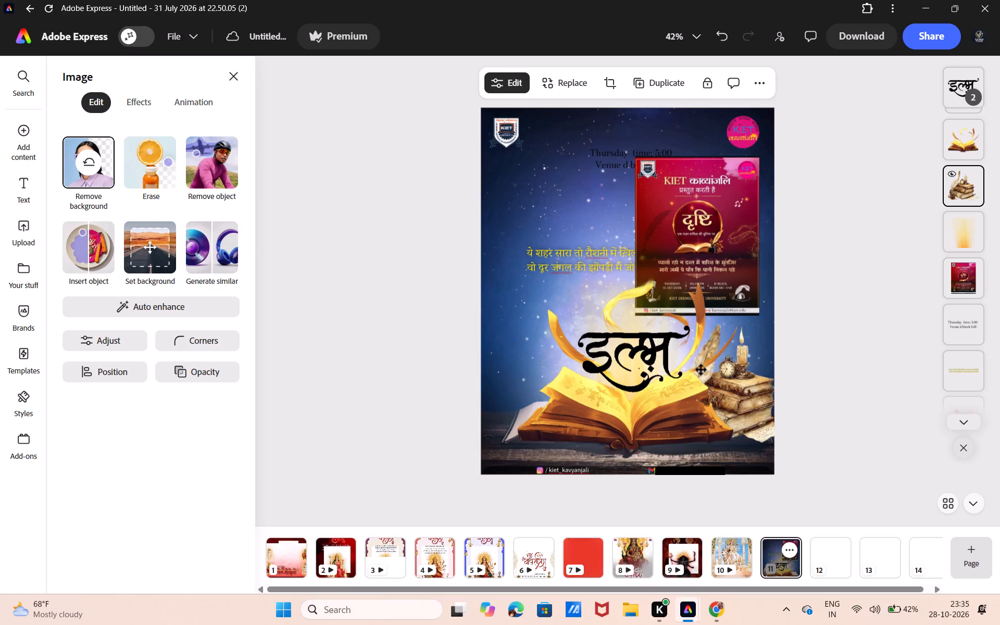
drag(701, 370, 702, 369)
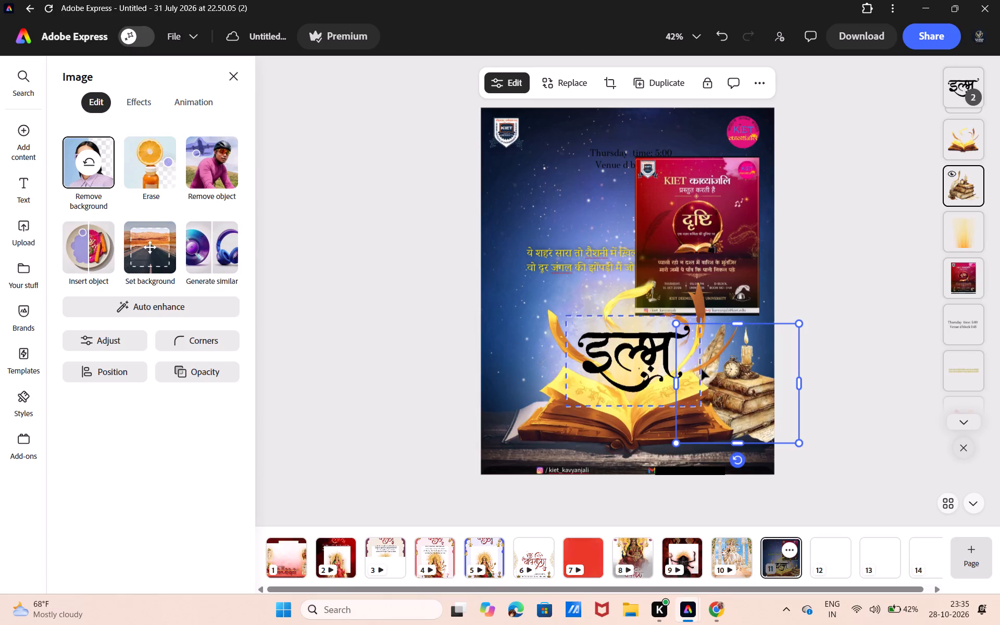
drag(957, 195, 953, 63)
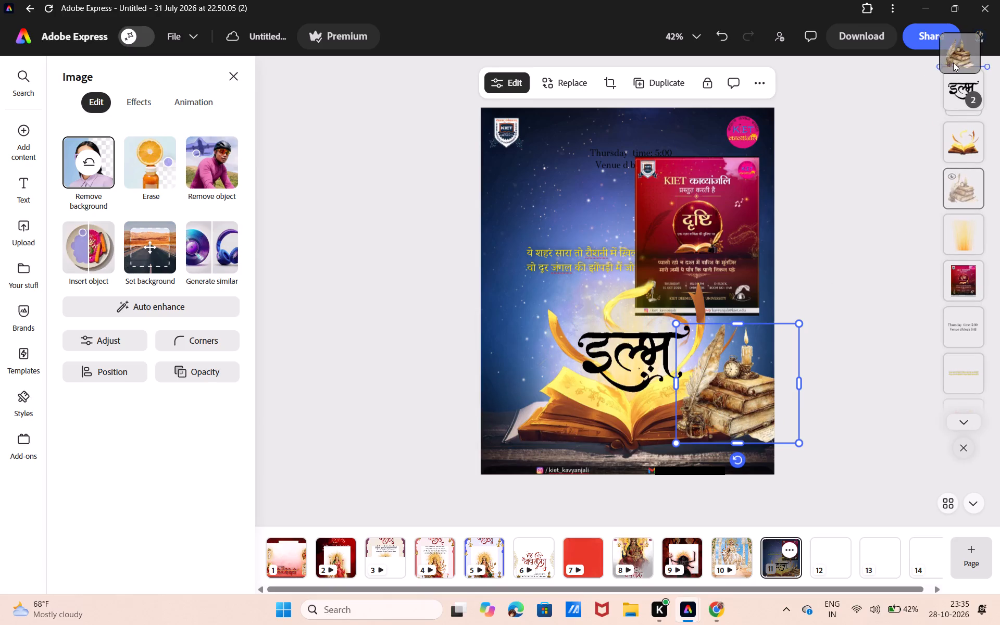
drag(953, 63, 953, 64)
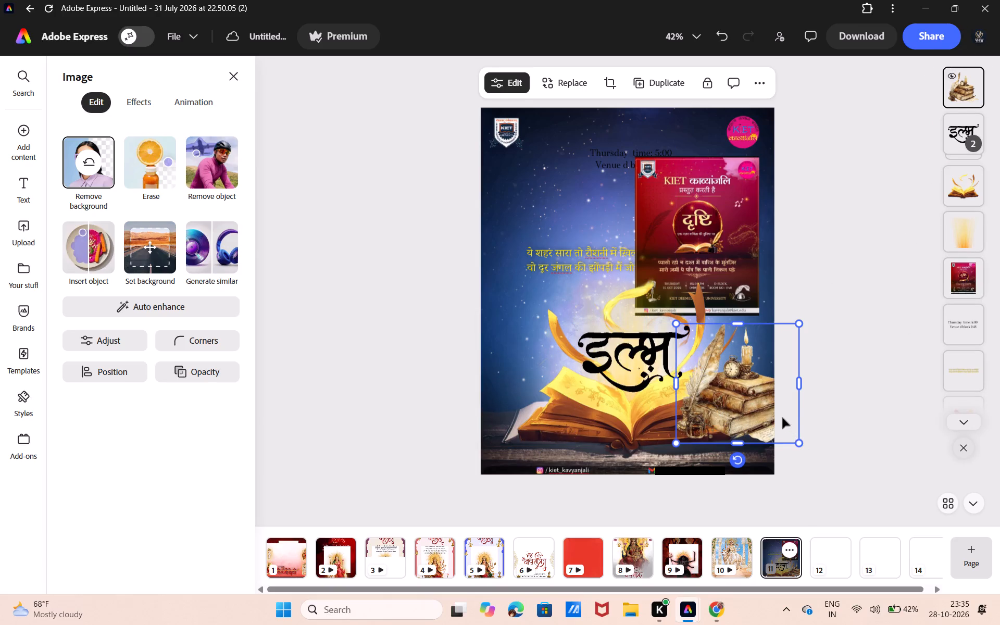
Shrink the antique books image further and fit it into the poster's lower-right corner, just above the footer strip.
drag(798, 445, 785, 418)
drag(766, 391, 763, 416)
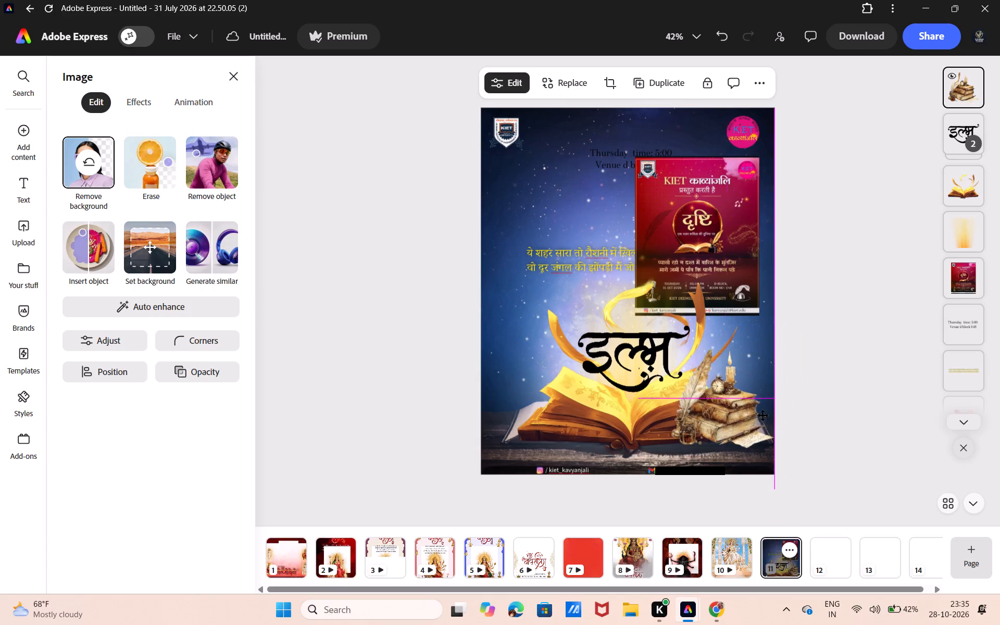
drag(763, 416, 766, 435)
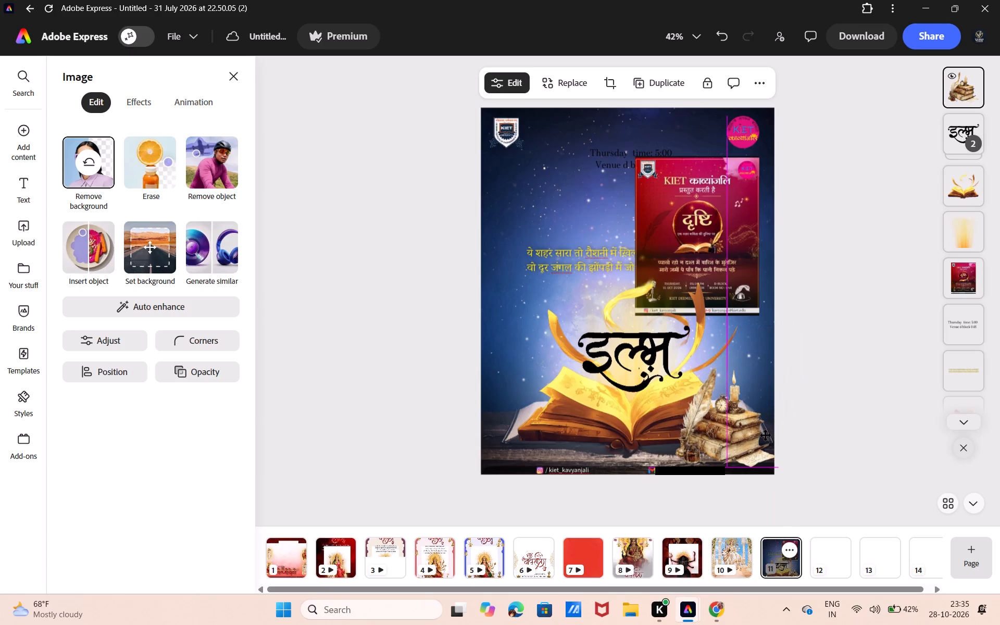
drag(766, 435, 772, 434)
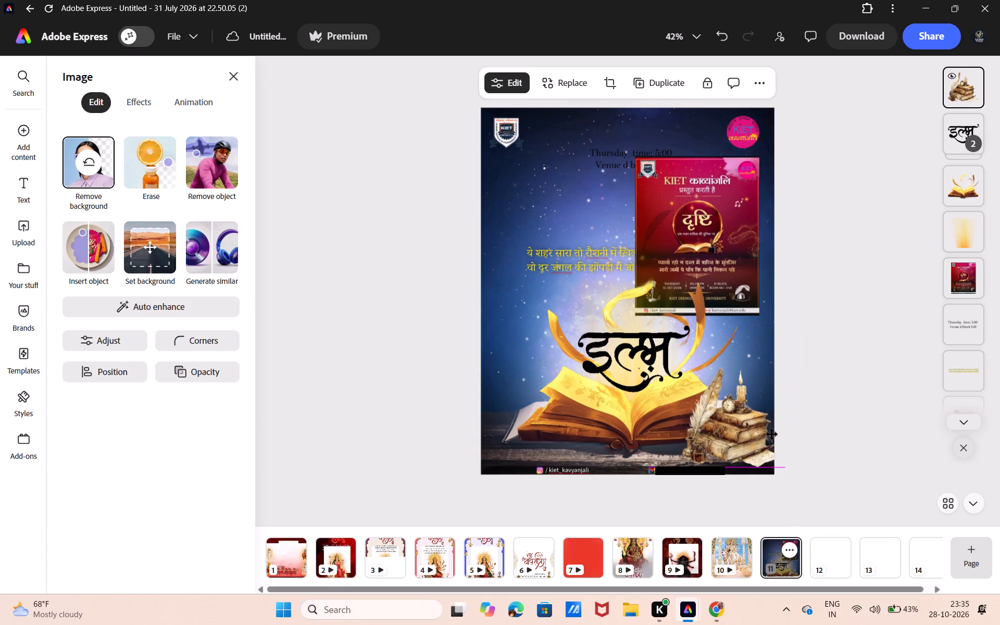
drag(772, 434, 771, 434)
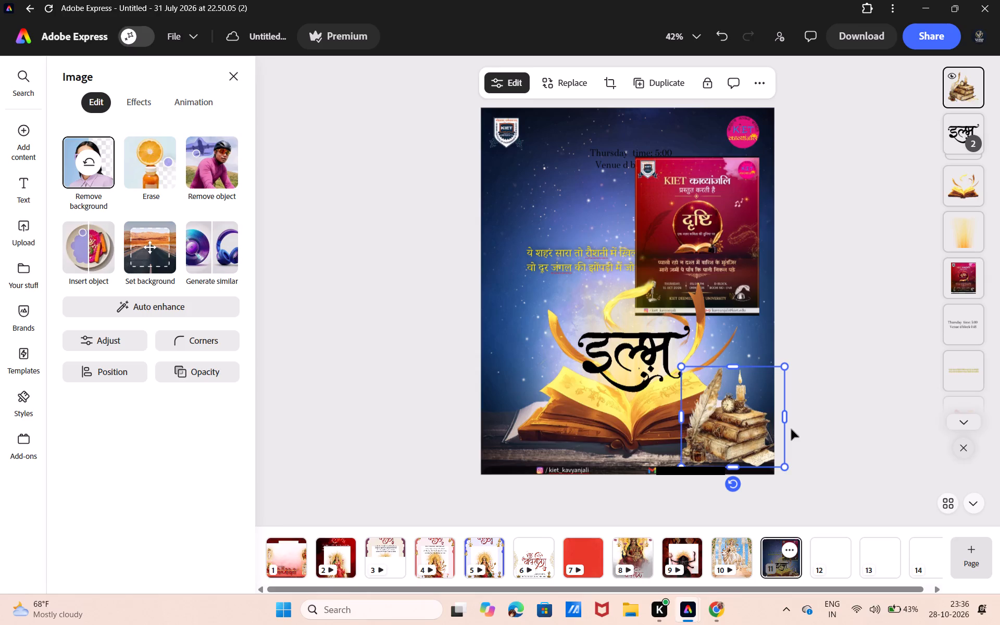
click(815, 381)
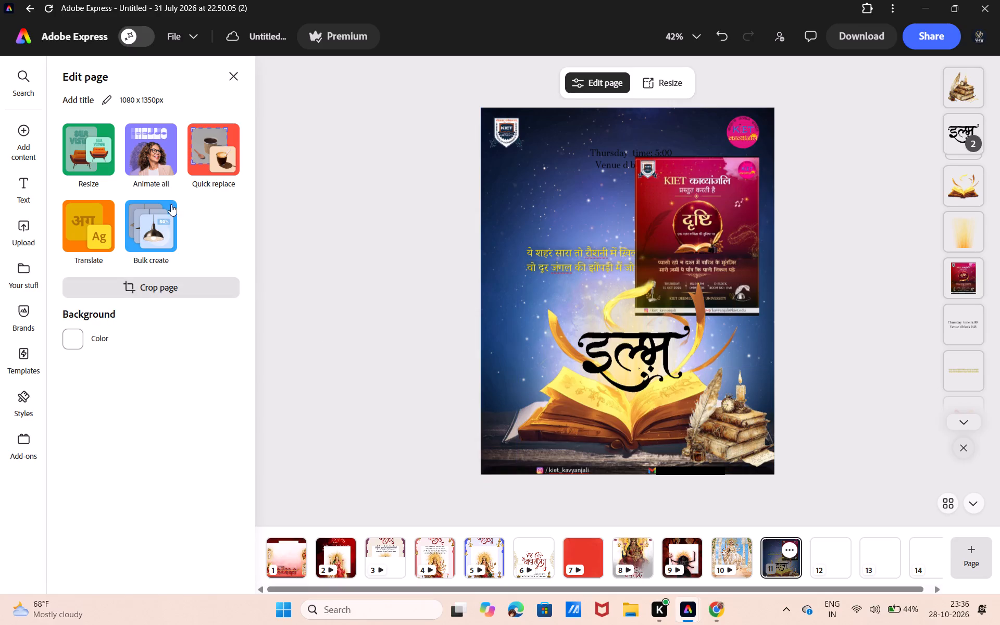
Move the red दृष्टि reference poster off the page, just past its right edge, to uncover the couplet and event details.
drag(666, 197, 628, 253)
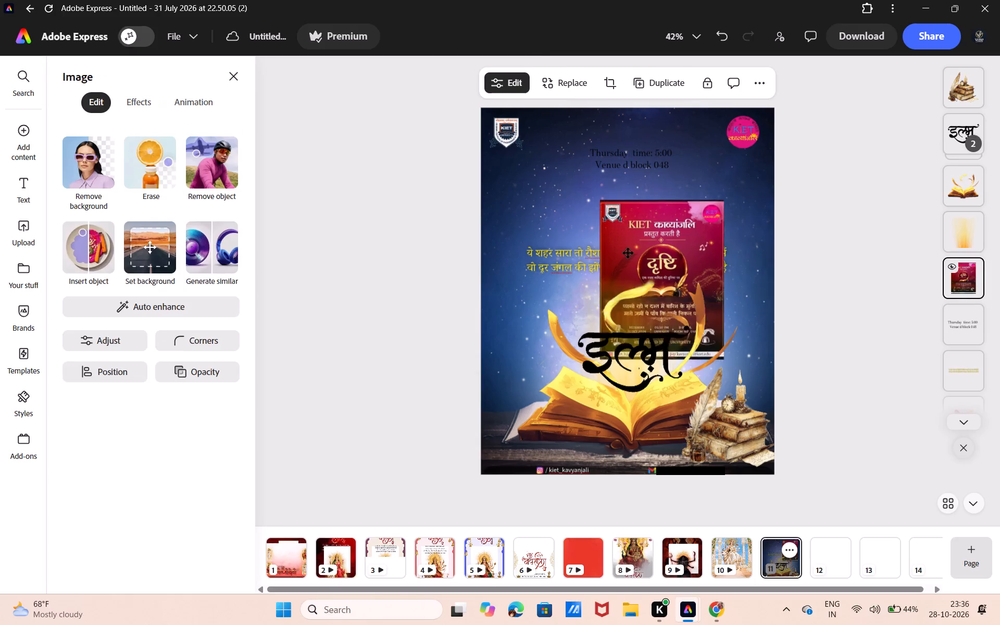
drag(628, 253, 822, 339)
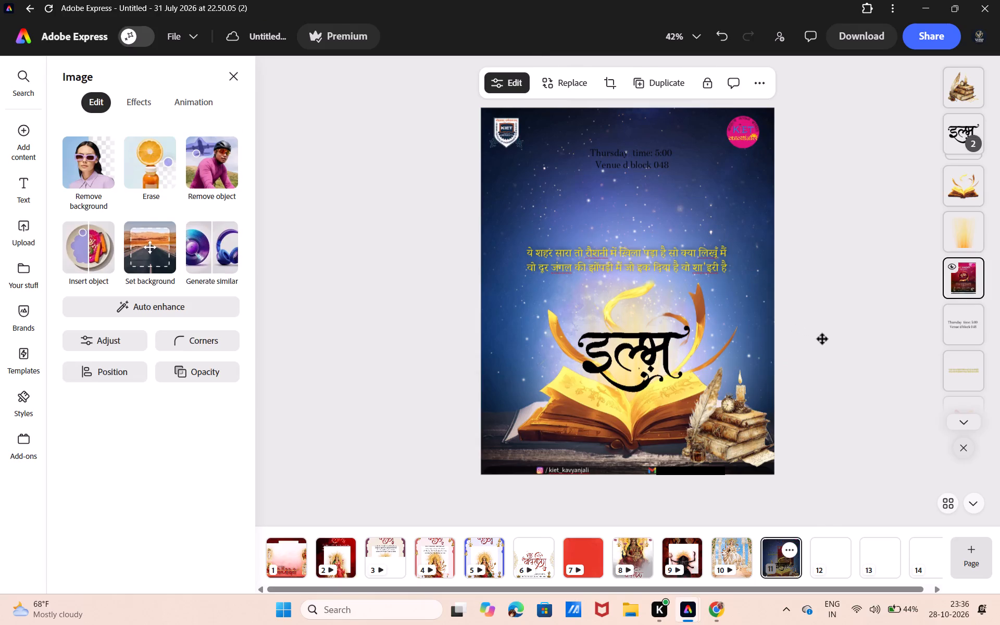
drag(822, 339, 804, 212)
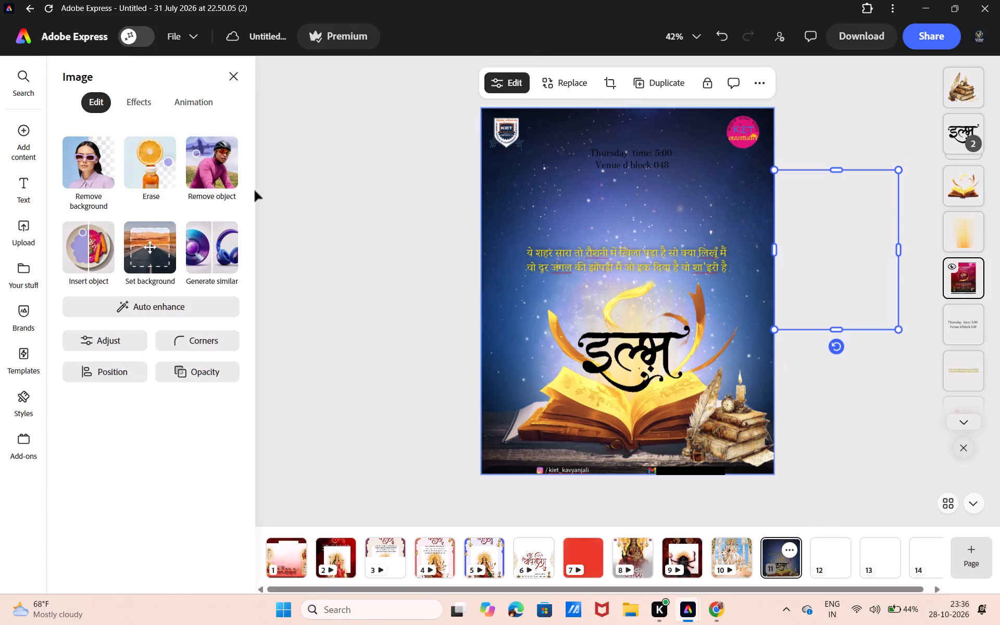
Search the background assets for "red book" and browse the offered images.
click(90, 185)
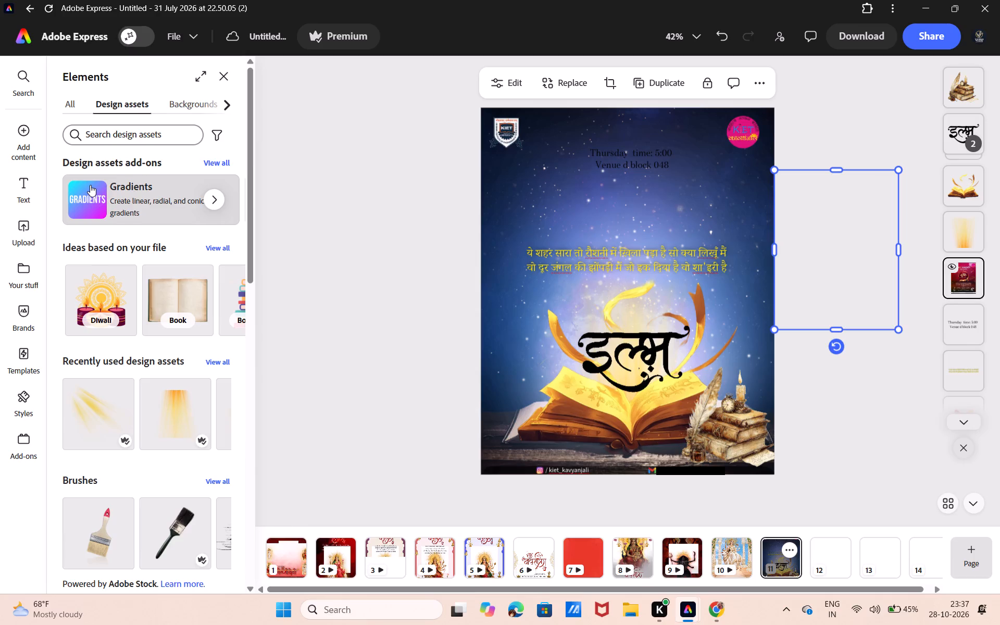
click(176, 101)
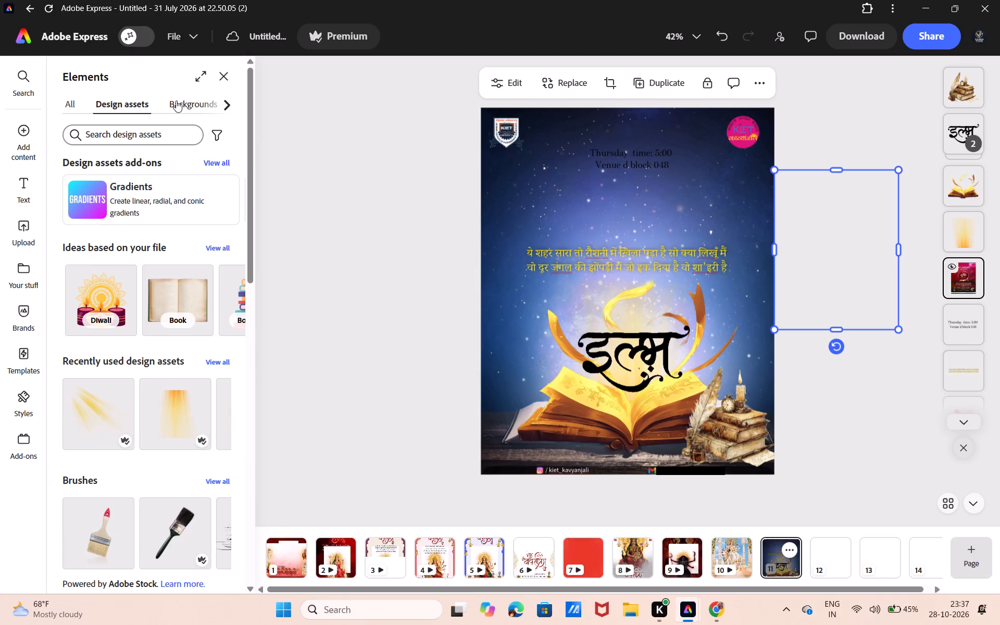
click(121, 132)
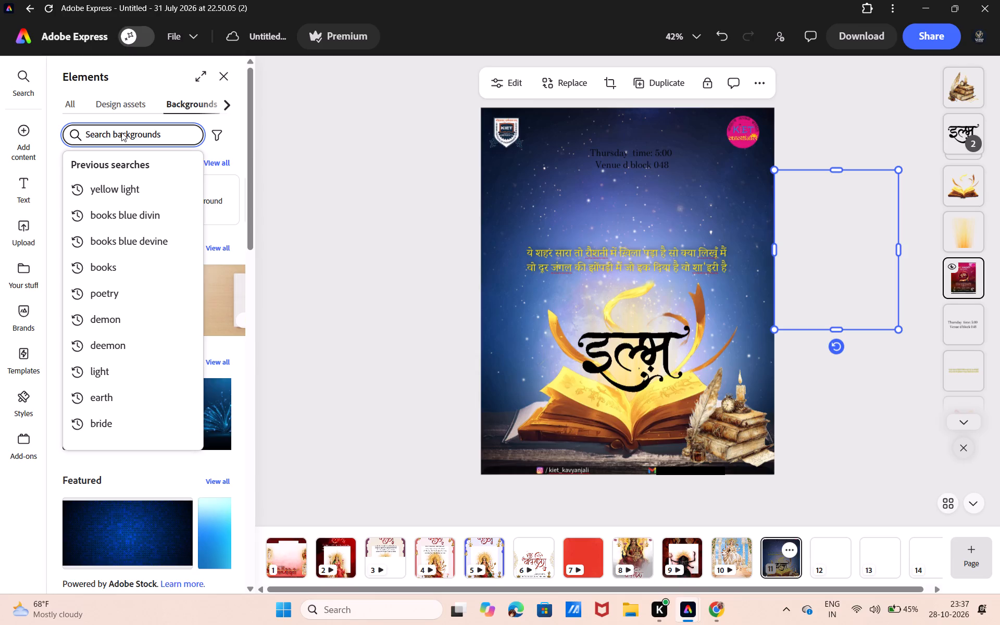
text(red)
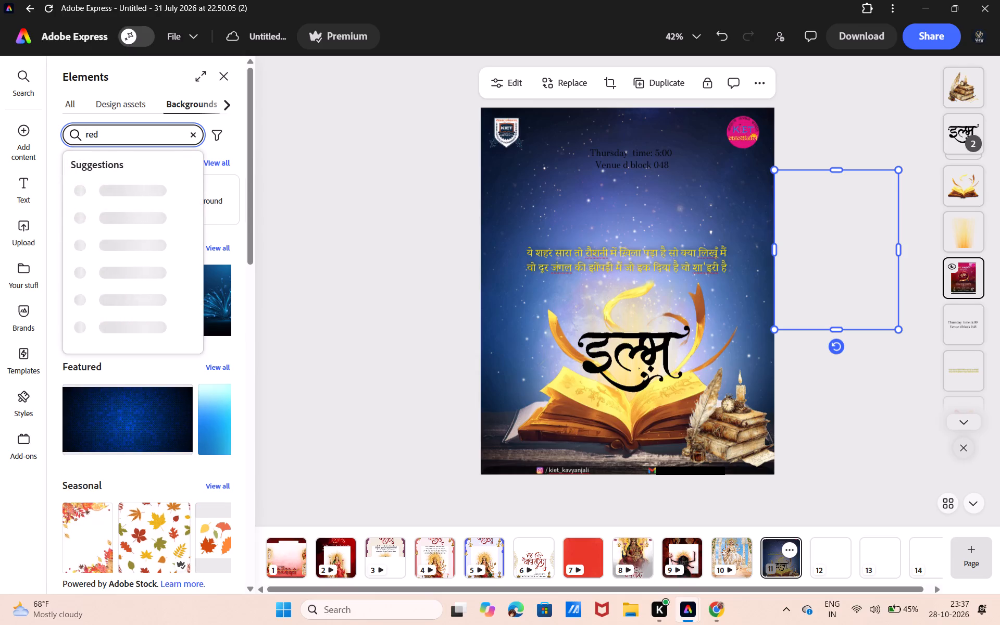
key(space)
text(book)
key(Return)
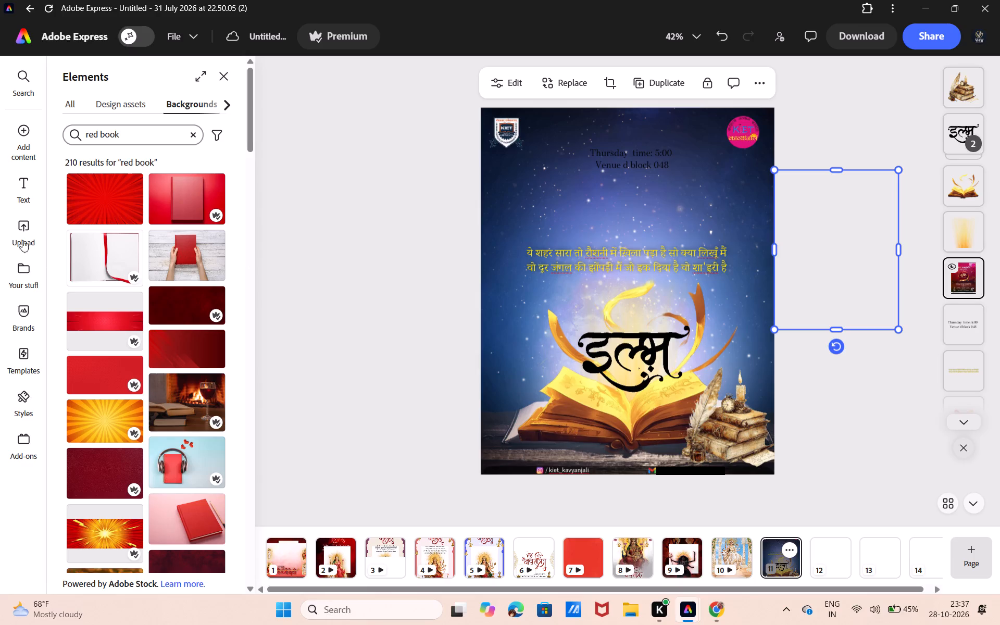
scroll(153, 392, down, 6)
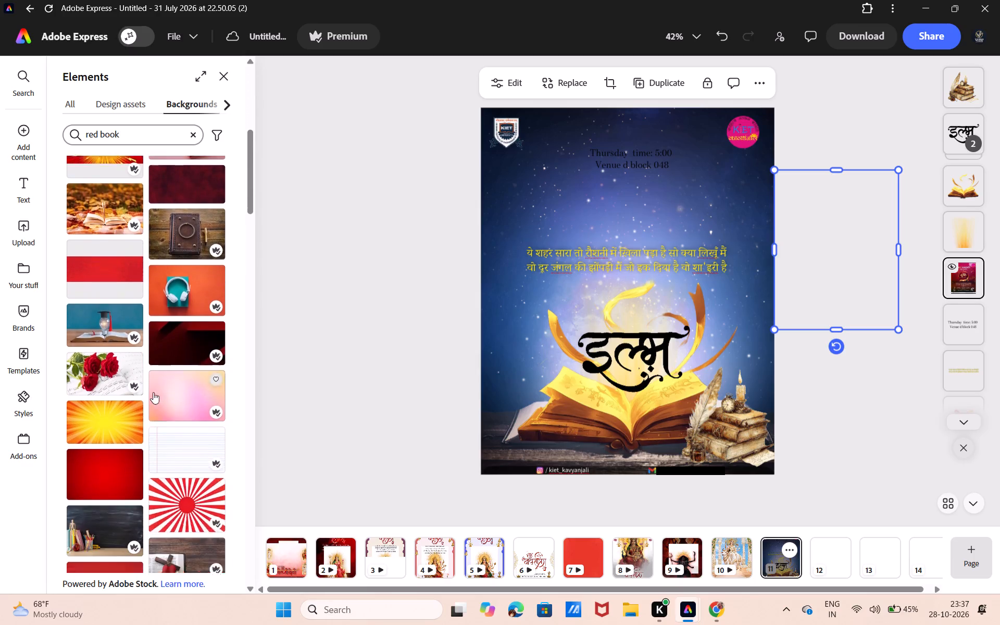
scroll(153, 392, down, 4)
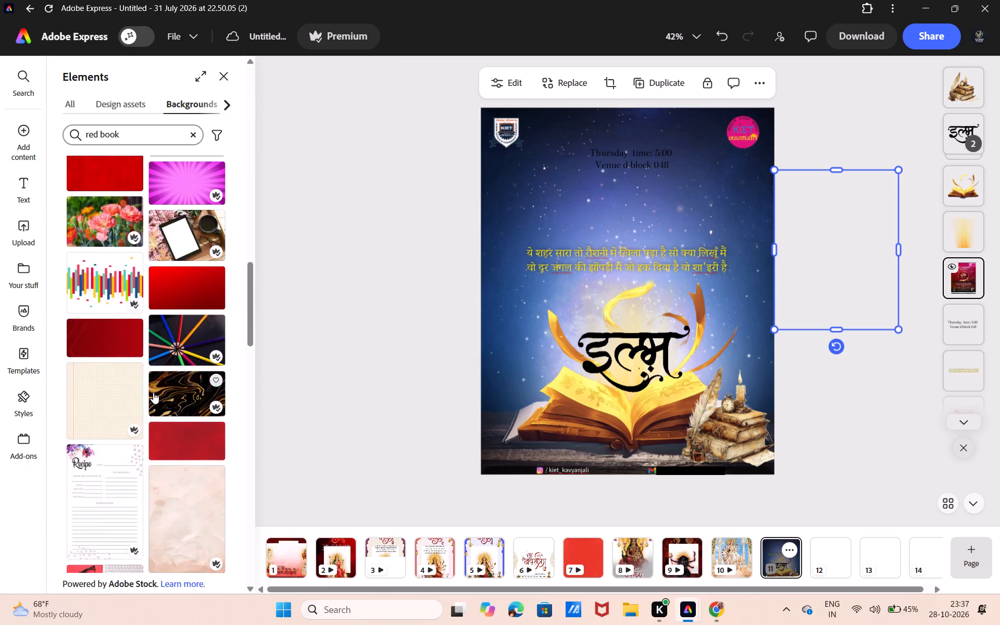
scroll(153, 392, up, 2)
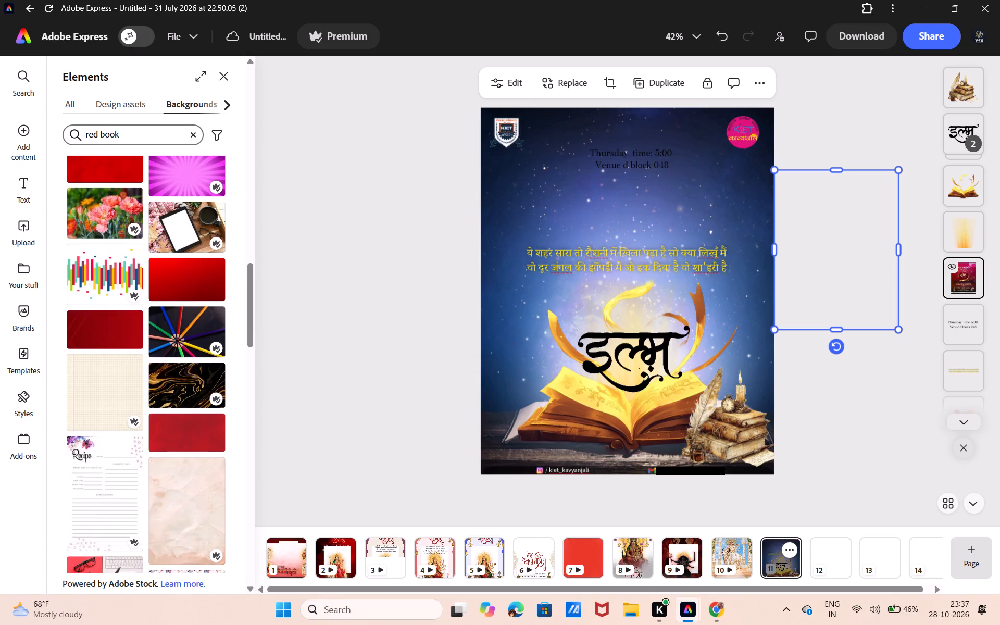
Broaden the background search to "red".
click(124, 133)
key(BackSpace)
key(BackSpace)
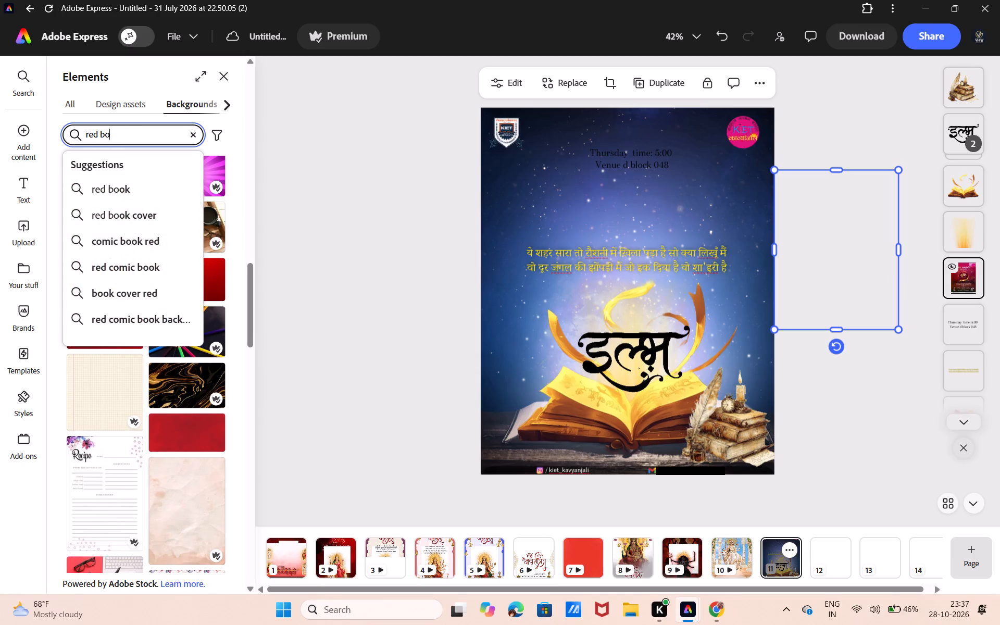
key(BackSpace)
key(BackSpace)
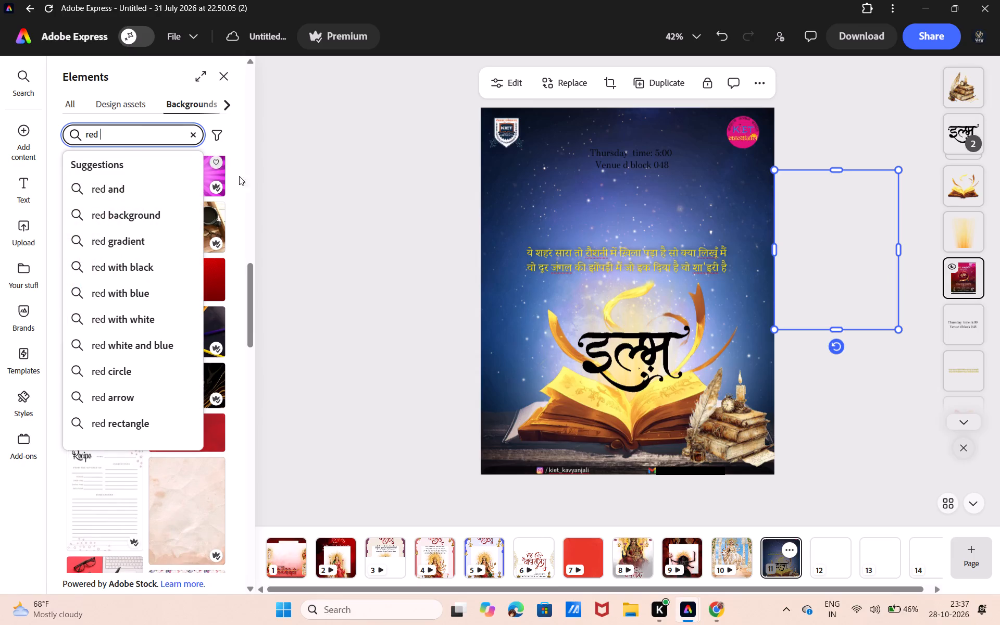
key(Return)
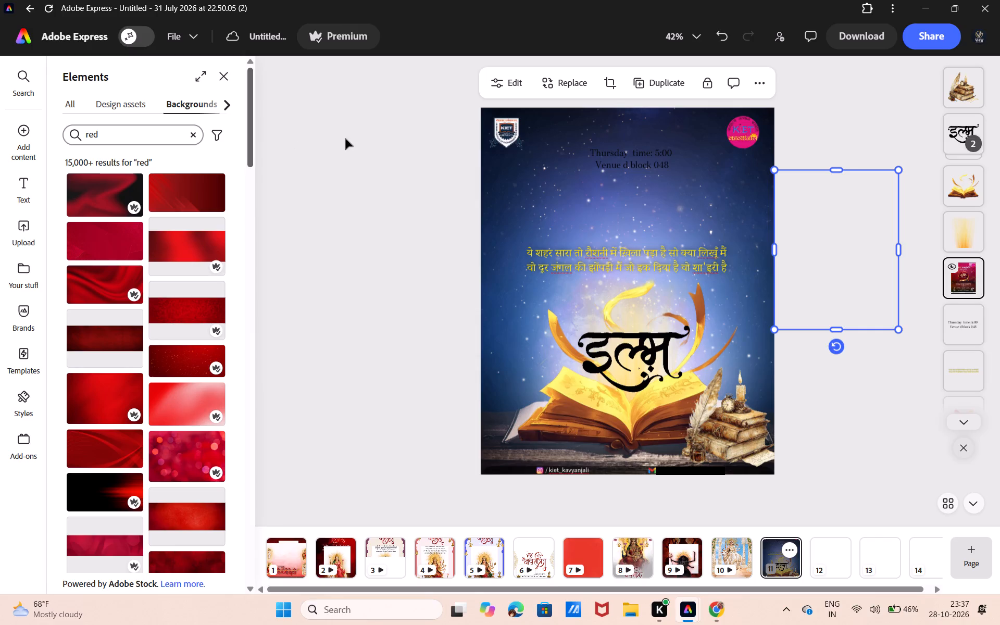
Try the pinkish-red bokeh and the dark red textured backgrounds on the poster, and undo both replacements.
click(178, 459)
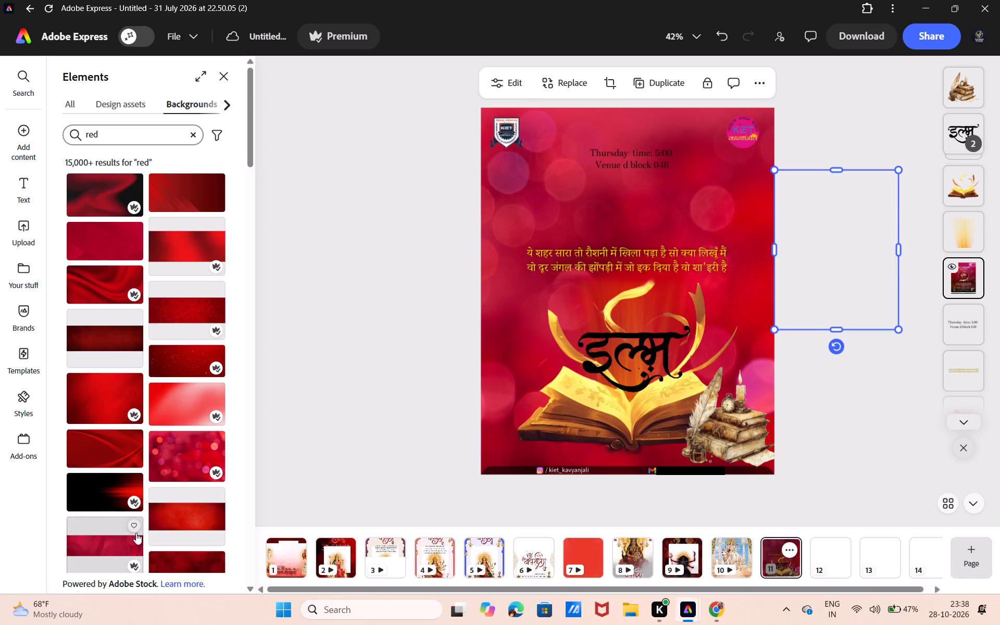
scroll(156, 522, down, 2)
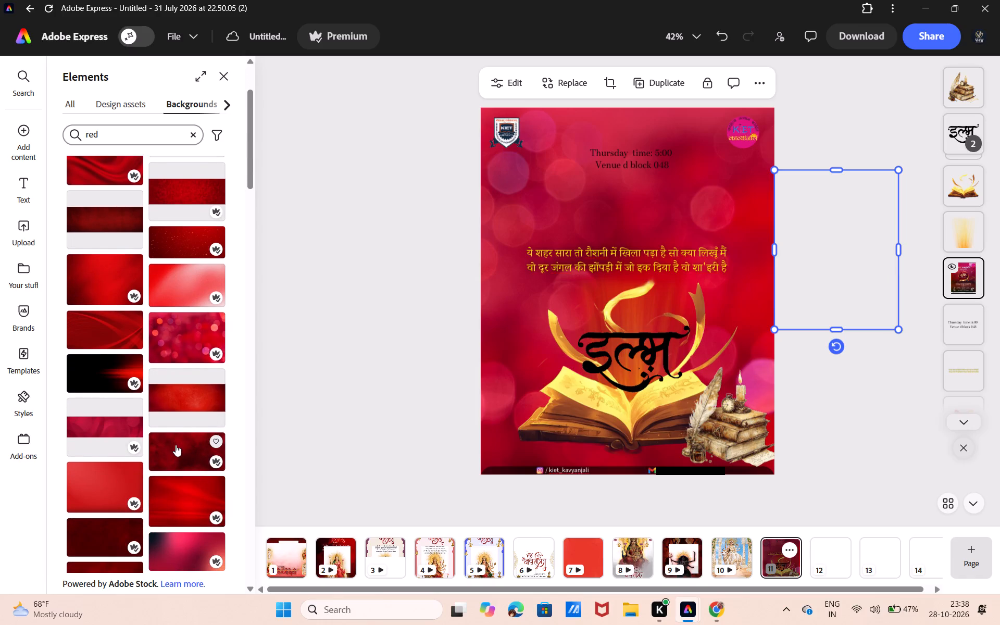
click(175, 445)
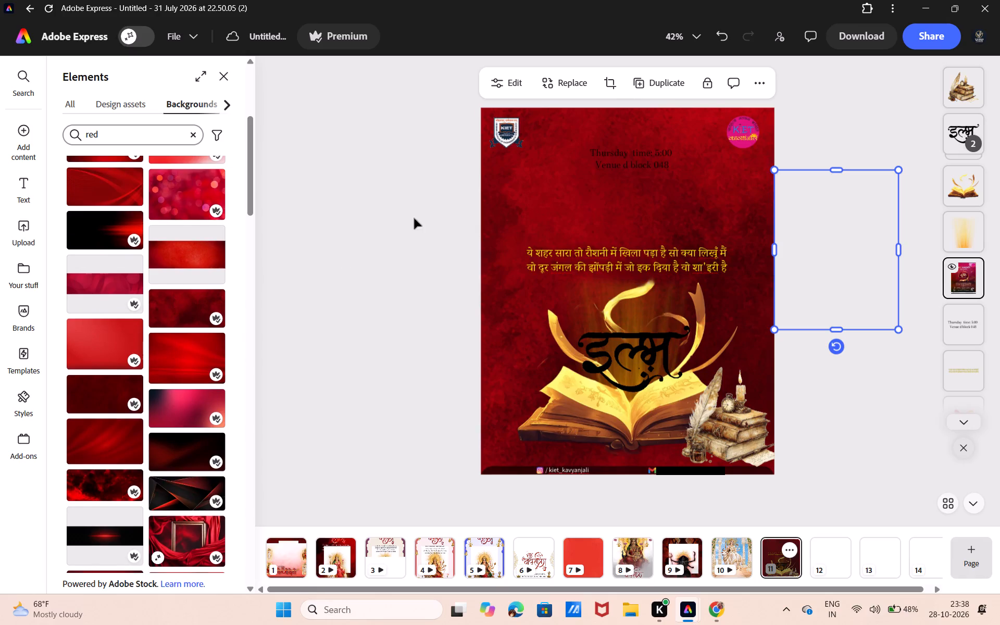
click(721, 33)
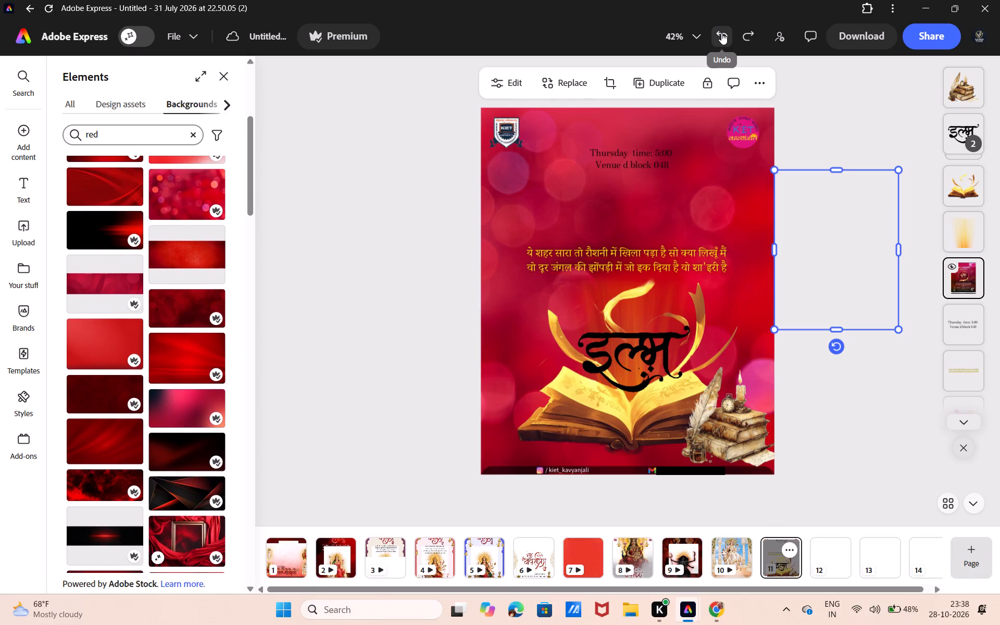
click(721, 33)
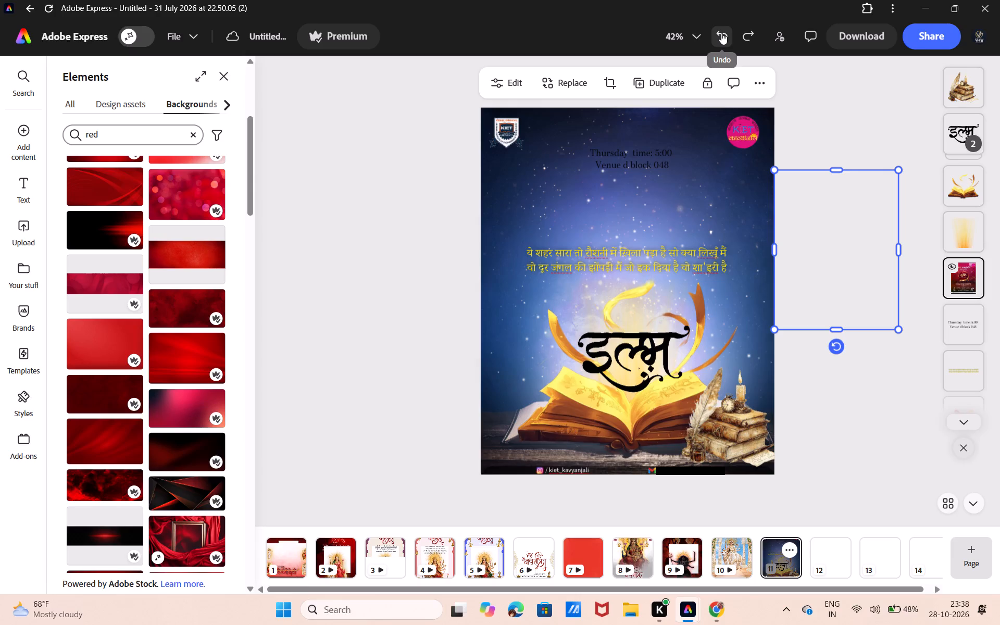
Detach the blue starry open-book image from the page background so it becomes a separate, editable image.
click(868, 92)
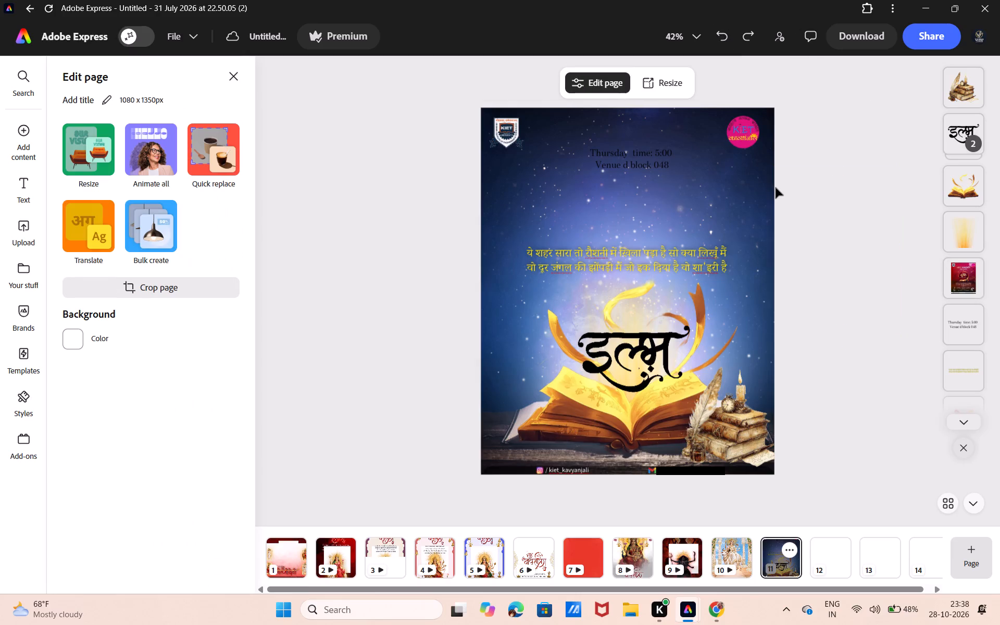
click(766, 187)
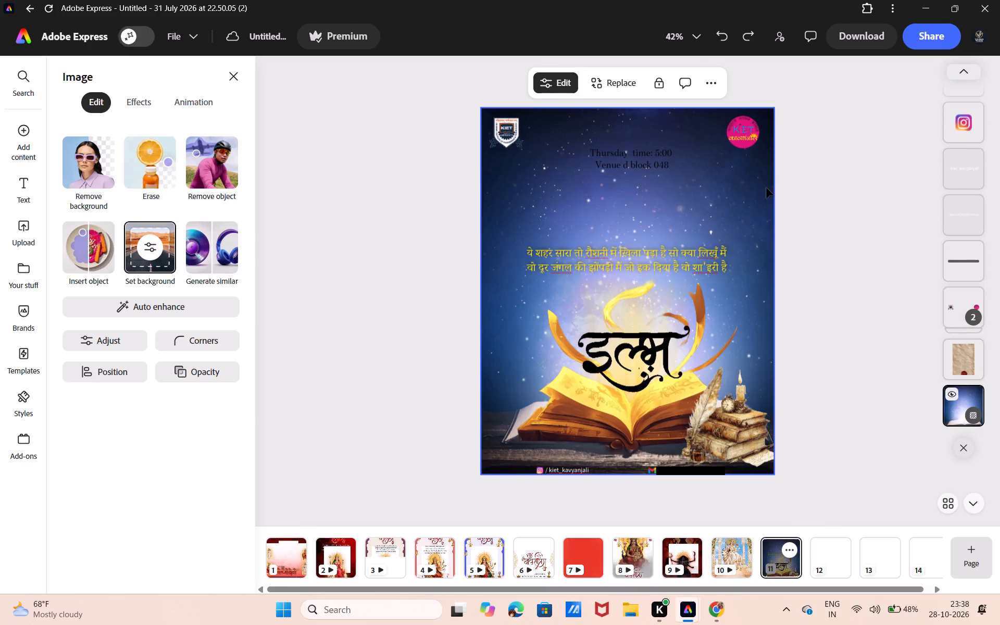
drag(761, 184, 749, 192)
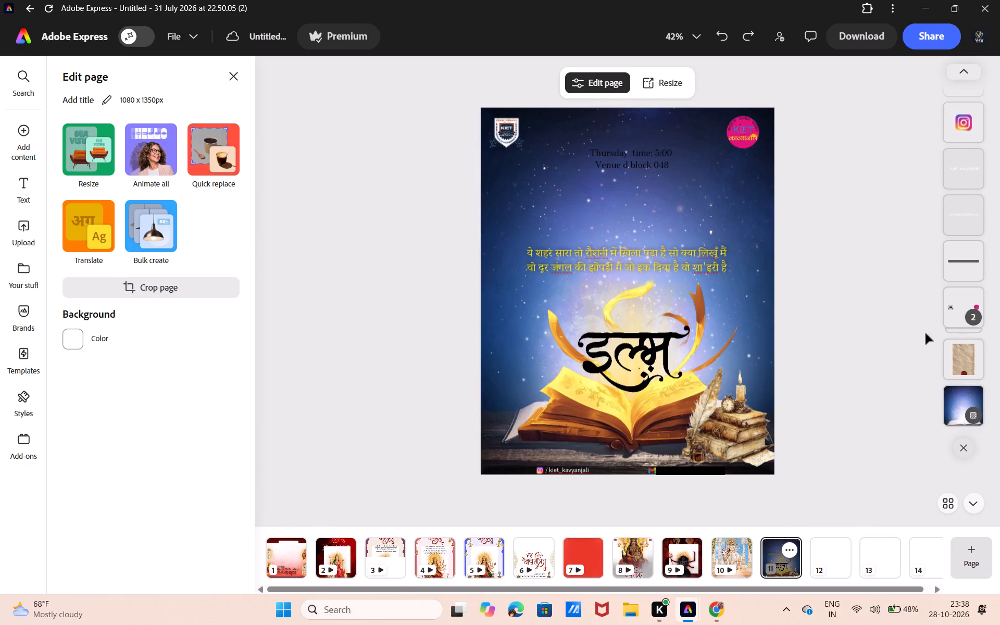
click(972, 413)
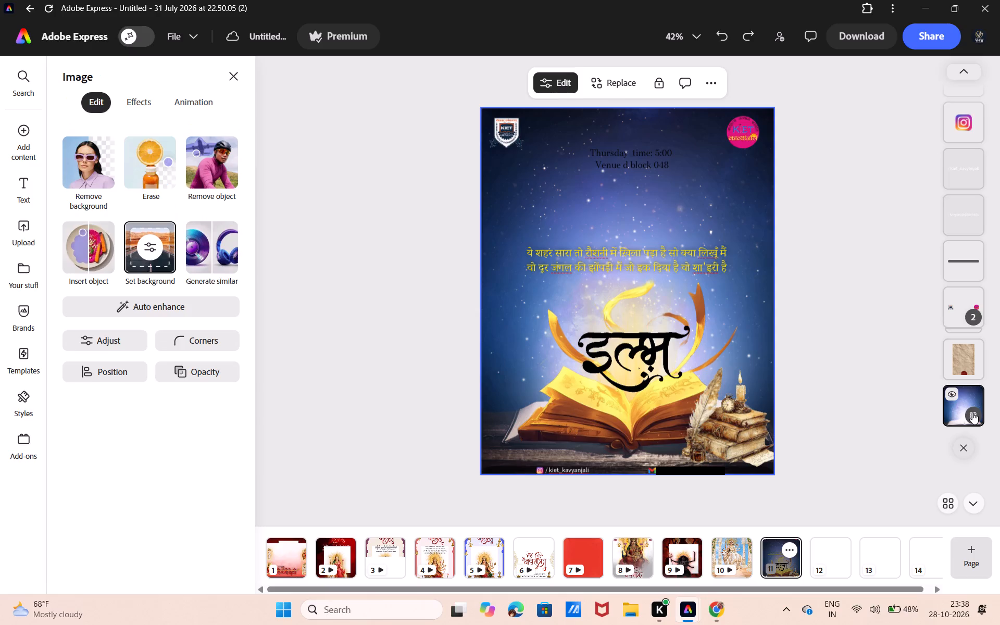
click(144, 247)
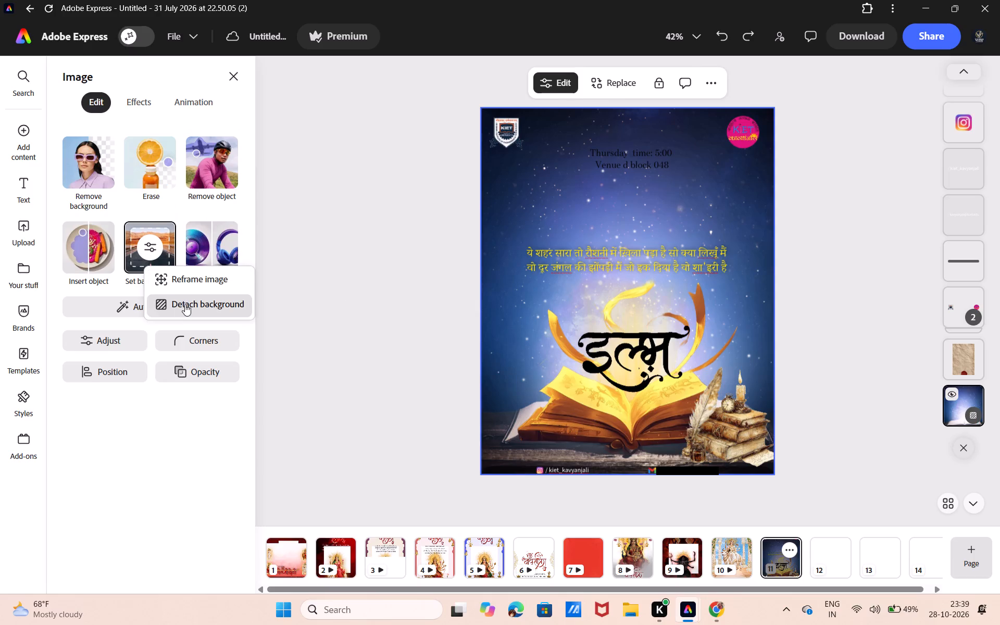
click(185, 304)
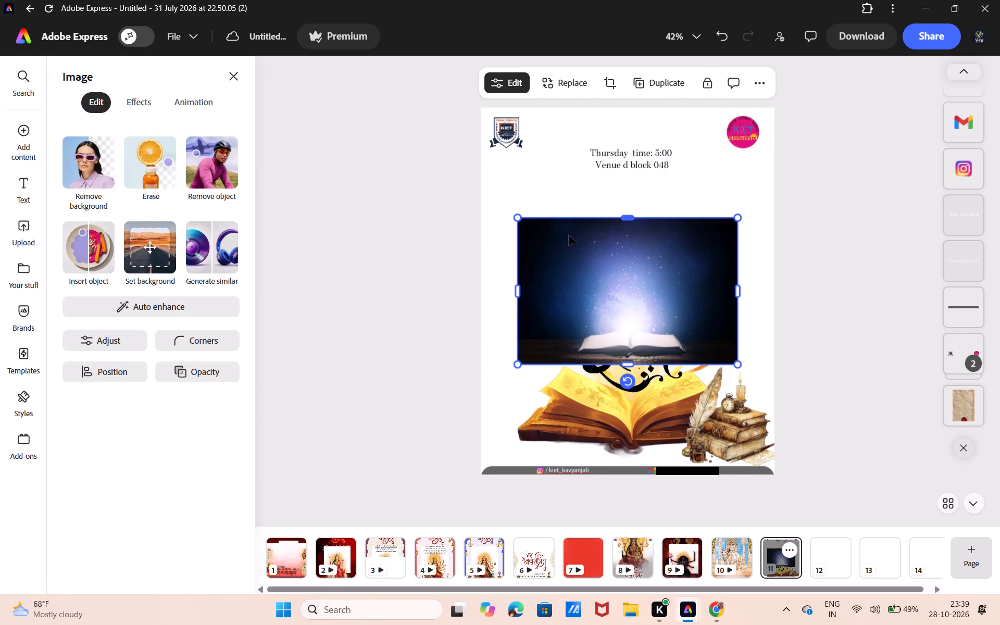
Enlarge the detached blue starry image until it covers the whole poster, and centre it horizontally on the page.
drag(516, 220, 527, 116)
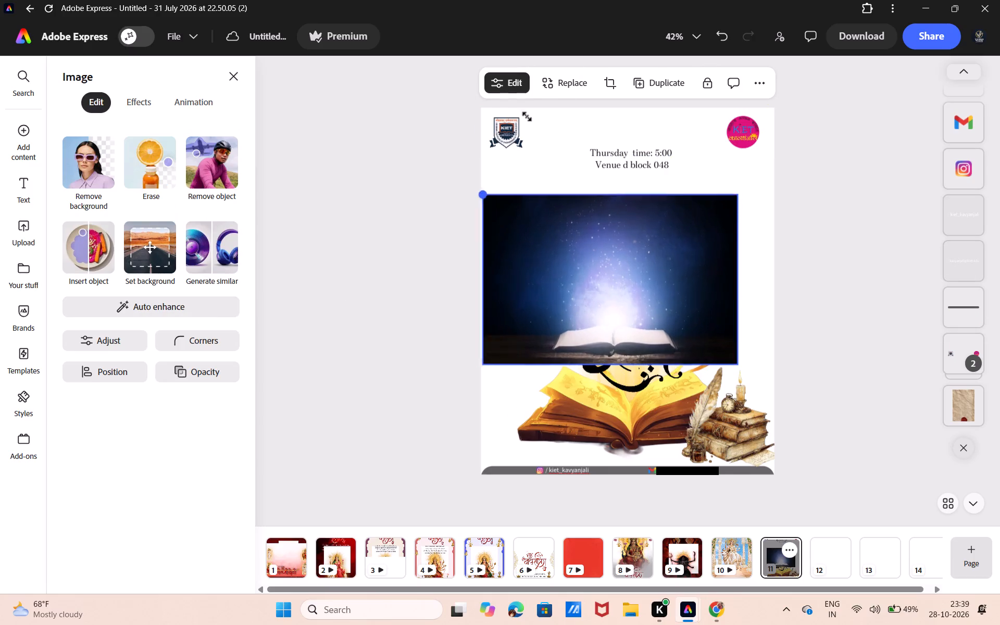
drag(527, 116, 443, 13)
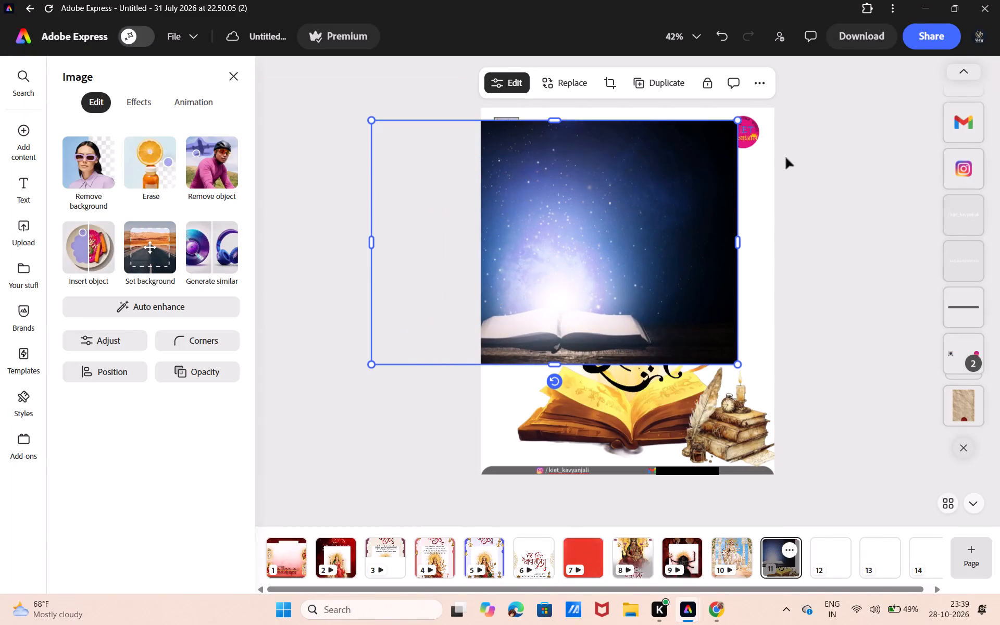
drag(739, 115, 835, 102)
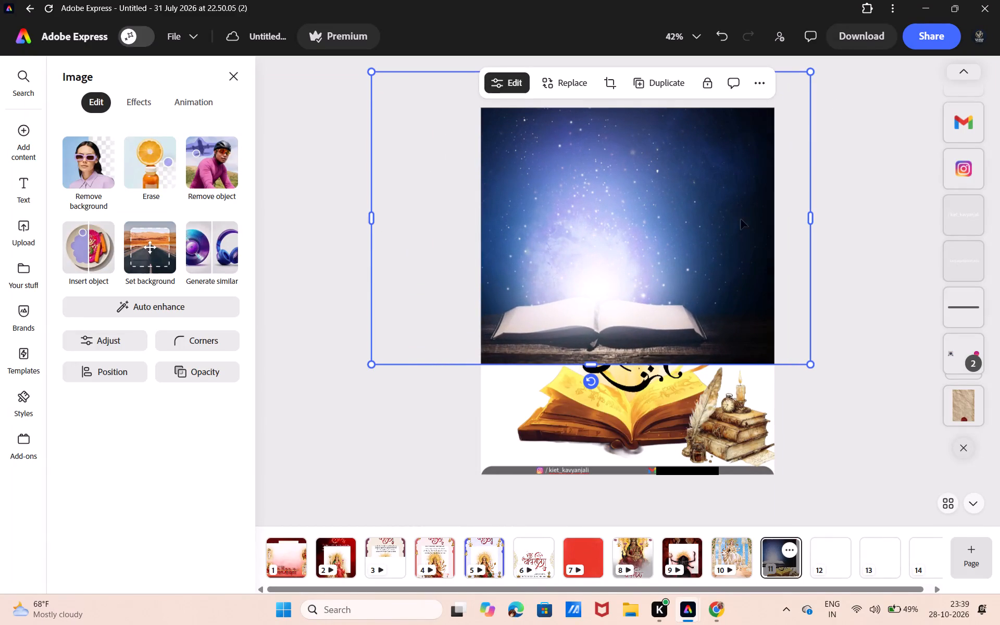
drag(590, 367, 595, 391)
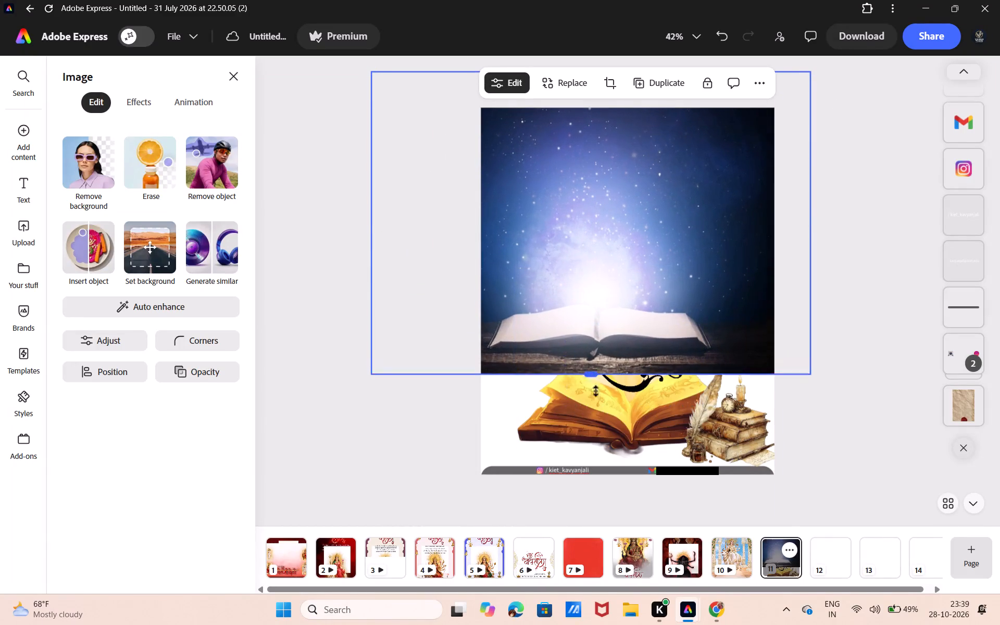
drag(595, 391, 617, 614)
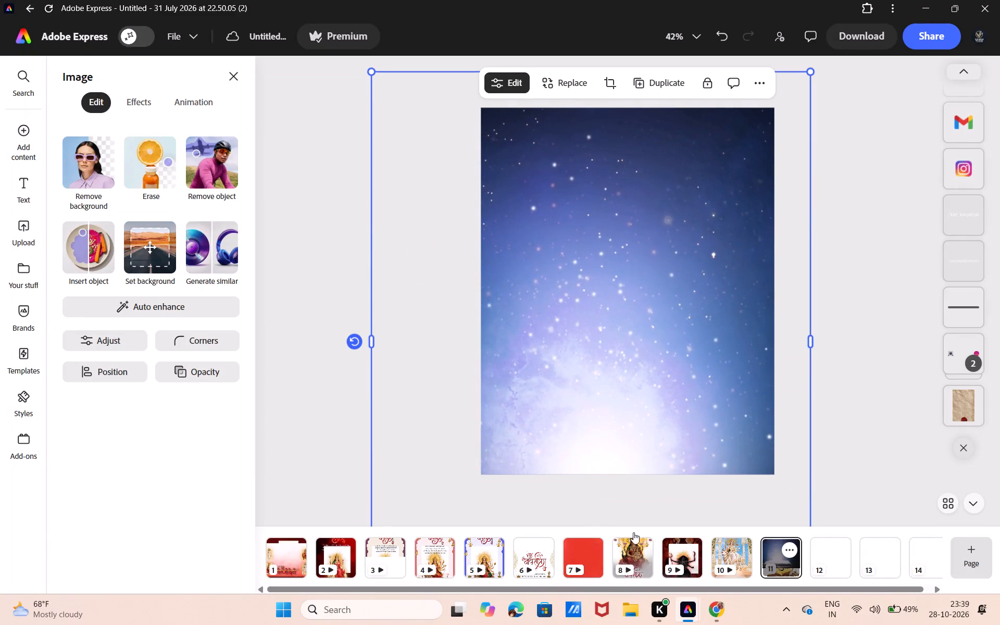
drag(639, 452, 672, 433)
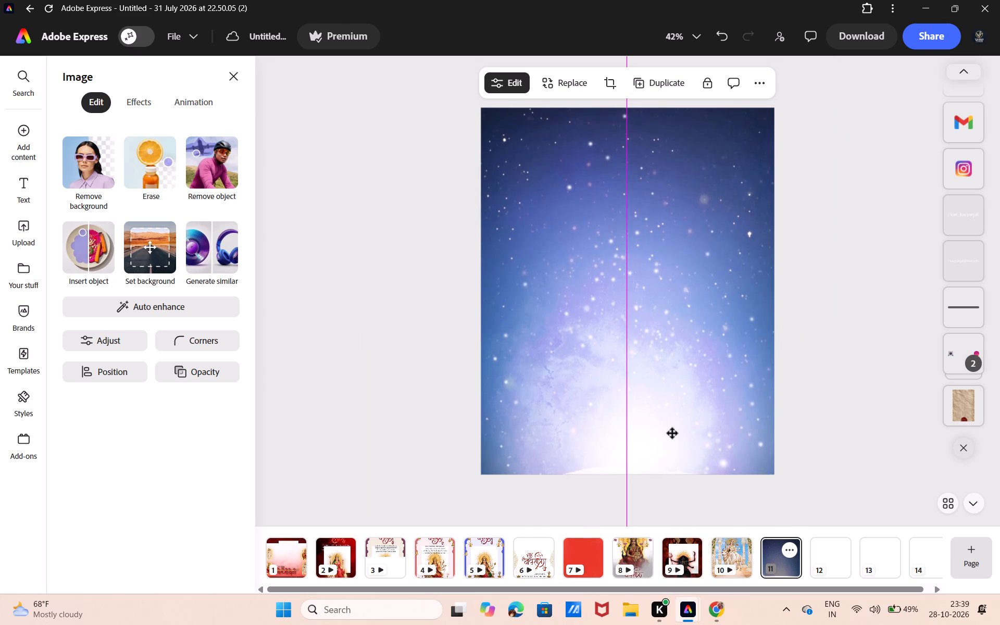
drag(672, 433, 673, 431)
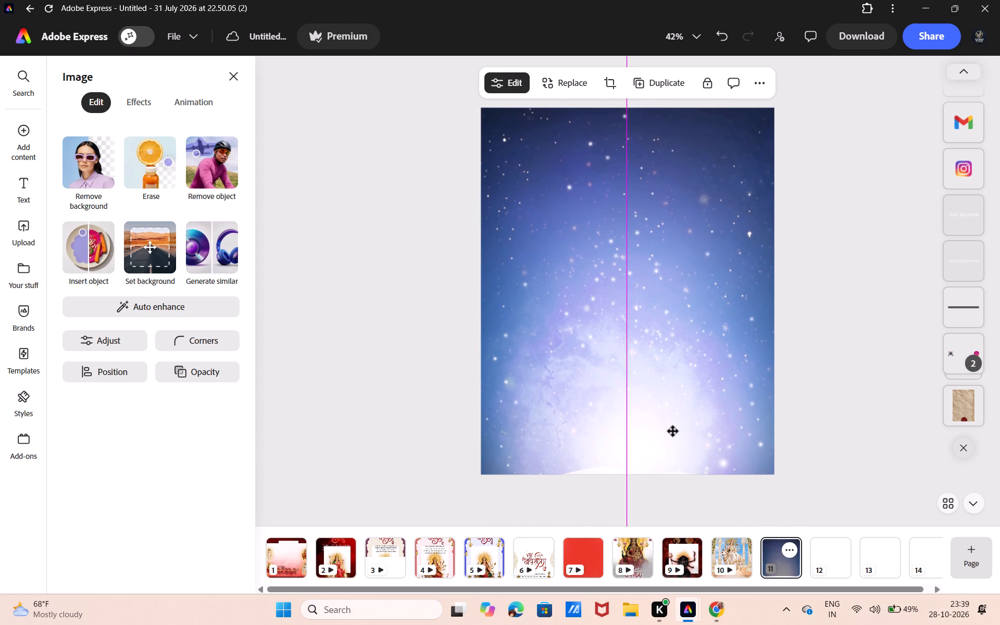
drag(673, 431, 673, 429)
Send the blue starry image down the layer order, behind the antique books, title, golden book, couplet, event details and social icons.
scroll(970, 169, up, 3)
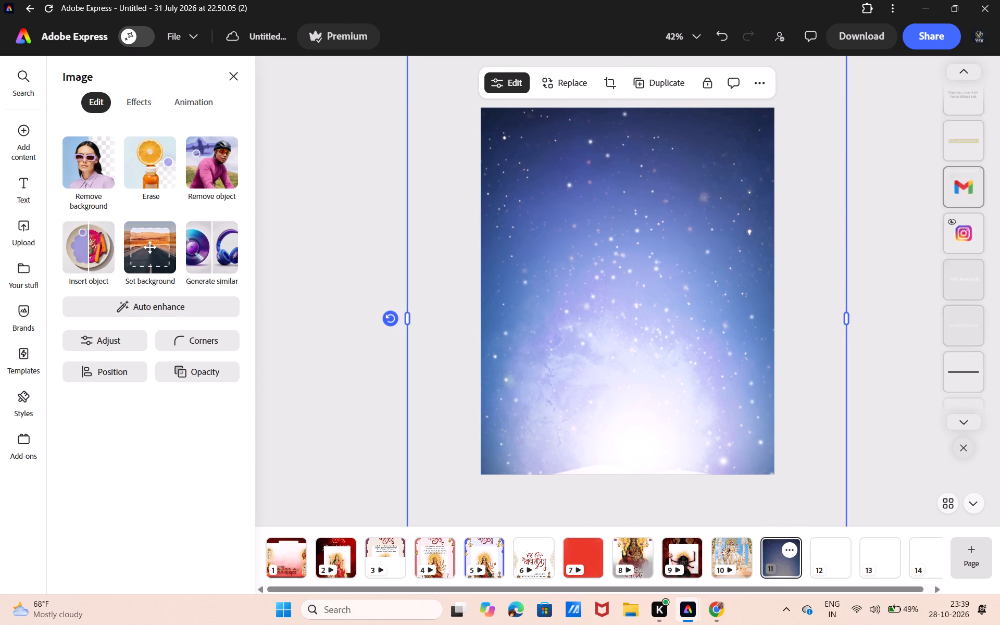
scroll(970, 169, up, 7)
drag(975, 89, 934, 114)
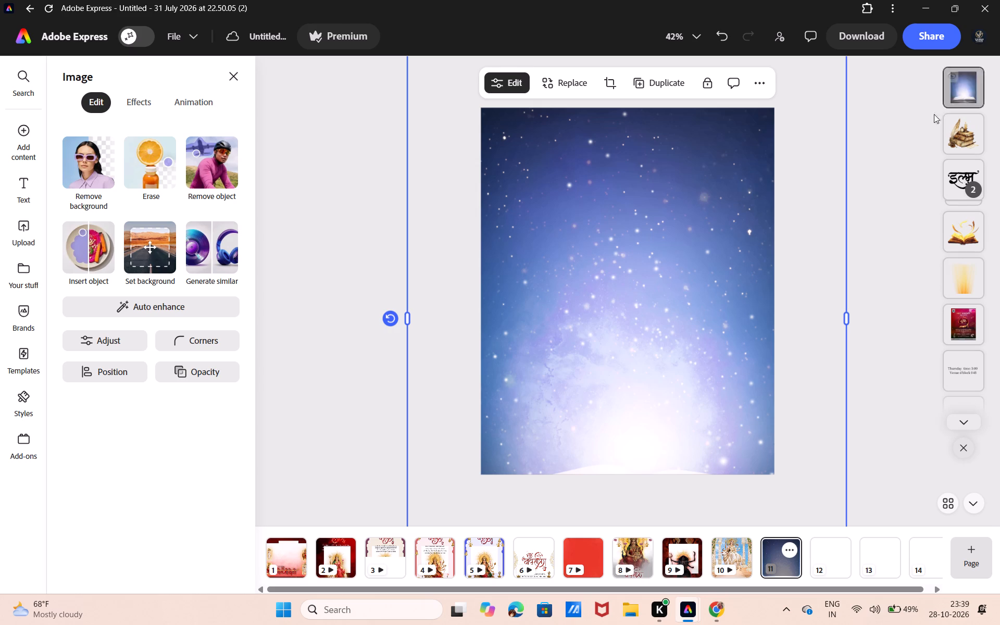
drag(934, 114, 916, 208)
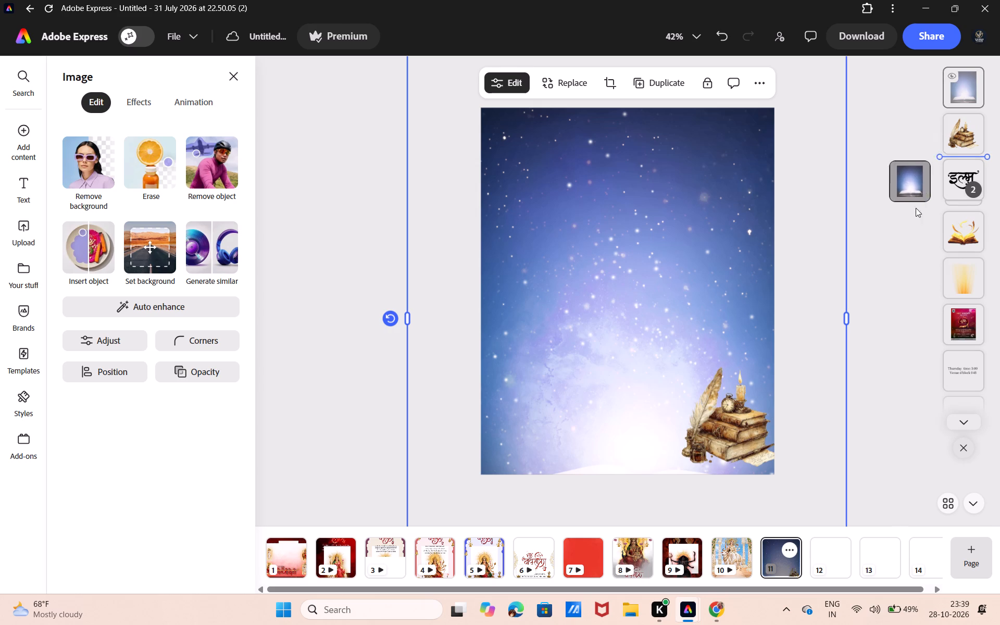
drag(916, 208, 936, 520)
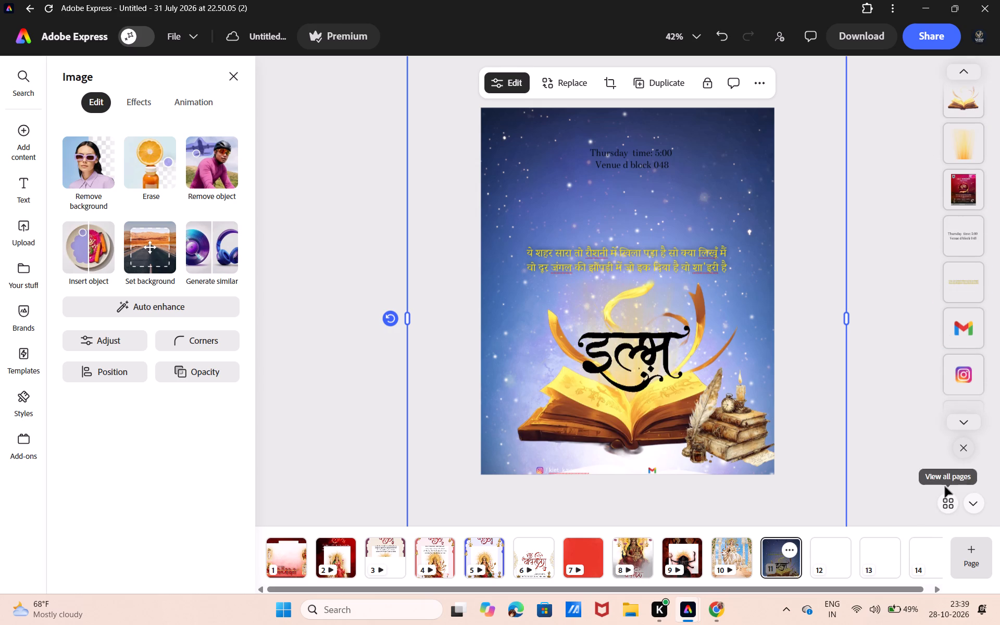
Shift the blue starry image upward, shrink it, and centre it across the poster with its lower edge just above the footer strip.
drag(805, 335, 804, 281)
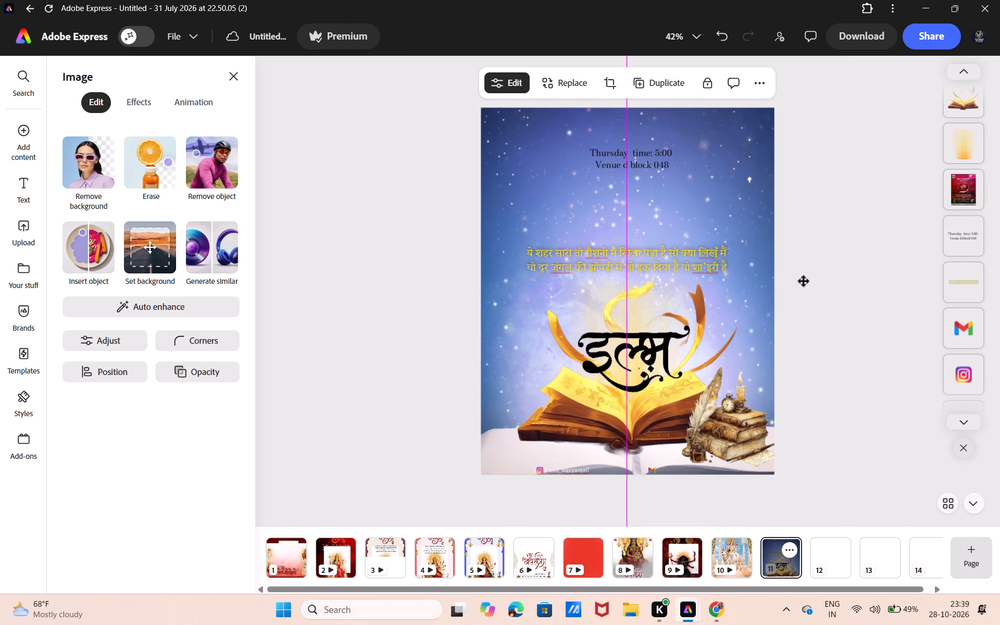
drag(804, 281, 804, 254)
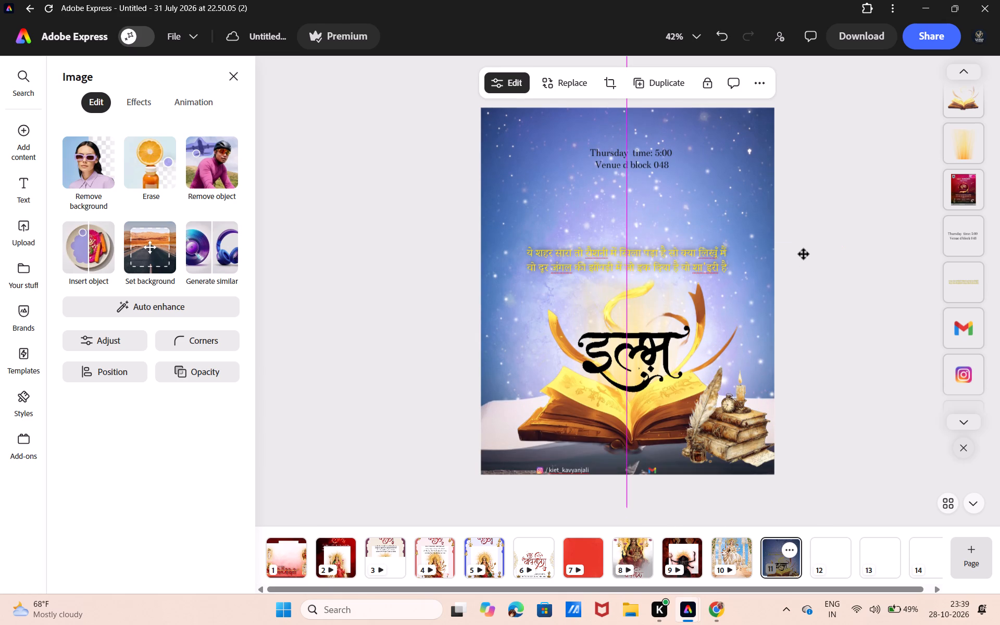
drag(804, 254, 797, 233)
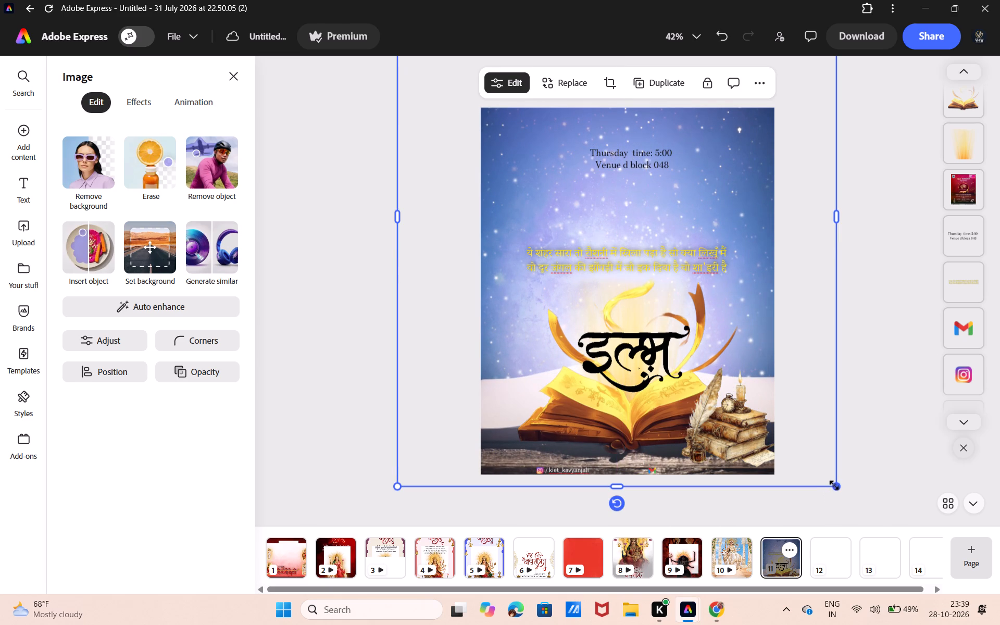
drag(835, 488, 824, 468)
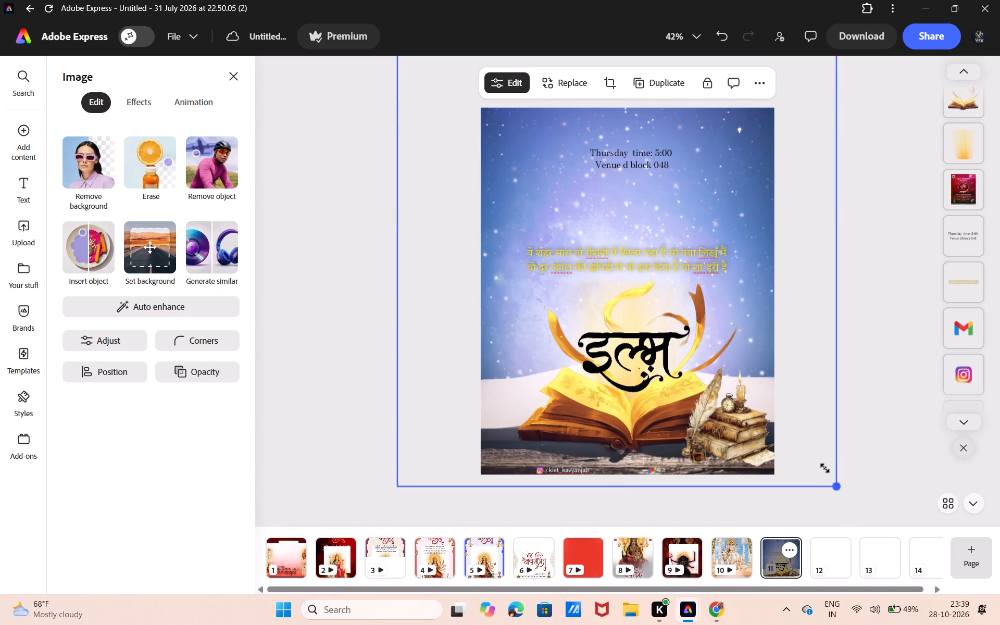
drag(824, 468, 778, 365)
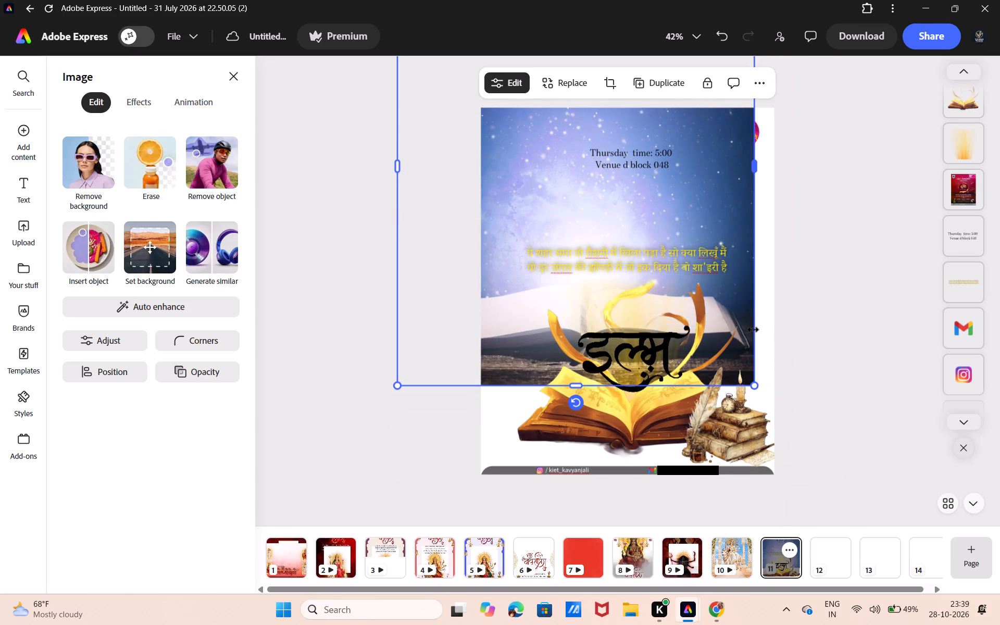
drag(753, 329, 771, 336)
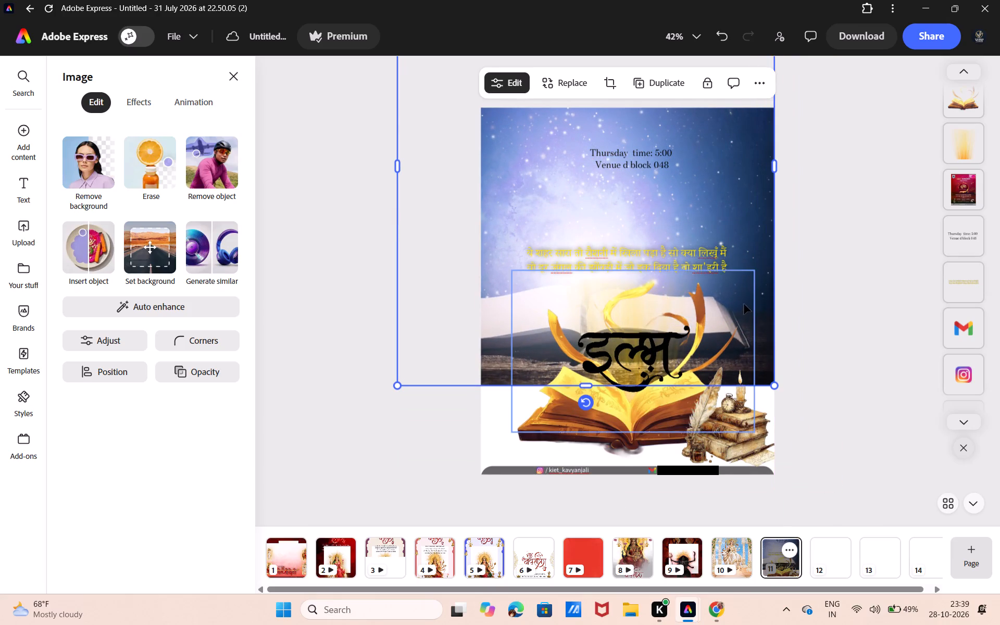
drag(753, 292, 772, 318)
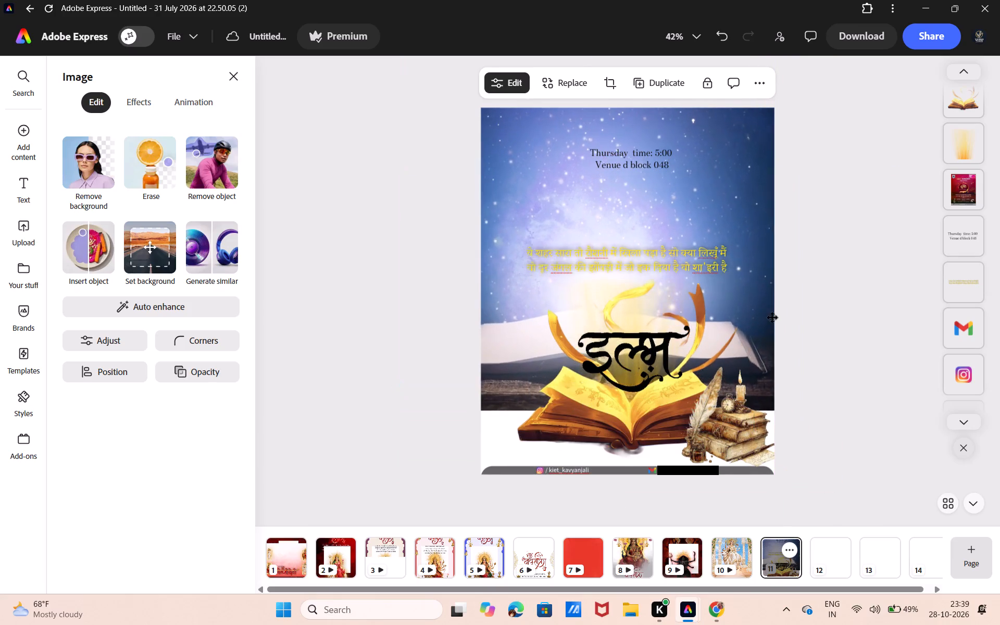
drag(772, 318, 798, 360)
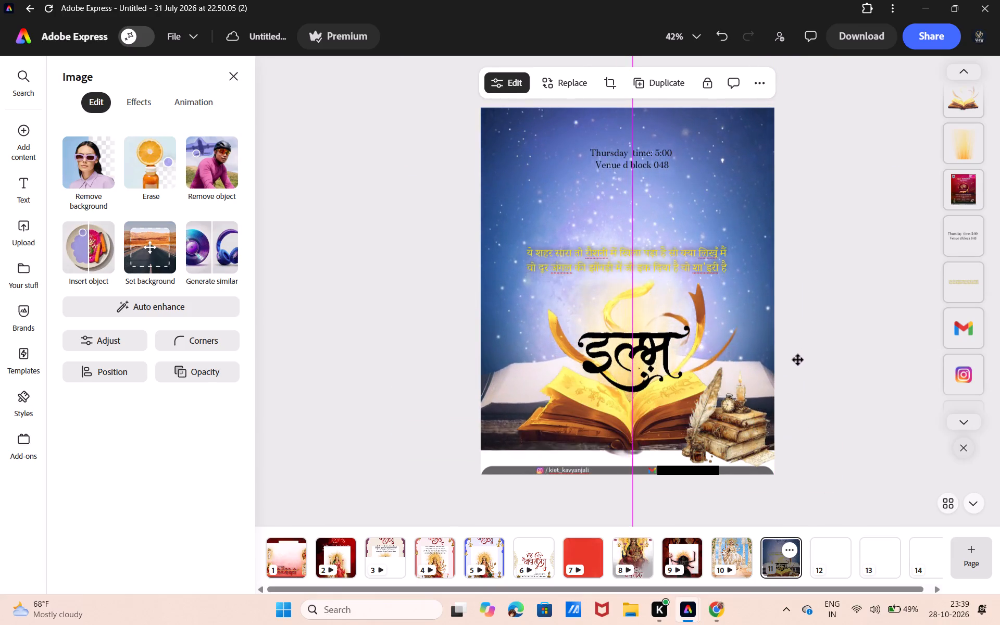
drag(798, 360, 797, 364)
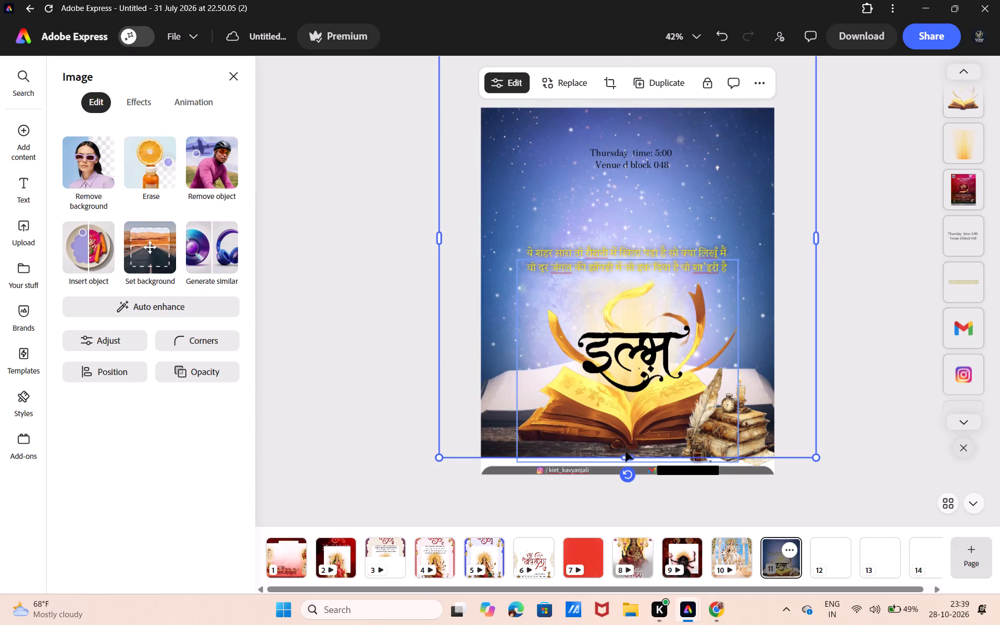
Crop the blue starry image's bottom edge up to the middle of the इल्म title, cutting off its white open book.
drag(626, 457, 653, 385)
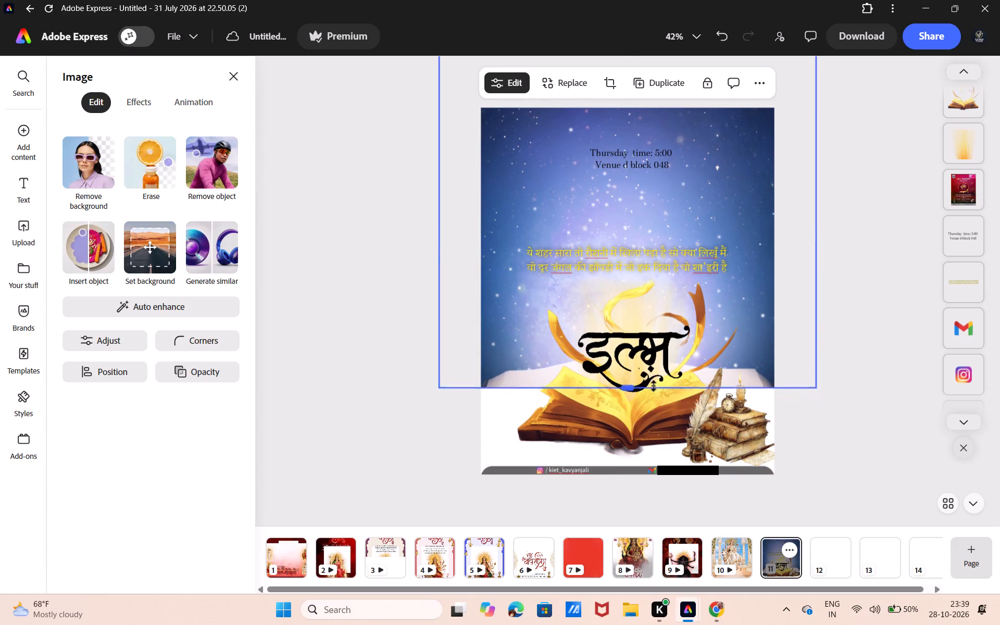
drag(653, 385, 658, 370)
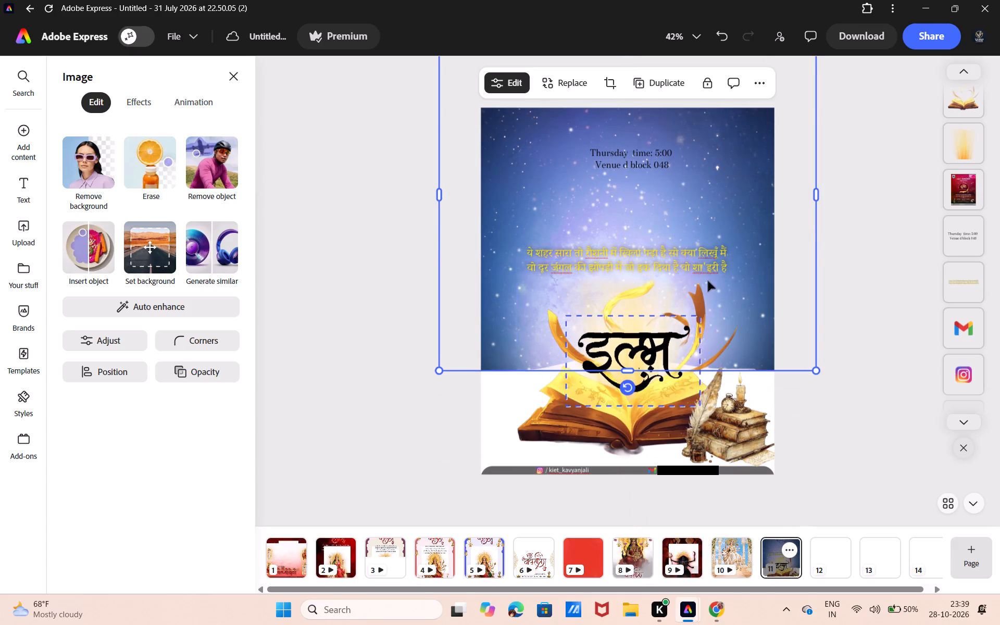
Duplicate the cropped blue starry image and extend the copy's bottom edge to uncover its white open book and wooden table.
click(657, 87)
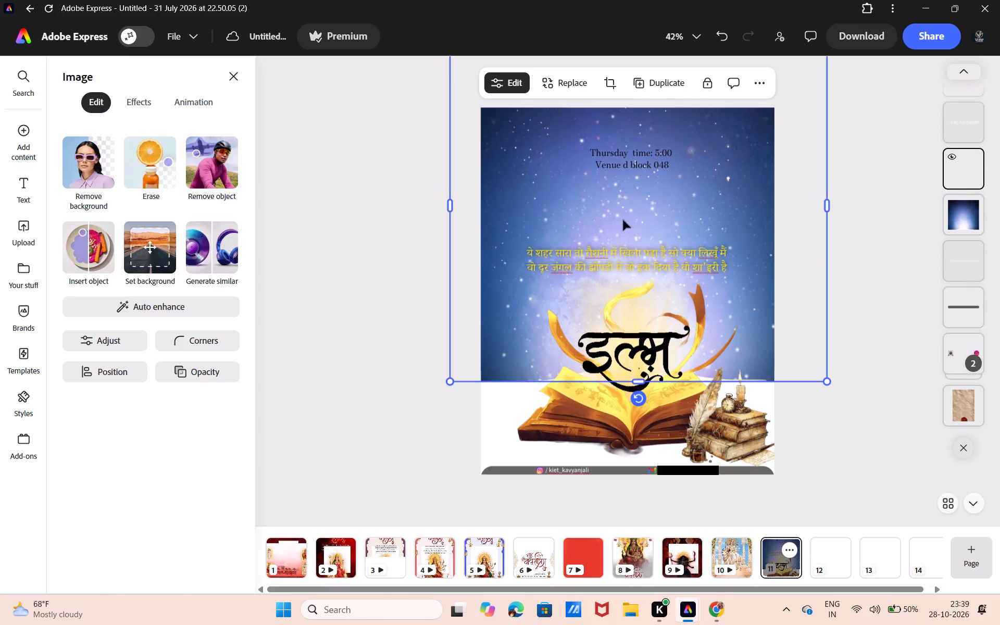
drag(640, 378, 643, 400)
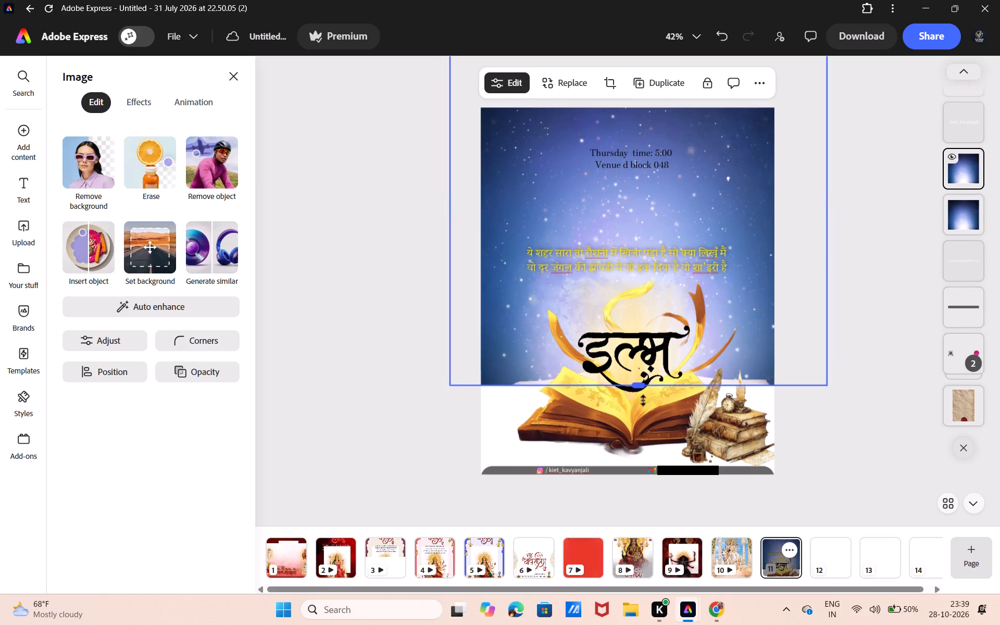
drag(643, 400, 656, 546)
drag(769, 323, 785, 202)
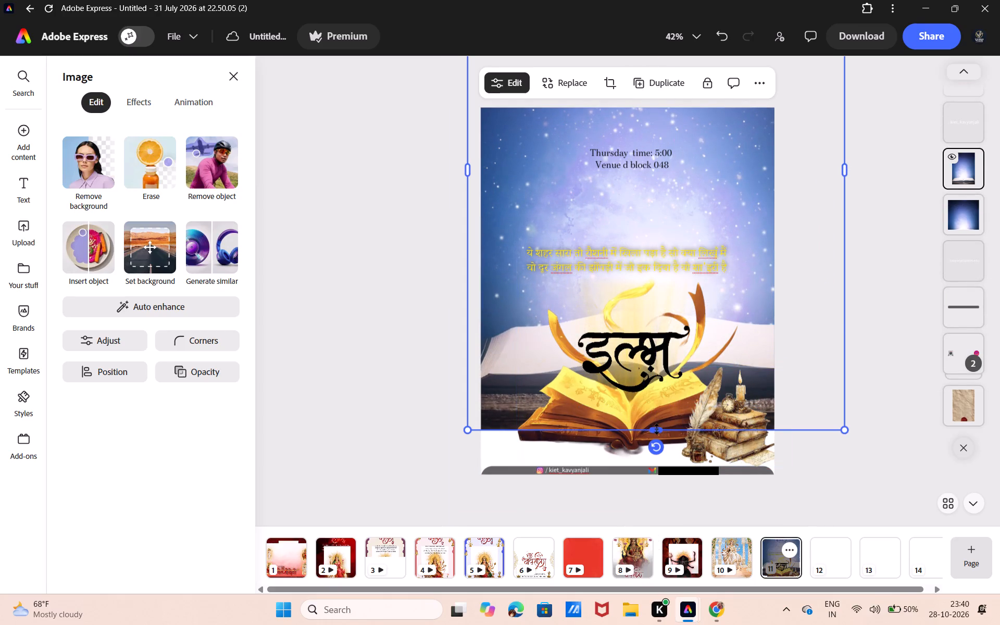
drag(656, 429, 656, 435)
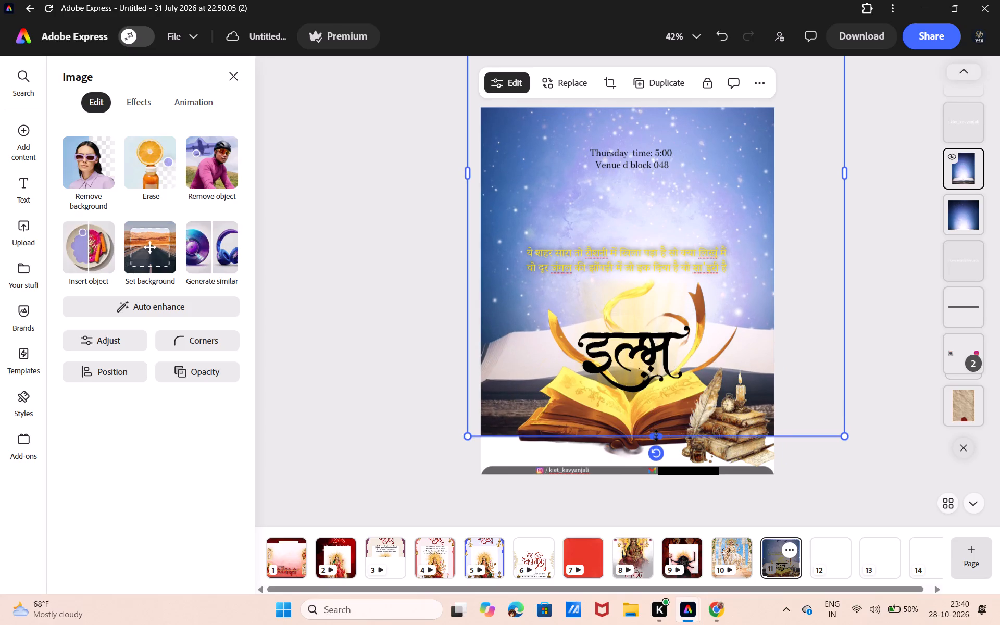
Move the duplicate down and crop its top edge past the starry sky, keeping the open book and wooden table.
right_click(766, 258)
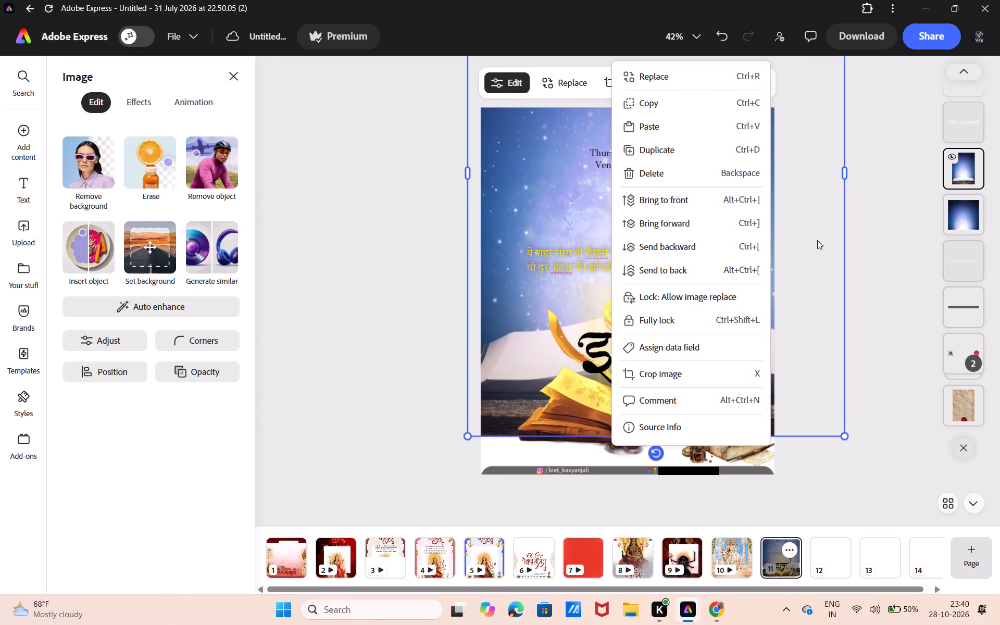
drag(817, 240, 814, 276)
click(814, 276)
drag(814, 276, 809, 313)
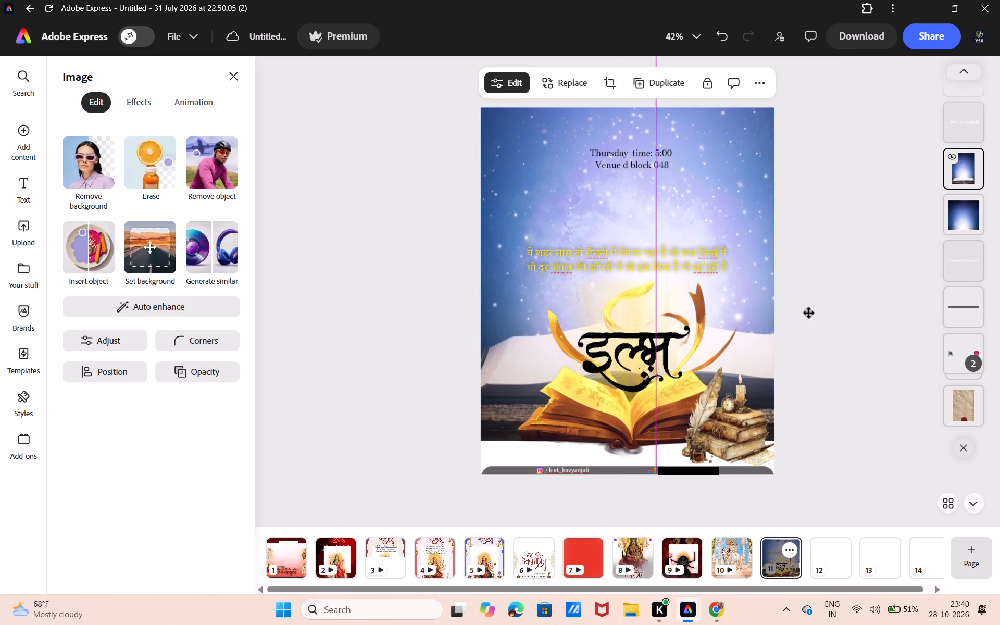
drag(809, 313, 805, 344)
drag(798, 279, 789, 415)
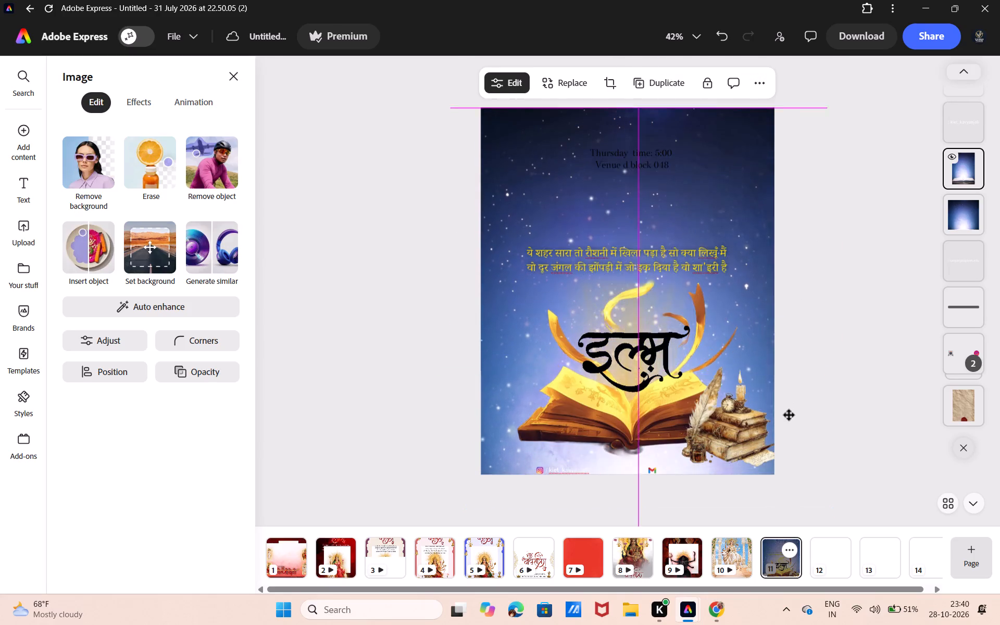
drag(789, 415, 795, 442)
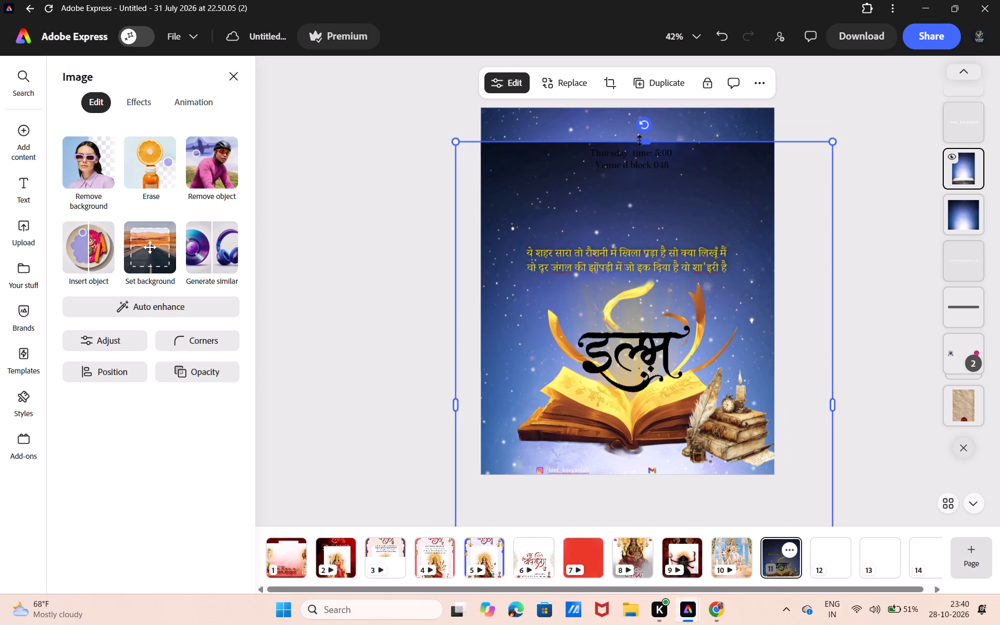
drag(639, 140, 658, 392)
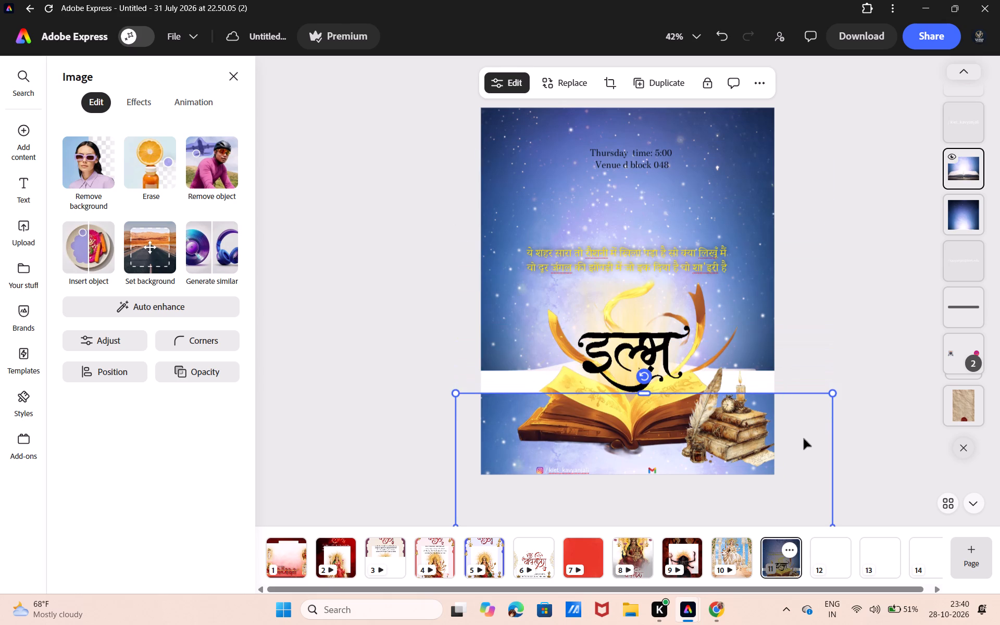
drag(804, 439, 812, 291)
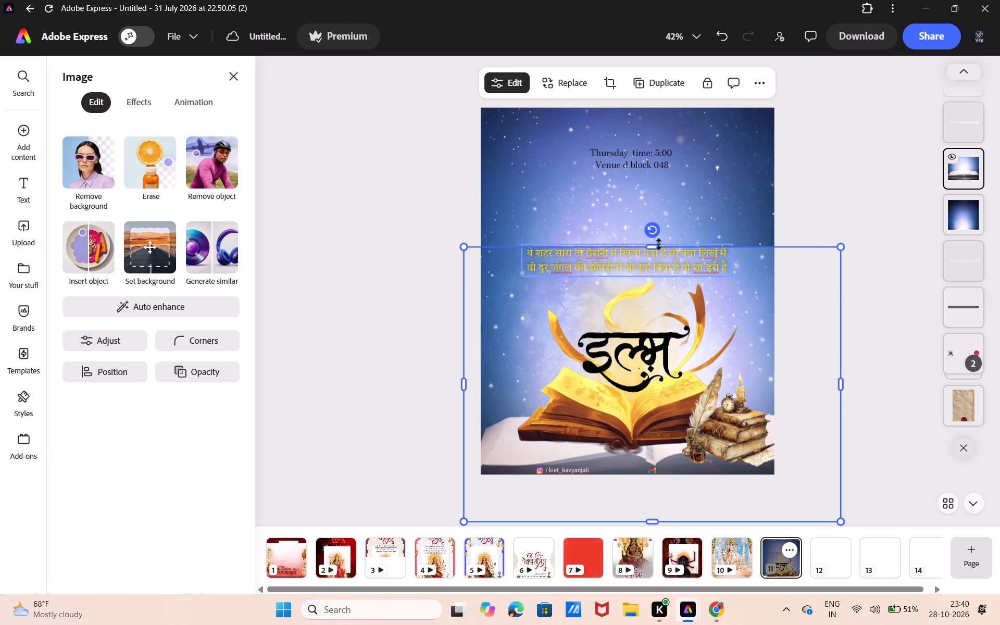
drag(656, 244, 682, 433)
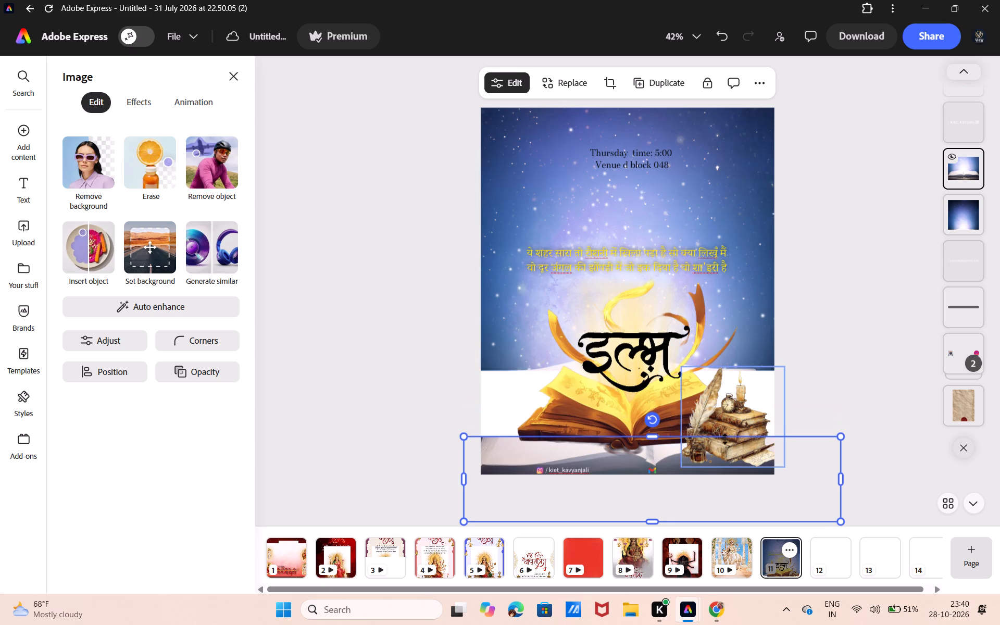
Align the cropped duplicate with the poster's bottom edge and trim its top until only the wooden table strip remains.
drag(828, 461, 801, 409)
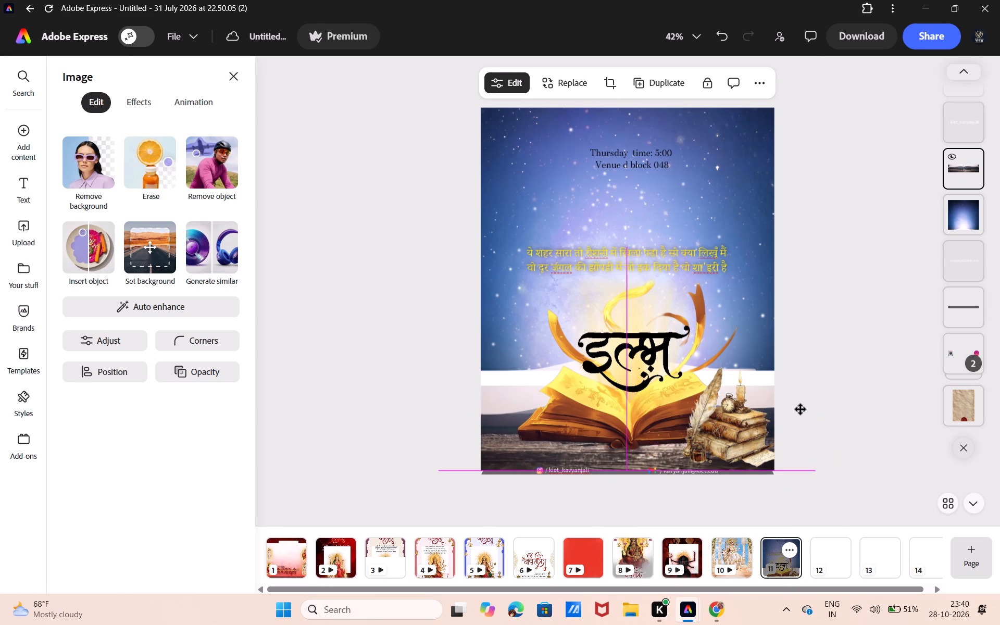
drag(801, 409, 800, 415)
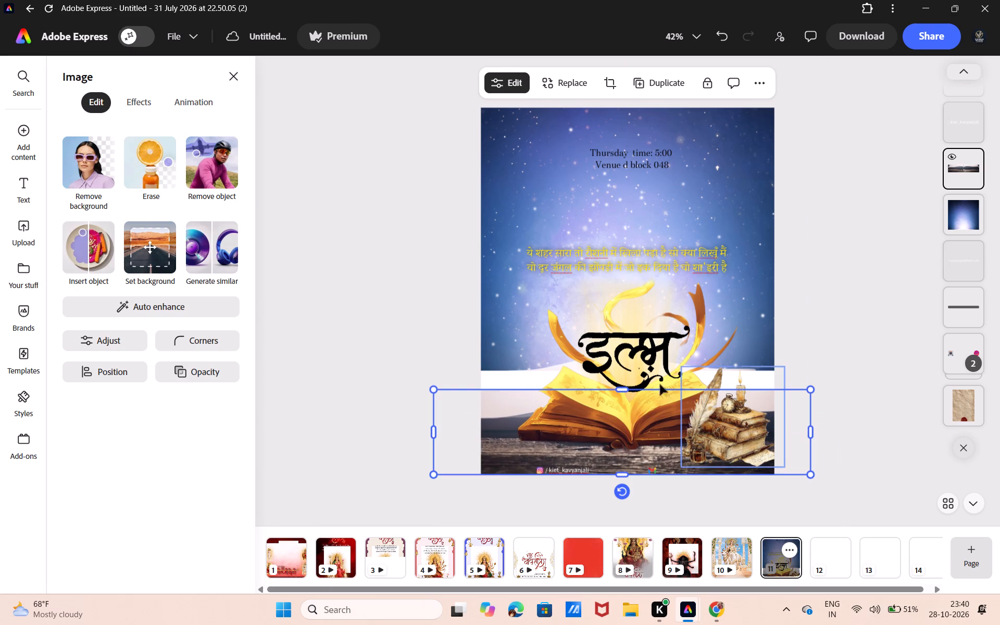
drag(622, 386, 623, 415)
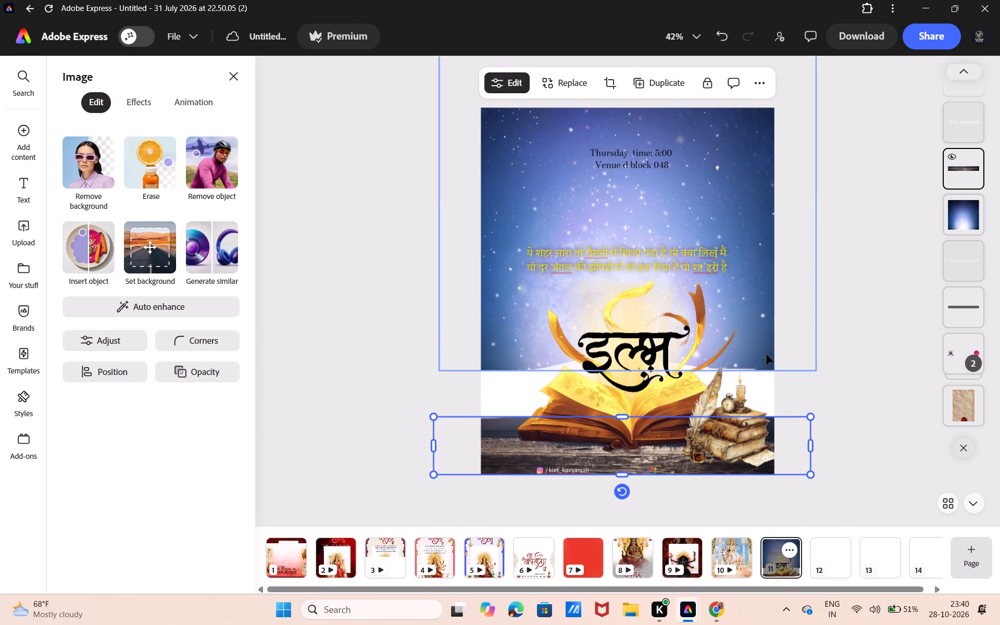
Move the original blue starry image straight down until it covers the white gap above the wooden table strip.
click(766, 354)
drag(766, 354, 766, 406)
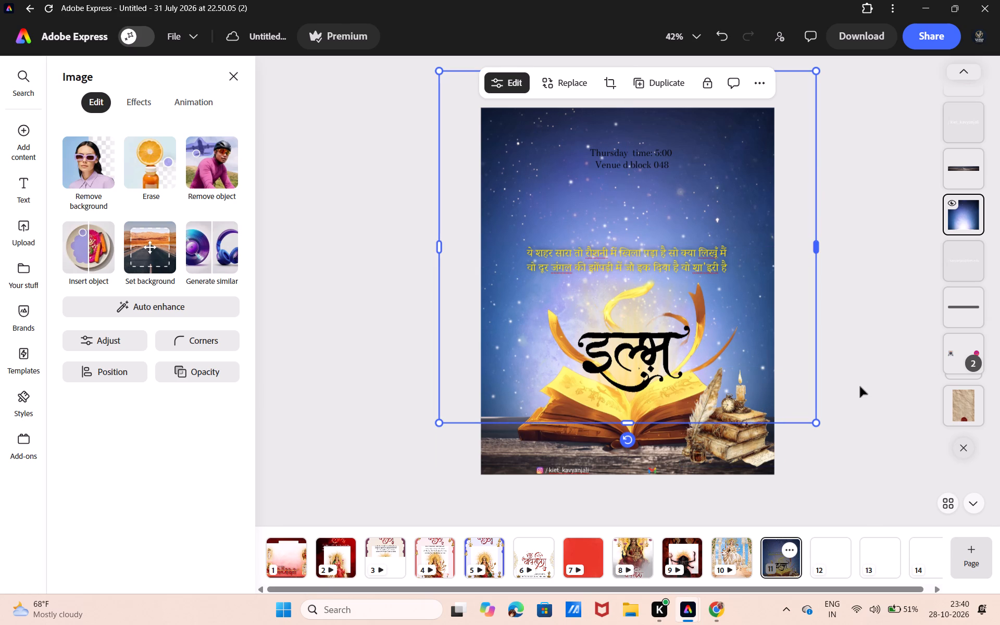
Trim the wooden table strip's top edge slightly so it meets the lower edge of the blue starry image.
click(482, 455)
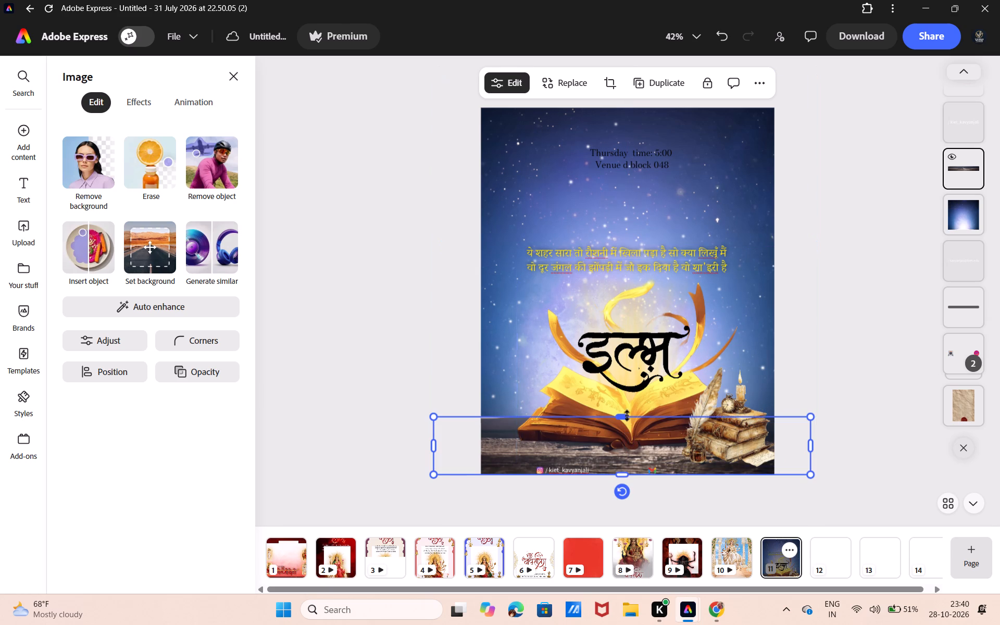
drag(629, 415, 630, 422)
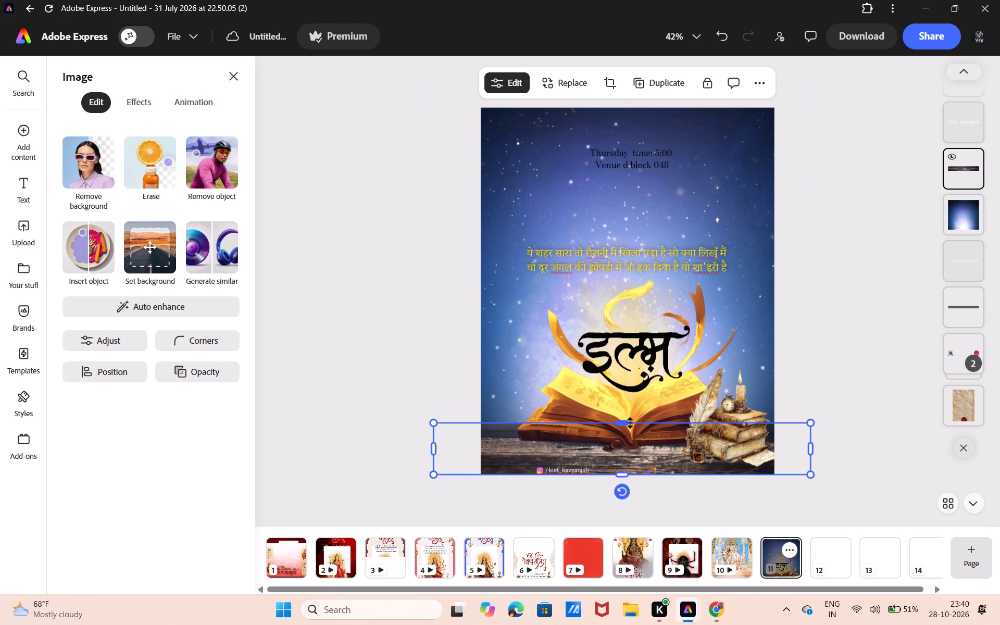
click(814, 350)
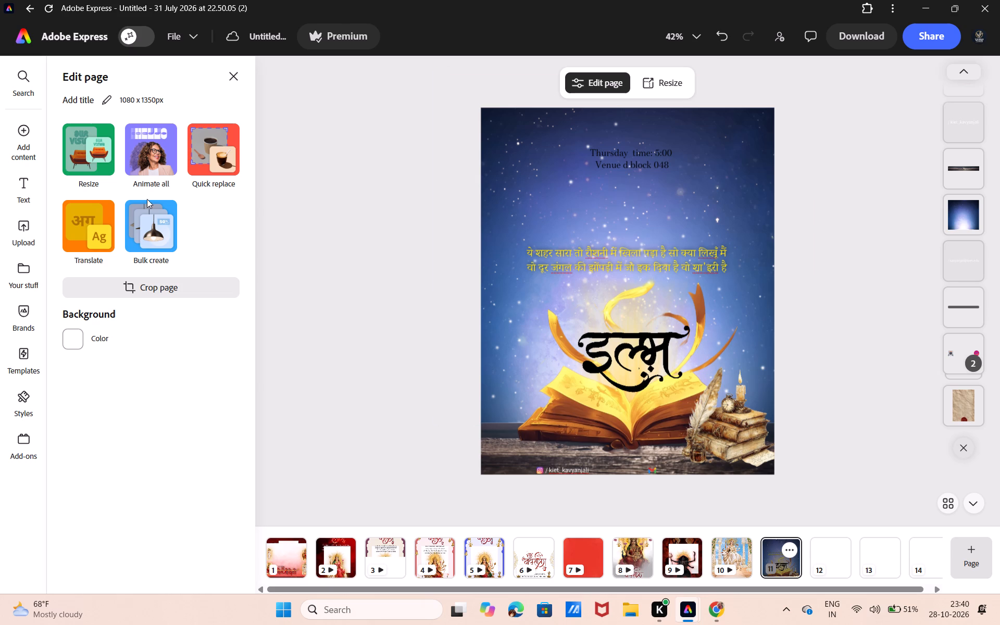
Switch the elements library to design assets and replace the red search term with "sparcles".
click(79, 188)
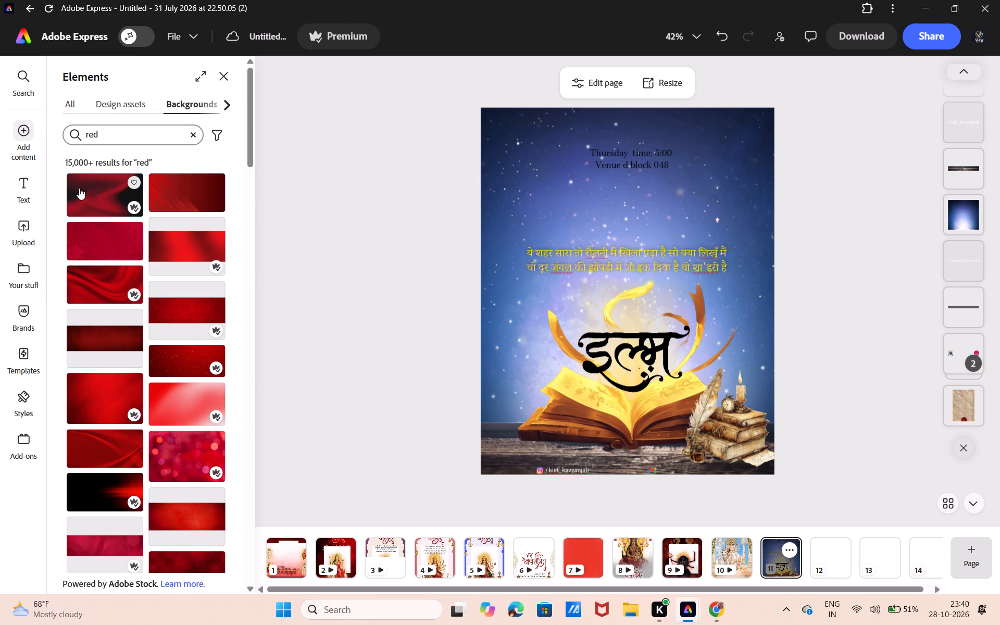
click(110, 106)
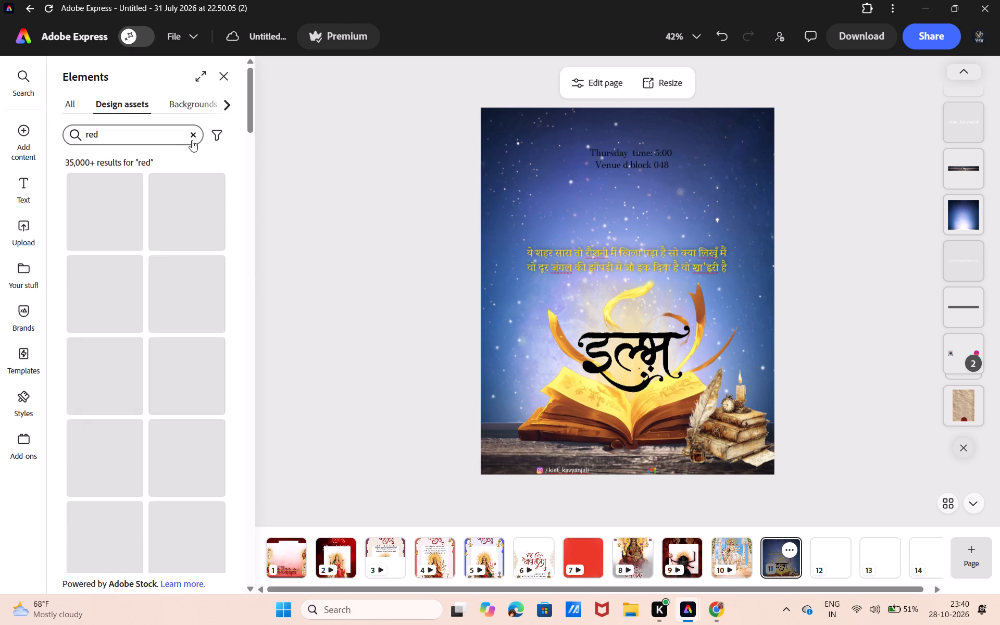
click(194, 135)
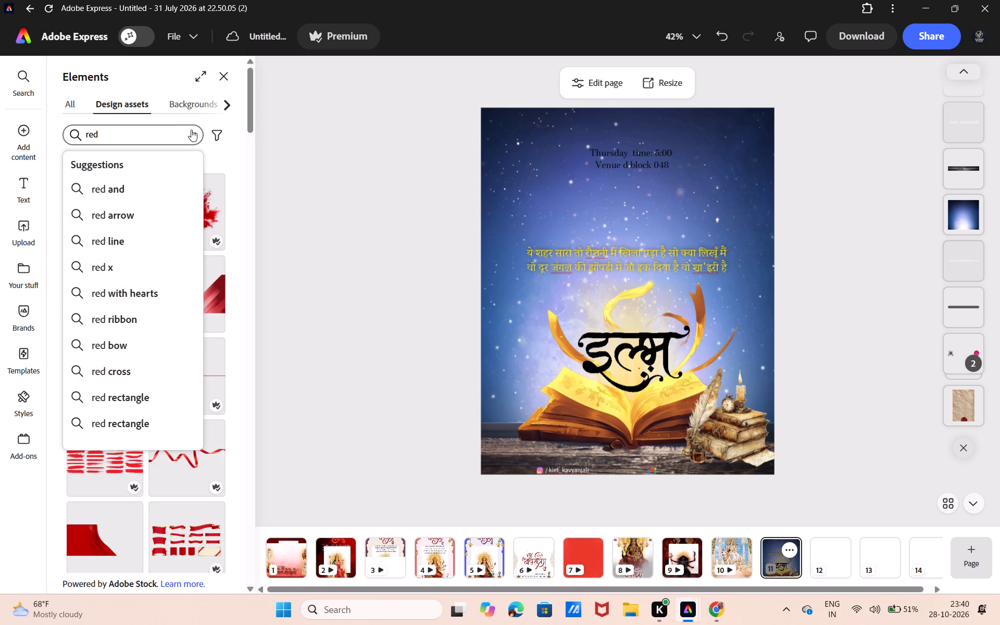
click(179, 131)
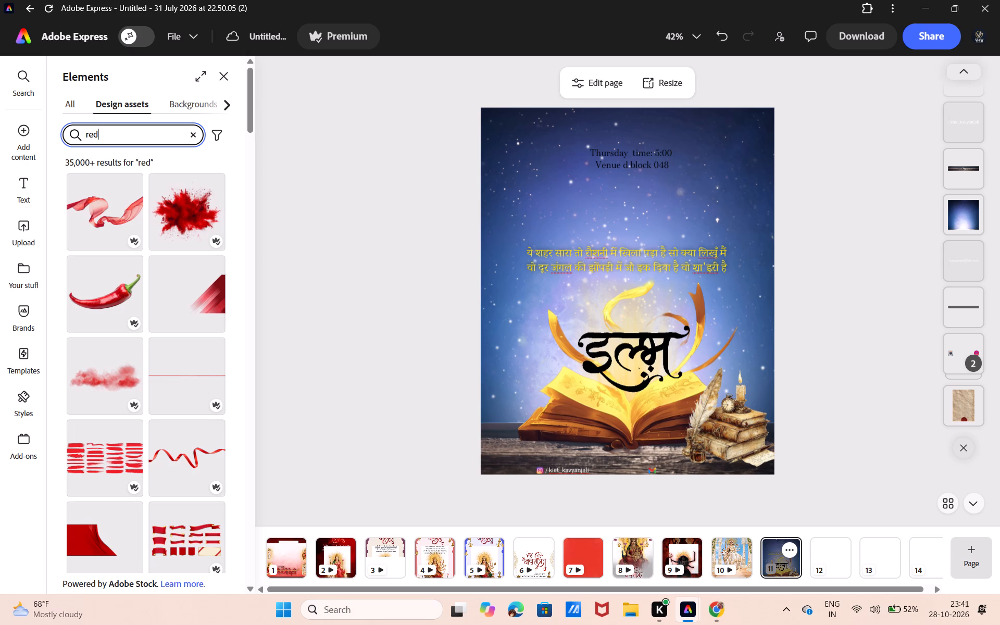
click(155, 137)
key(BackSpace)
key(BackSpace)
key(BackSpace)
key(BackSpace)
text(sparcles)
key(Return)
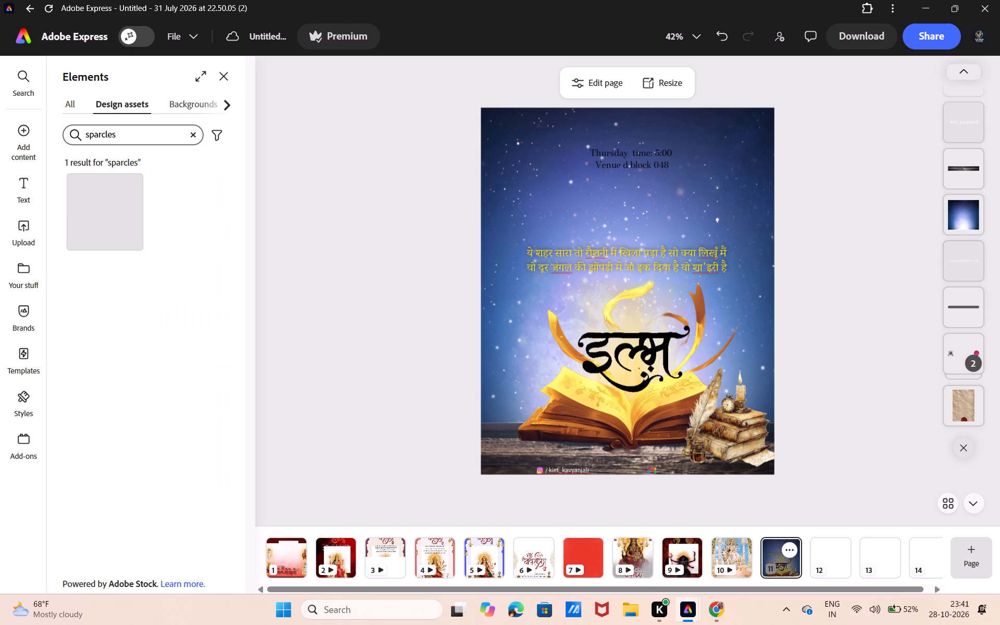
Correct the design assets search to the suggested term "sparkle".
click(128, 124)
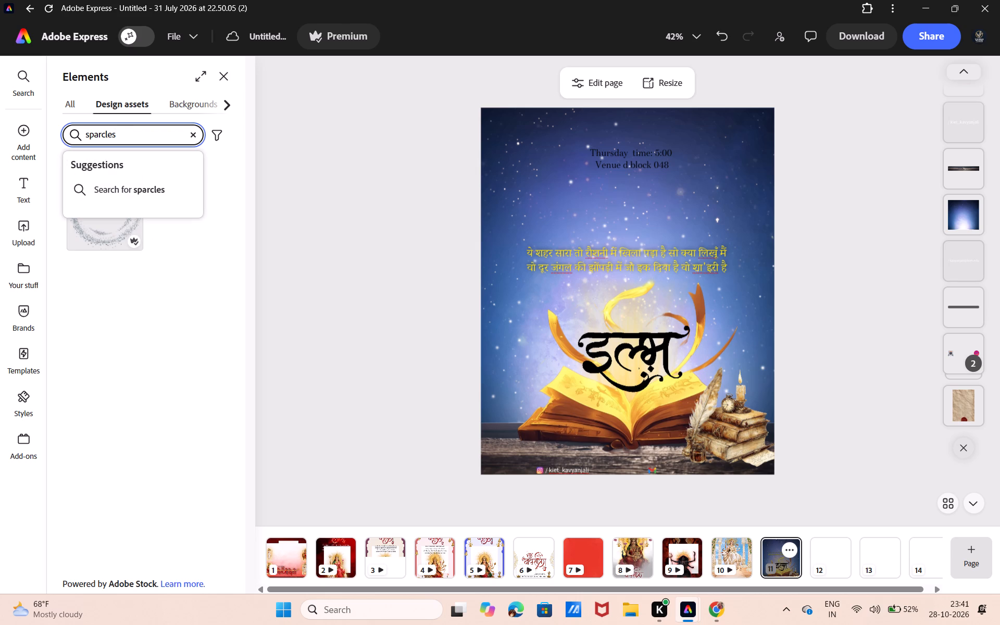
key(BackSpace)
key(BackSpace)
key(BackSpace)
key(BackSpace)
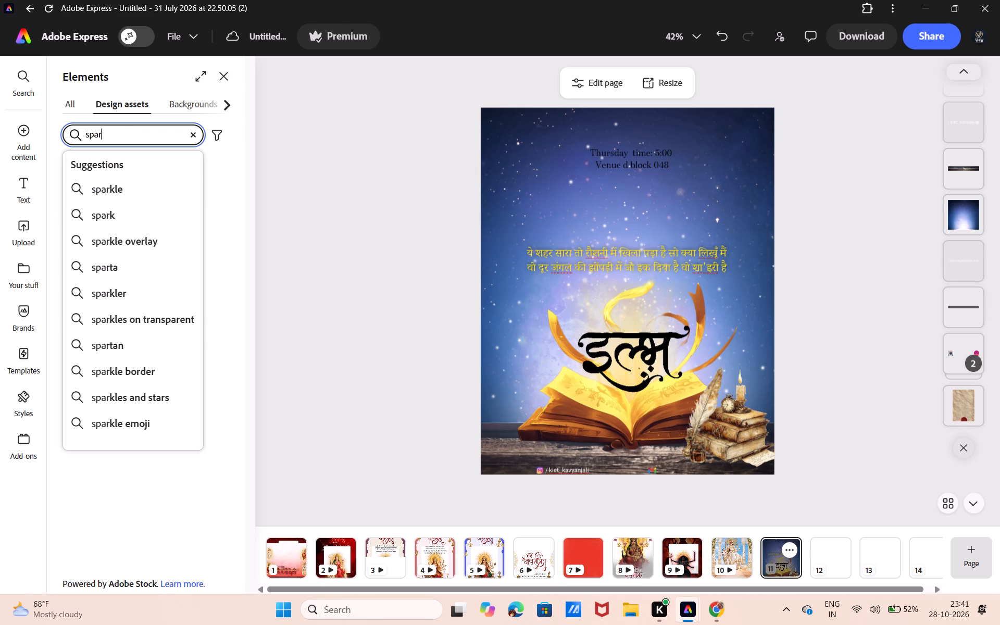
key(BackSpace)
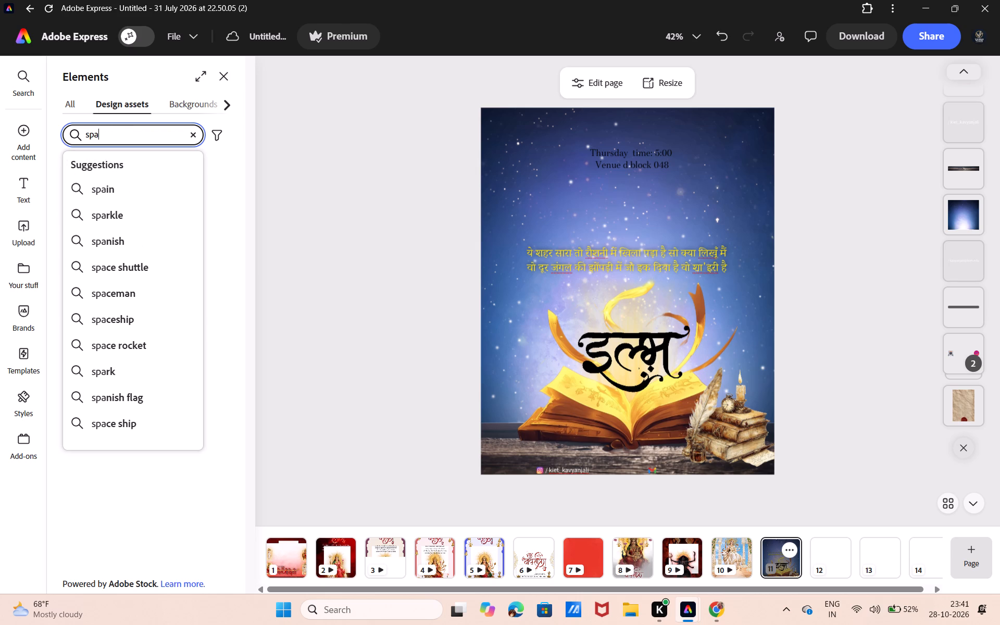
key(r)
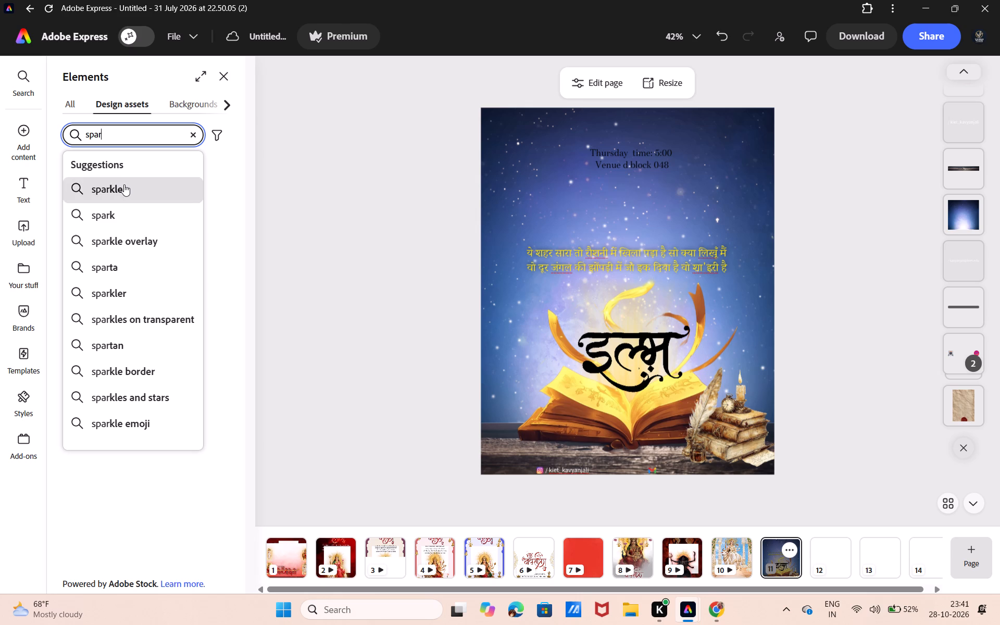
click(124, 184)
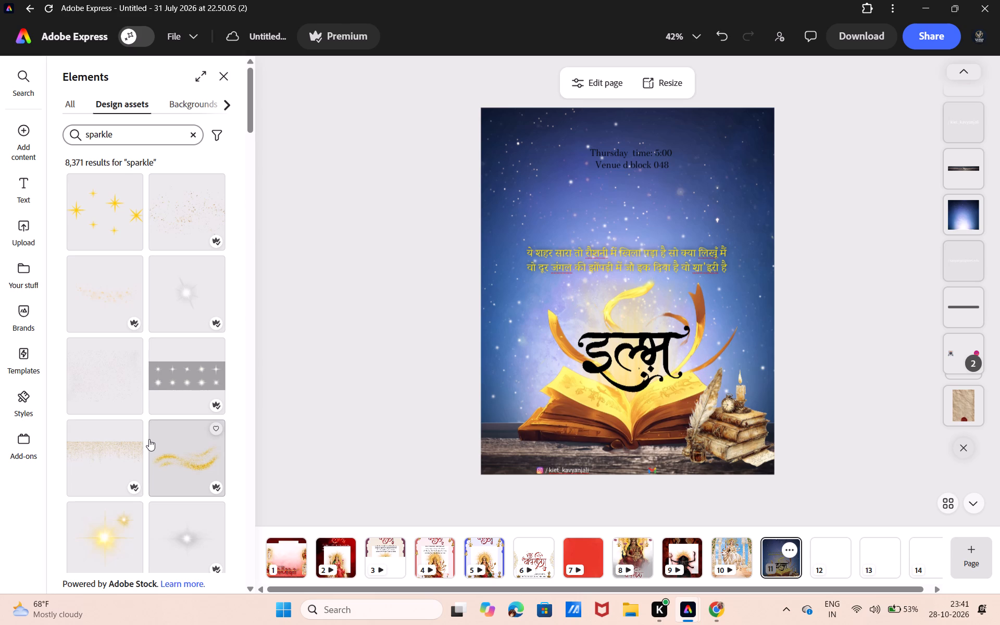
Add the wavy golden glitter trail from the sparkle results to the poster.
scroll(149, 439, down, 1)
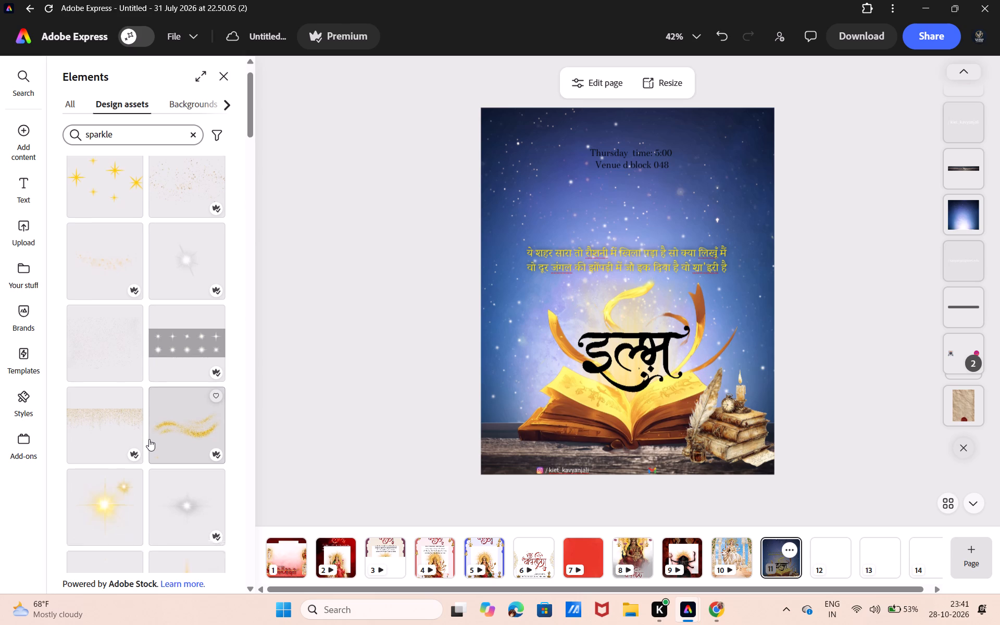
scroll(149, 439, down, 2)
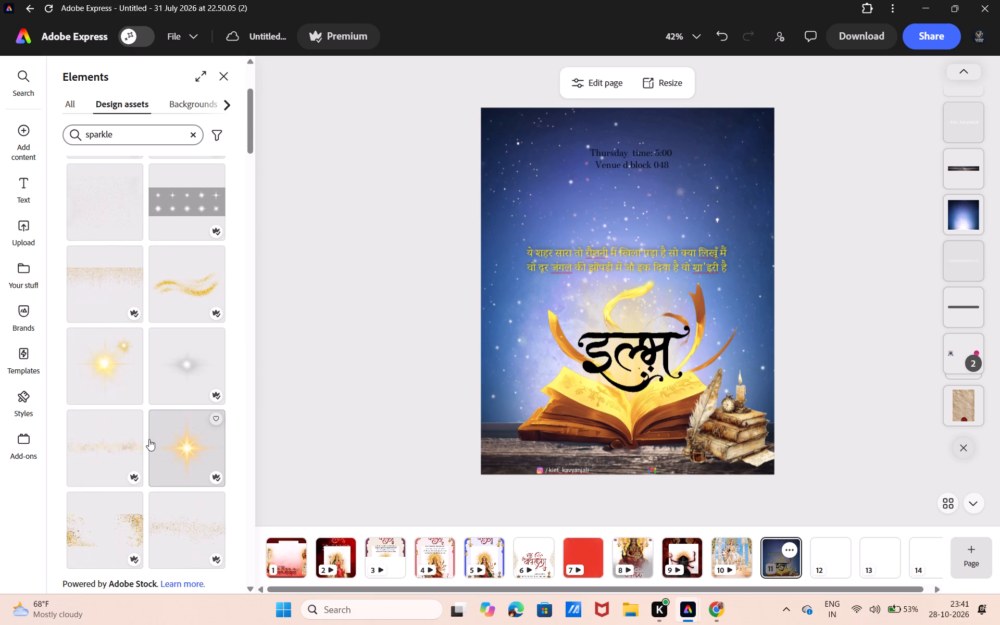
click(191, 308)
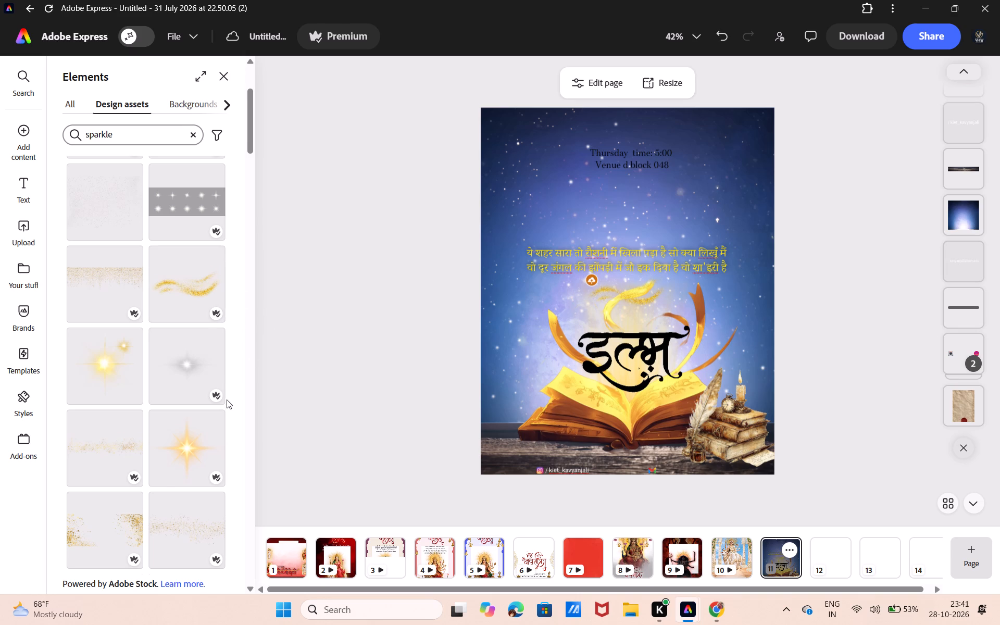
Add the scattered gold glitter splatter from the sparkle results to the poster.
scroll(227, 399, down, 7)
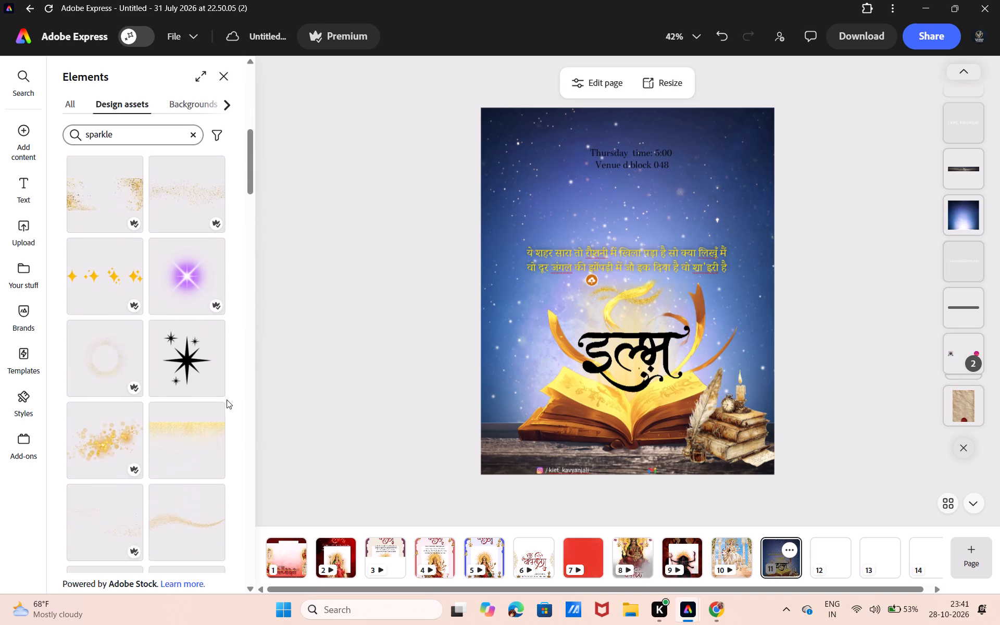
scroll(227, 399, down, 4)
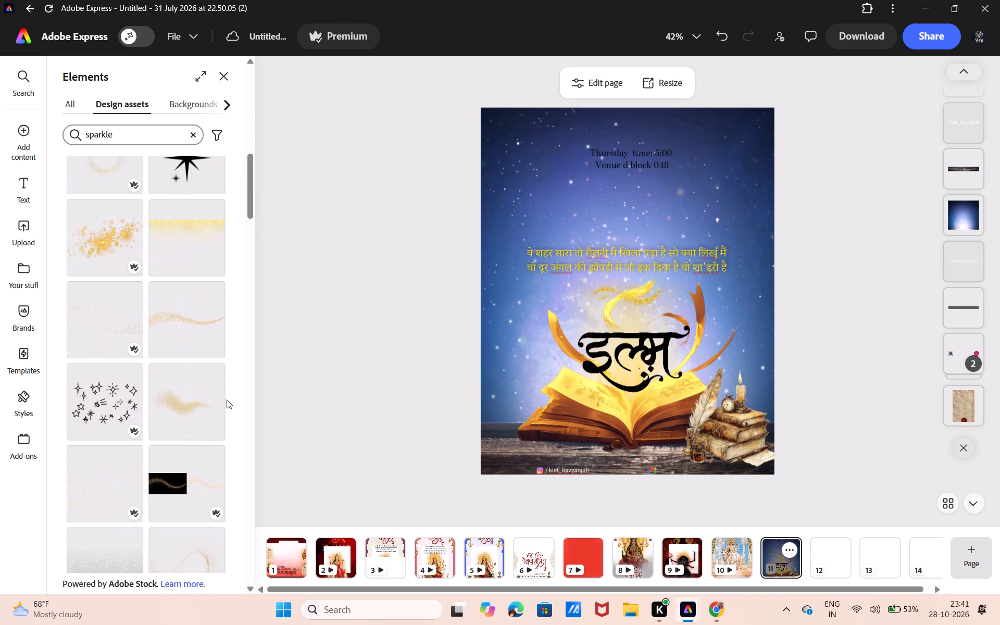
click(102, 222)
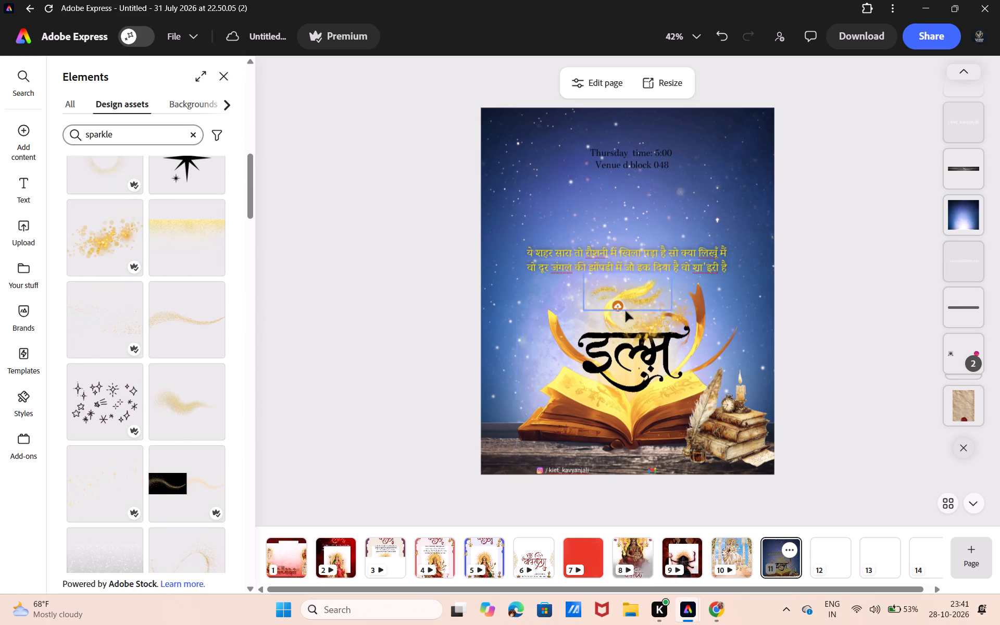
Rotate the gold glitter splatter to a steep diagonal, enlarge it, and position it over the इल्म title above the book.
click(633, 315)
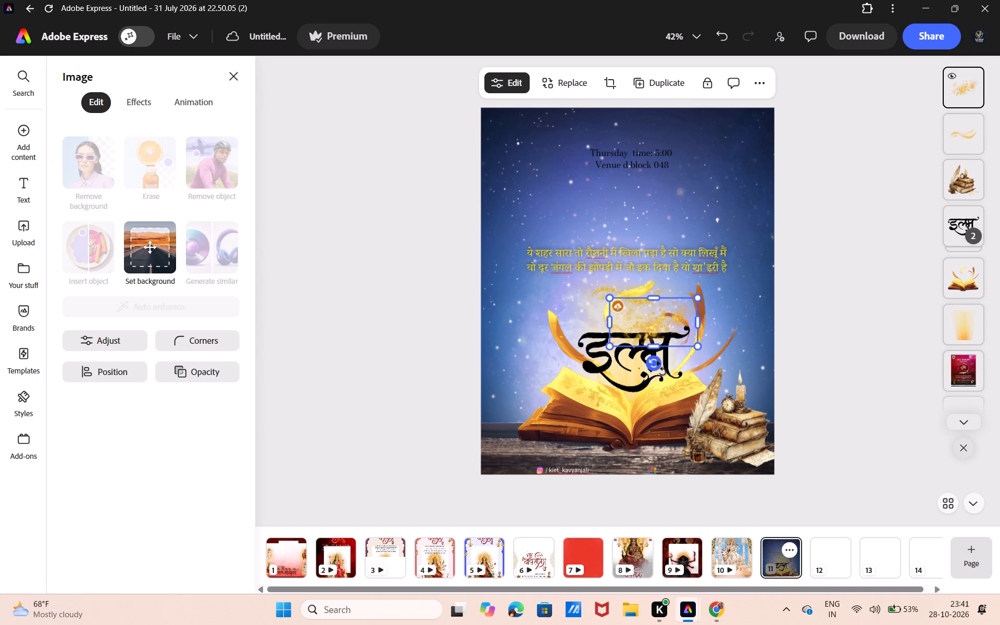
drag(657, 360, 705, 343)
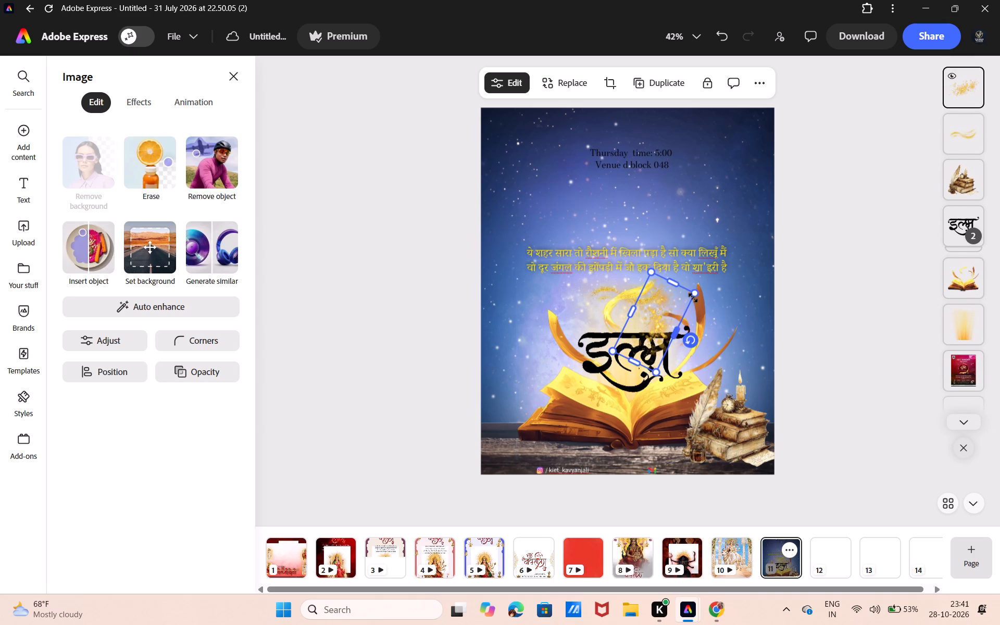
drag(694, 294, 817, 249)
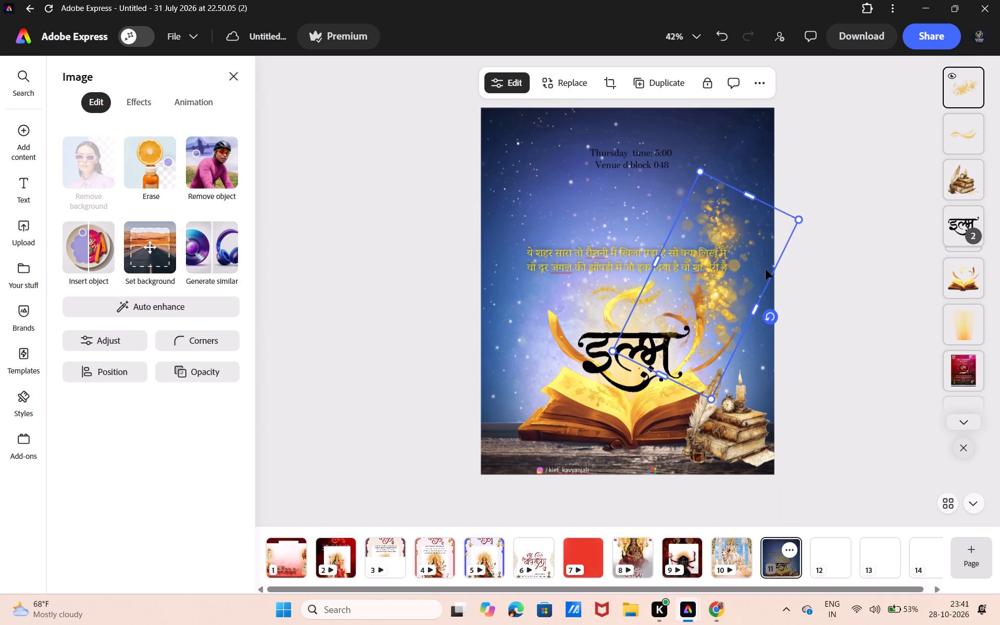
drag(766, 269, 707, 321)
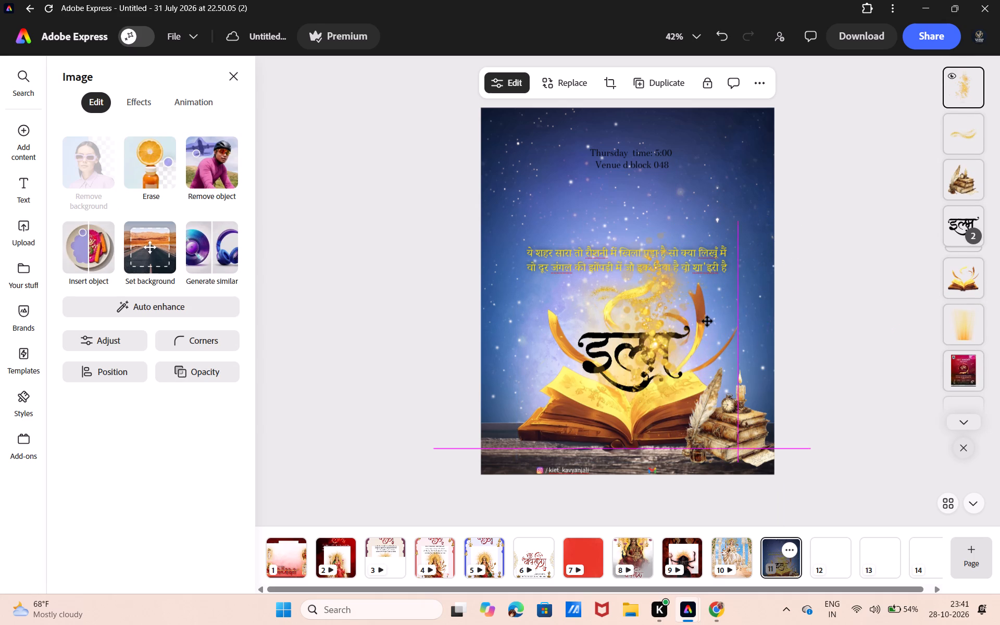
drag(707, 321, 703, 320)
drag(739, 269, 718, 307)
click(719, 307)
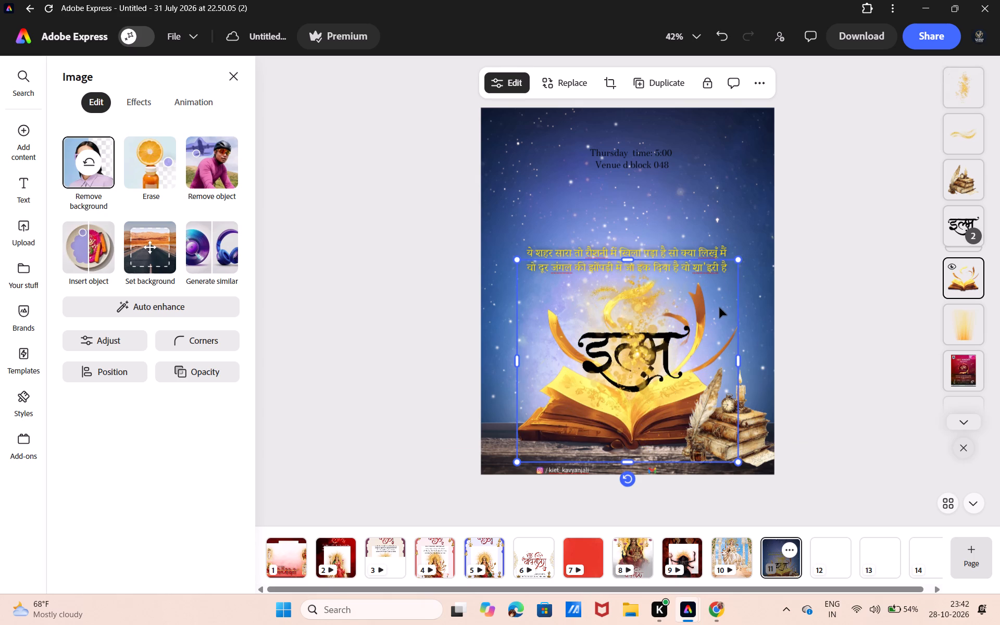
Move the wavy golden glitter trail to the book's right side, tilt it diagonally upward, and enlarge it along the right-hand ribbons.
click(947, 142)
drag(618, 287, 663, 352)
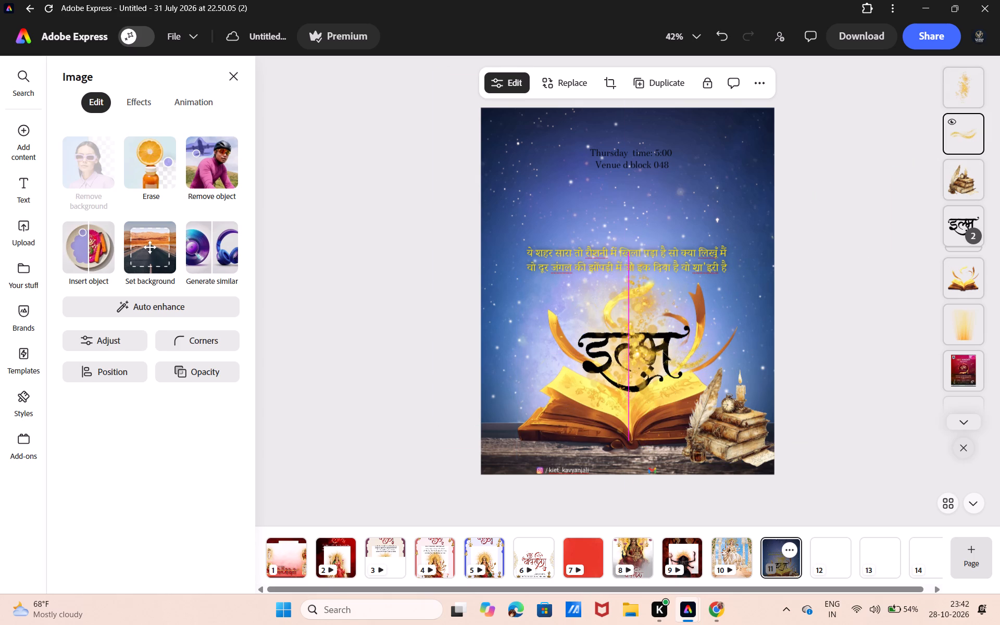
drag(670, 386, 688, 376)
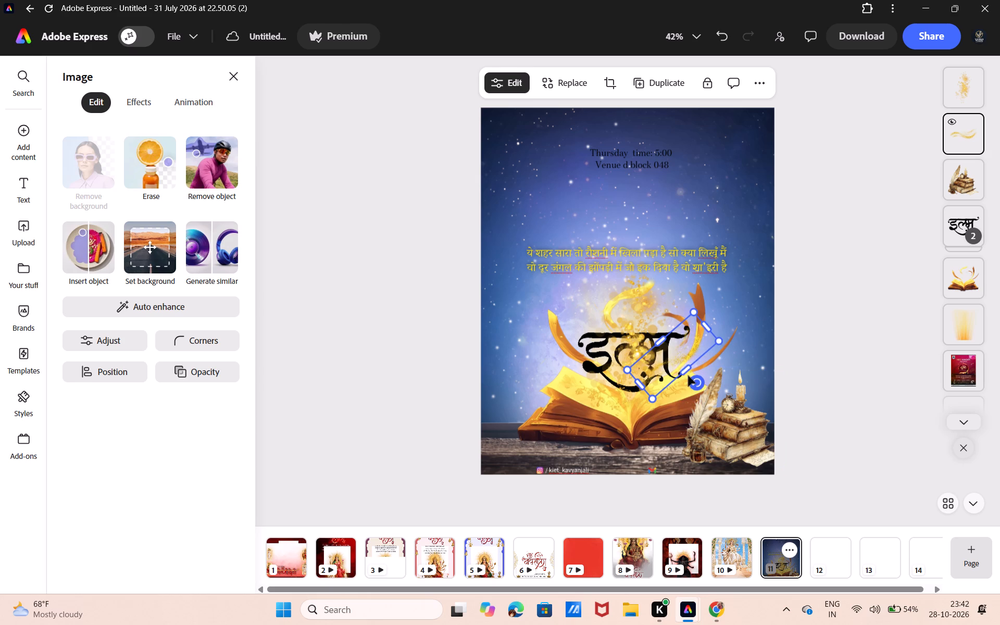
drag(719, 338, 760, 323)
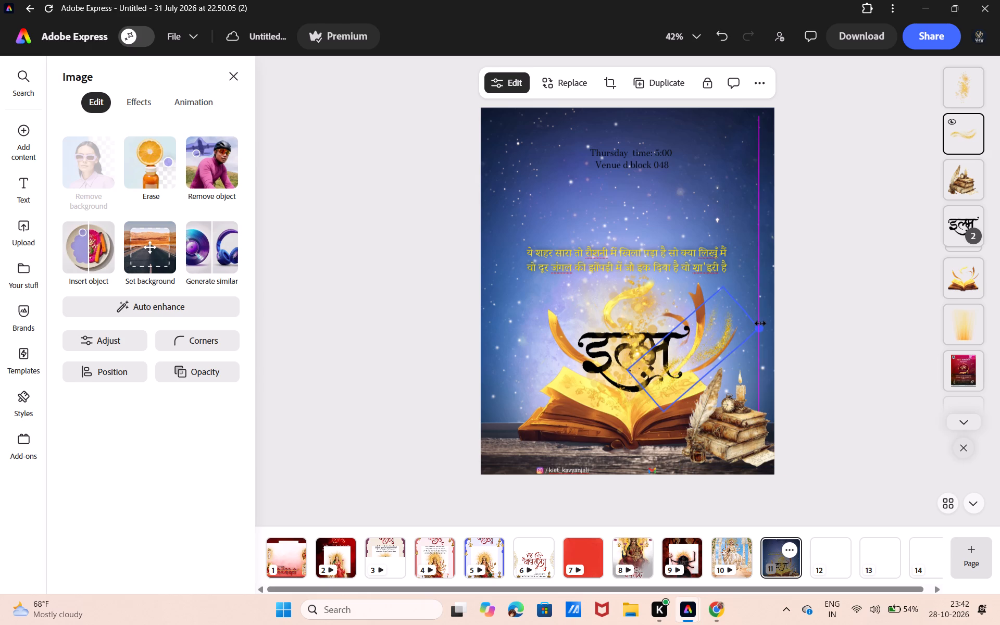
drag(760, 323, 782, 302)
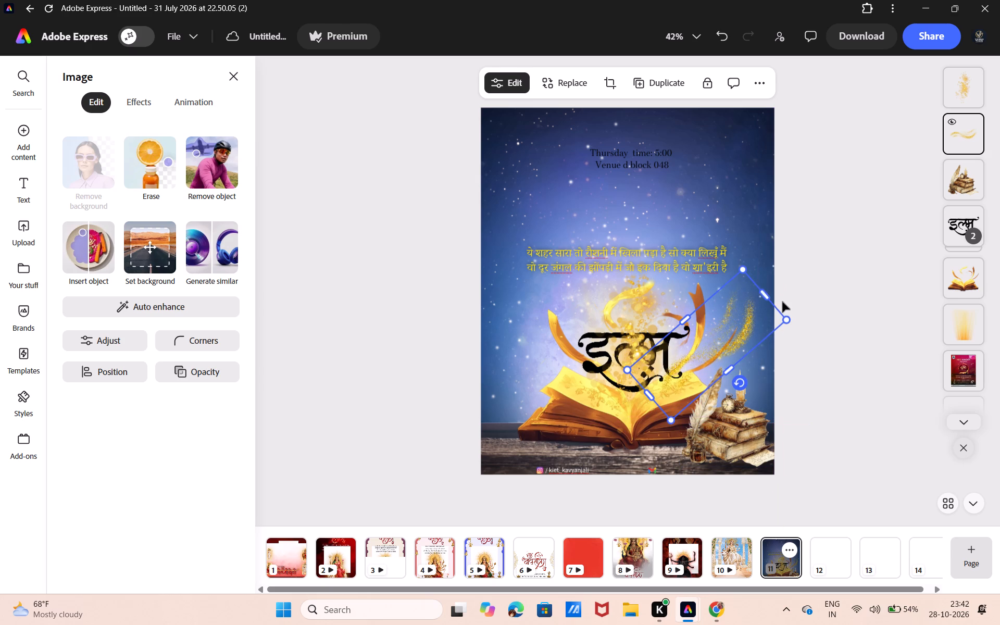
drag(759, 320, 734, 330)
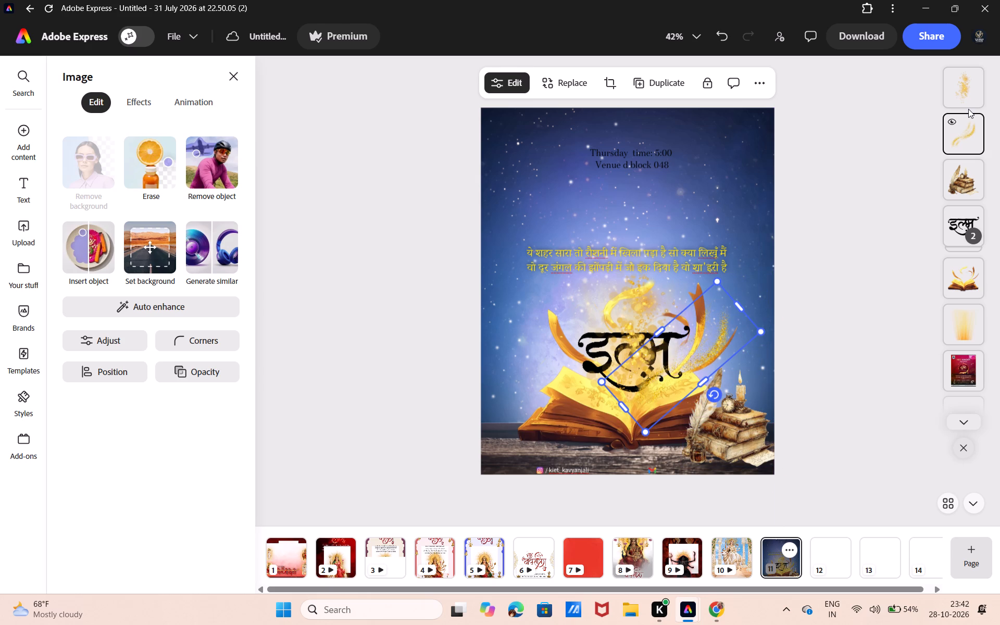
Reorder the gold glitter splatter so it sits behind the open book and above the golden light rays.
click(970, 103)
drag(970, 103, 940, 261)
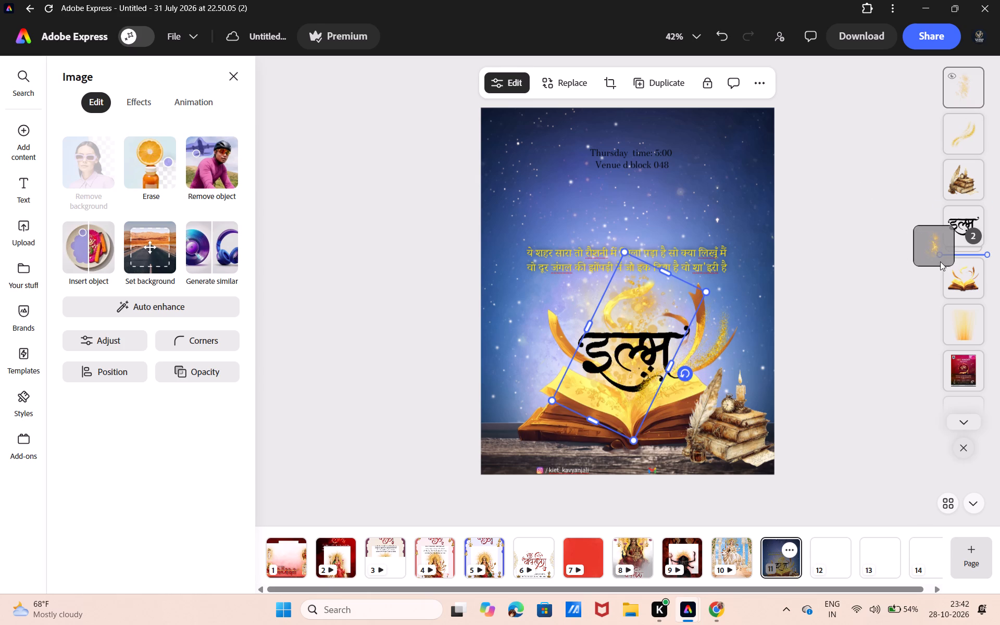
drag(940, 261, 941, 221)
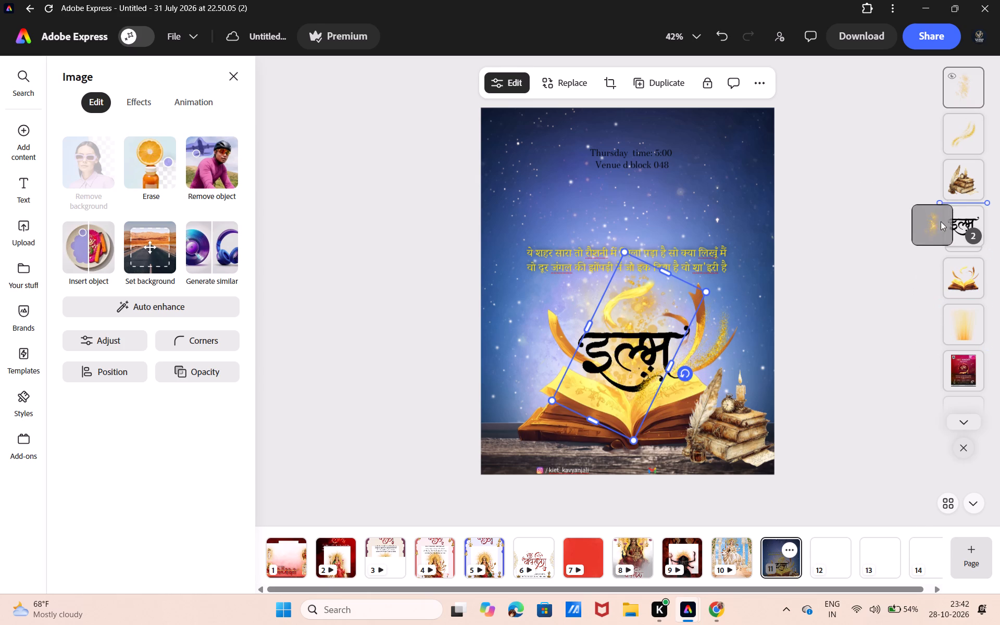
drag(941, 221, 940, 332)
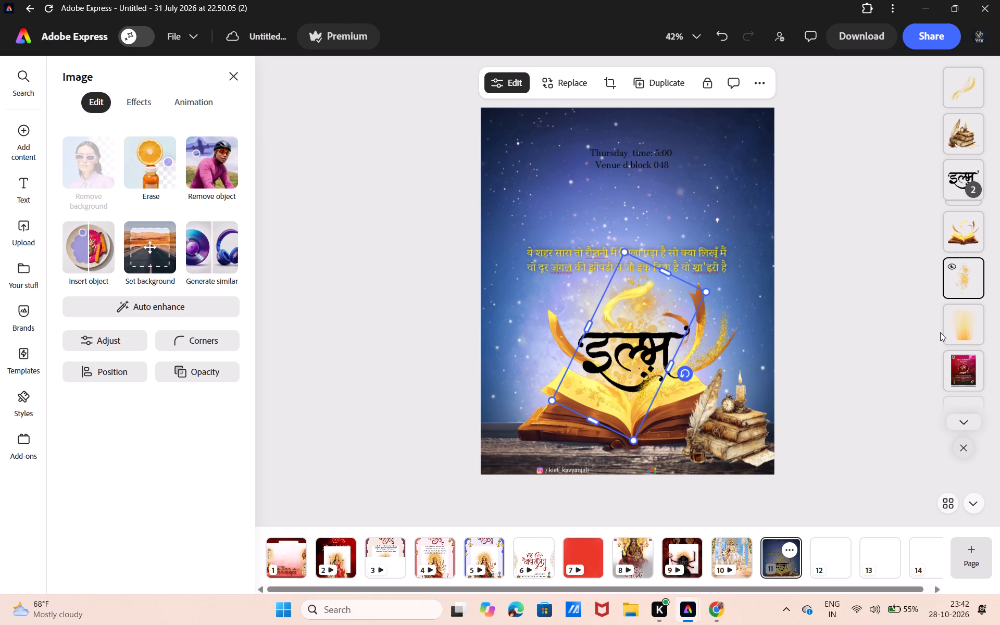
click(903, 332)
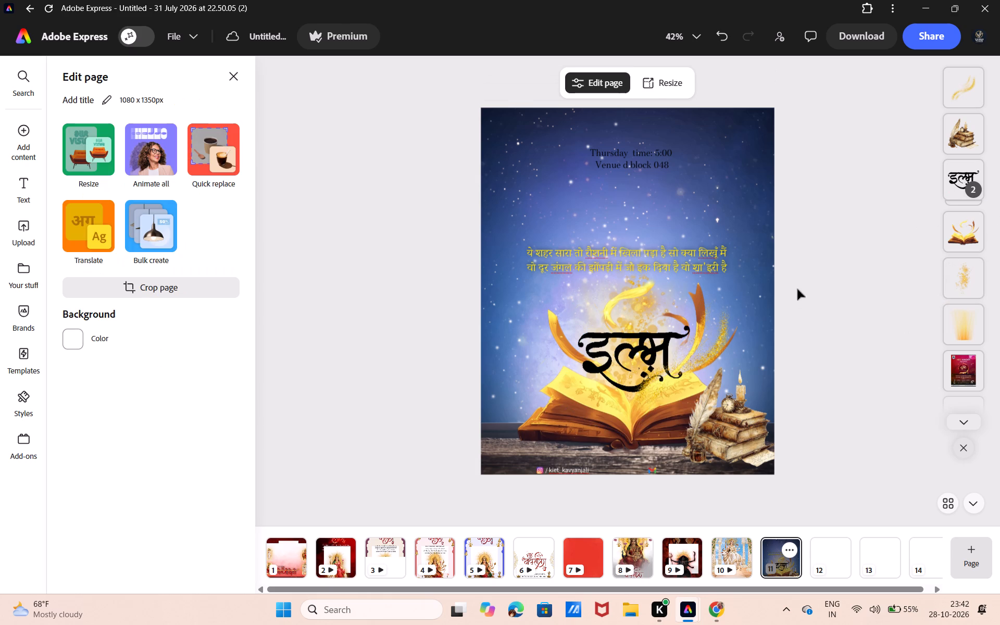
Delete the gold glitter splatter layer from the poster.
click(970, 281)
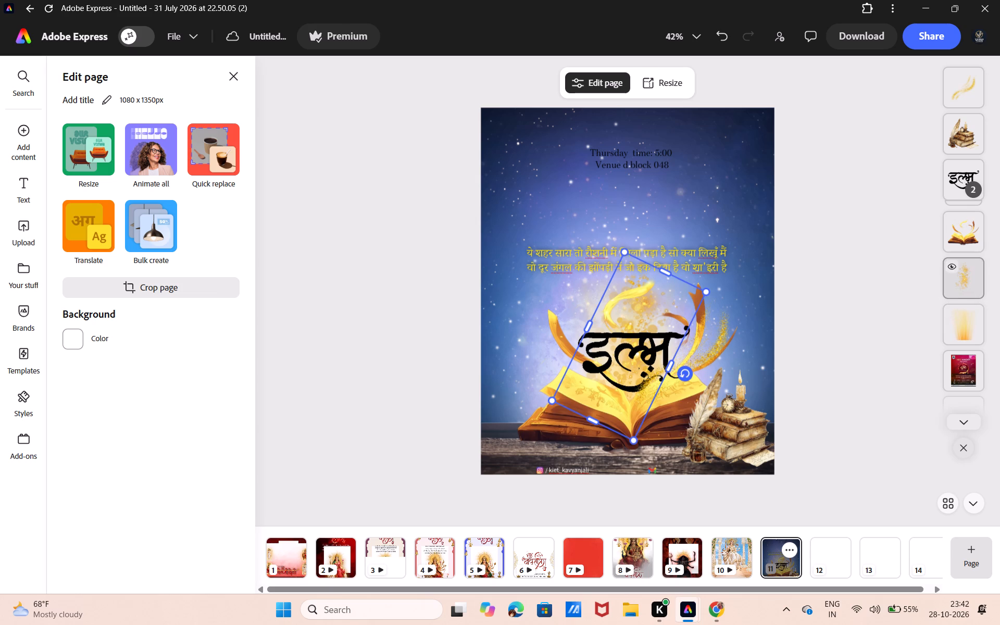
key(BackSpace)
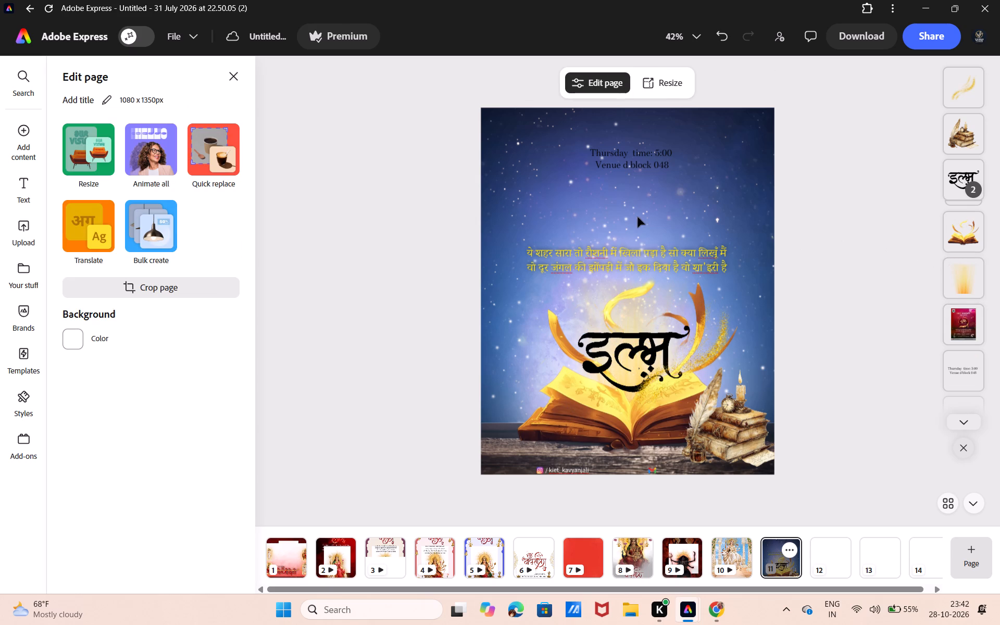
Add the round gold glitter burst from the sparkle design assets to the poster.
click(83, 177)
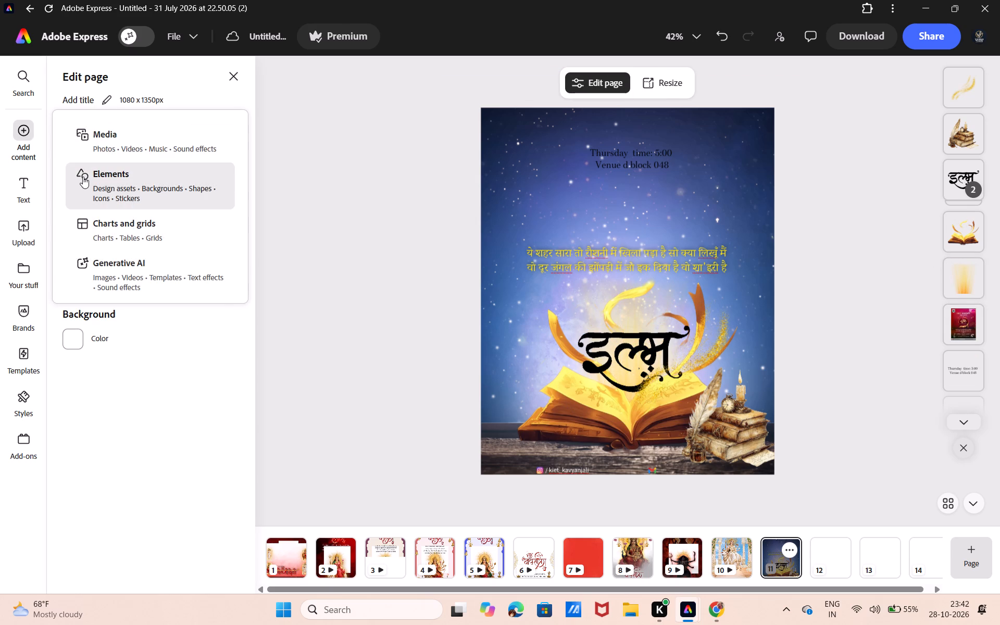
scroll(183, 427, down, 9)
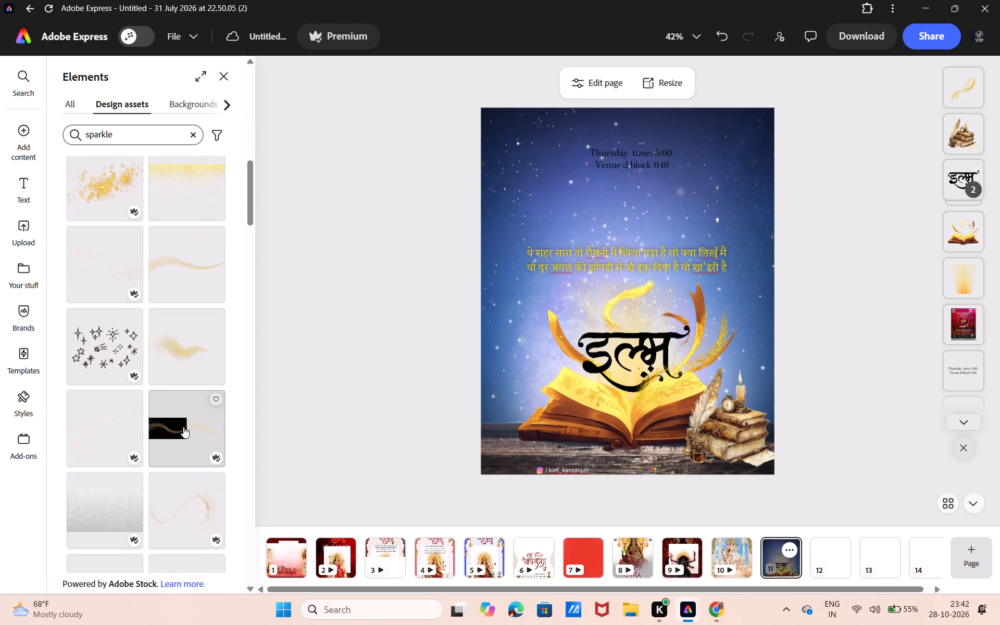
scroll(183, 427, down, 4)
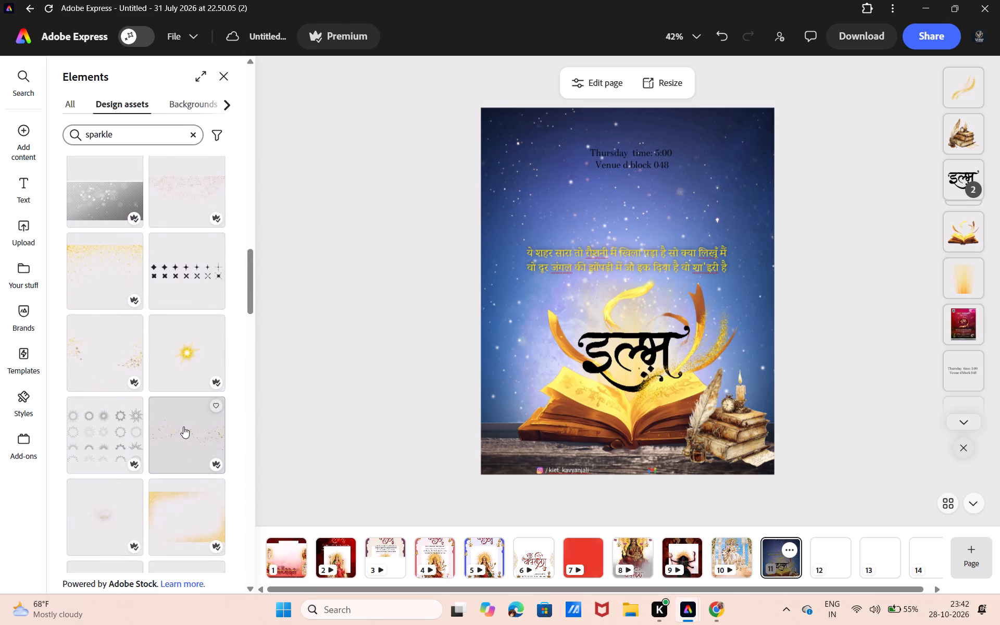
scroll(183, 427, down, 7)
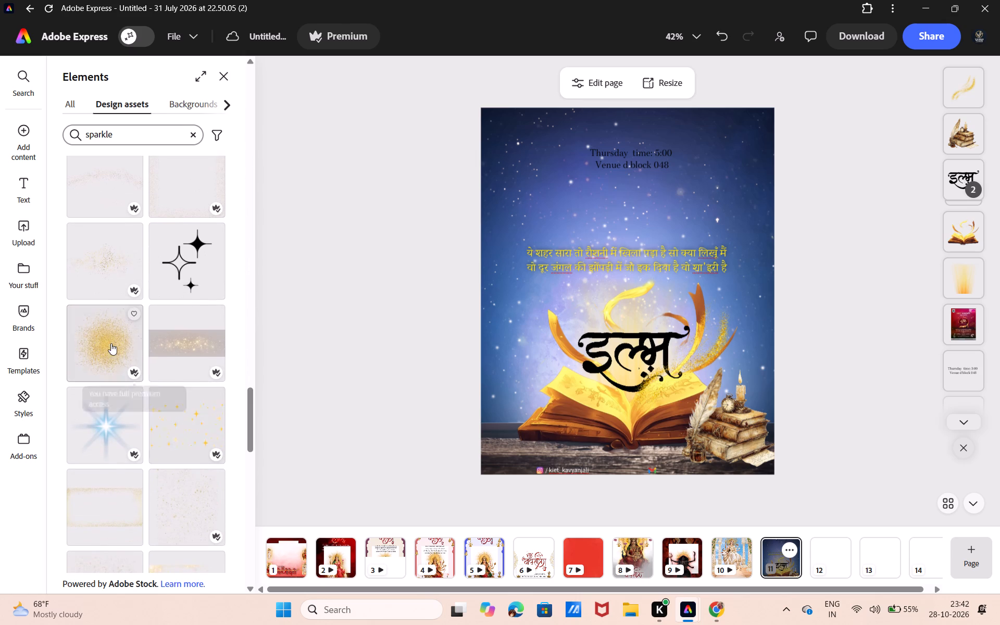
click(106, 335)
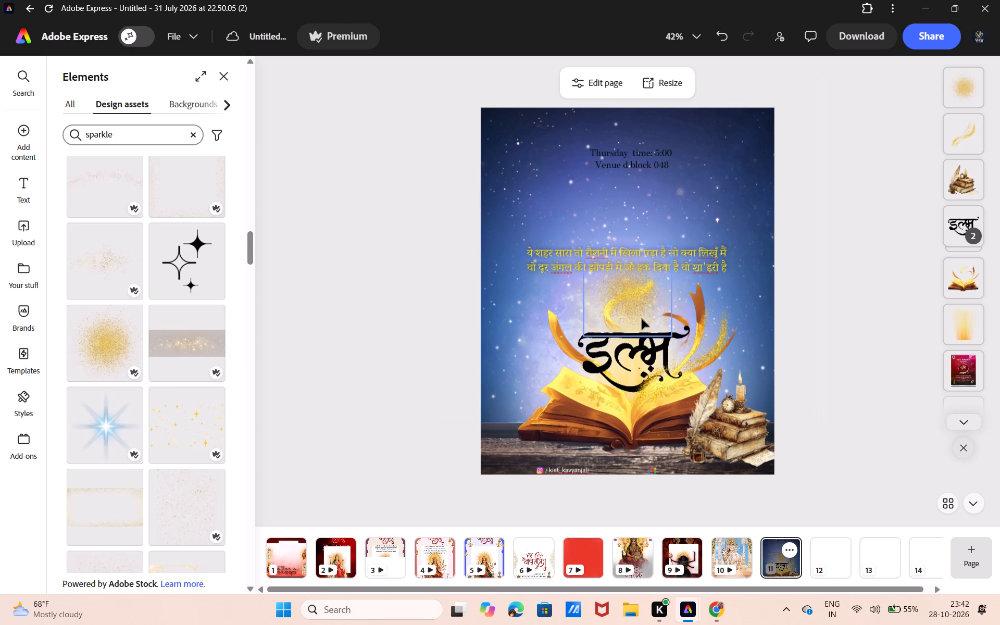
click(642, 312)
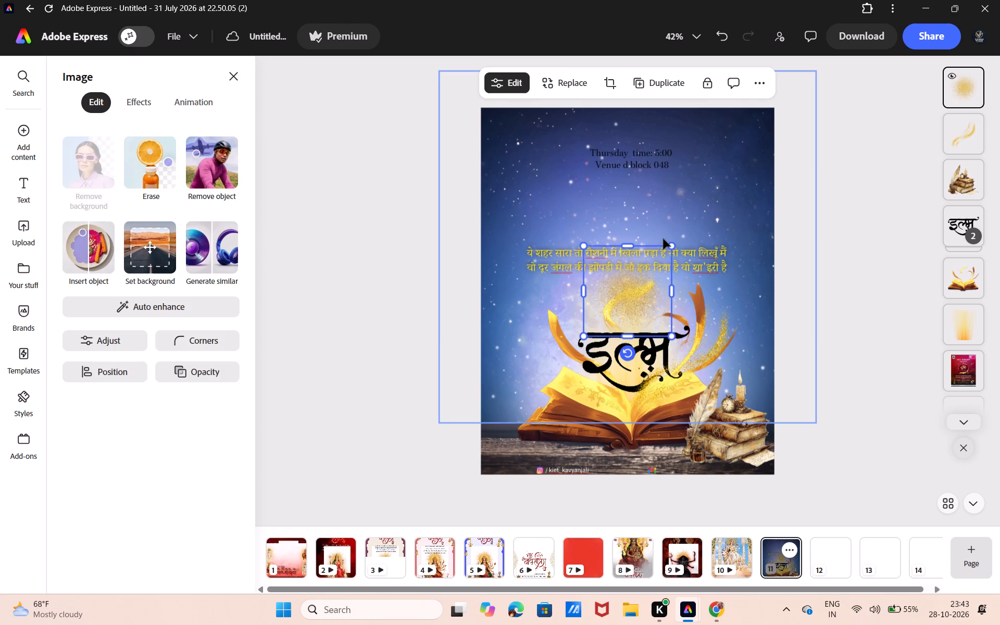
Shrink the starry sky background to fit the page's width, and stretch it to the page's top edge.
click(757, 189)
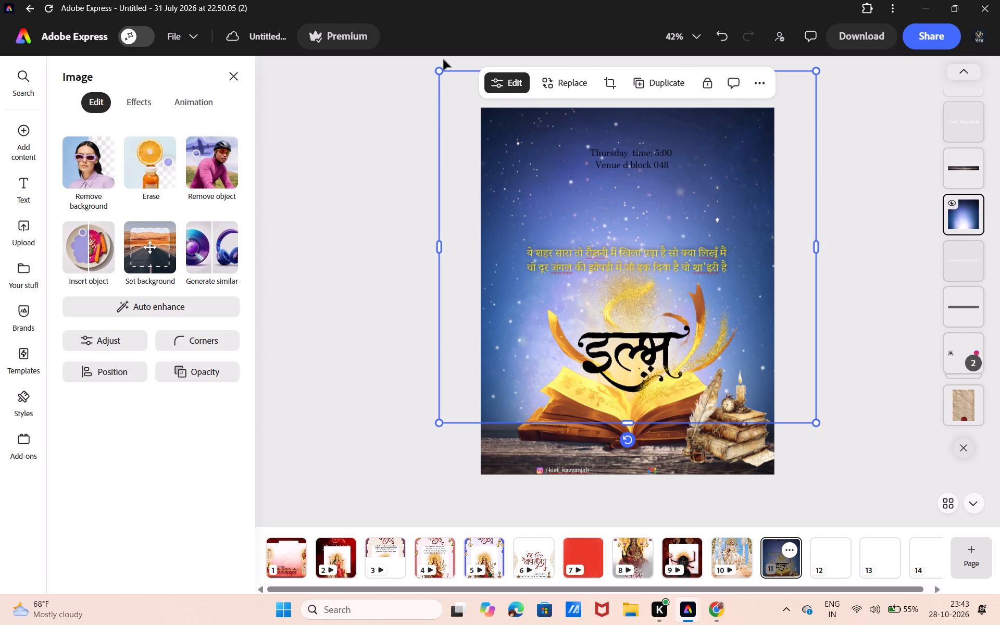
drag(440, 66, 466, 94)
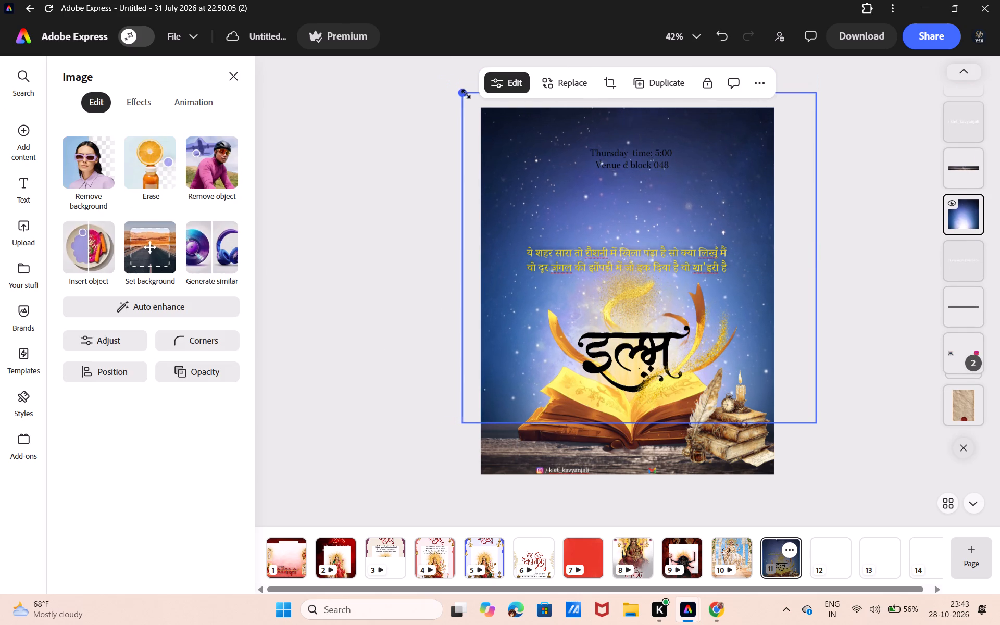
drag(466, 94, 479, 104)
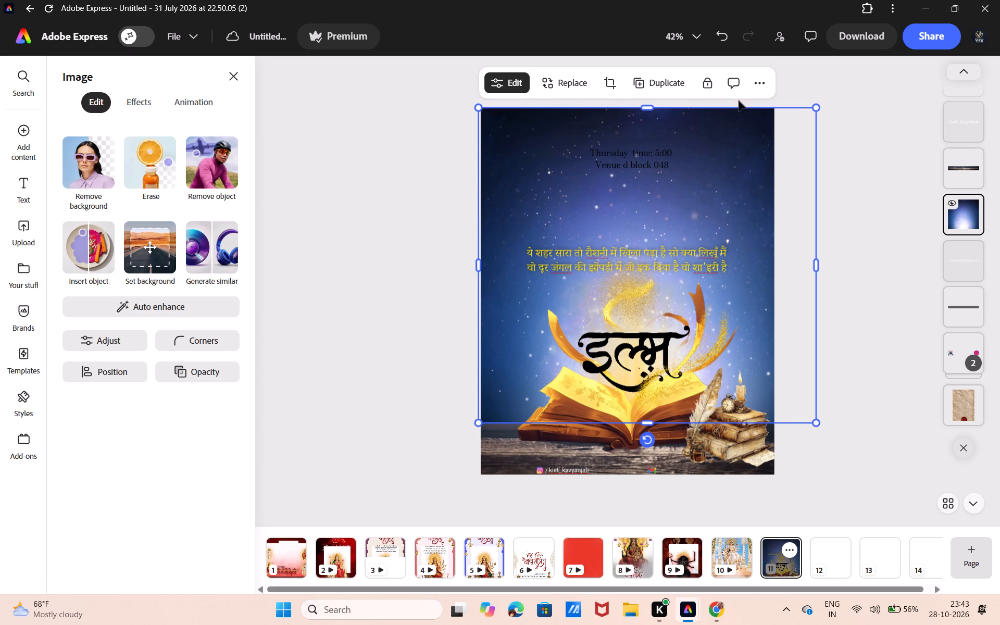
drag(815, 109, 778, 116)
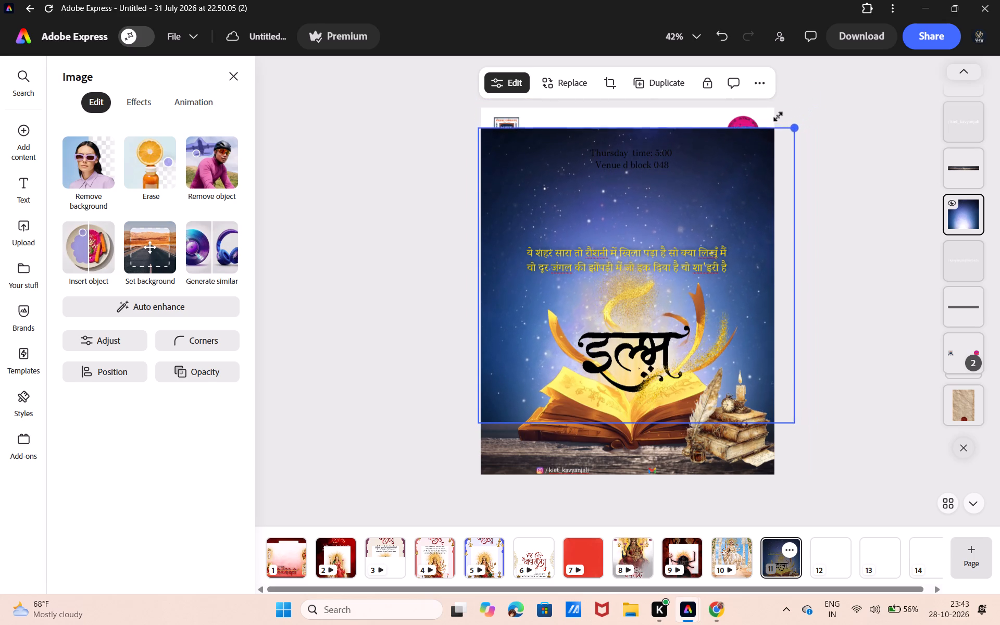
drag(778, 116, 756, 126)
drag(627, 144, 640, 109)
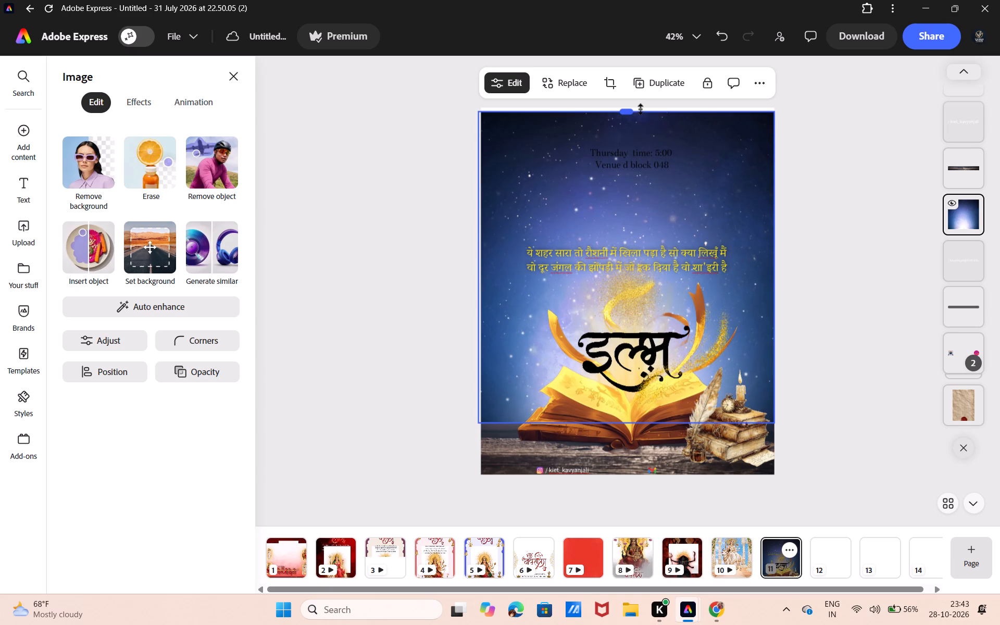
drag(640, 109, 640, 104)
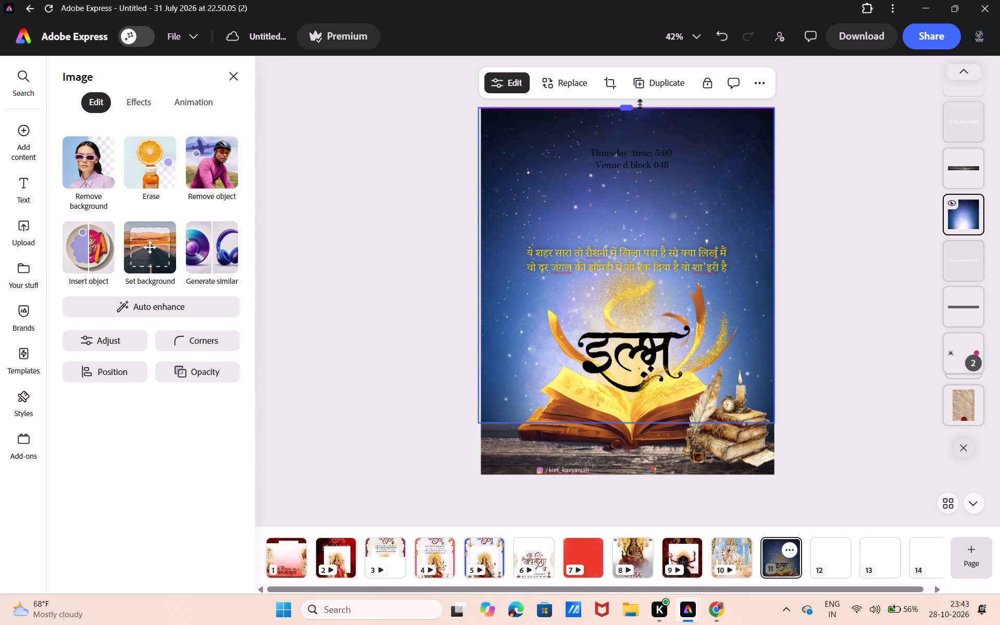
drag(640, 104, 639, 104)
click(796, 156)
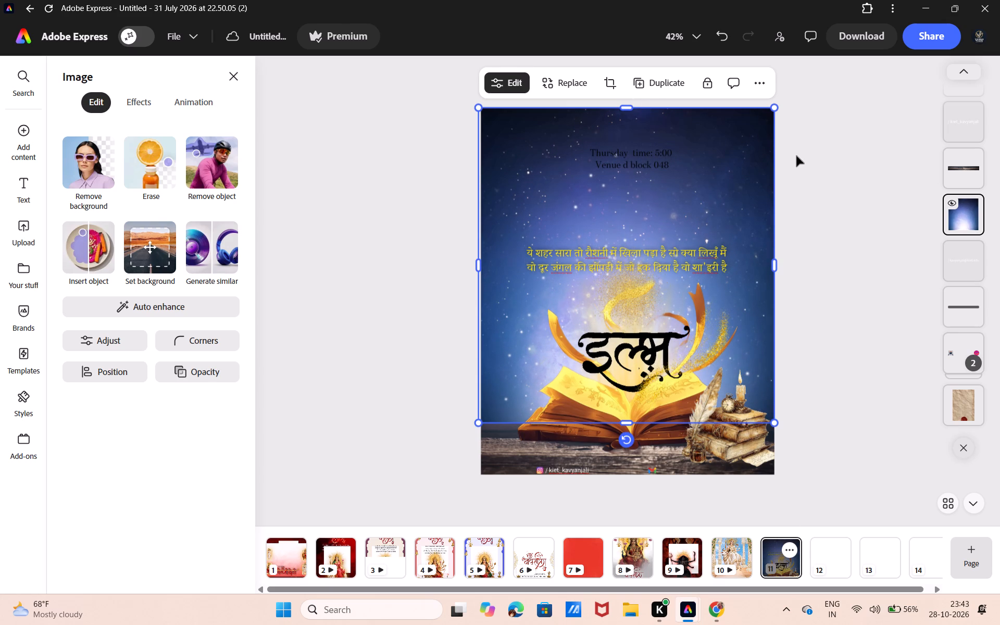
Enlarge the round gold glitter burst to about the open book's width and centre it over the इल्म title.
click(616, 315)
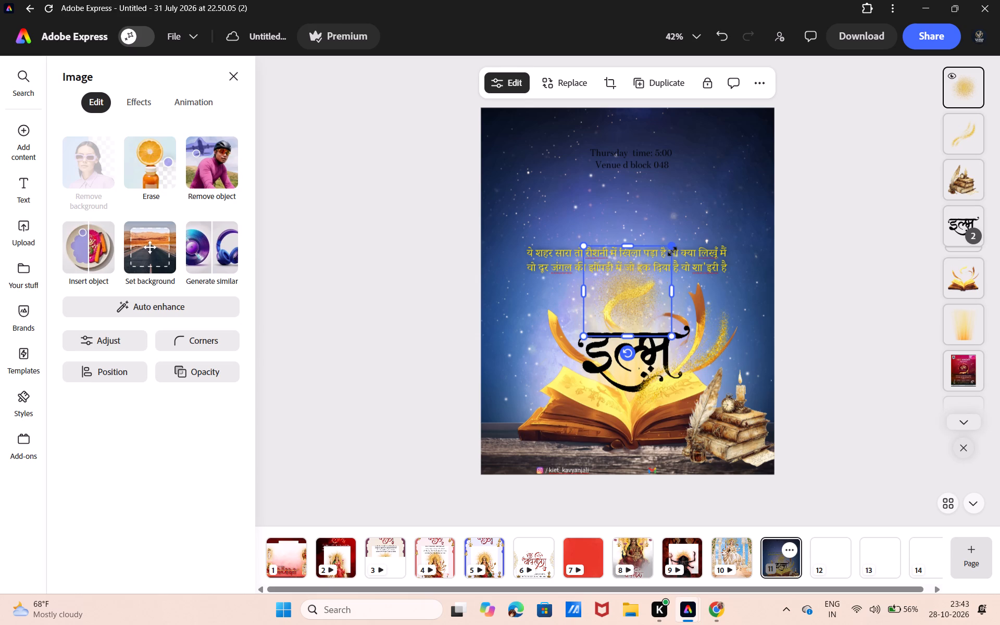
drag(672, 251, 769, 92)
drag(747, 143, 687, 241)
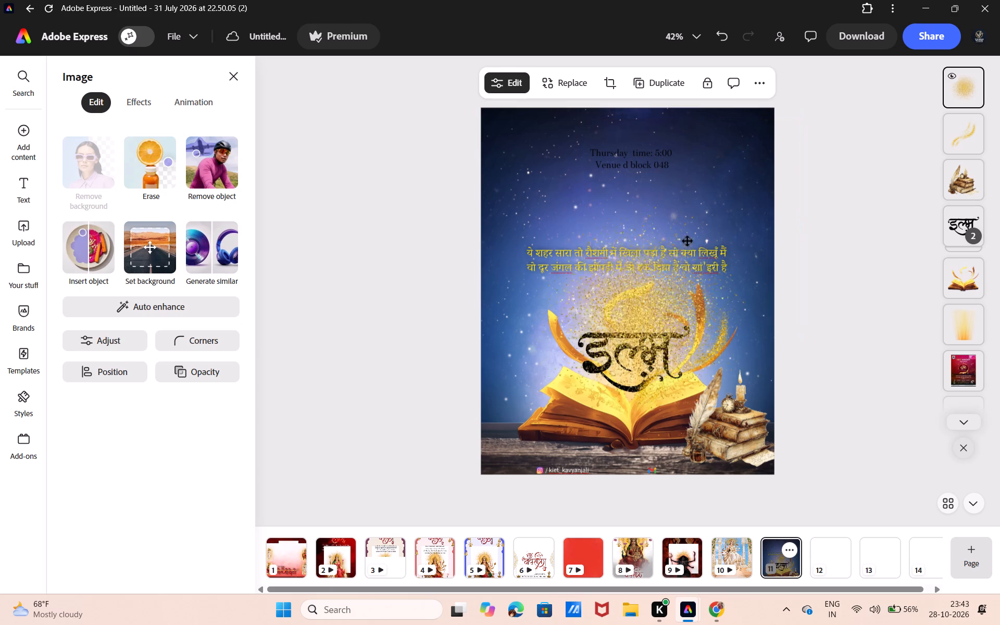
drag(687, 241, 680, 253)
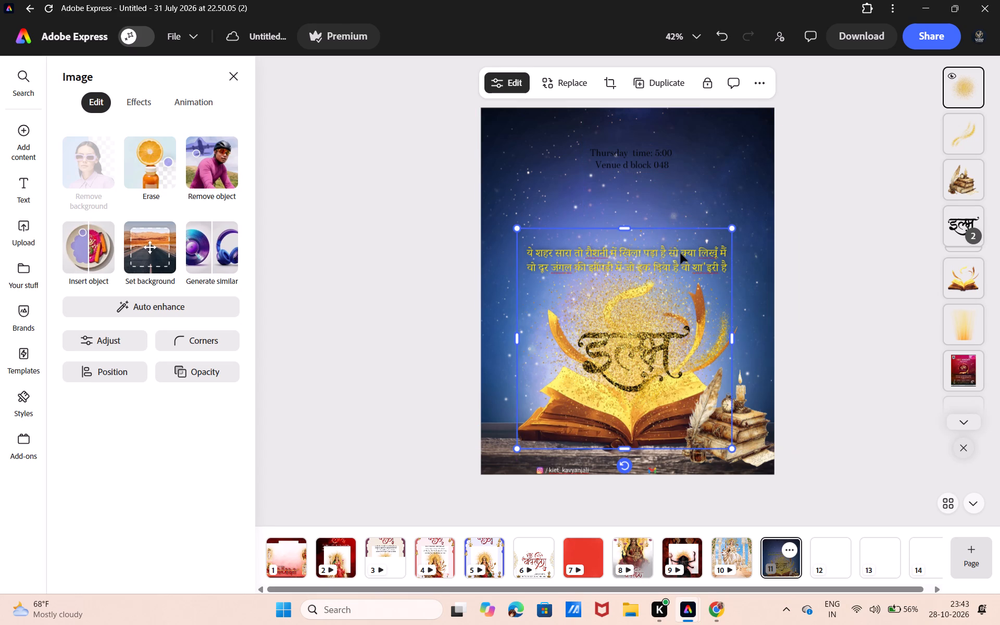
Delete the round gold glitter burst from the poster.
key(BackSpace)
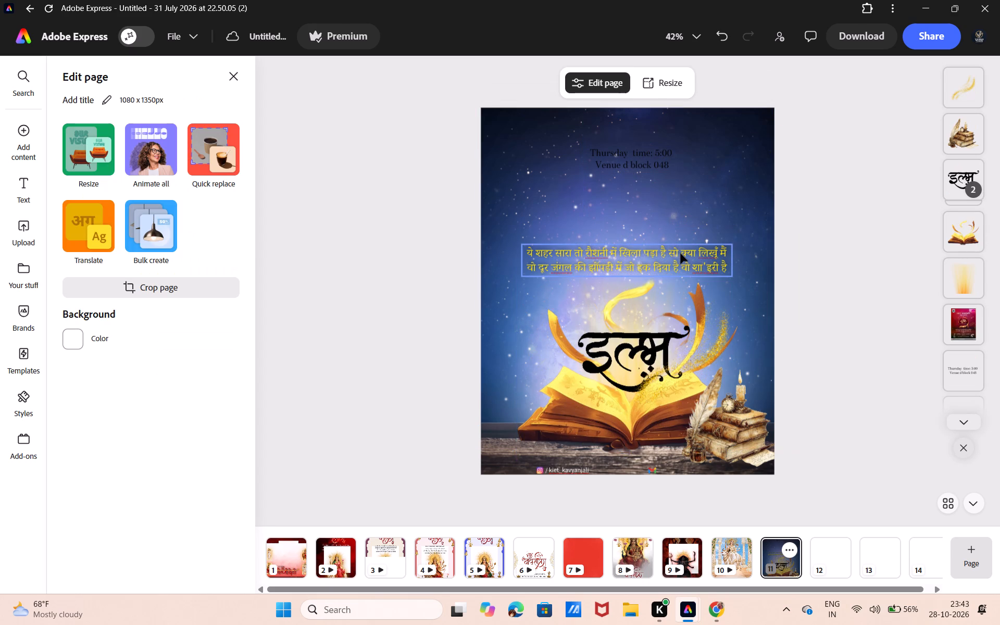
Enlarge the yellow verse text above the book to size 33 and centre it horizontally on the page.
click(681, 254)
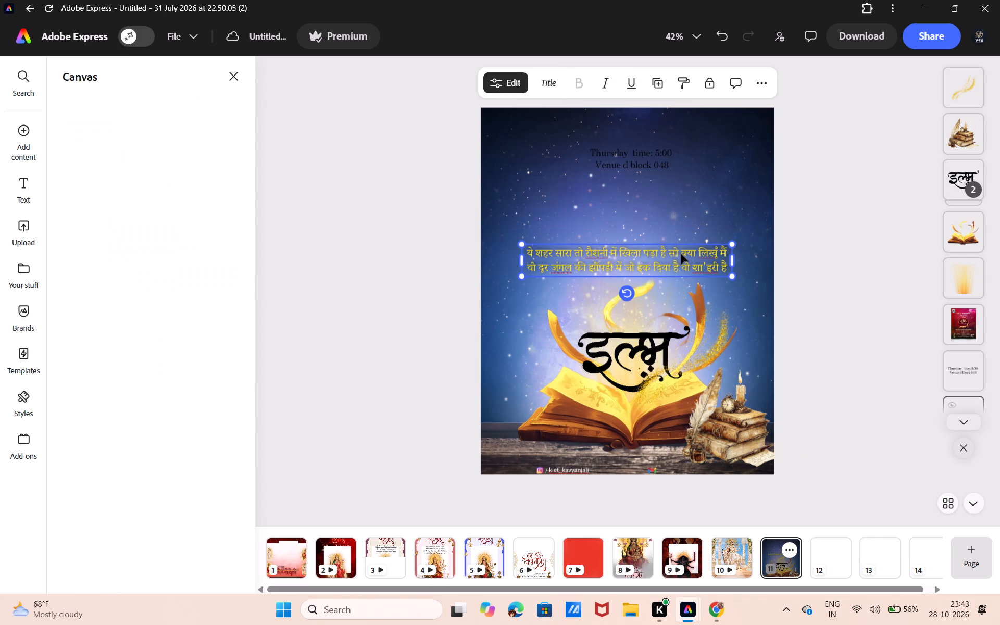
drag(729, 273, 736, 278)
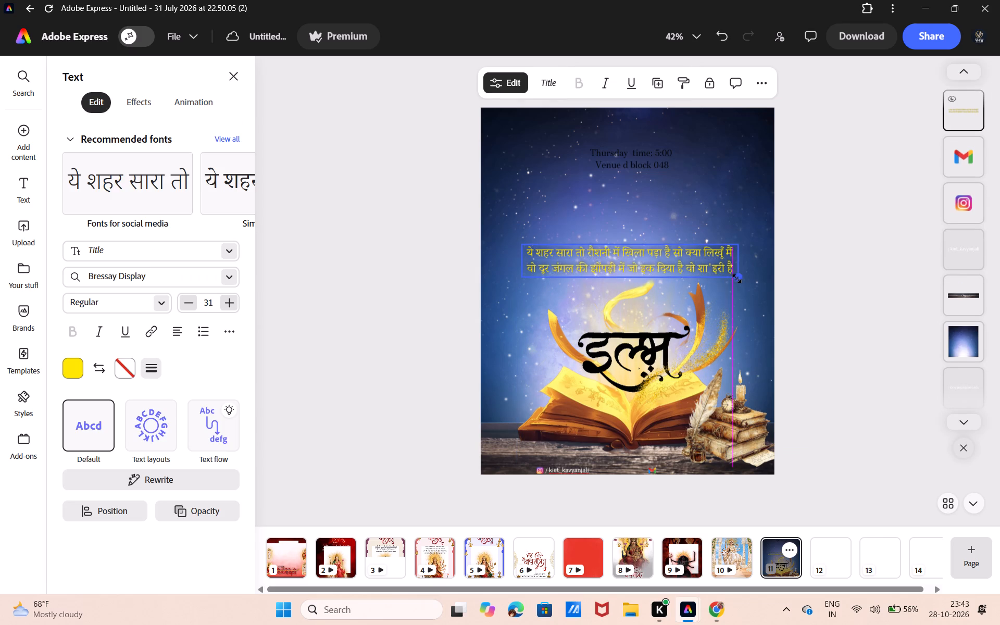
drag(736, 278, 746, 282)
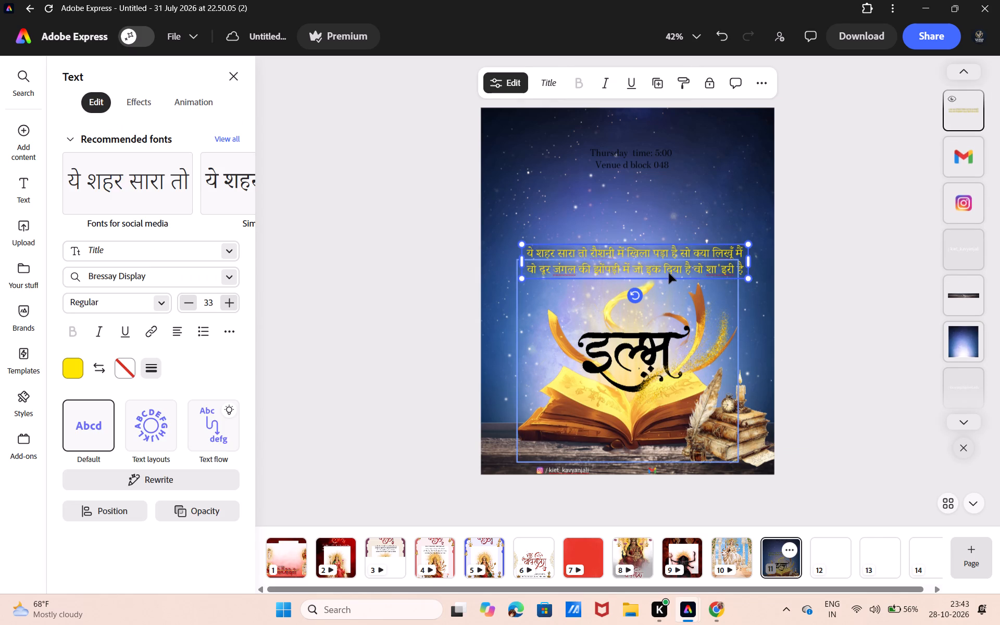
drag(669, 273, 661, 273)
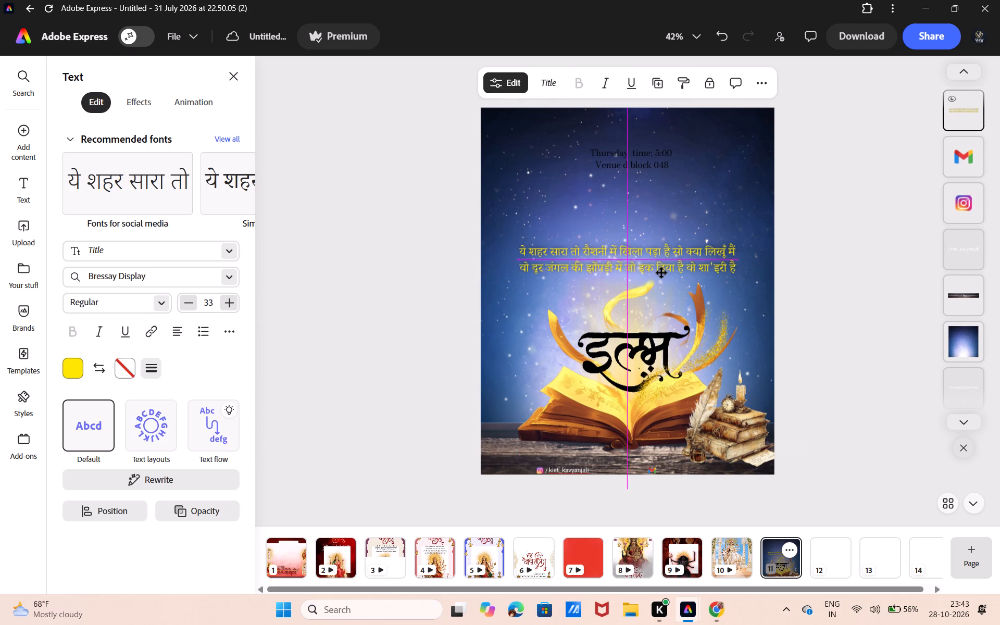
drag(661, 273, 662, 273)
click(849, 200)
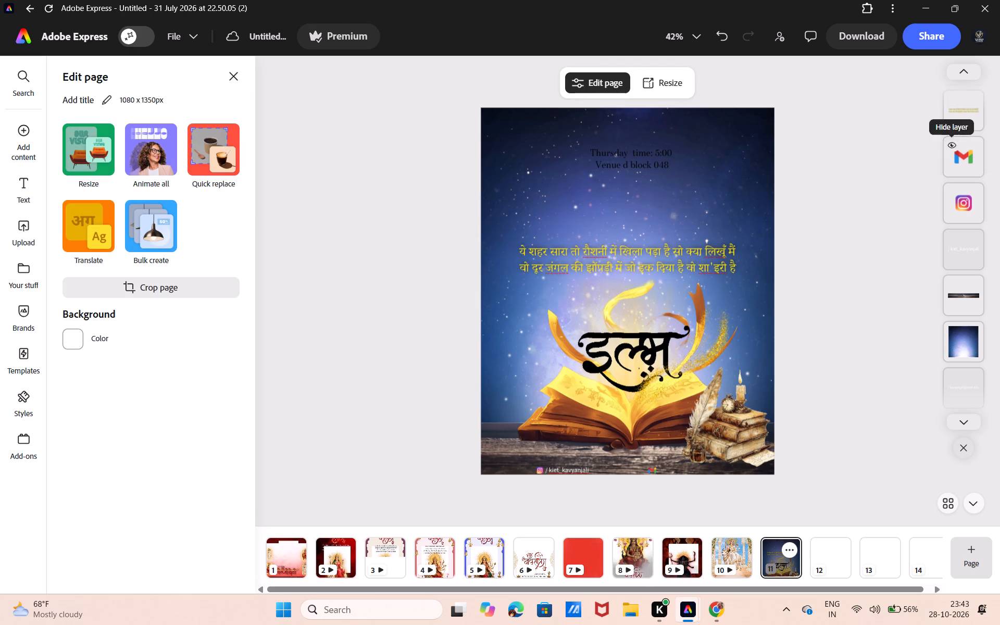
Move the starry sky background down the layer order, below the two logos and just above the parchment.
scroll(976, 221, up, 8)
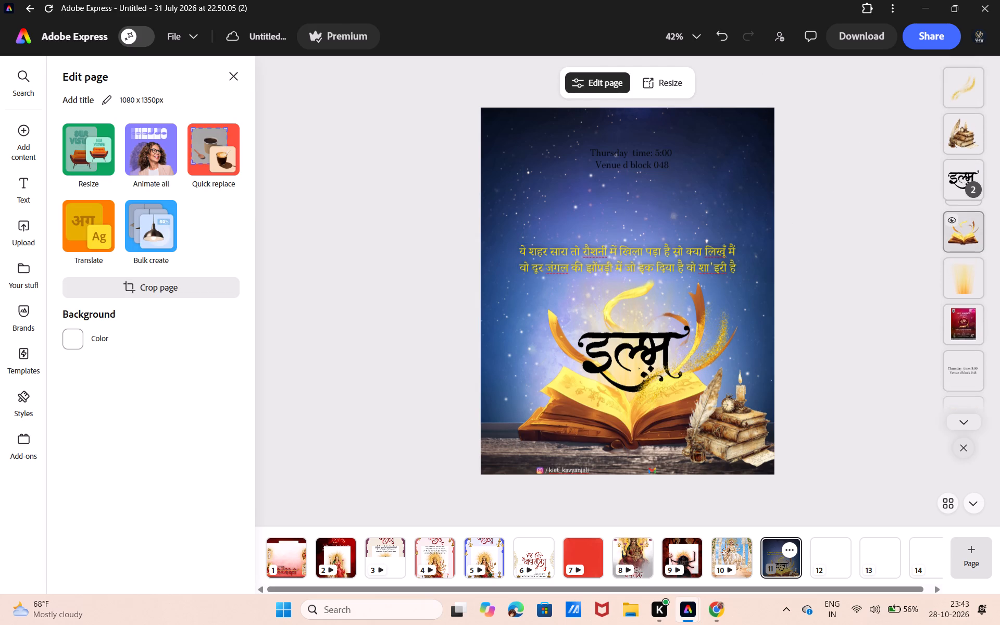
scroll(976, 221, up, 2)
scroll(976, 221, down, 7)
click(976, 221)
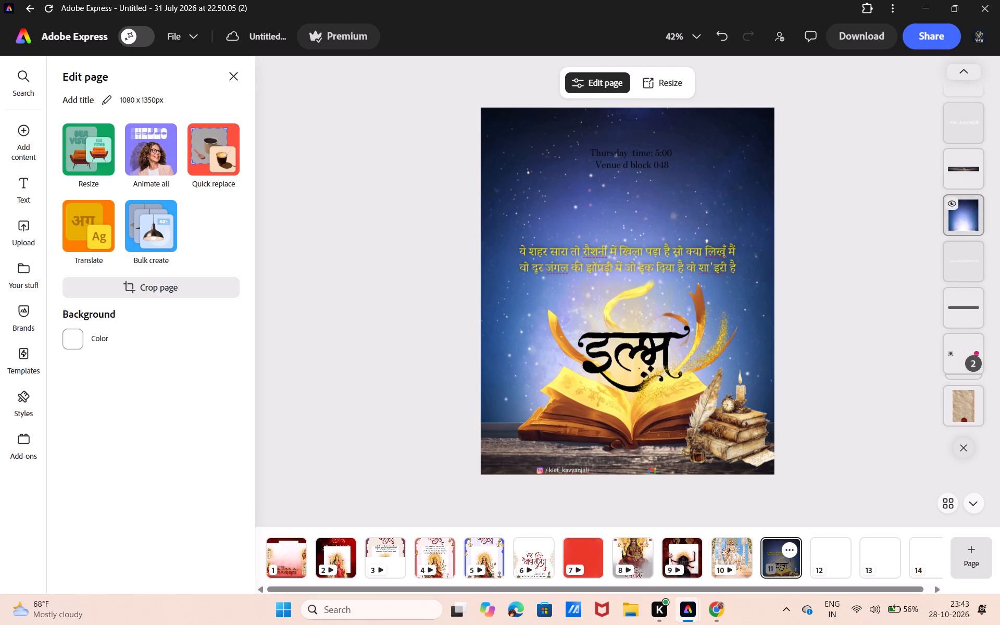
drag(976, 221, 958, 385)
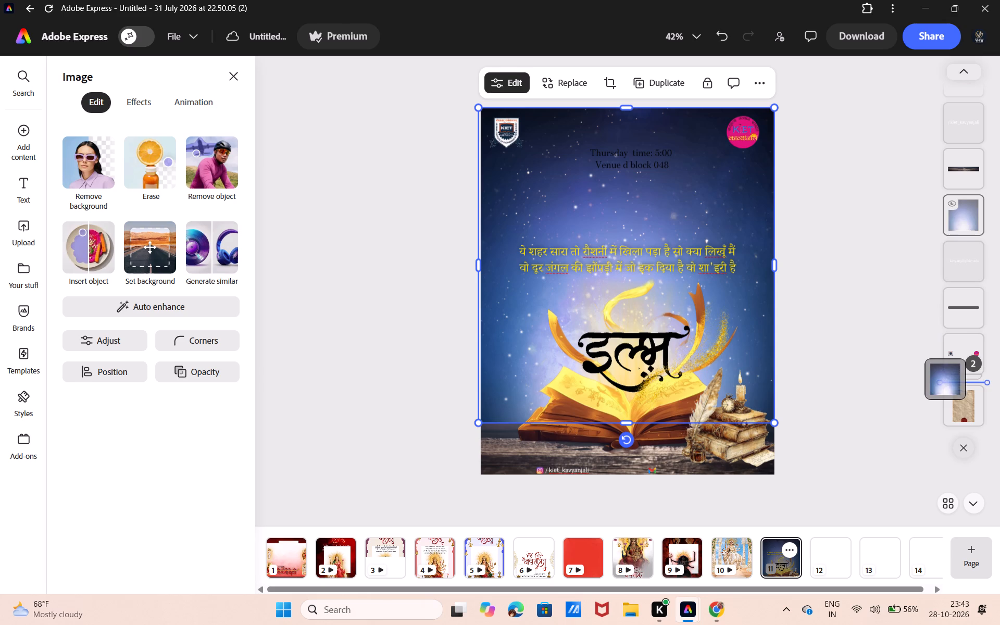
Move the dark wooden table image down the layer order, below the logos and just above the starry sky.
click(978, 167)
drag(978, 167, 947, 262)
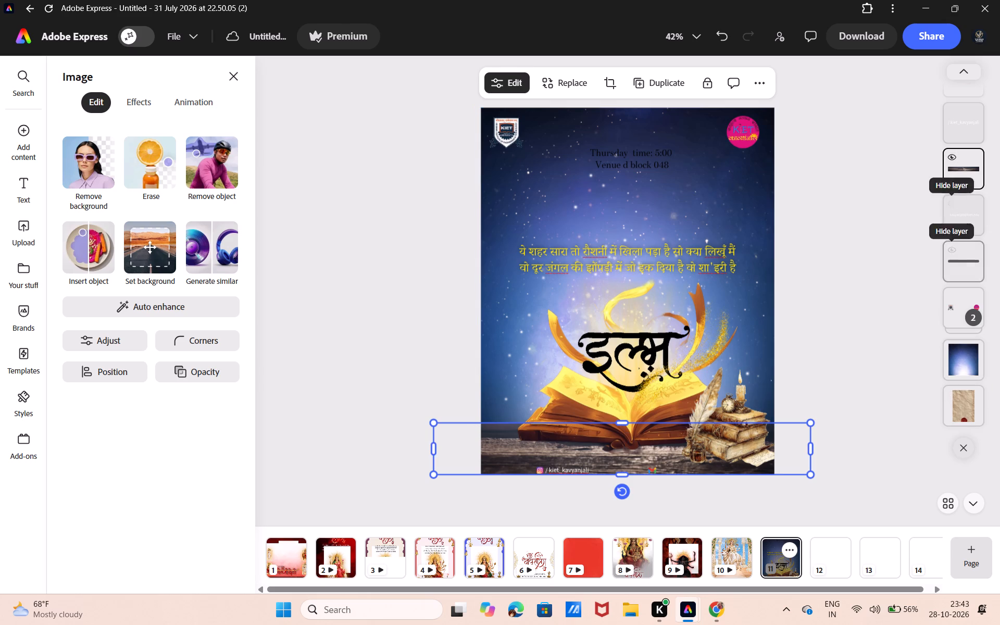
drag(947, 262, 975, 406)
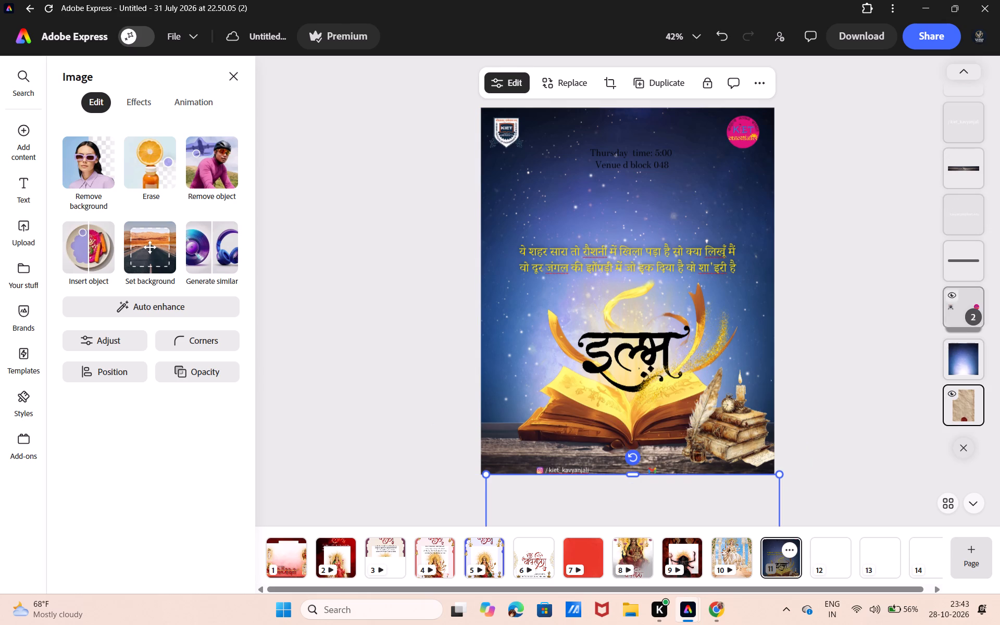
click(974, 186)
drag(974, 186, 953, 209)
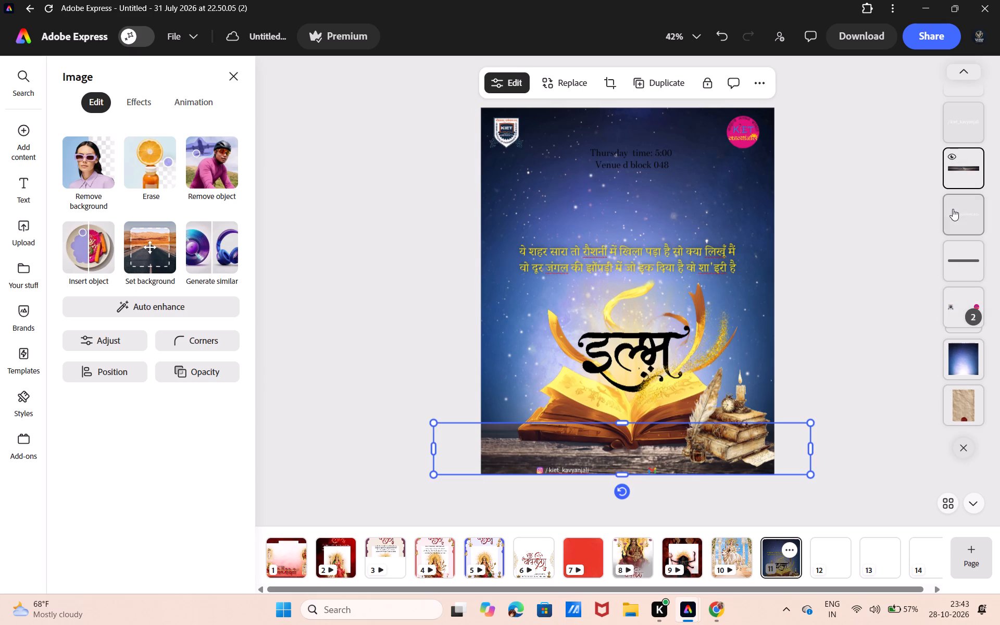
drag(953, 209, 962, 352)
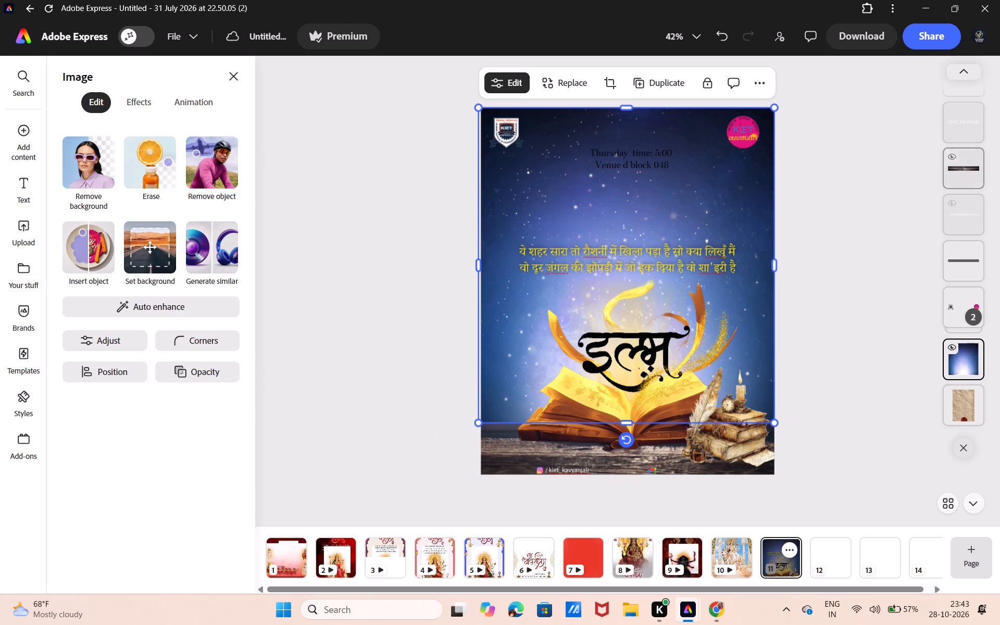
click(966, 181)
drag(966, 181, 966, 331)
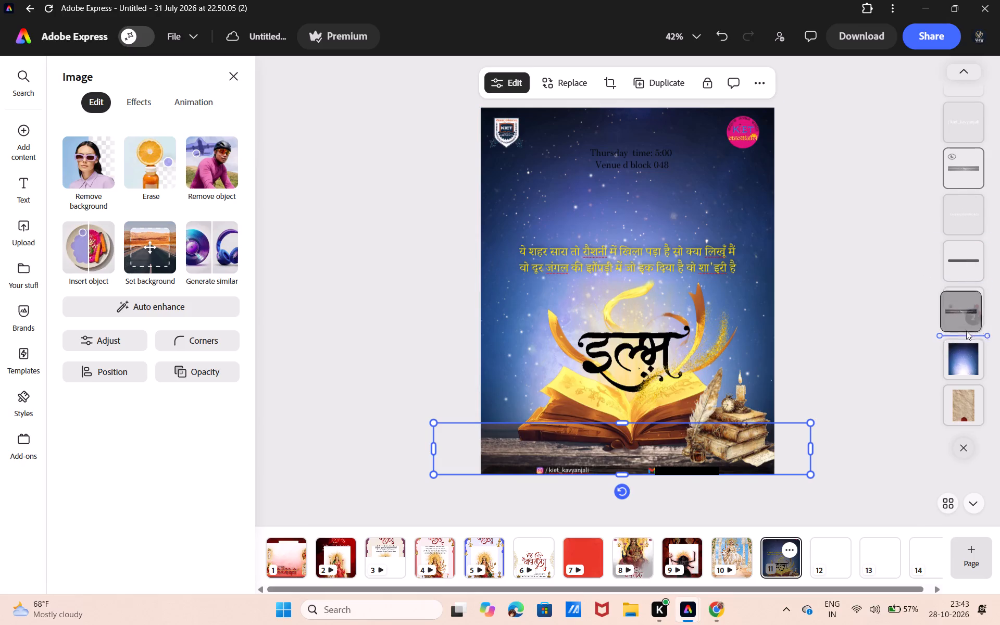
drag(966, 331, 969, 342)
click(910, 322)
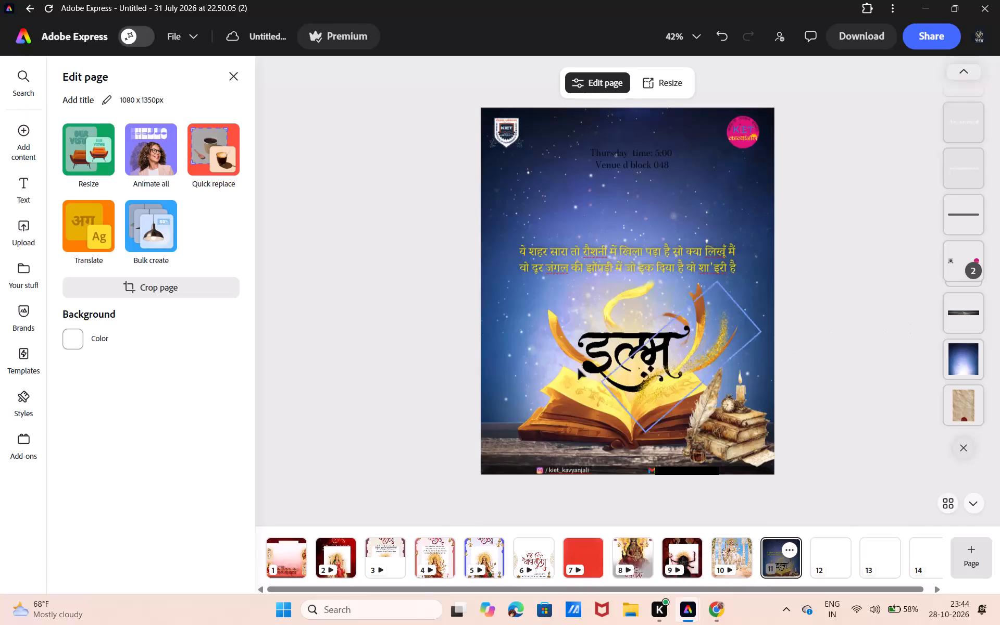
Recolour the इल् part of the title with a custom duotone of #505050 shadows and #FFFFFF highlights.
click(604, 363)
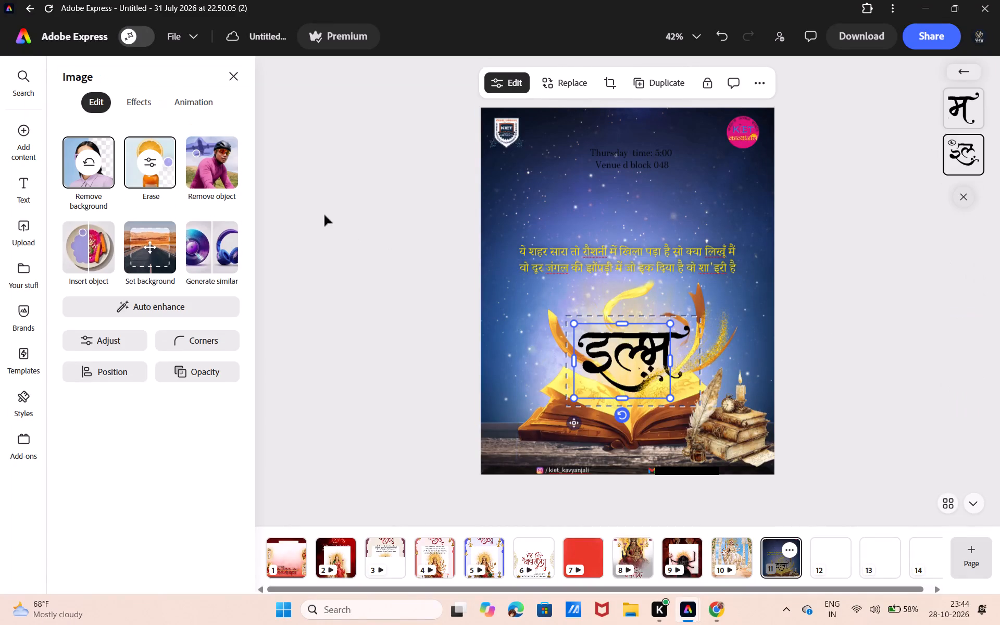
click(135, 93)
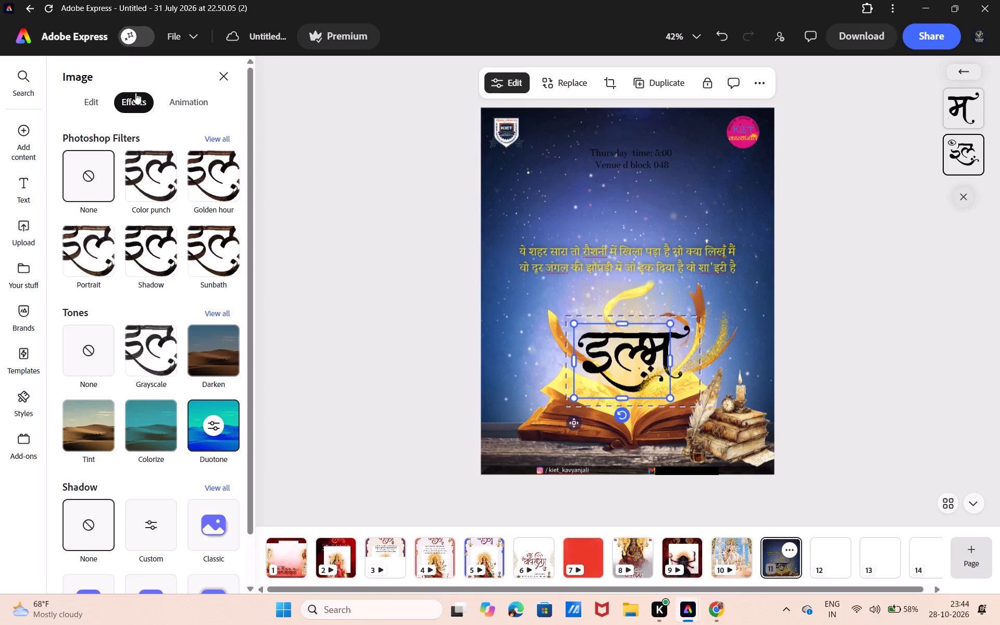
click(213, 313)
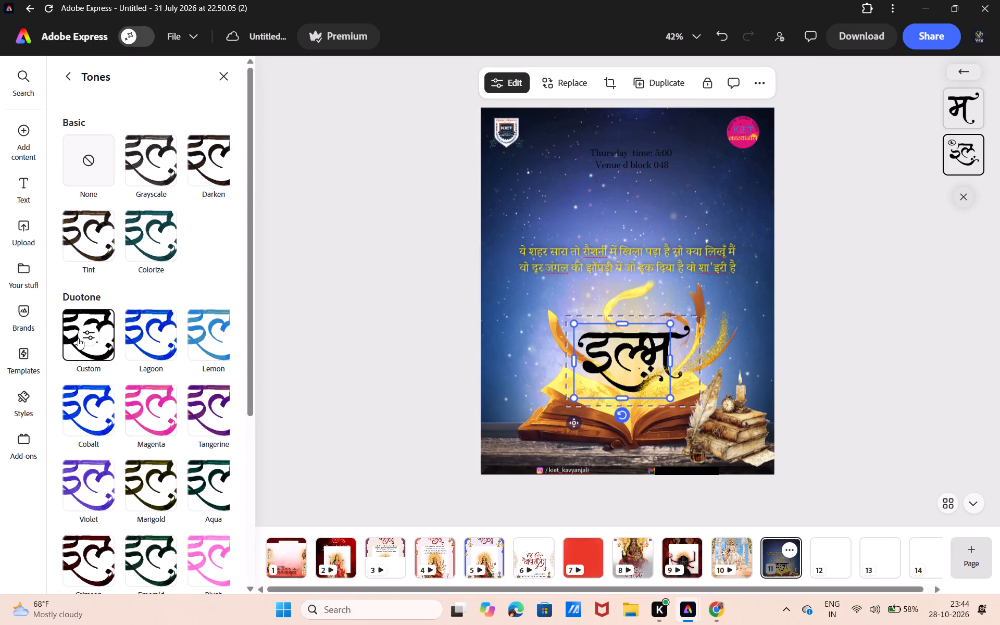
click(78, 338)
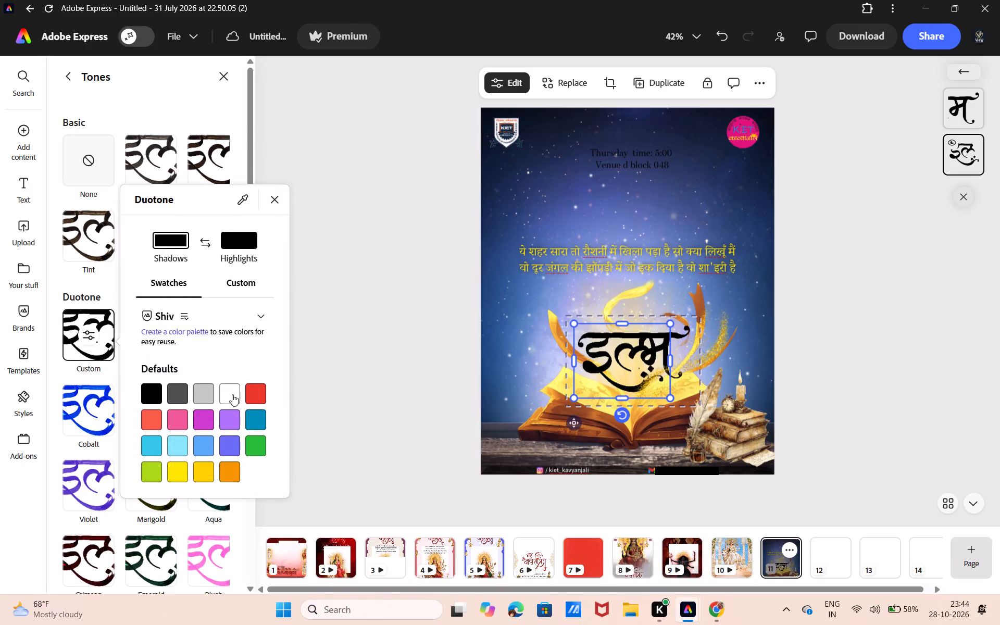
click(238, 388)
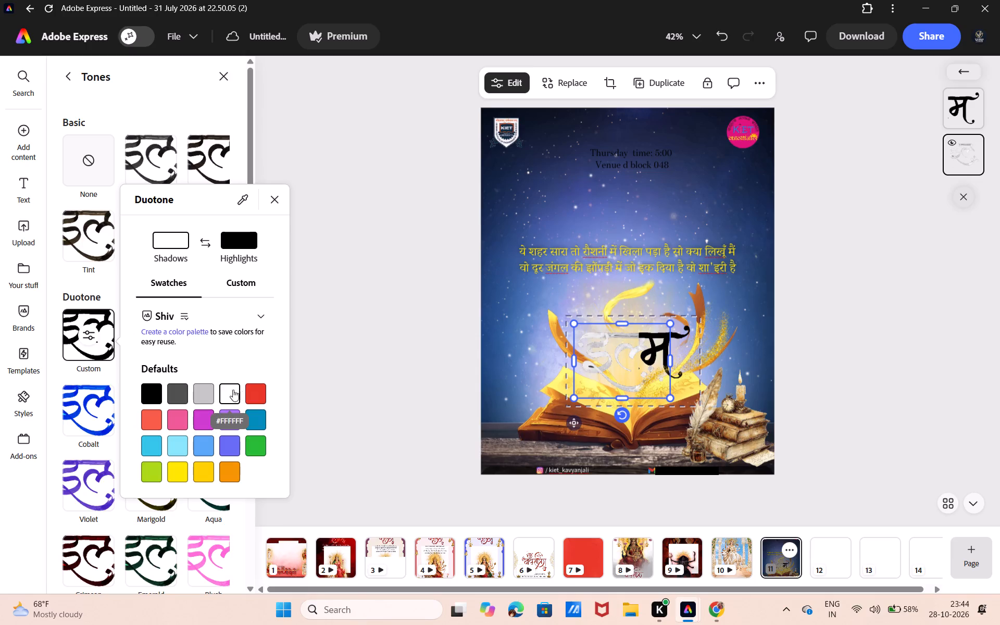
click(202, 392)
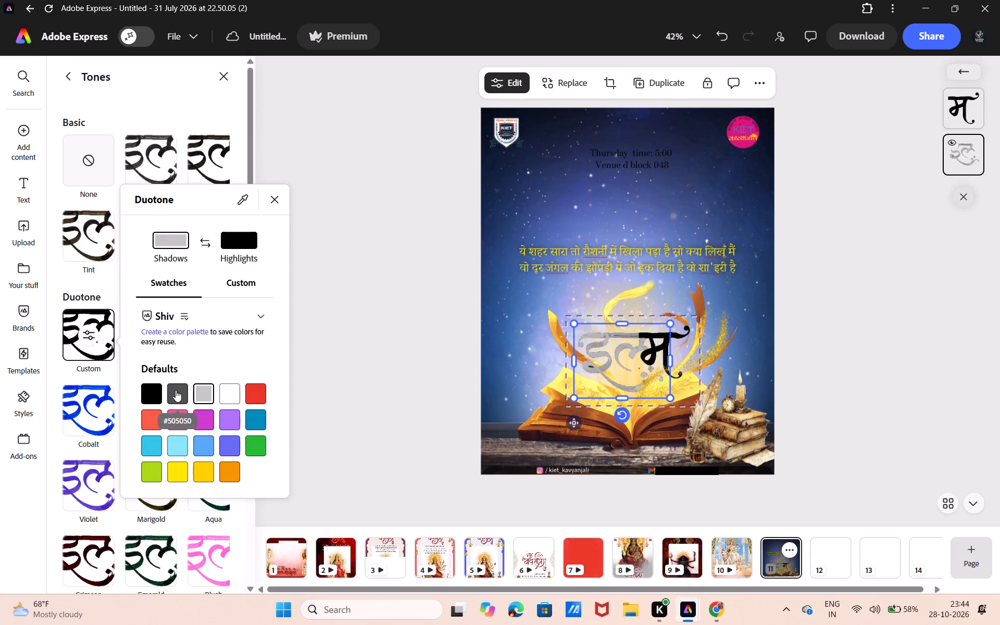
click(176, 390)
click(235, 243)
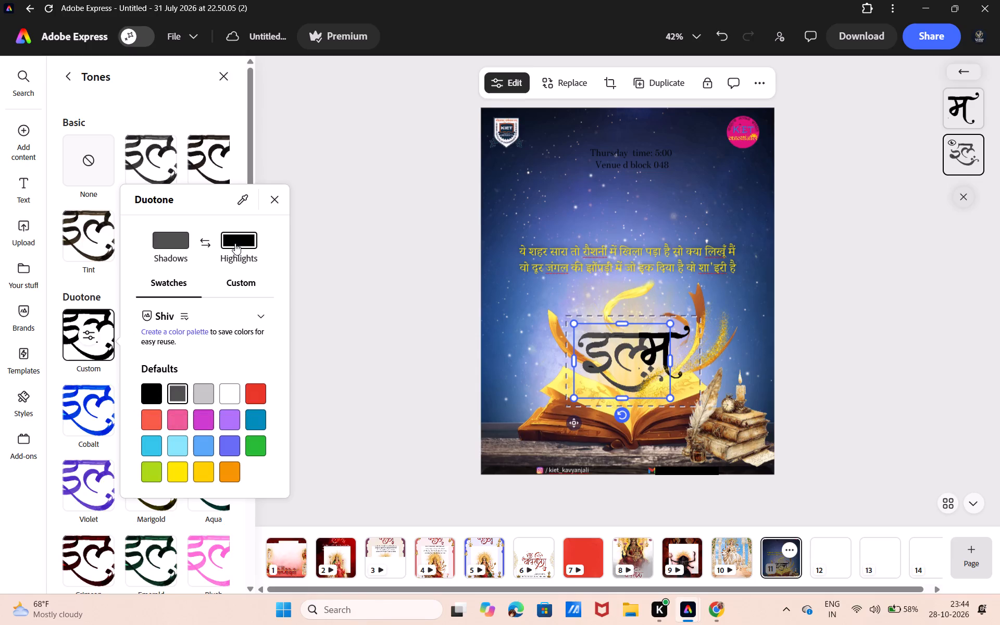
click(232, 386)
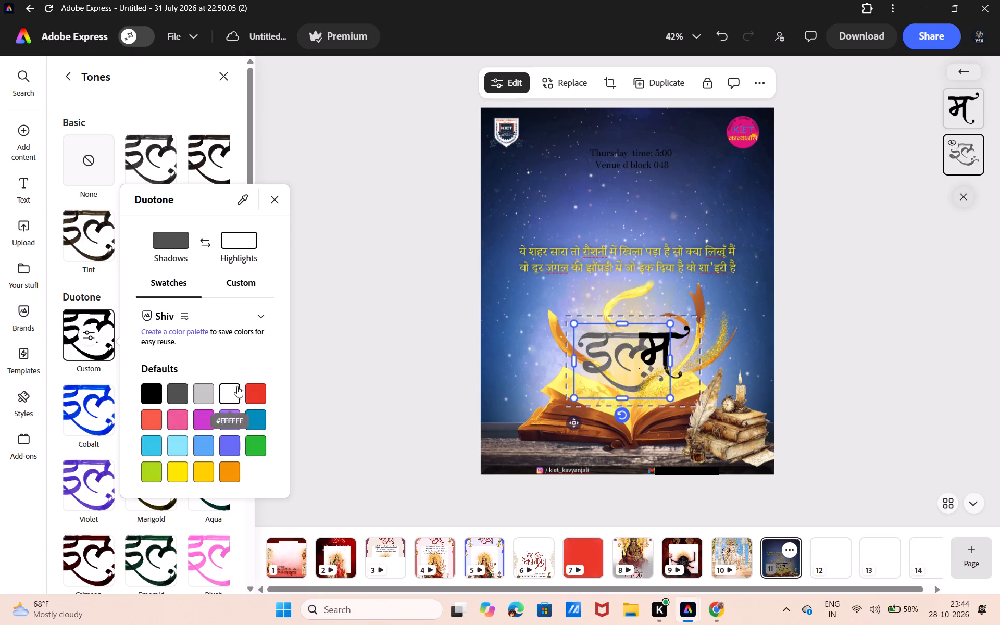
click(257, 390)
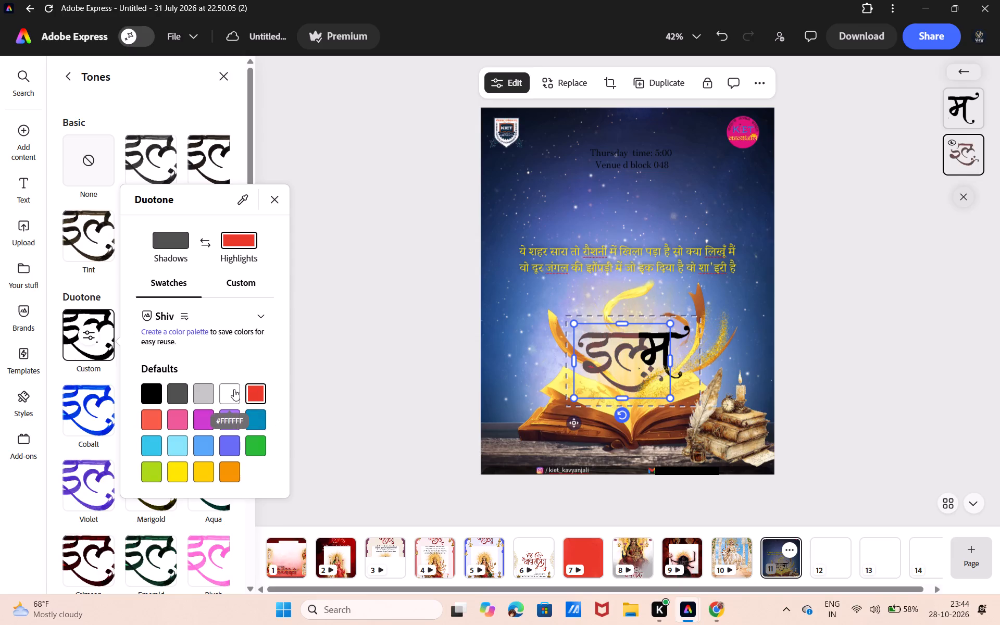
click(234, 389)
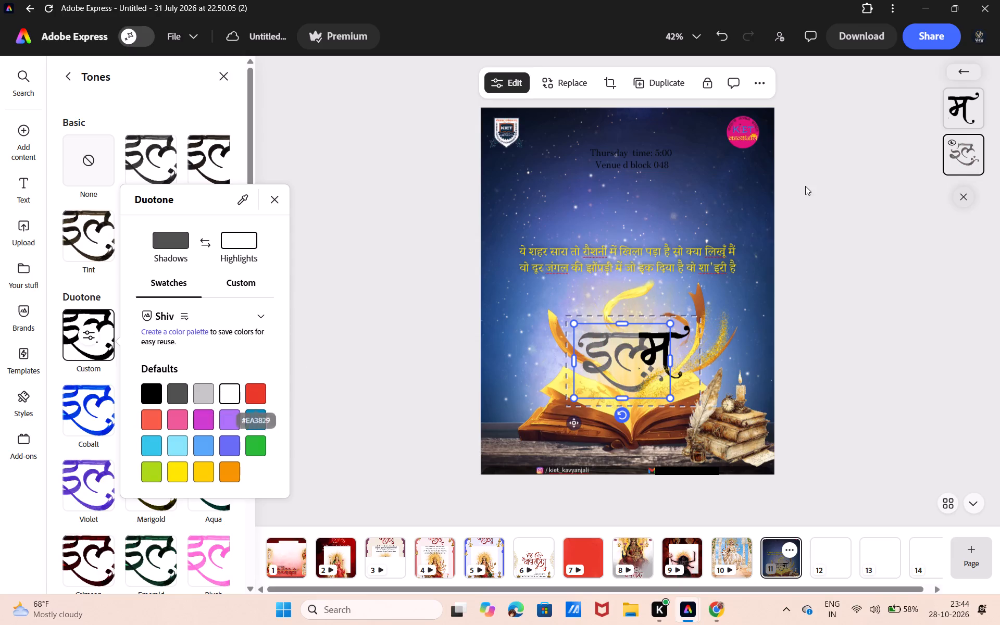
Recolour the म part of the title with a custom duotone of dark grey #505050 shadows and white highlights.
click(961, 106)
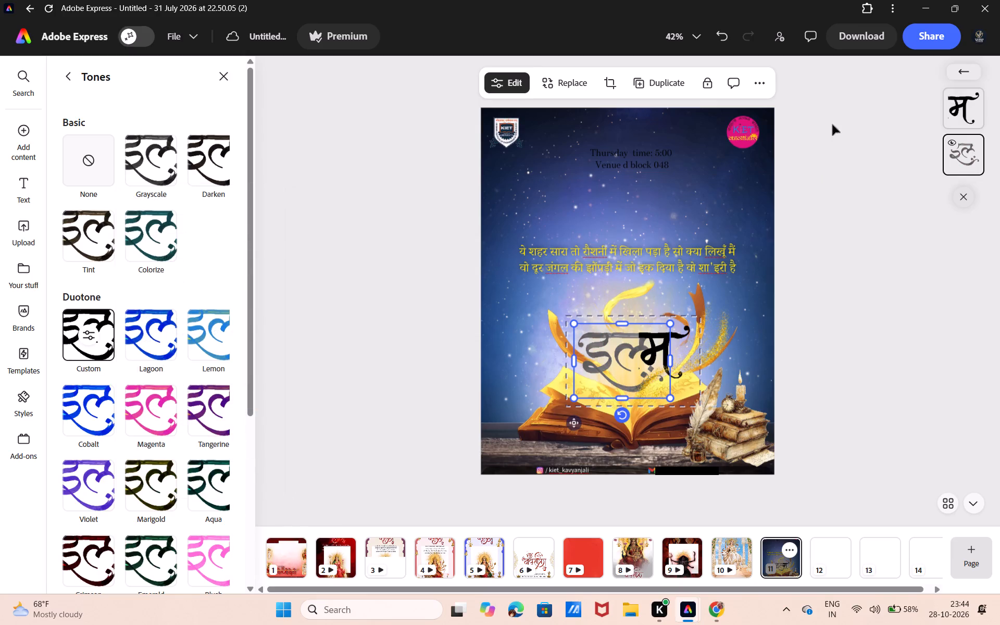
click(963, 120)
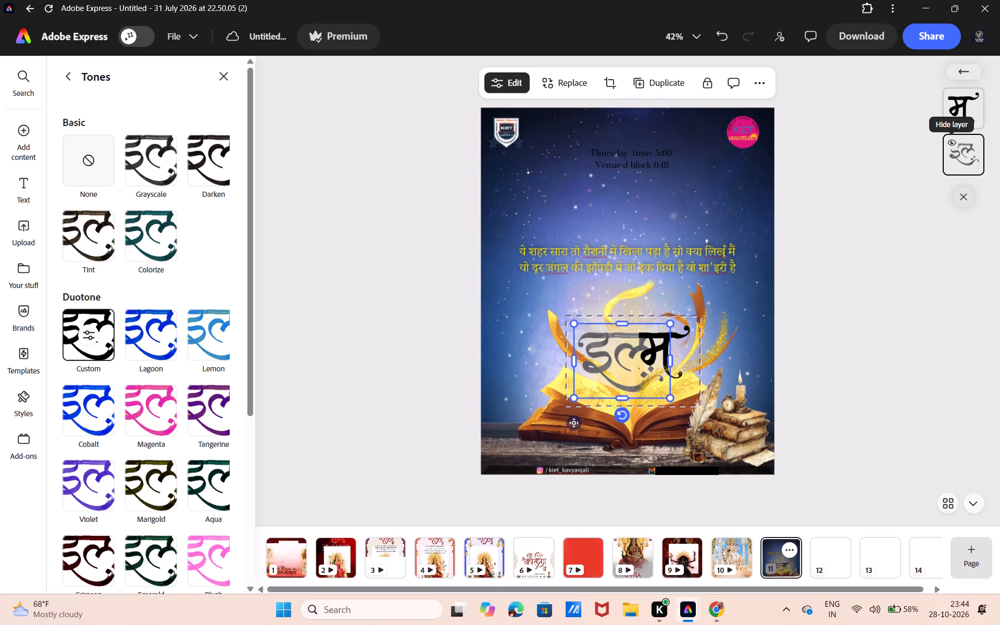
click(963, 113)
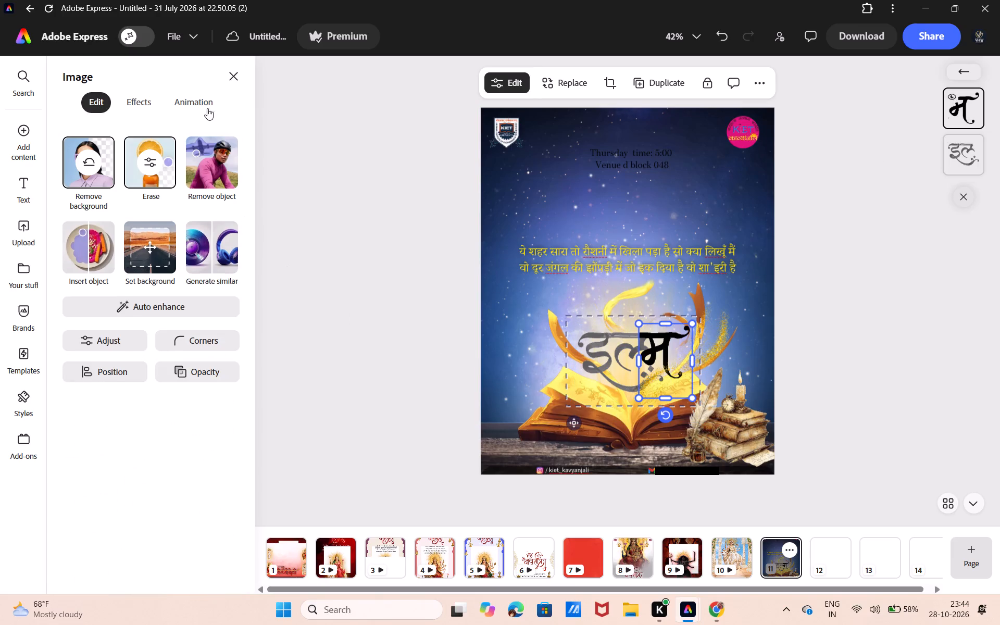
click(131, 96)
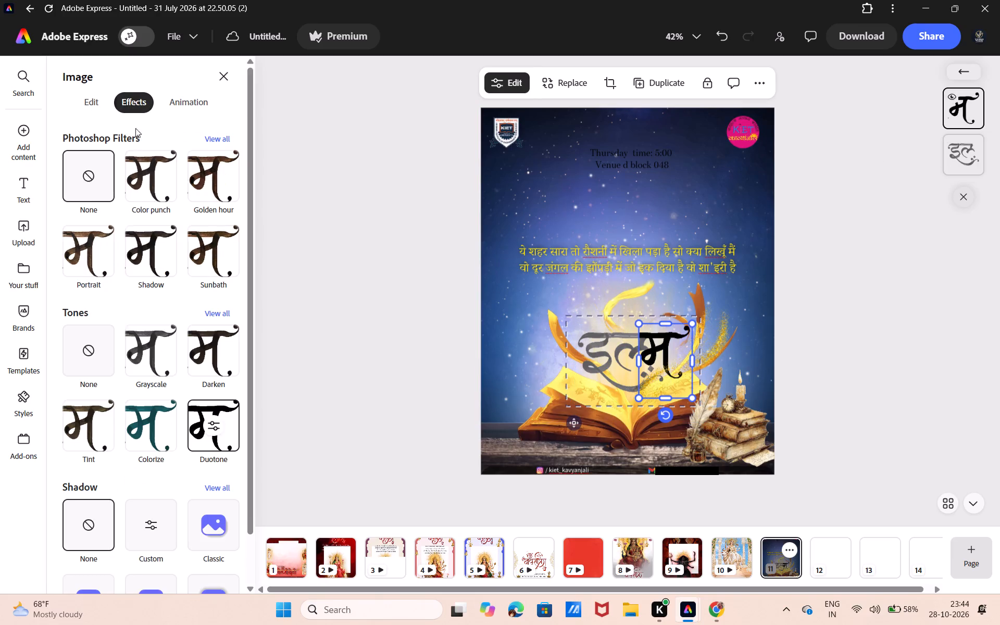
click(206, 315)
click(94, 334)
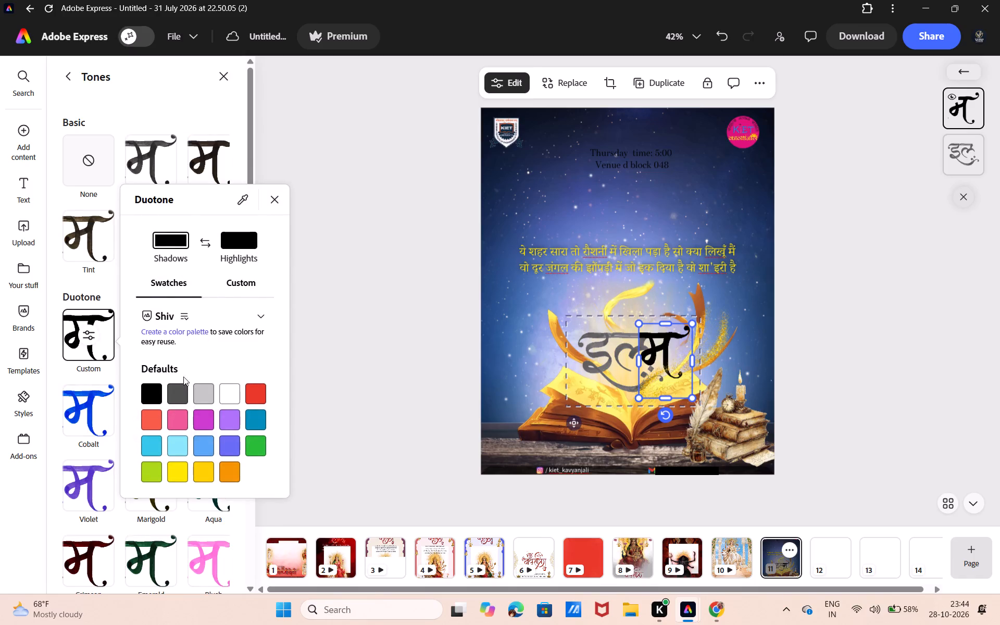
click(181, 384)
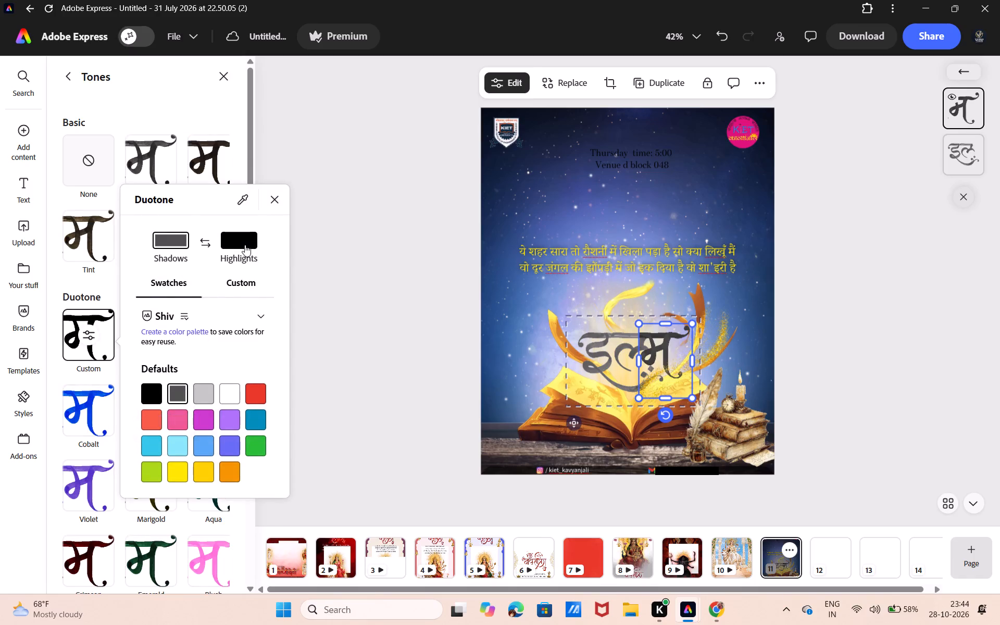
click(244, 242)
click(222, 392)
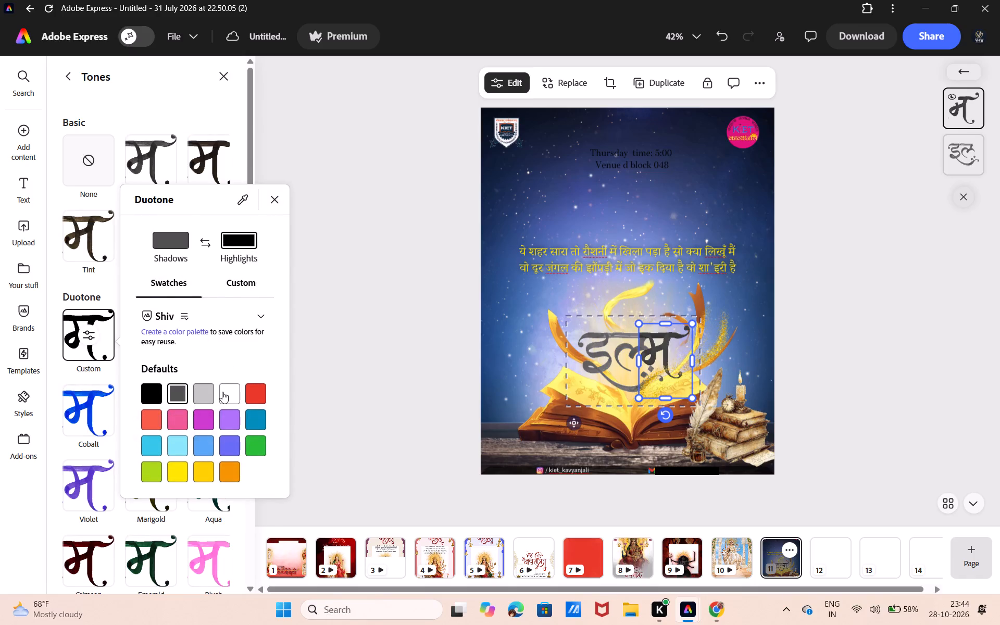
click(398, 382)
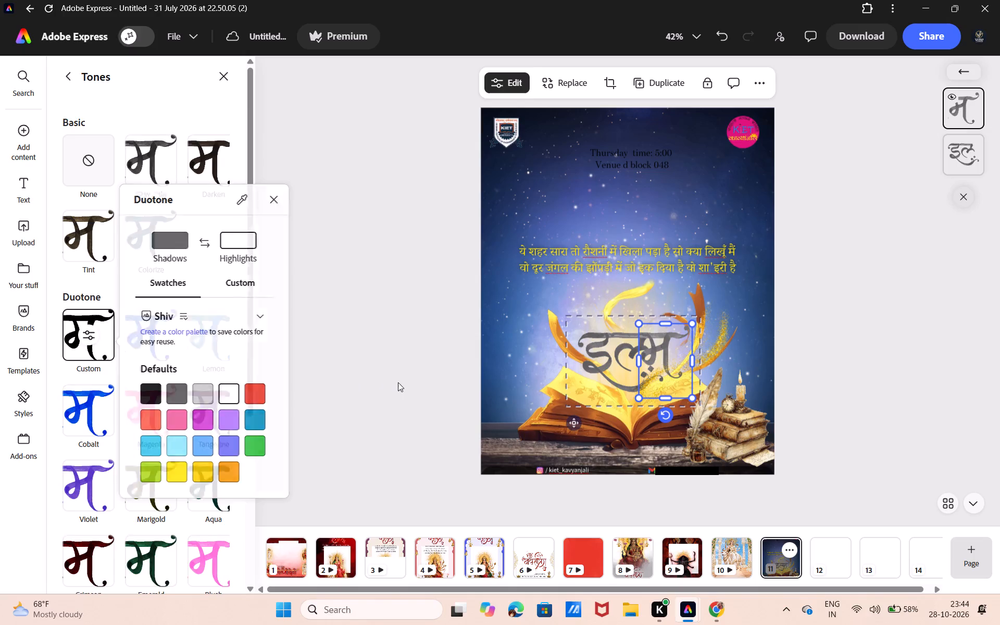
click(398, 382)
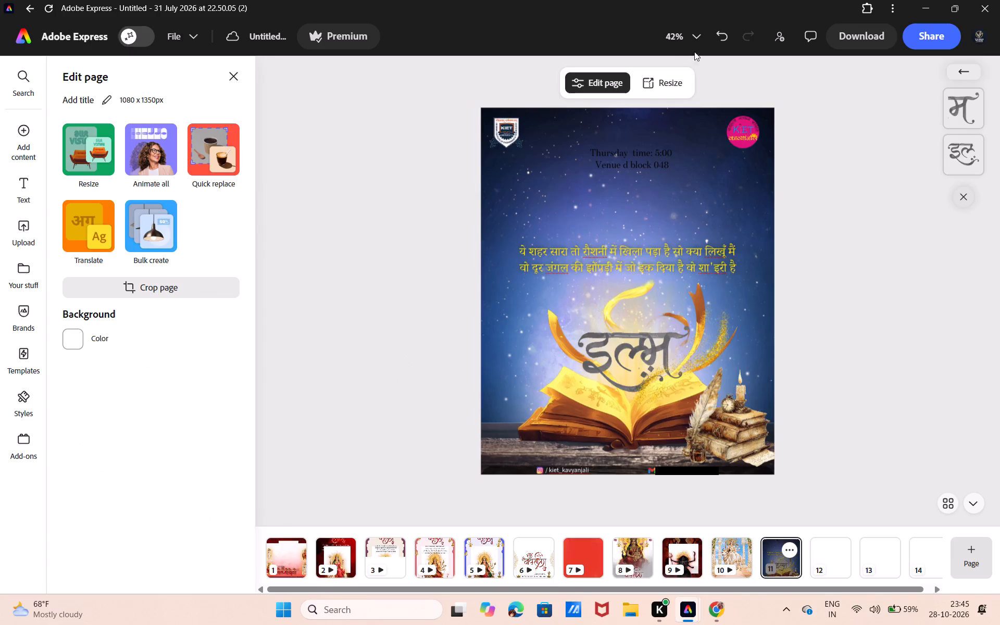
Undo the duotone recolouring of both the म and इल् parts of the title, back to the original black lettering.
double_click(723, 28)
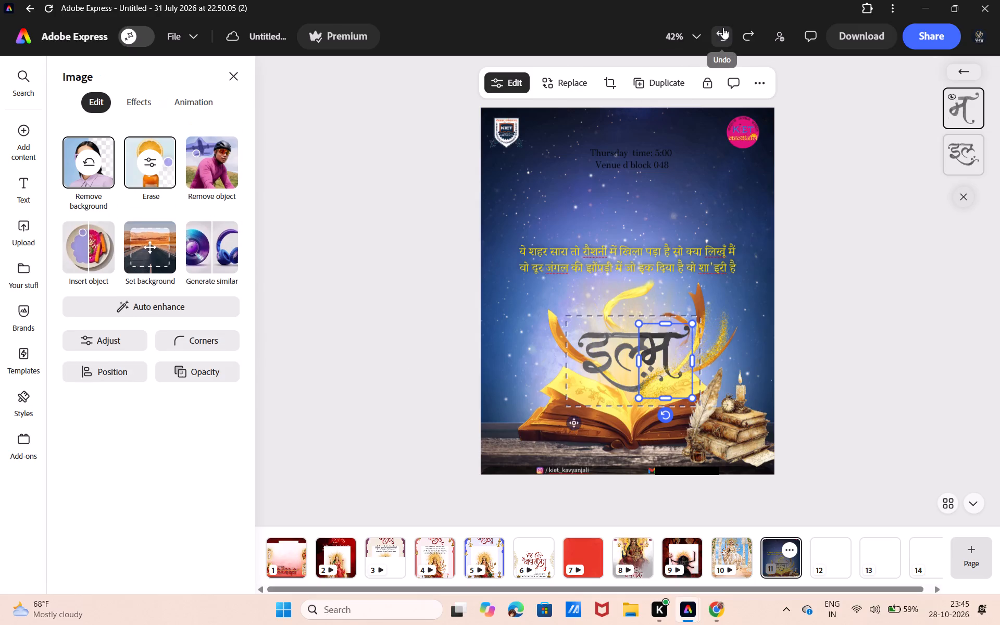
click(723, 28)
click(723, 28)
click(723, 28)
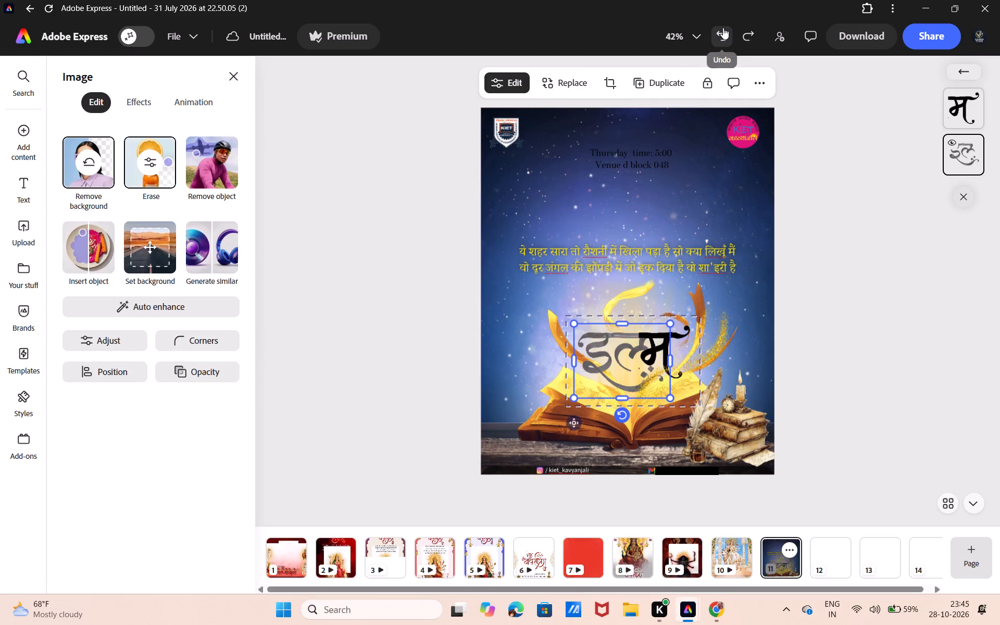
click(723, 28)
click(723, 28)
click(723, 28)
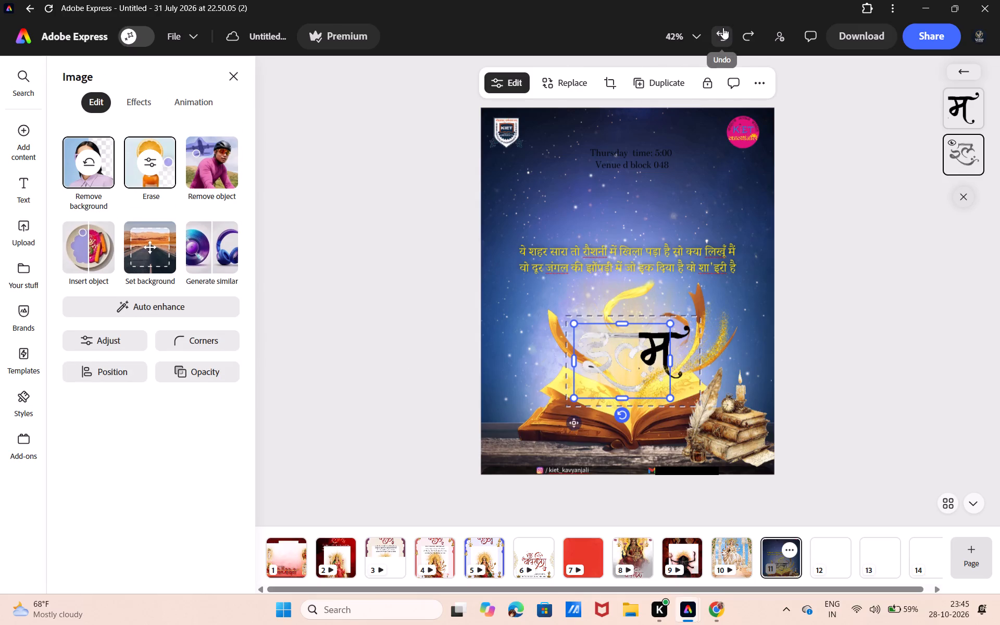
click(723, 28)
click(841, 144)
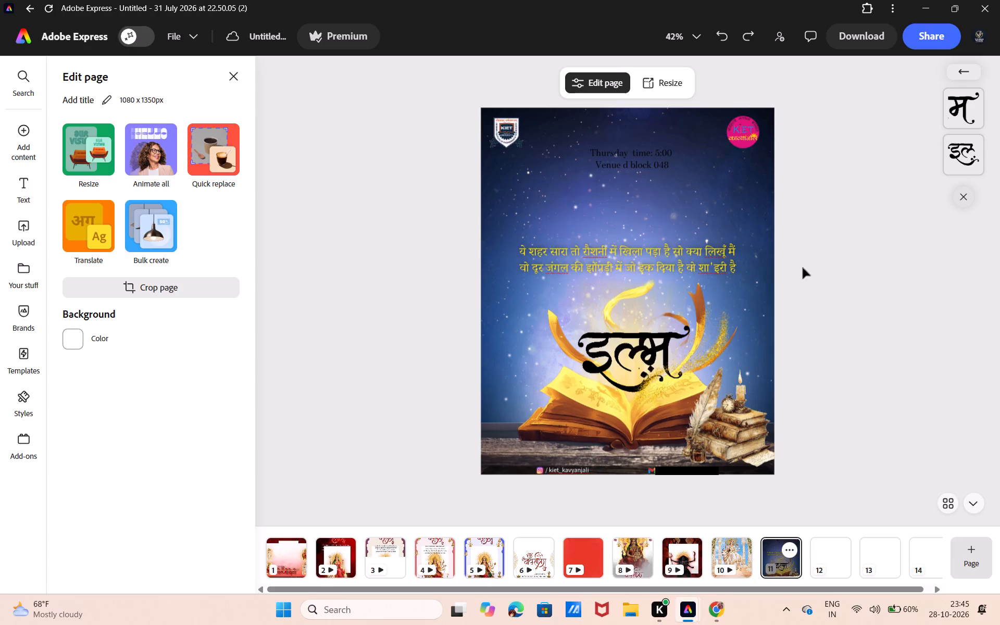
Bring the hidden दृष्टि reference poster from beside the page onto the design and enlarge it to about double size.
click(773, 257)
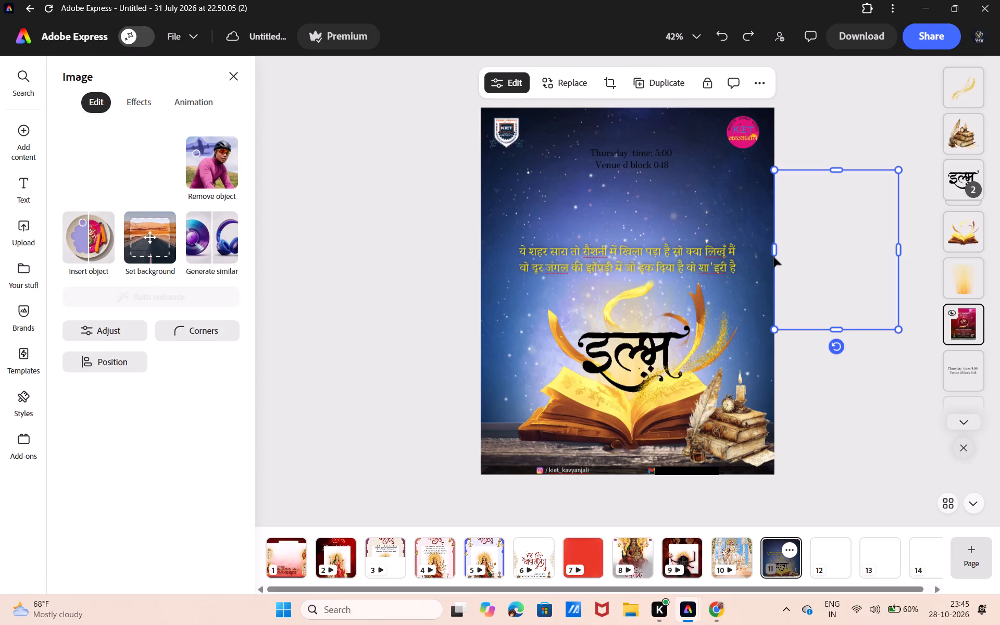
drag(807, 257, 646, 241)
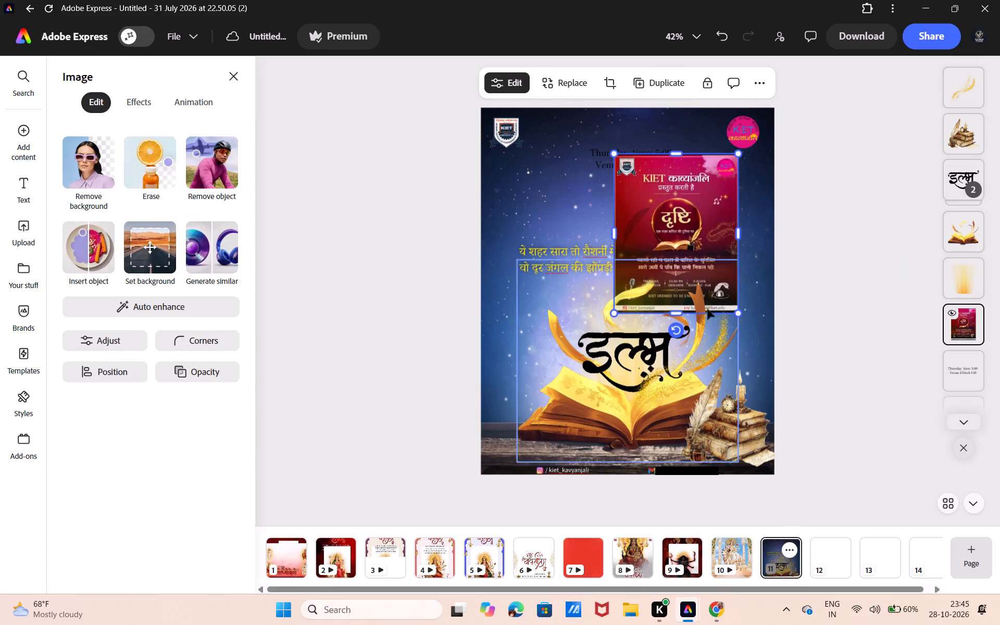
drag(736, 310, 781, 514)
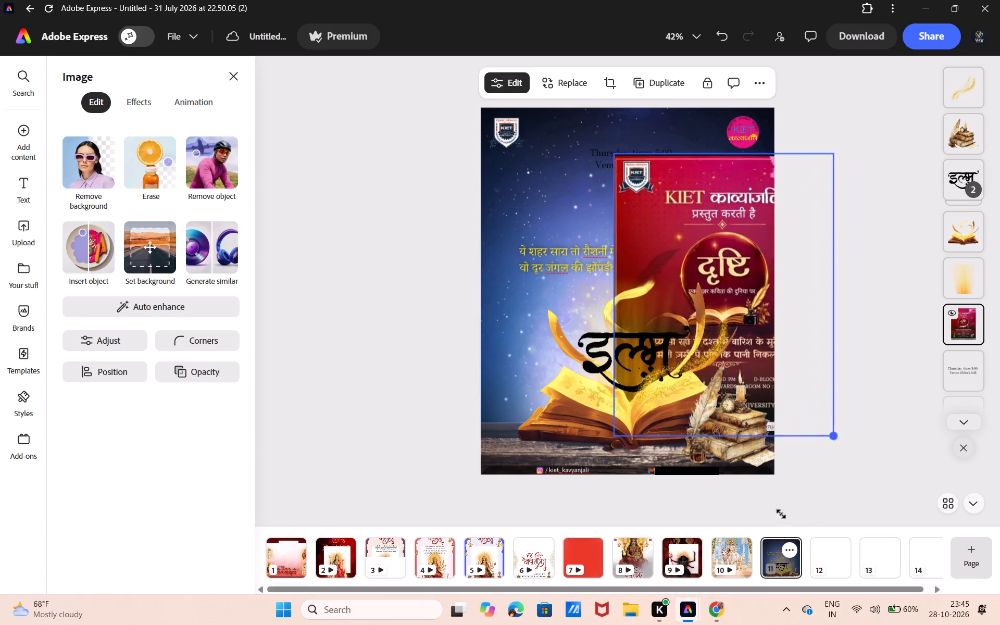
drag(781, 514, 781, 530)
Shift the दृष्टि reference poster around over the design to compare its heading, title, verse and footer layout.
drag(856, 313, 747, 273)
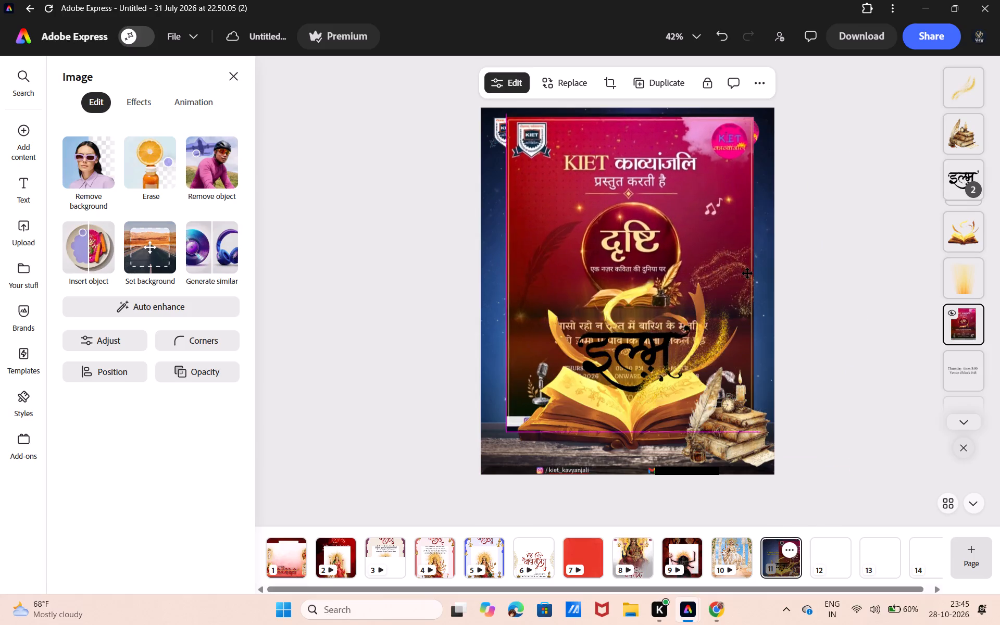
drag(747, 273, 739, 256)
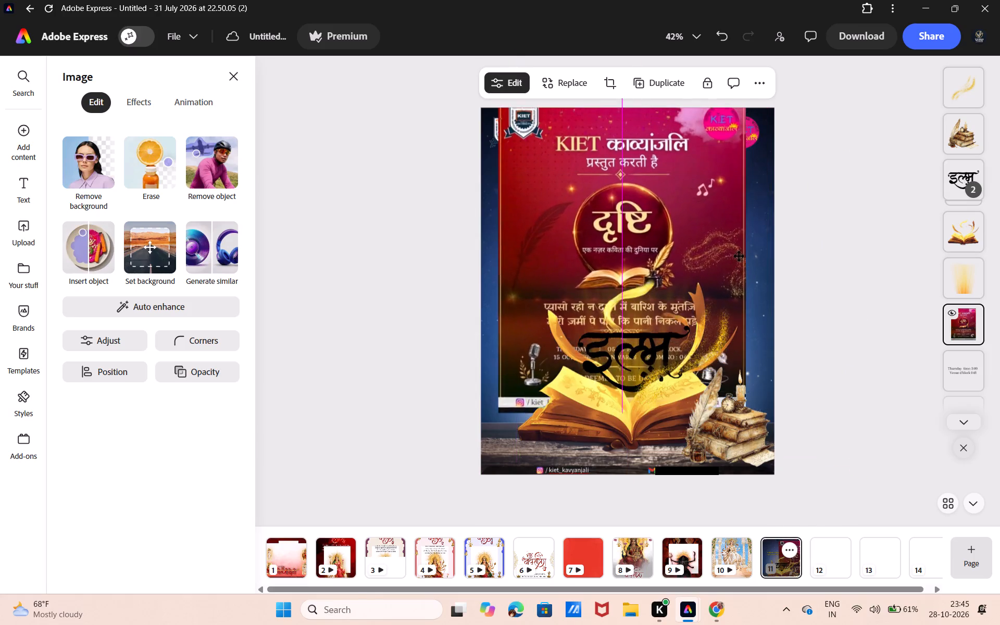
drag(739, 256, 796, 185)
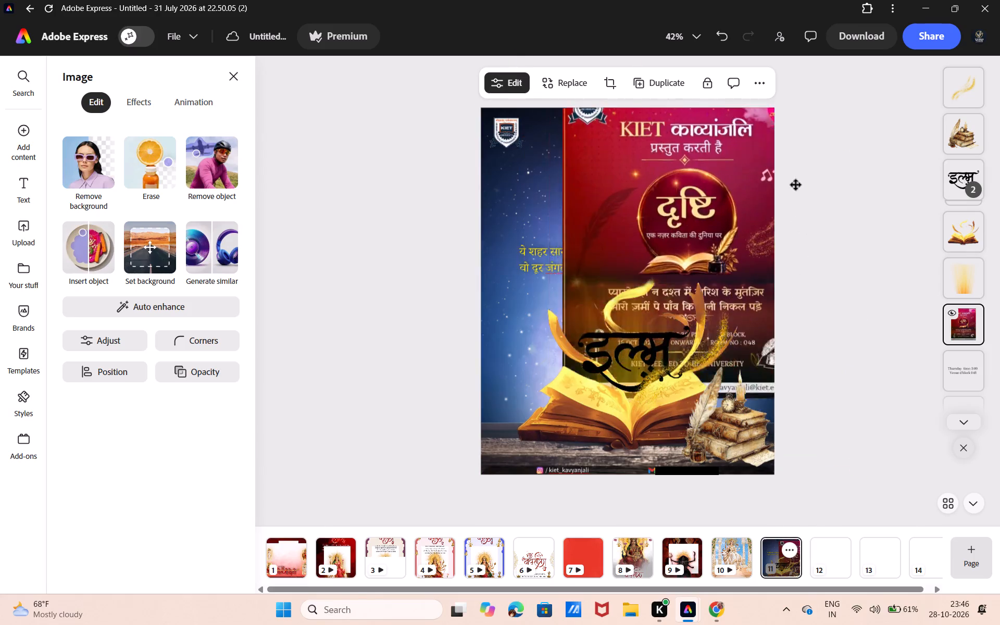
drag(796, 185, 756, 148)
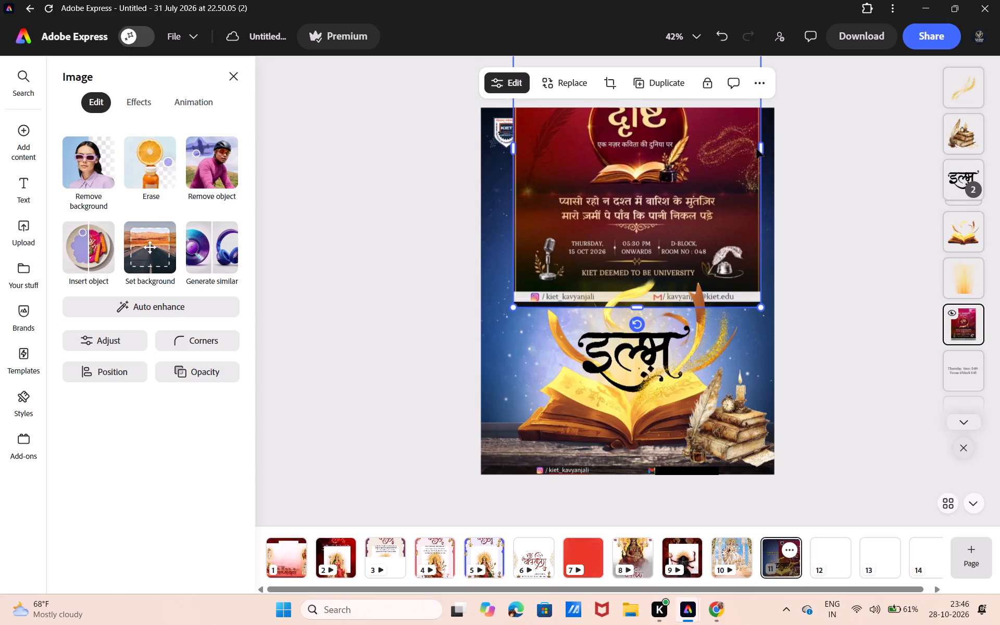
drag(715, 175, 765, 124)
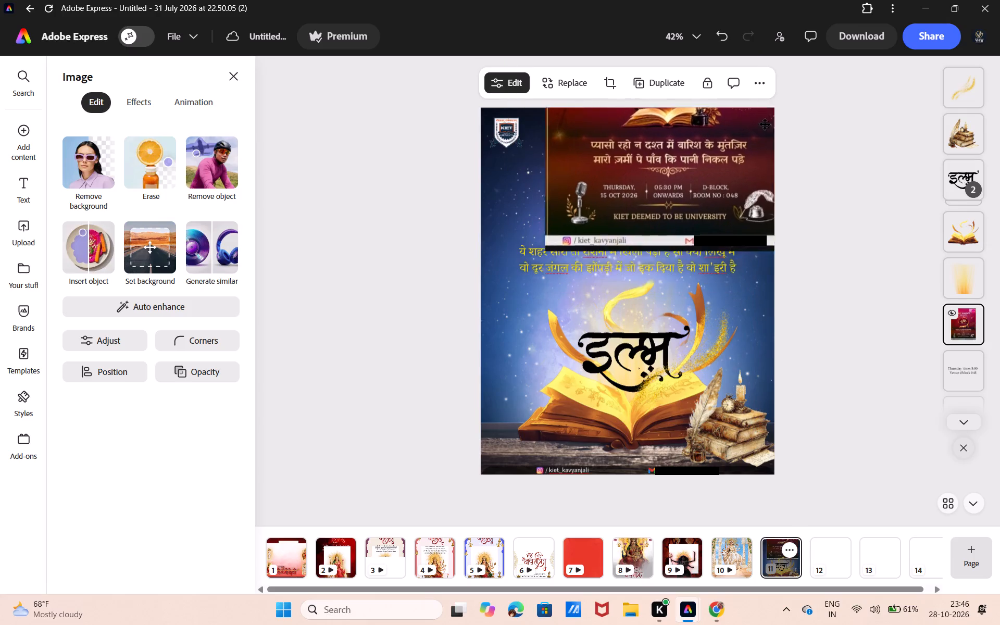
drag(765, 124, 717, 237)
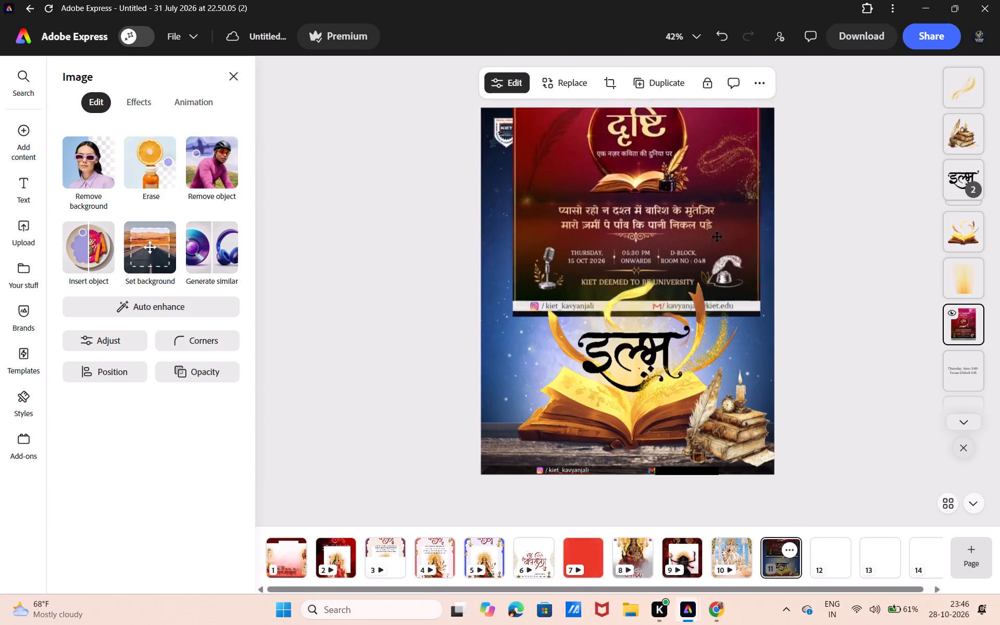
drag(717, 237, 696, 370)
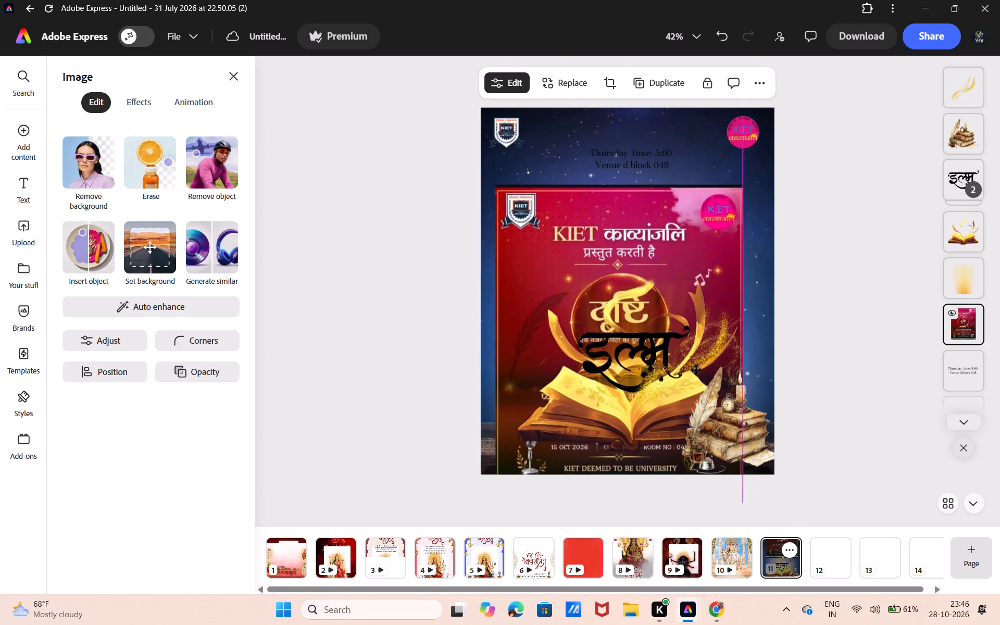
drag(696, 370, 697, 370)
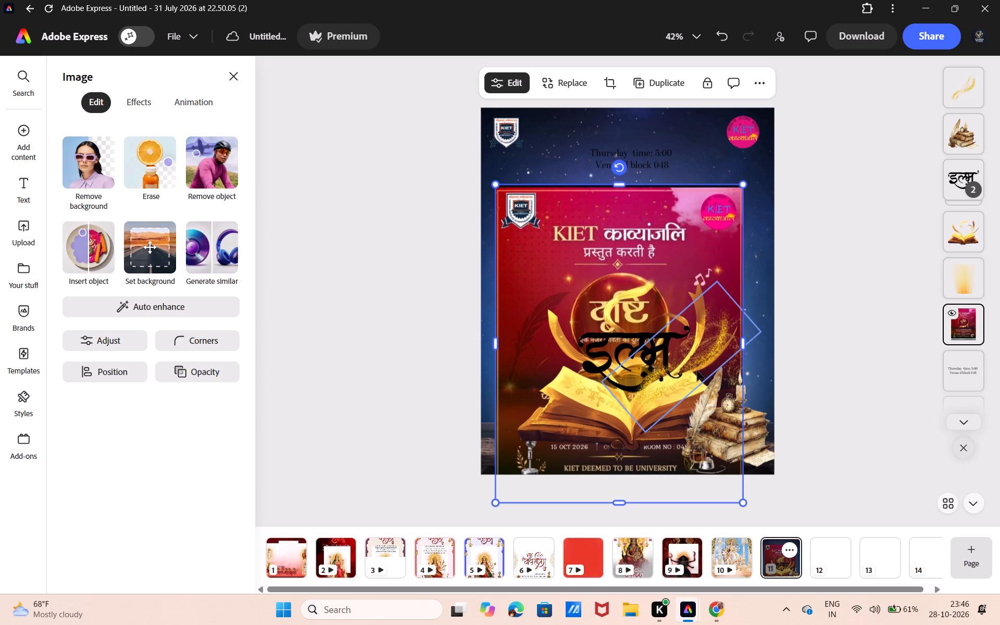
drag(716, 243, 714, 54)
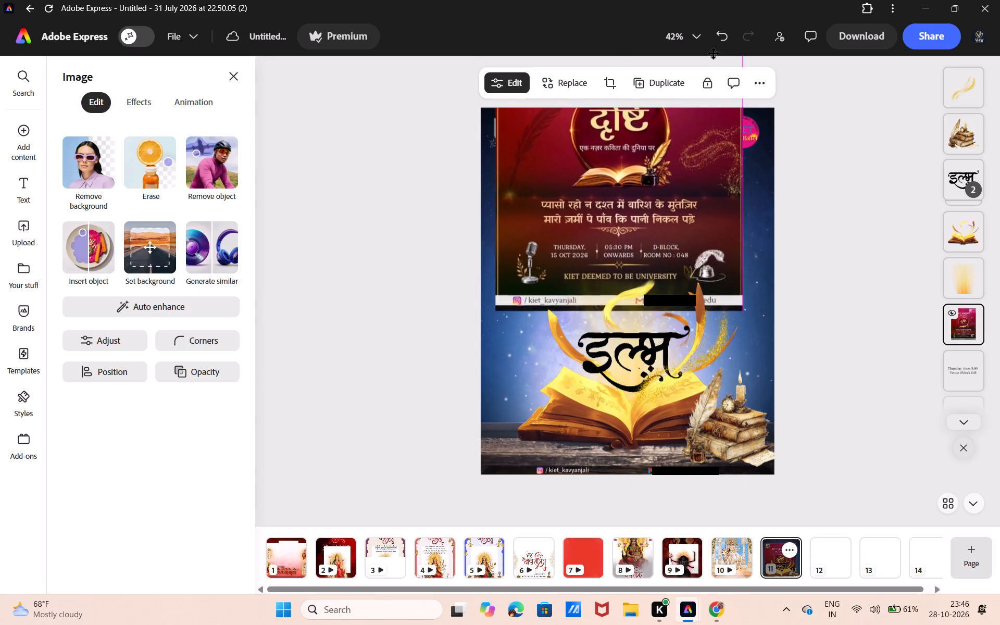
drag(714, 54, 730, 42)
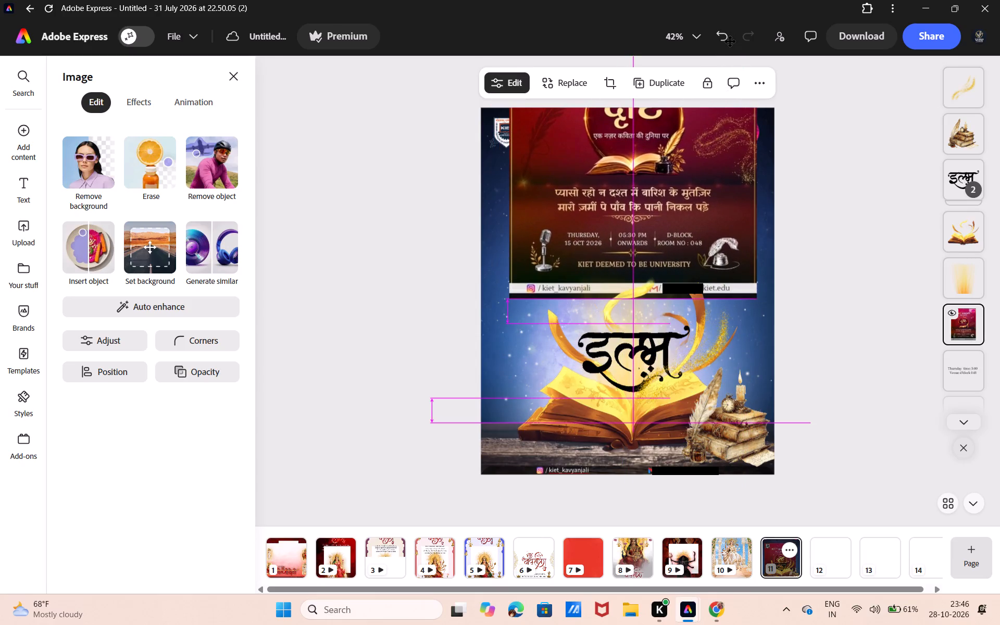
drag(730, 42, 737, 177)
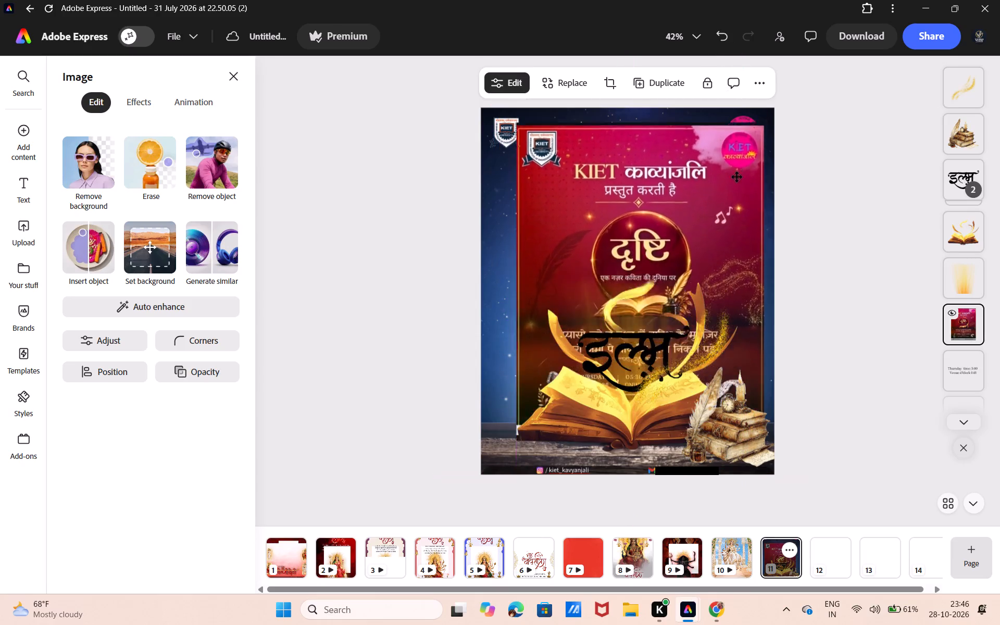
drag(737, 177, 732, 142)
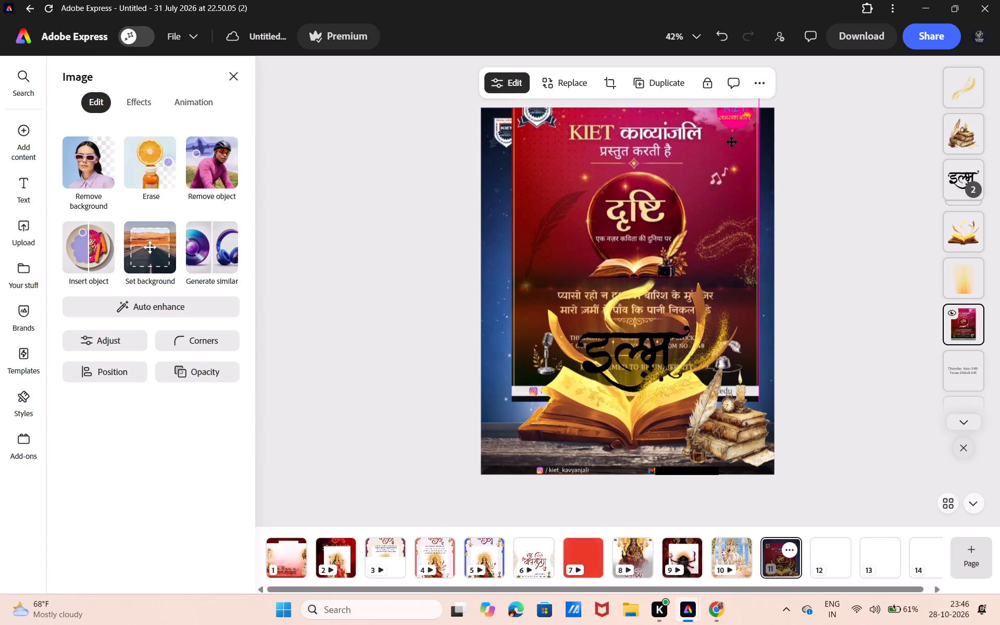
drag(732, 142, 726, 40)
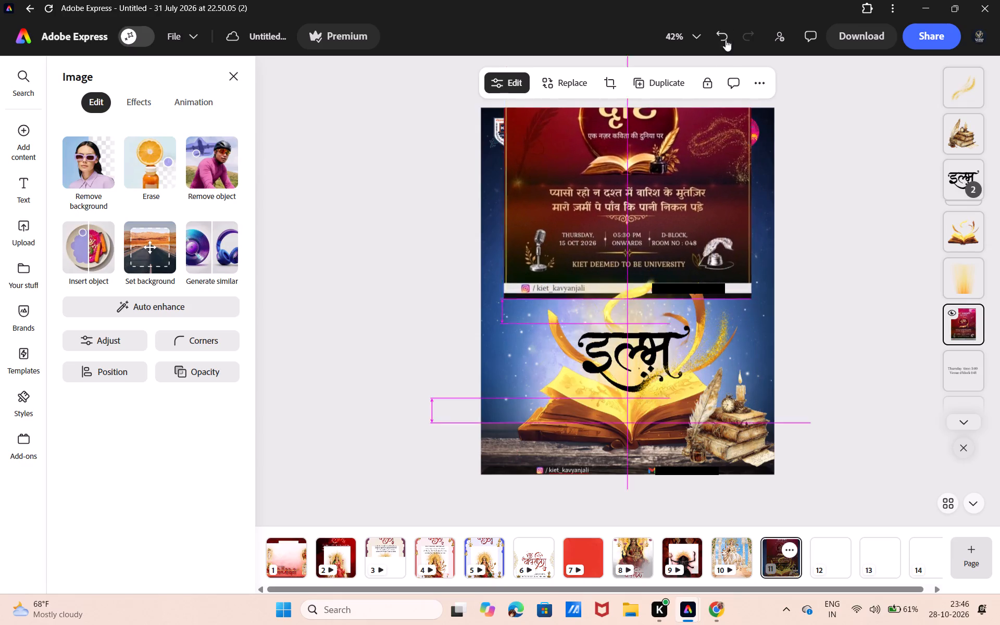
Examine the दृष्टि reference poster up close, including its verse styling, date, time and venue row, and heading.
drag(662, 184, 666, 160)
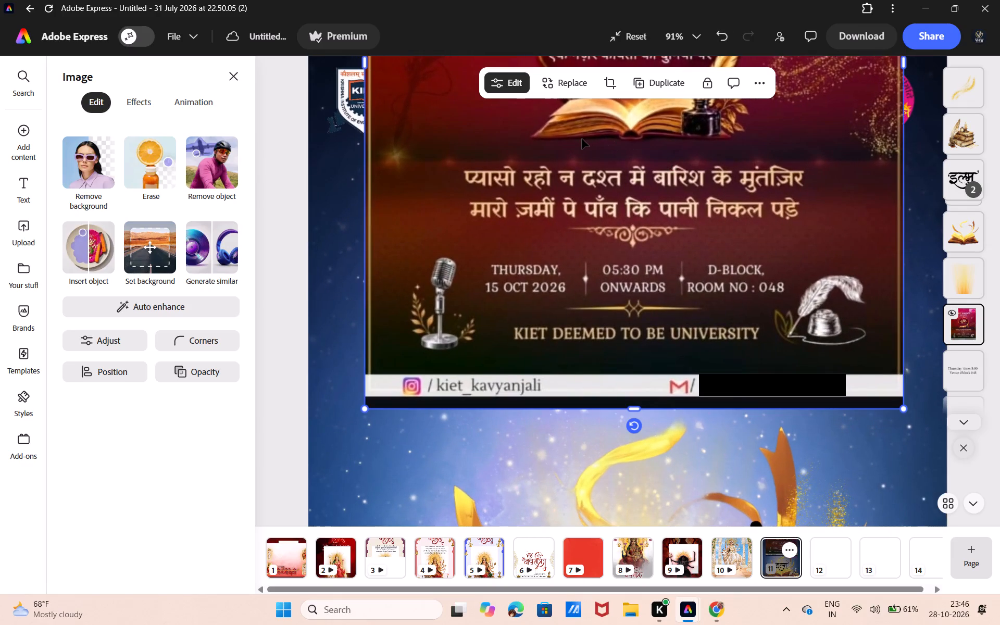
scroll(582, 139, left, 1)
scroll(653, 243, up, 5)
scroll(659, 295, up, 1)
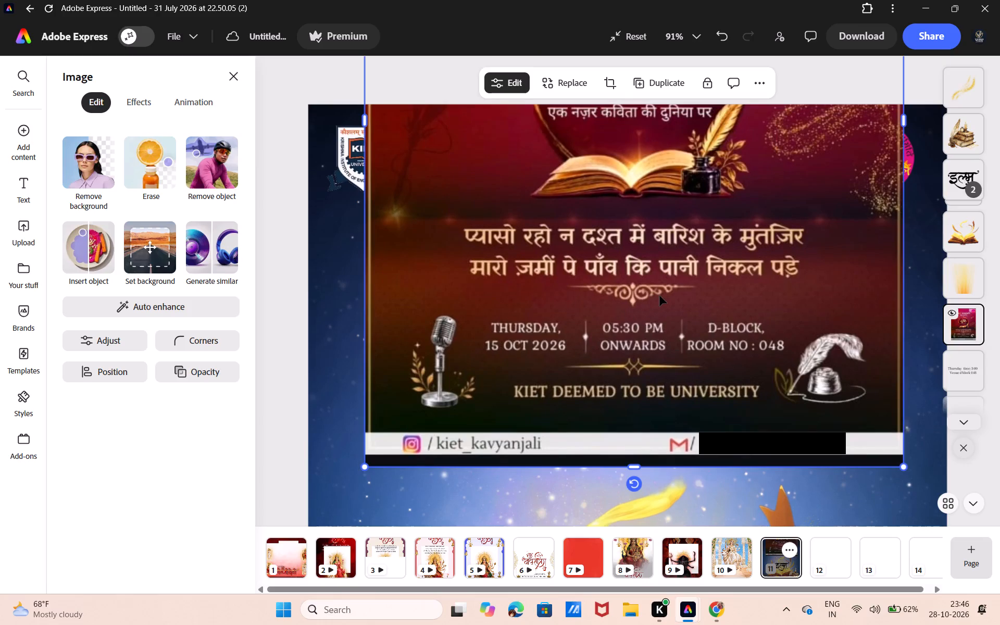
drag(659, 295, 678, 547)
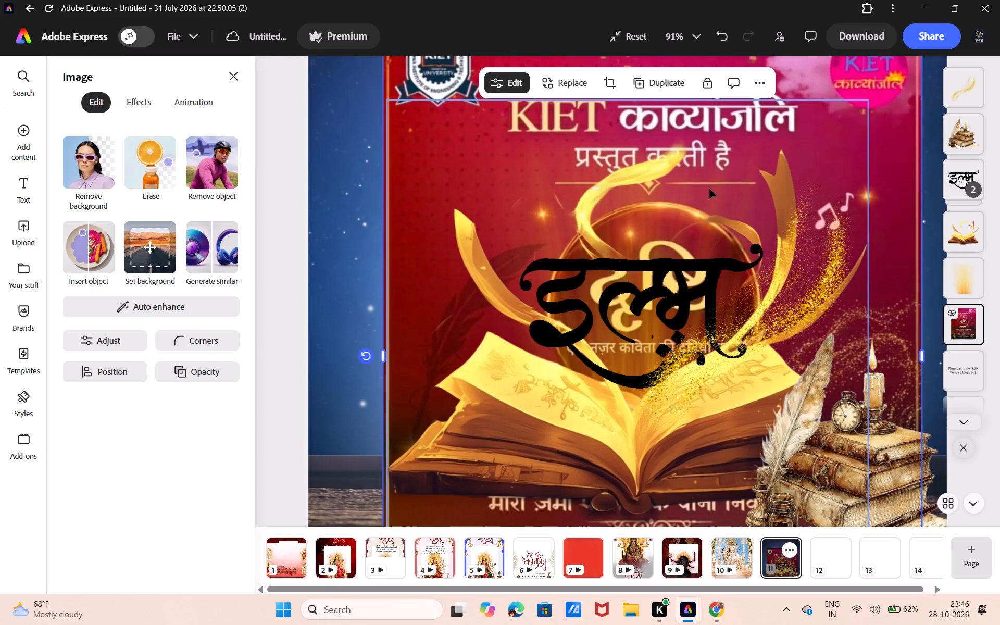
drag(749, 164, 655, 33)
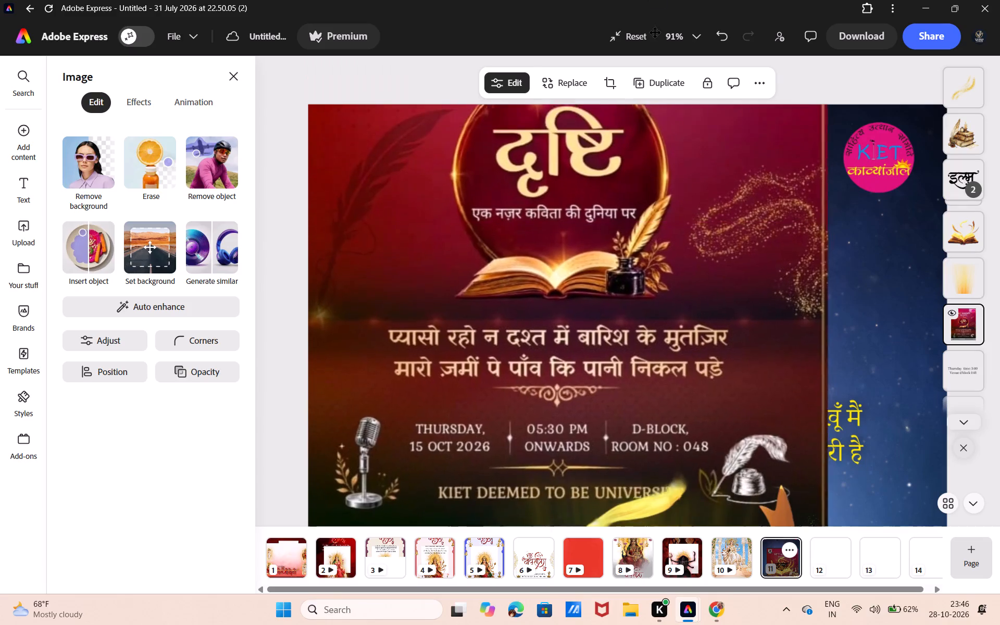
drag(655, 33, 656, 33)
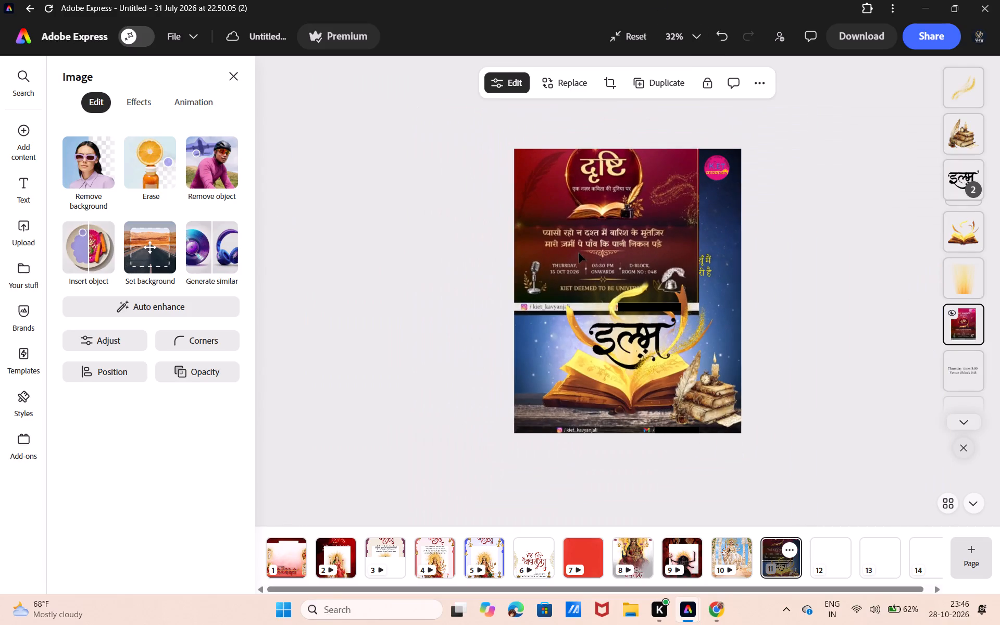
Move the दृष्टि reference poster off the design, past the page's right edge, and deselect it.
drag(590, 219, 855, 236)
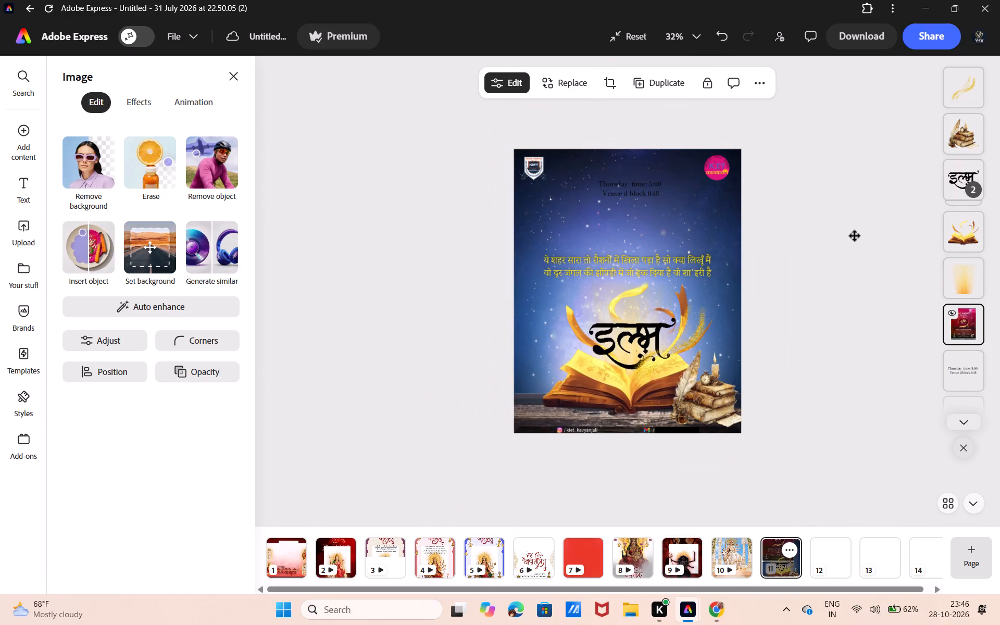
drag(855, 236, 821, 232)
click(805, 396)
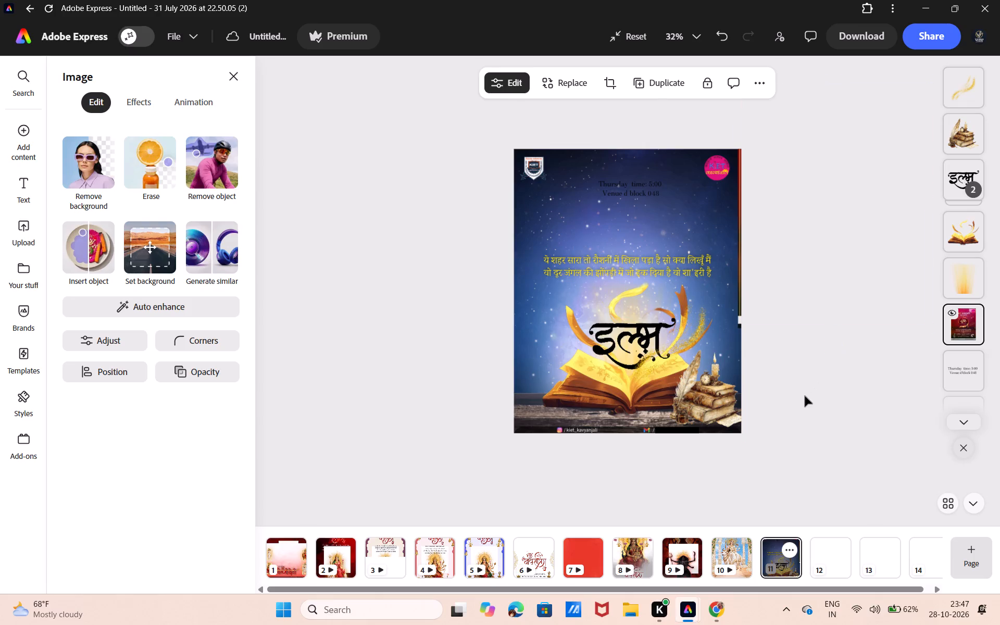
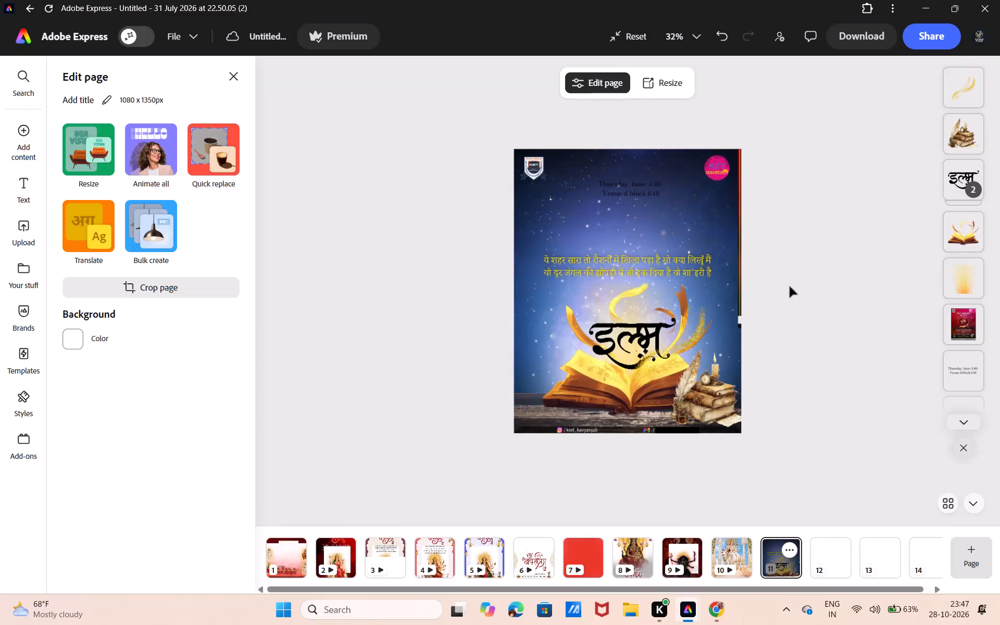
Crop the दृष्टि reference poster to its date, time and venue strip and place it on the page over the yellow verse.
click(740, 259)
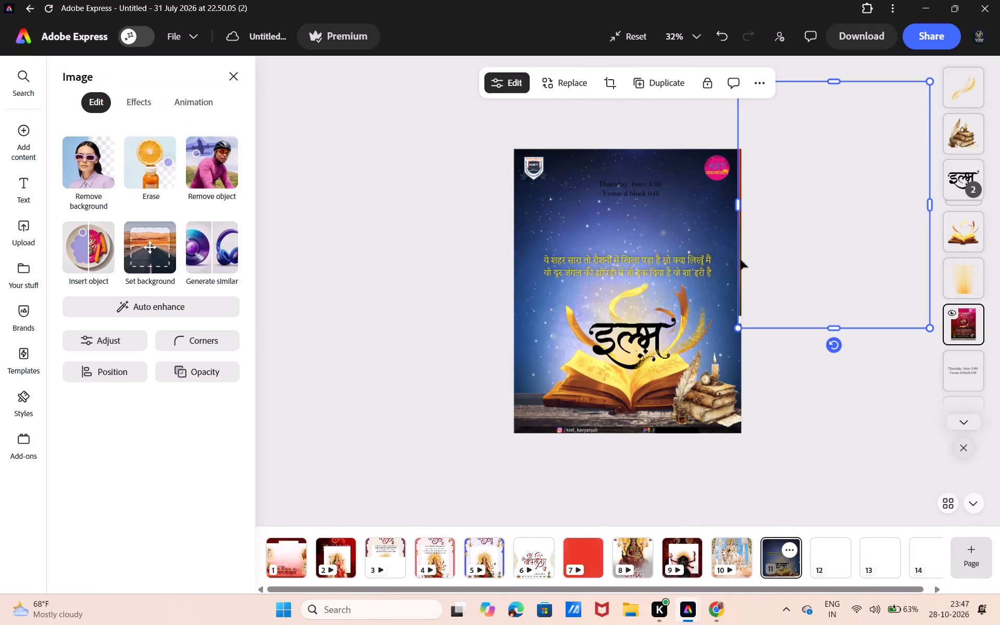
drag(740, 259, 556, 237)
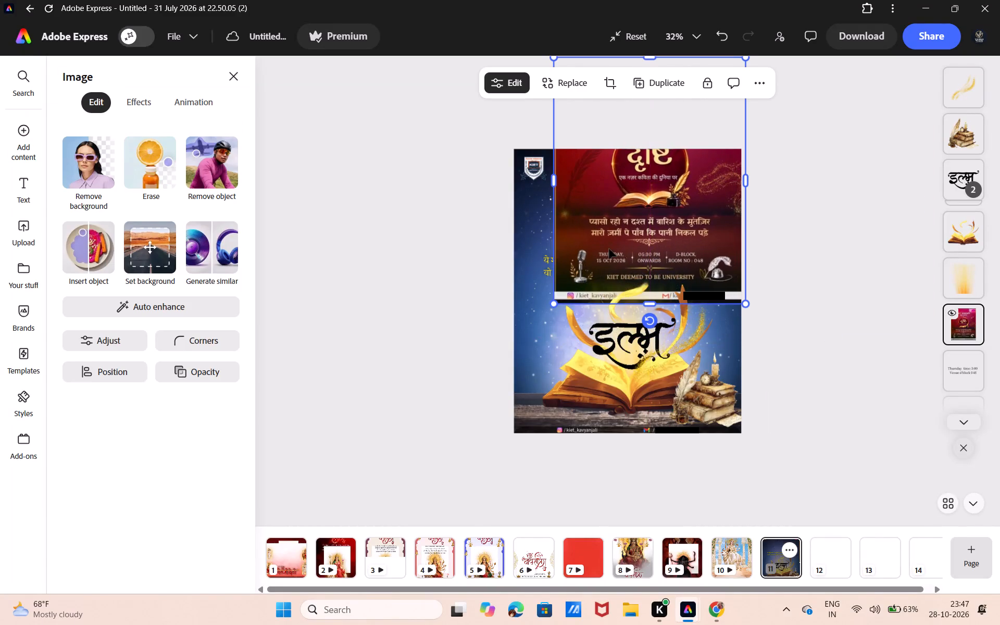
drag(651, 304, 656, 285)
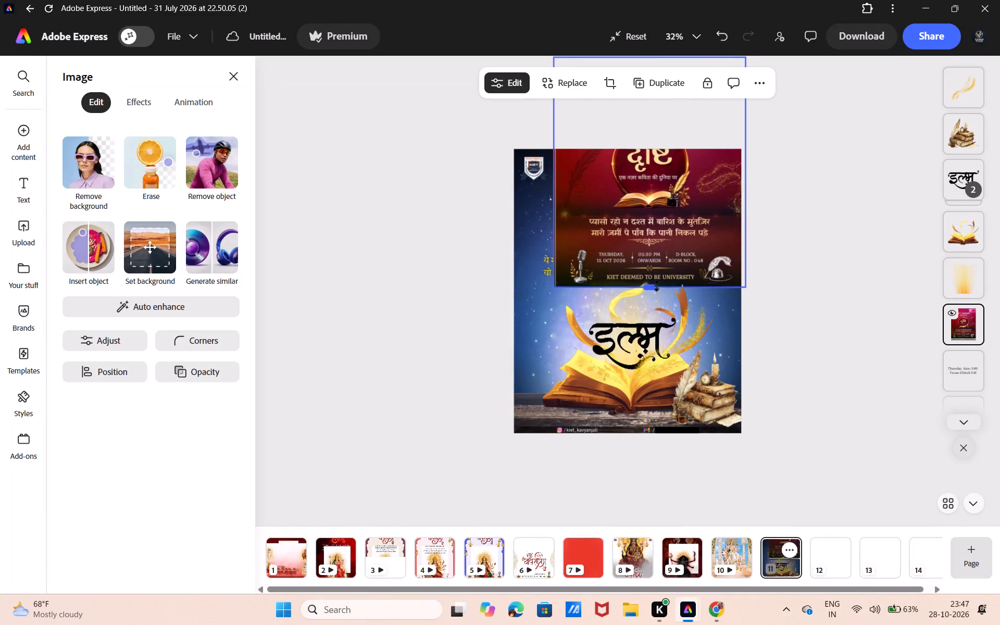
drag(656, 285, 657, 274)
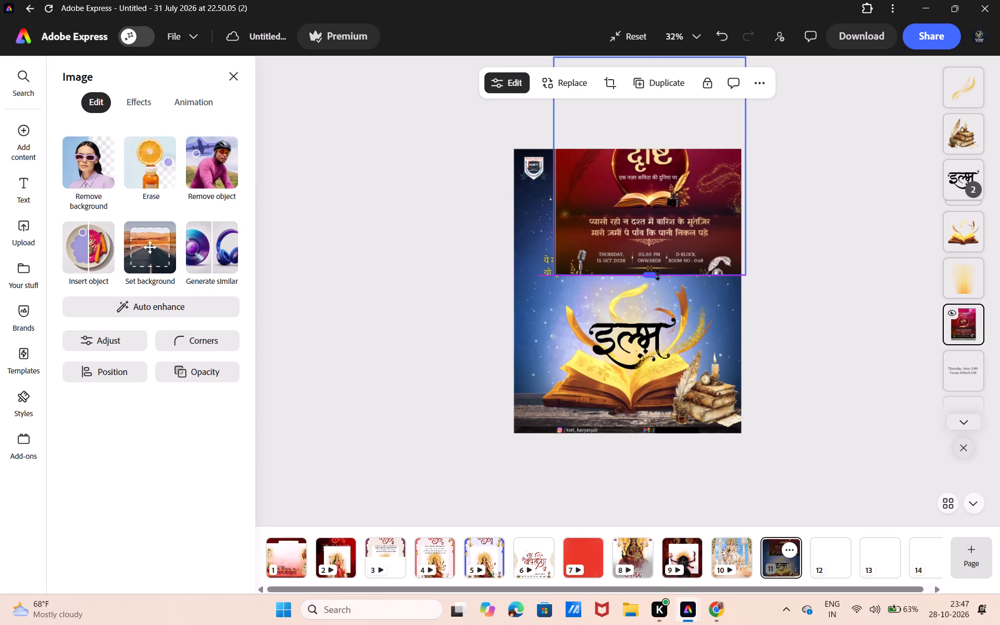
drag(677, 253, 648, 318)
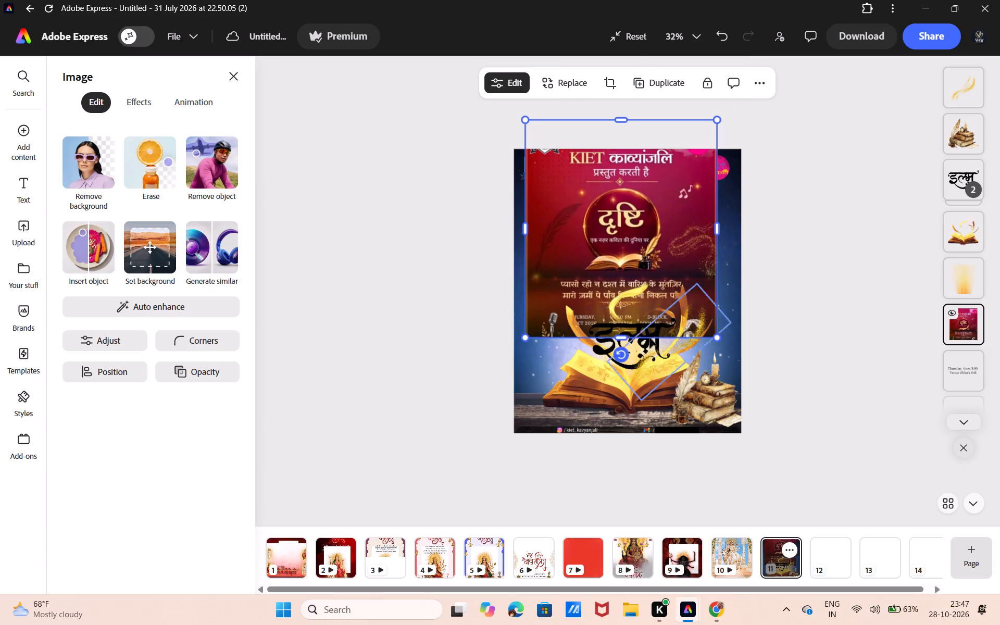
drag(620, 116, 621, 275)
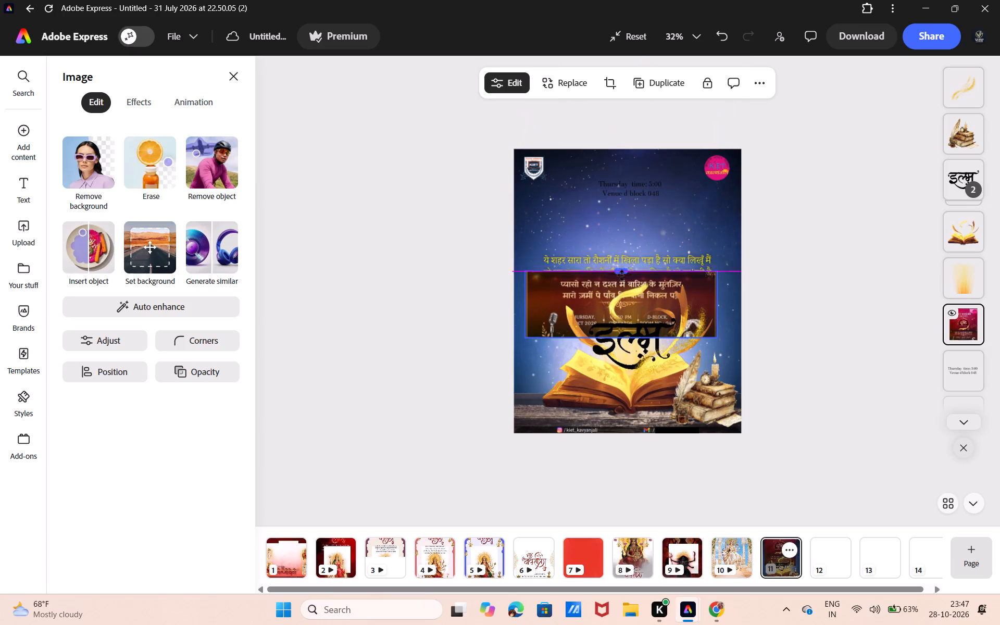
drag(621, 275, 622, 302)
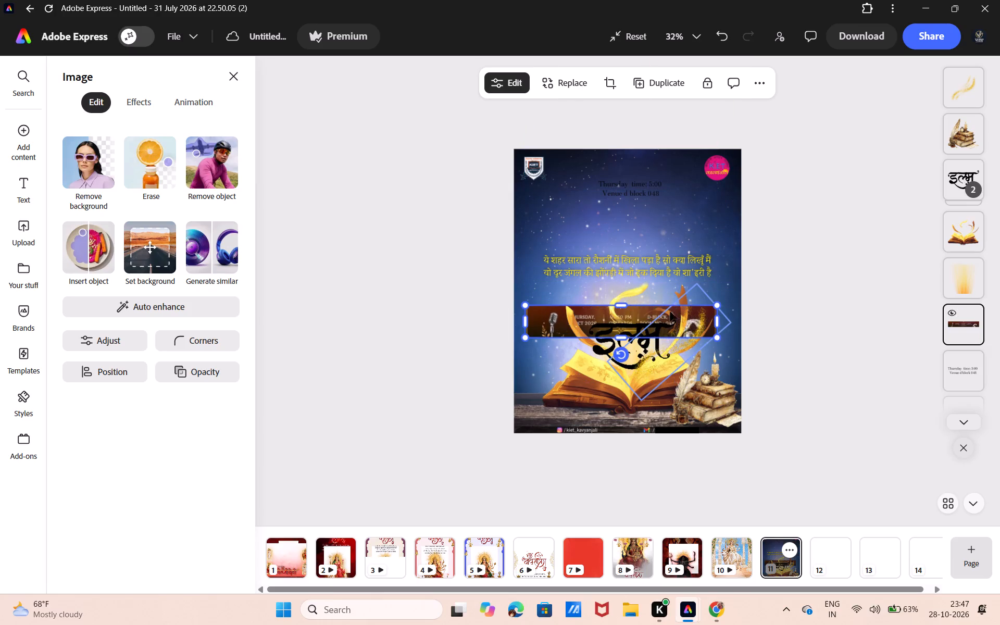
drag(670, 311, 678, 252)
click(795, 239)
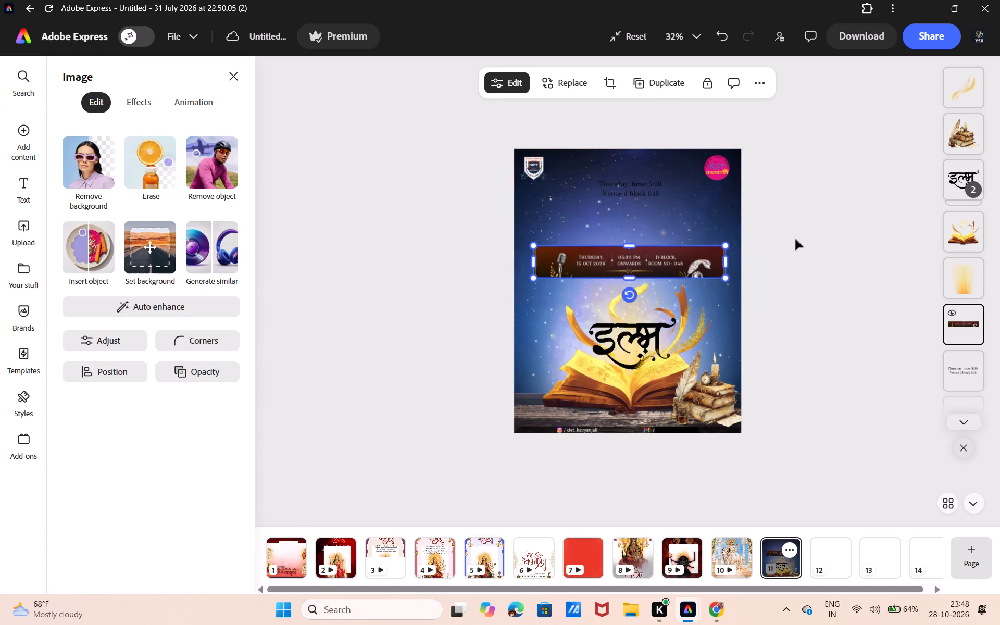
Add a text box just above the cropped reference strip and replace its placeholder with "thursday,".
scroll(711, 231, left, 1)
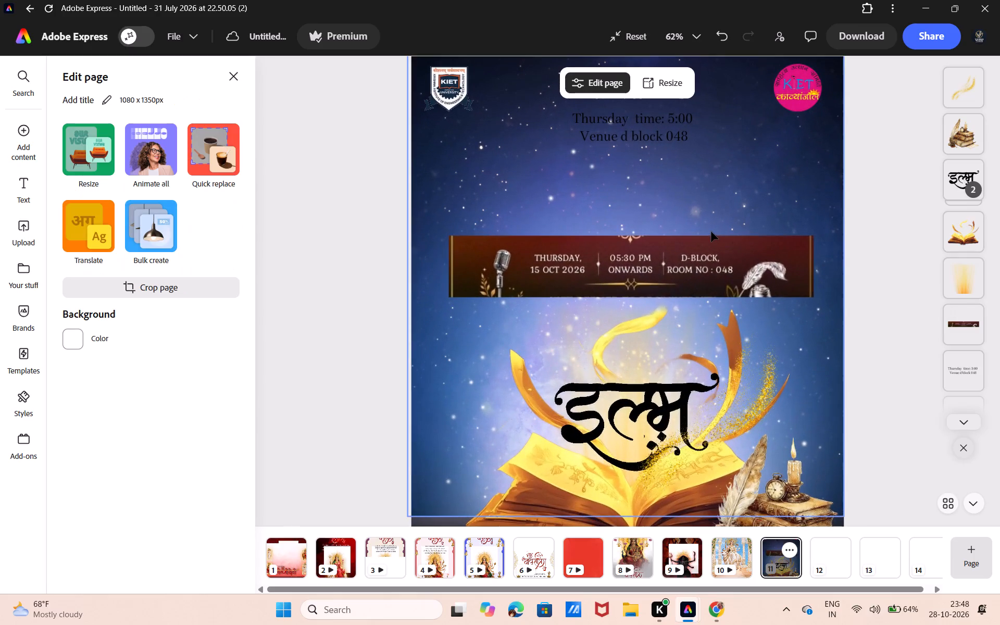
scroll(711, 231, left, 3)
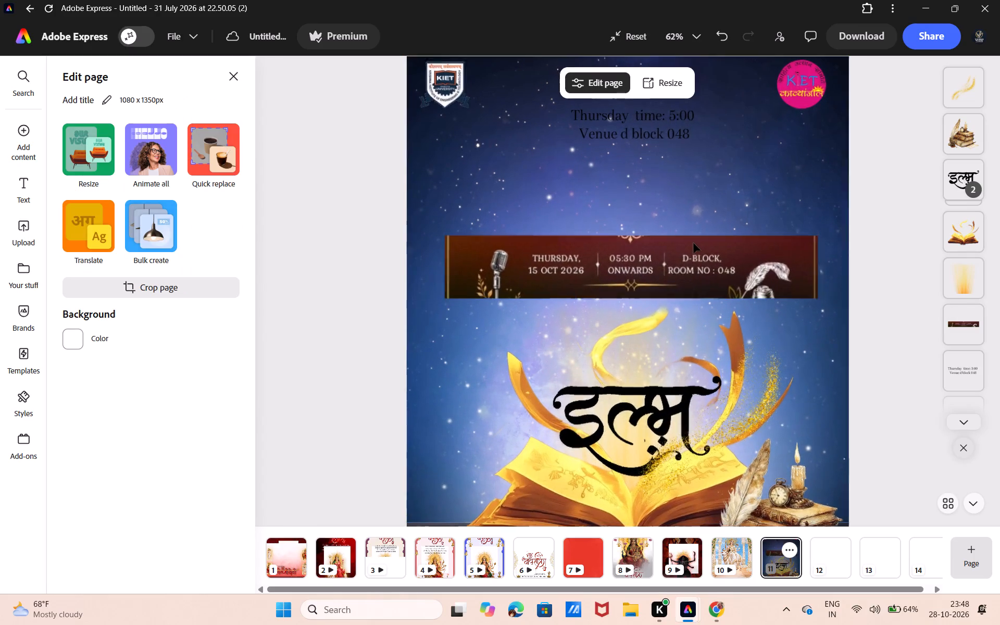
scroll(693, 243, up, 1)
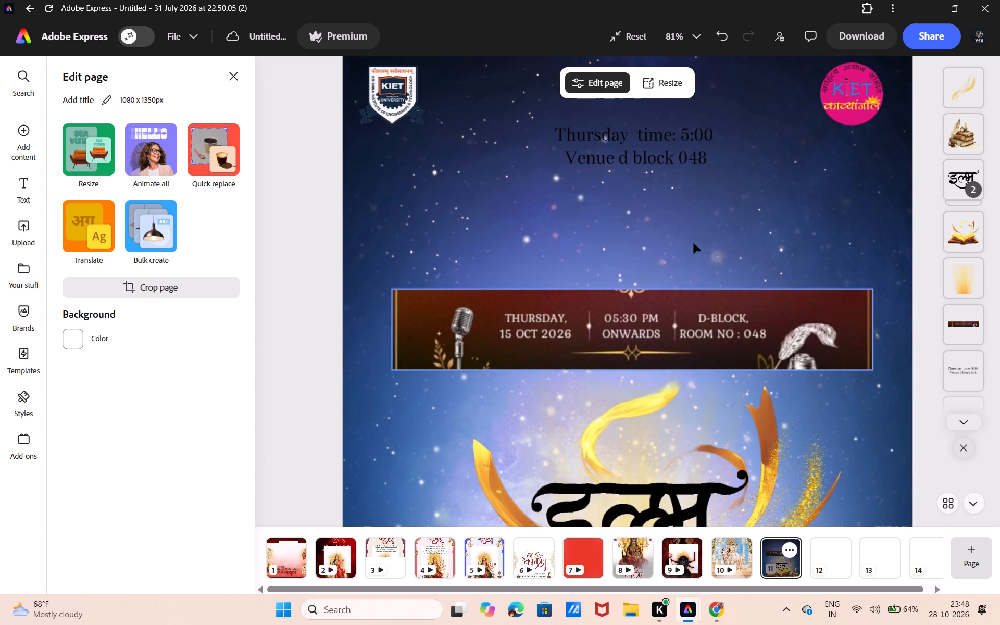
scroll(693, 243, up, 1)
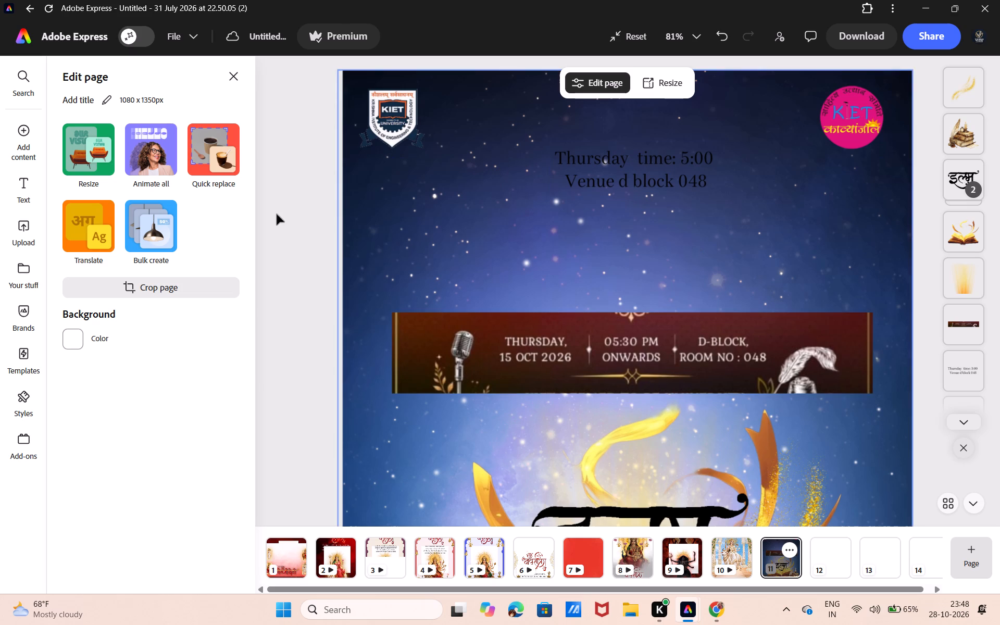
click(38, 177)
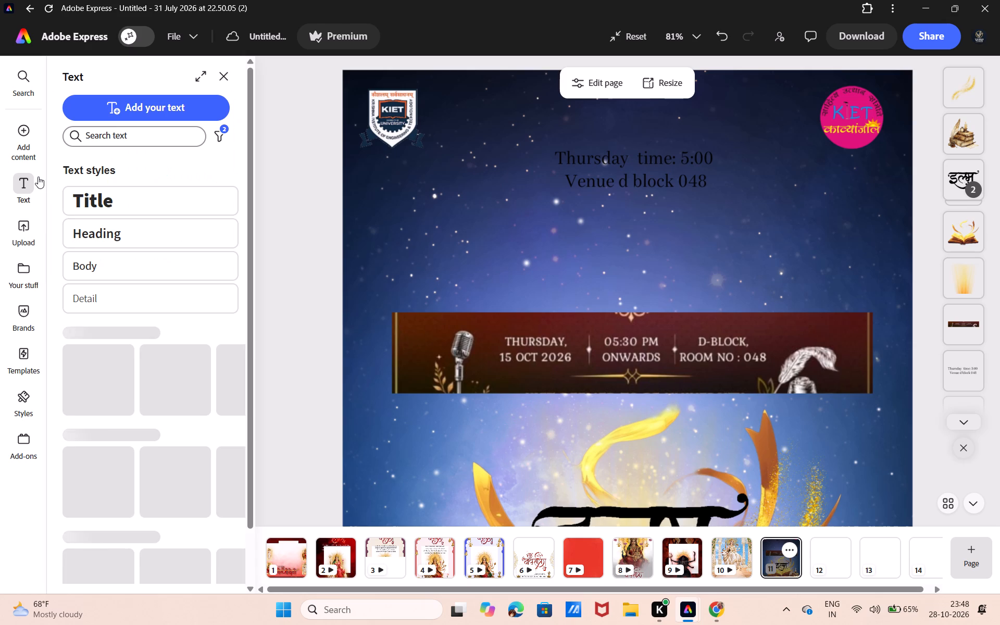
scroll(72, 168, down, 1)
click(133, 110)
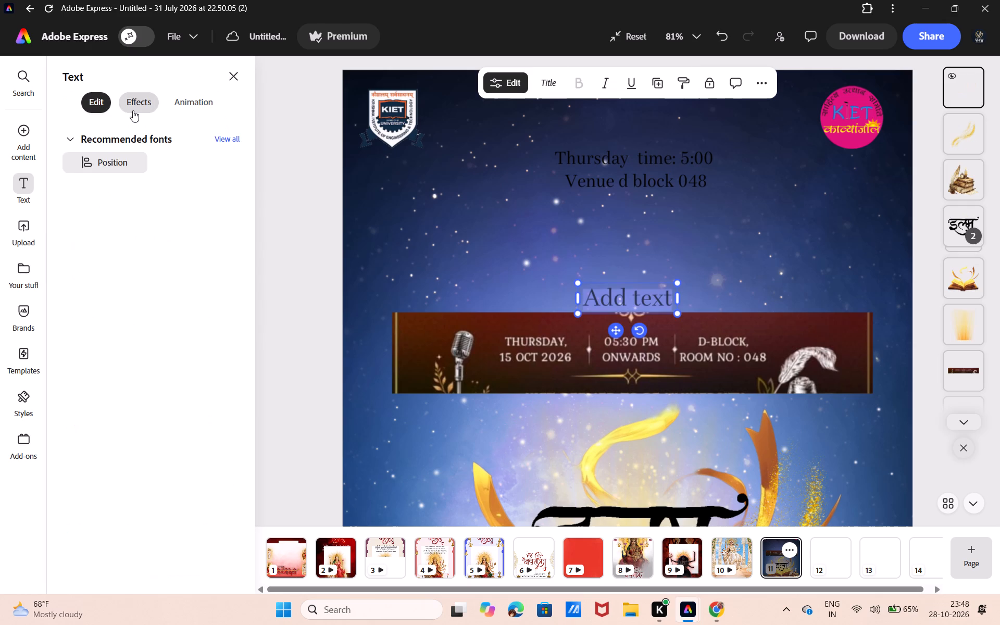
click(672, 301)
key(BackSpace)
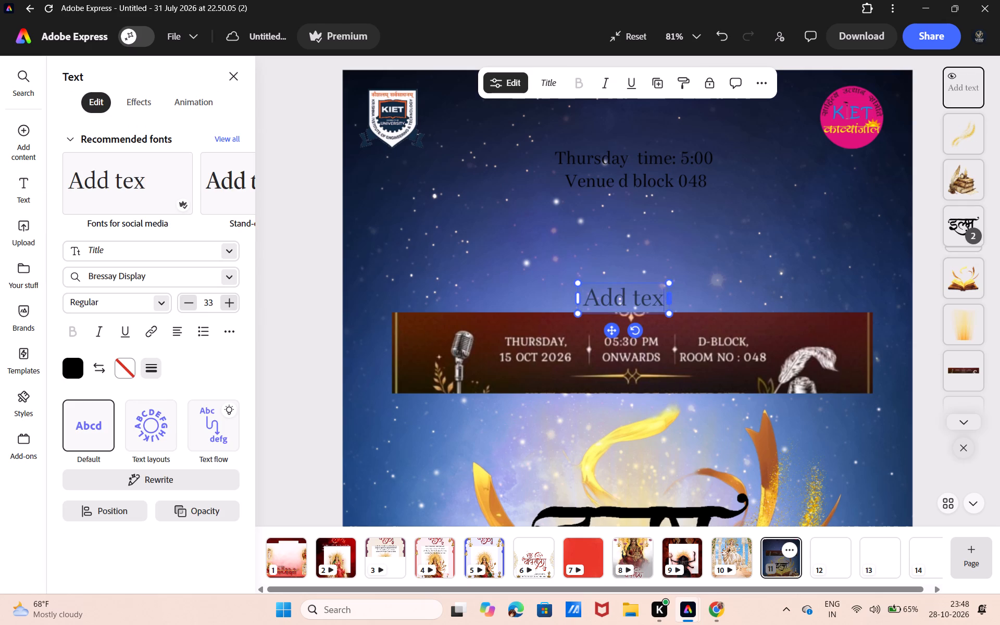
key(BackSpace)
key(BackSpace)
key(BackSpace)
key(BackSpace)
key(BackSpace)
key(BackSpace)
key(BackSpace)
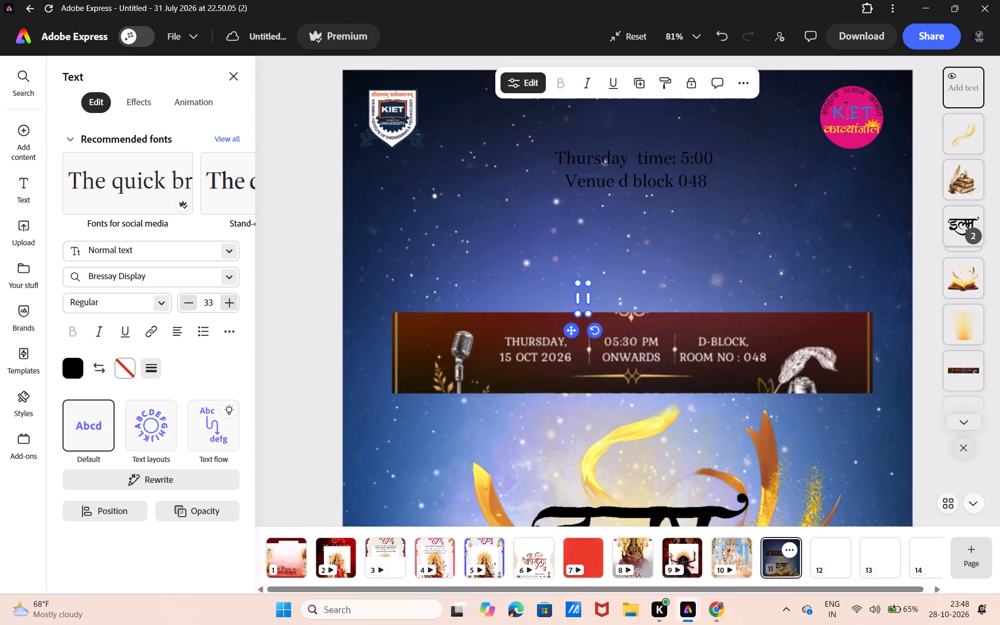
key(t)
key(h)
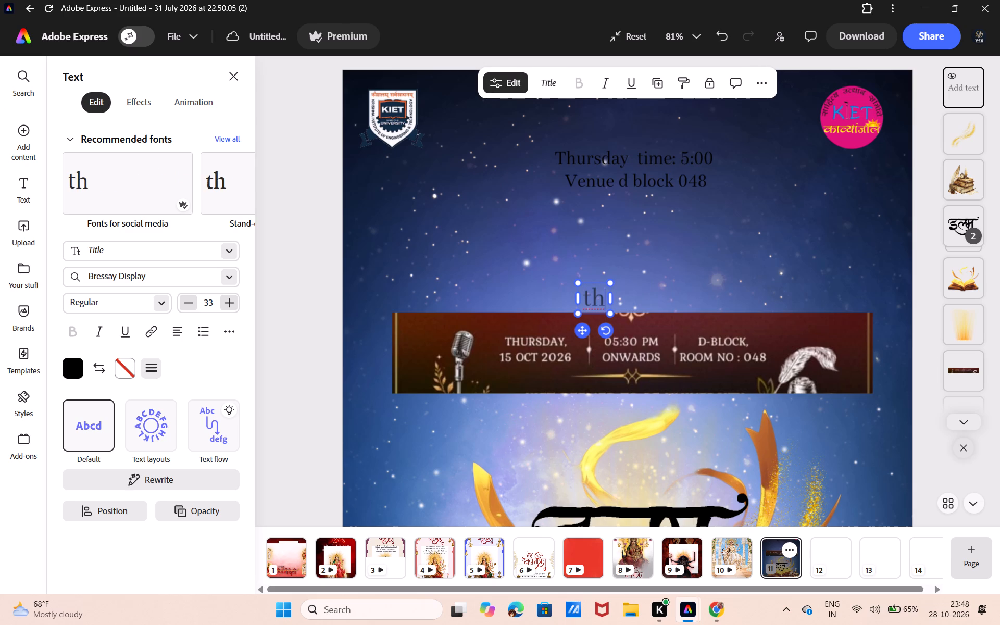
key(u)
text(rsday)
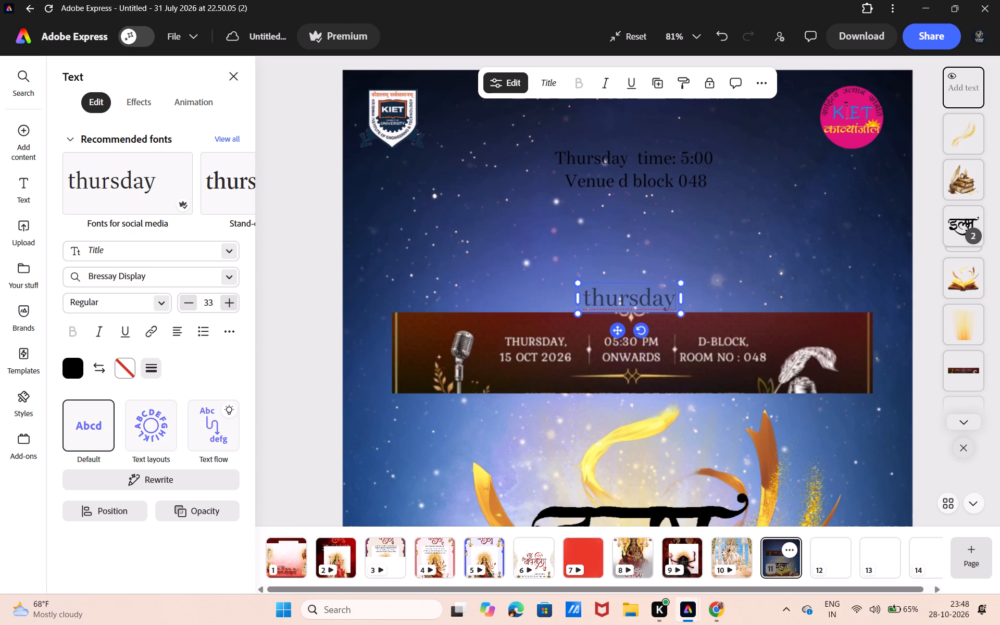
key(apostrophe)
key(BackSpace)
key(comma)
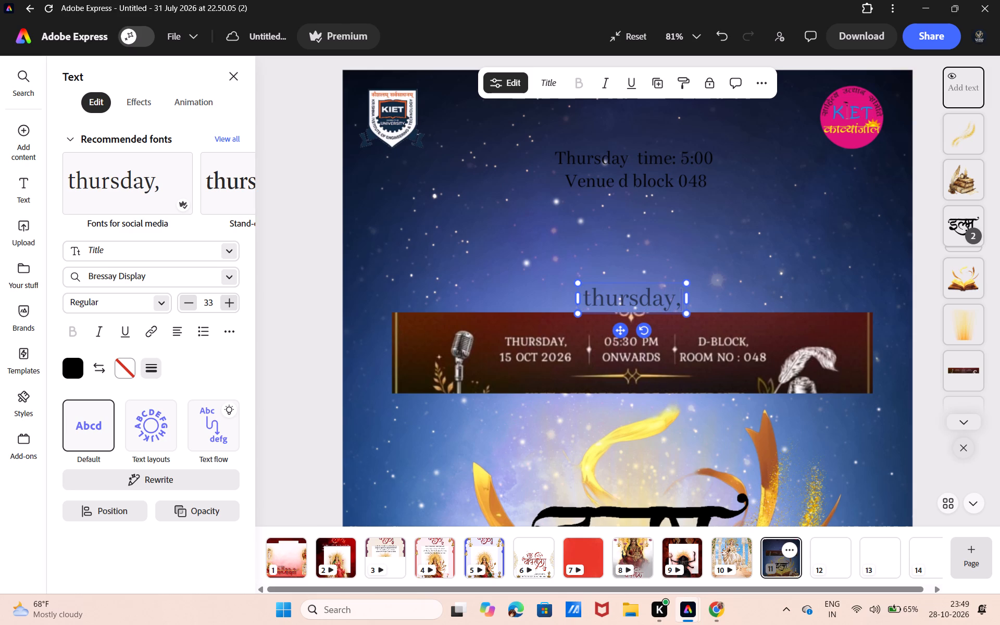
Add a second line reading "02 nov 2026" below "thursday," in the new text box.
key(Return)
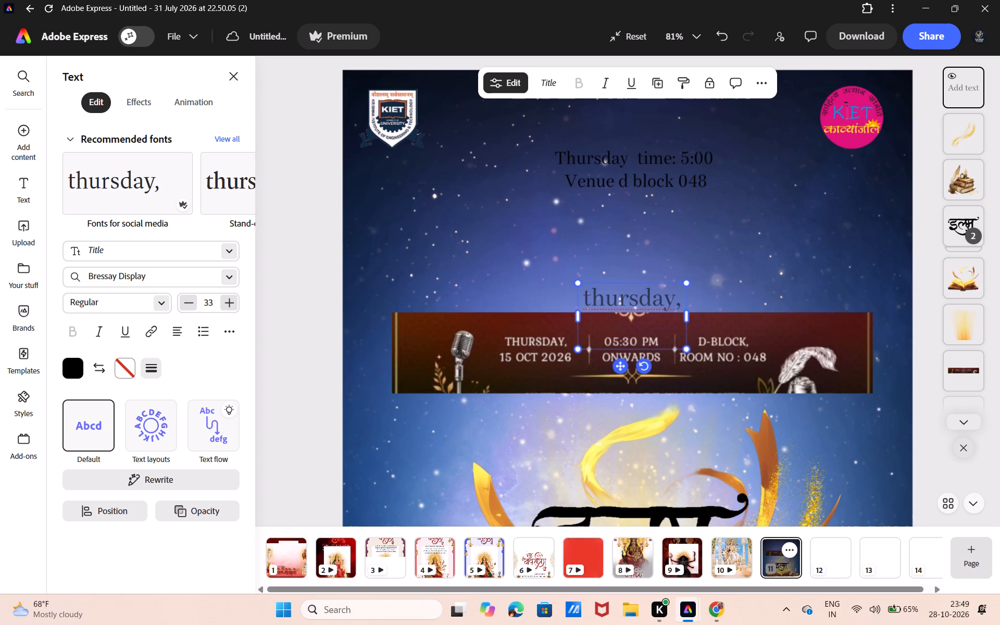
text(02)
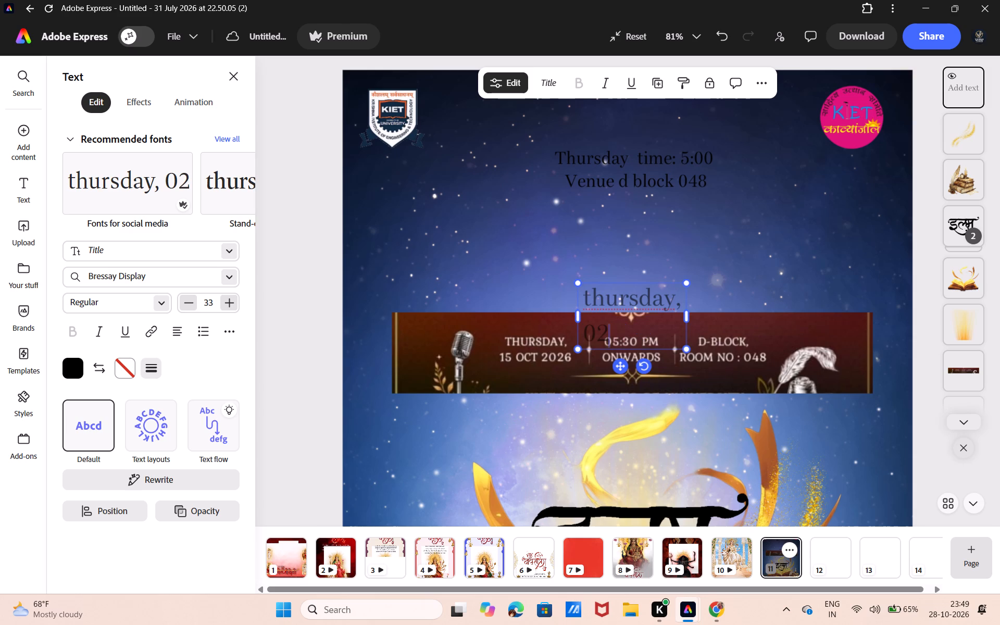
key(space)
text(nov)
key(space)
key(2)
text(02)
key(6)
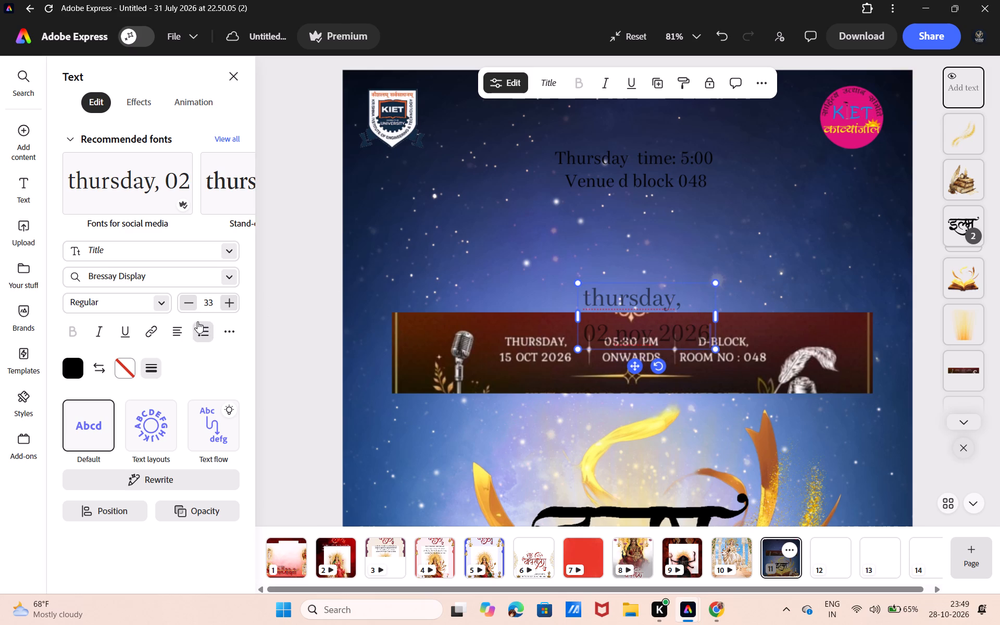
Centre-align the new date text and colour it white.
click(171, 327)
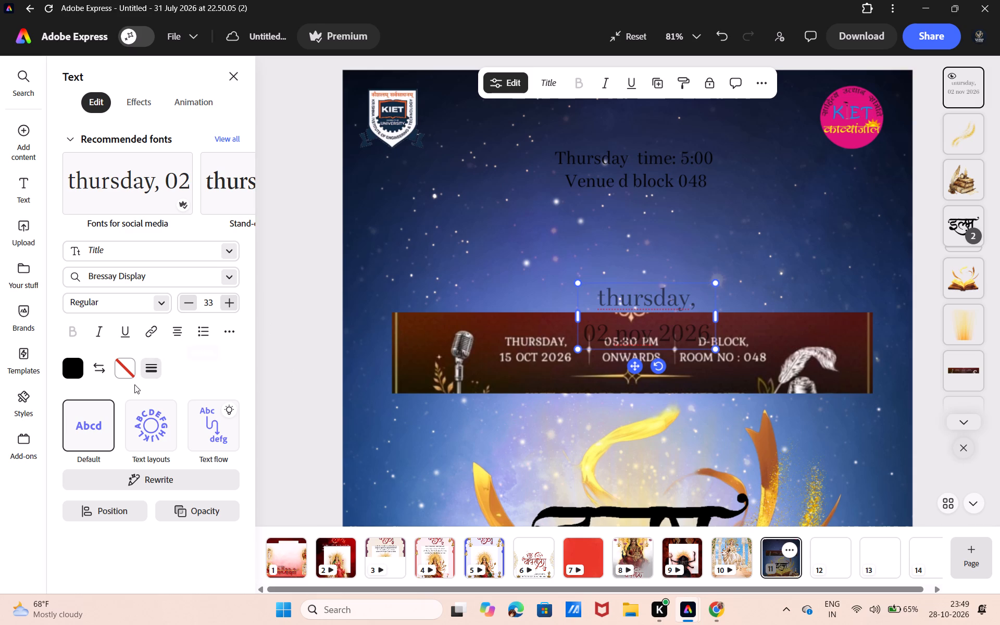
click(60, 368)
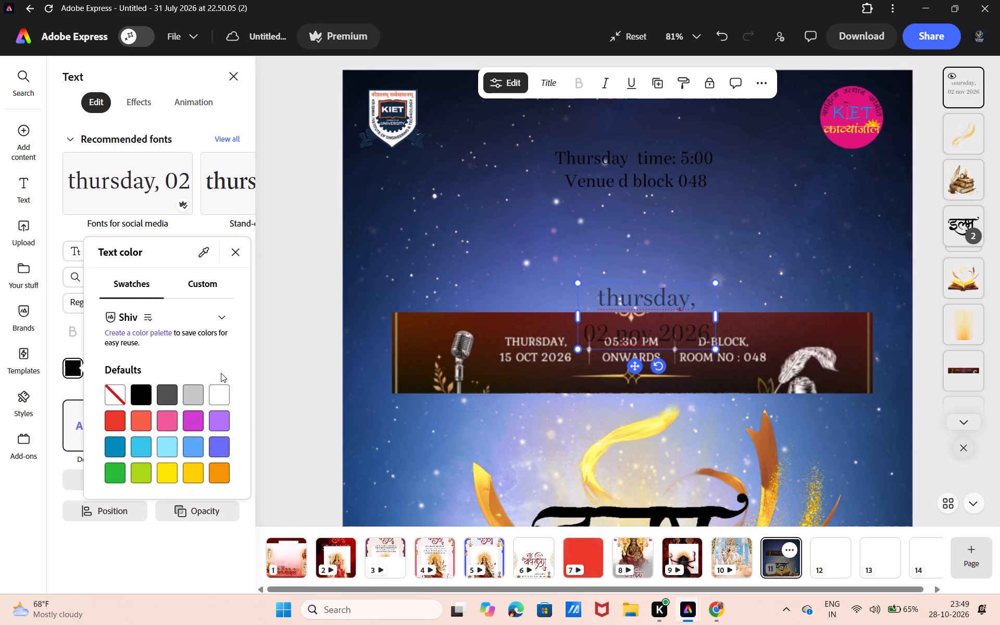
click(220, 389)
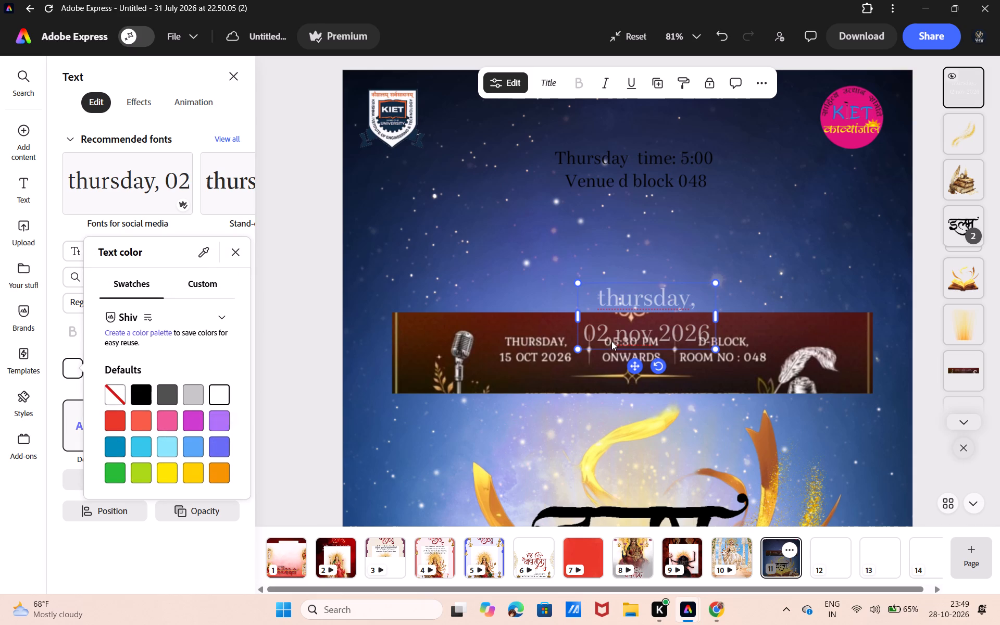
Move the date text off the reference strip to the upper part of the poster, beside the black time and venue text.
drag(634, 363, 636, 370)
drag(636, 370, 615, 344)
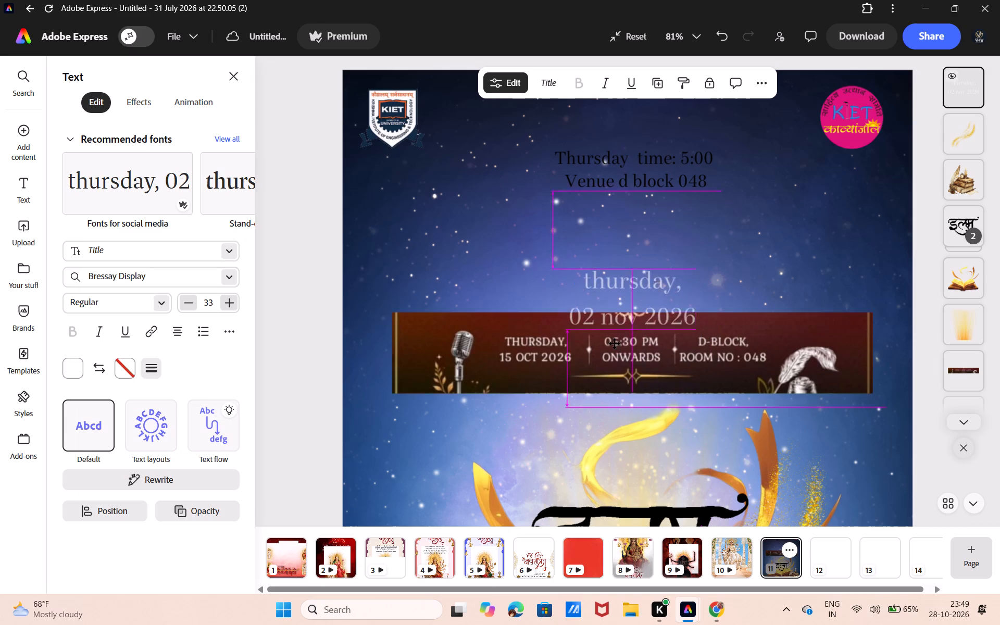
drag(615, 344, 530, 250)
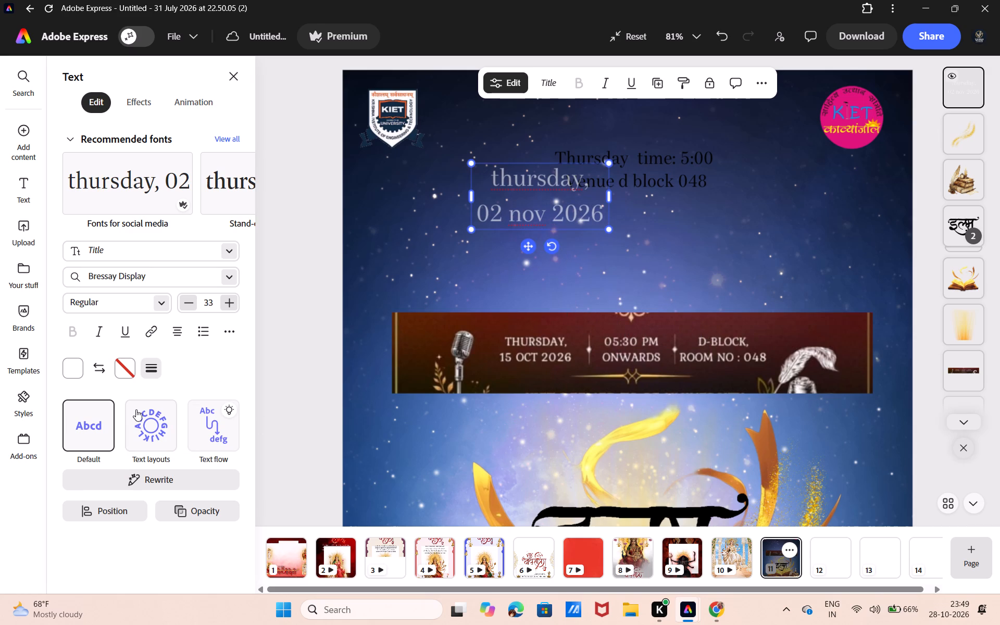
Raise the date text's opacity to the maximum.
click(212, 514)
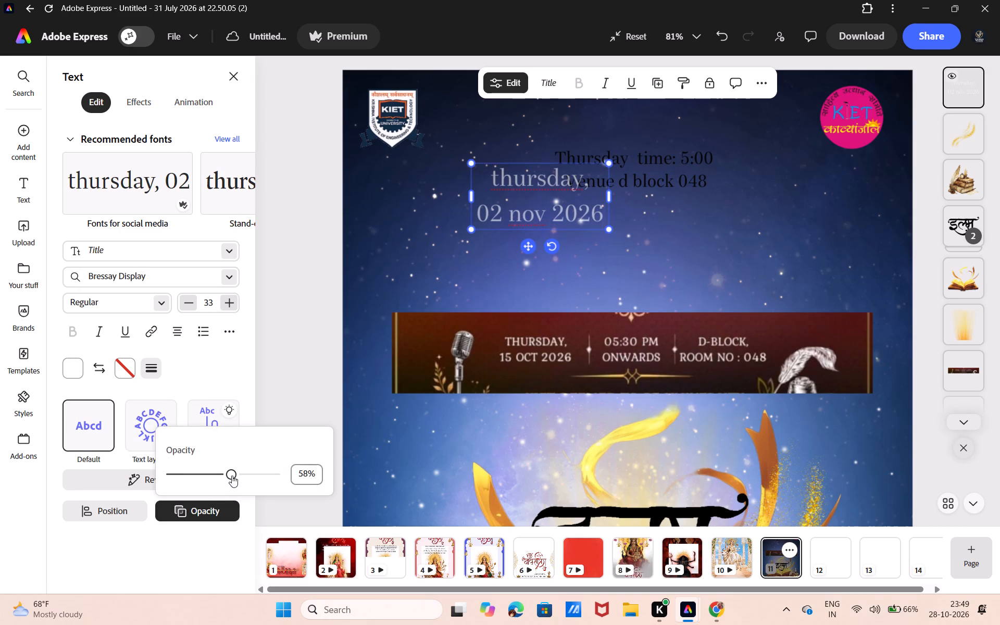
drag(232, 474, 323, 473)
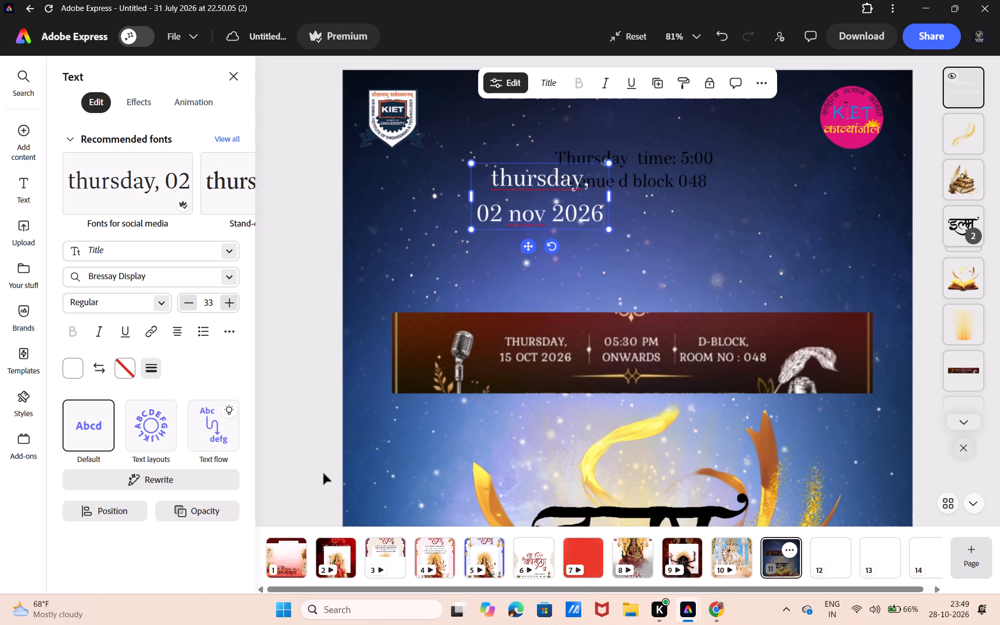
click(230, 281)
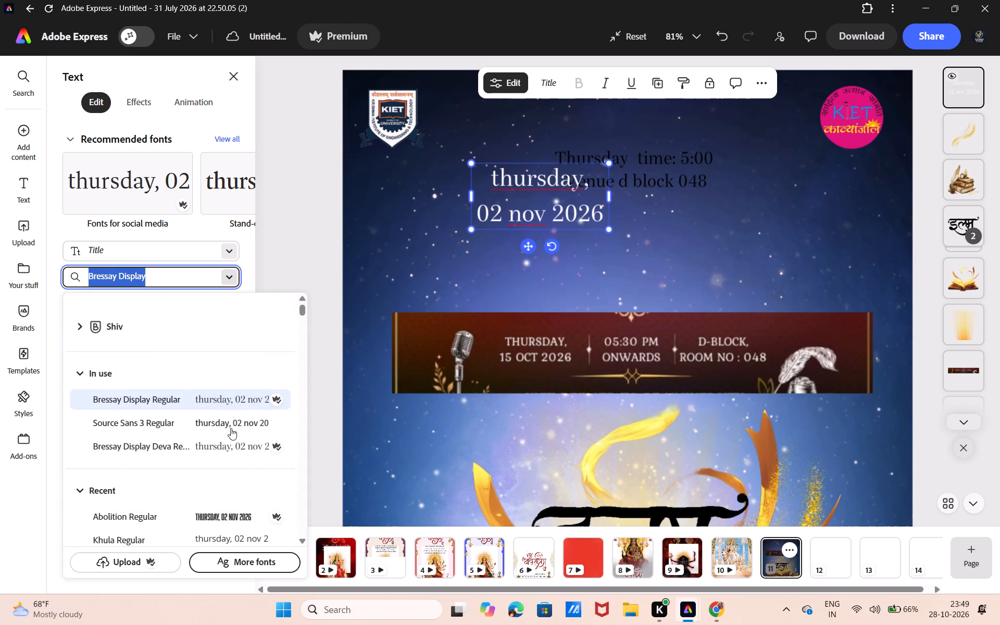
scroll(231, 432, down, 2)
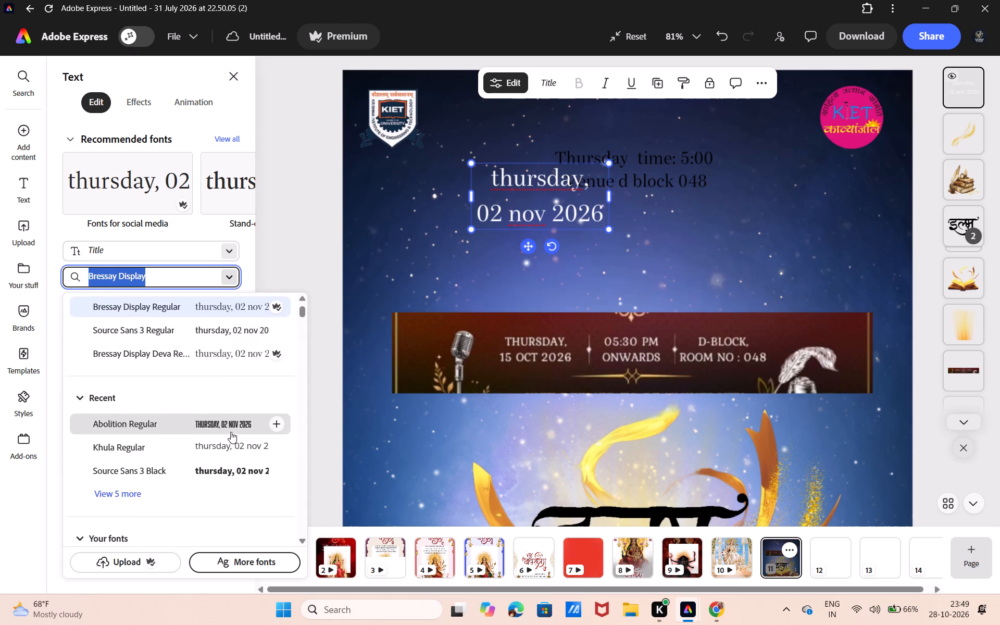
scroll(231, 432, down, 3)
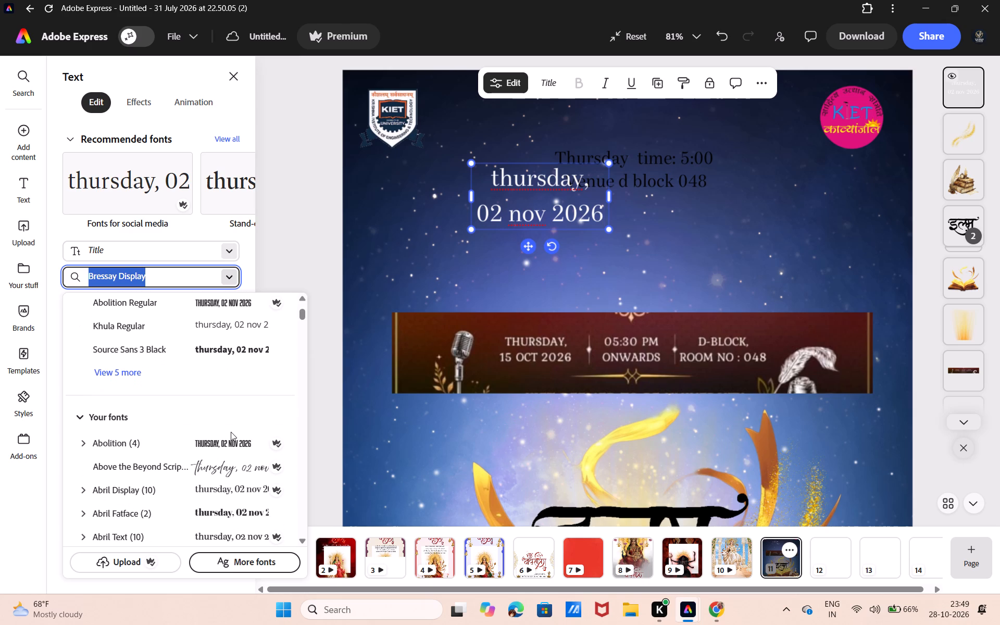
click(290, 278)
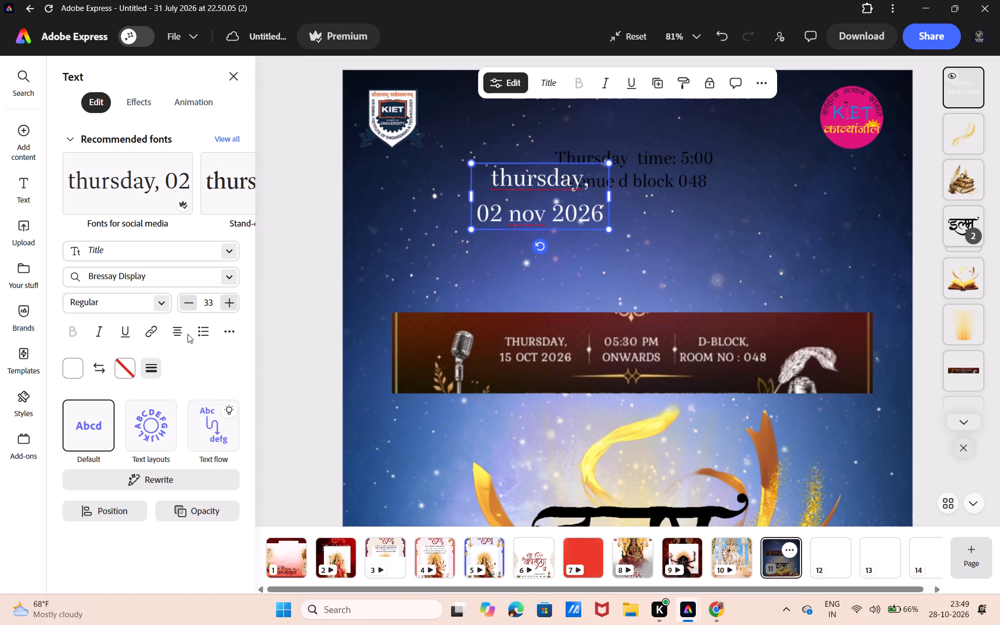
Convert the white date text to all capitals.
scroll(187, 334, left, 1)
click(225, 326)
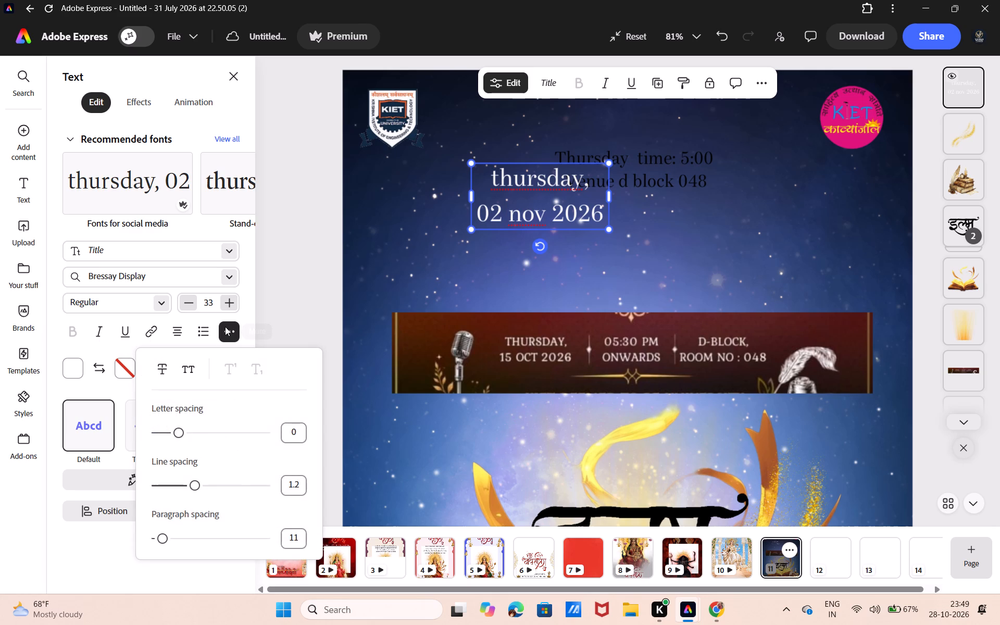
click(189, 365)
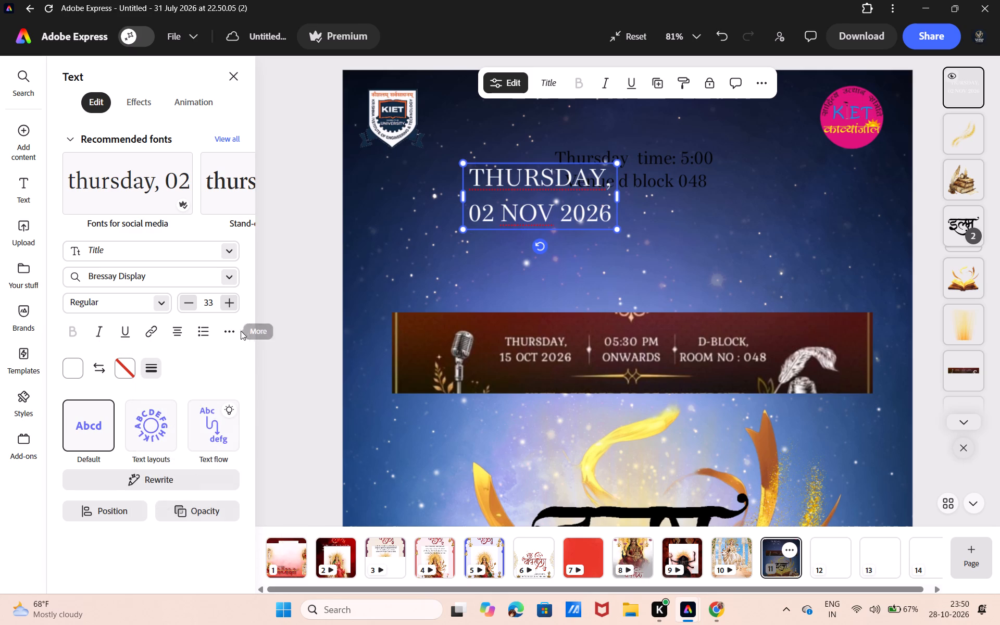
Change the date text's font to Aglet Sans.
click(230, 272)
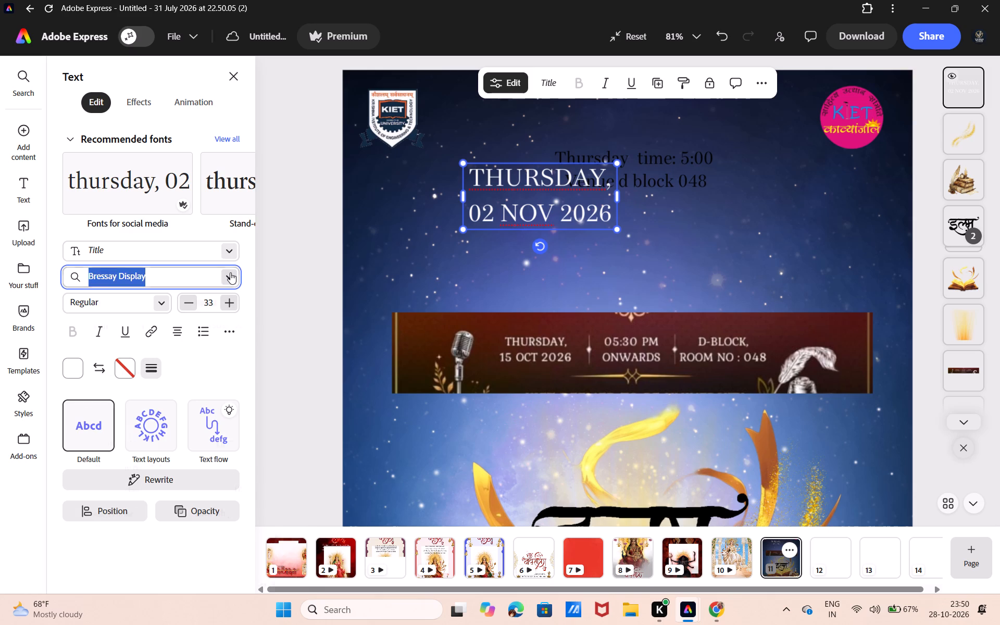
scroll(210, 430, down, 1)
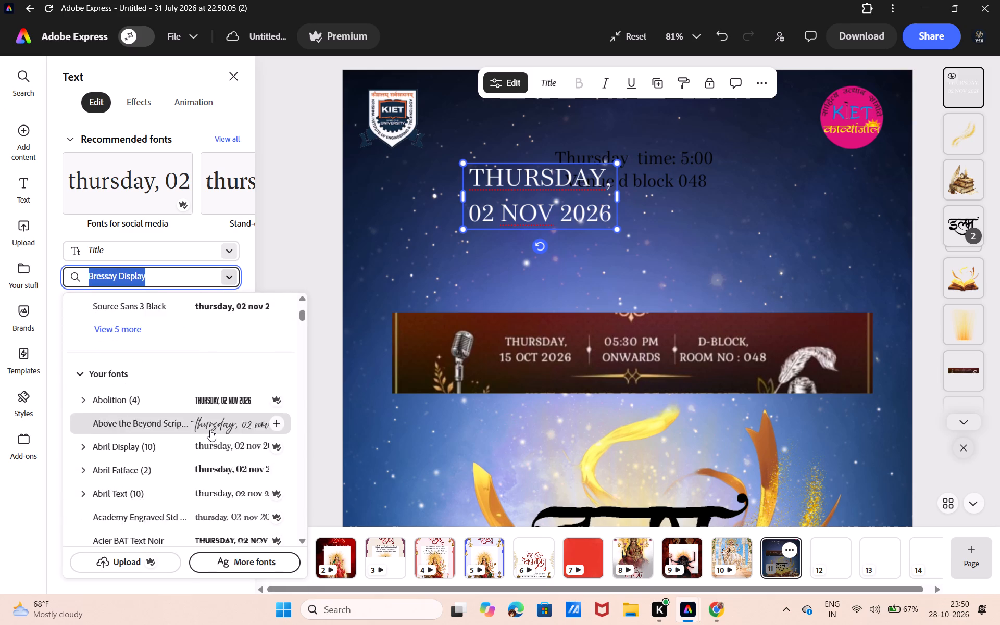
scroll(210, 430, down, 2)
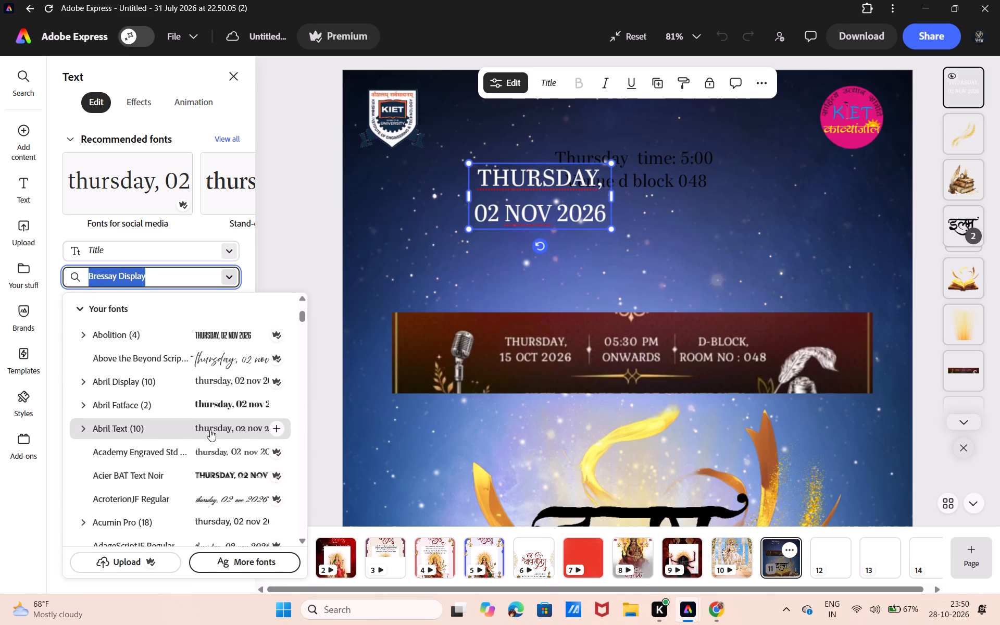
scroll(210, 430, down, 2)
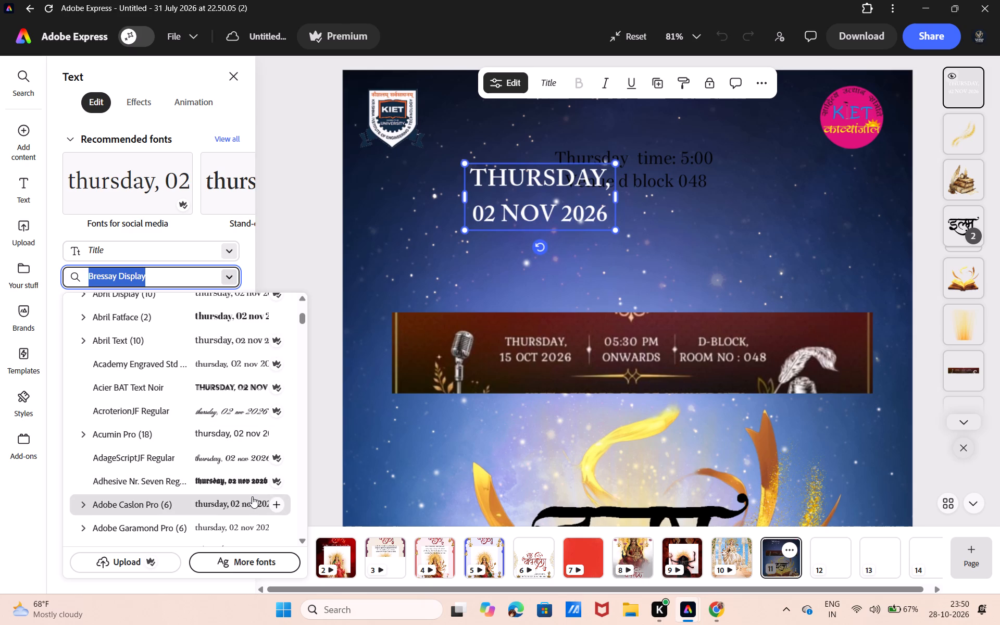
scroll(248, 516, down, 1)
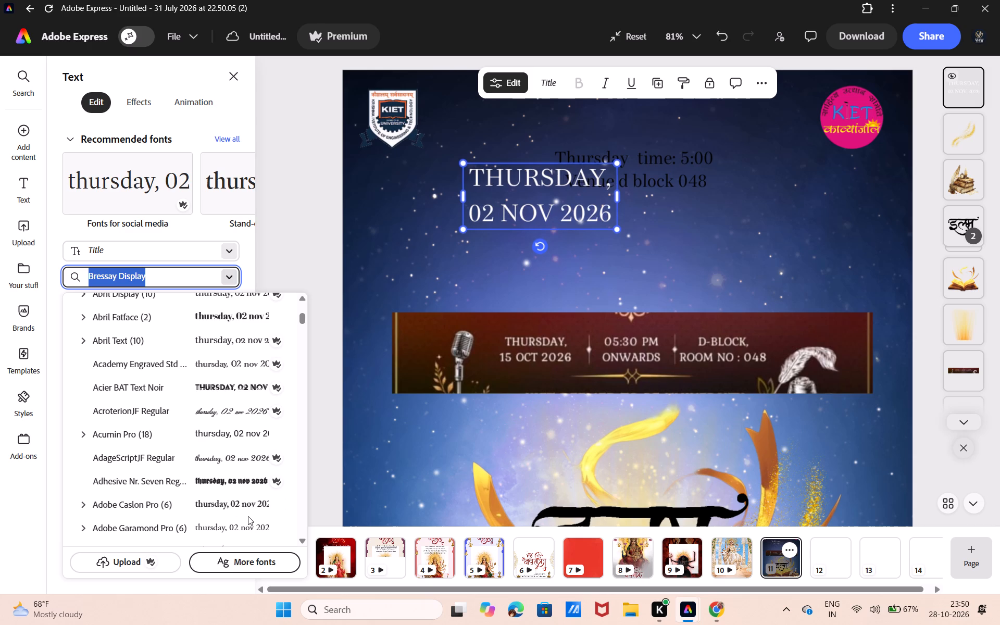
scroll(248, 516, down, 1)
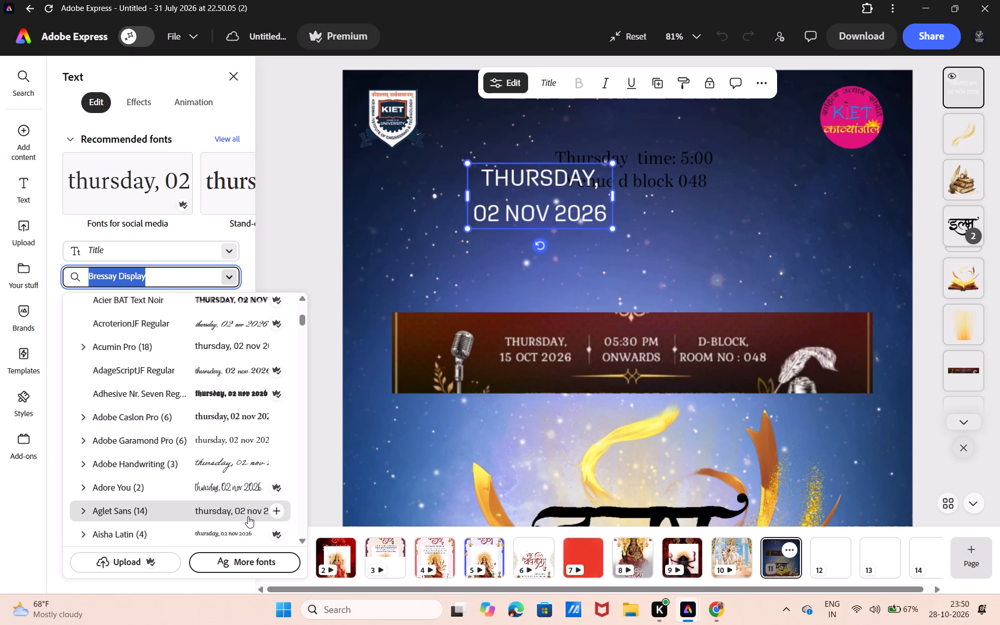
click(248, 516)
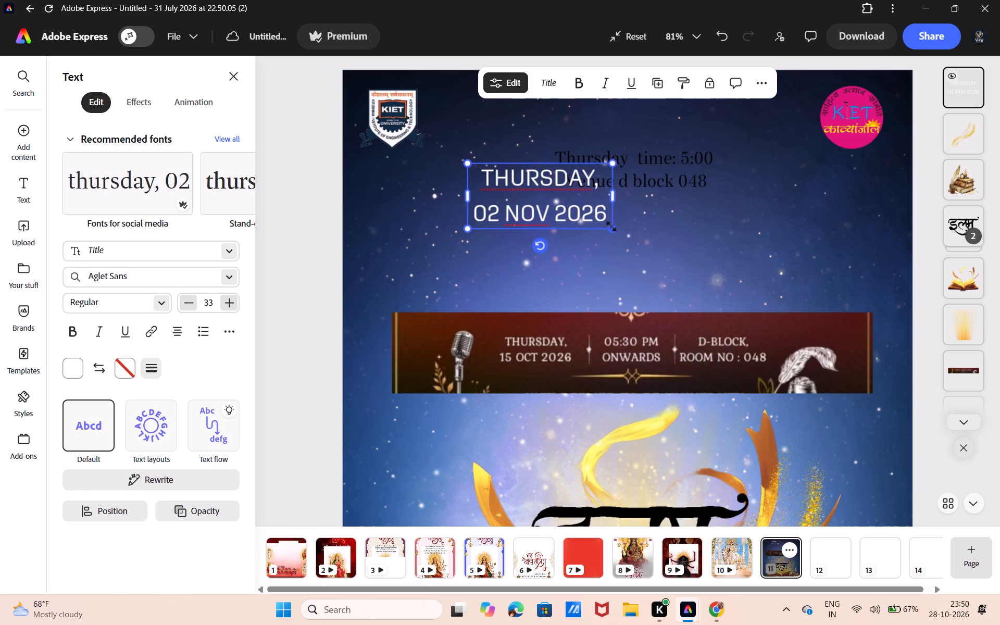
Shrink the date text to size 20 and move it just above the left end of the red reference strip.
drag(611, 226, 566, 179)
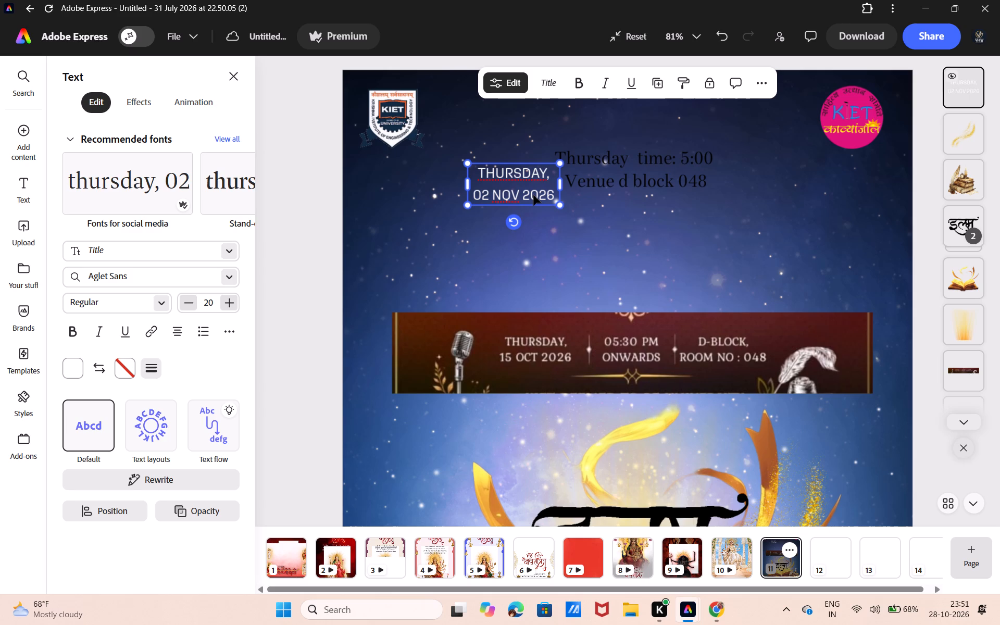
drag(528, 203, 502, 224)
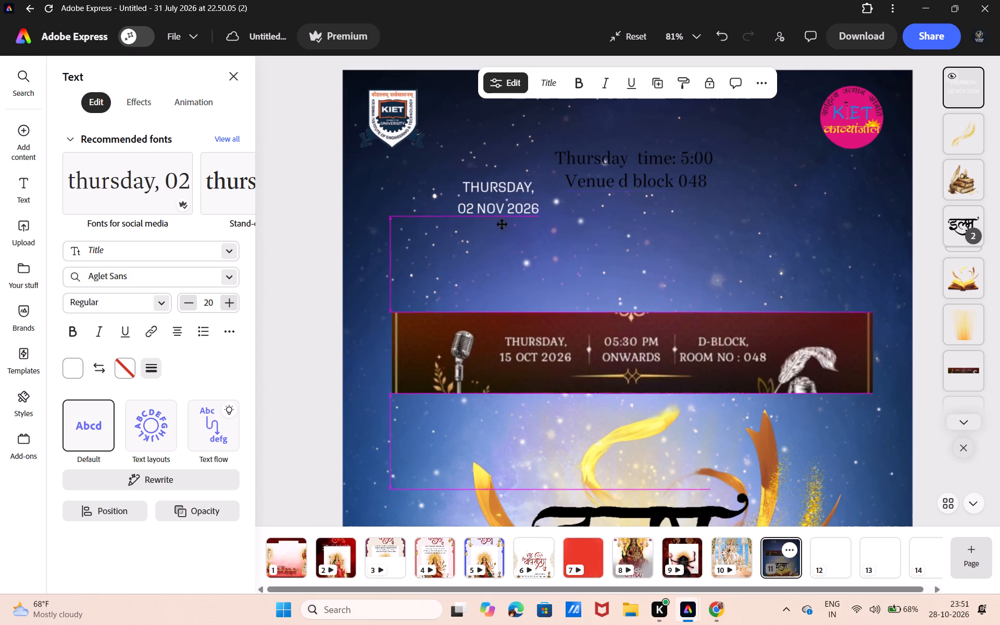
drag(502, 224, 474, 272)
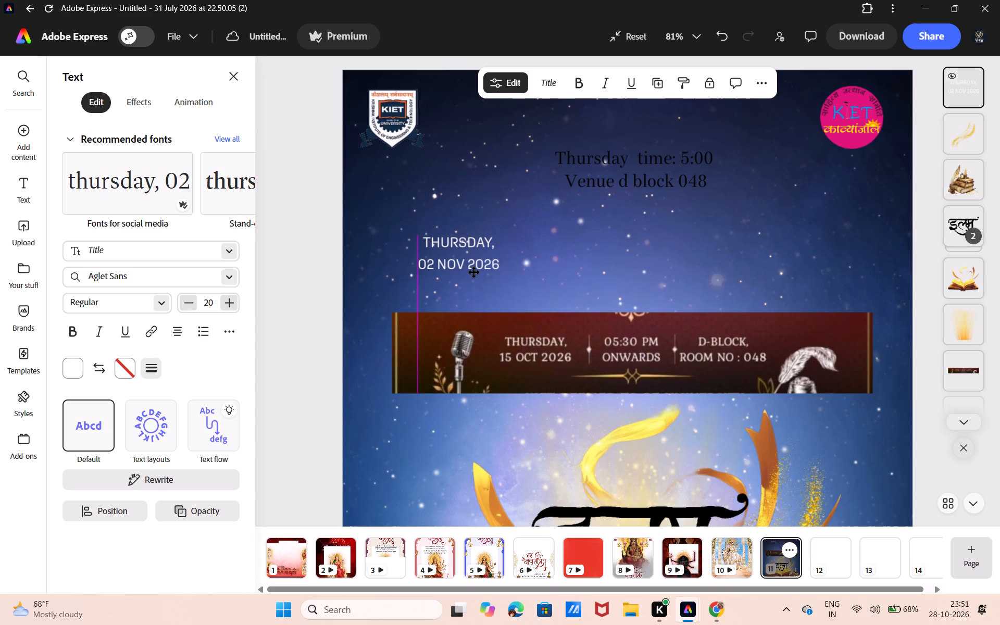
drag(474, 272, 474, 274)
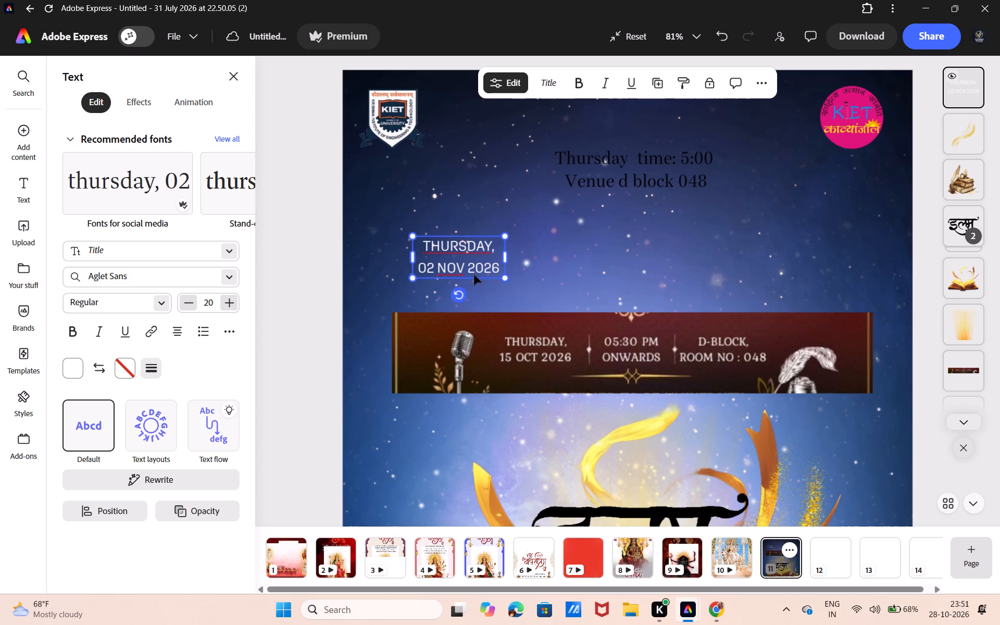
Duplicate the date text and place the copy level with the original, above the middle of the reference strip.
click(665, 83)
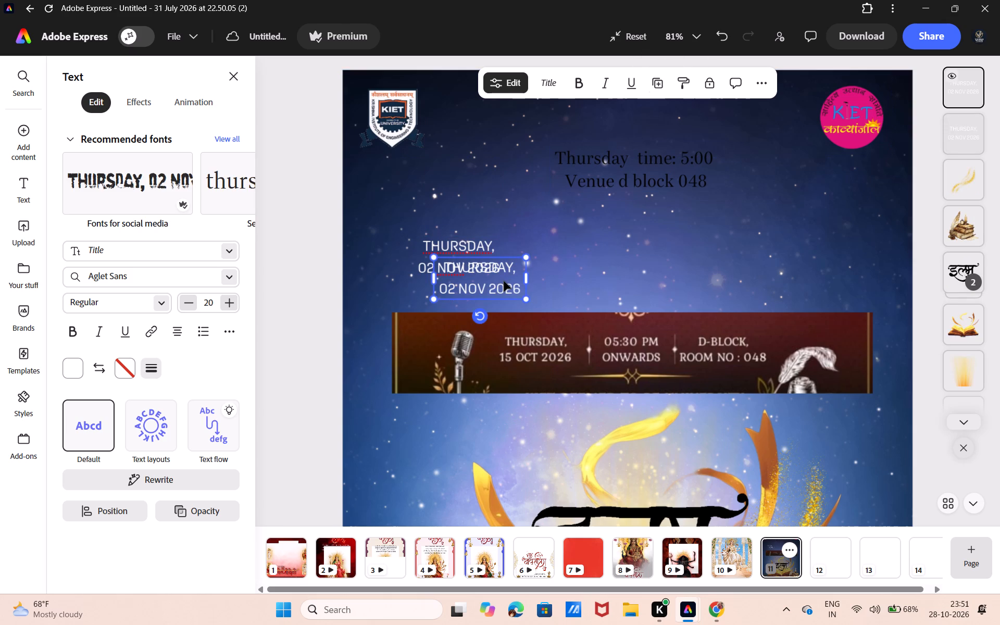
drag(504, 281, 590, 258)
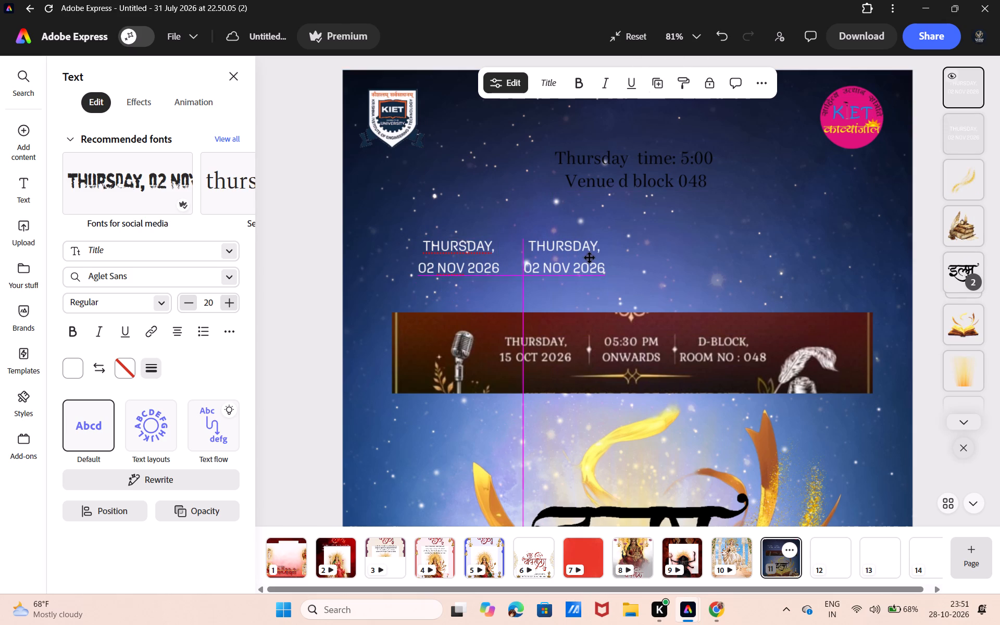
drag(590, 258, 632, 260)
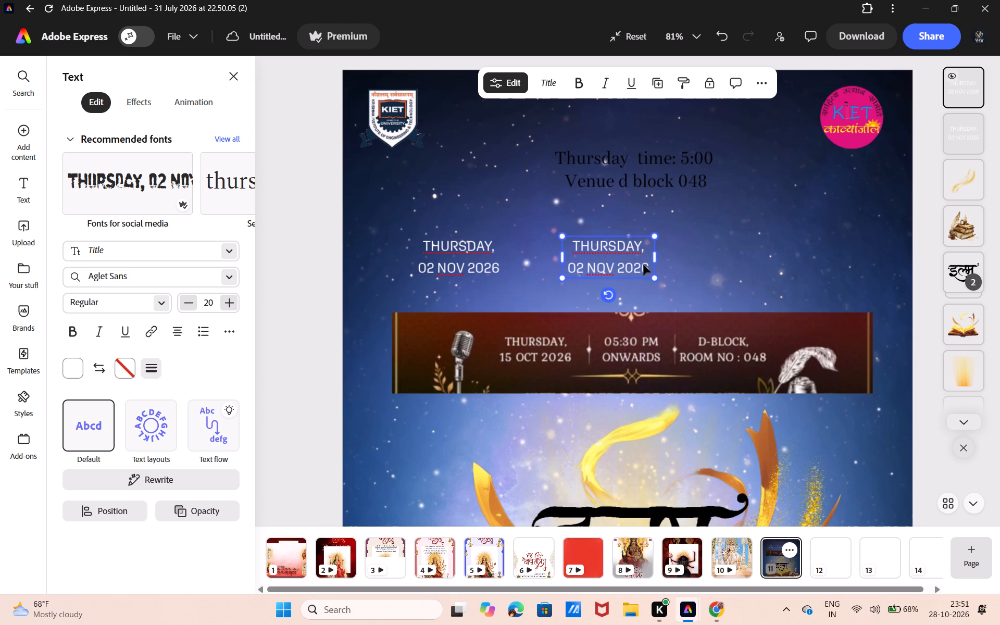
Replace the second line of the copied date text with "onwards".
click(647, 262)
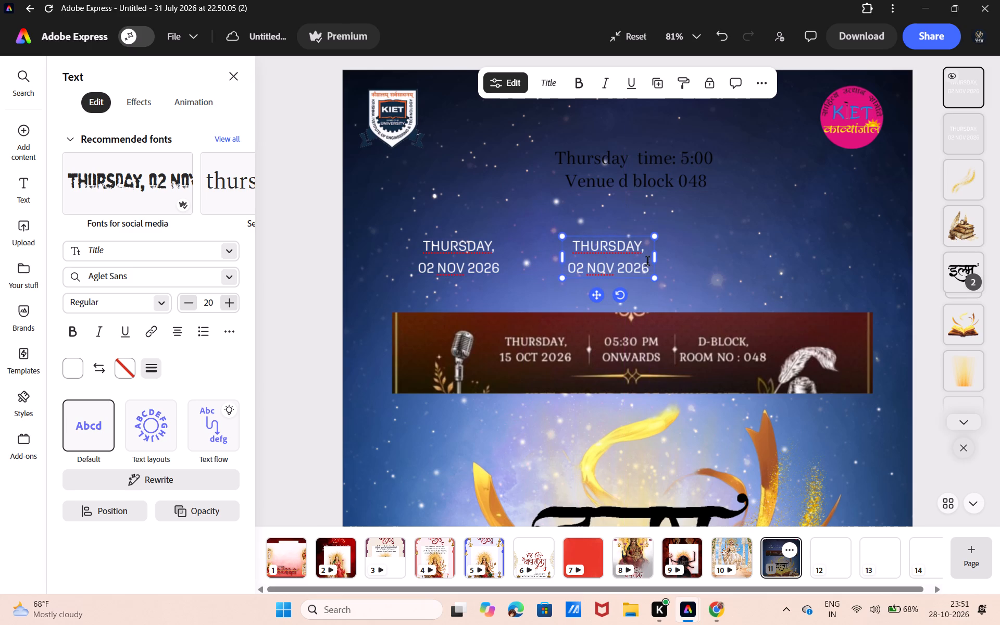
key(BackSpace)
key(BackSpace)
key(BackSpace)
key(BackSpace)
key(BackSpace)
key(BackSpace)
key(BackSpace)
key(BackSpace)
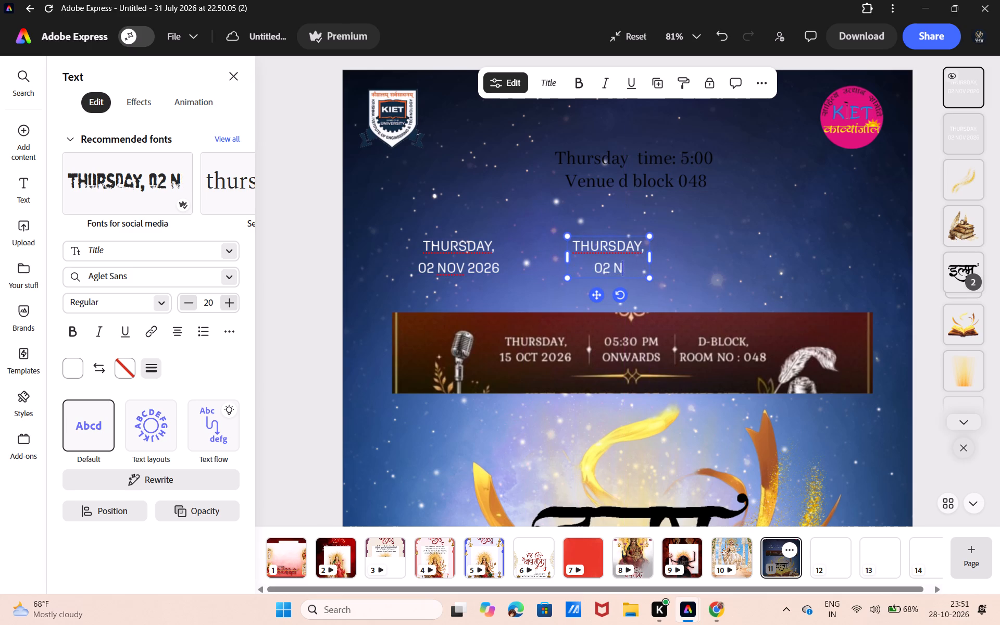
key(BackSpace)
key(BackSpace)
key(BackSpace)
text(on)
text(wards)
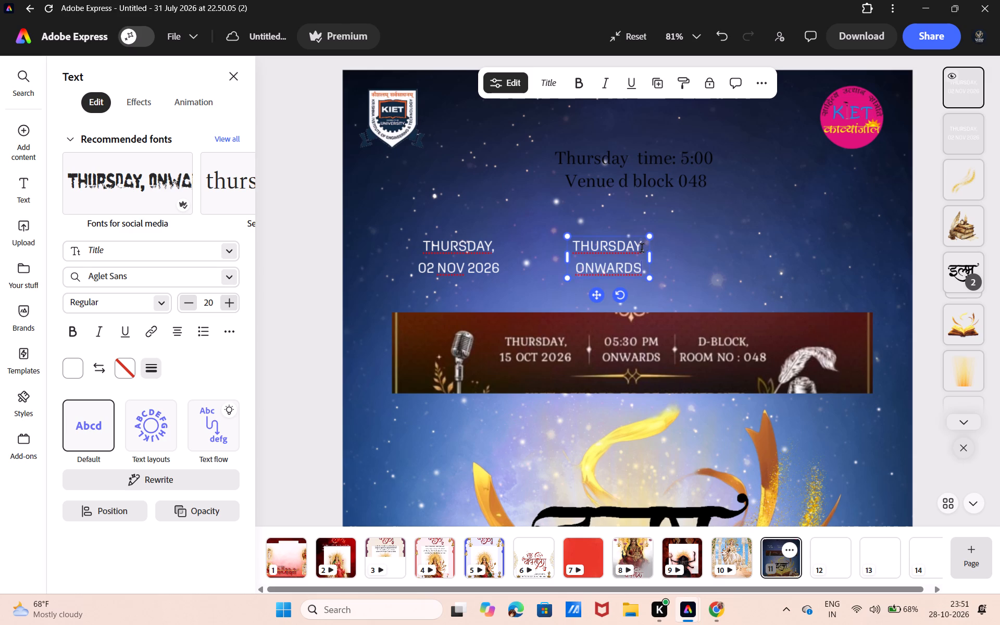
Replace "THURSDAY" in the copy's first line with "05:00 pm", keeping the comma.
click(642, 249)
key(BackSpace)
key(BackSpace)
key(BackSpace)
key(BackSpace)
key(BackSpace)
key(BackSpace)
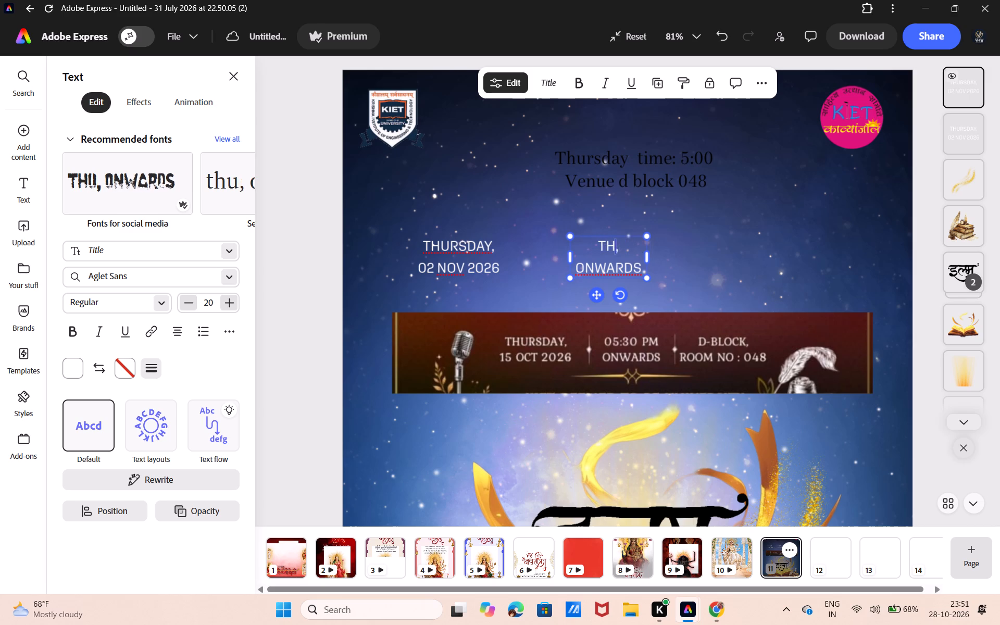
key(BackSpace)
key(BackSpace)
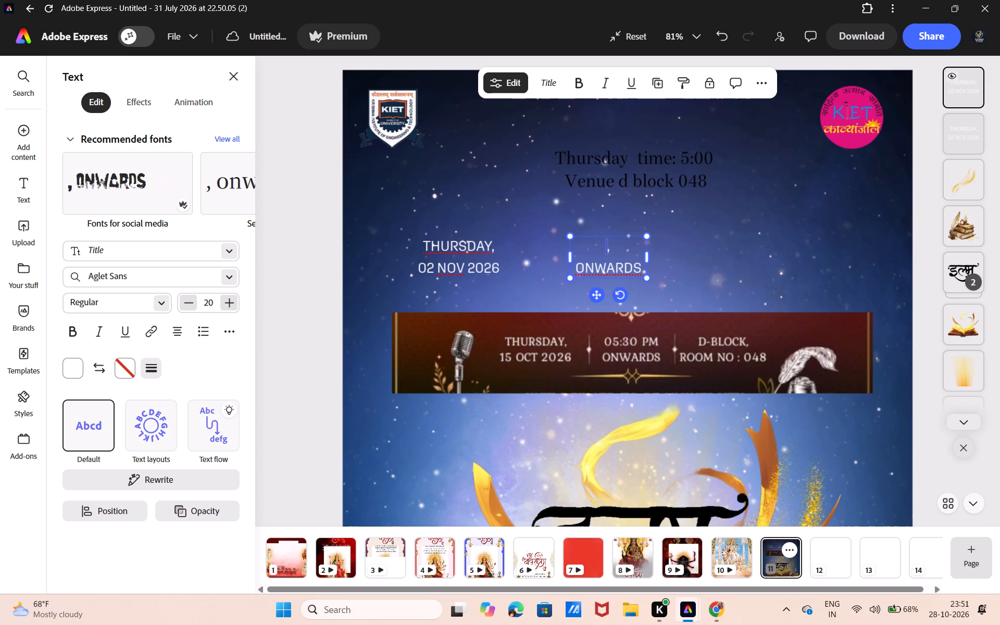
key(5)
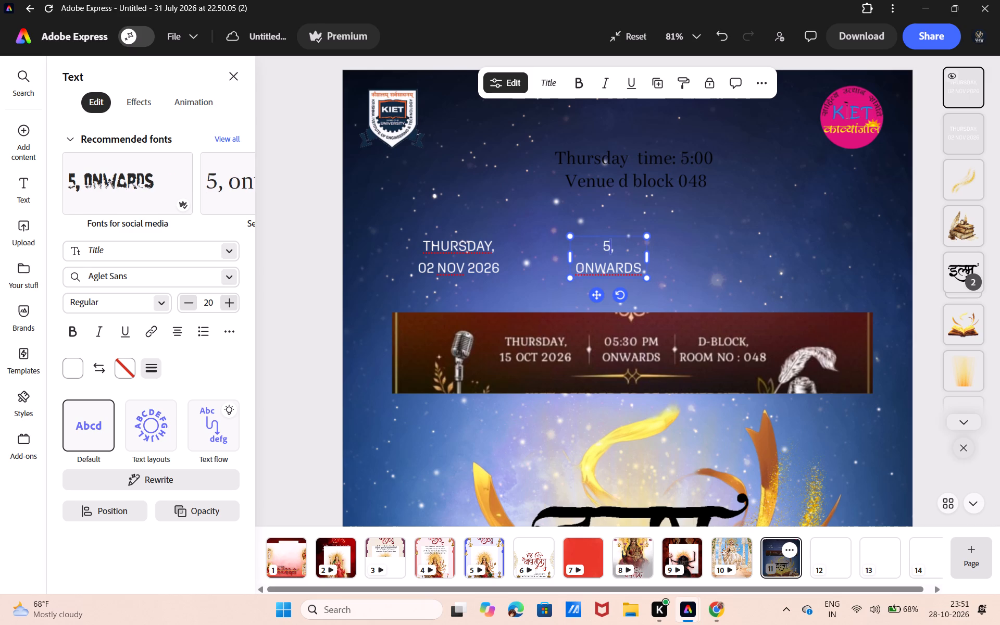
key(semicolon)
key(BackSpace)
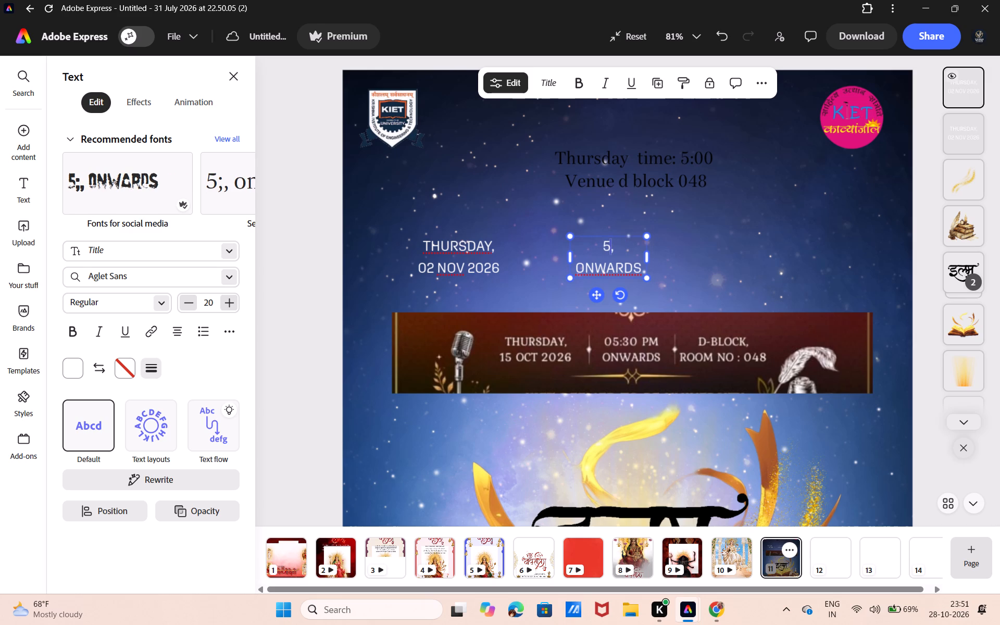
key(shift+colon)
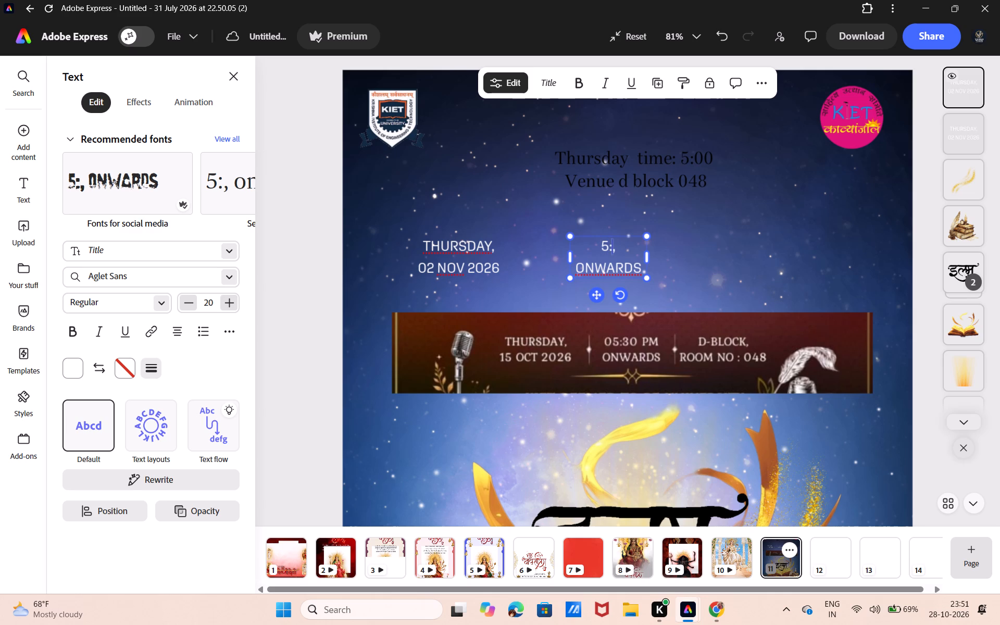
text(00)
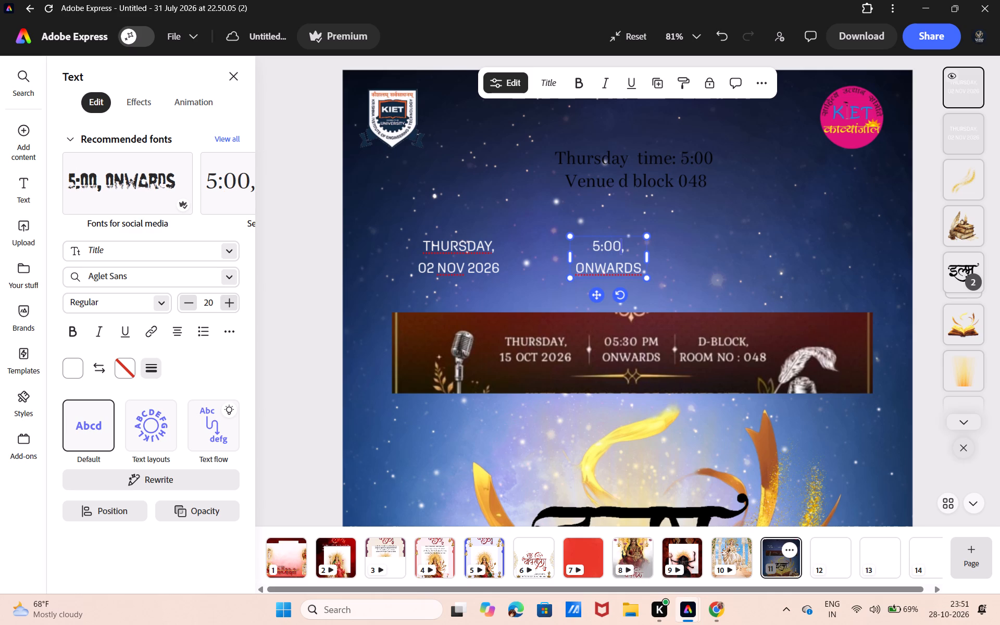
click(592, 248)
key(0)
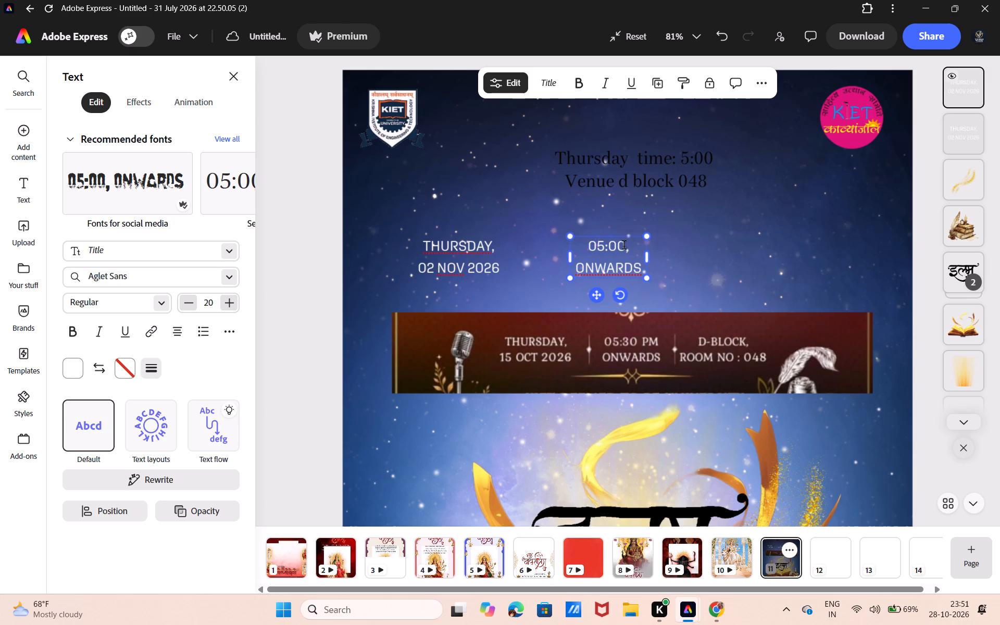
click(627, 246)
key(space)
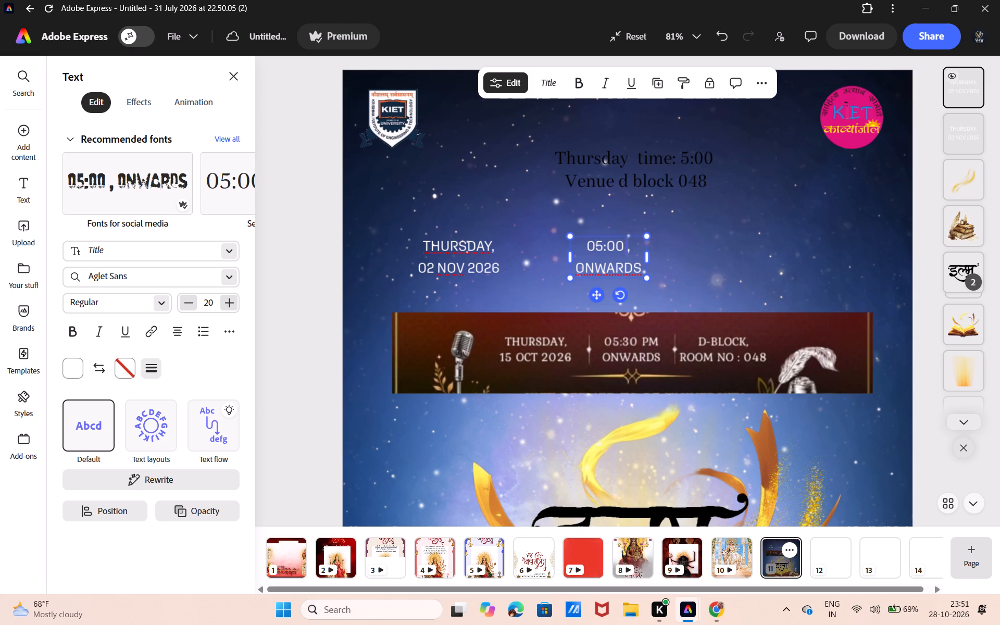
text(pm)
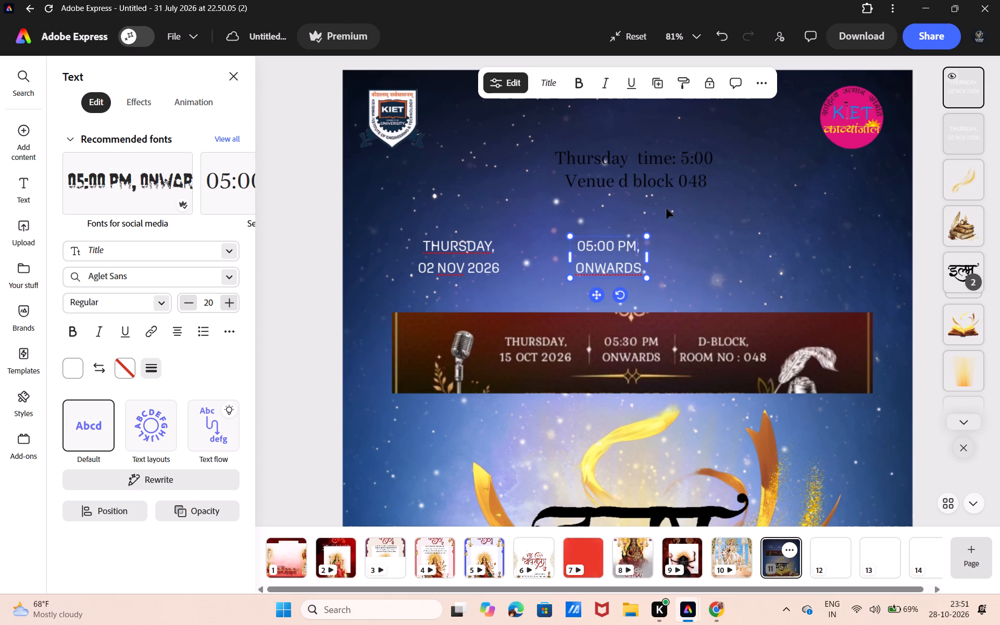
Duplicate the time text and place the copy to its right in the same row, above the strip's venue text.
click(659, 87)
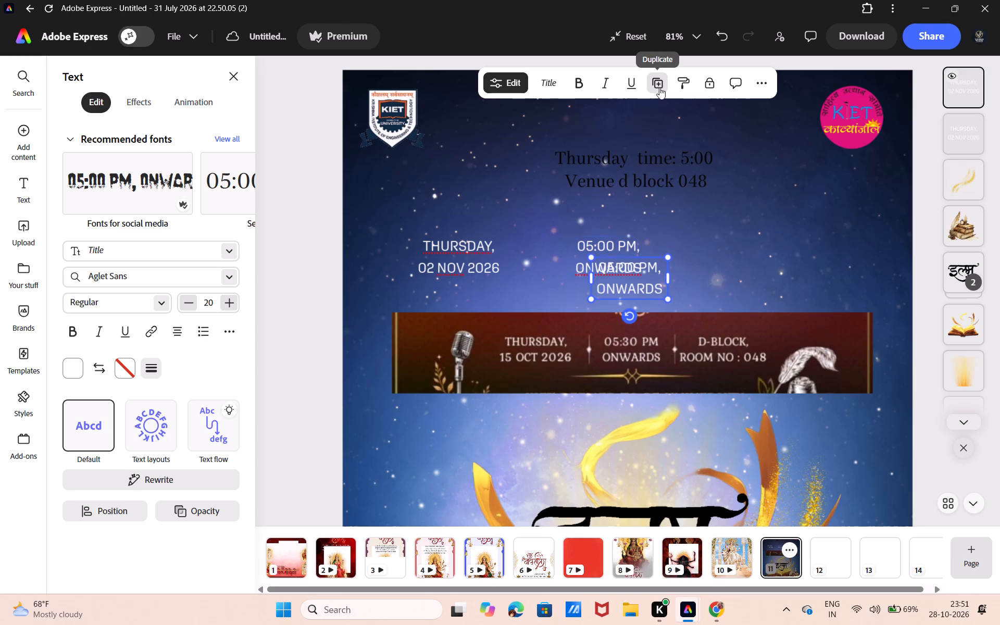
drag(628, 286, 644, 283)
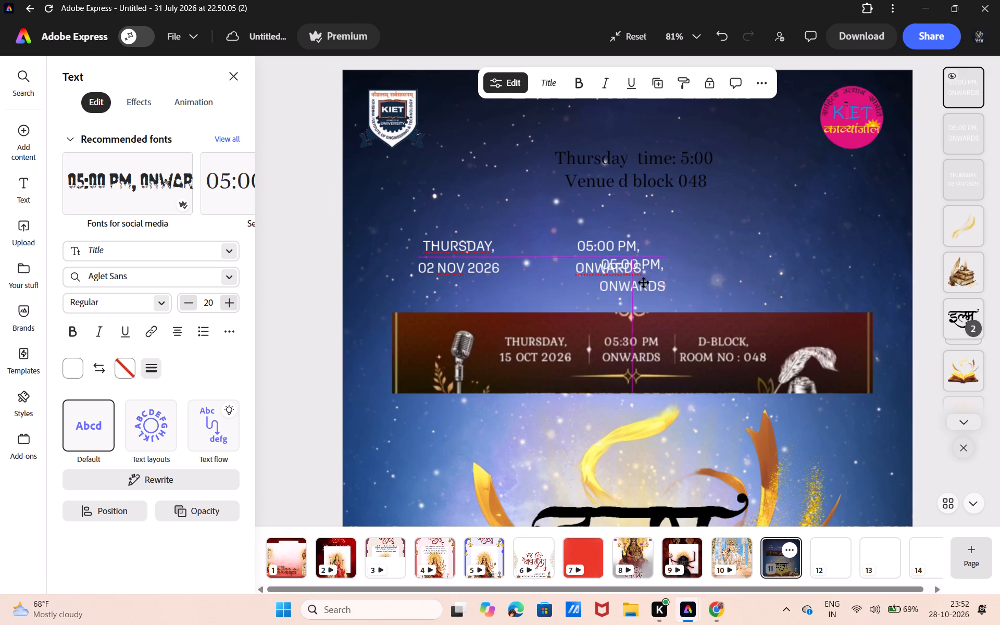
drag(644, 283, 719, 265)
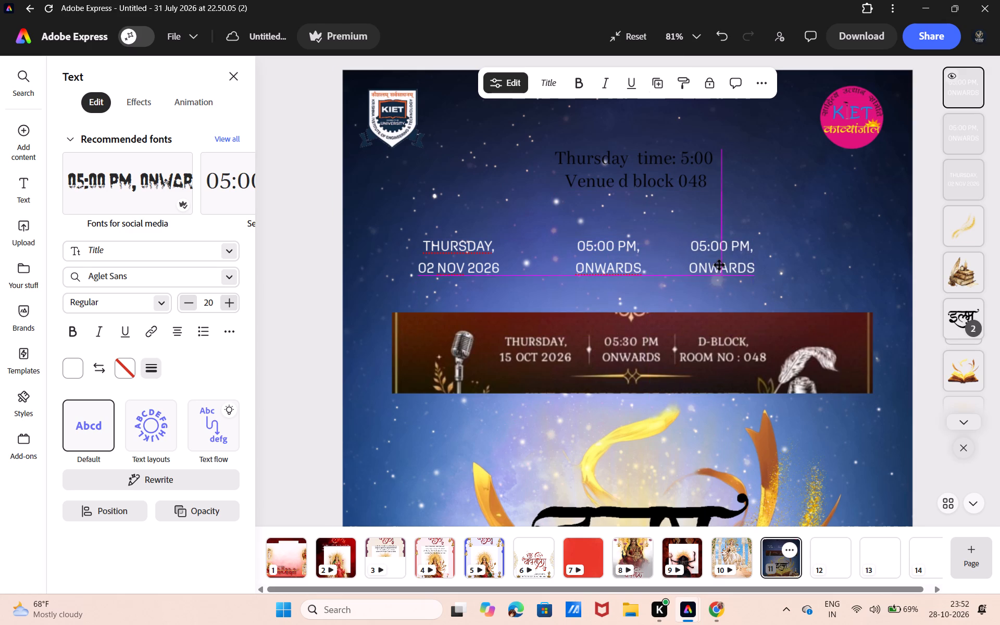
drag(719, 265, 719, 266)
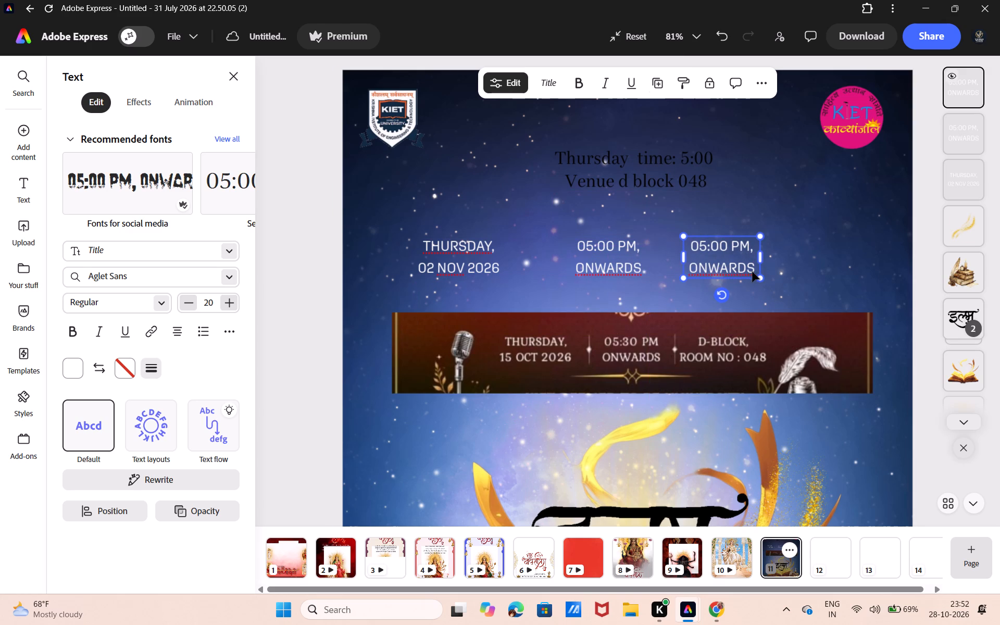
Replace "onwards" in the second line of the rightmost text copy with "room no. : 048".
click(755, 267)
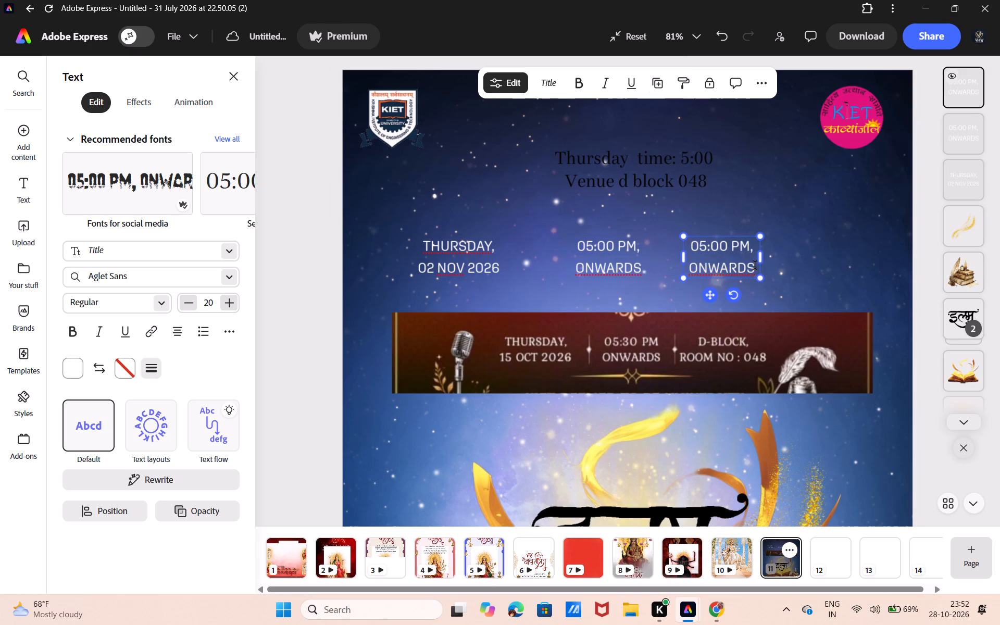
key(BackSpace)
key(BackSpace)
key(BackSpace)
key(BackSpace)
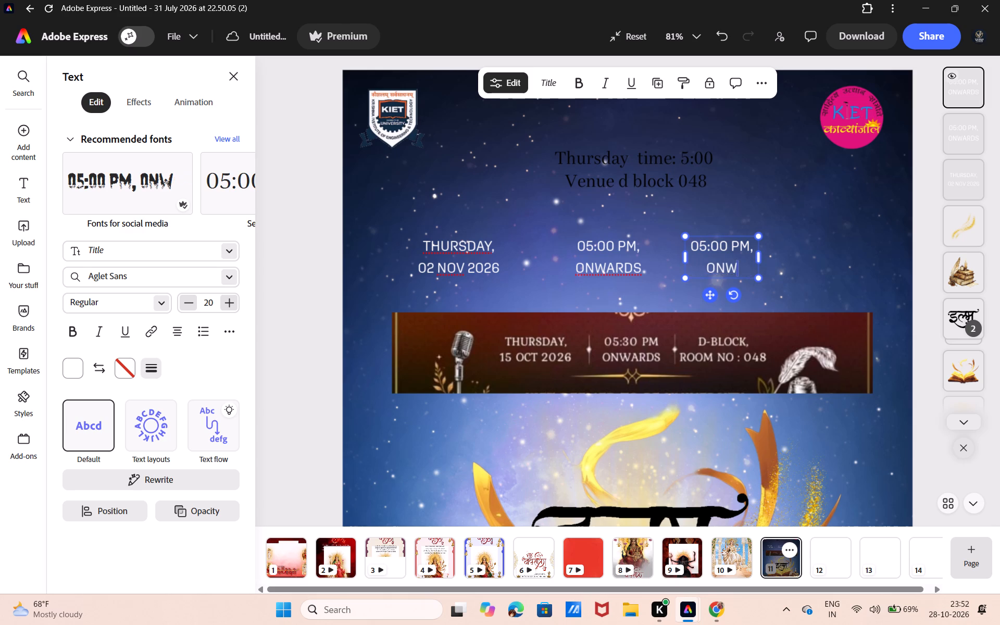
key(BackSpace)
key(BackSpace)
key(BackSpace)
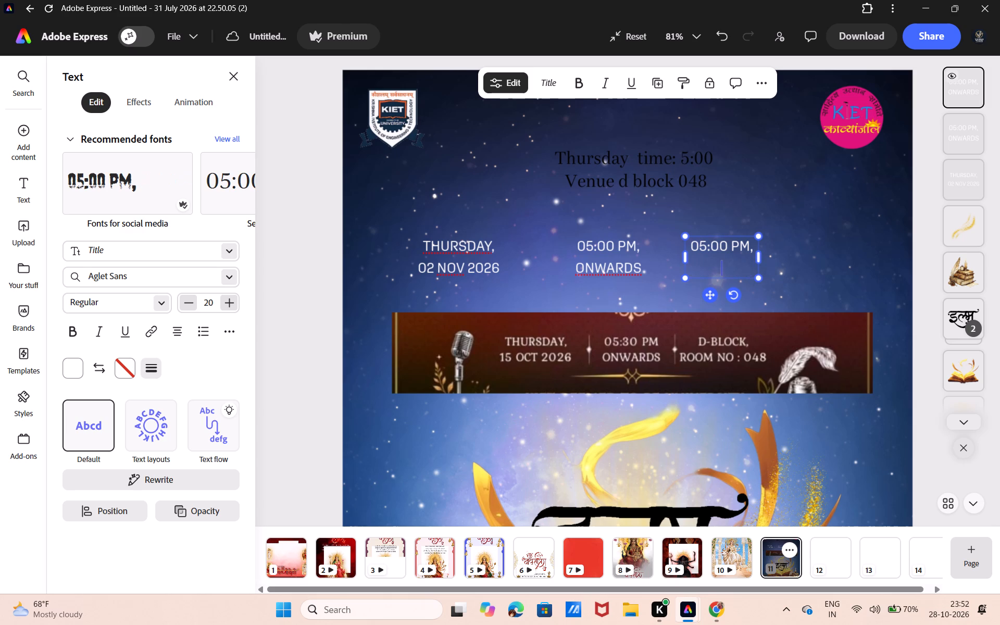
text(room)
key(space)
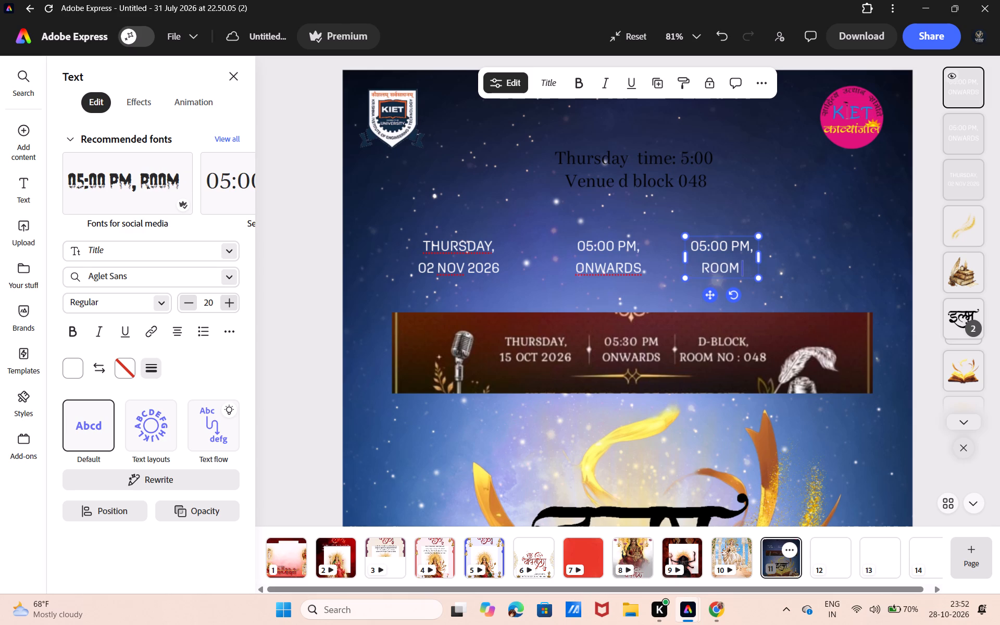
text(no)
key(period)
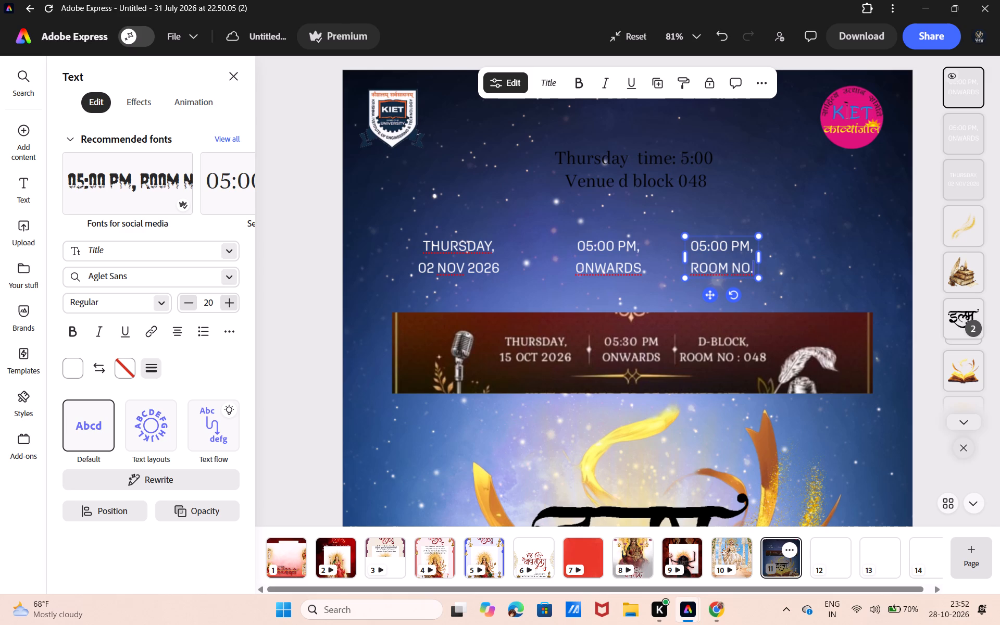
key(space)
key(shift+colon)
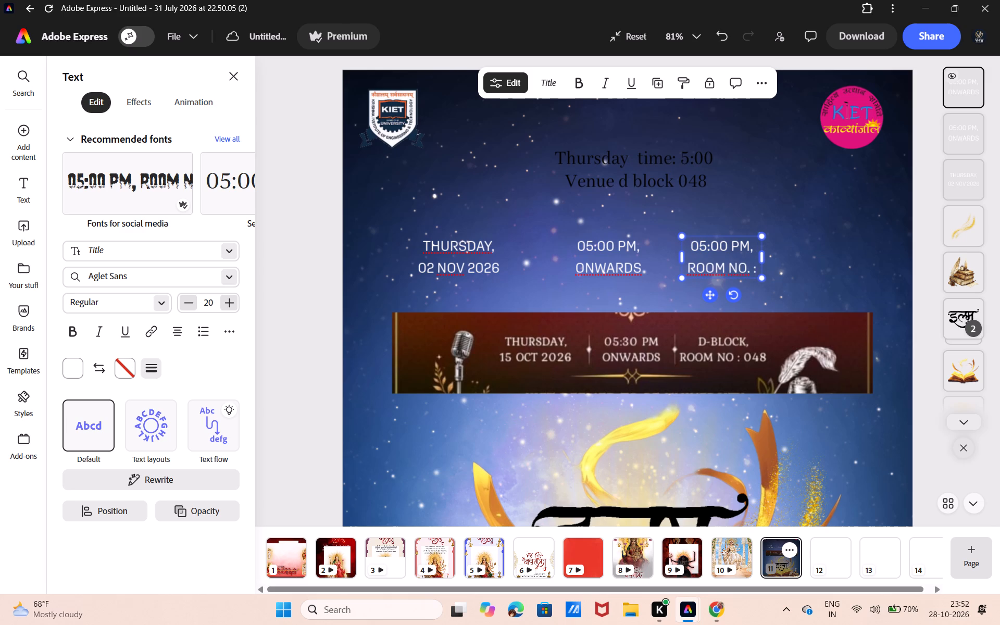
key(0)
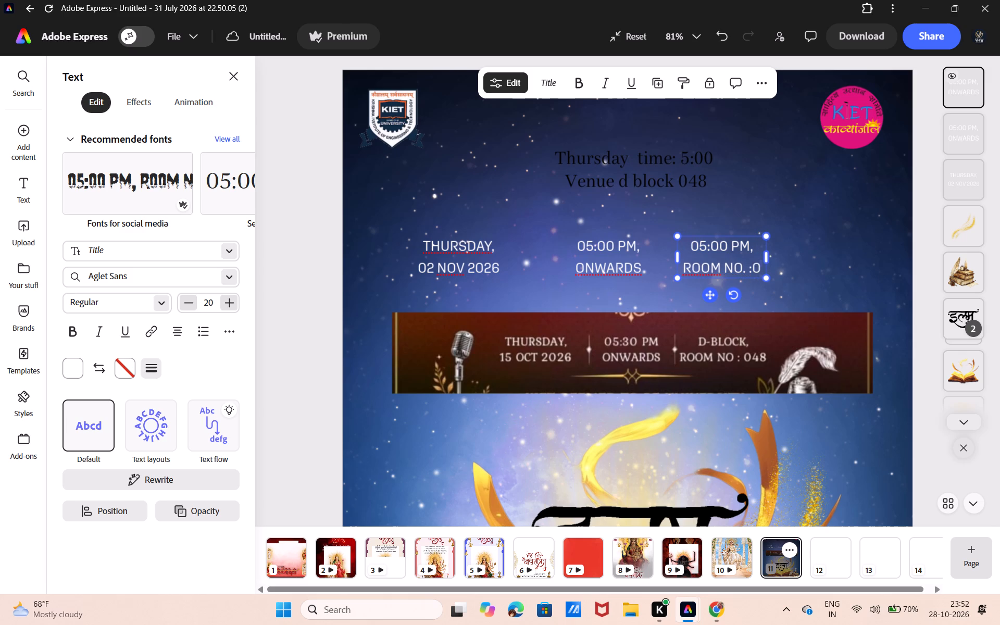
key(BackSpace)
key(space)
key(0)
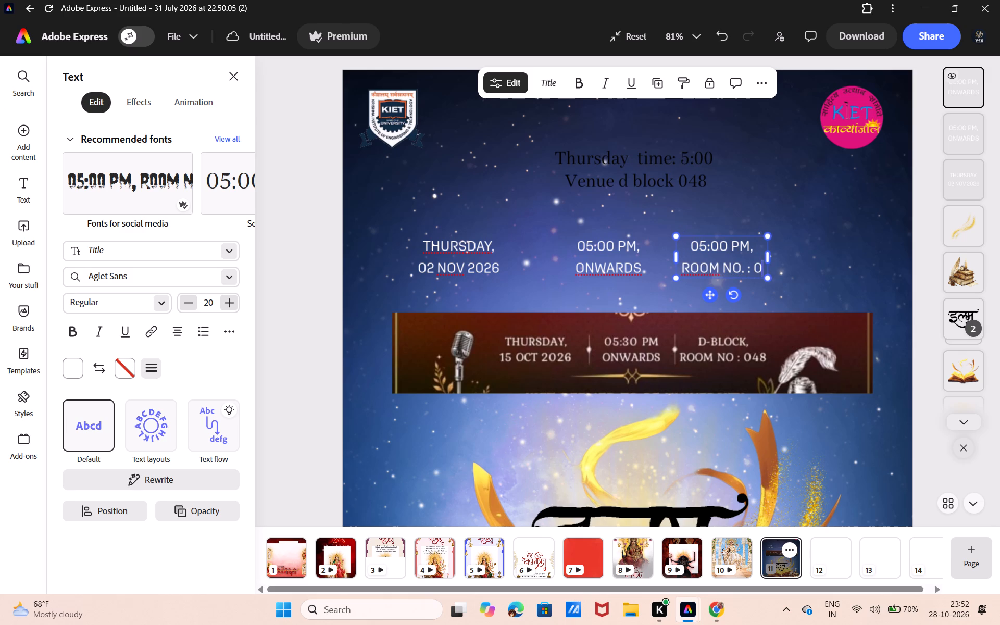
text(48)
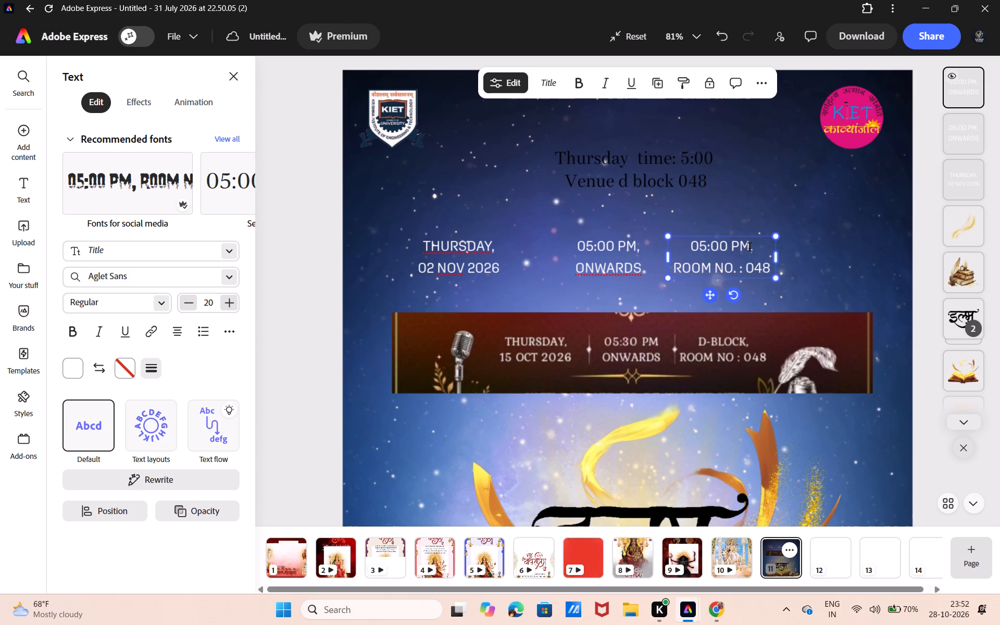
Replace "05:00 pm" in the same copy's first line with the reference strip's block name, starting with "d-", keeping the comma.
click(749, 245)
key(BackSpace)
key(BackSpace)
key(BackSpace)
key(BackSpace)
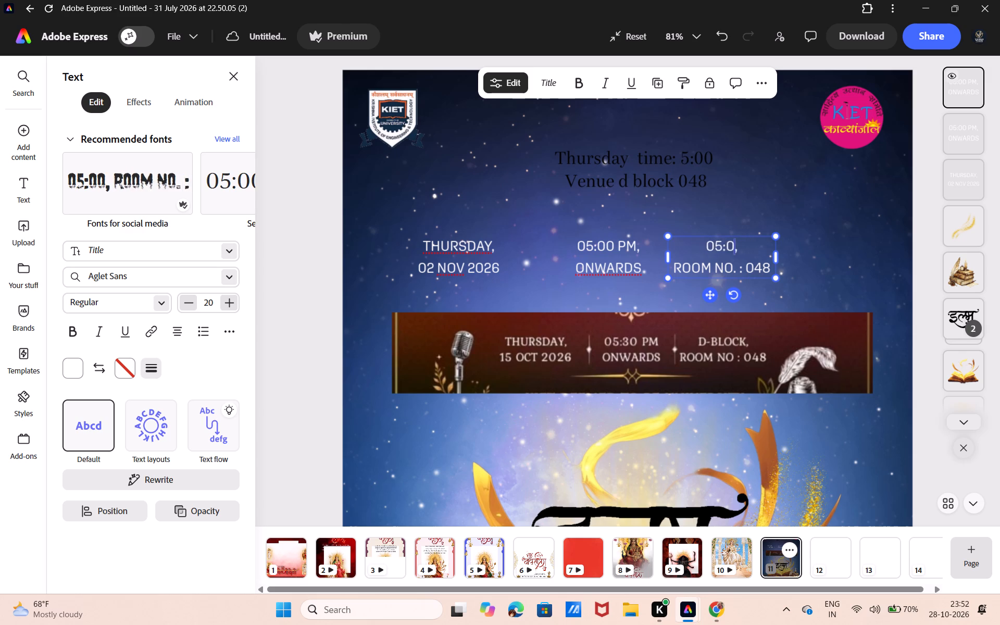
key(BackSpace)
key(BackSpace)
key(BackSpace)
key(BackSpace)
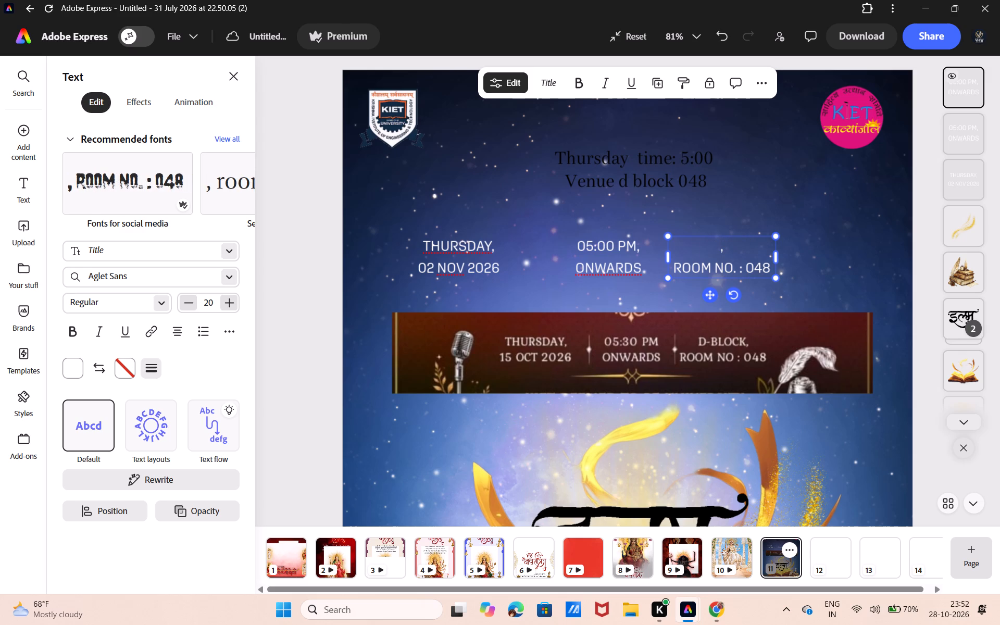
key(d)
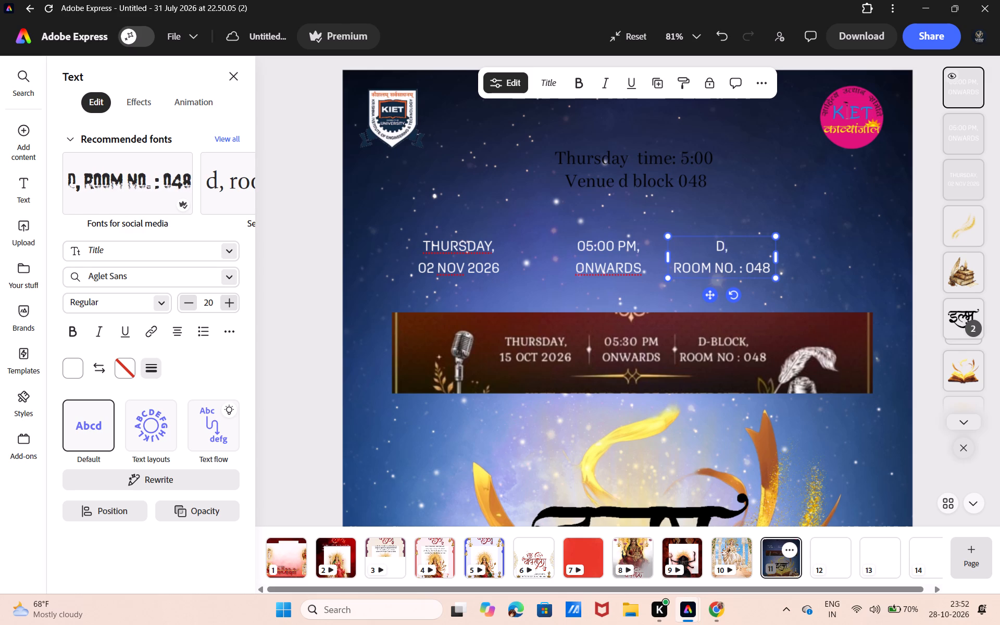
key(minus)
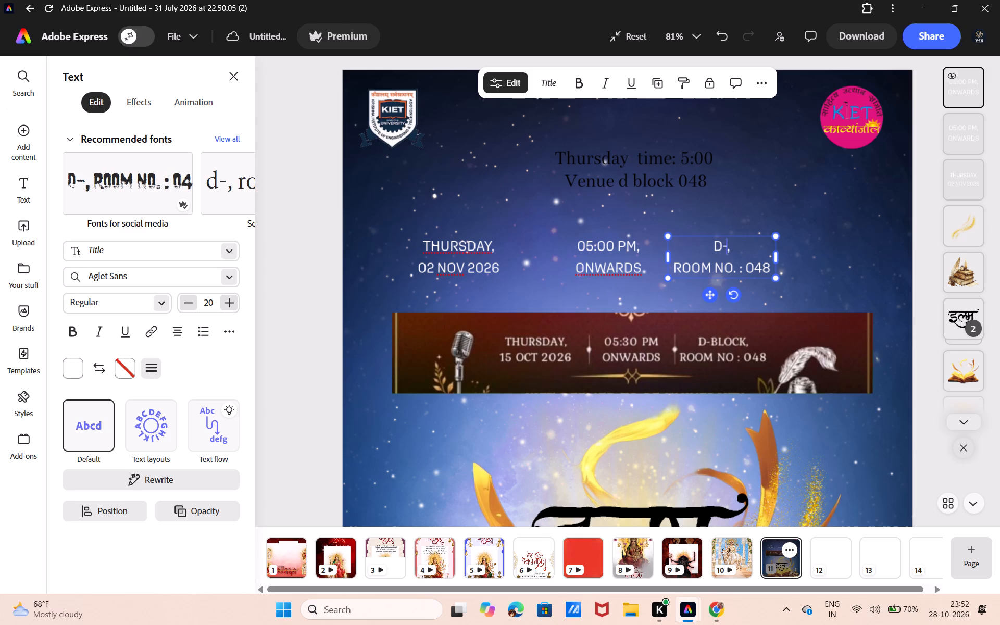
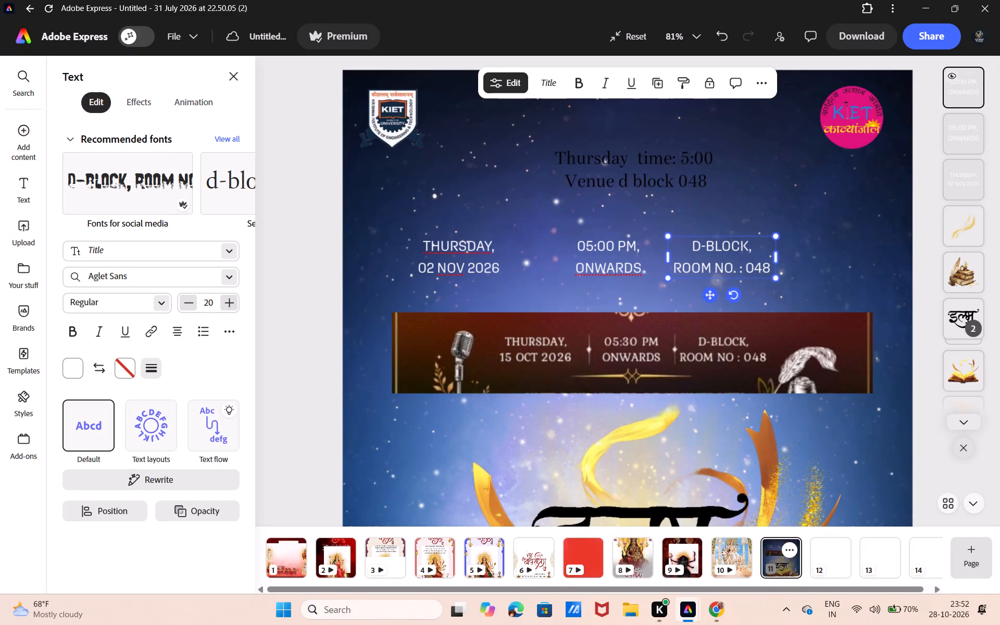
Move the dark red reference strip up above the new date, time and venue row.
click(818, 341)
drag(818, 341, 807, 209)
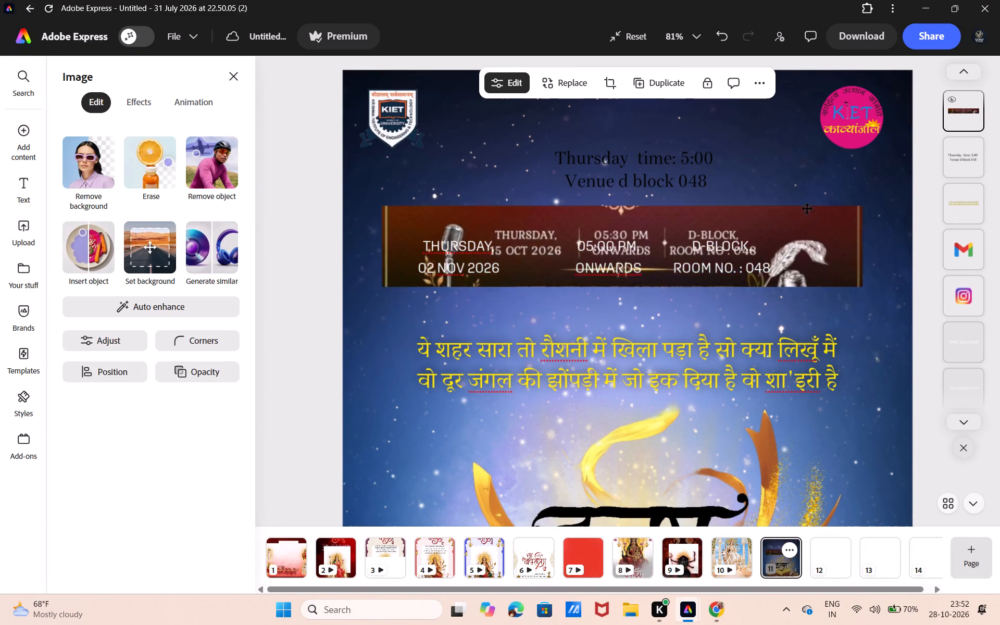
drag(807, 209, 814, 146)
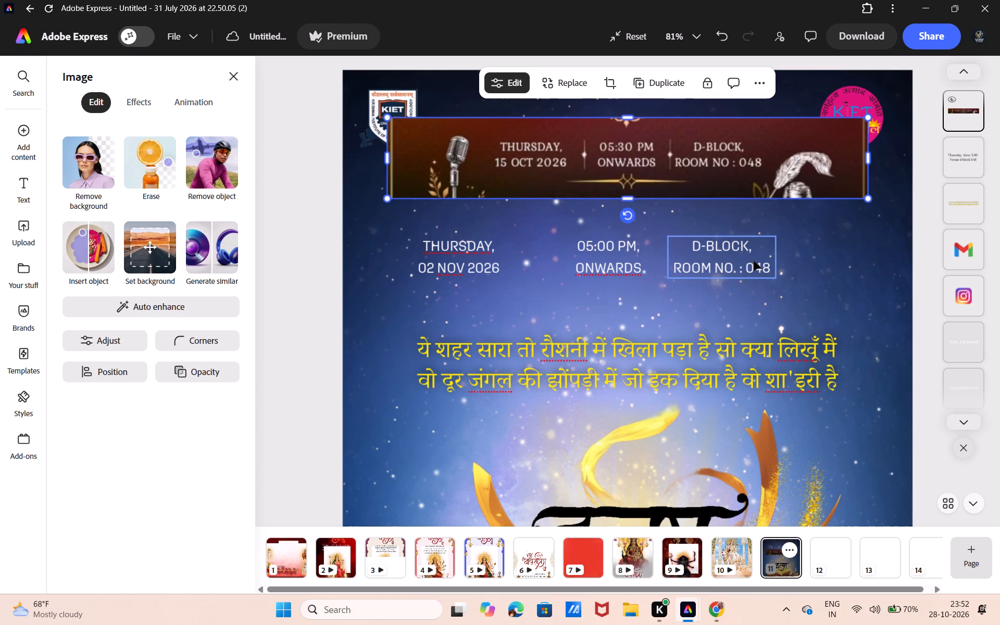
Move the "D-BLOCK, ROOM NO. : 048" text slightly right and below the date and time row.
click(754, 260)
drag(742, 264, 760, 292)
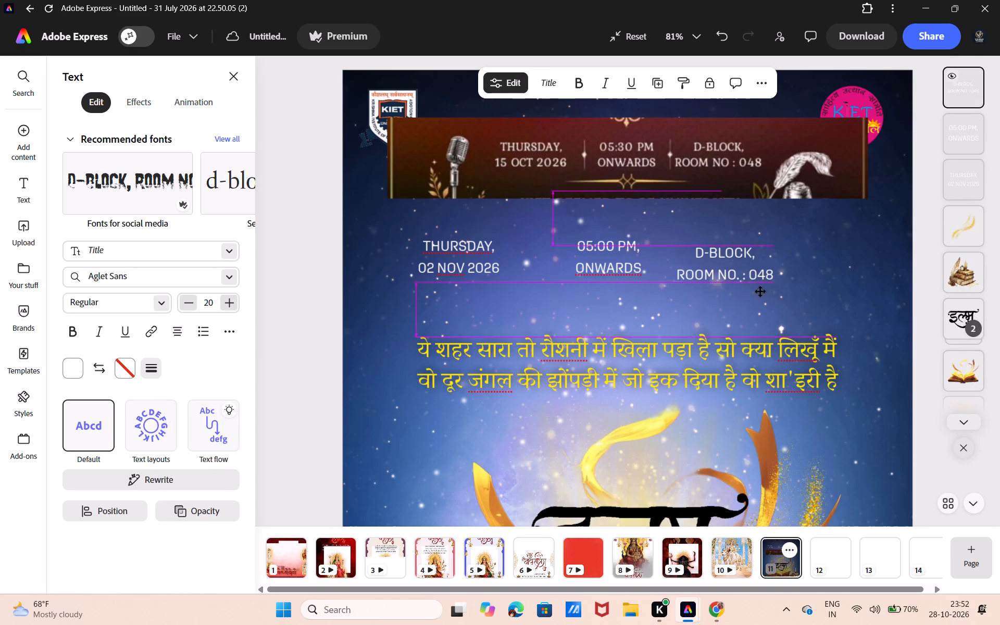
drag(760, 292, 794, 303)
click(638, 267)
drag(638, 267, 655, 289)
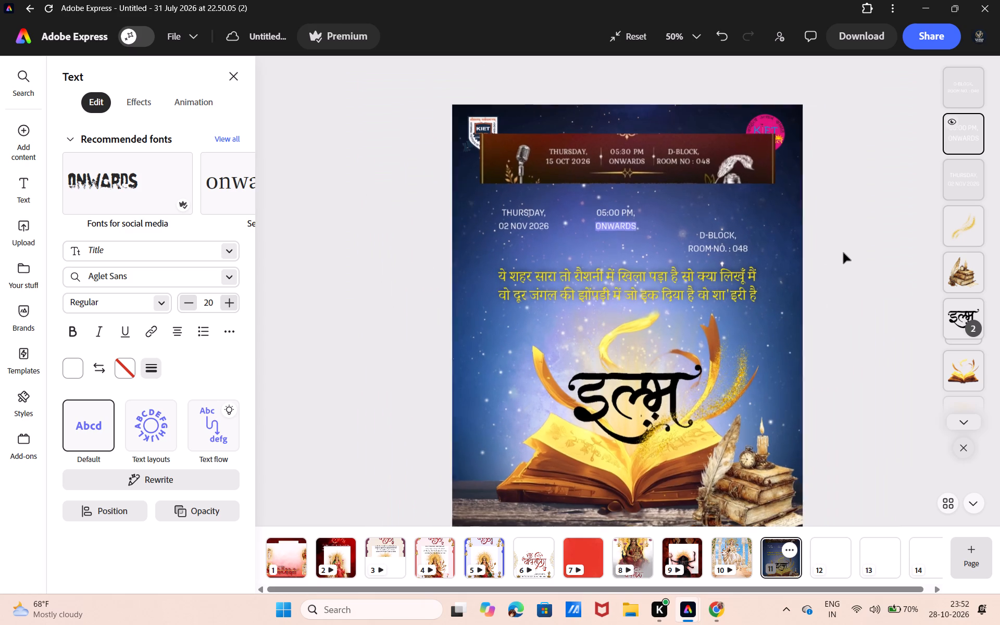
Move the reference strip to the page's right side so only its left end overlaps the poster.
click(747, 145)
drag(747, 145, 999, 172)
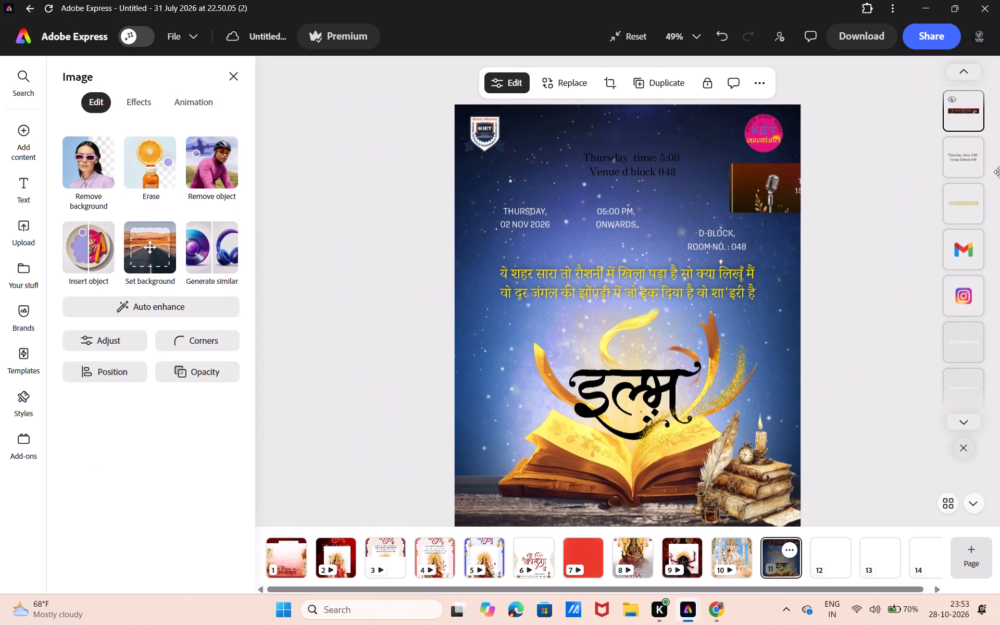
drag(999, 172, 998, 170)
drag(856, 166, 898, 169)
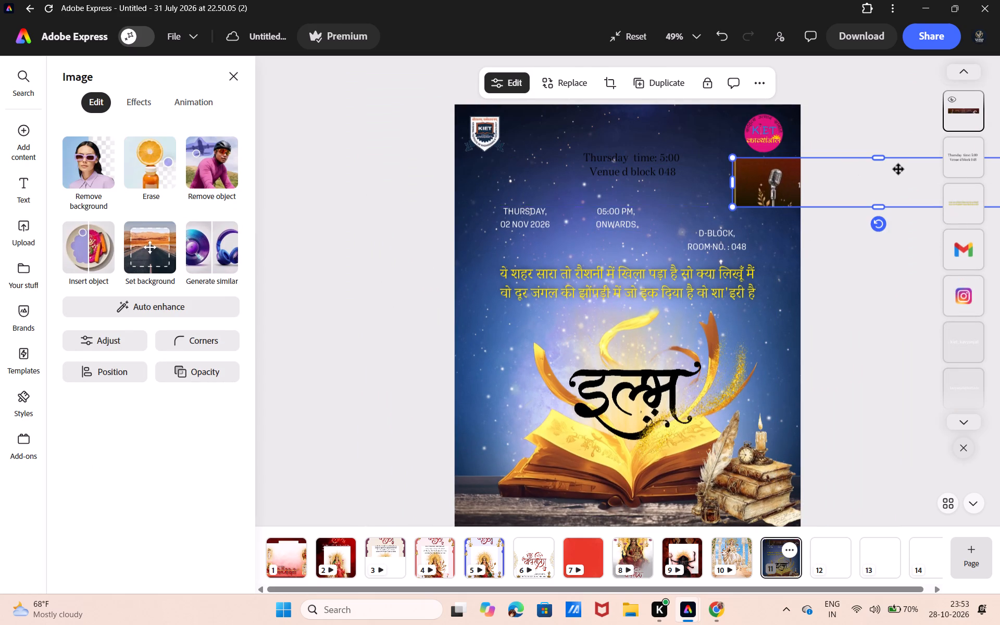
drag(898, 169, 901, 169)
click(876, 269)
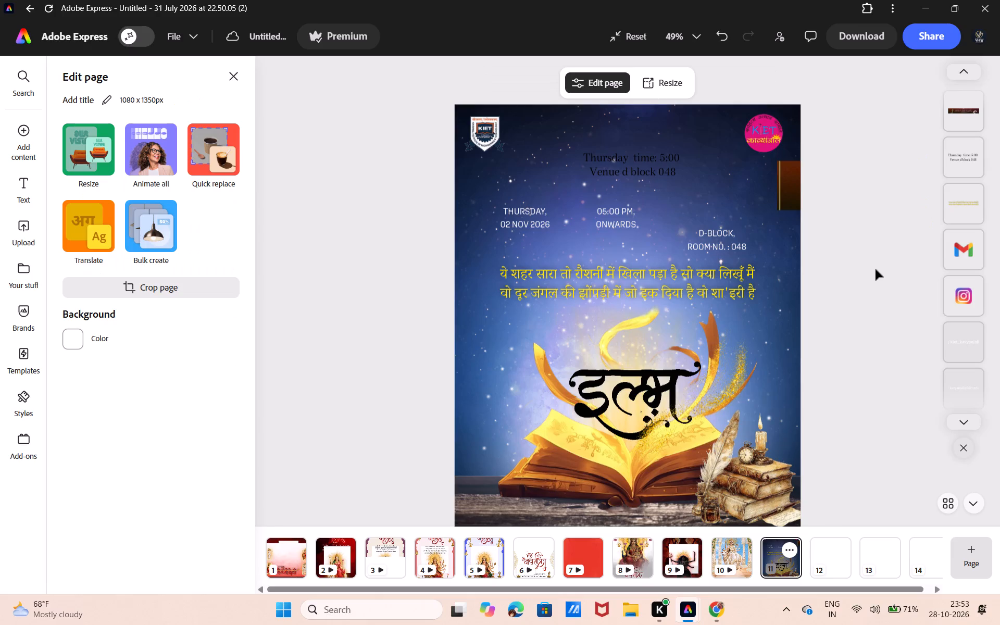
Move the starry blue background image upward, keeping it covering the full page width.
scroll(876, 269, down, 2)
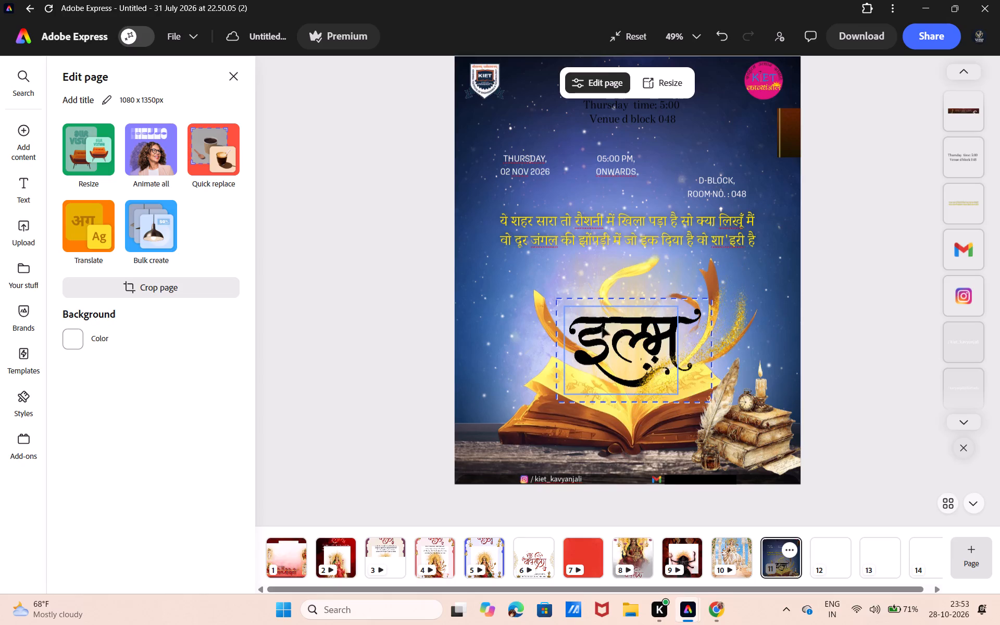
drag(480, 273, 501, 285)
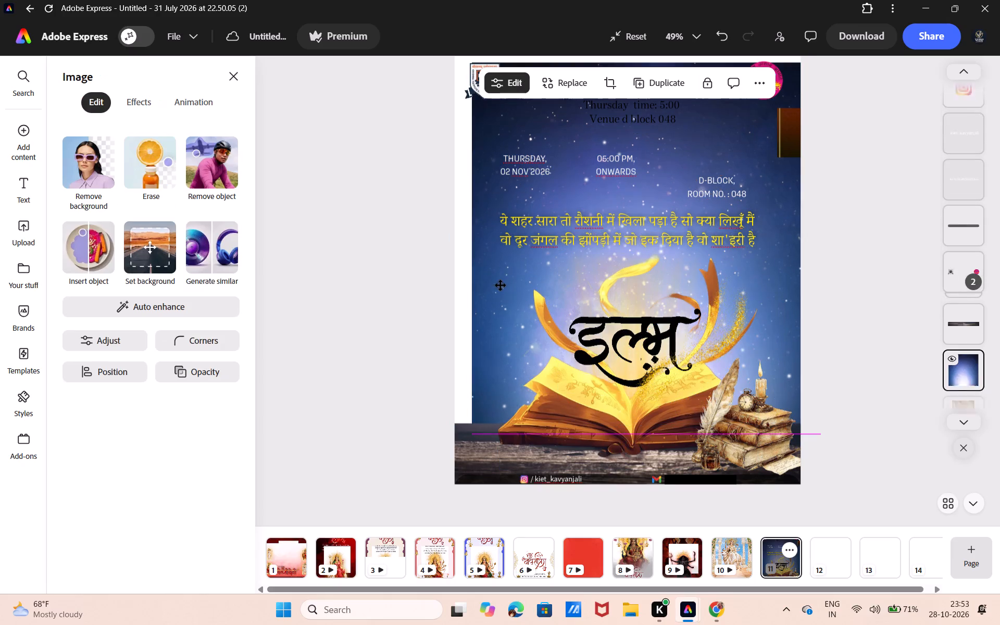
drag(501, 285, 481, 233)
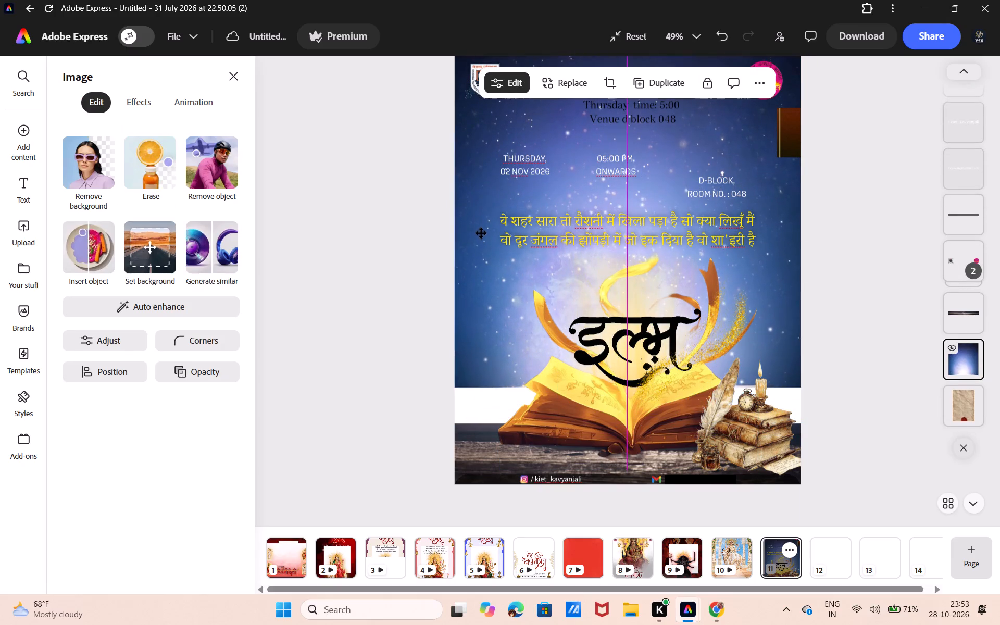
drag(481, 233, 480, 216)
Raise the wooden table image to meet the starry background's lower edge and extend its bottom edge to the page bottom.
click(461, 429)
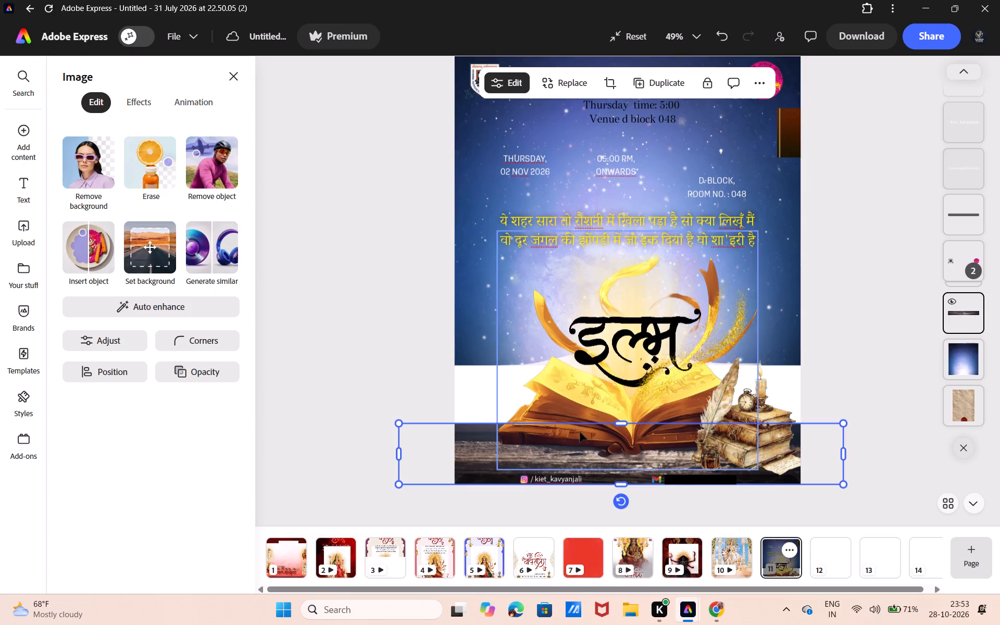
drag(624, 419, 627, 372)
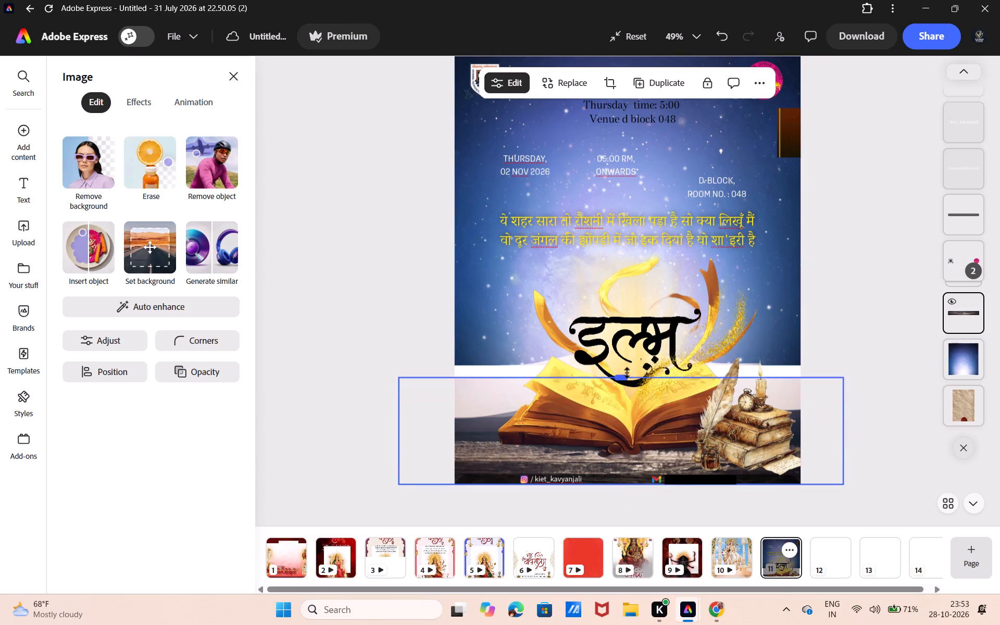
drag(627, 372, 625, 425)
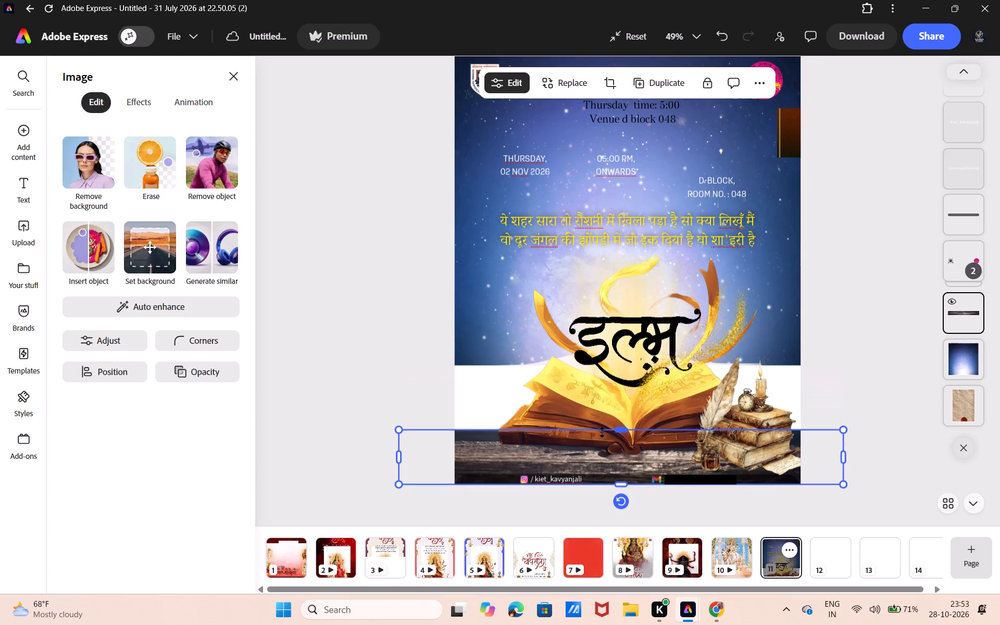
drag(479, 444, 482, 396)
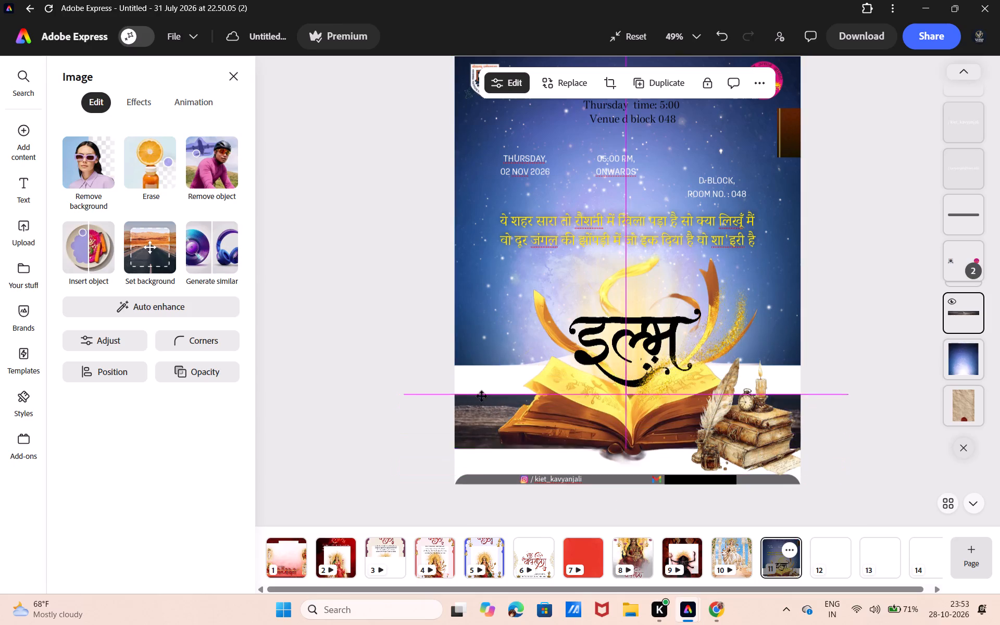
drag(482, 396, 482, 374)
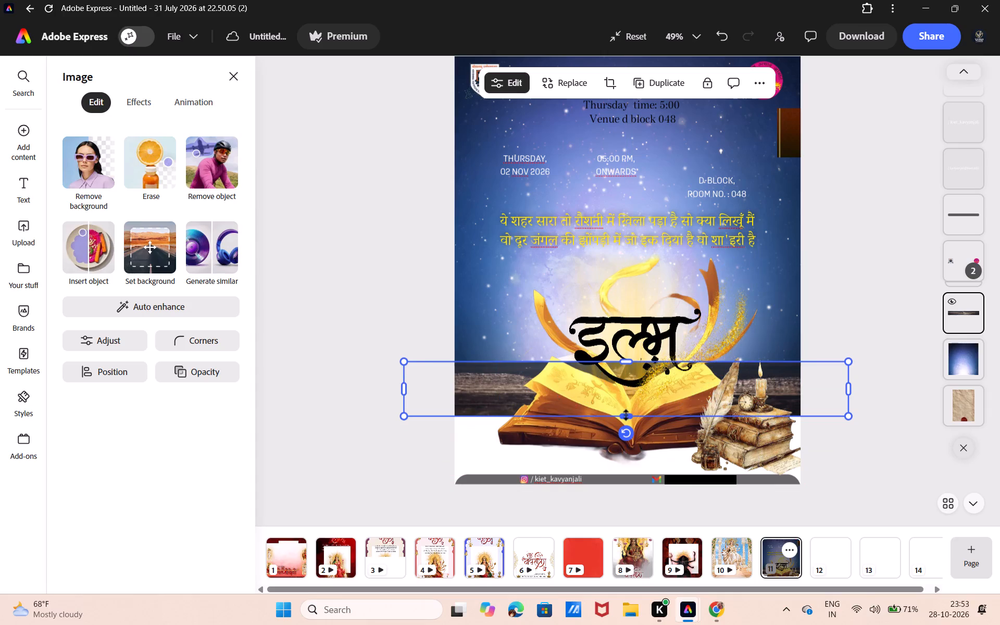
drag(626, 415, 623, 478)
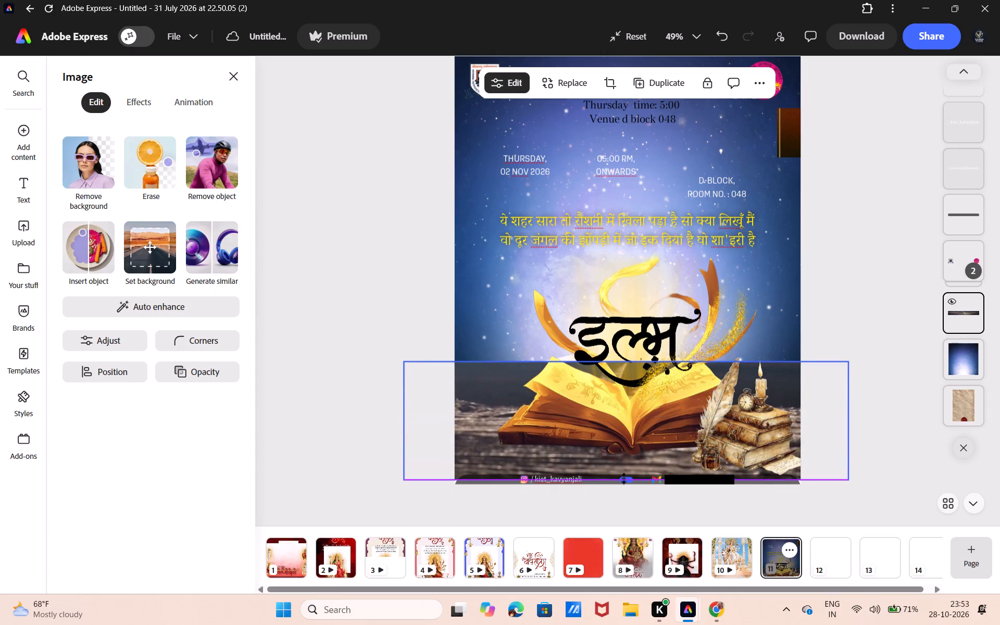
drag(623, 478, 624, 485)
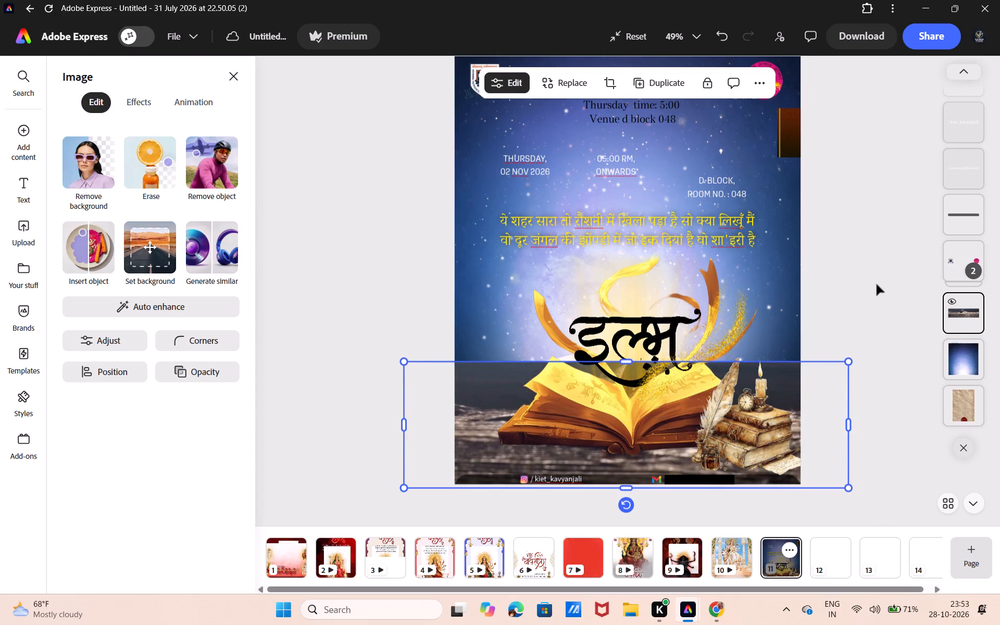
click(877, 284)
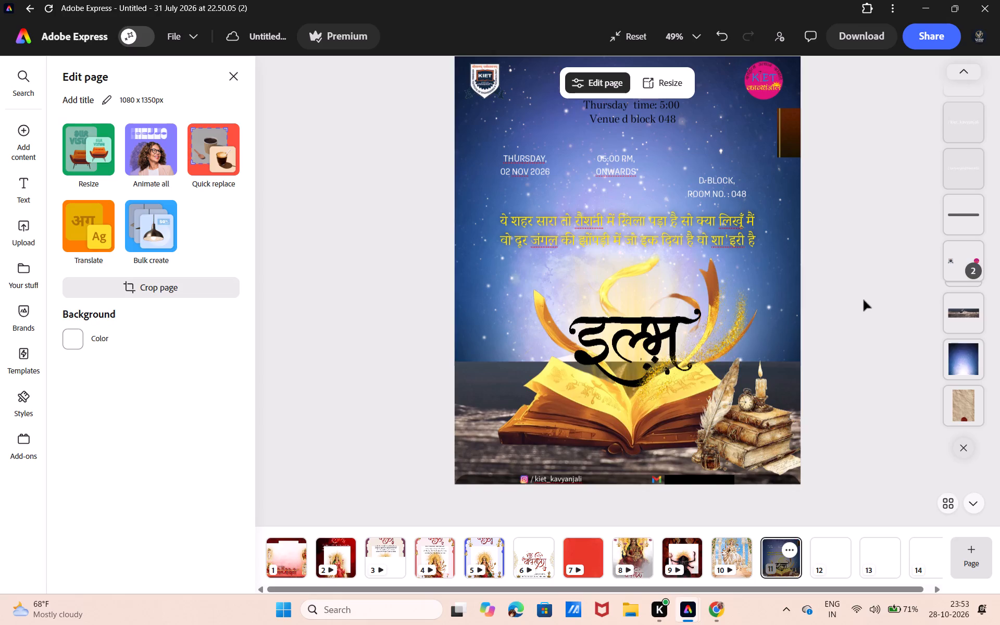
Move the open book image up so it rests on the upper part of the wooden table.
click(607, 417)
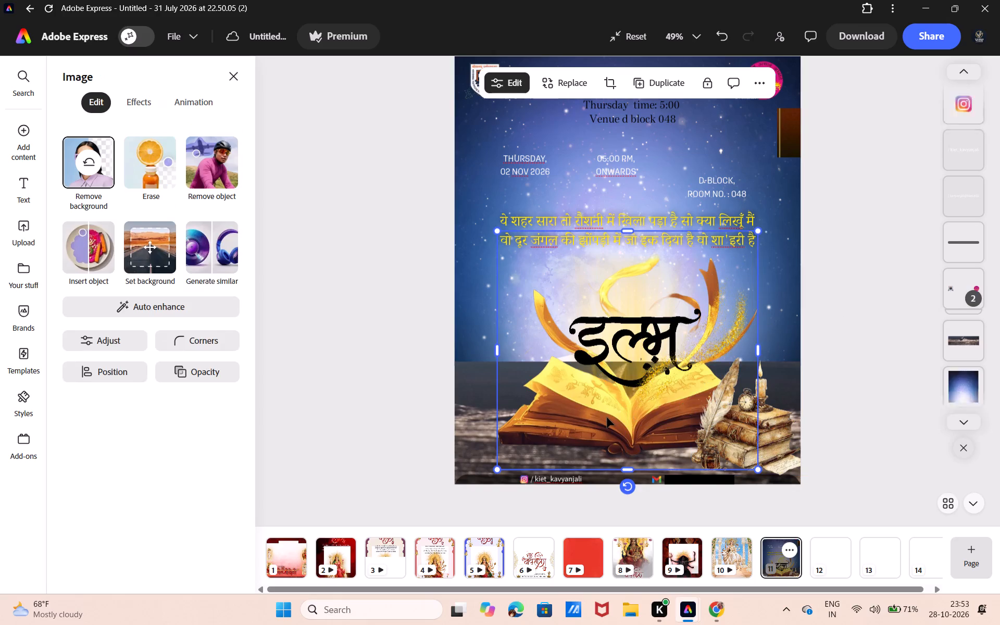
drag(607, 417, 608, 374)
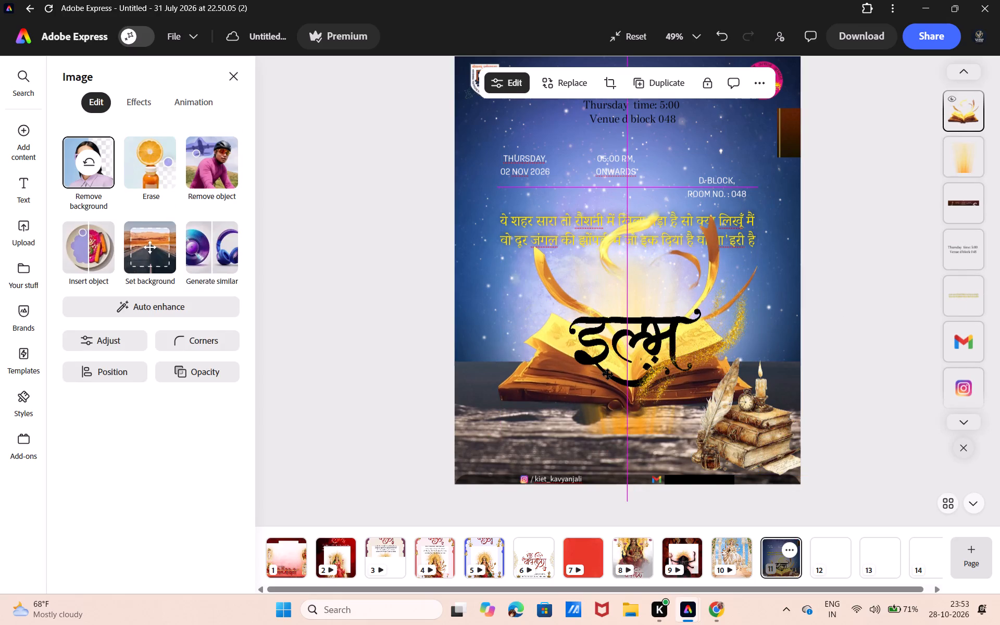
drag(608, 374, 606, 379)
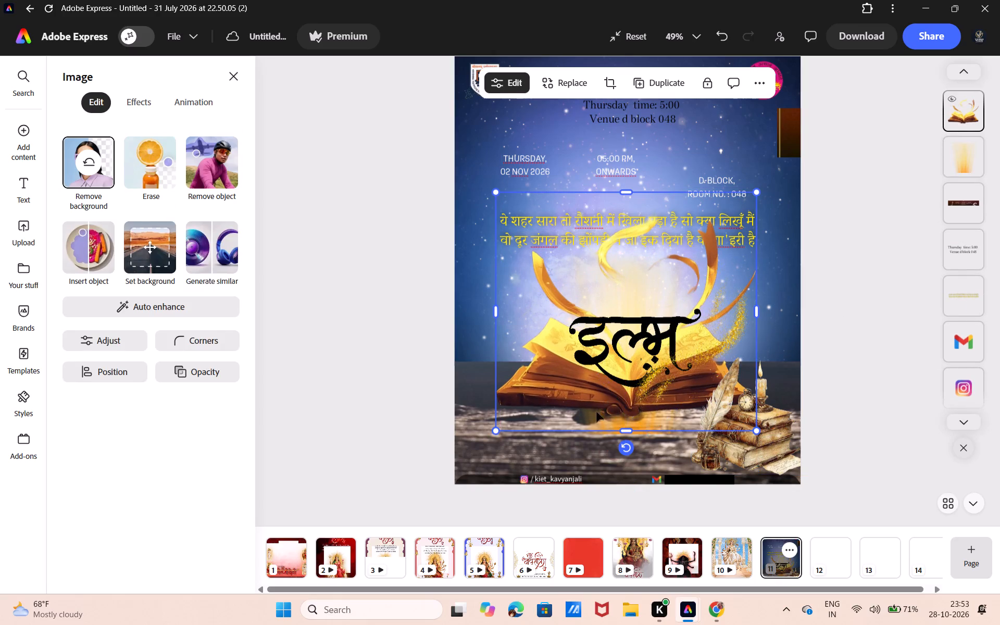
Move the golden glow image up behind the raised open book.
click(607, 419)
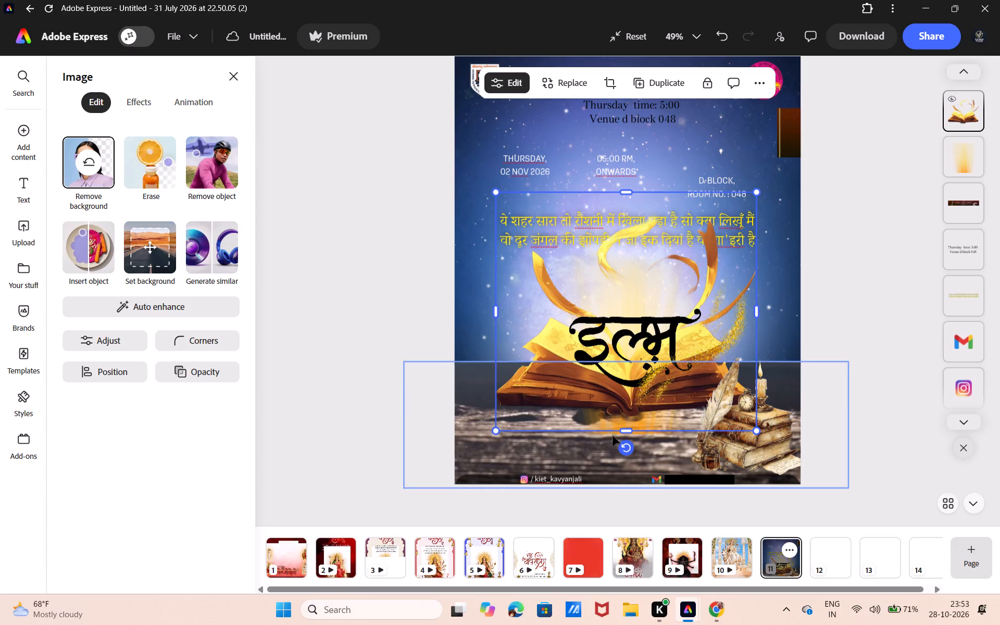
click(612, 434)
drag(612, 434, 617, 405)
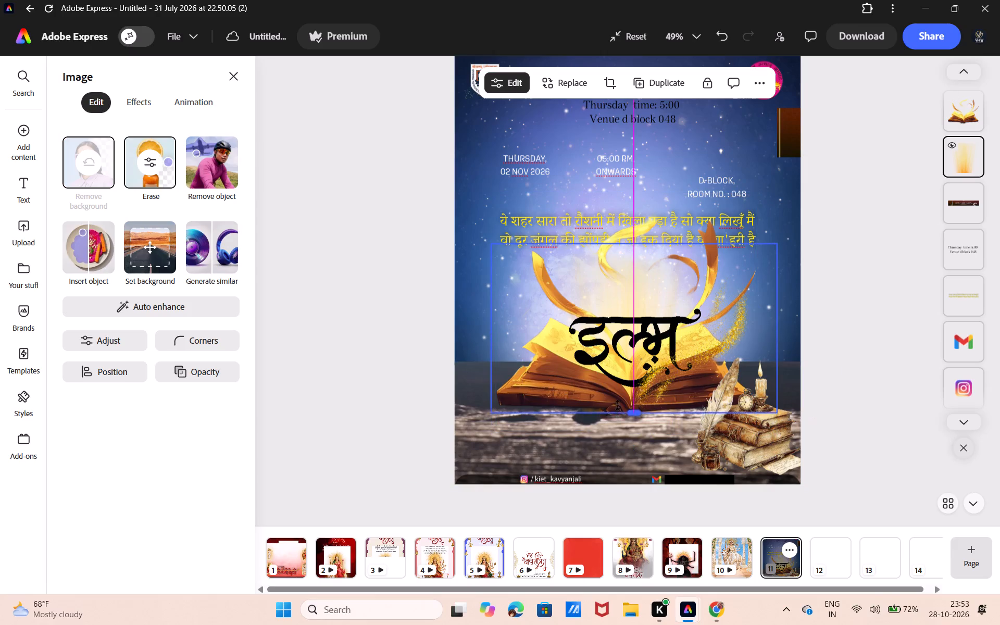
drag(617, 405, 614, 449)
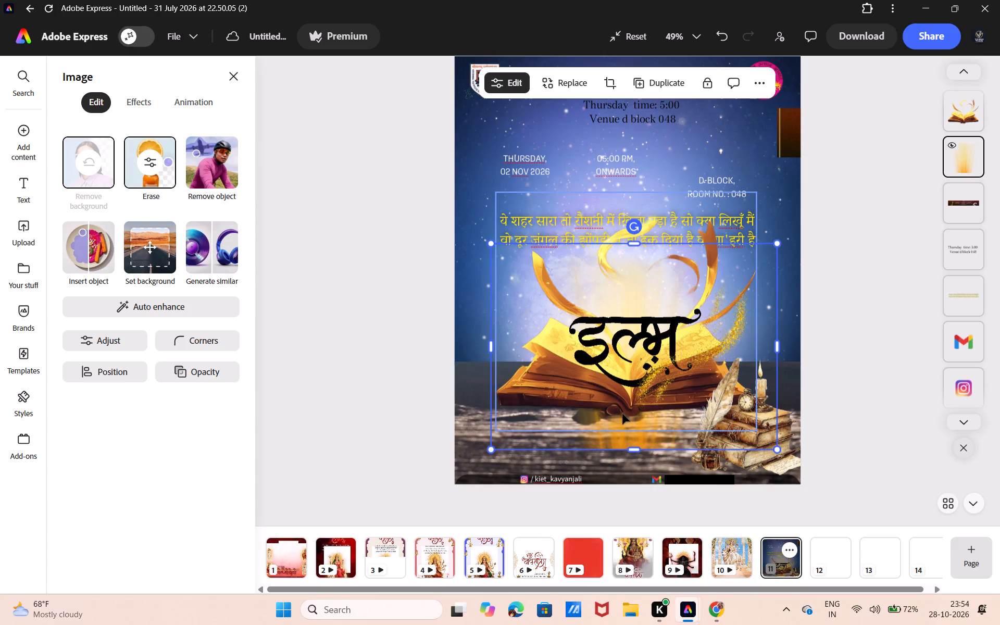
drag(622, 414, 624, 350)
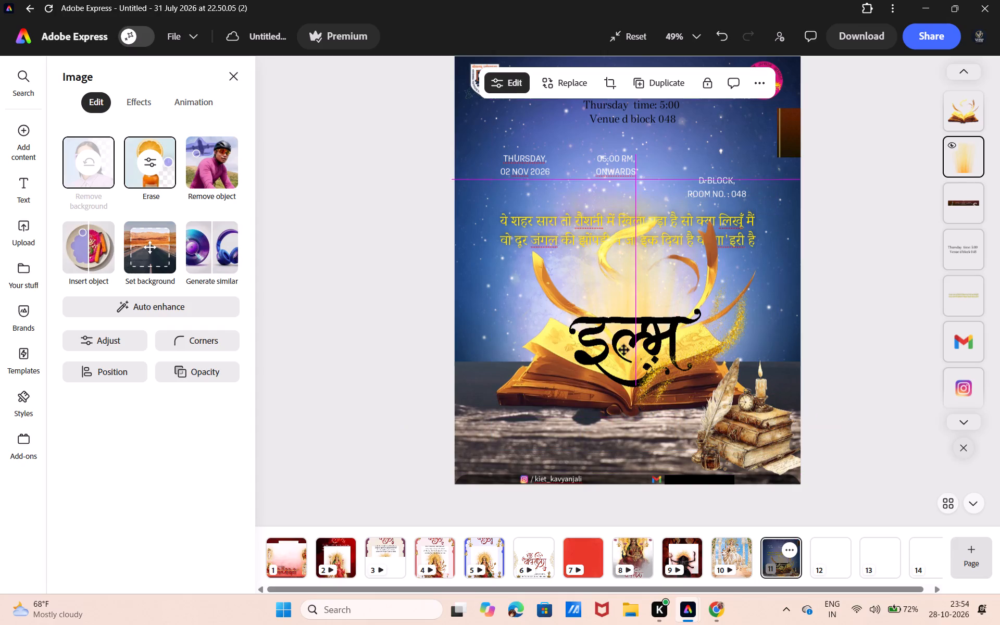
drag(624, 350, 623, 356)
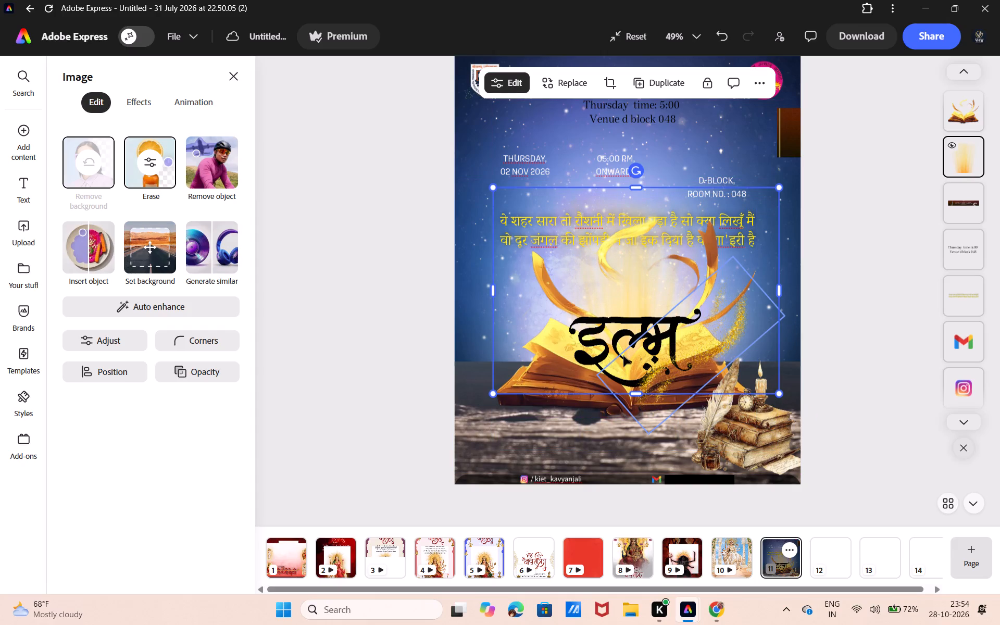
Move the golden dust swirl up to match the raised book.
click(695, 357)
drag(695, 357, 697, 349)
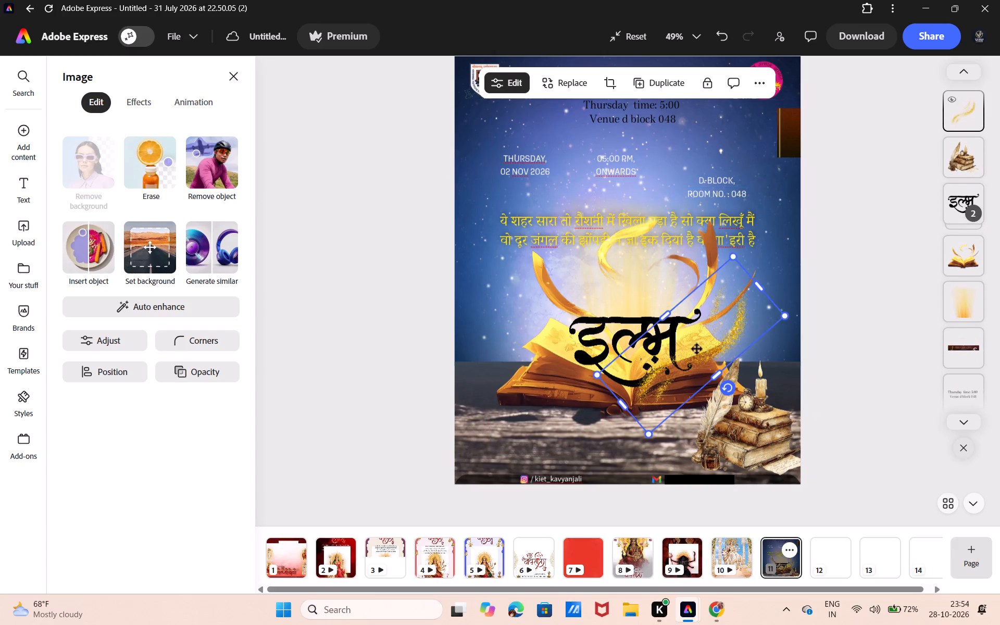
drag(697, 349, 703, 312)
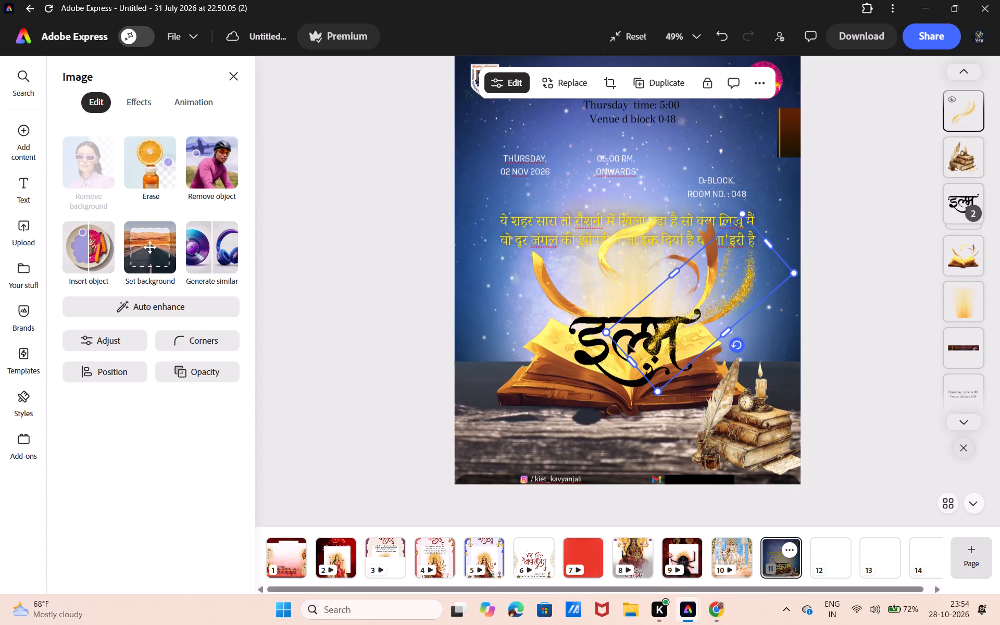
Move the इल्म title group up so it sits just above the open book's pages.
click(962, 214)
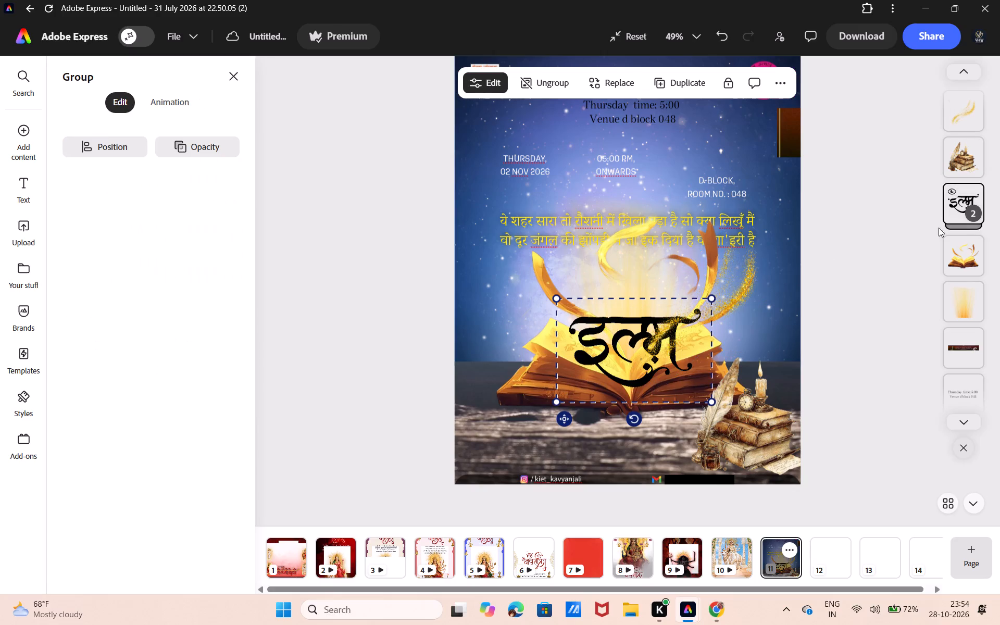
drag(701, 379, 707, 344)
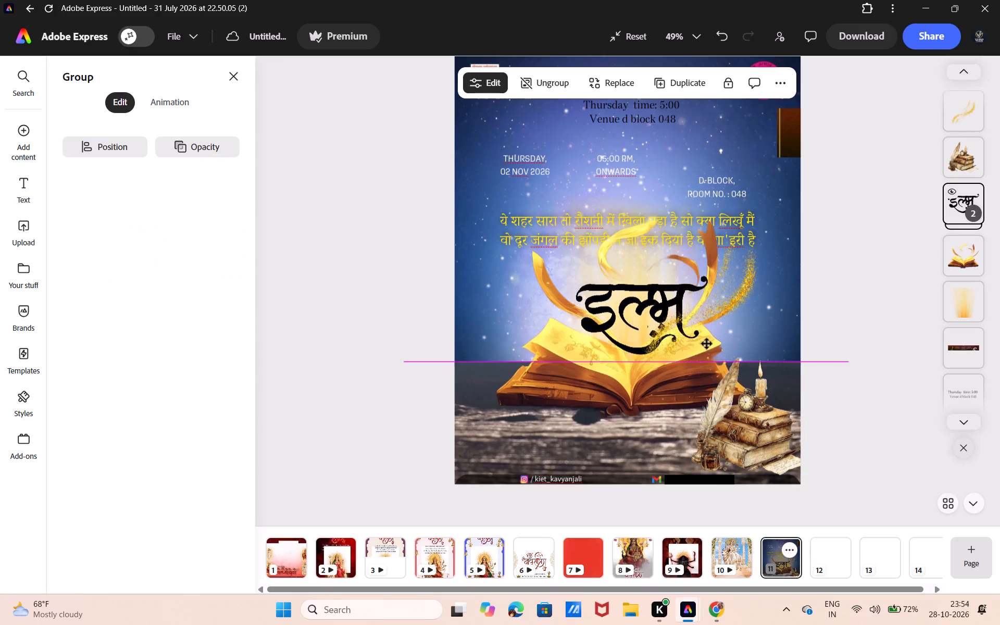
drag(707, 344, 705, 339)
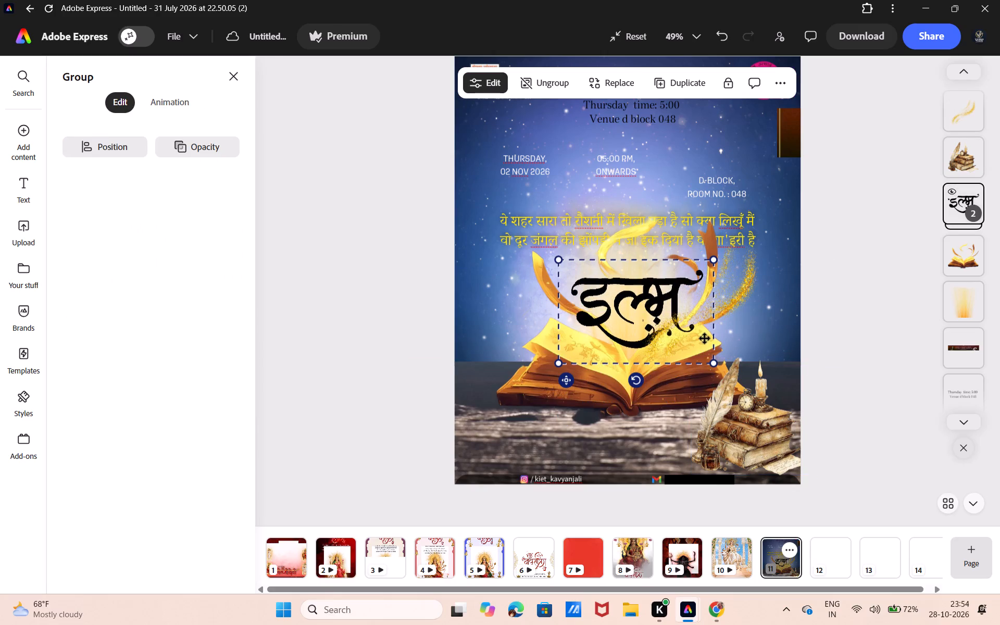
Move the stacked books, quill and candle image up beside the open book, slightly overlapping the page's right edge.
click(784, 438)
drag(784, 438, 802, 400)
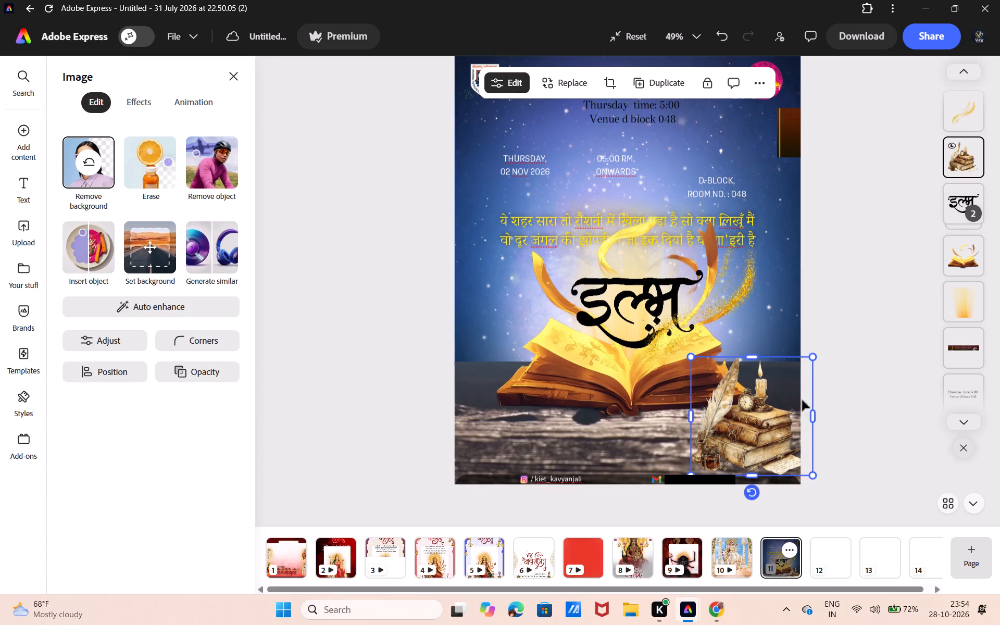
drag(802, 400, 792, 397)
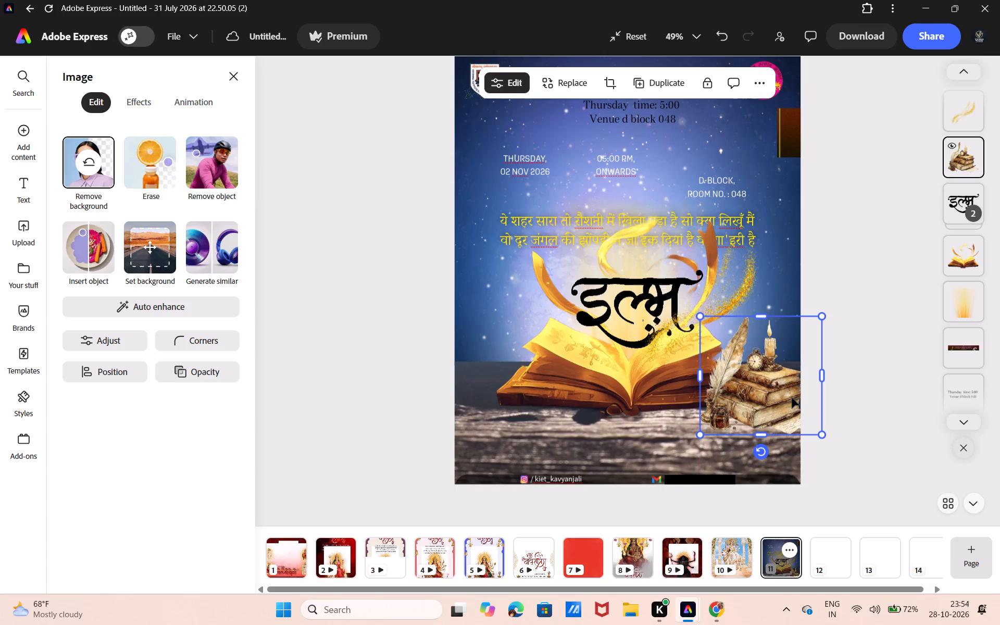
click(888, 319)
scroll(888, 319, up, 1)
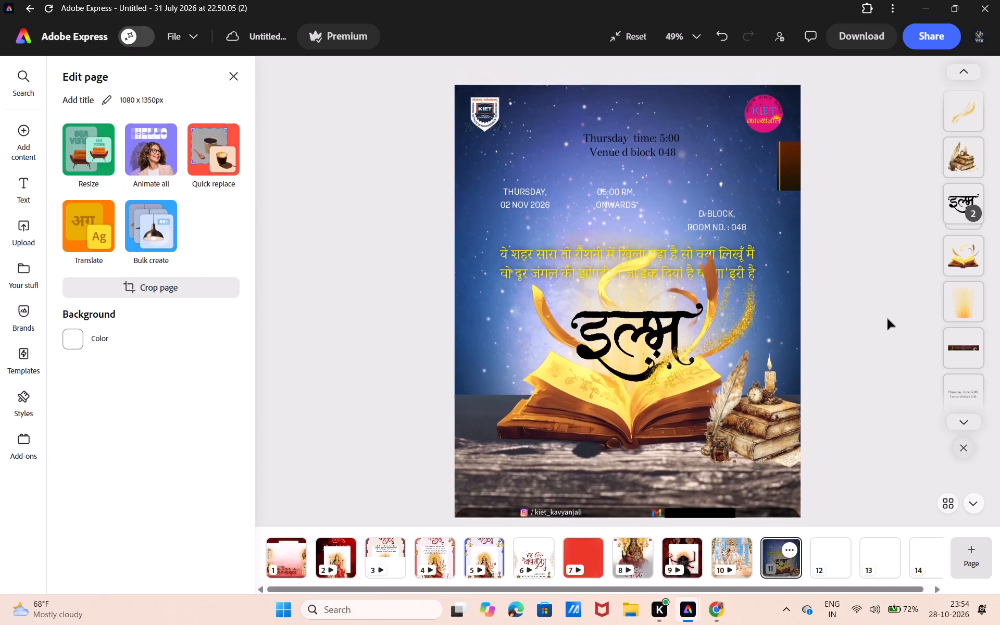
scroll(888, 319, up, 1)
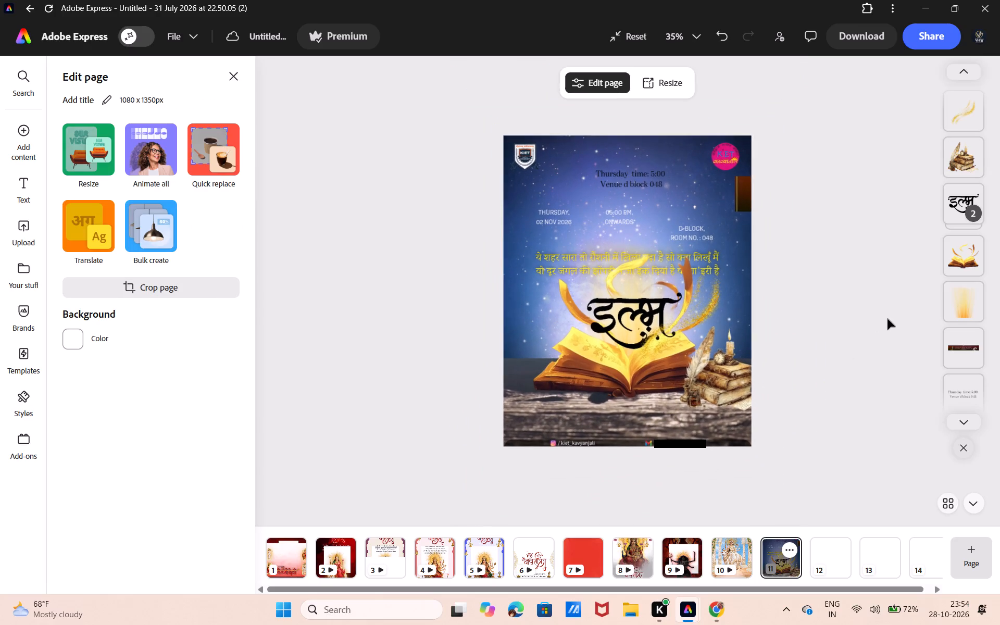
Move the D-Block, Room No. 048 text down below the stacked books and enlarge it to size 22.
click(708, 233)
drag(703, 237, 711, 380)
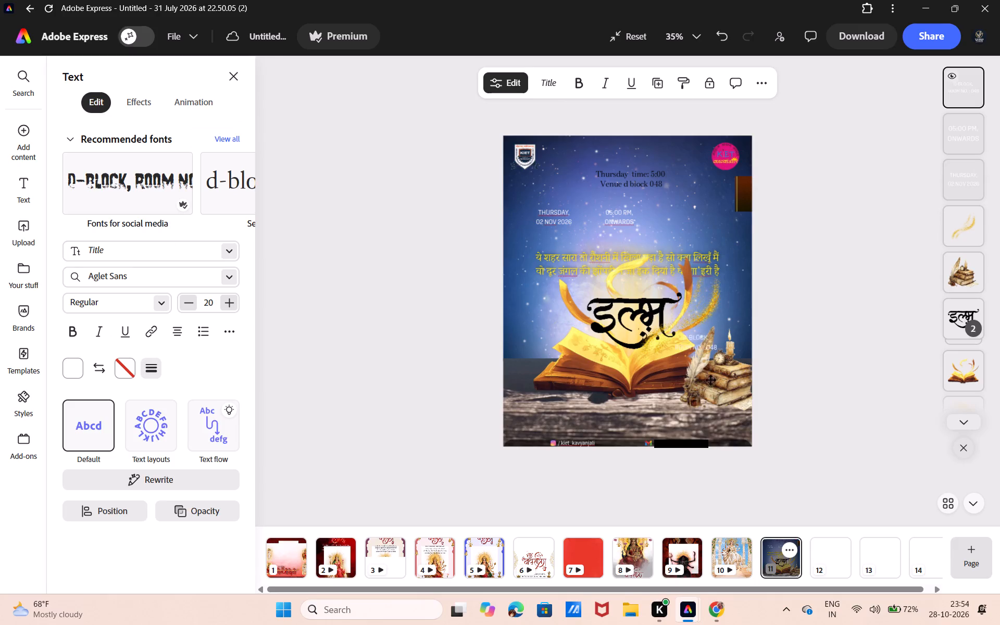
drag(711, 380, 710, 419)
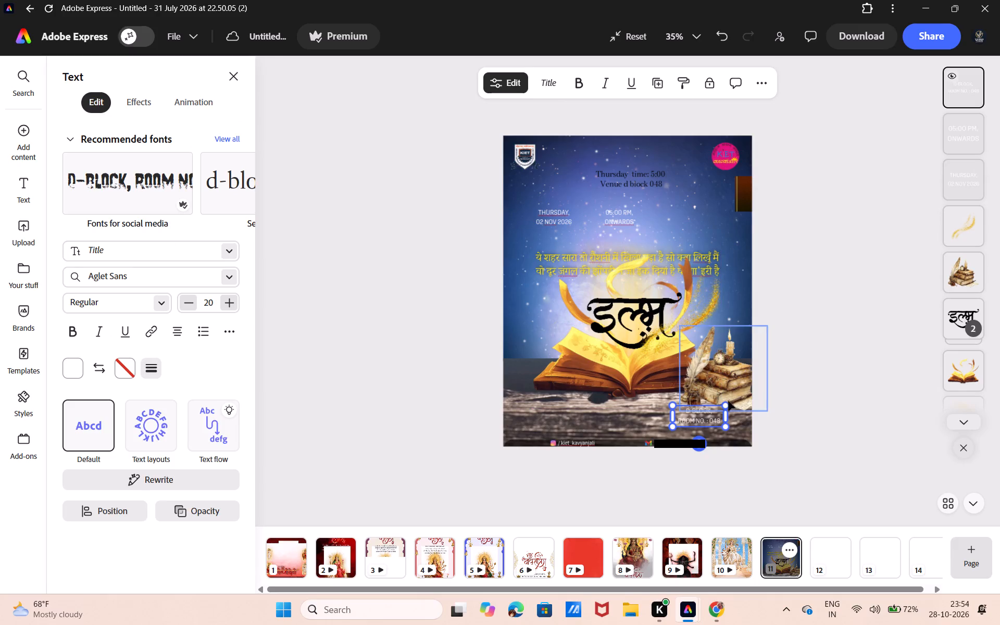
click(724, 403)
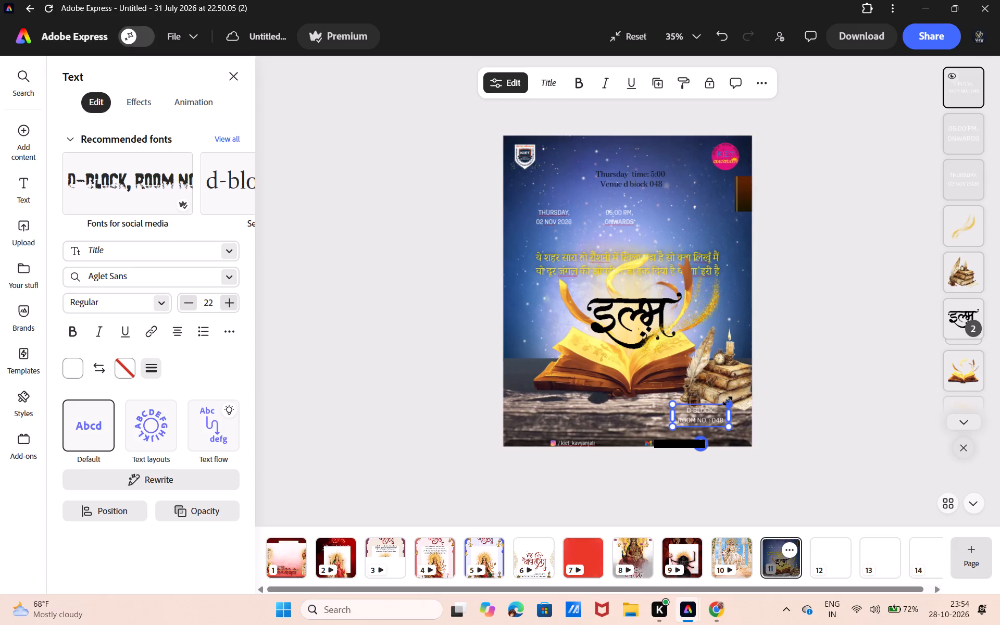
Move the 05:00 PM, Onwards text down beside the venue text and enlarge it to size 22.
click(616, 223)
drag(616, 223, 641, 423)
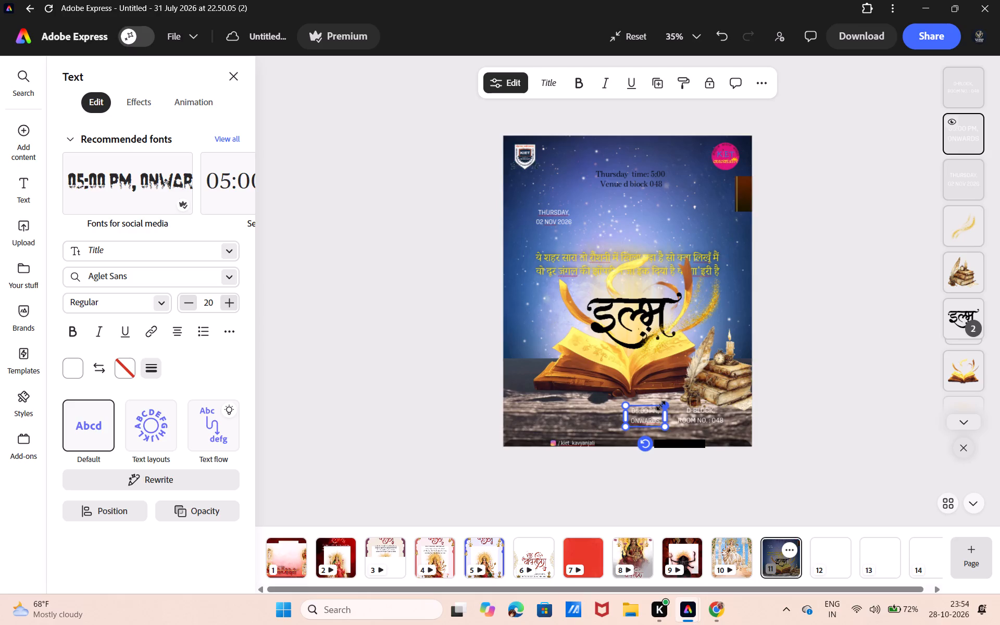
click(660, 405)
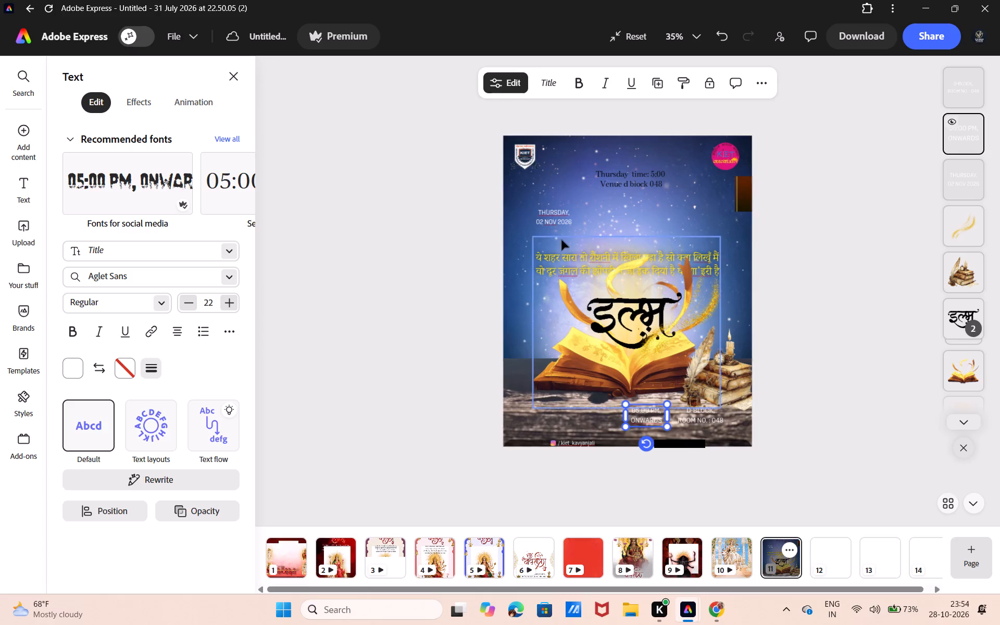
Move the Thursday, 02 Nov 2026 text down into the same row below the open book and enlarge it to size 24.
click(558, 224)
drag(558, 224, 561, 295)
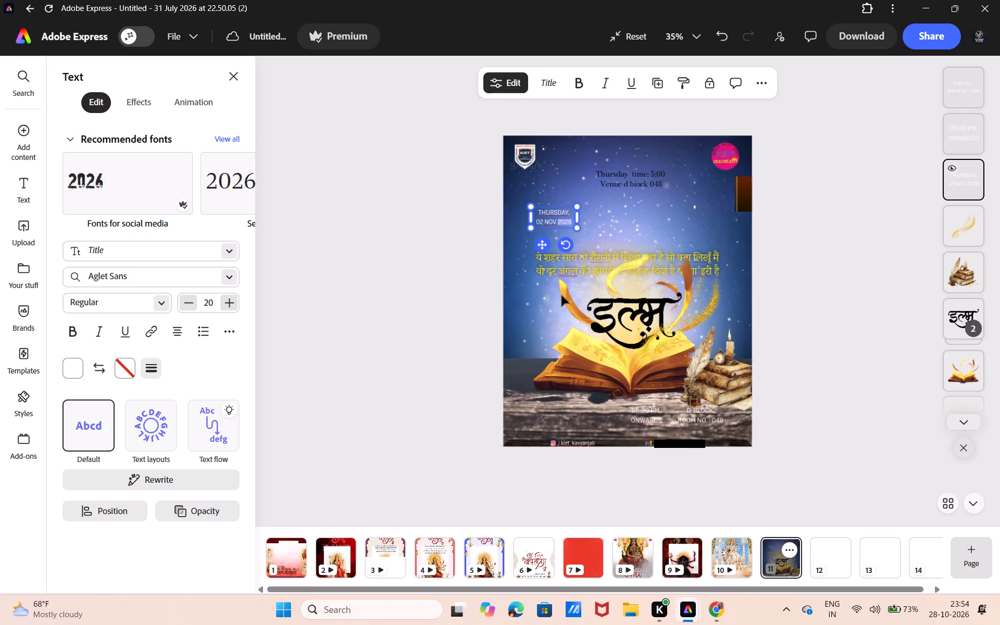
drag(542, 246, 547, 326)
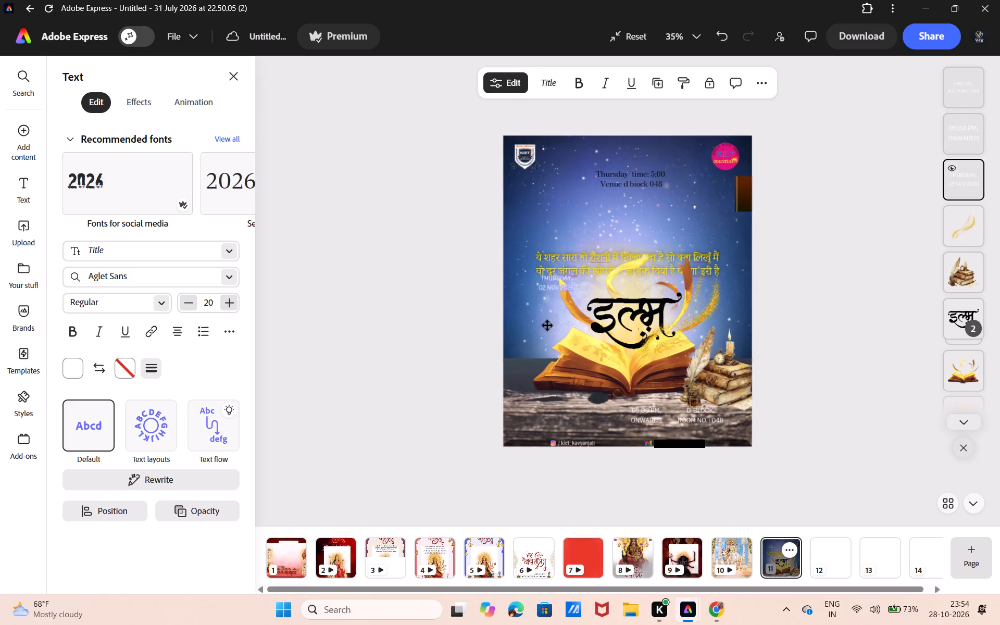
drag(547, 326, 554, 441)
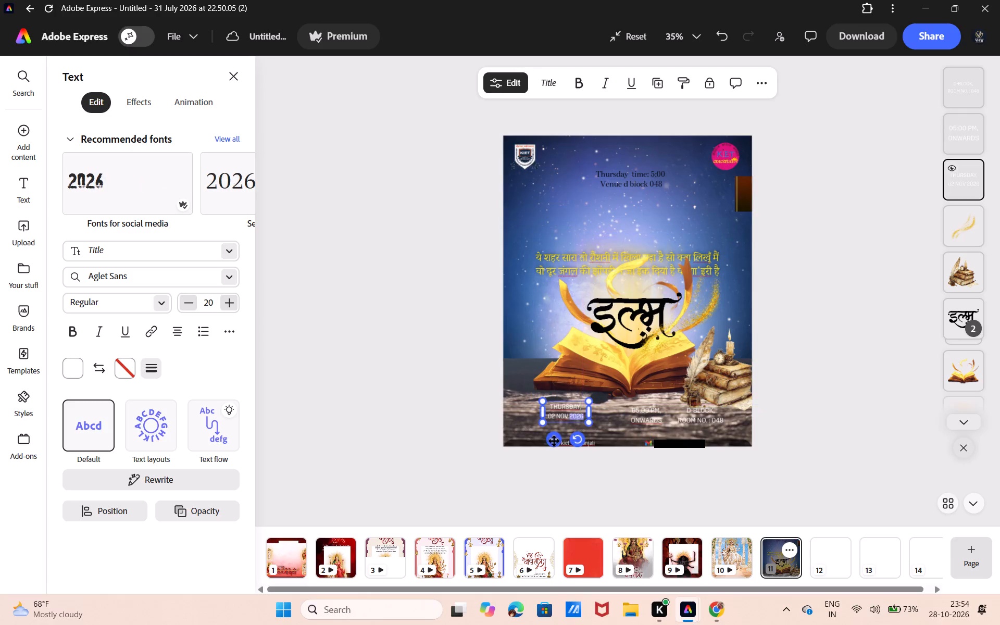
click(484, 398)
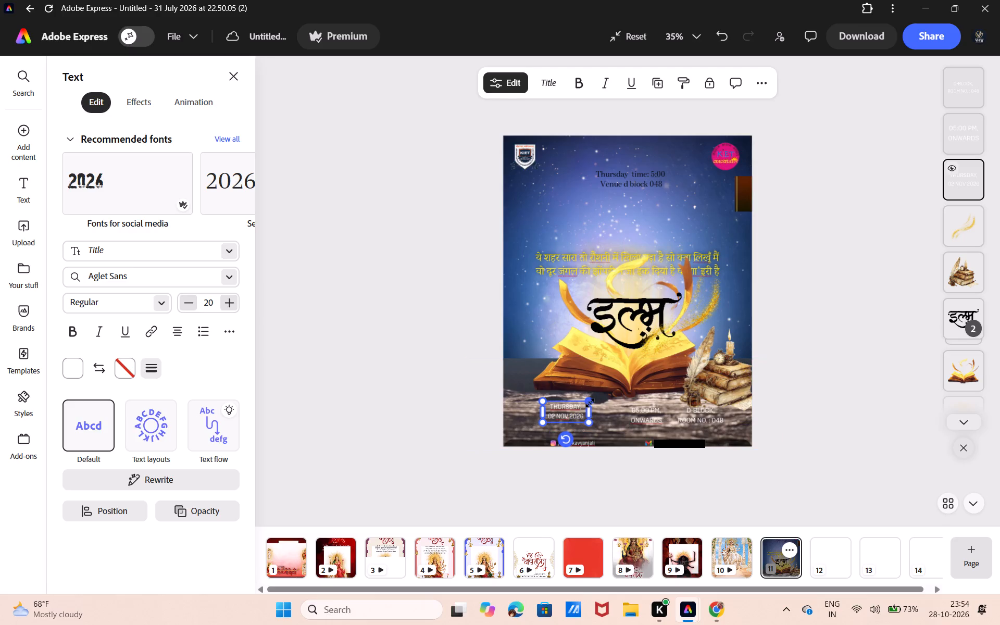
drag(590, 403, 596, 399)
Enlarge the time and venue texts to size 24 to match the date text.
click(639, 415)
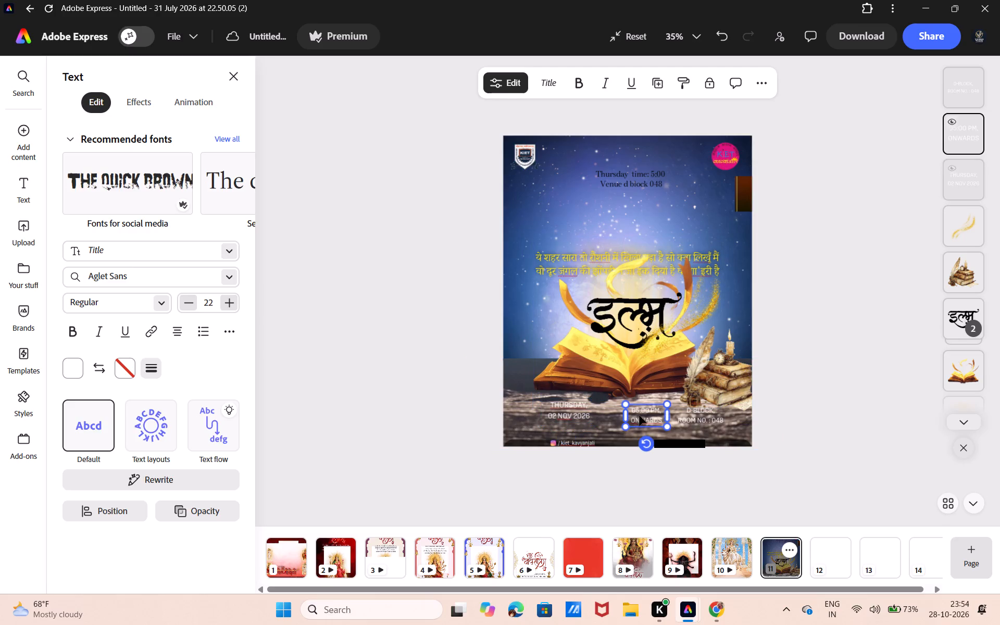
click(624, 406)
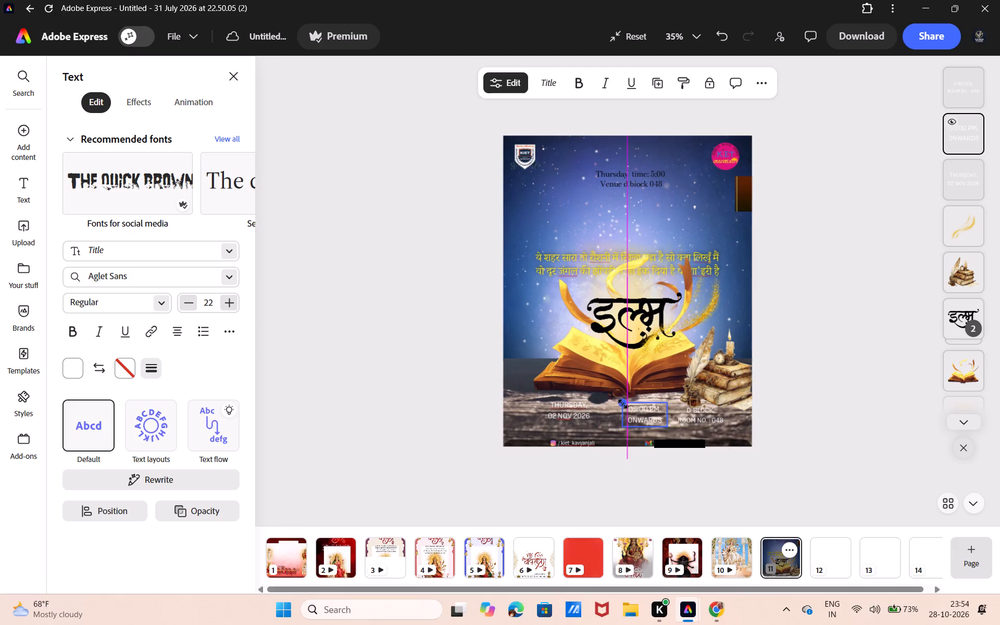
click(697, 417)
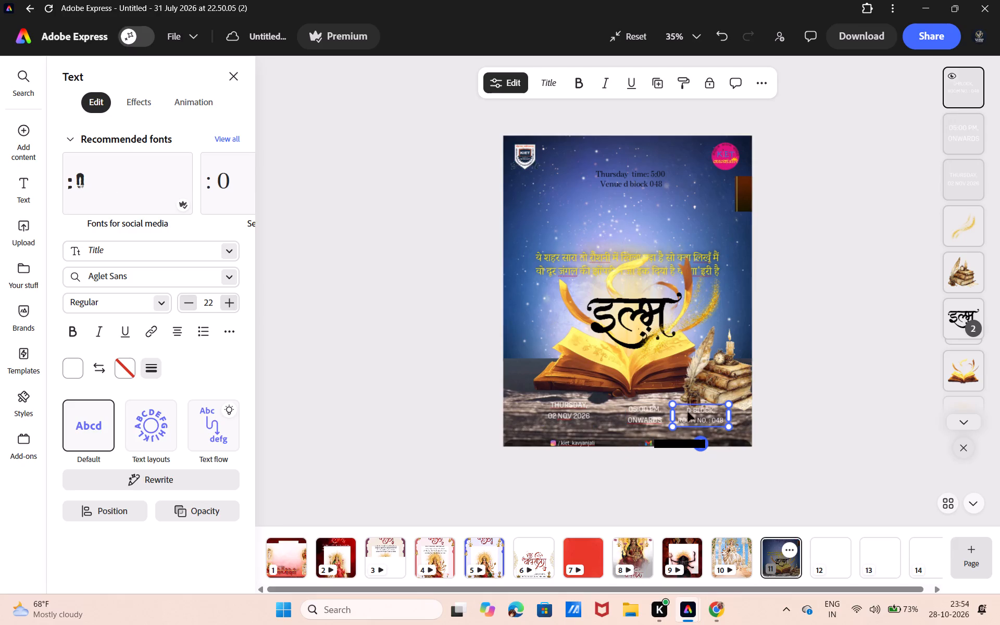
click(674, 405)
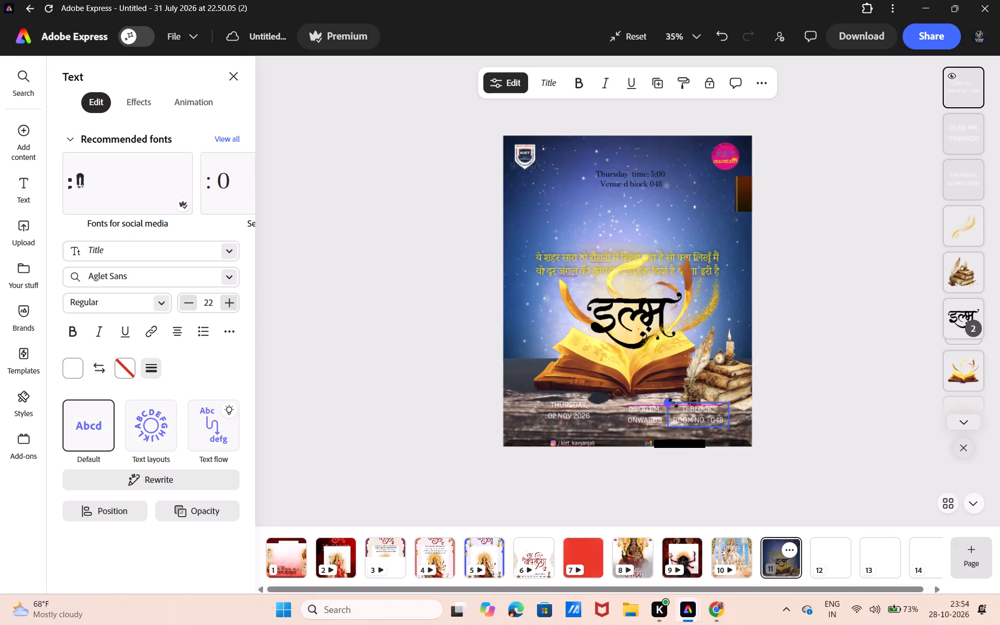
click(778, 391)
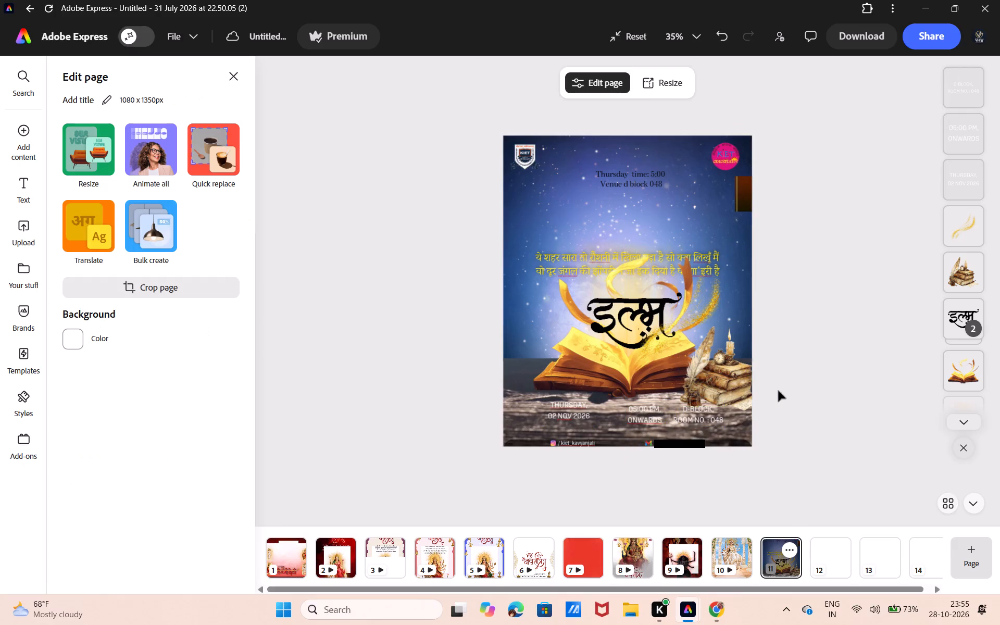
Shift the date and time texts slightly left to space the date, time and venue evenly in one aligned row.
click(589, 419)
drag(583, 417, 580, 420)
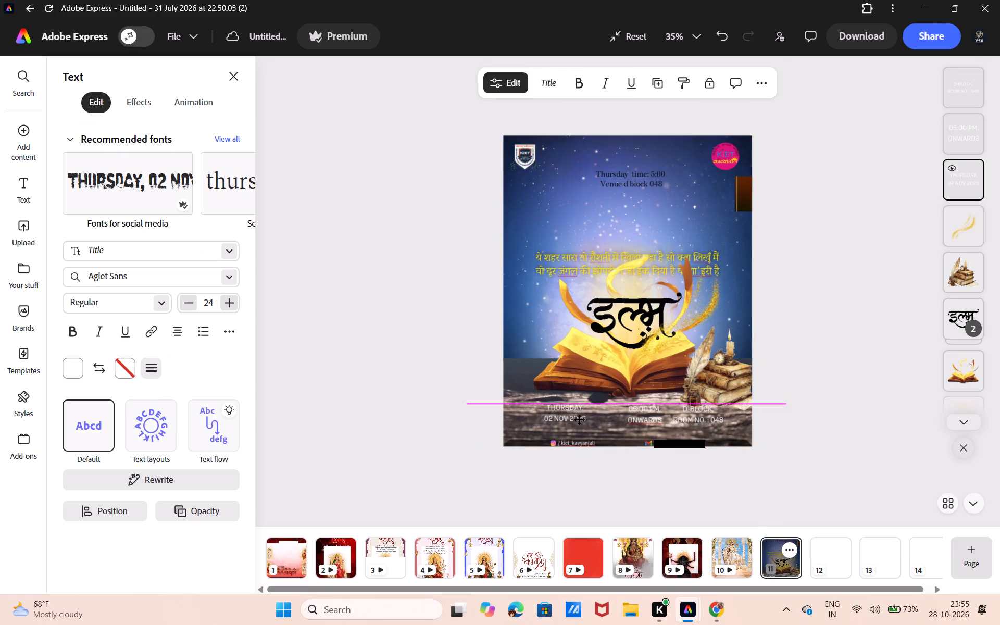
drag(580, 420, 577, 420)
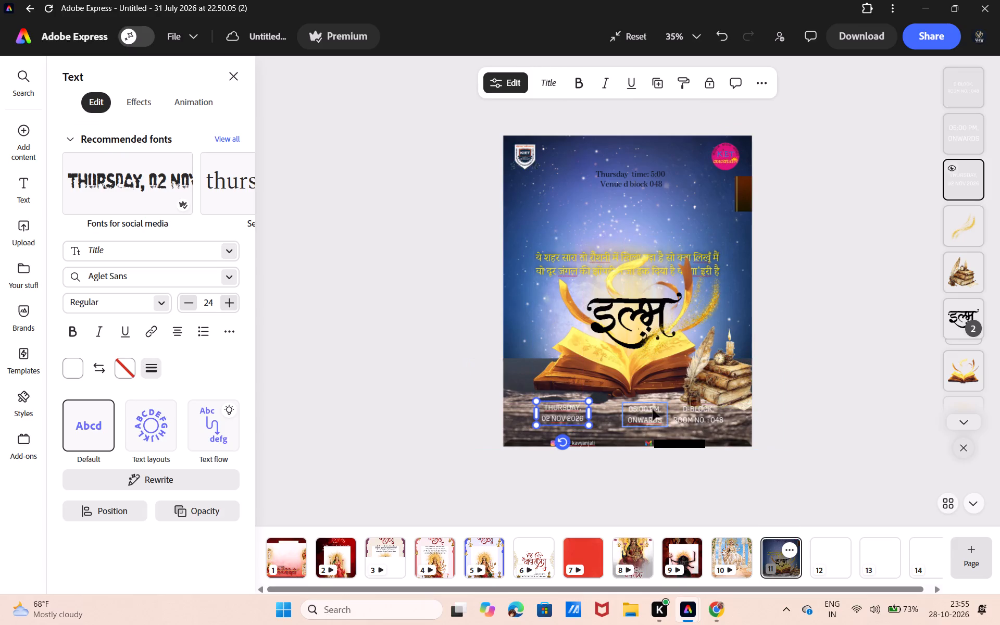
click(653, 409)
drag(653, 409, 643, 409)
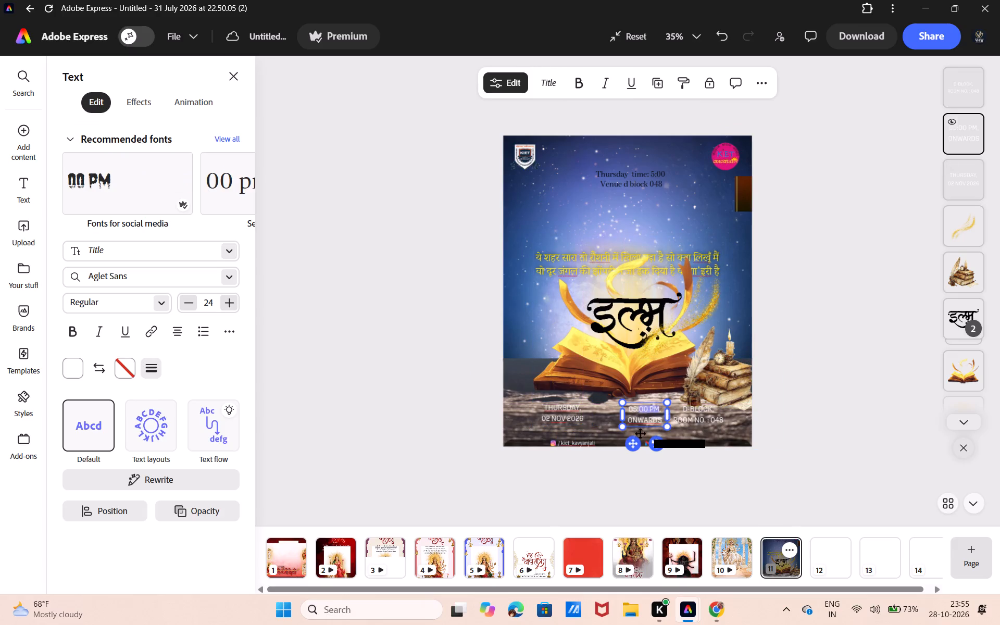
drag(635, 444, 624, 444)
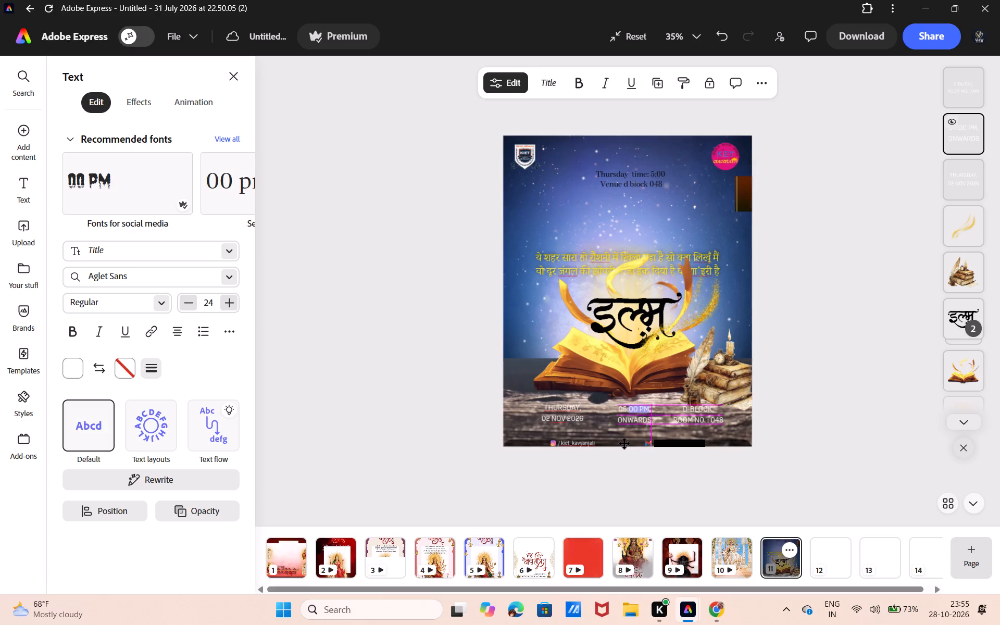
drag(624, 444, 623, 444)
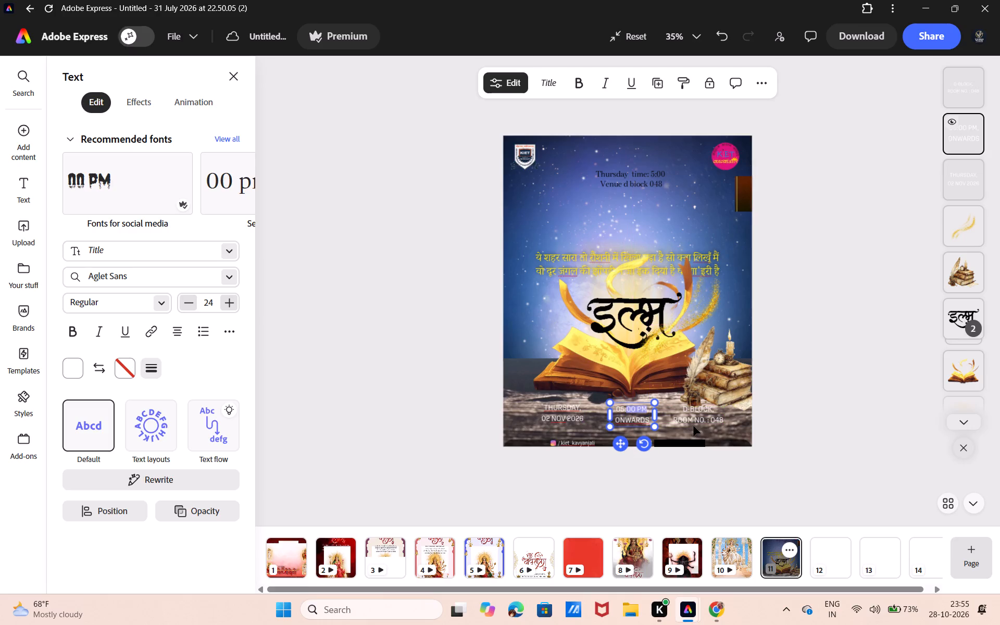
click(690, 419)
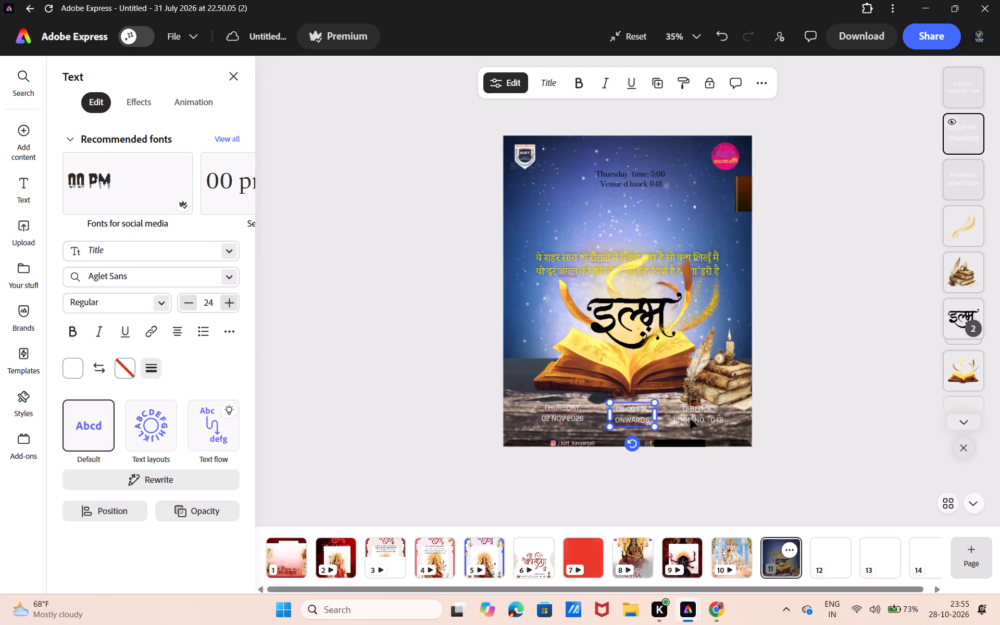
click(700, 411)
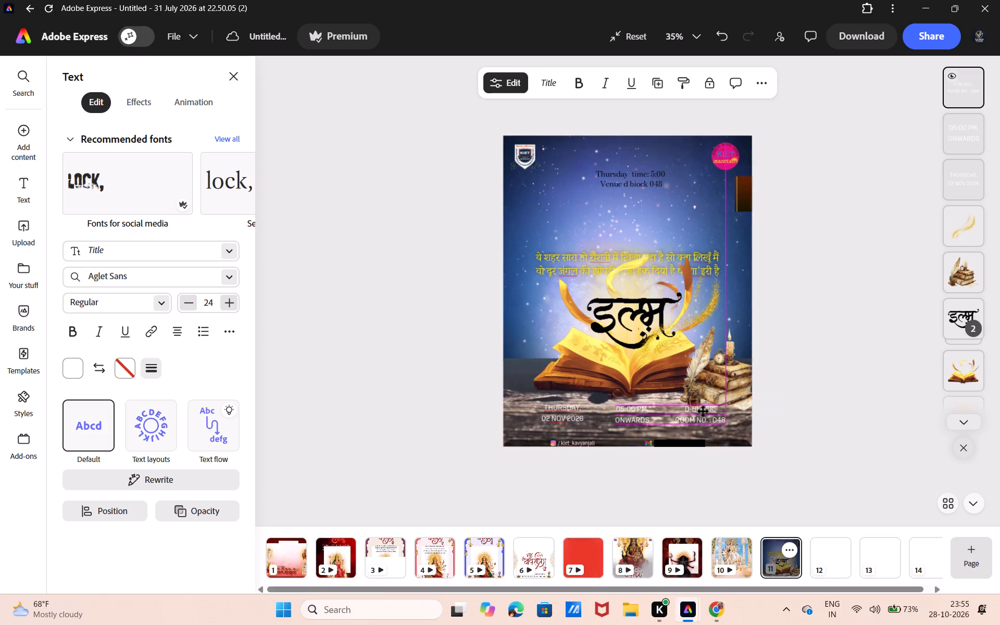
click(779, 392)
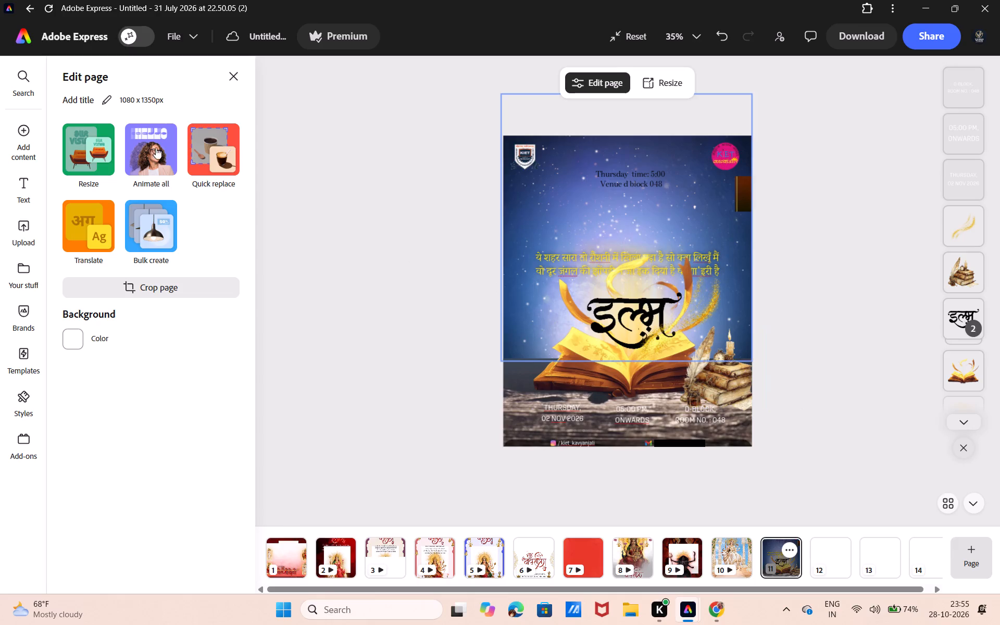
Apply the recently used dark red textured background to the poster page.
click(36, 130)
click(84, 180)
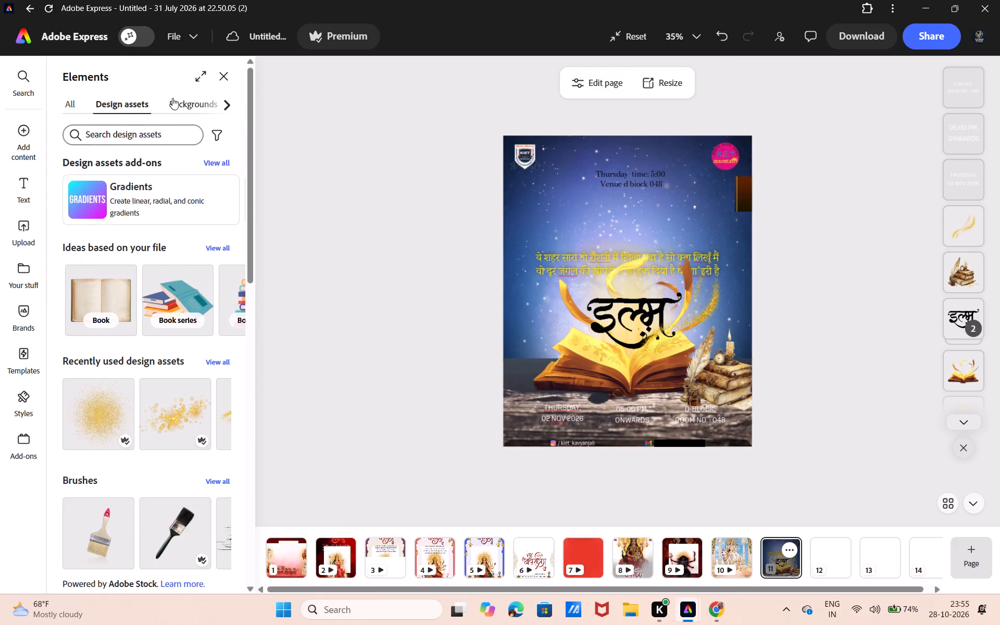
click(176, 99)
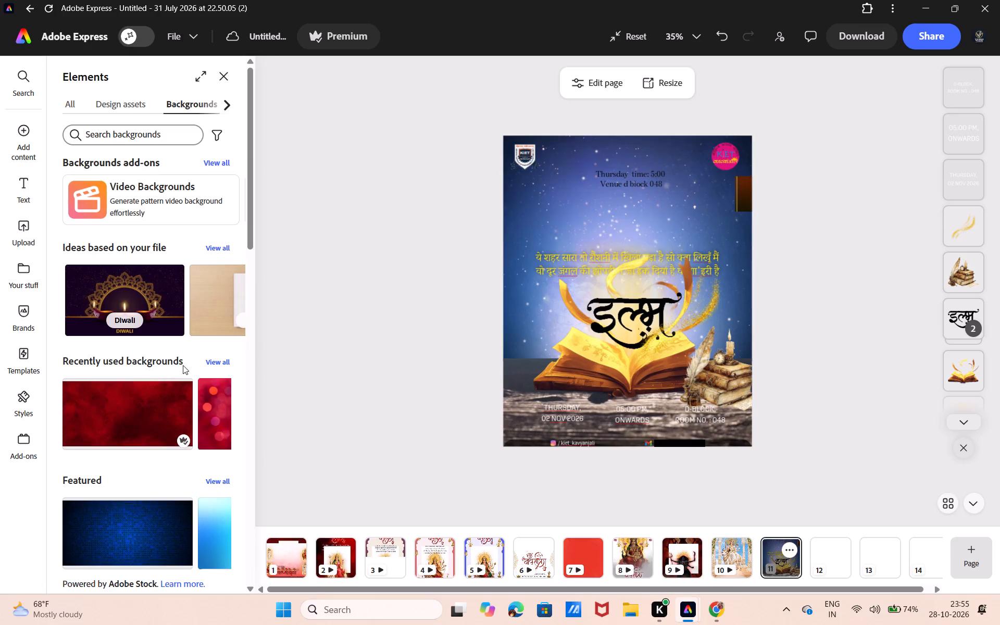
click(161, 405)
Delete the blue starry sky image and the wooden tabletop image covering the page background.
scroll(951, 368, down, 6)
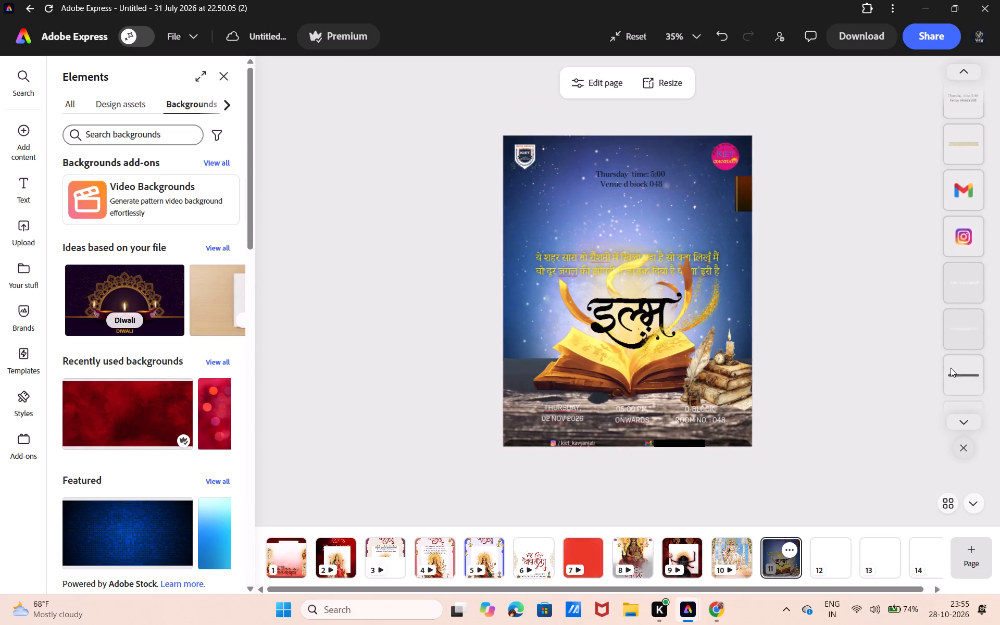
scroll(951, 368, down, 5)
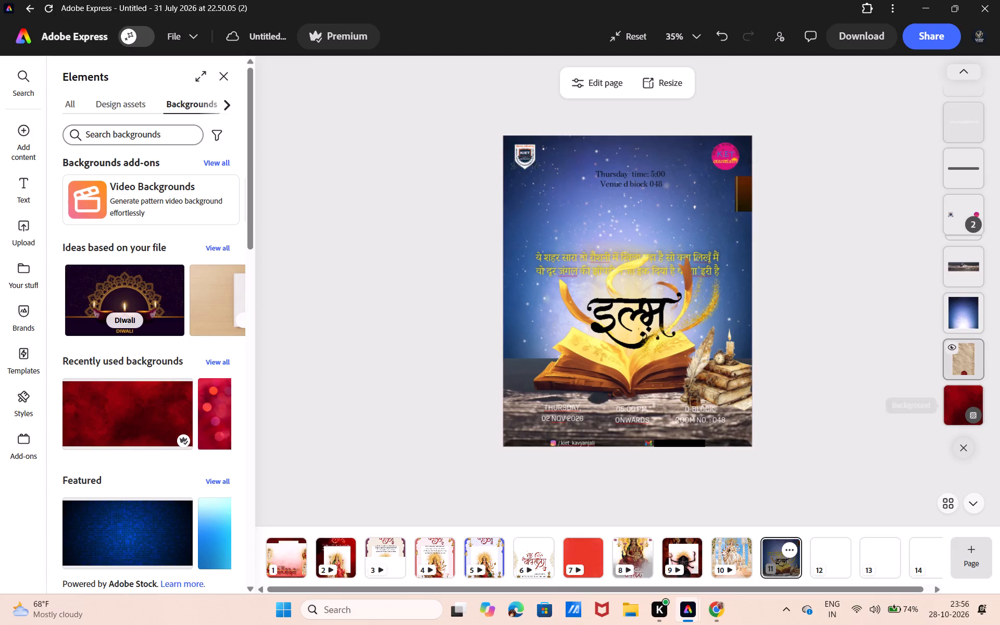
click(968, 316)
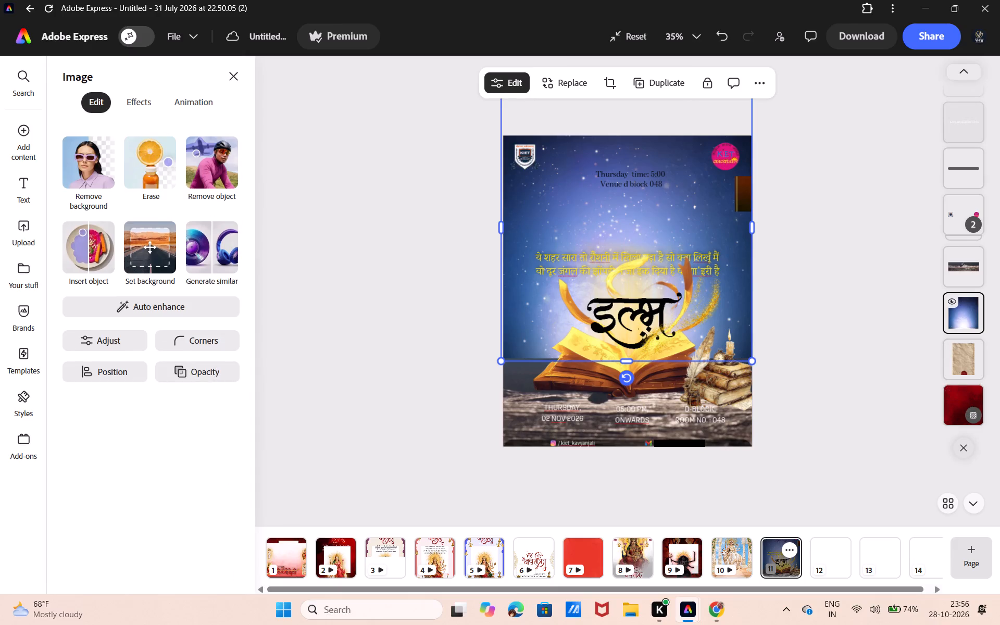
key(BackSpace)
click(968, 320)
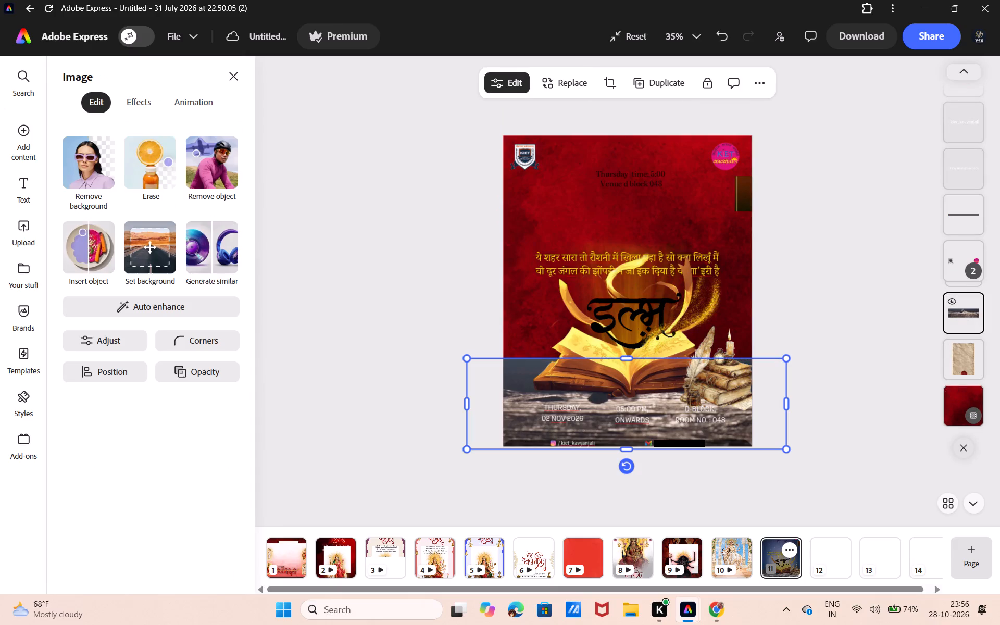
key(BackSpace)
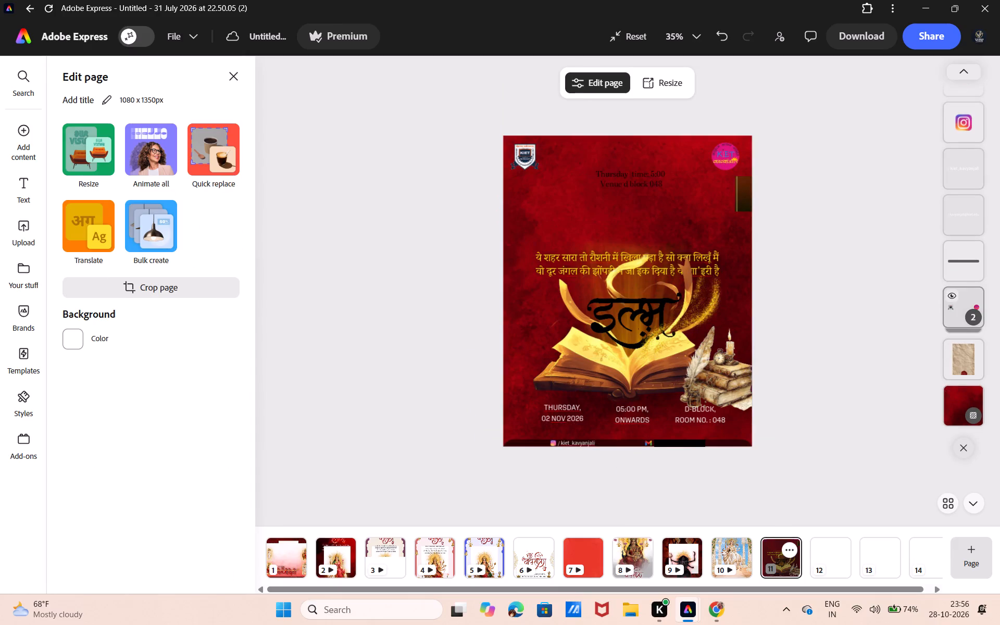
Move the stacked books, quill and candle image up slightly so it clears the venue text.
click(752, 371)
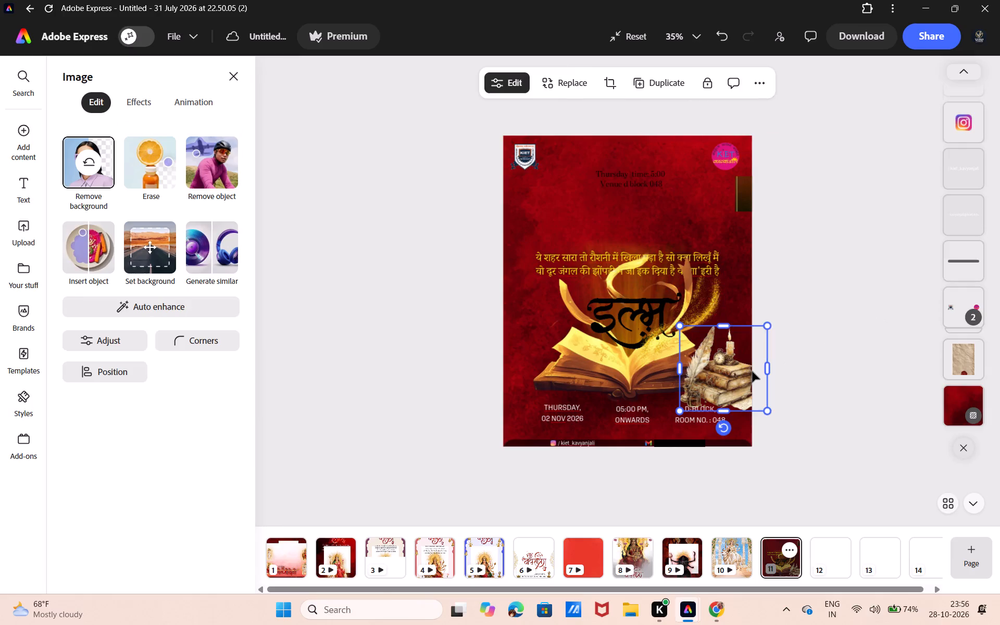
drag(752, 371, 752, 363)
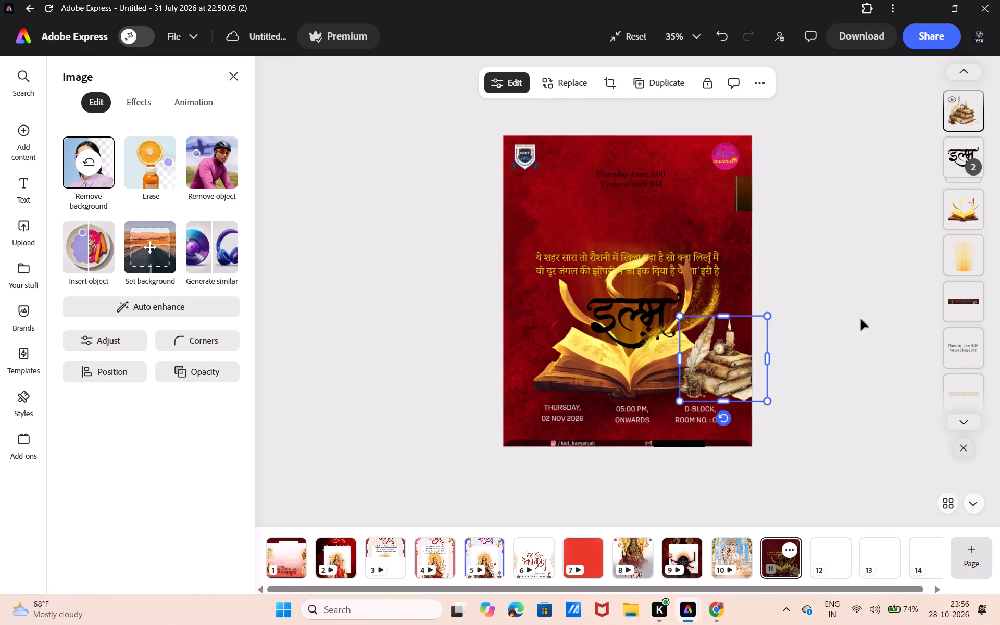
click(865, 319)
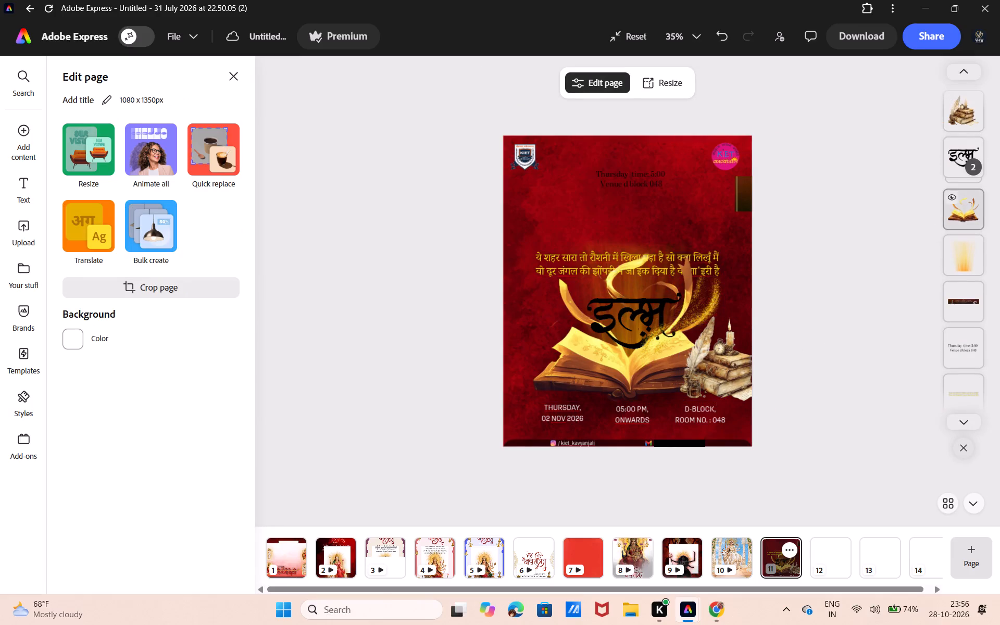
Delete the golden glow image behind the open book.
click(978, 247)
key(BackSpace)
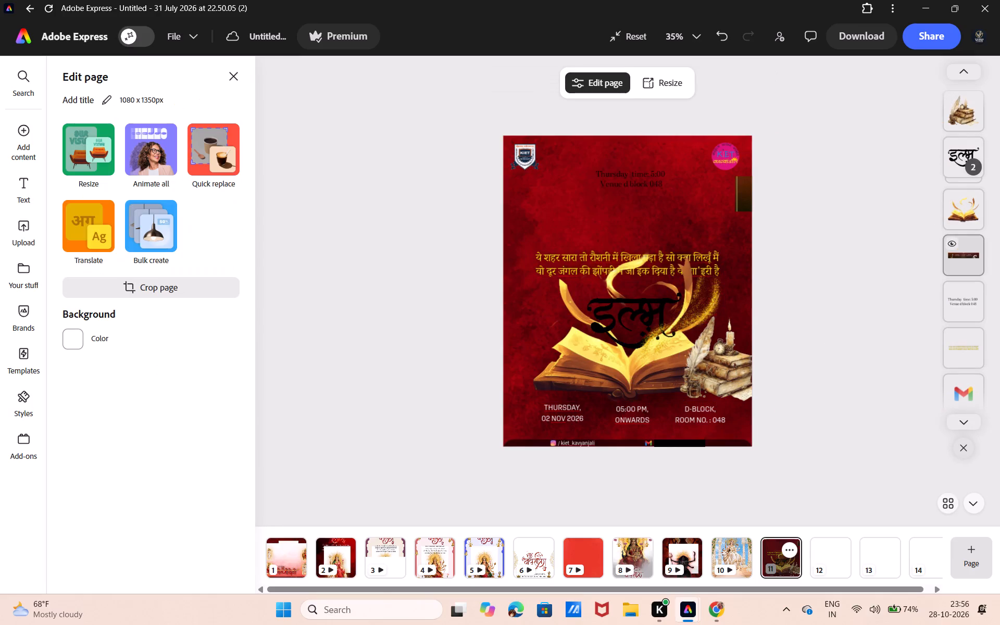
key(BackSpace)
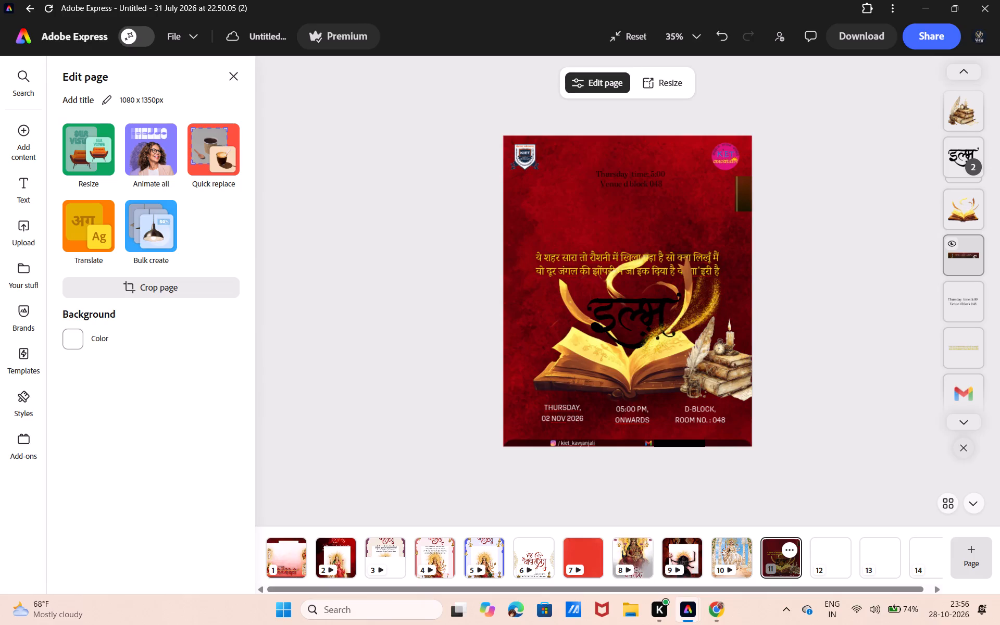
Undo the deletion of the golden glow image behind the open book.
key(ctrl+z)
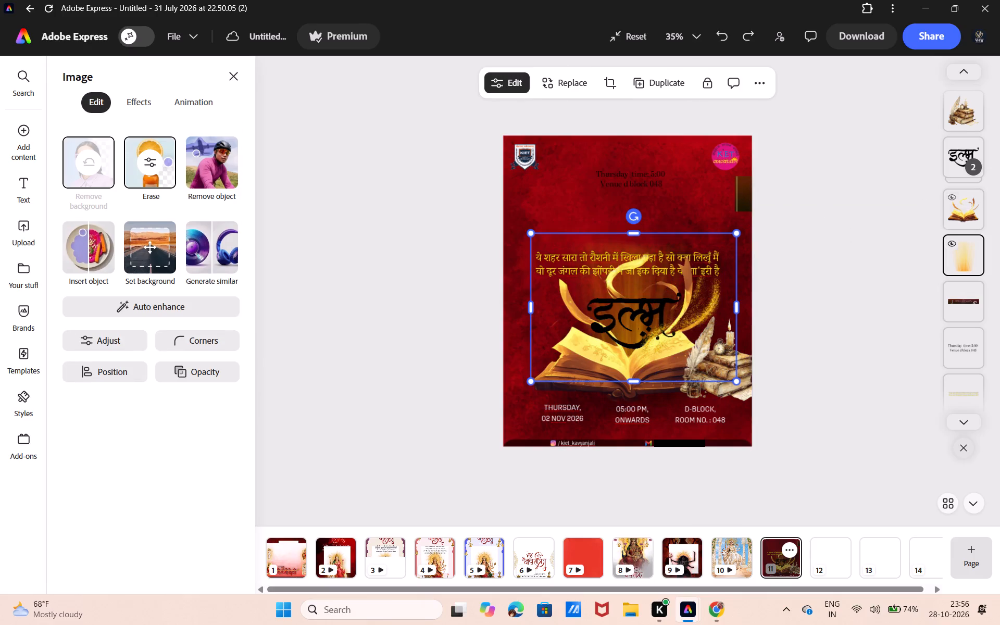
Move the yellow Hindi couplet up so it sits above the open book's golden ribbons.
click(968, 394)
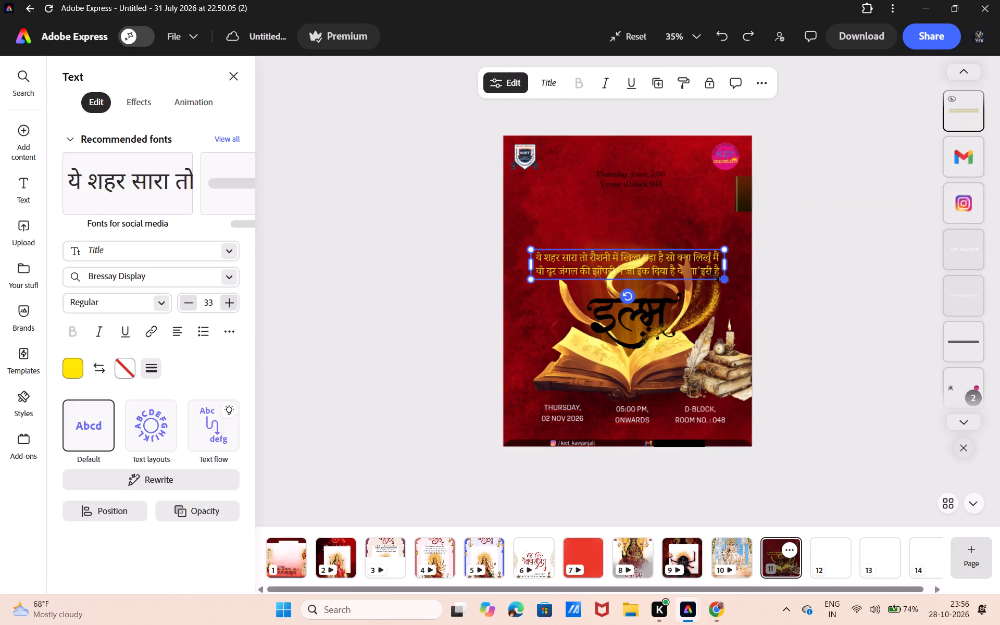
drag(704, 269, 709, 243)
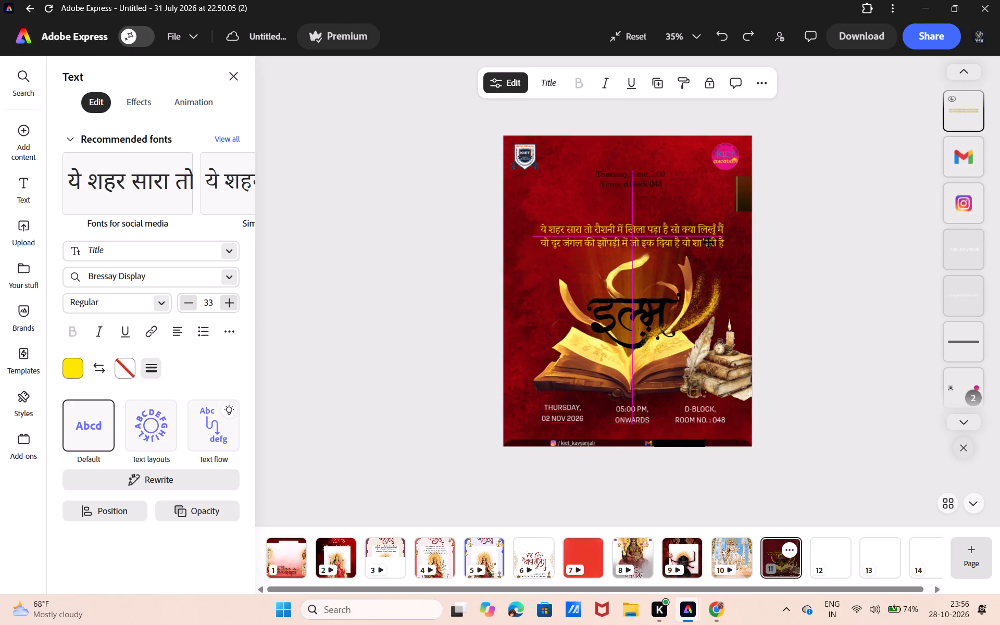
drag(709, 243, 710, 243)
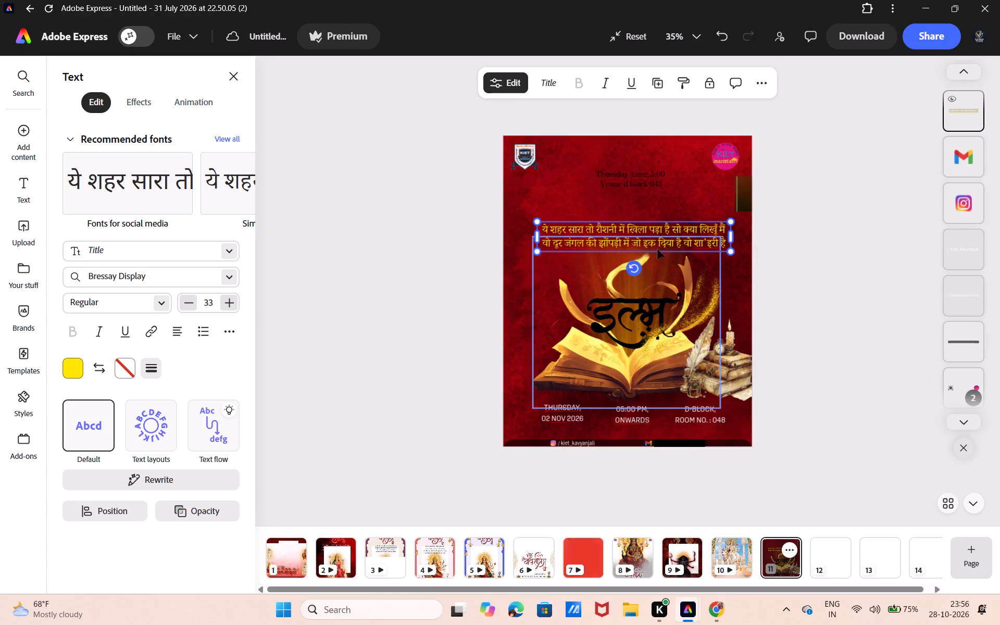
Shift the open book image slightly up and to the right, keeping it below the Hindi couplet.
drag(634, 375, 636, 337)
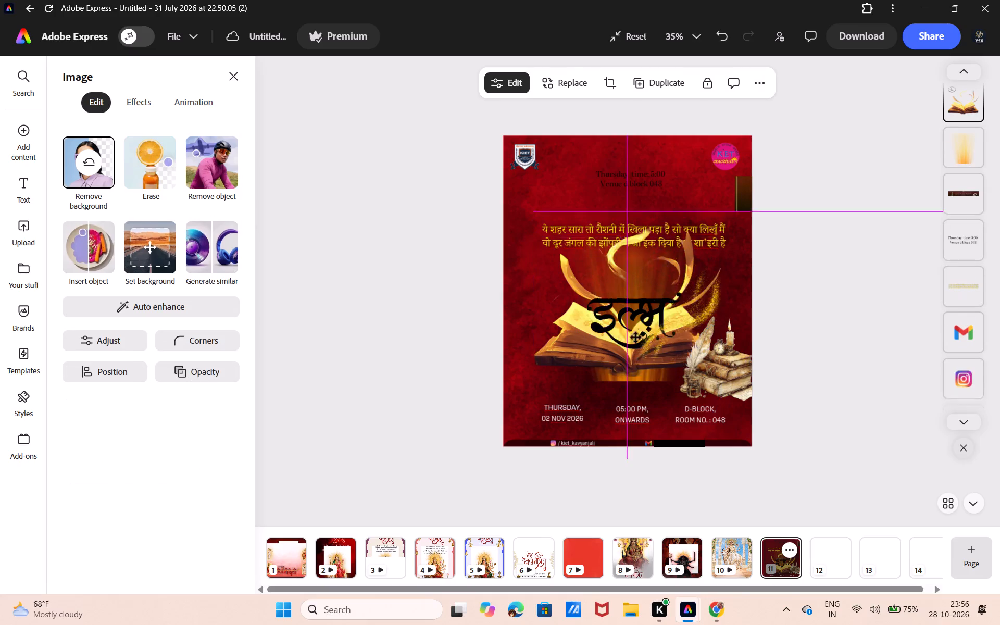
drag(636, 337, 637, 344)
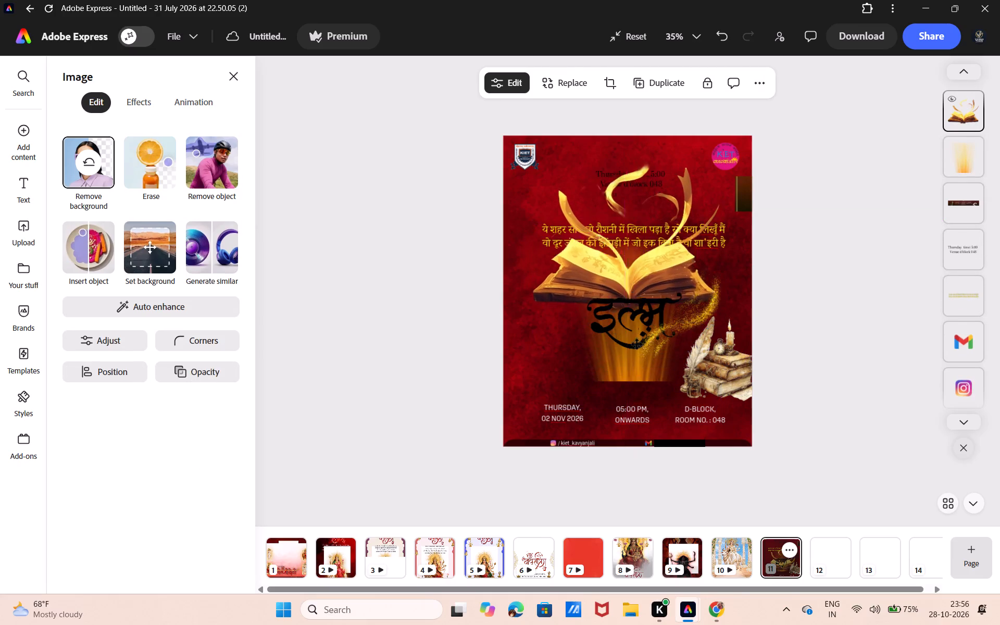
drag(637, 344, 638, 368)
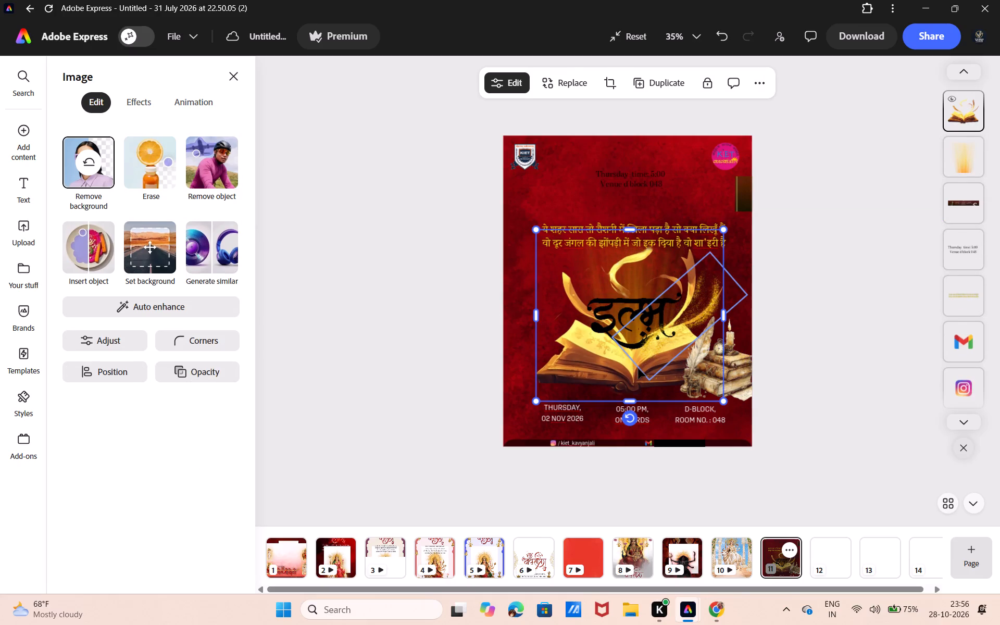
scroll(707, 320, right, 1)
click(841, 265)
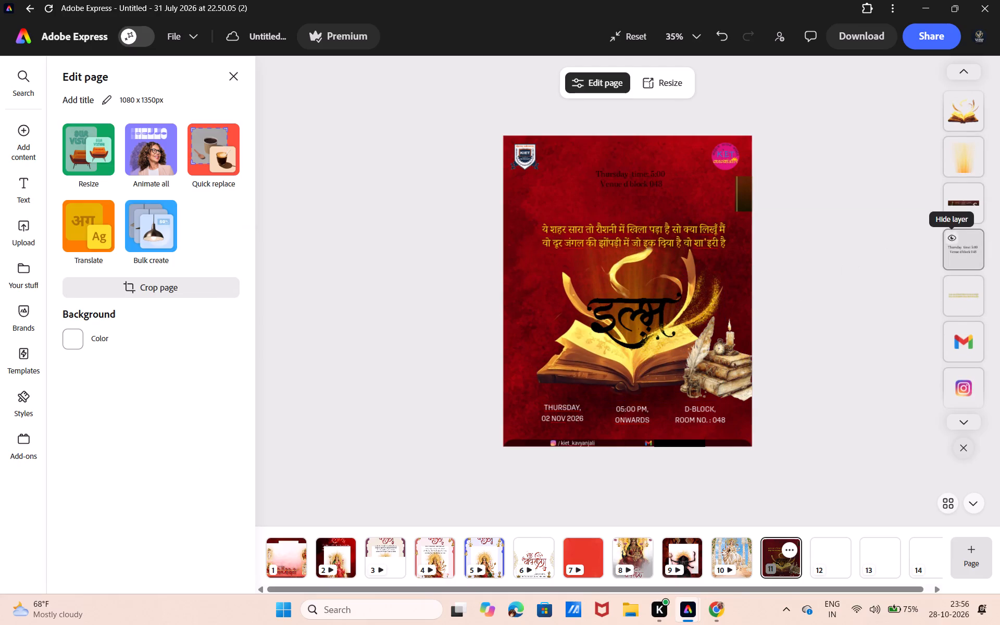
Recolour the इल part of the इल्म title group with a duotone of white #FFFFFF shadows and light grey #C6C6C6 highlights.
scroll(964, 302, up, 3)
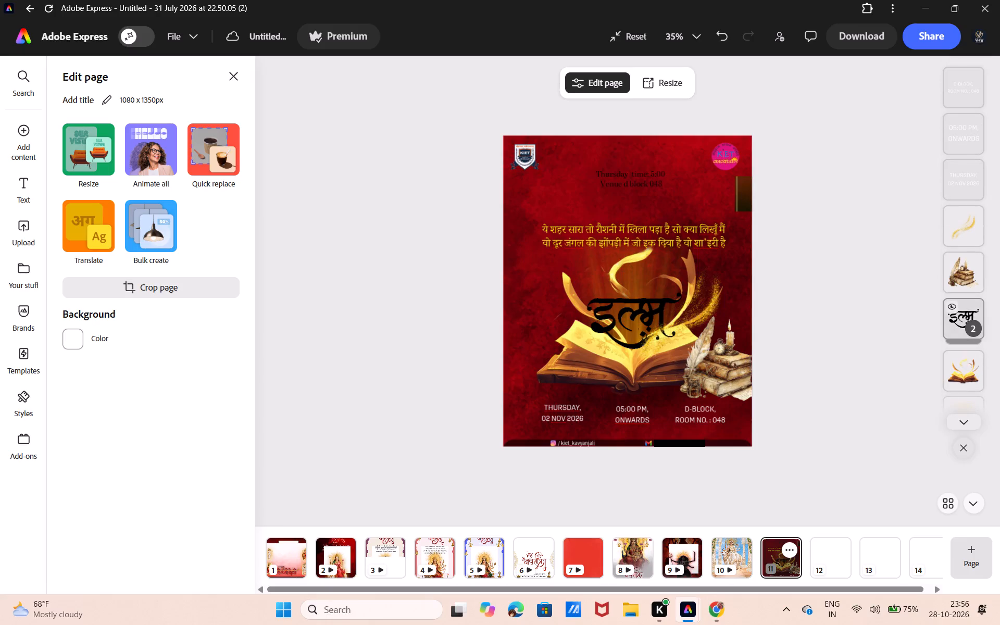
click(964, 331)
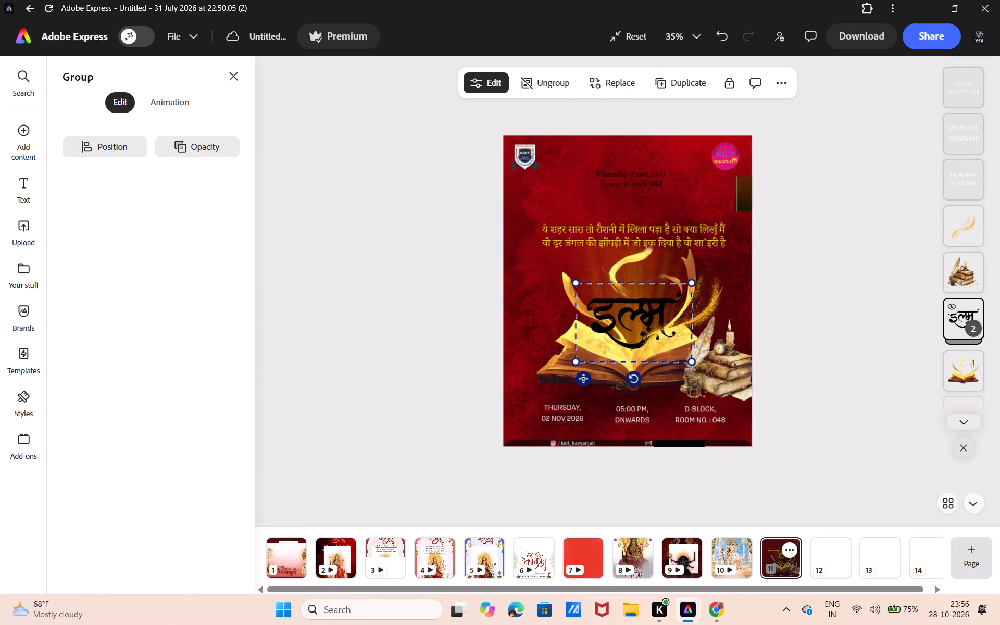
click(964, 326)
click(963, 171)
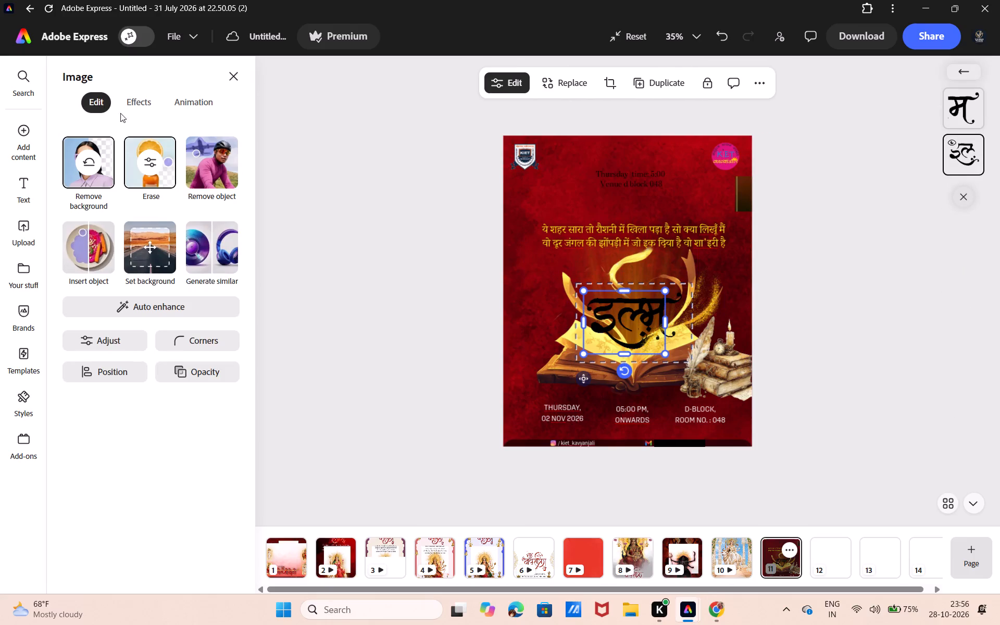
click(136, 104)
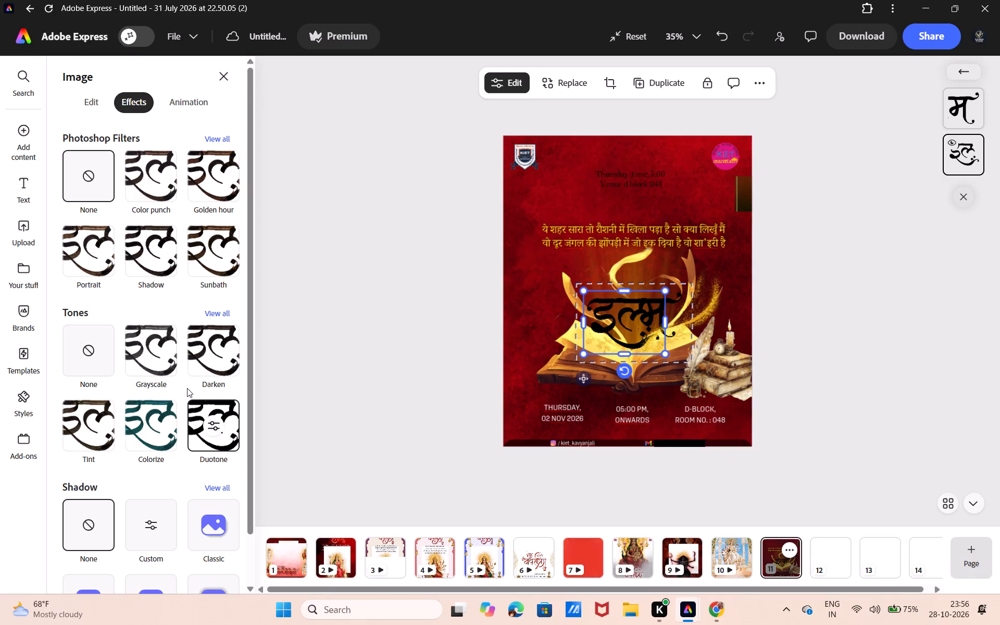
click(209, 423)
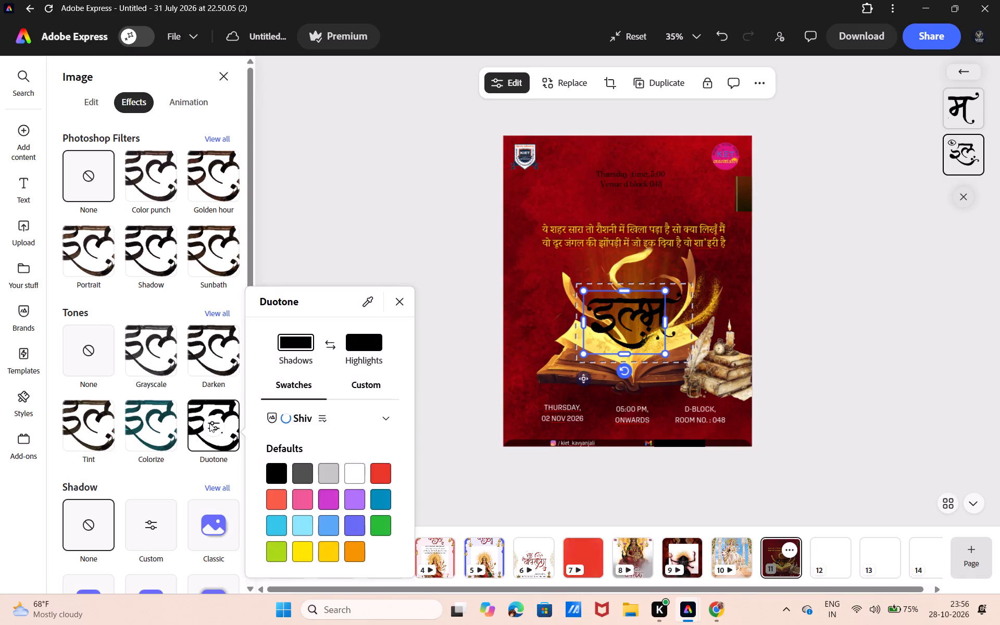
click(355, 480)
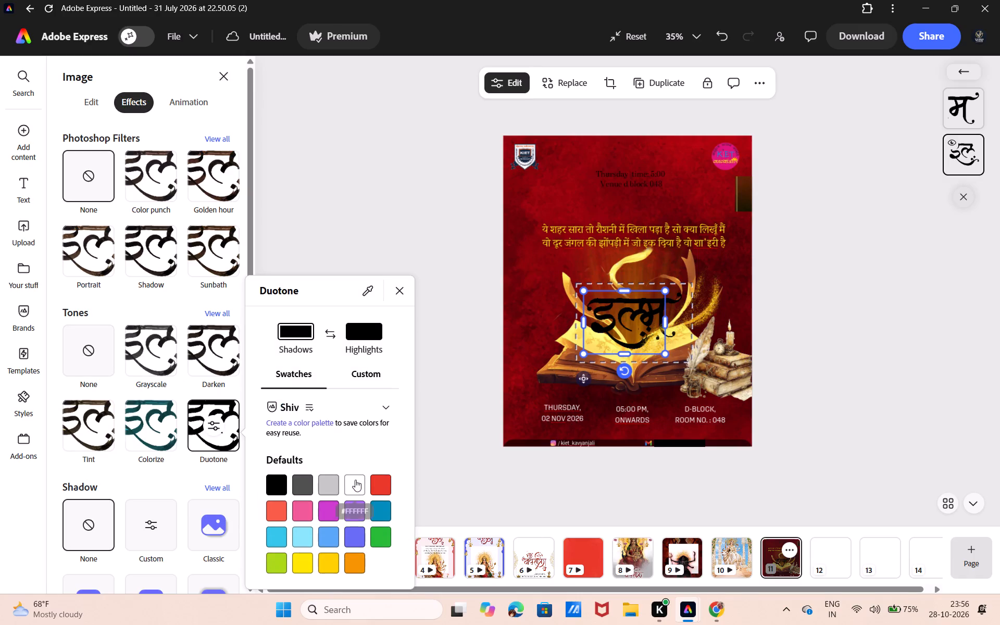
click(357, 336)
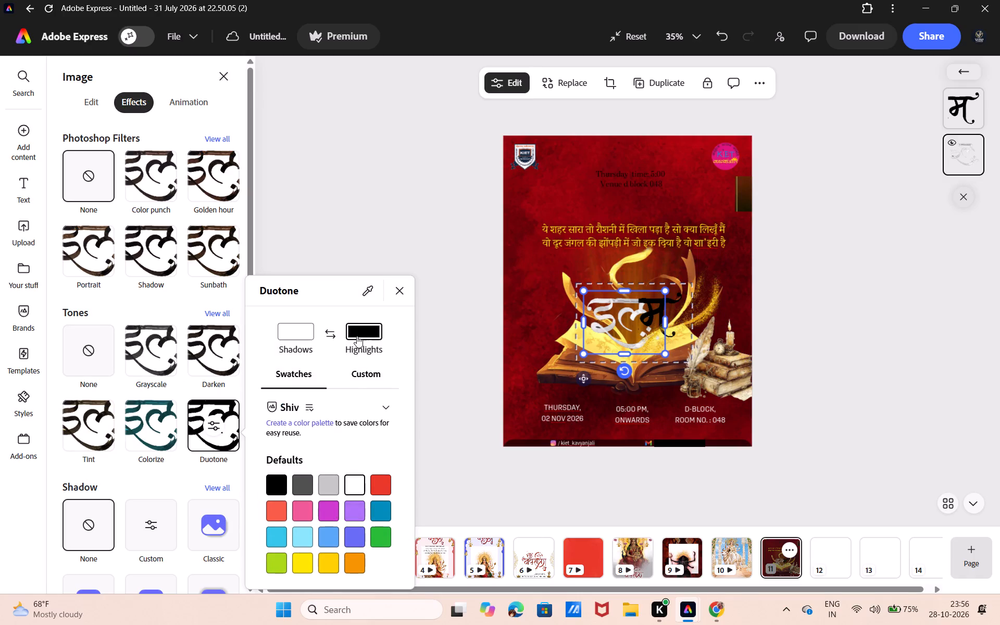
click(347, 487)
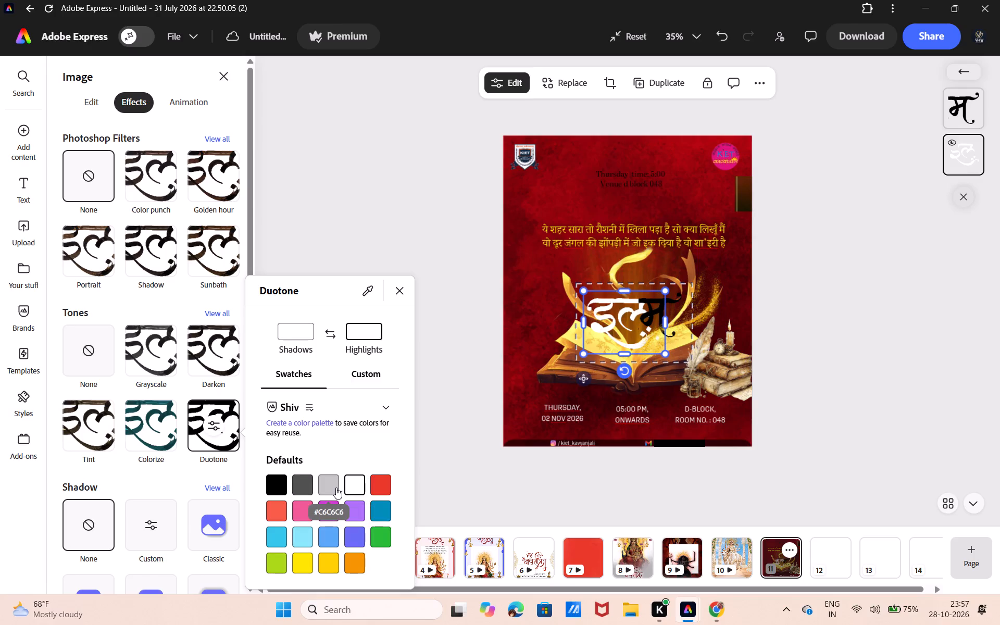
click(336, 488)
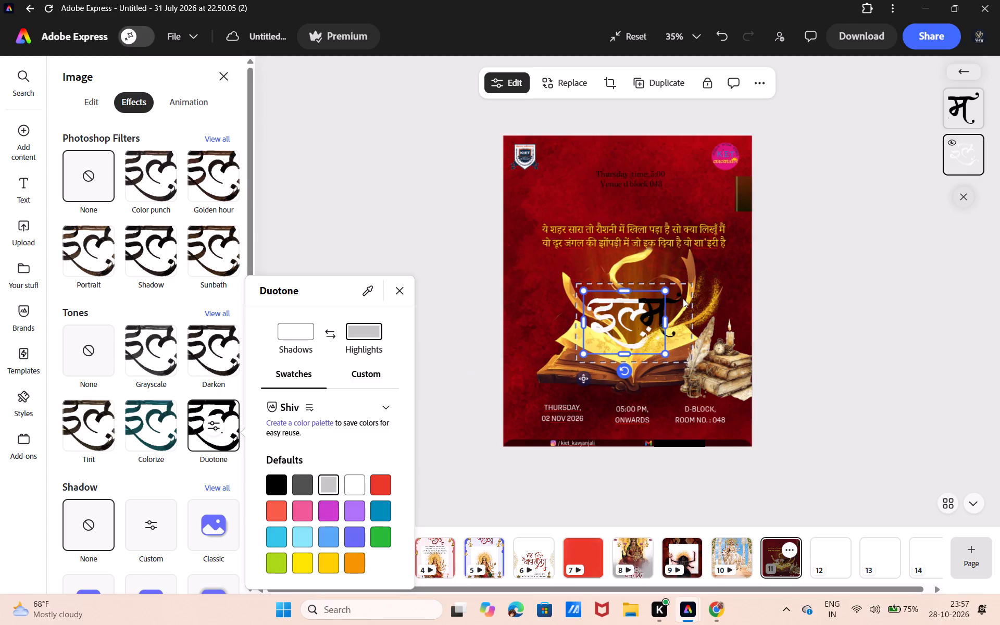
Recolour the म part of the title group with the same duotone of white shadows and light grey highlights.
click(964, 108)
click(964, 108)
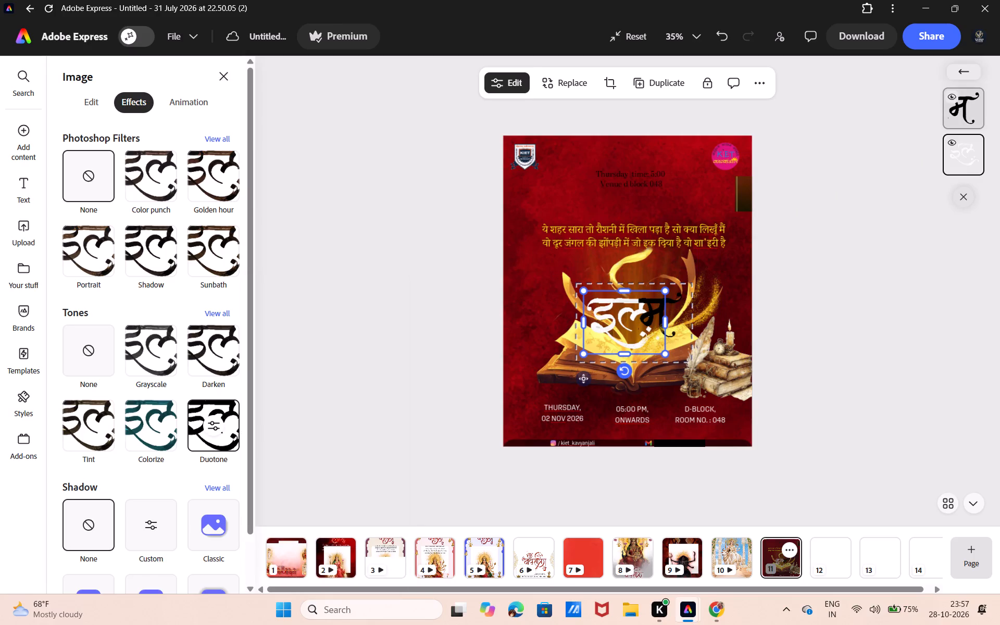
click(211, 426)
click(348, 482)
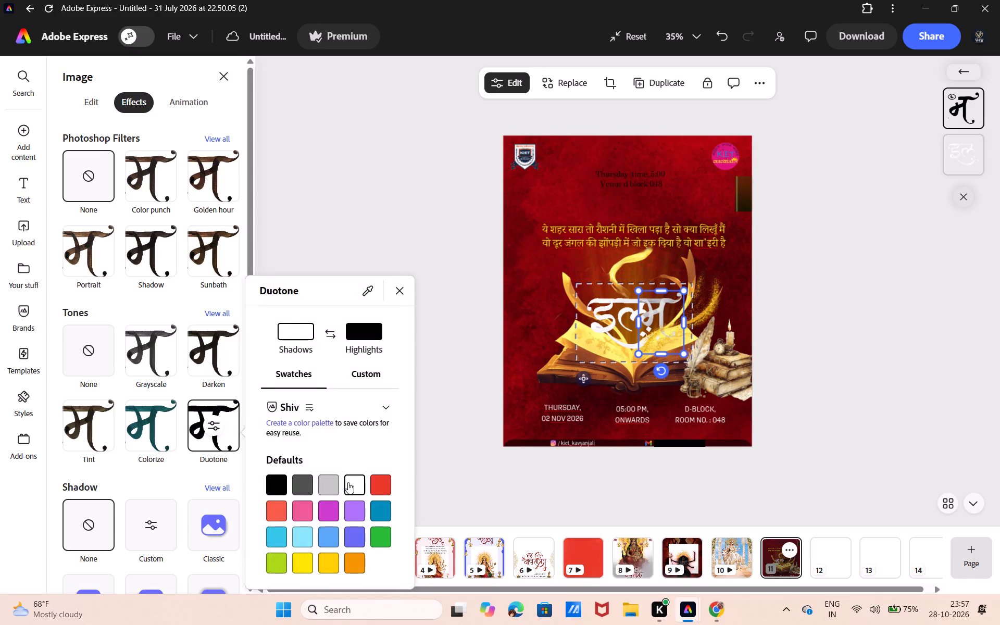
click(366, 325)
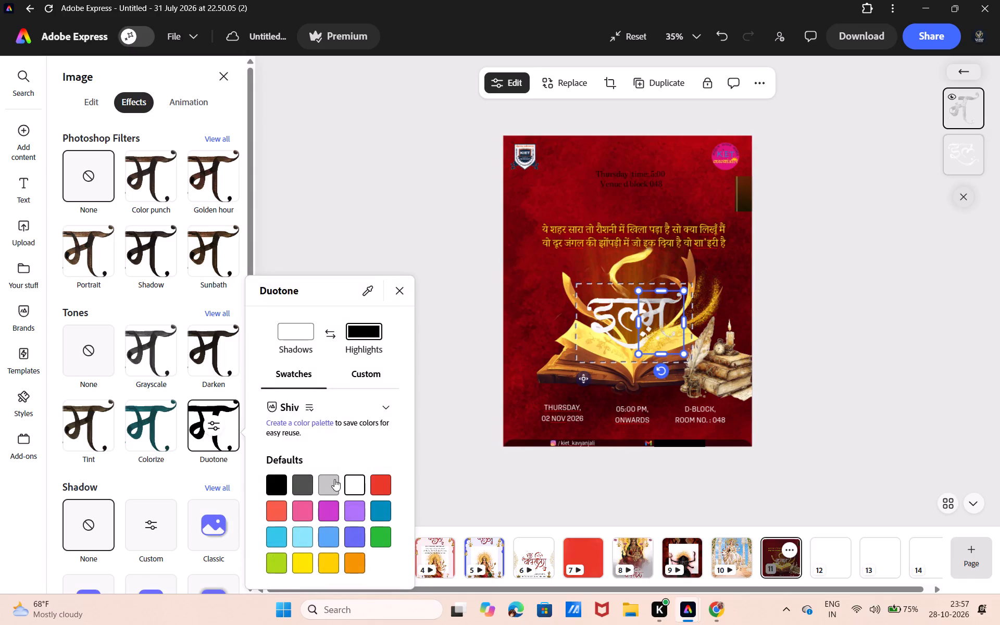
click(332, 484)
click(425, 216)
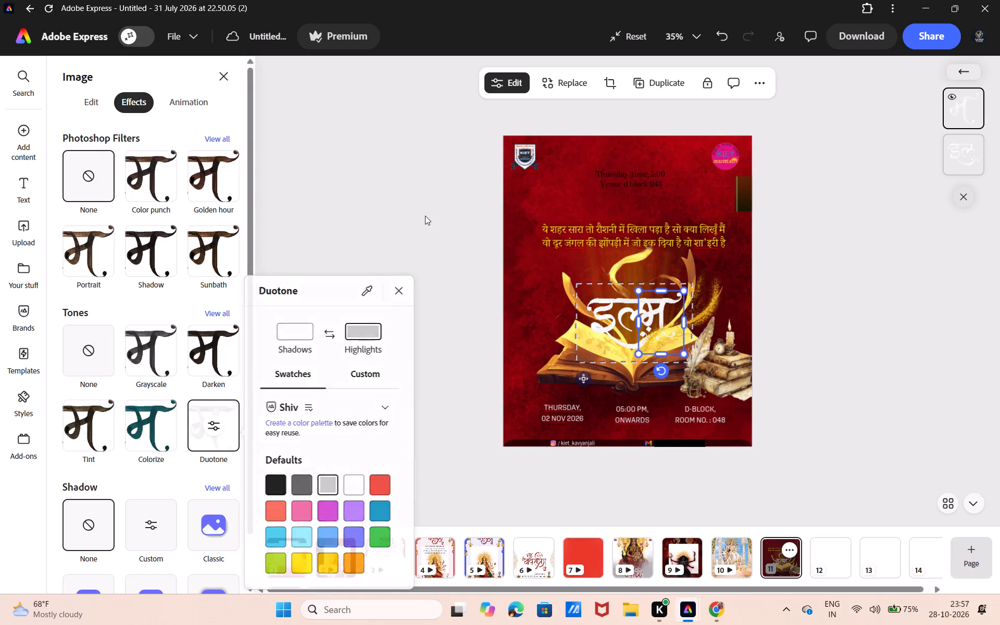
click(425, 216)
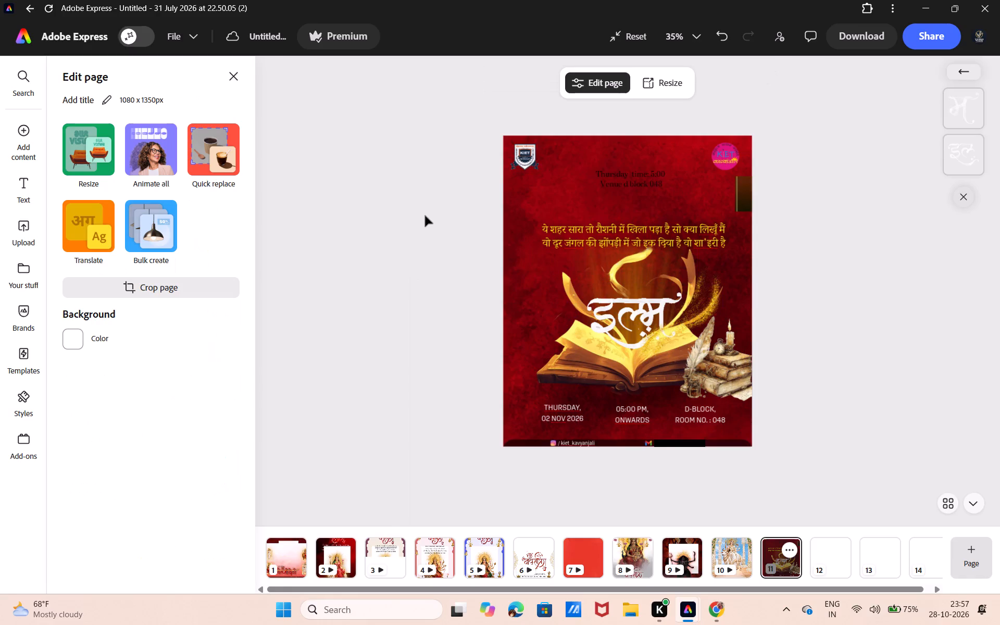
Search the design assets for "shadow" and add the small soft black oval shadow to the poster.
click(714, 298)
click(714, 298)
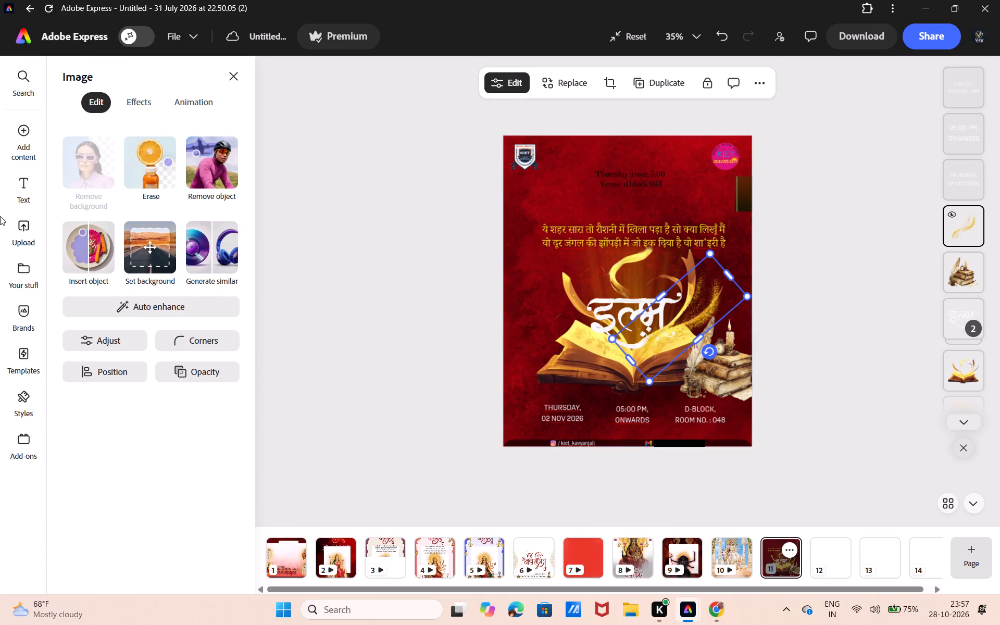
click(95, 179)
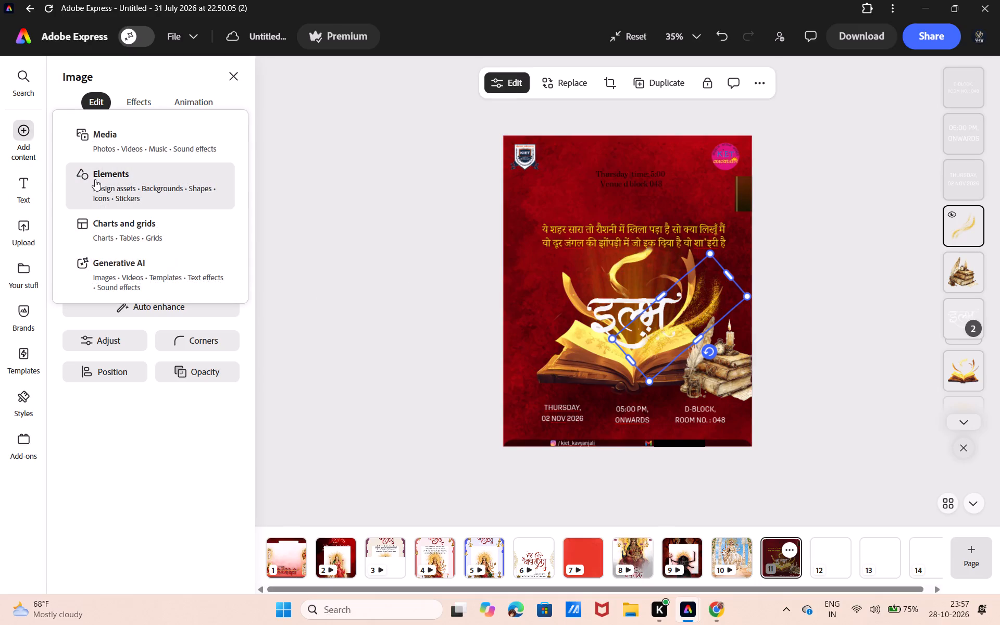
click(114, 107)
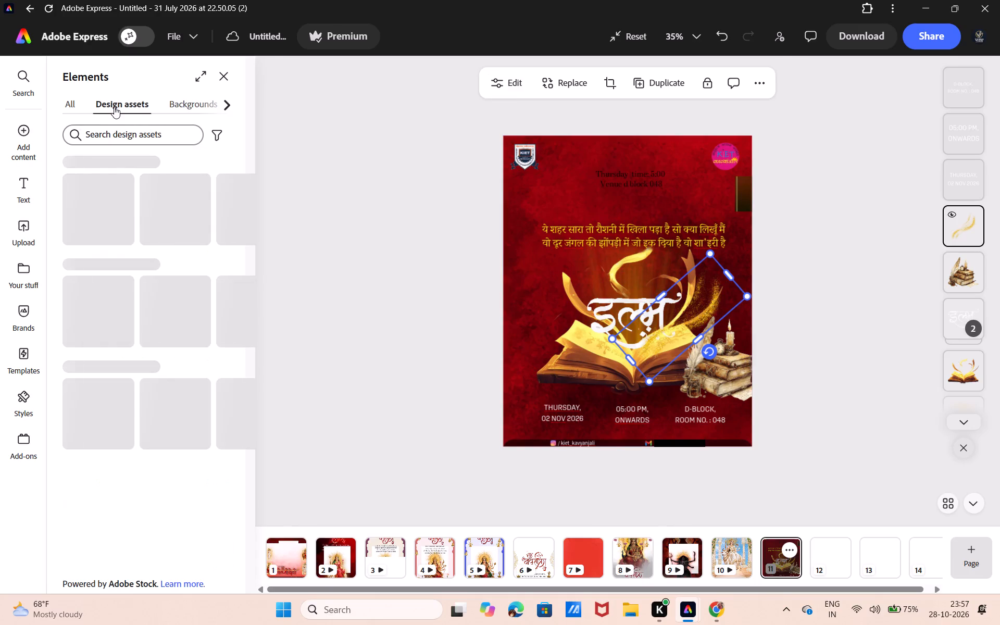
click(114, 132)
text(shadow)
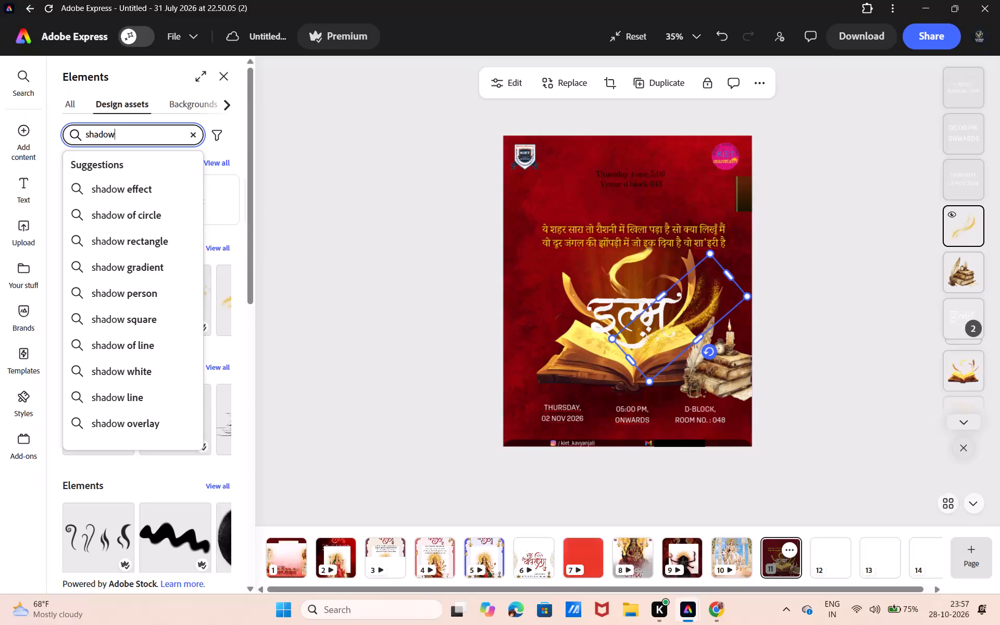
key(Return)
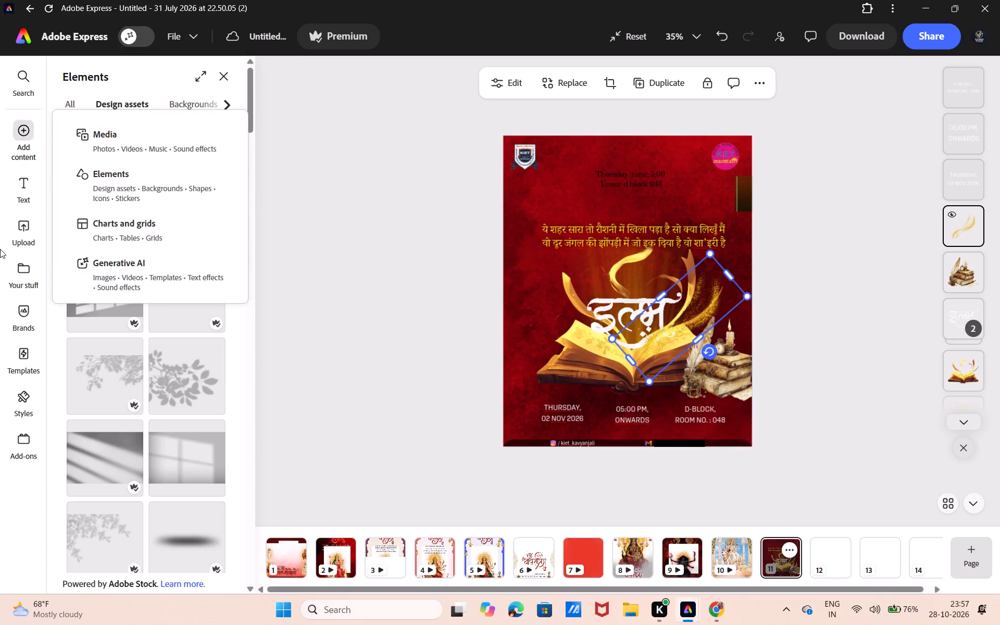
scroll(181, 520, down, 2)
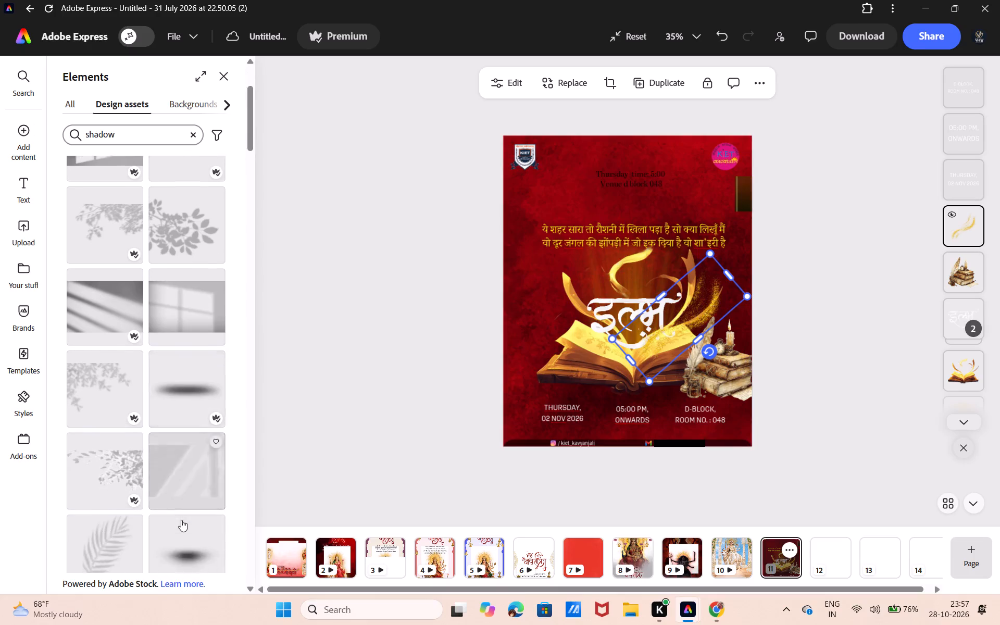
scroll(181, 520, down, 2)
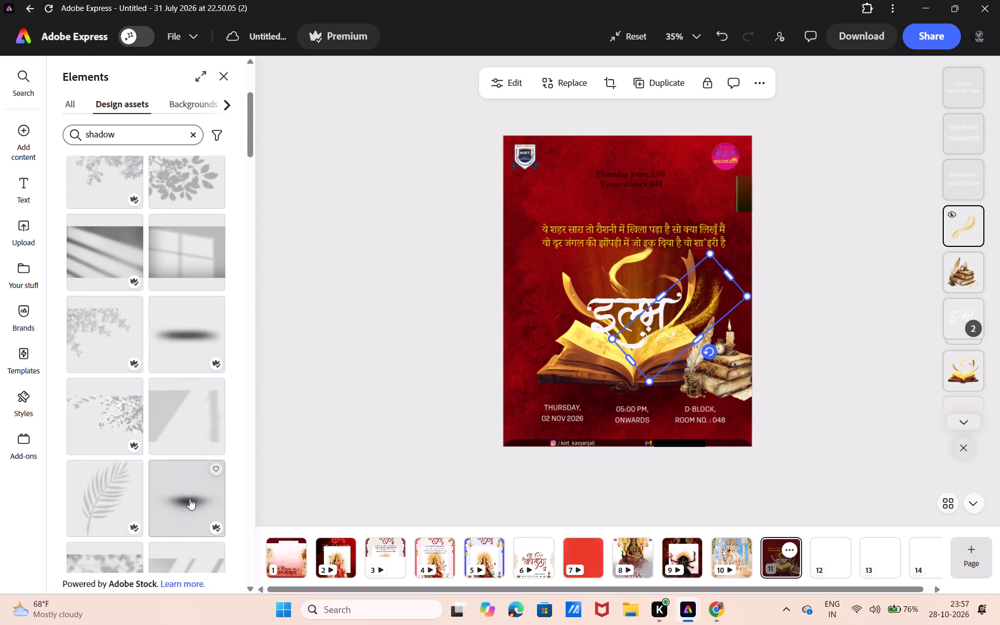
click(189, 503)
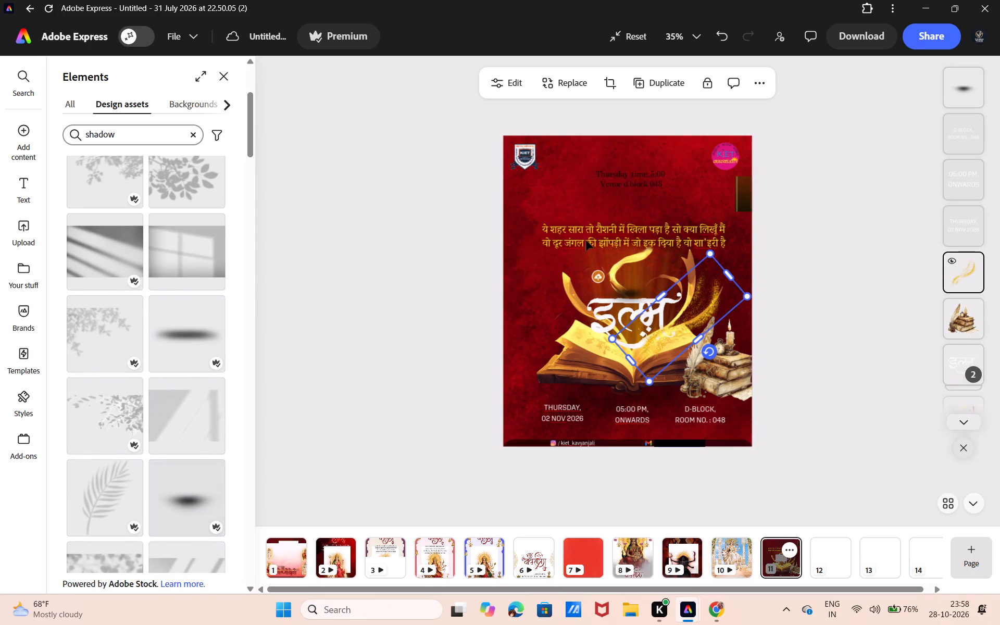
Enlarge the soft black shadow well past the poster's width and centre it beneath the open book.
click(627, 291)
drag(627, 291, 586, 351)
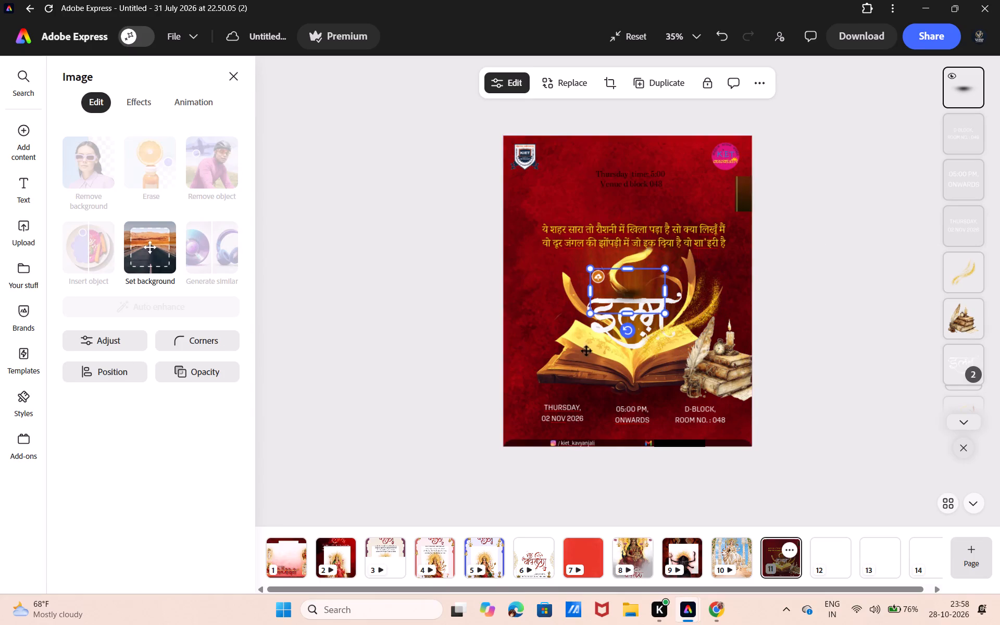
drag(586, 351, 574, 366)
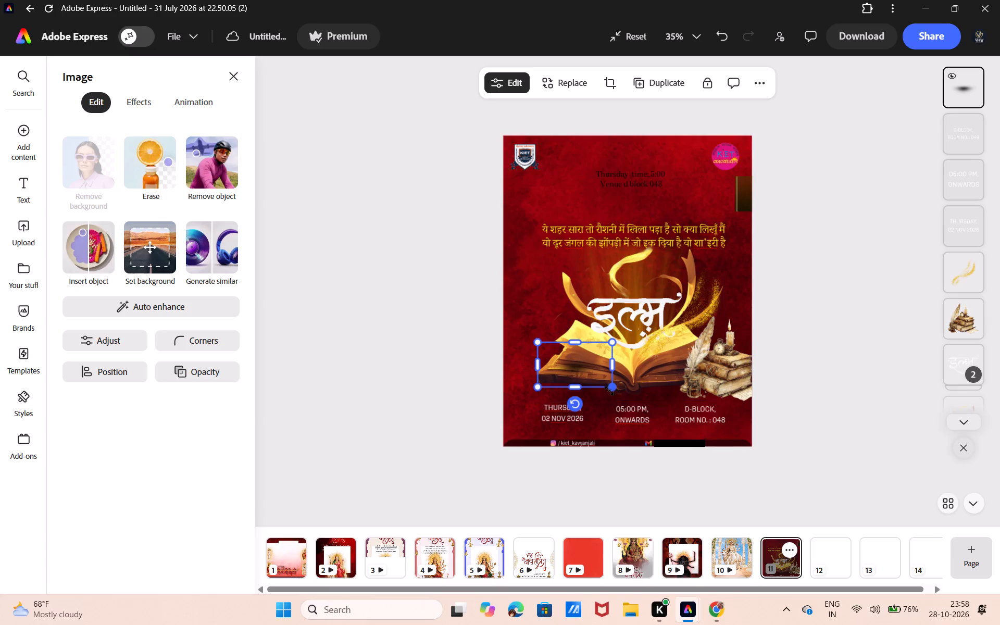
drag(609, 390, 843, 543)
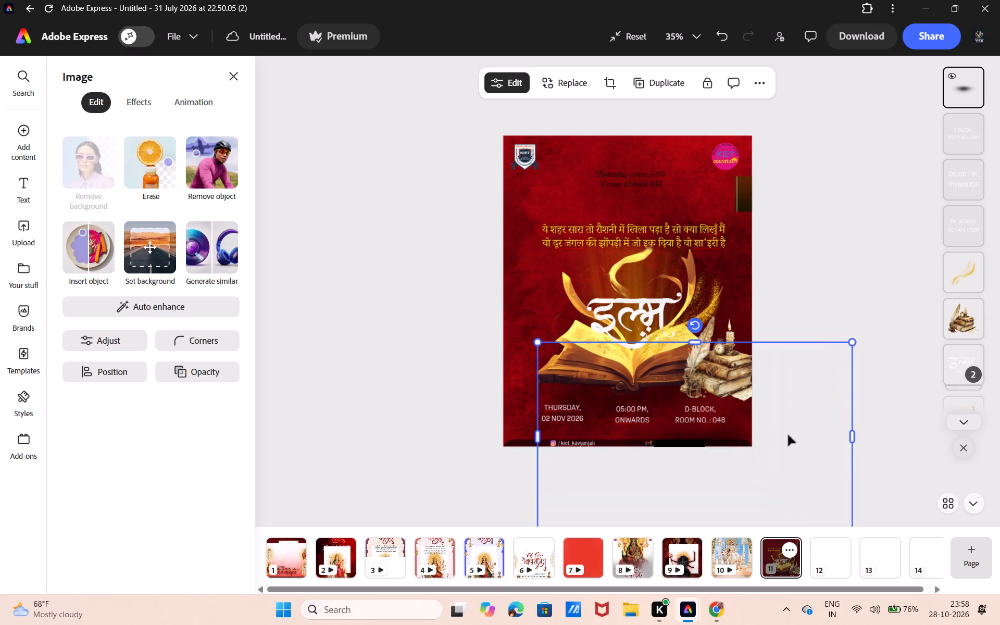
drag(788, 434, 716, 380)
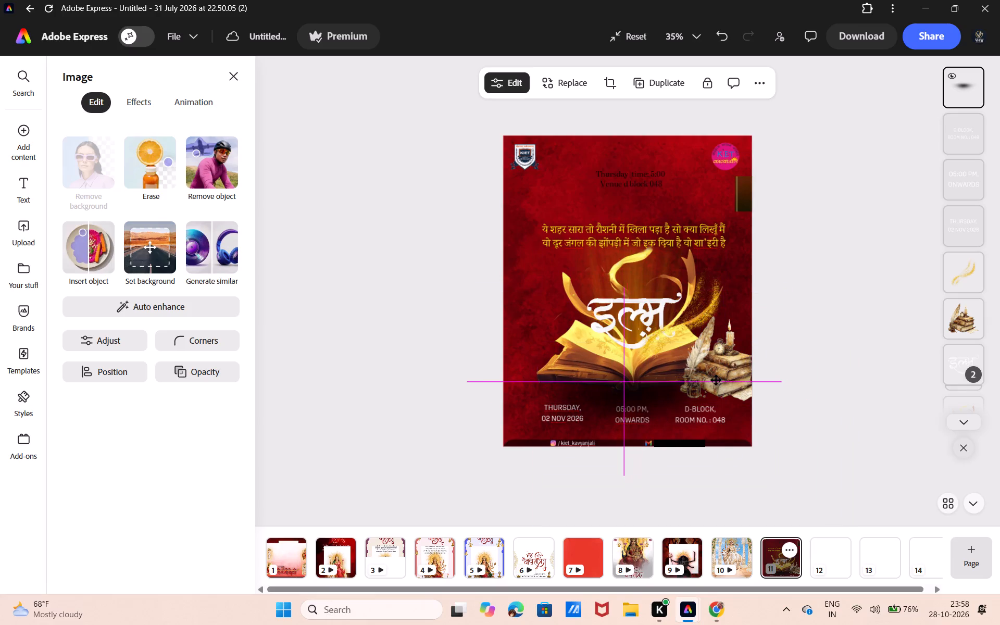
drag(716, 380, 715, 380)
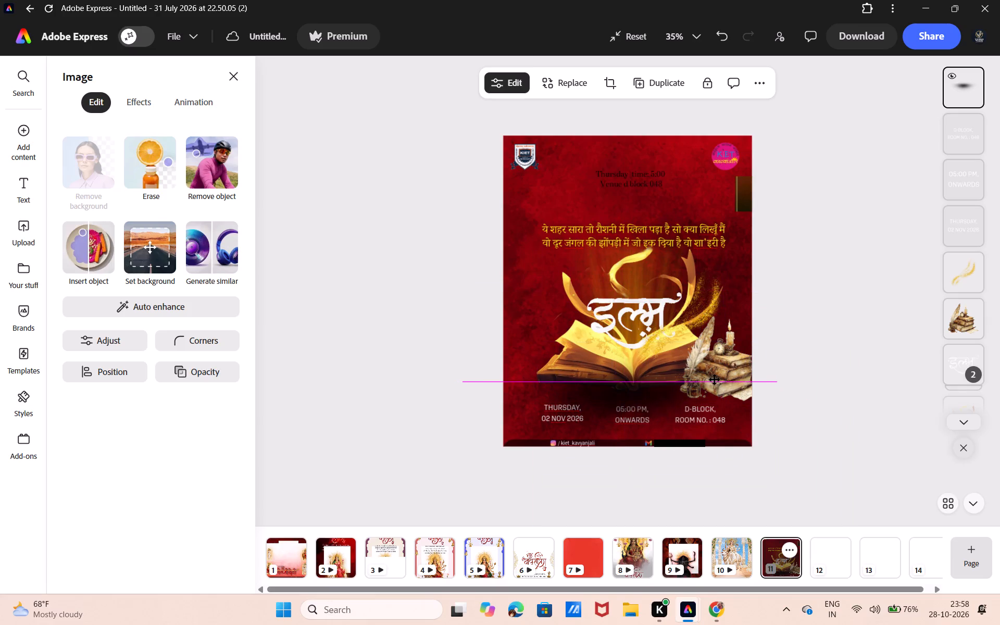
drag(715, 380, 718, 380)
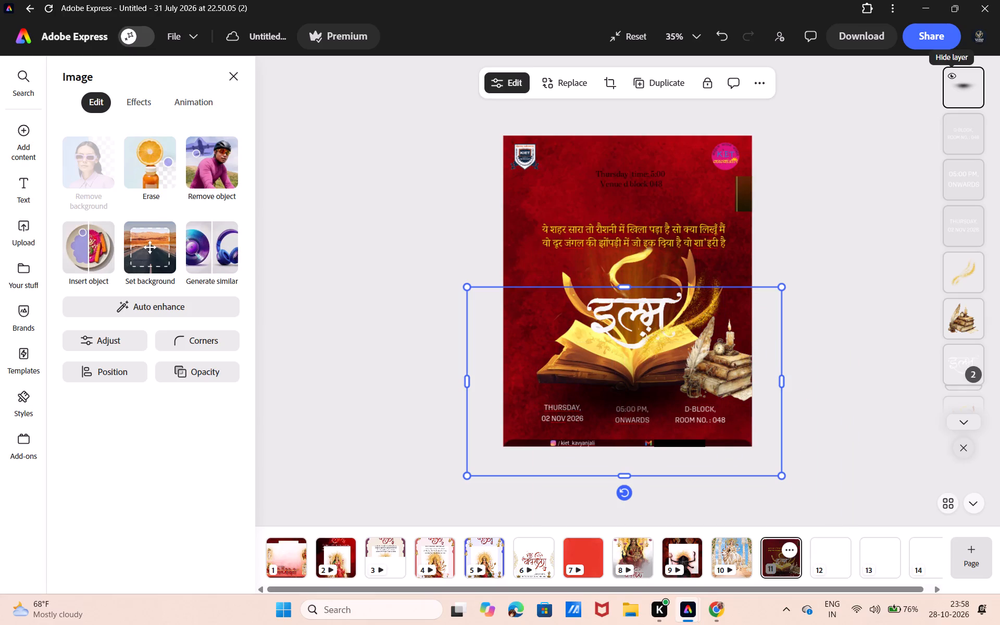
Reorder the enlarged shadow layer so it sits directly behind the open book image.
drag(961, 90, 946, 434)
click(863, 341)
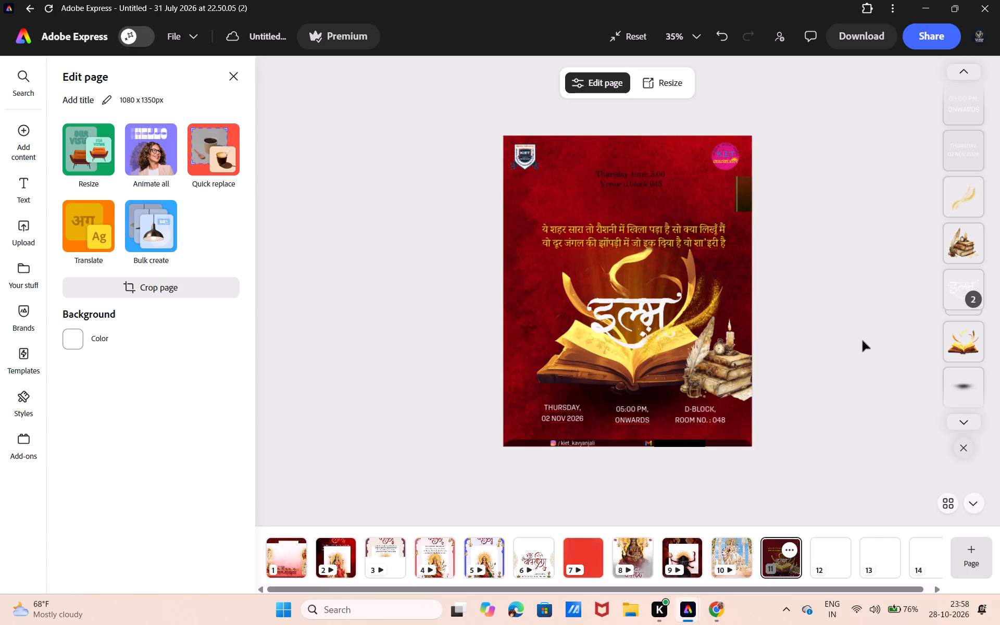
Duplicate the book's shadow twice, shifting one copy to the right and the other to the left across the poster's lower part.
click(661, 407)
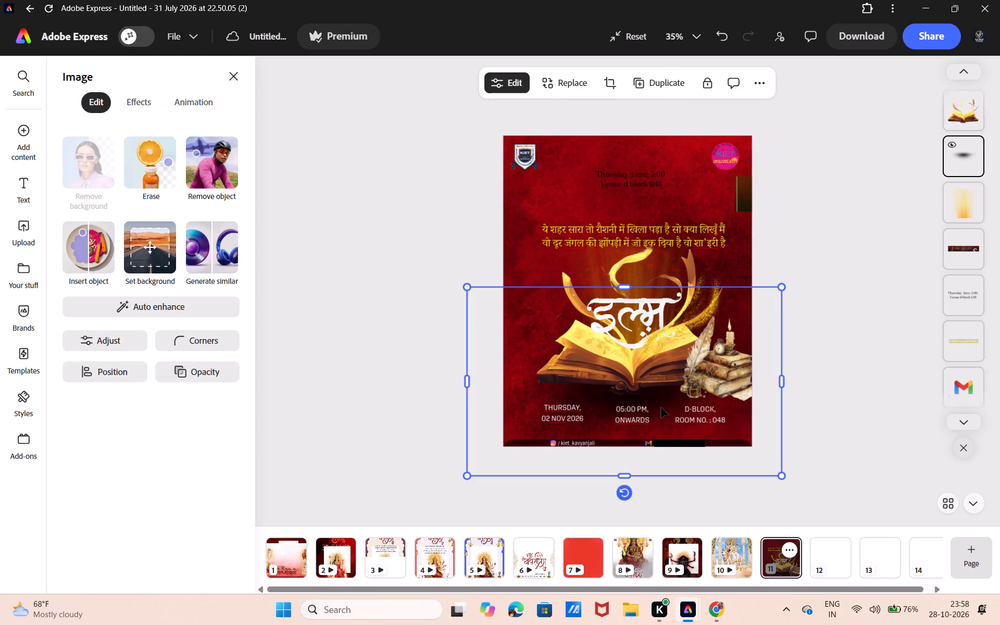
click(664, 86)
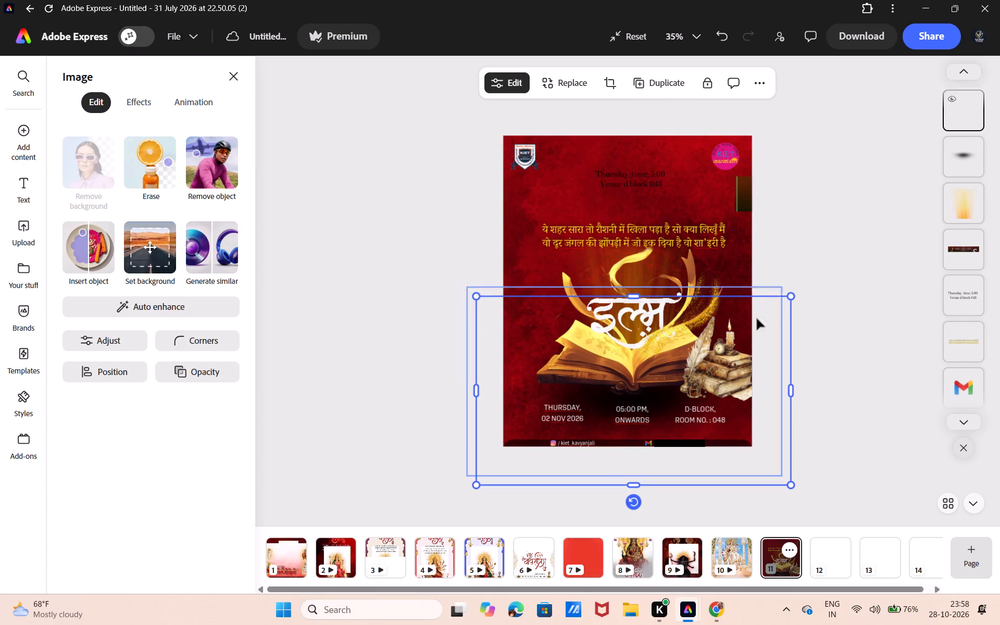
drag(755, 324, 842, 318)
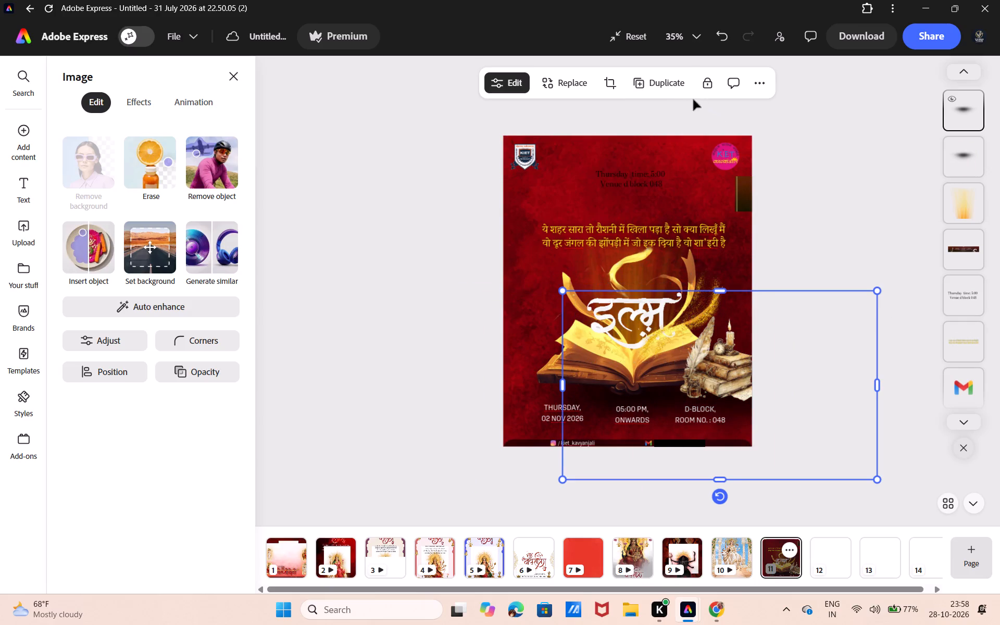
click(676, 74)
drag(817, 336, 616, 321)
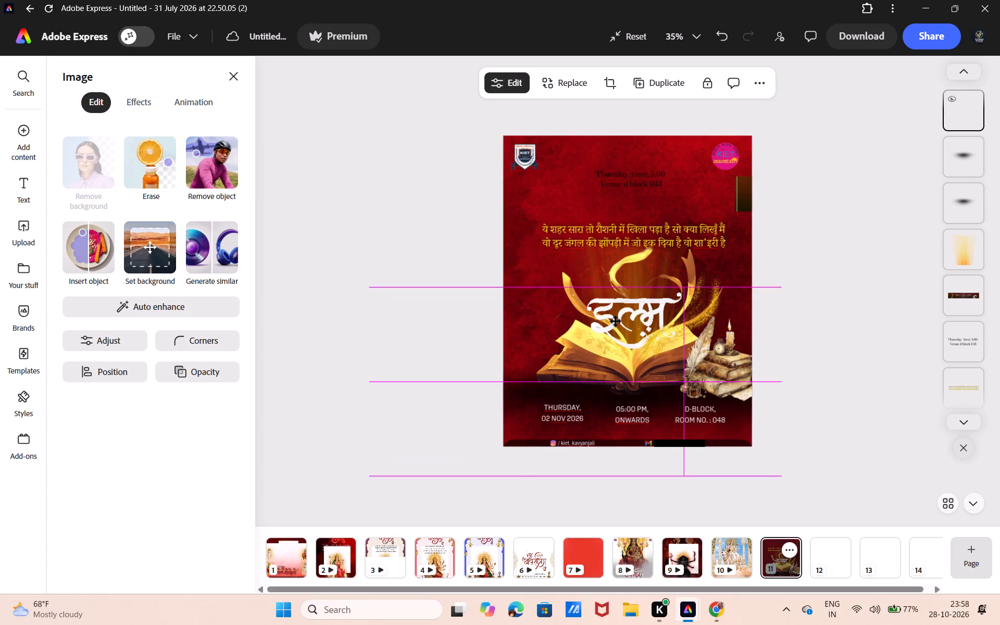
drag(616, 321, 616, 321)
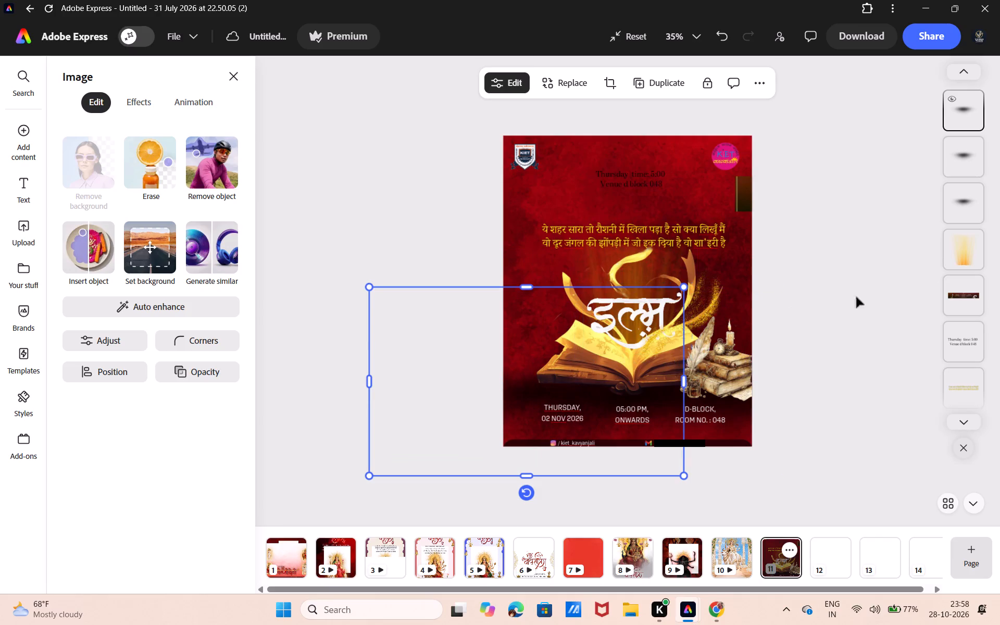
click(883, 295)
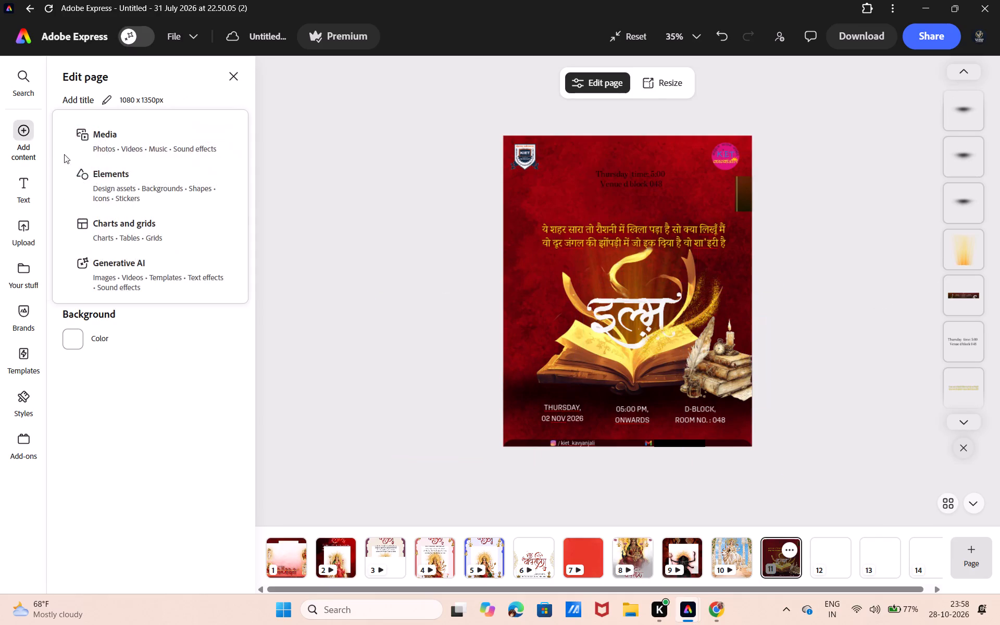
Search the design assets for "mic" and add the silver vintage microphone on a round-based stand to the poster.
click(89, 167)
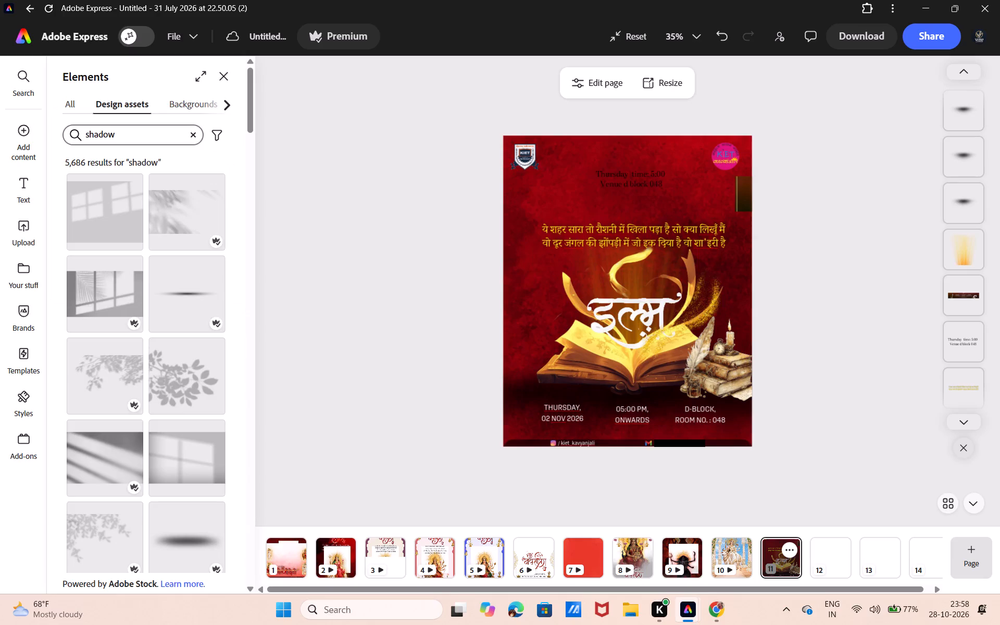
click(124, 133)
key(BackSpace)
key(BackSpace)
key(BackSpace)
key(BackSpace)
key(BackSpace)
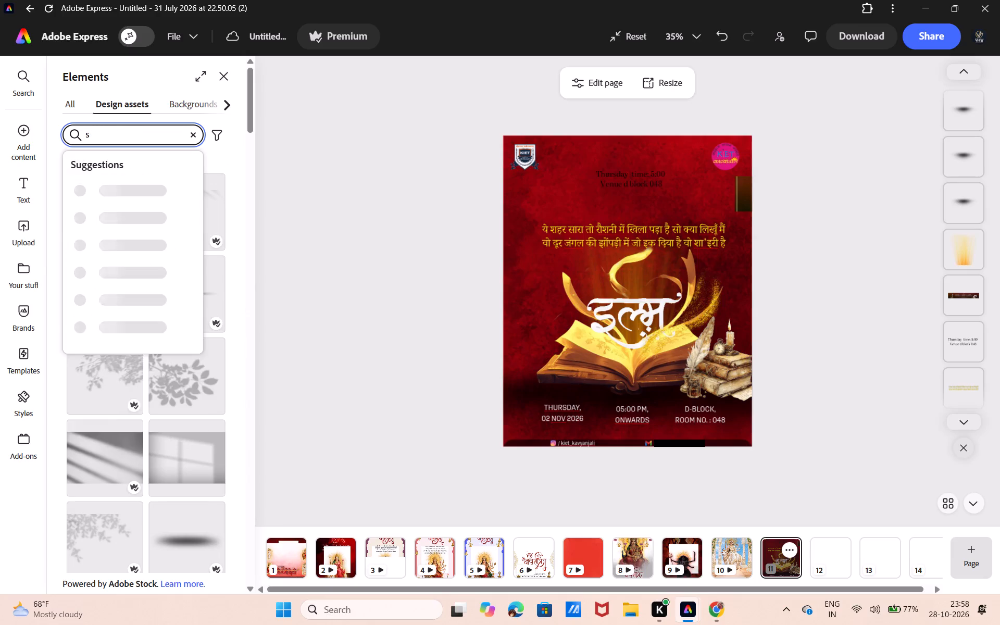
key(BackSpace)
text(mic)
key(Return)
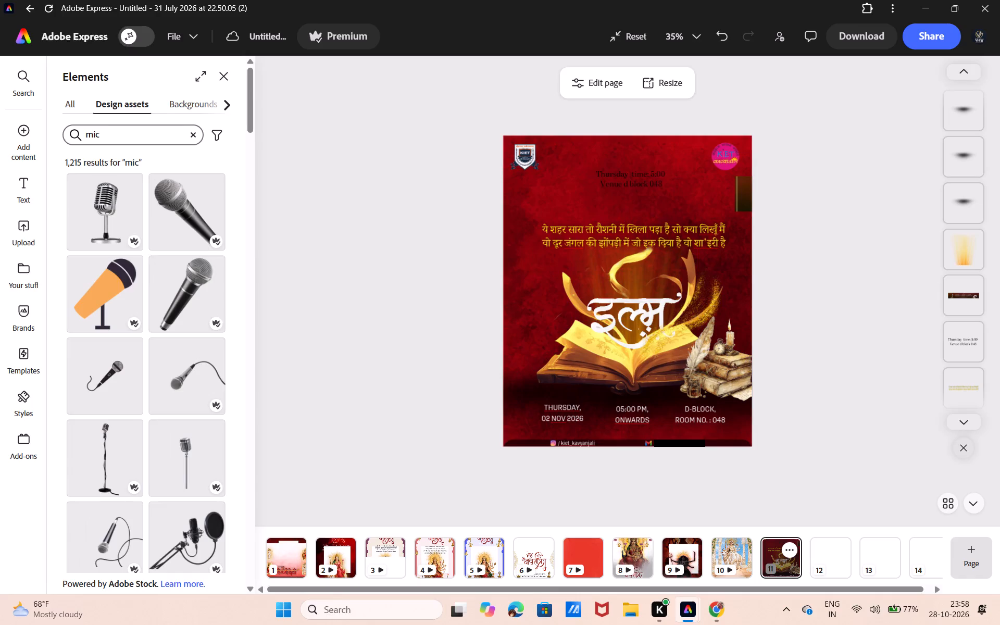
scroll(129, 253, down, 5)
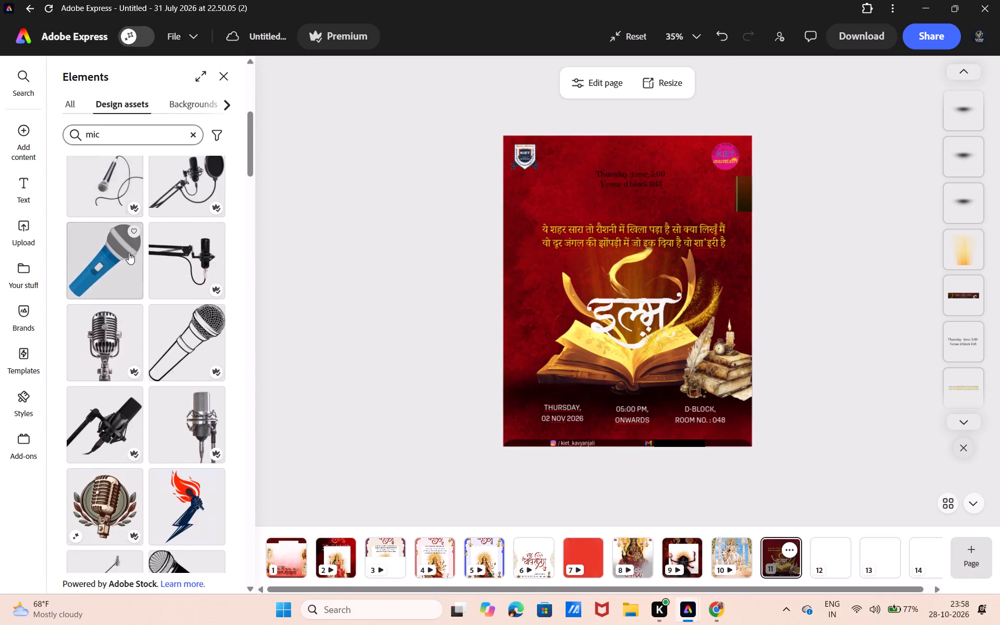
scroll(129, 253, down, 5)
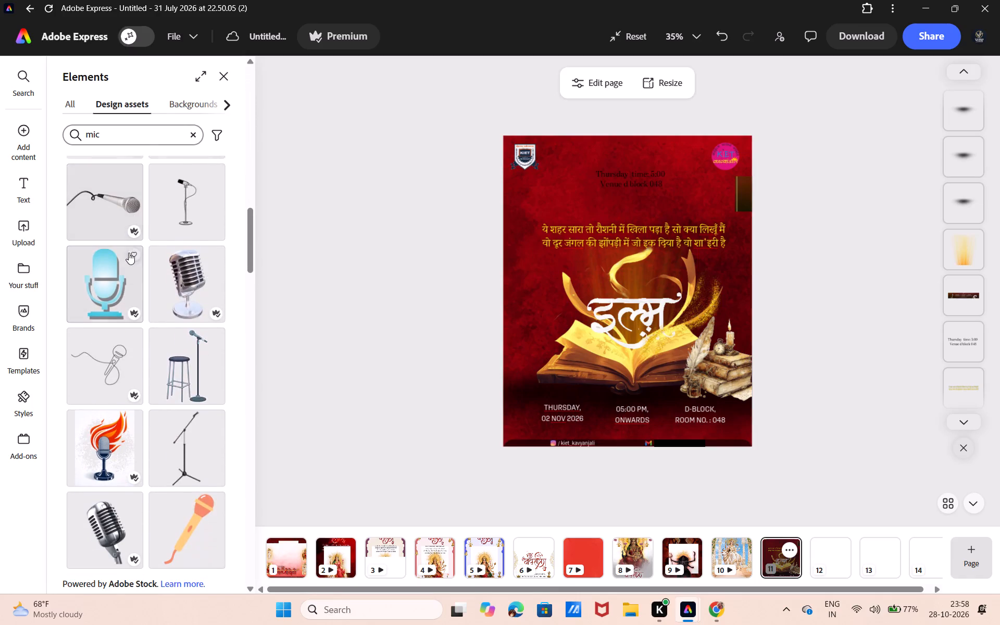
scroll(129, 253, down, 4)
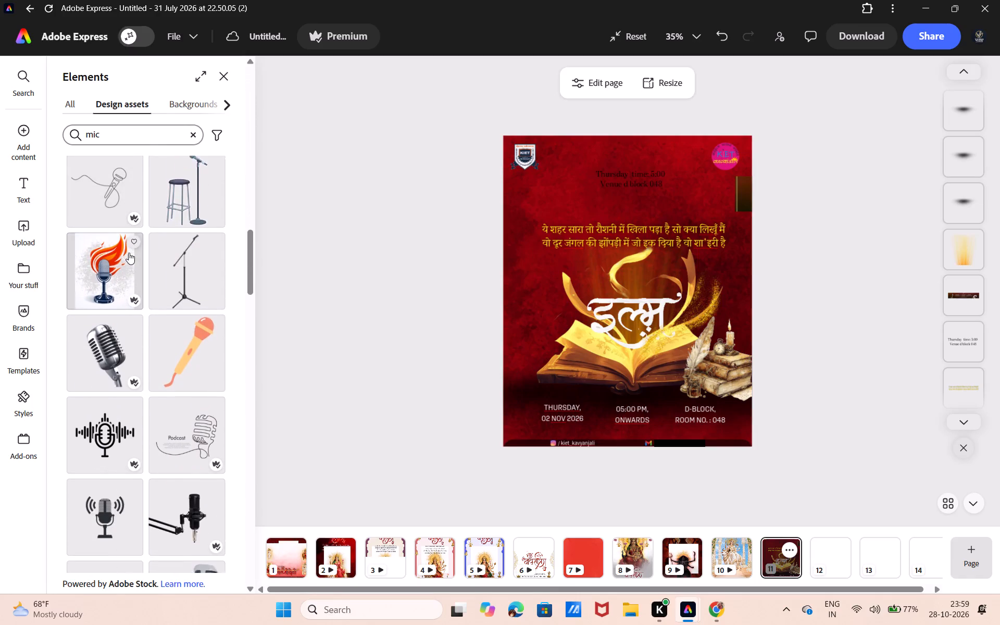
scroll(129, 253, down, 1)
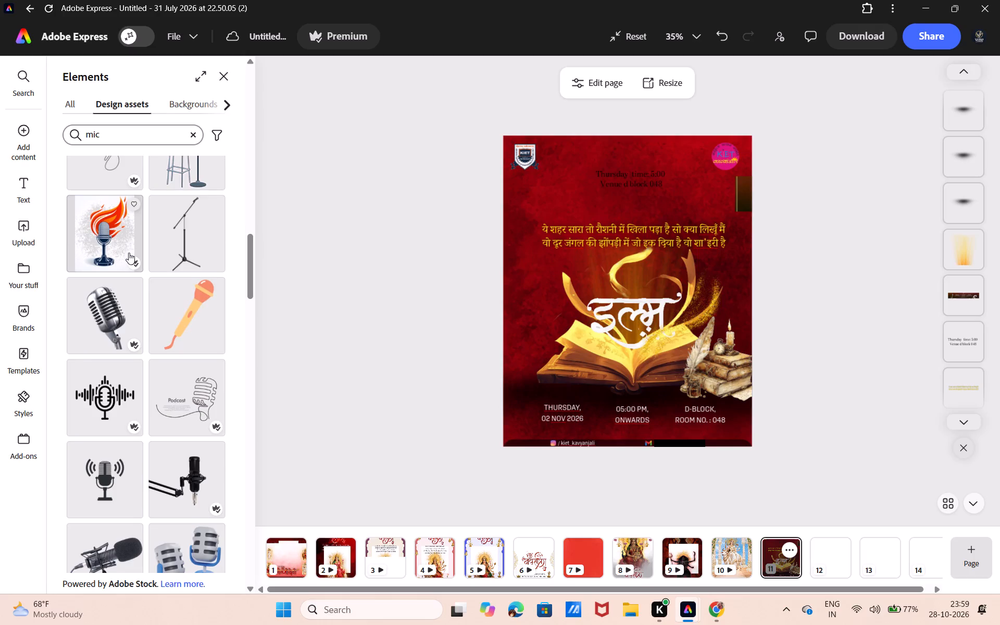
scroll(129, 253, down, 4)
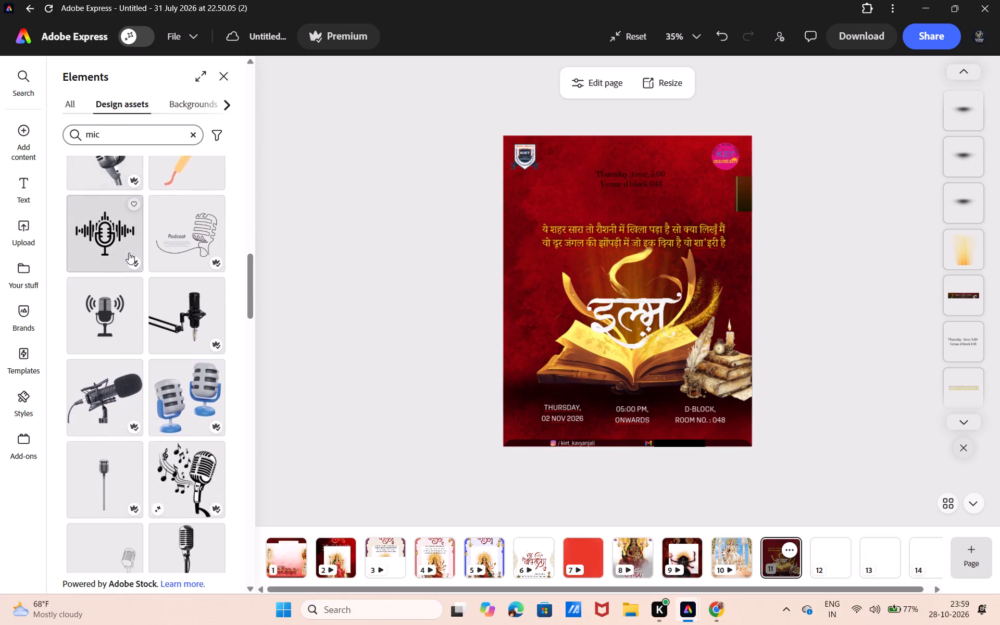
scroll(129, 253, down, 4)
scroll(129, 253, up, 2)
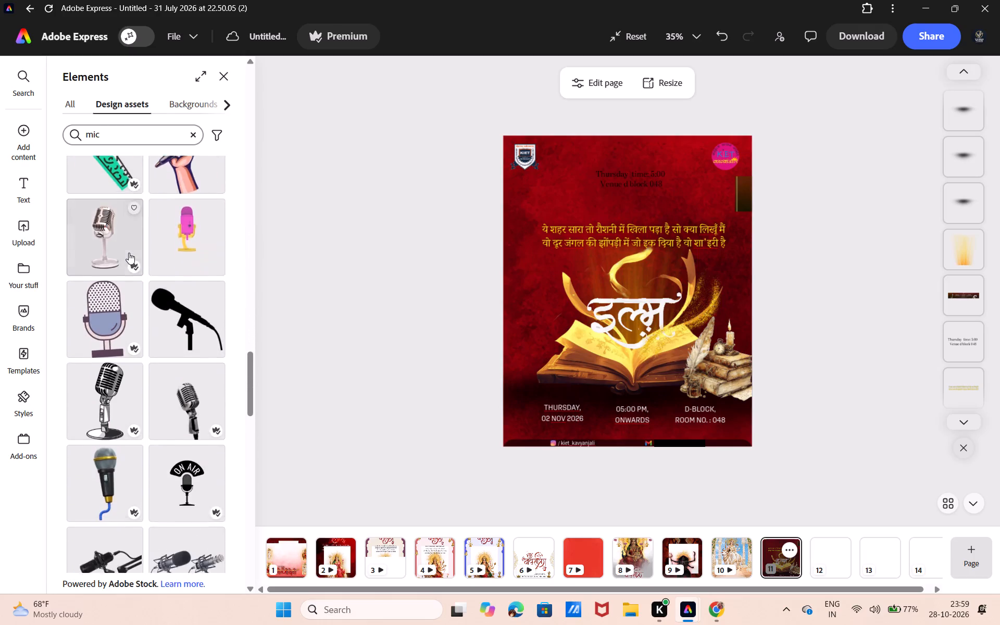
scroll(129, 253, up, 3)
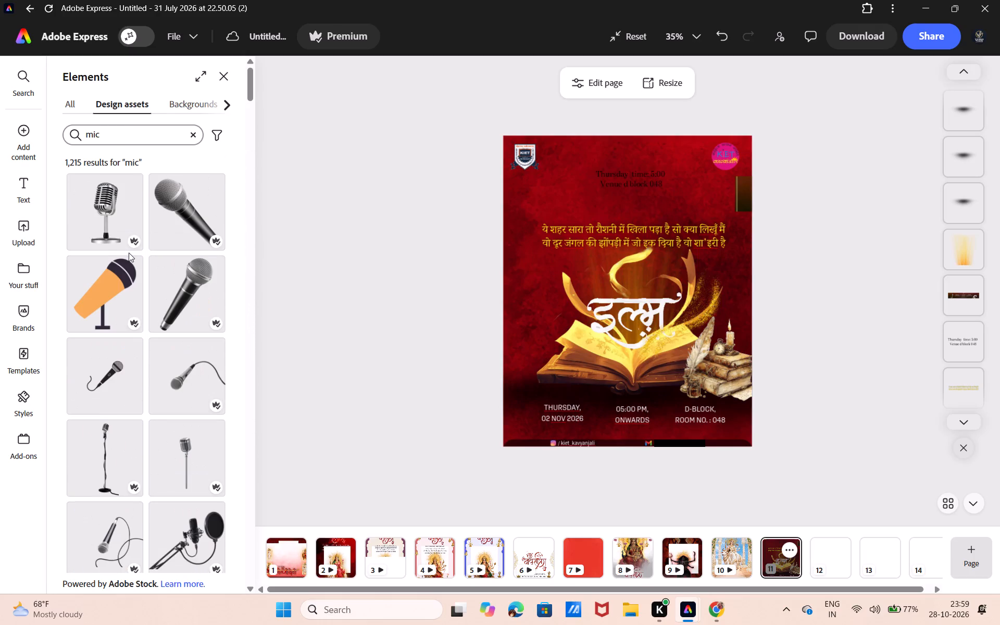
click(103, 233)
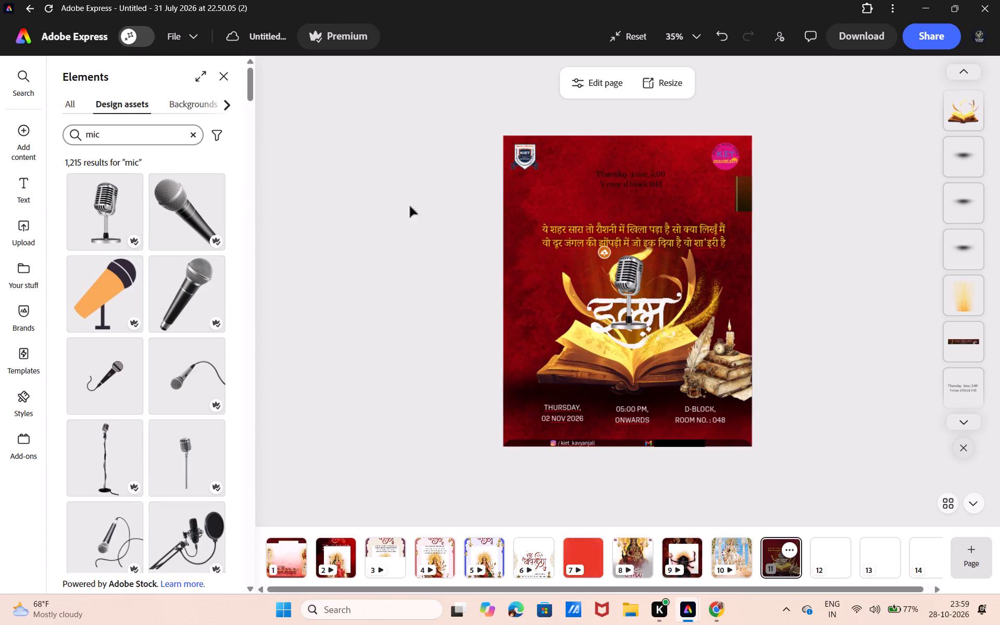
Shrink the microphone and place it at the poster's left edge beside the open book, above the Thursday date text.
click(623, 287)
drag(623, 287, 586, 297)
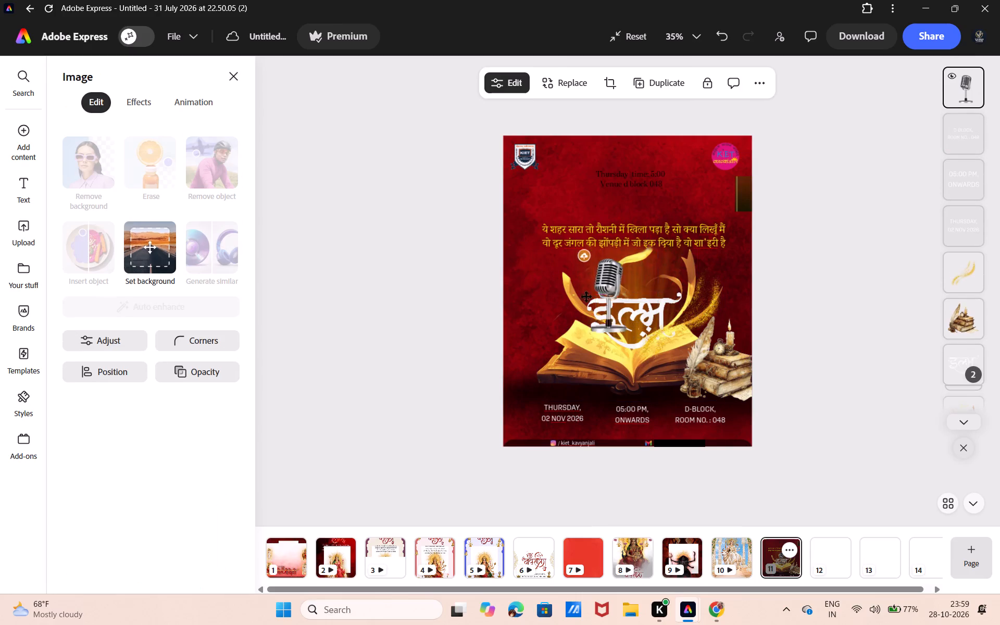
drag(586, 297, 526, 343)
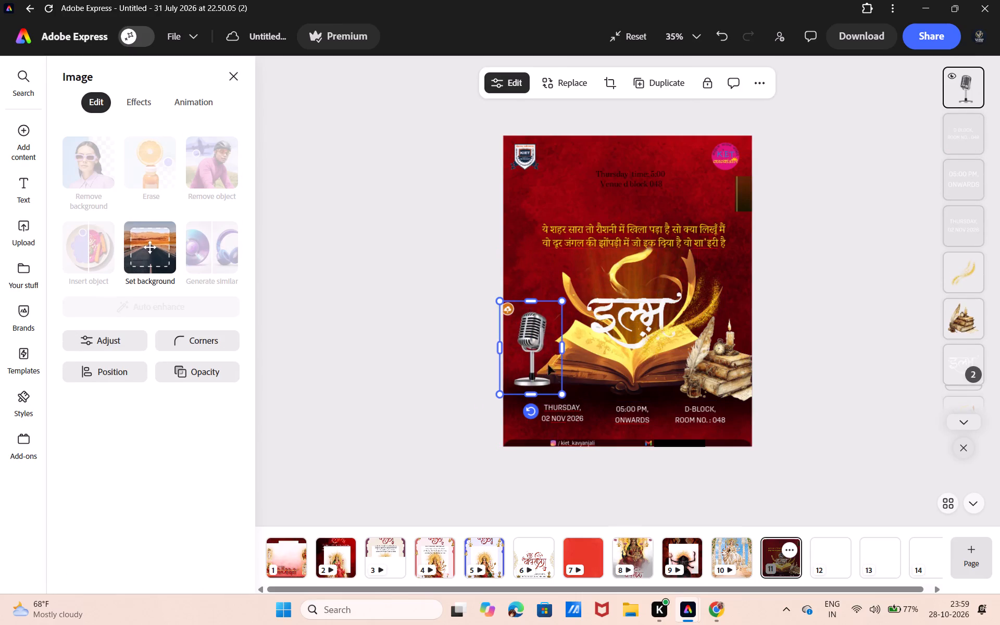
drag(560, 392, 554, 362)
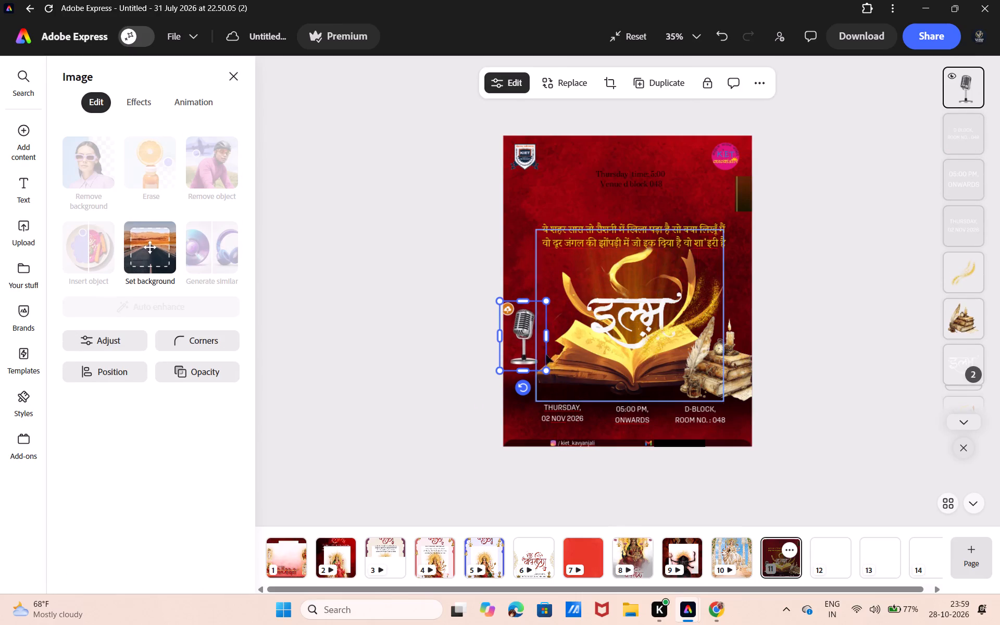
drag(535, 351, 543, 368)
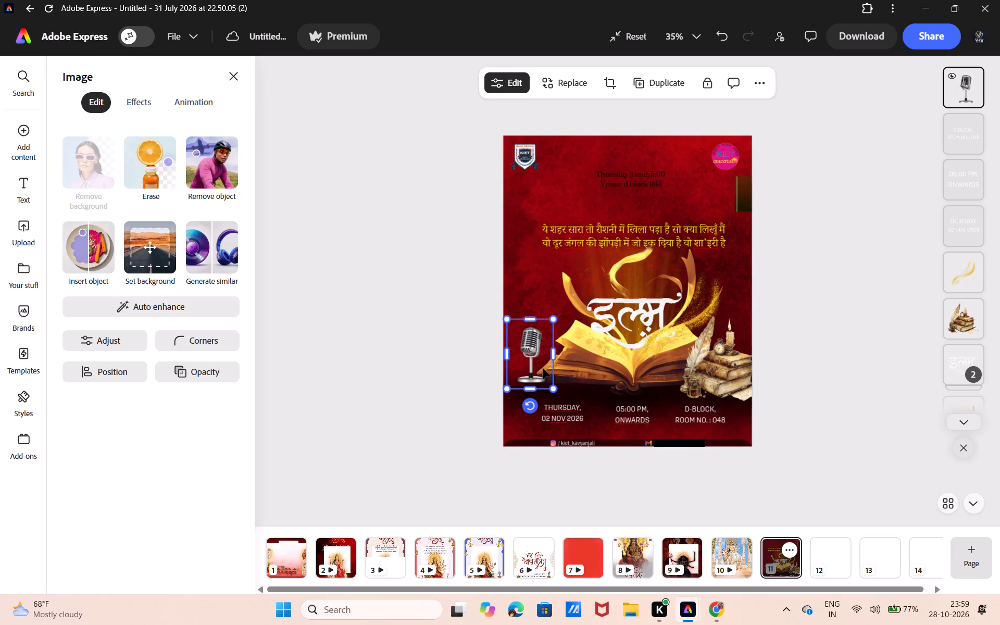
click(552, 386)
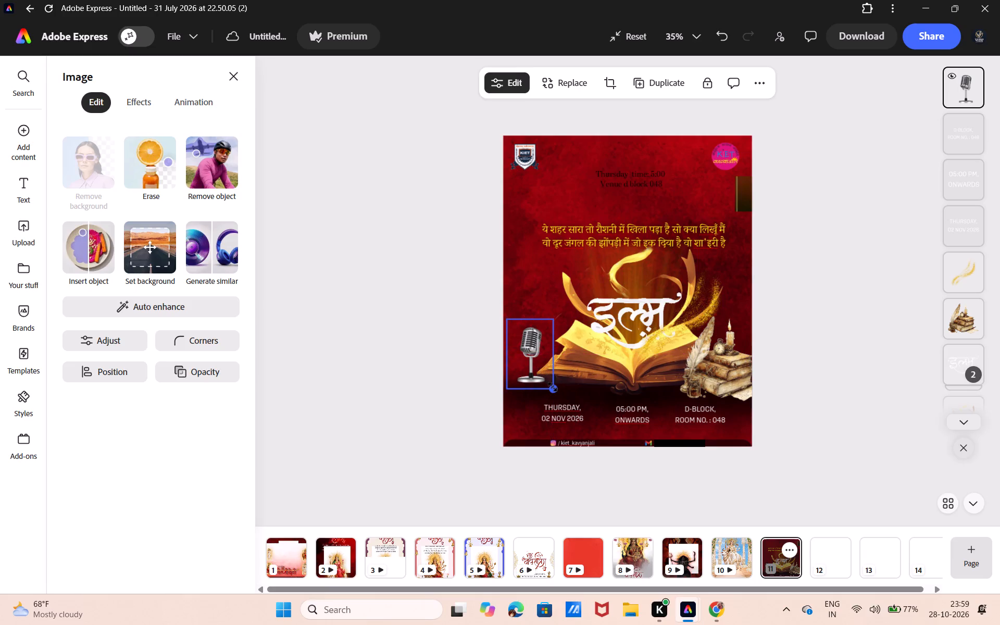
click(546, 379)
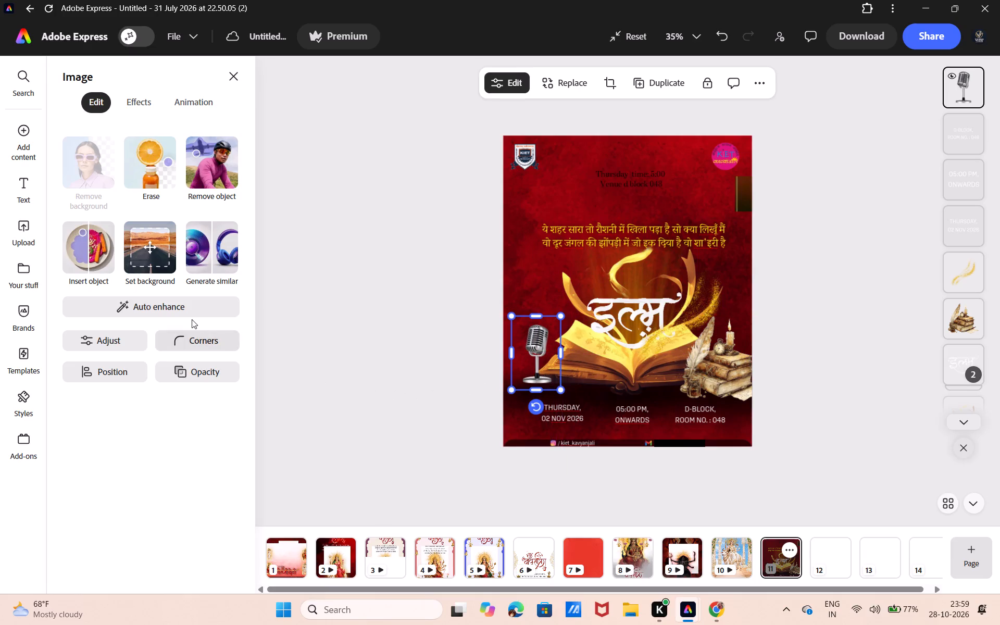
Lower the microphone image's opacity slightly, keeping the Normal blend.
click(187, 364)
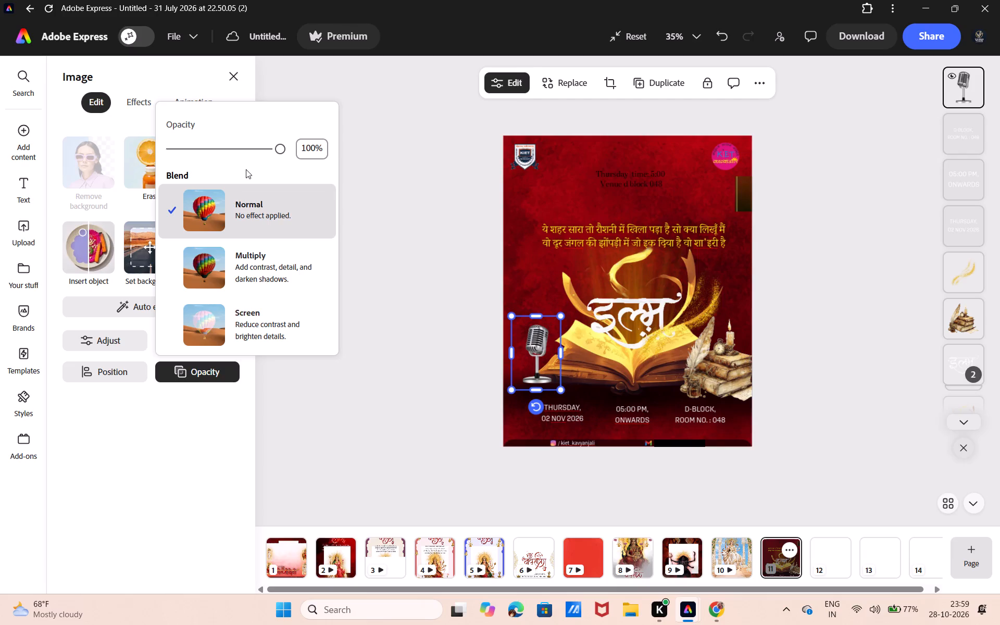
click(261, 148)
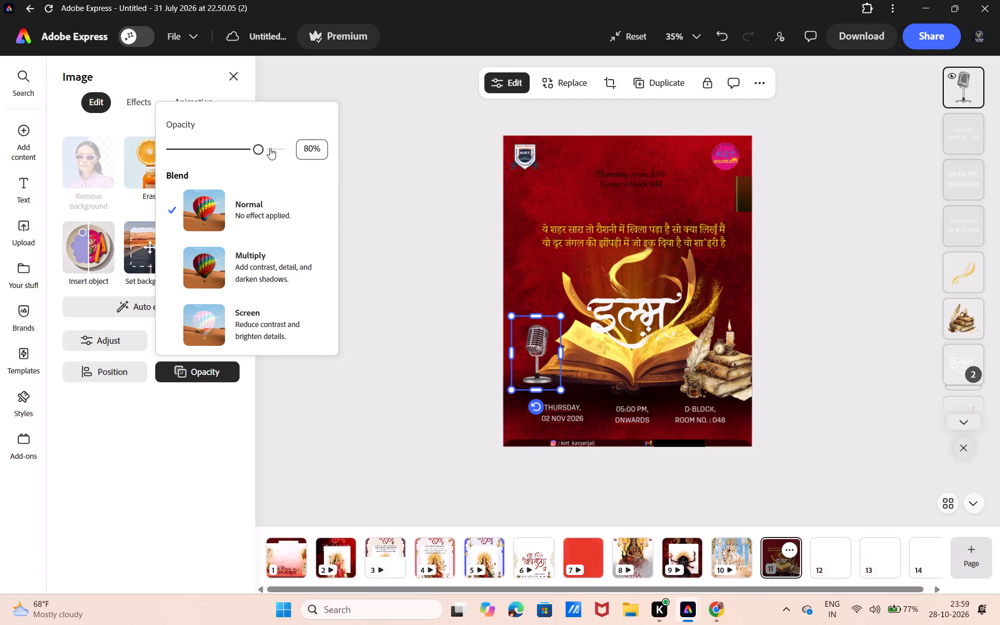
click(270, 148)
click(379, 181)
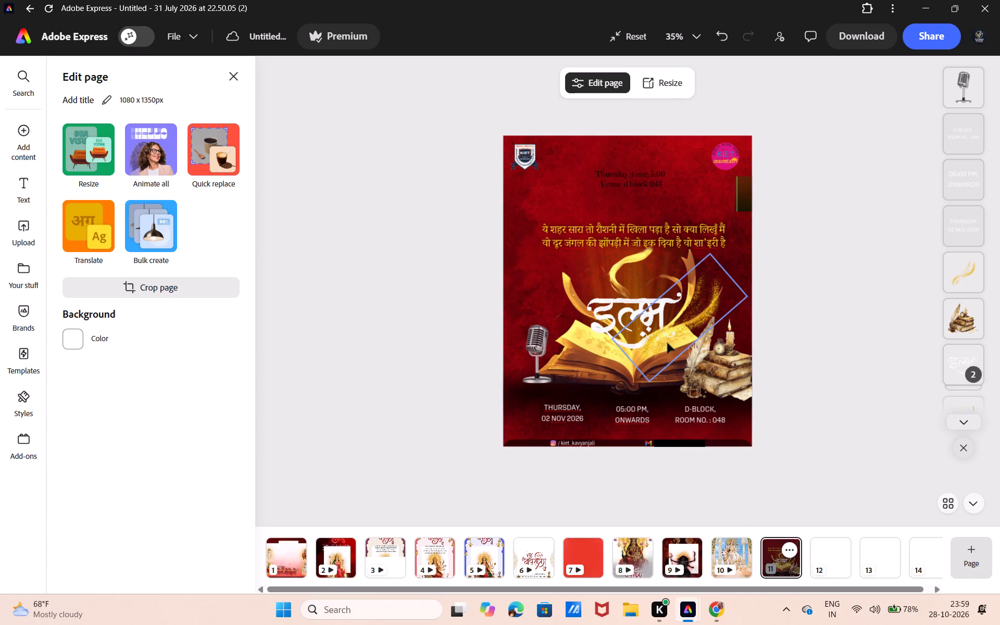
Apply the Classic shadow effect to both parts of the white इल्म title lettering.
click(606, 322)
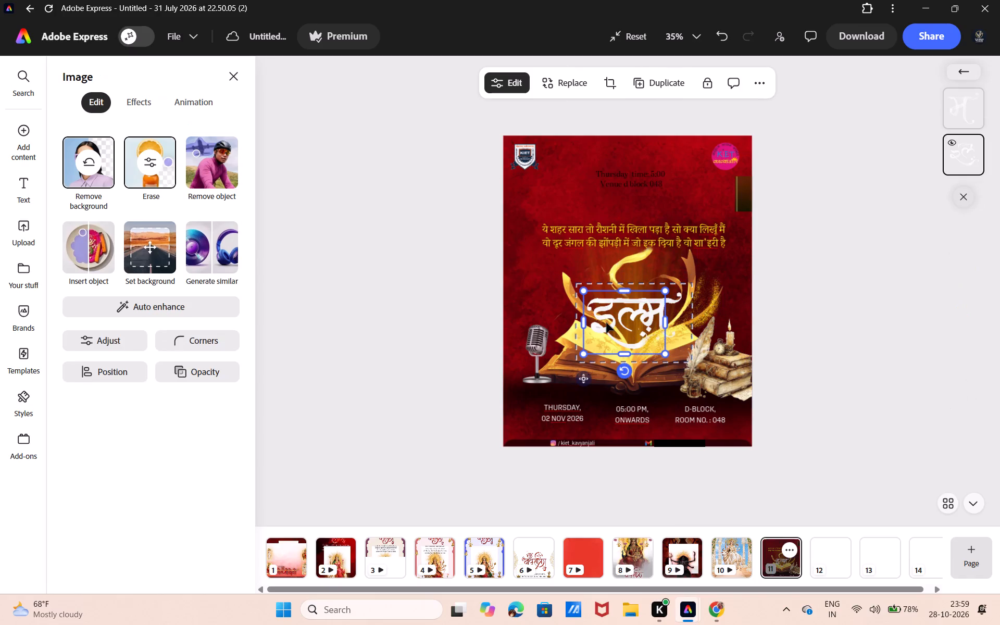
click(146, 99)
scroll(159, 468, down, 1)
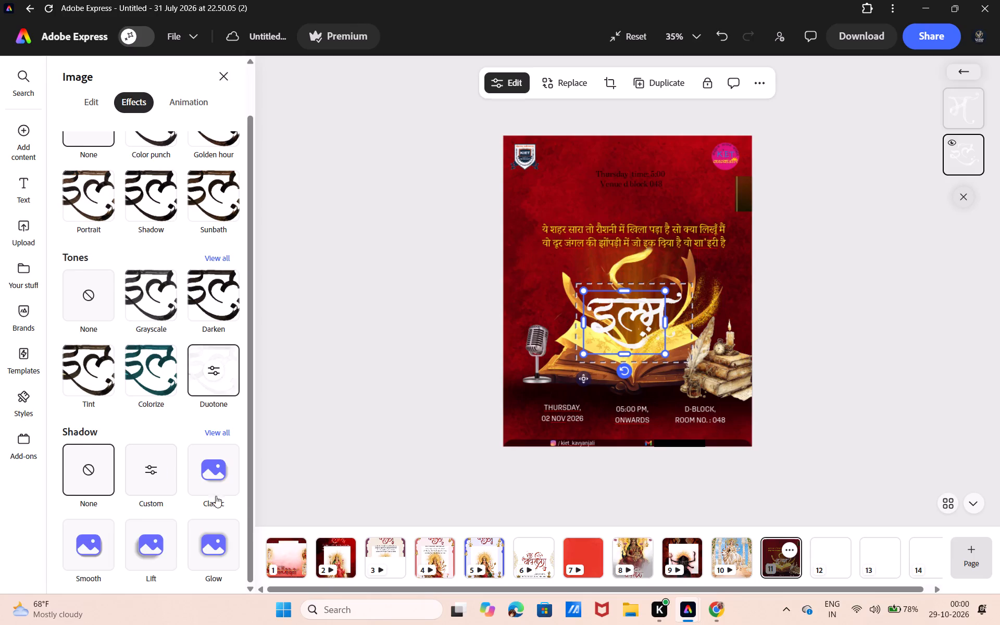
click(213, 458)
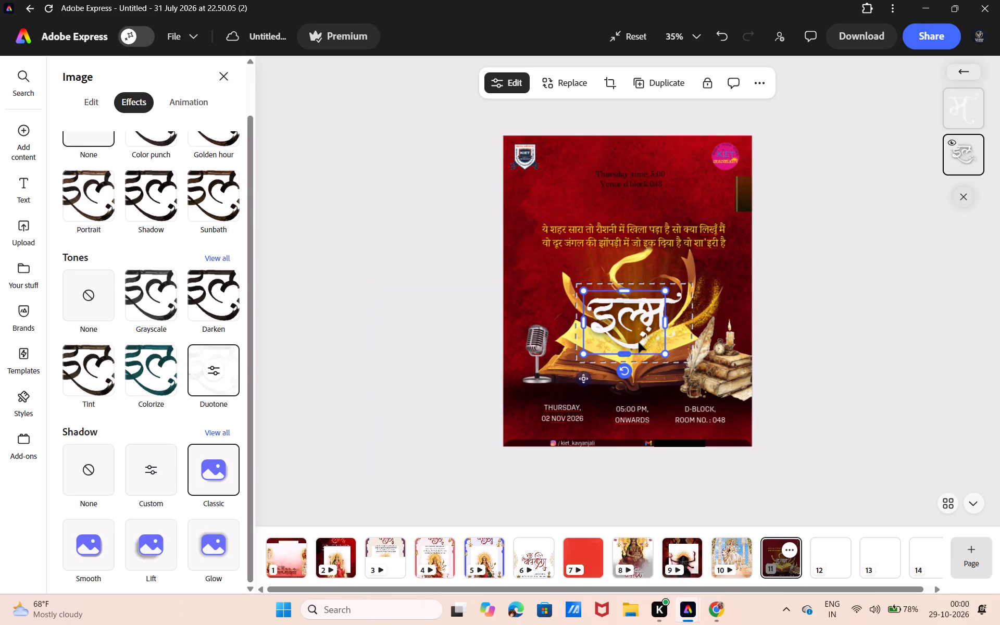
click(655, 298)
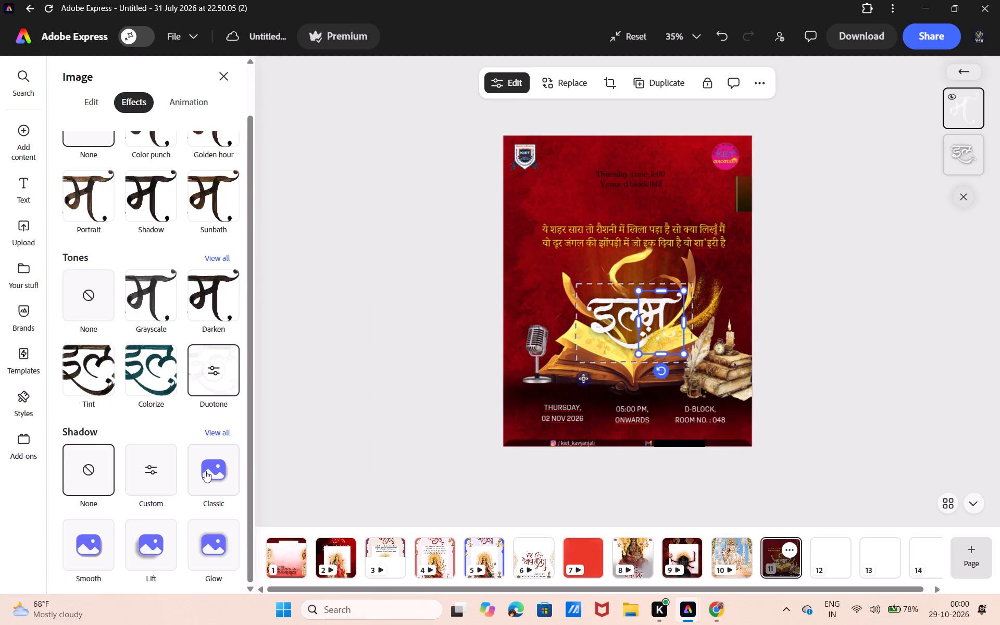
click(205, 471)
click(346, 355)
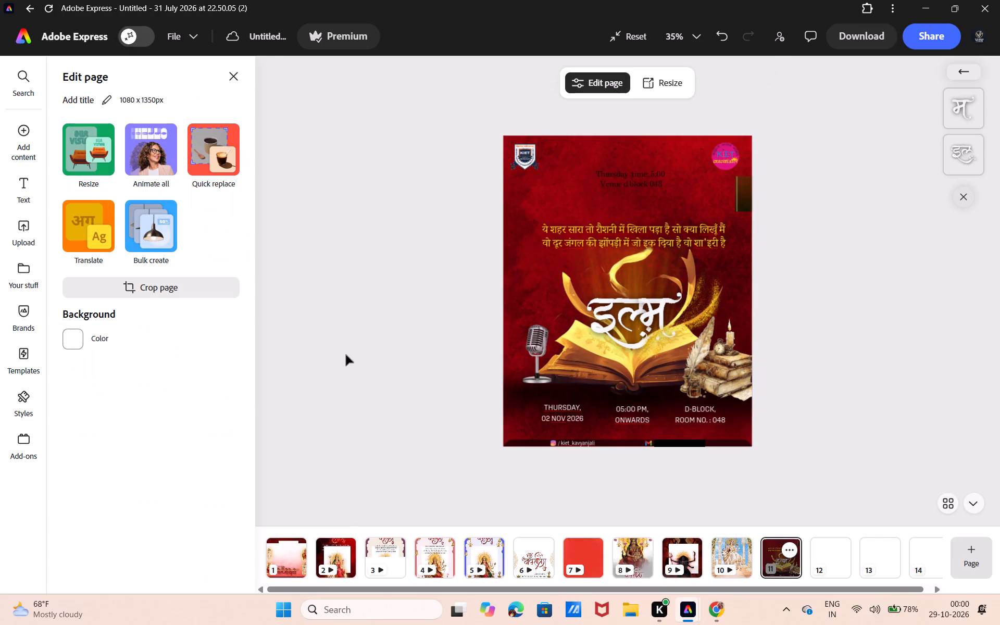
Give the open book image a custom shadow in golden yellow #FFD000.
click(592, 374)
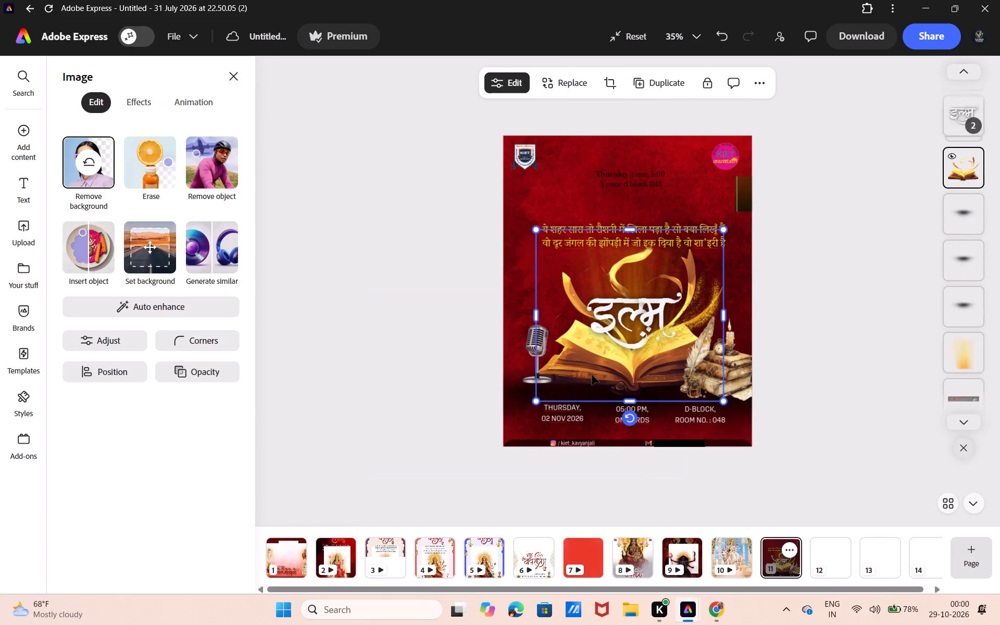
click(130, 98)
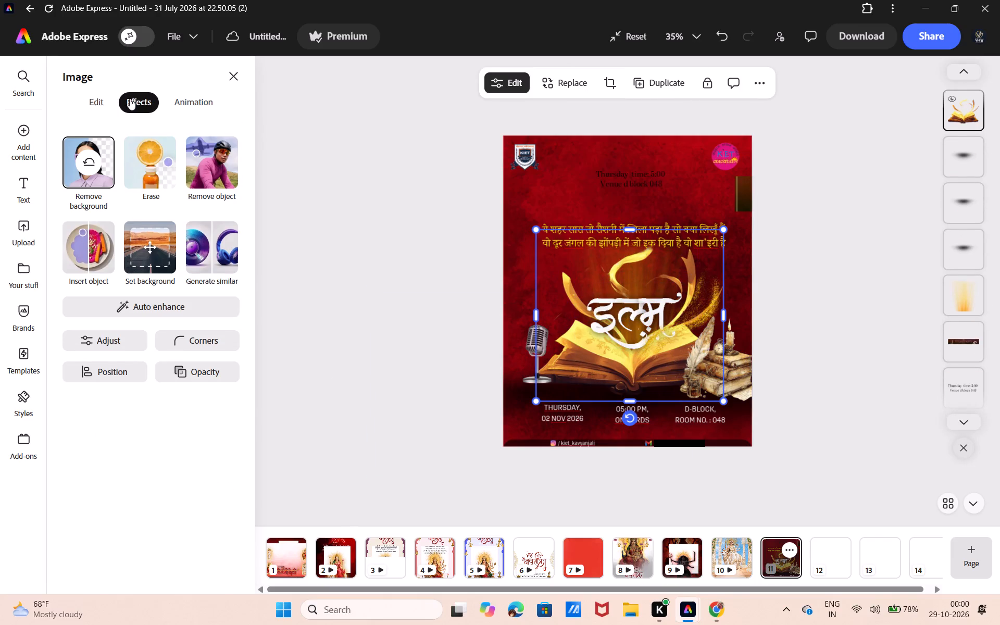
scroll(147, 403, down, 2)
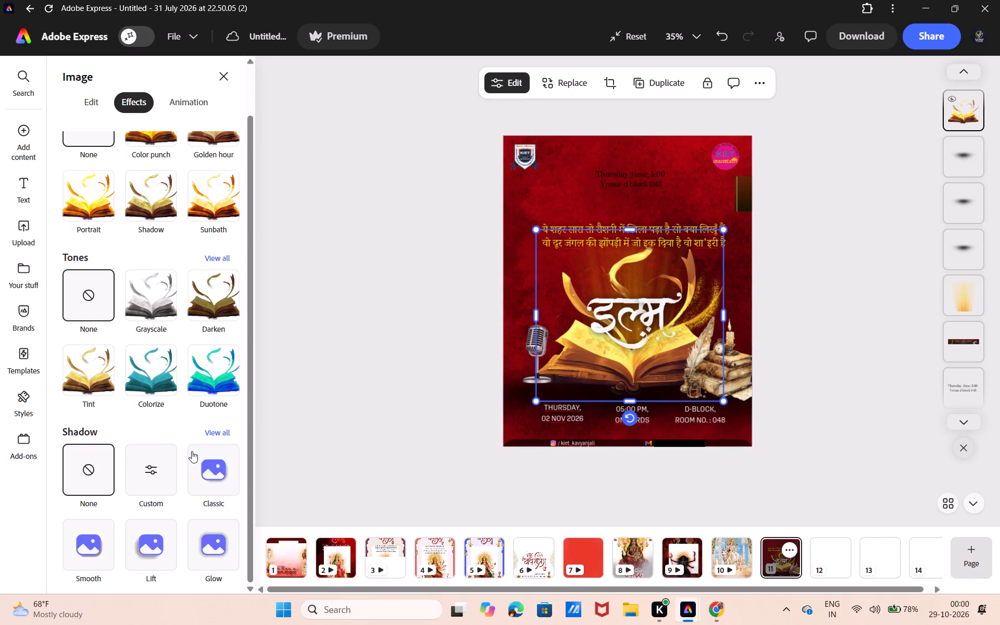
click(216, 471)
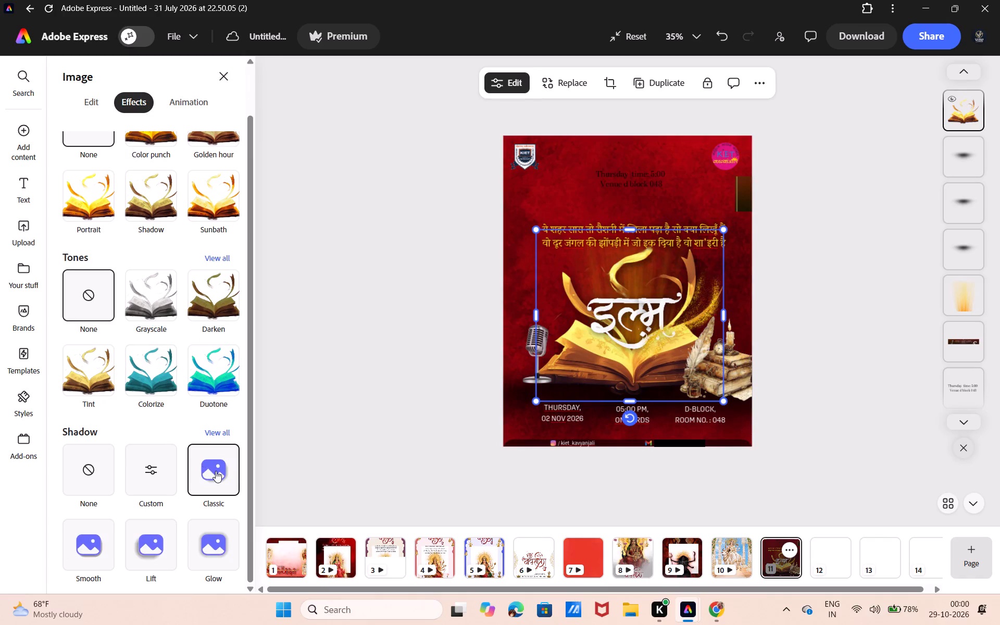
click(149, 460)
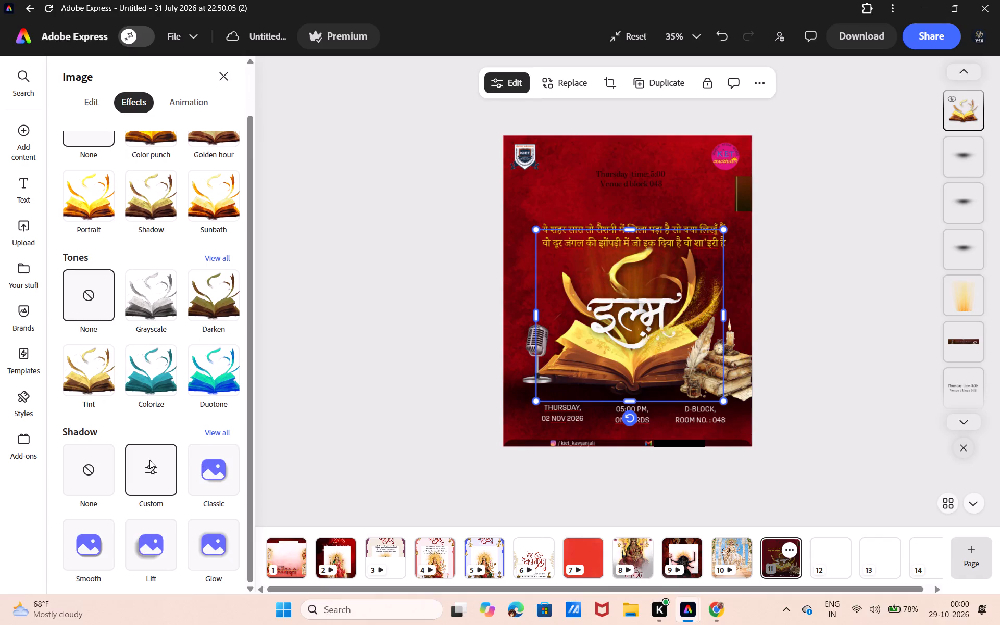
click(223, 427)
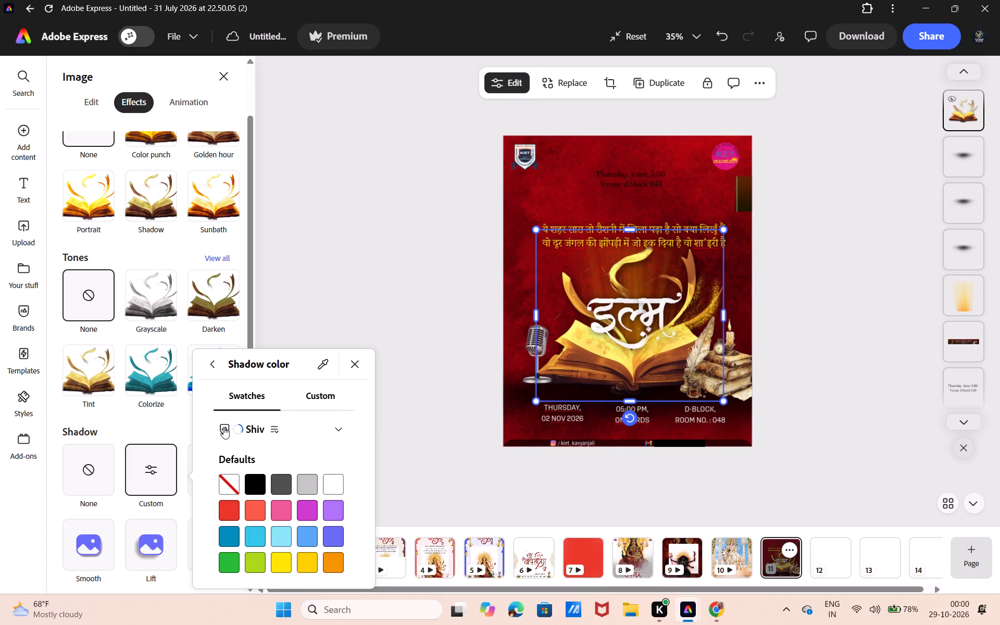
click(278, 564)
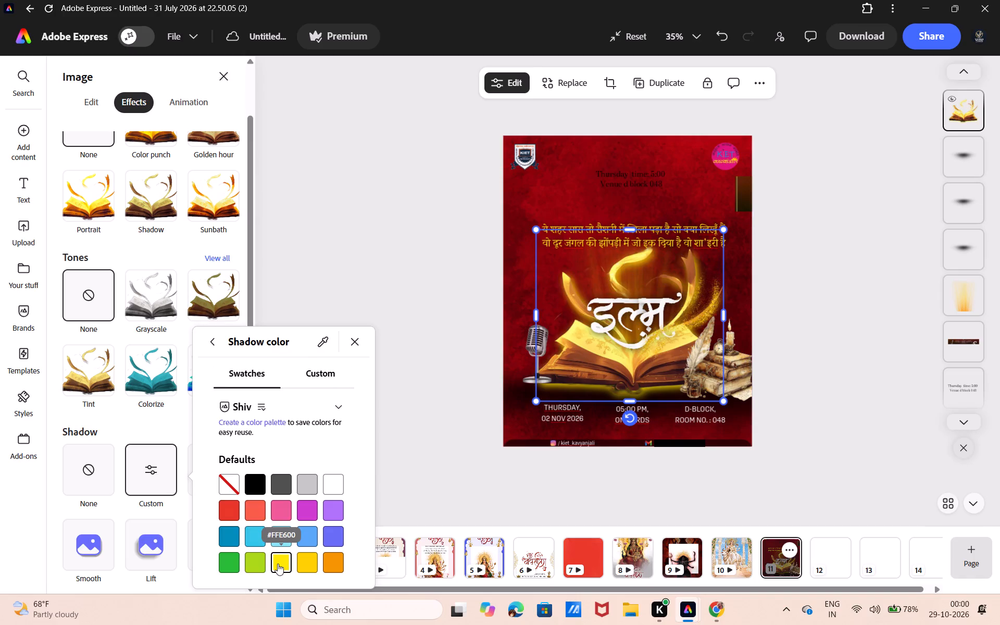
click(307, 553)
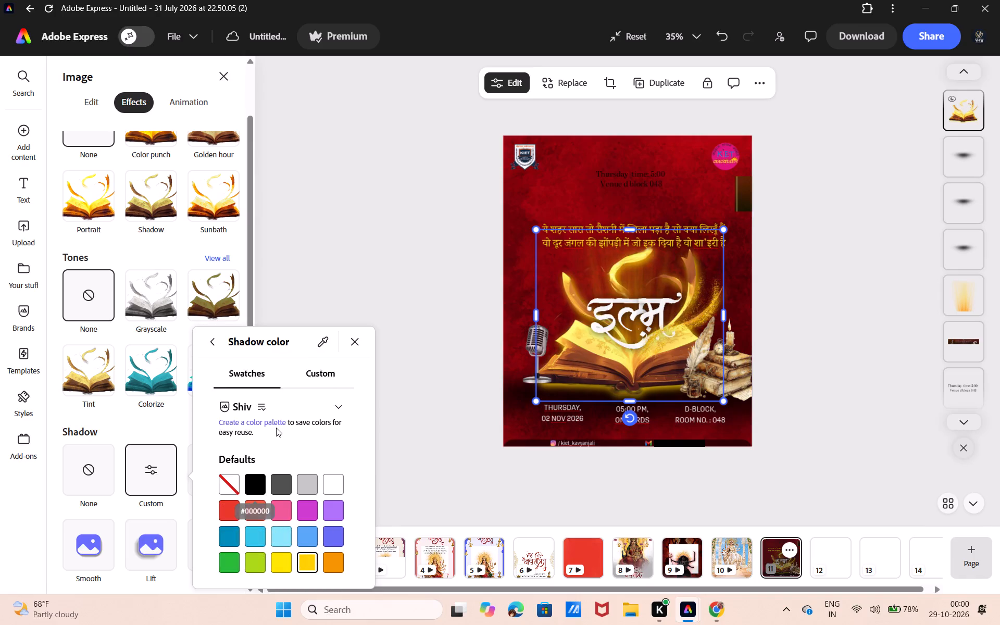
click(208, 337)
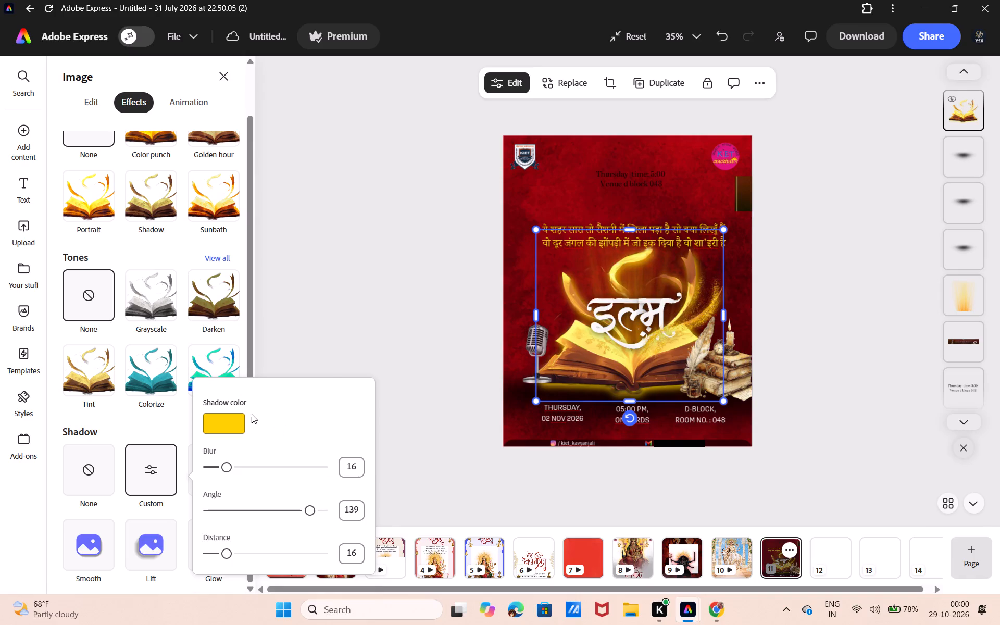
Tune the book's yellow shadow to angle 24 and distance 31, with a low blur just under 20.
click(232, 466)
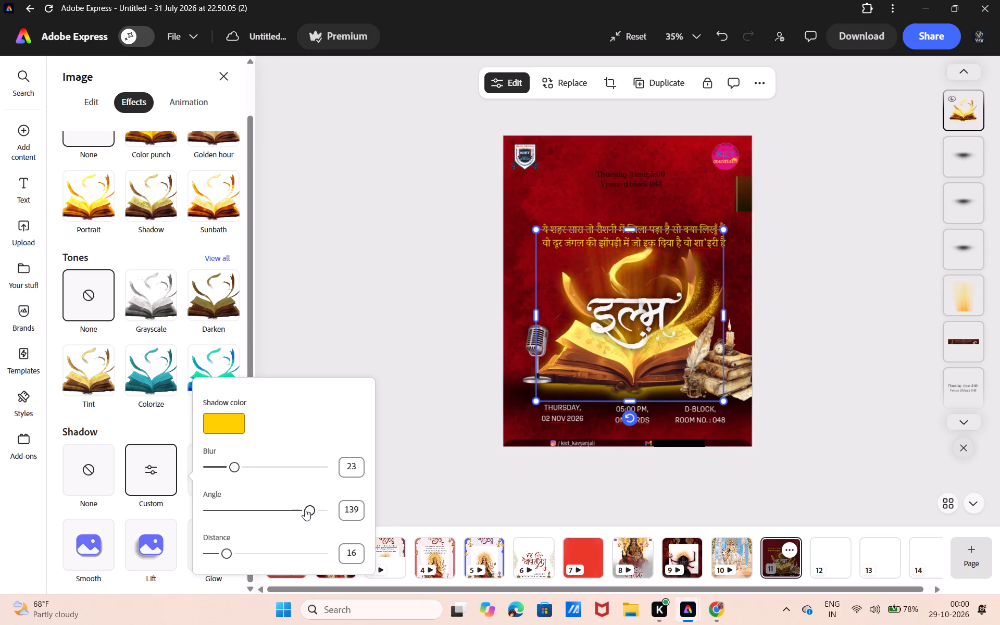
drag(308, 509, 259, 508)
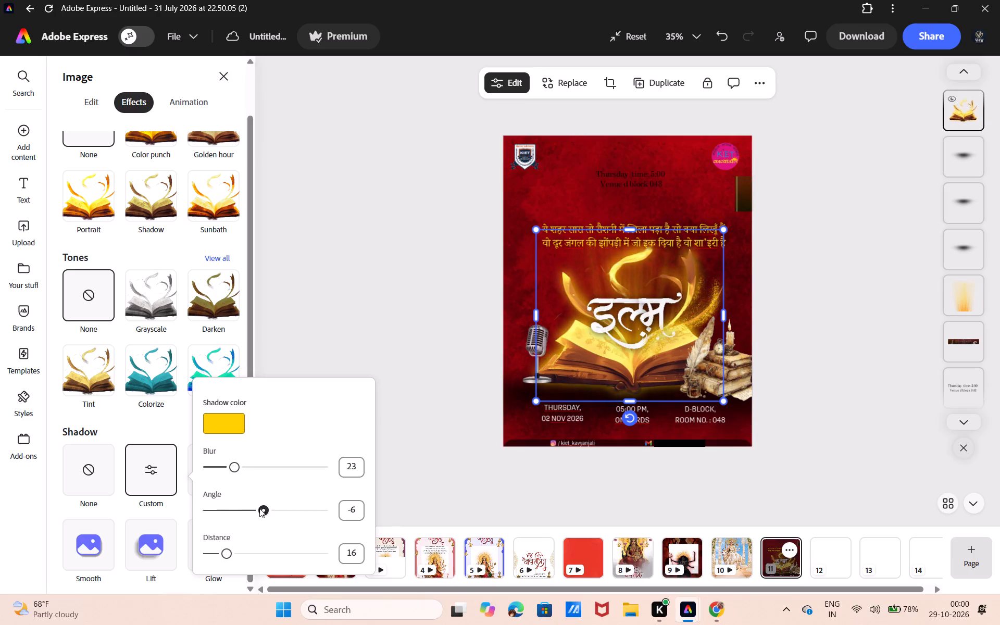
drag(259, 508, 257, 507)
drag(257, 507, 256, 507)
drag(259, 551, 270, 552)
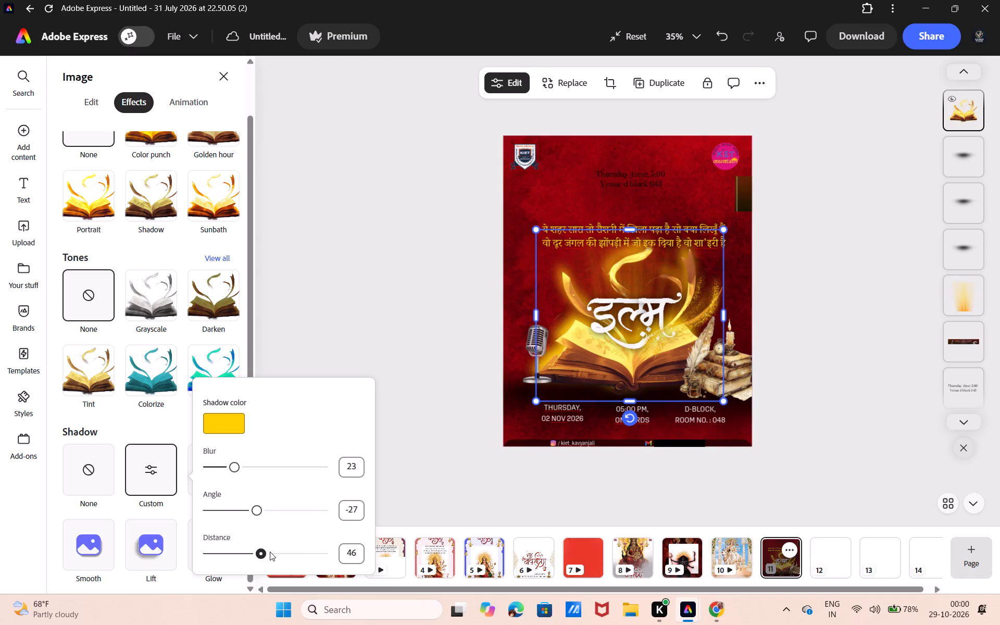
drag(270, 552, 232, 547)
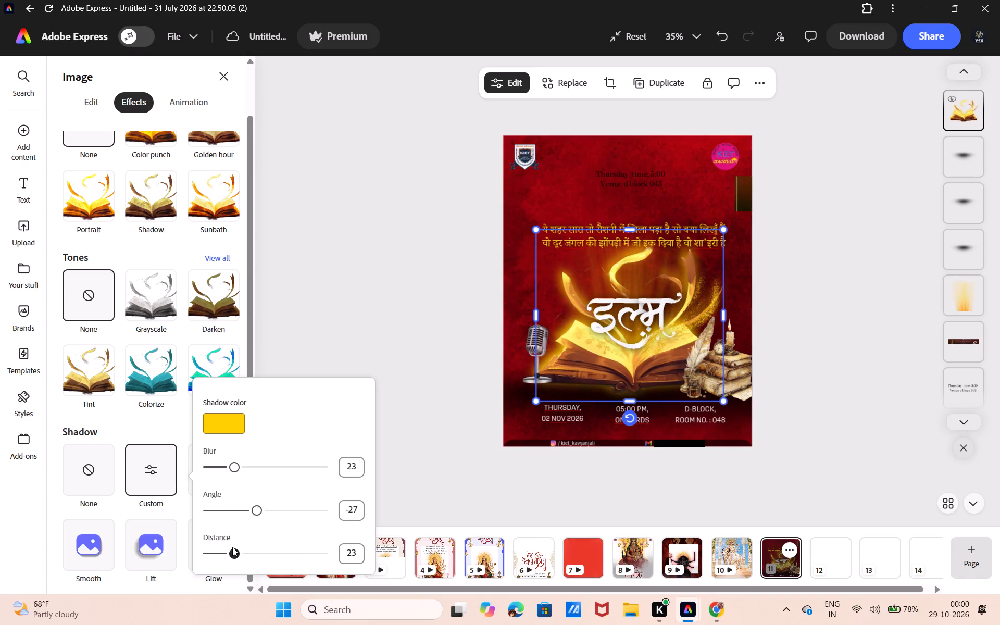
drag(232, 547, 224, 548)
drag(224, 548, 242, 548)
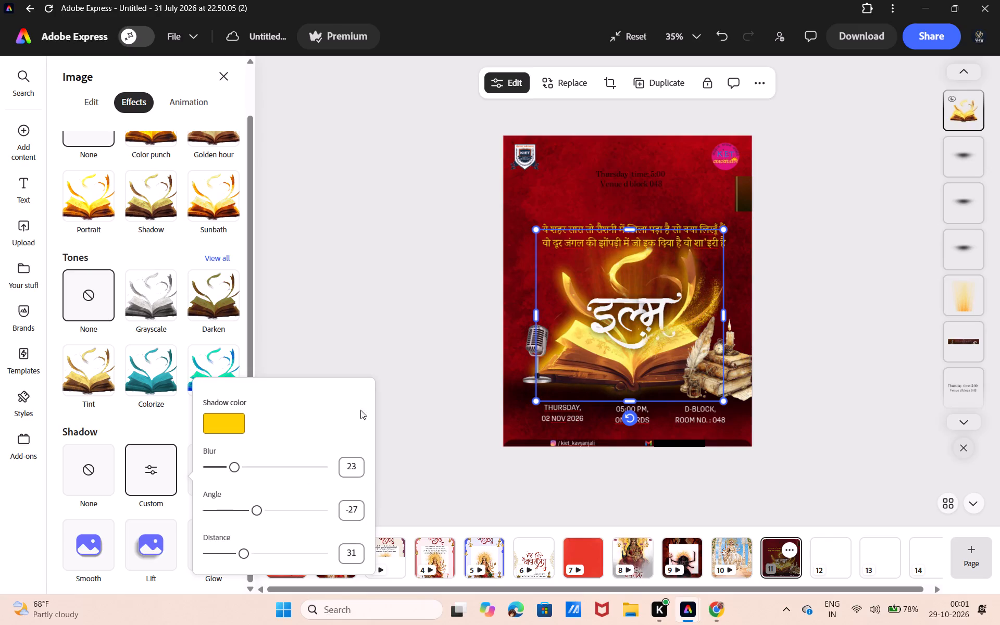
drag(261, 511, 308, 508)
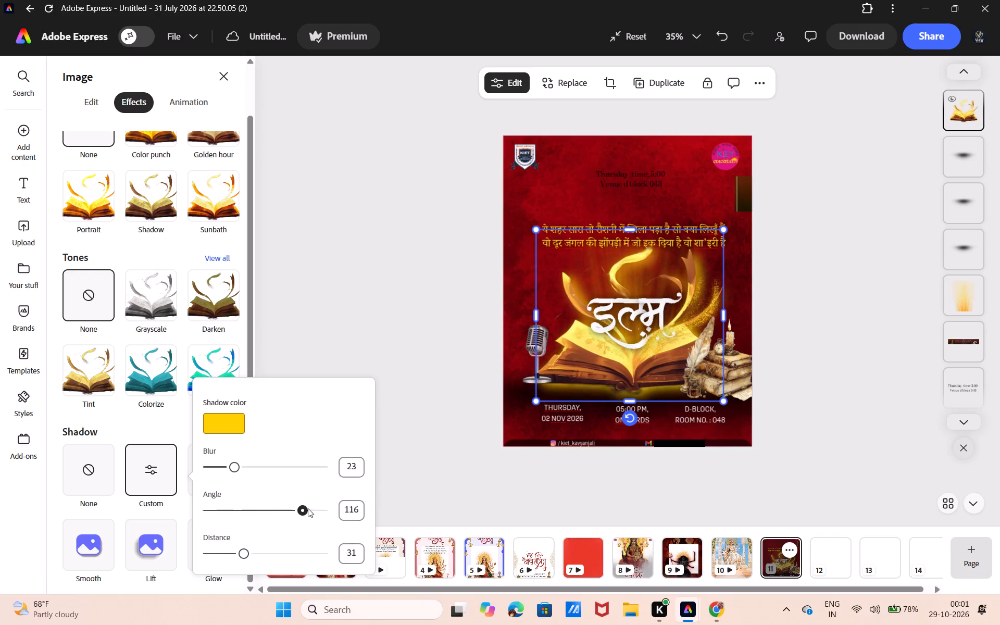
drag(308, 508, 274, 497)
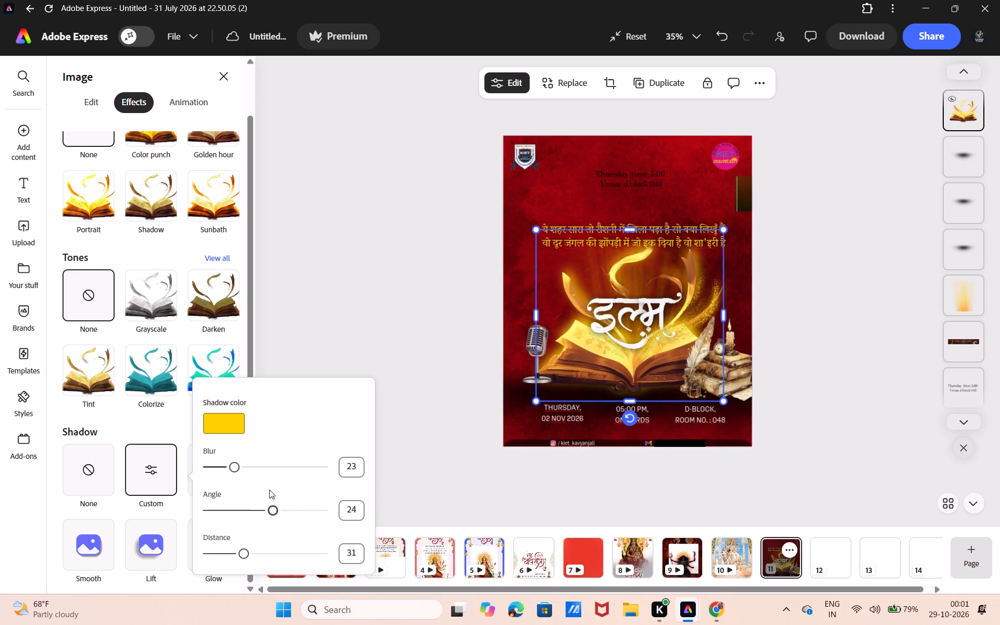
drag(235, 464, 227, 464)
drag(227, 464, 224, 465)
click(347, 298)
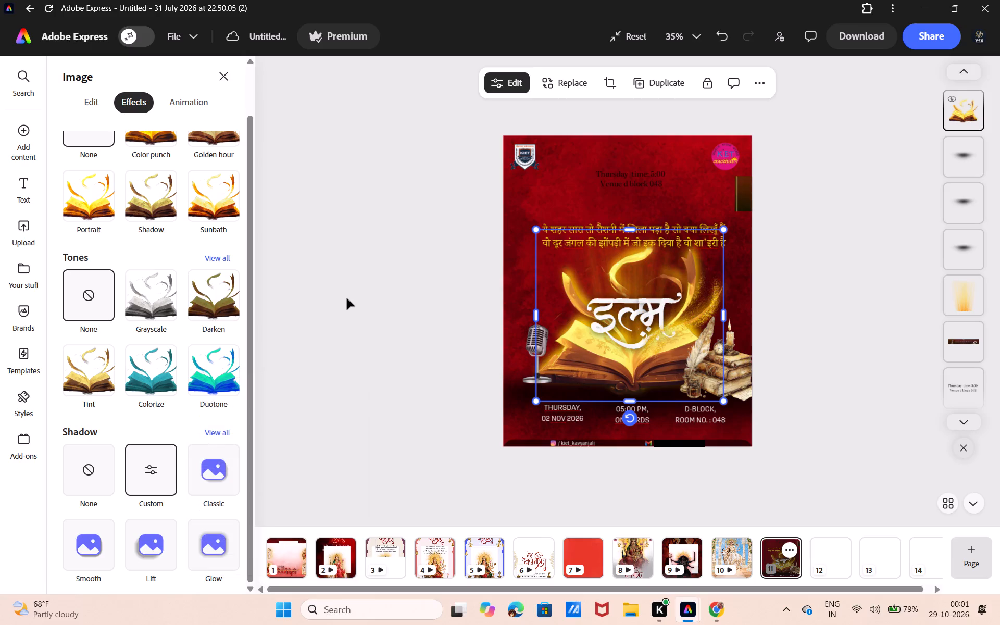
click(347, 298)
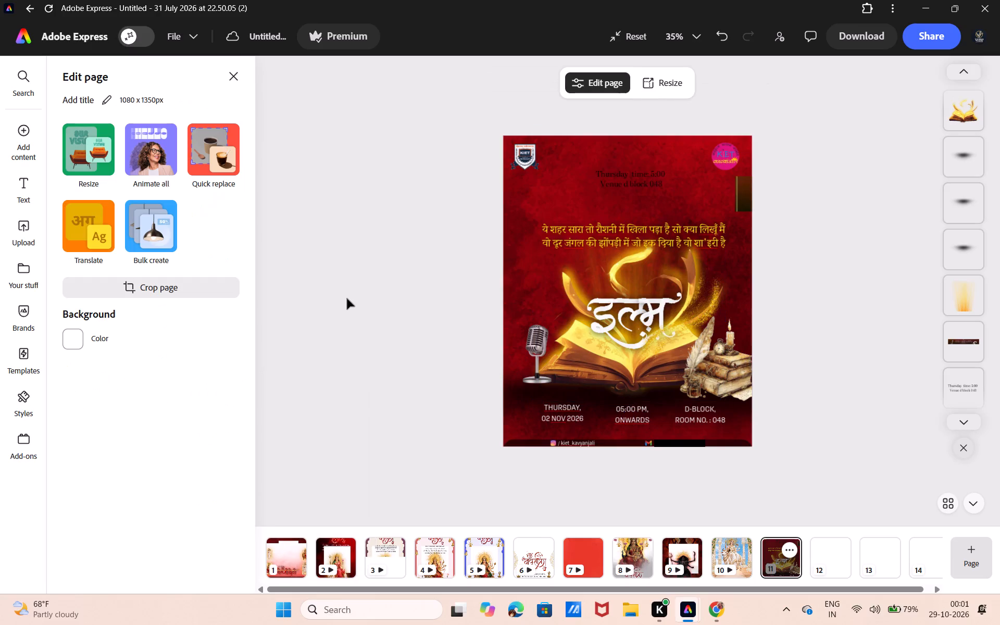
Apply the Glow shadow effect to the quill-and-books image and to the microphone.
click(733, 330)
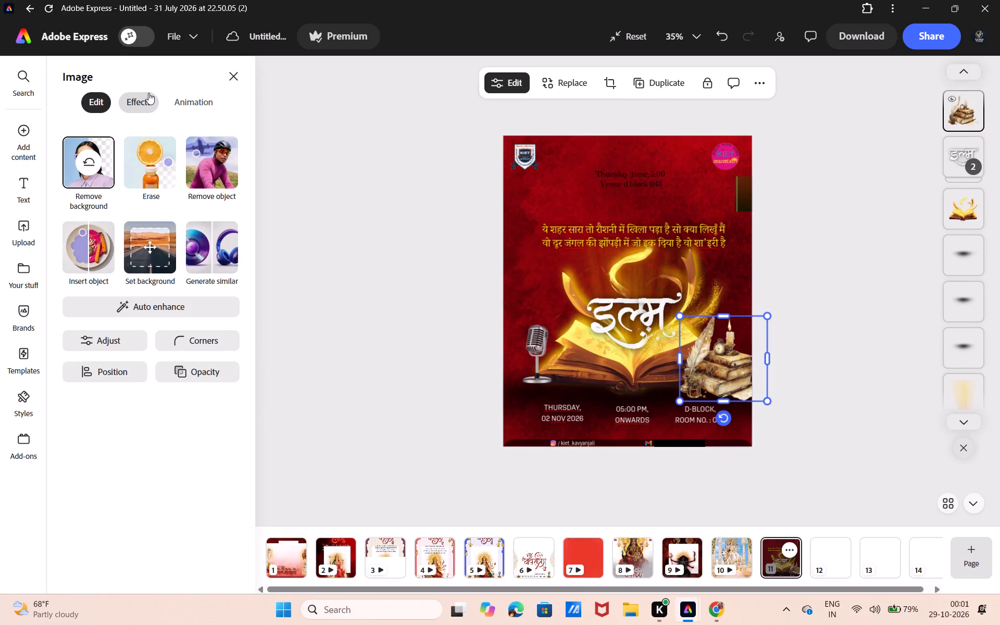
click(148, 93)
scroll(127, 496, down, 3)
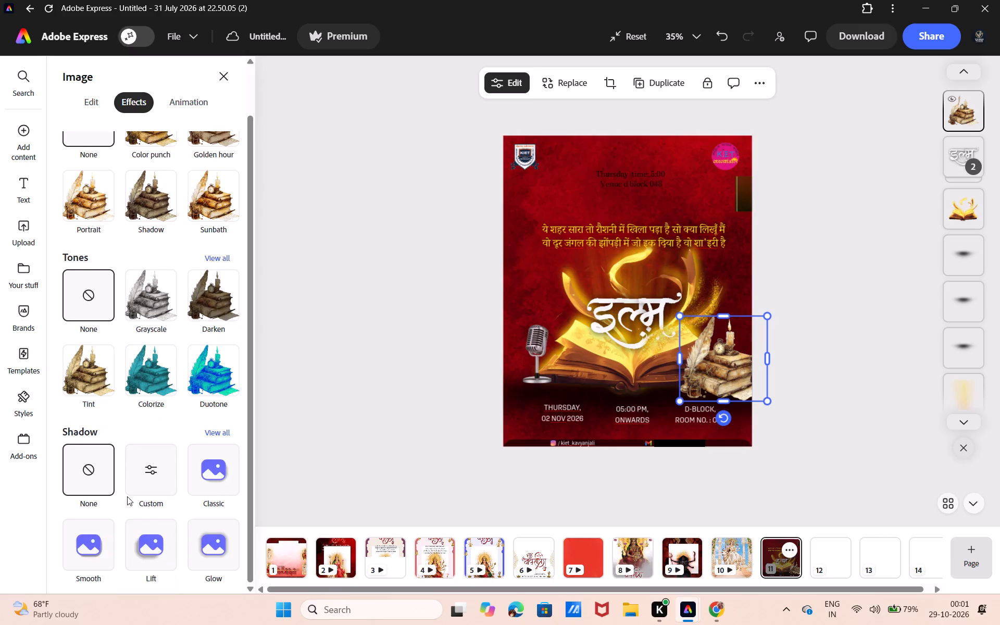
click(216, 546)
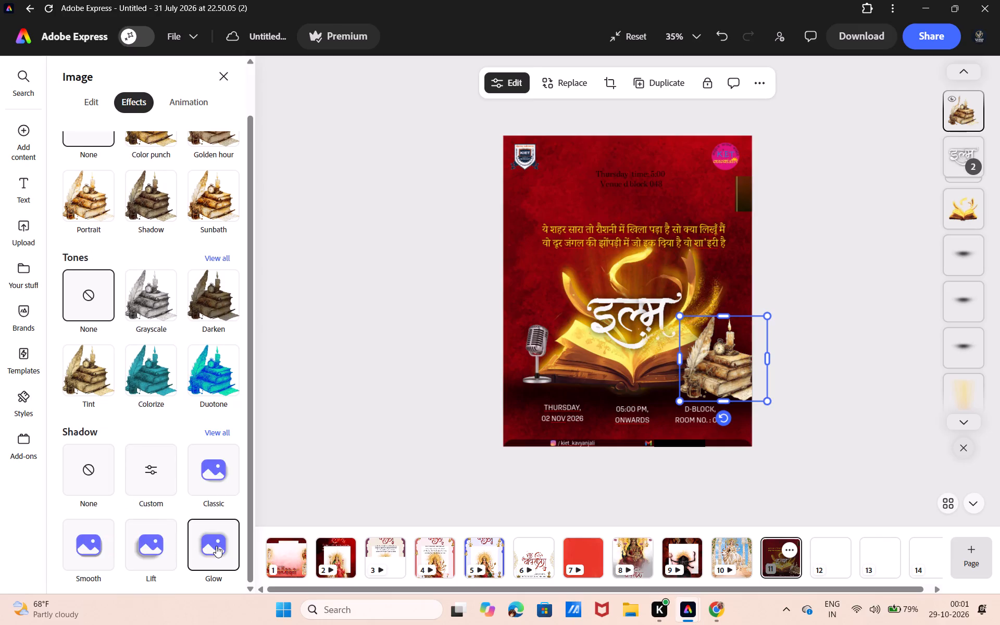
click(549, 332)
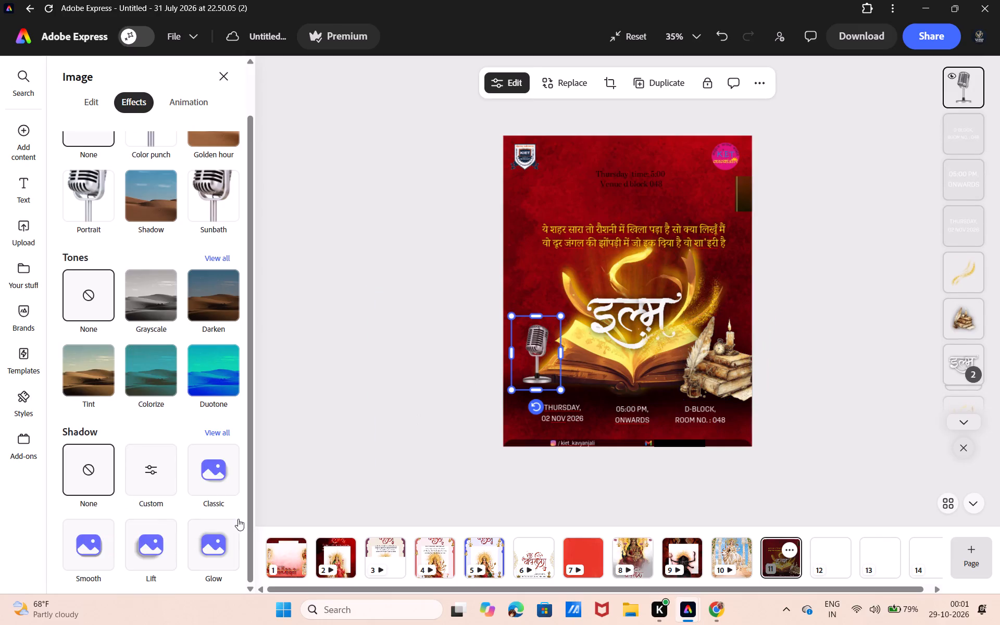
click(228, 528)
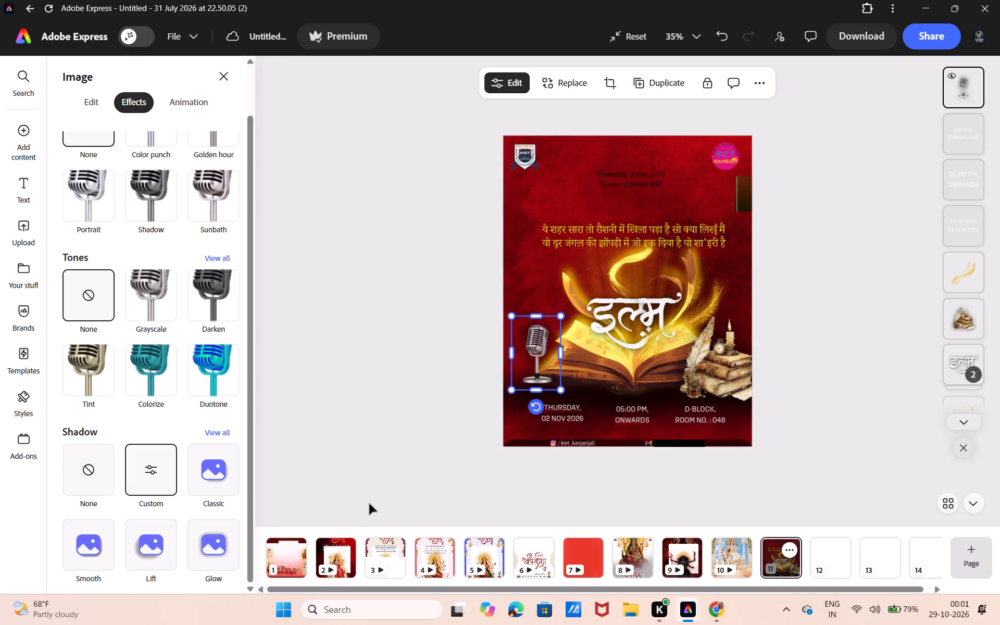
Delete the old dark day, time and venue text block near the top of the poster.
click(631, 181)
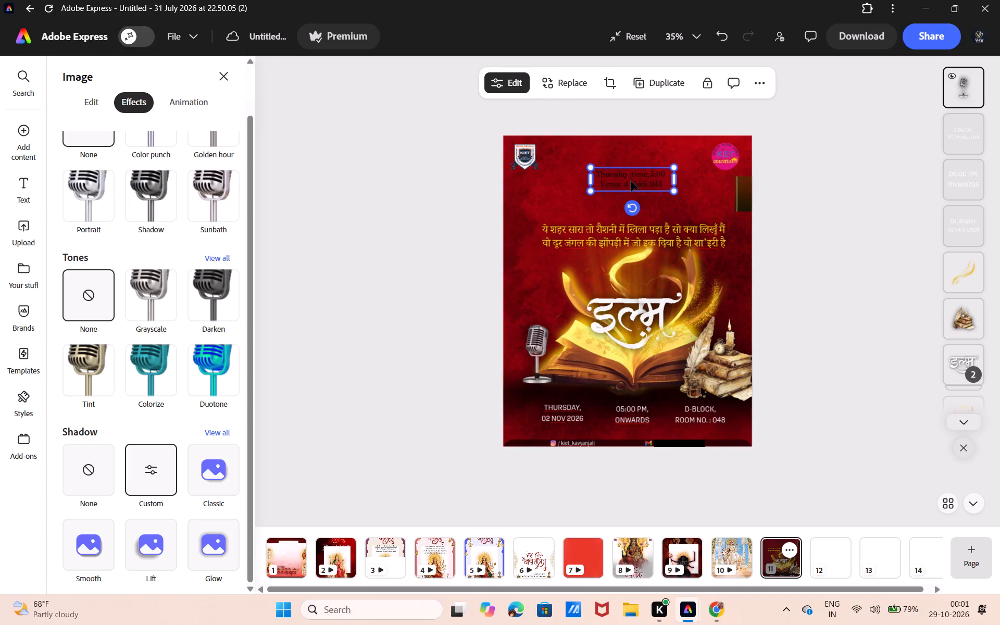
key(BackSpace)
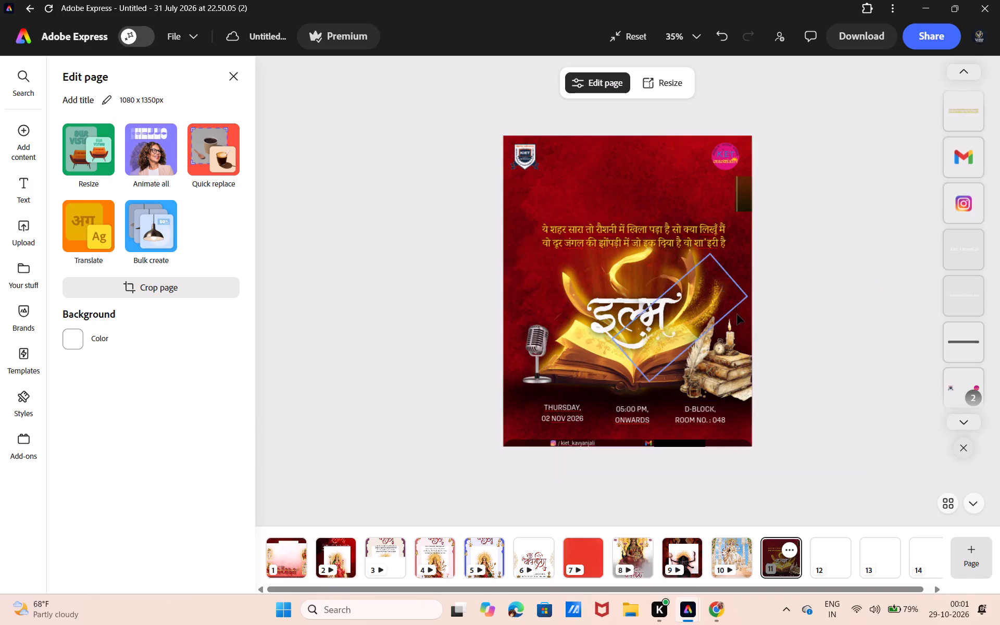
Enlarge the इल्म title lettering slightly and shift it to sit centred over the glowing open book.
click(658, 285)
drag(694, 284, 704, 274)
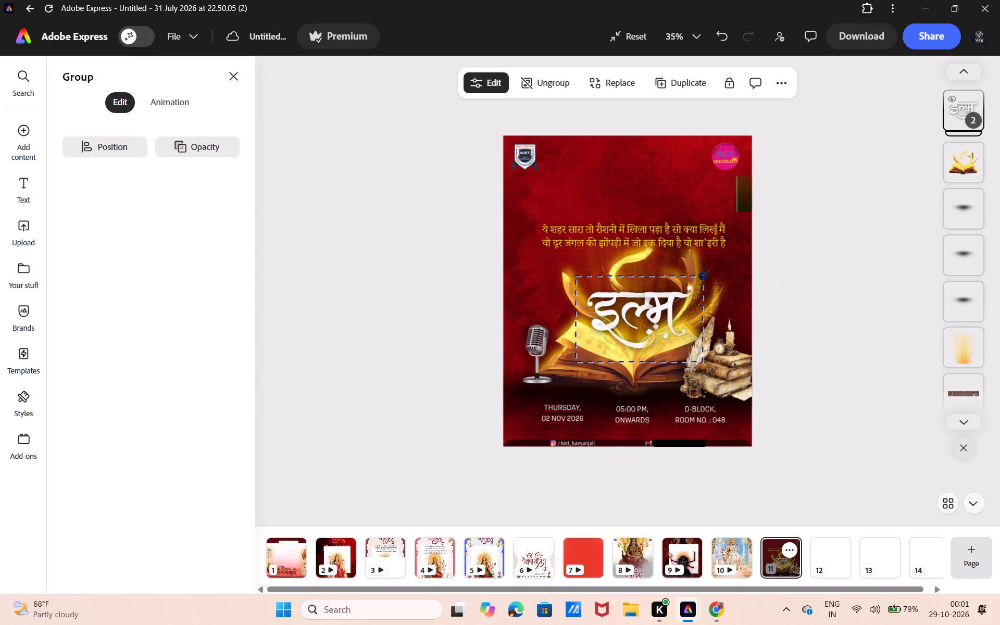
drag(704, 274, 705, 274)
drag(702, 312, 696, 312)
click(881, 242)
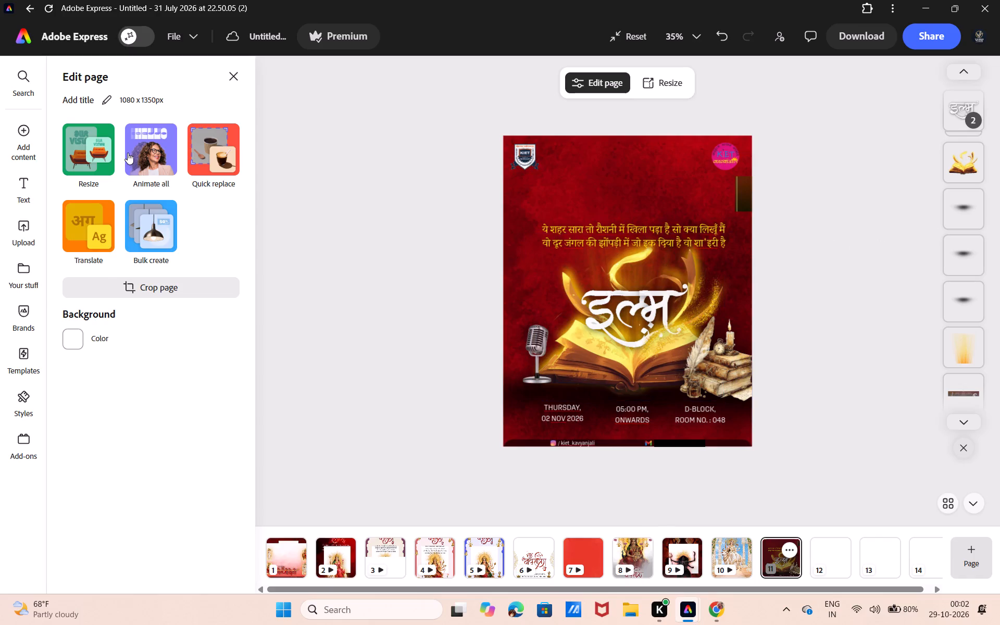
Search the design assets for "royal pen" and look through the results for a suitable pen graphic.
click(125, 172)
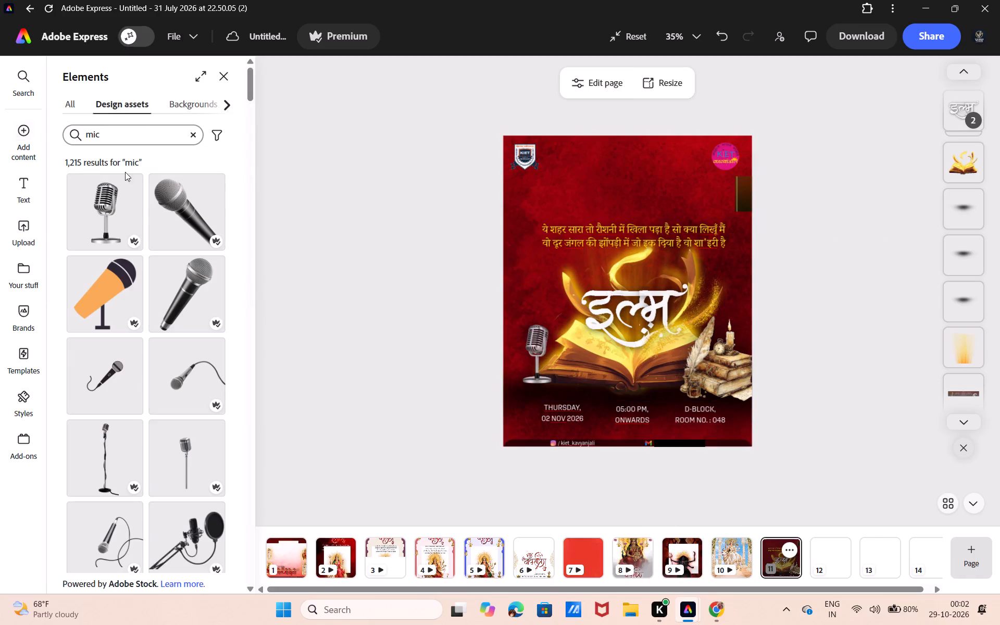
click(124, 130)
key(BackSpace)
key(BackSpace)
key(BackSpace)
key(BackSpace)
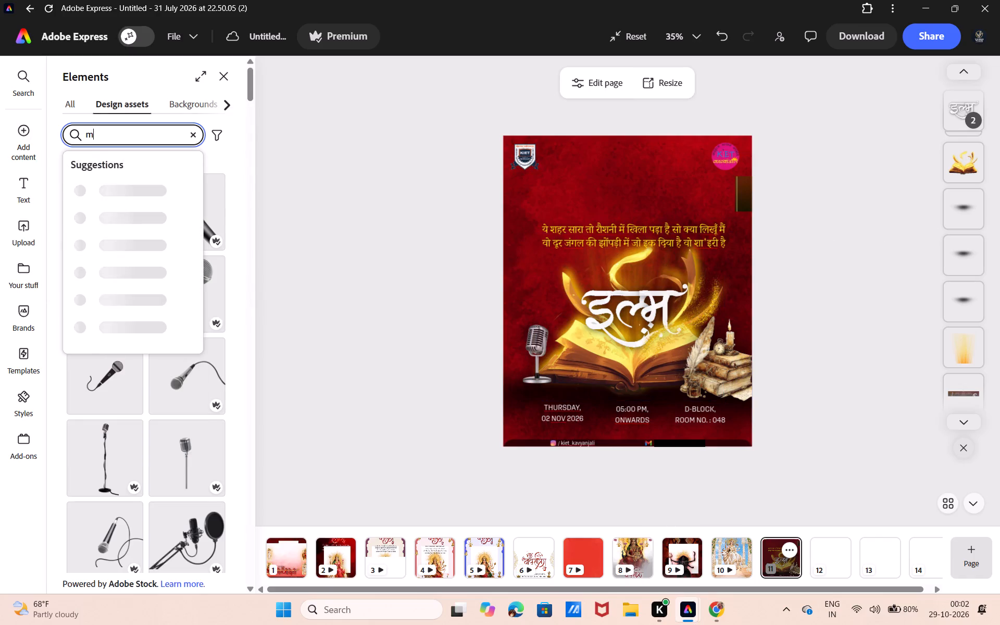
text(royal pen)
key(Return)
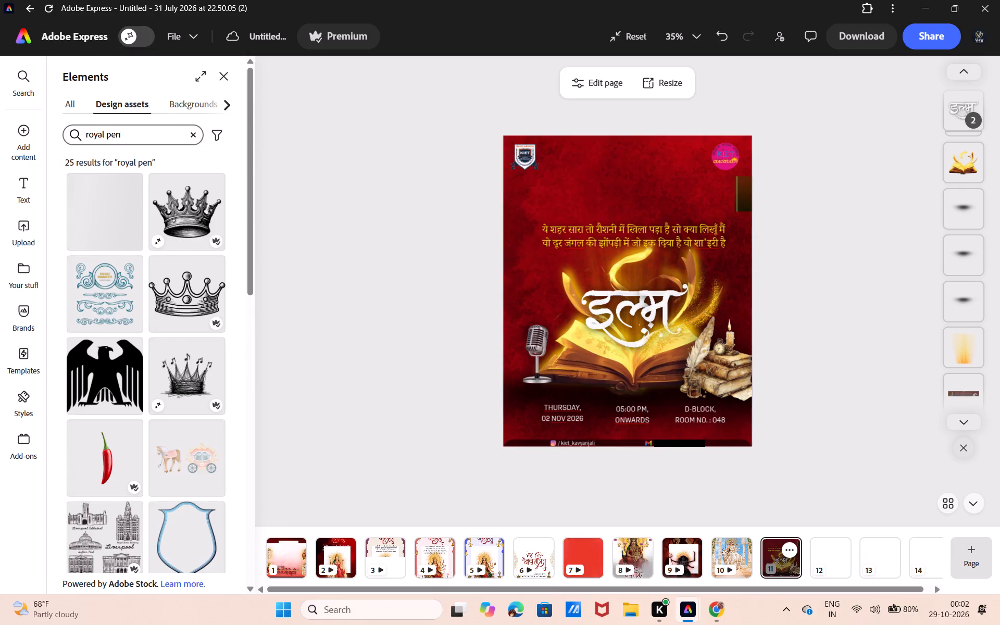
scroll(132, 380, down, 2)
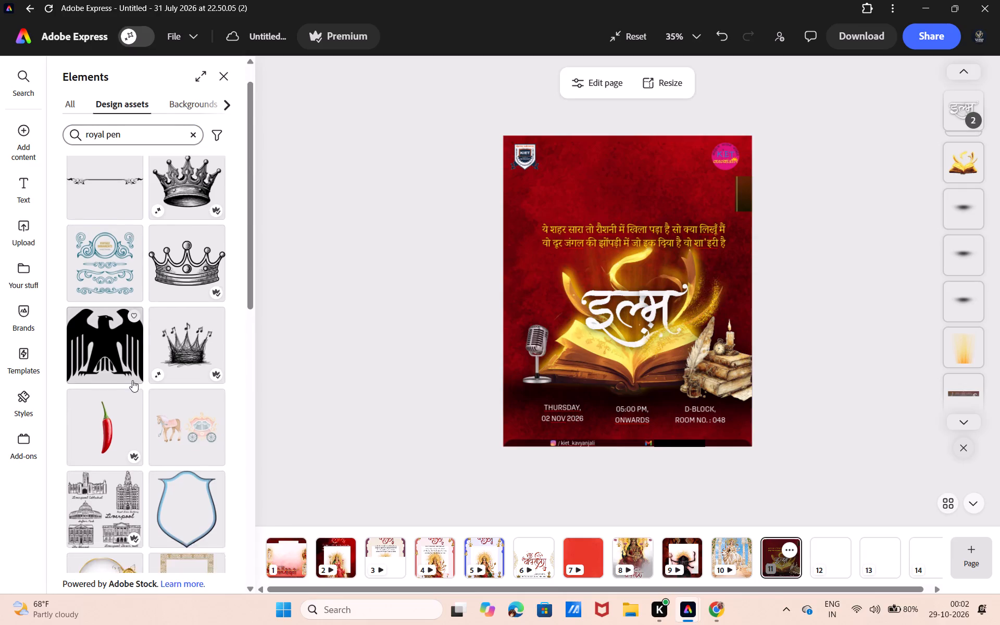
scroll(132, 380, down, 6)
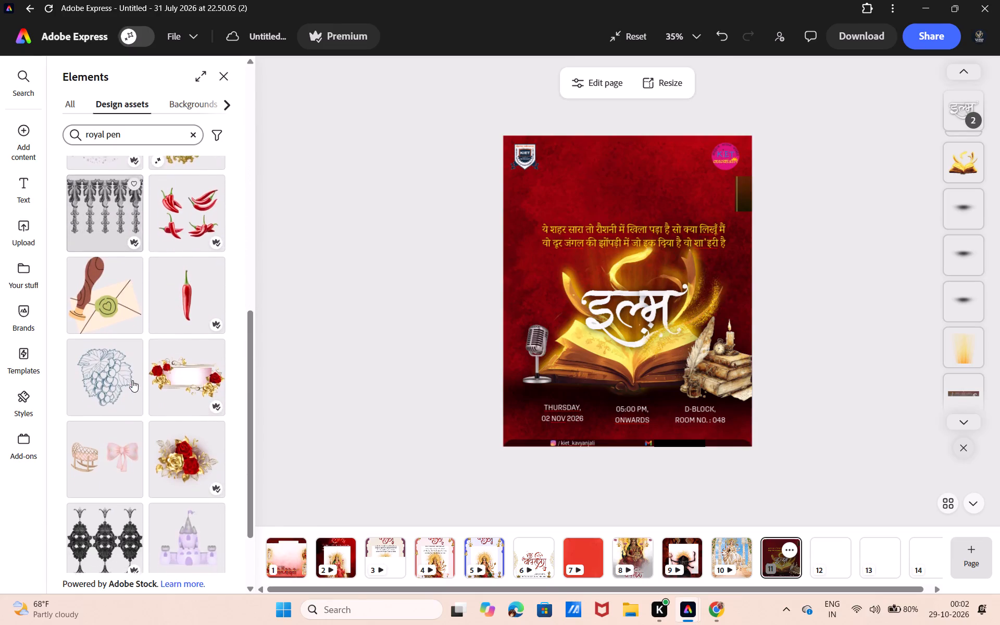
scroll(132, 380, down, 4)
scroll(132, 380, up, 5)
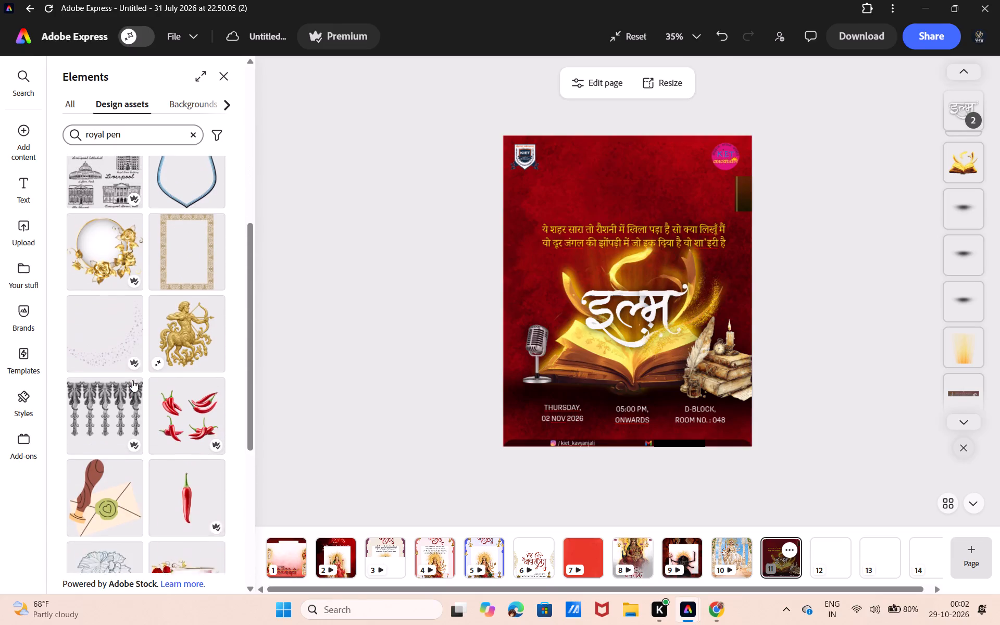
Change the design asset search to "pen".
click(102, 134)
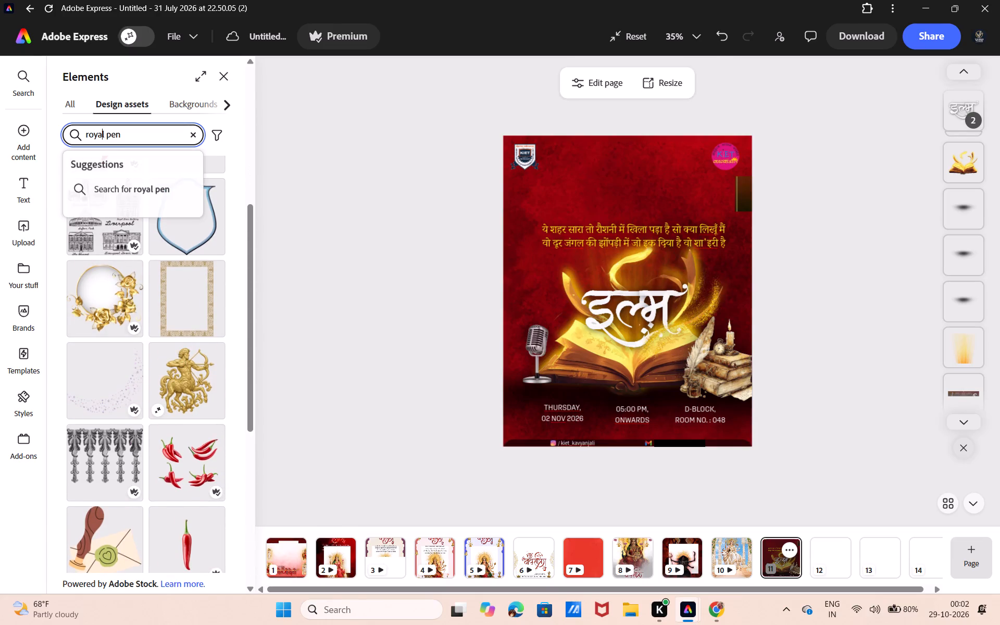
click(105, 134)
key(BackSpace)
key(BackSpace)
key(BackSpace)
key(BackSpace)
key(BackSpace)
key(BackSpace)
key(BackSpace)
key(BackSpace)
key(BackSpace)
key(BackSpace)
key(BackSpace)
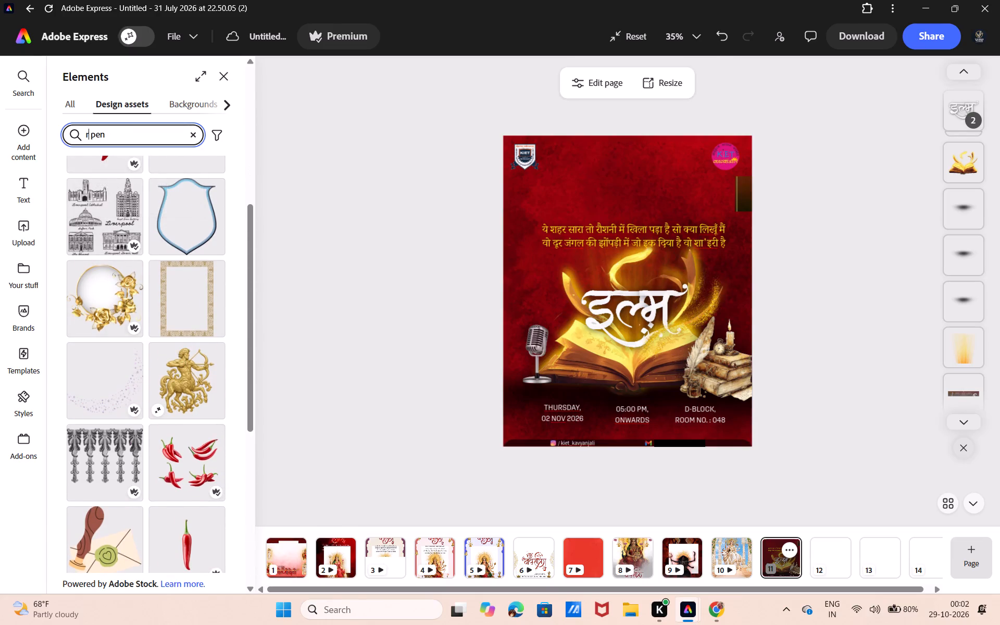
key(Return)
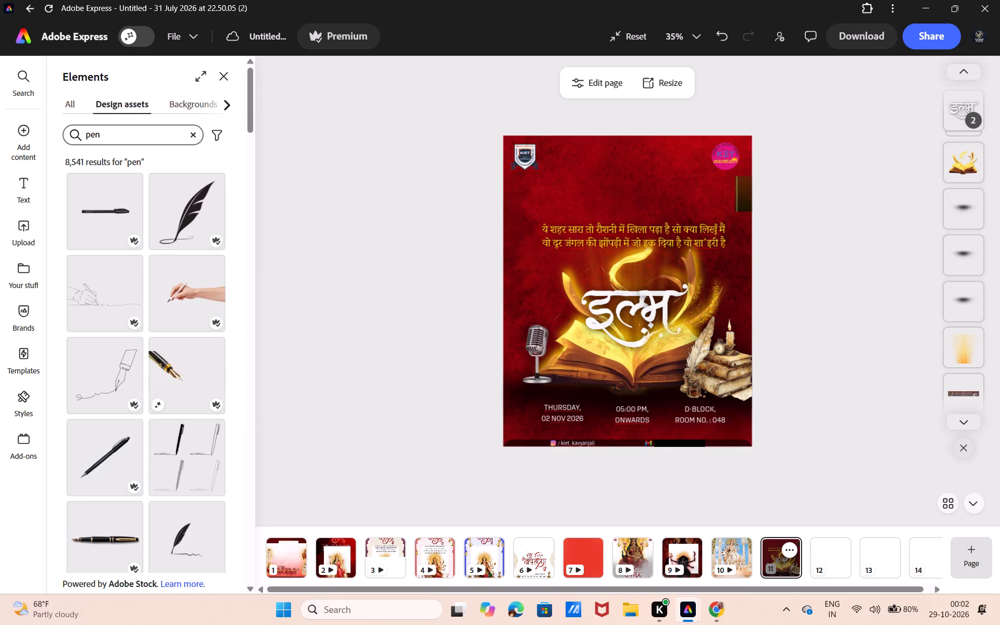
Find the brown feather quill in an inkwell among the pen assets and add it to the poster.
scroll(105, 134, down, 8)
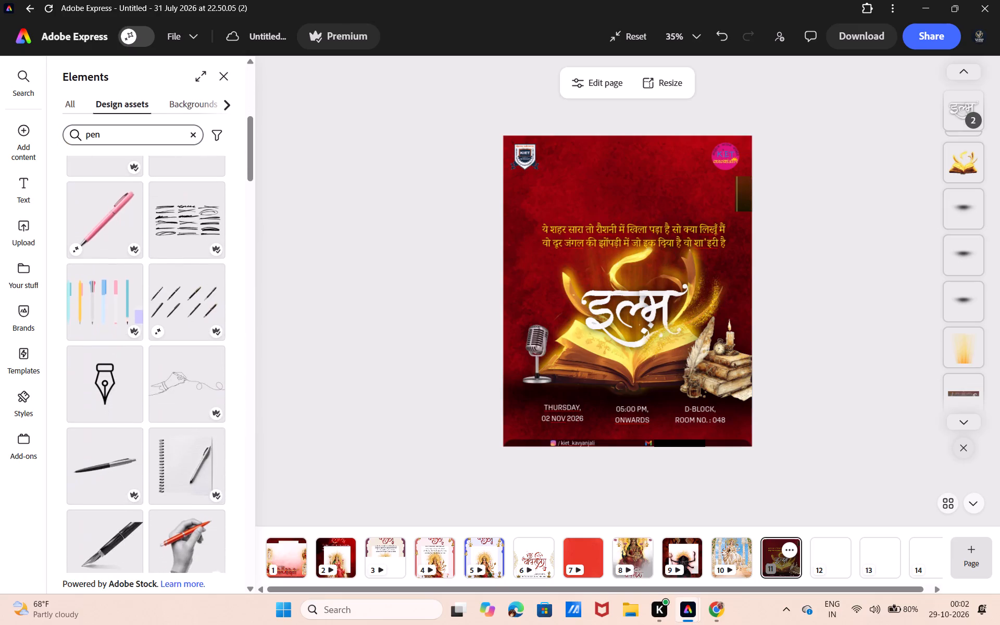
scroll(105, 134, down, 7)
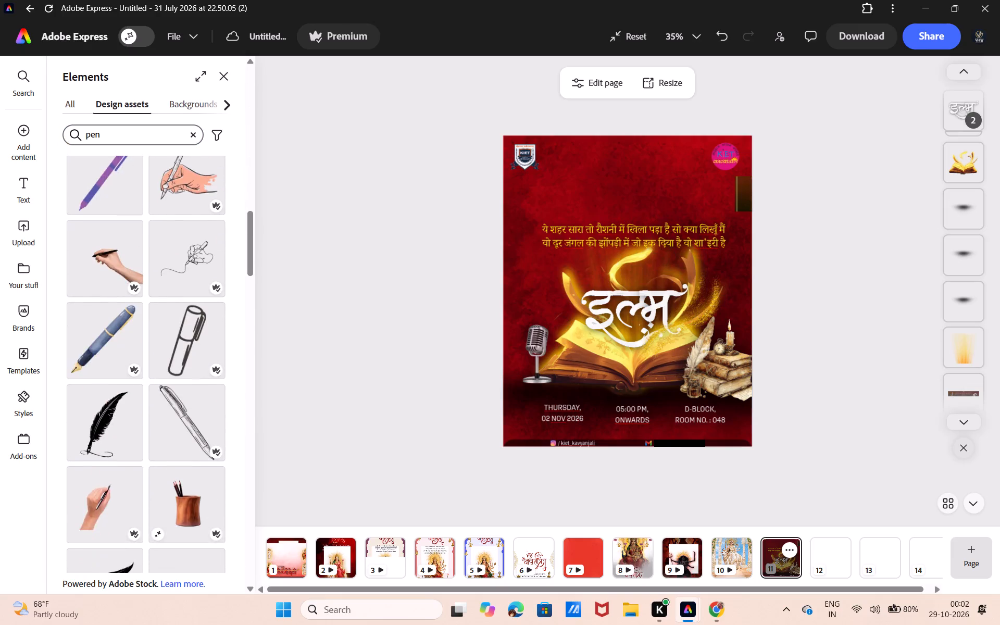
scroll(105, 134, down, 4)
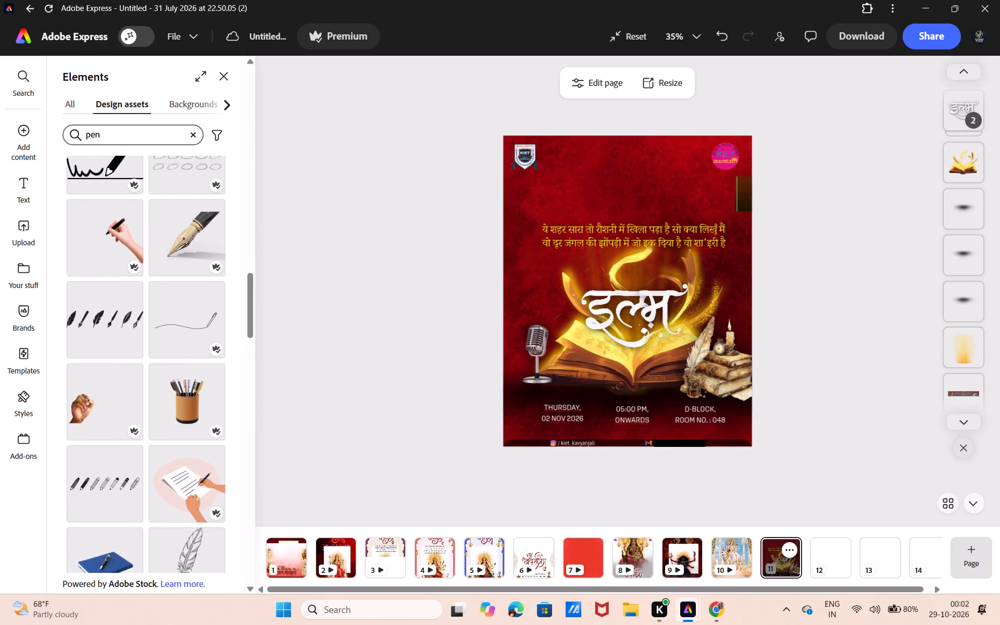
scroll(105, 134, down, 5)
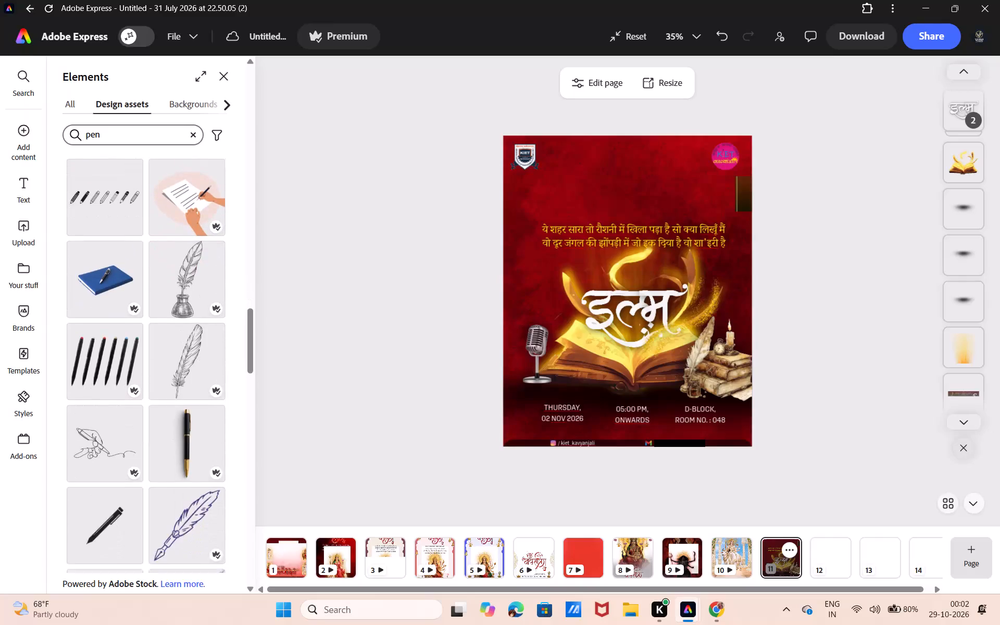
scroll(105, 134, down, 7)
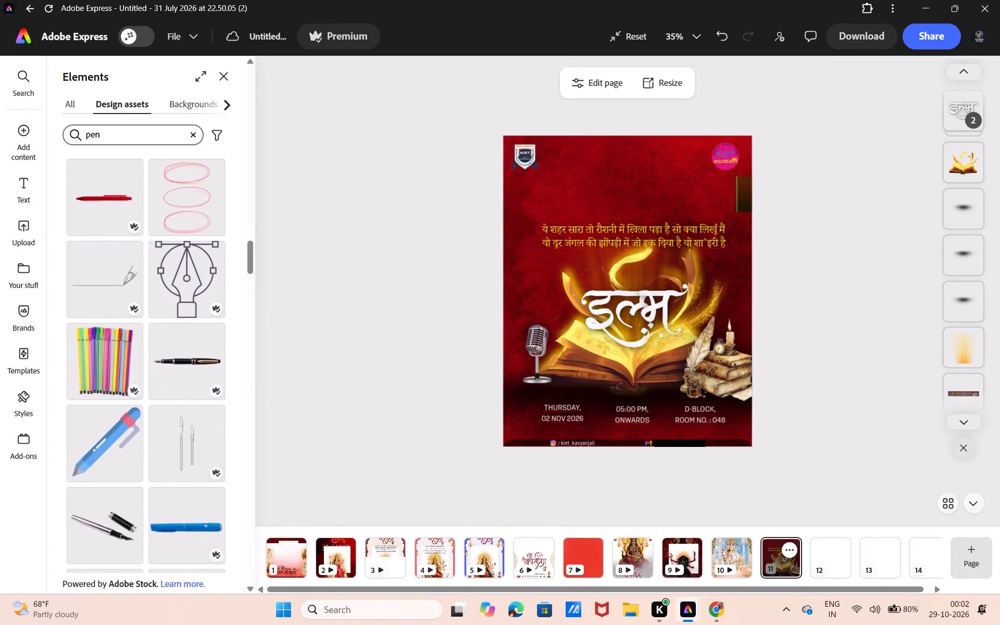
scroll(105, 134, down, 5)
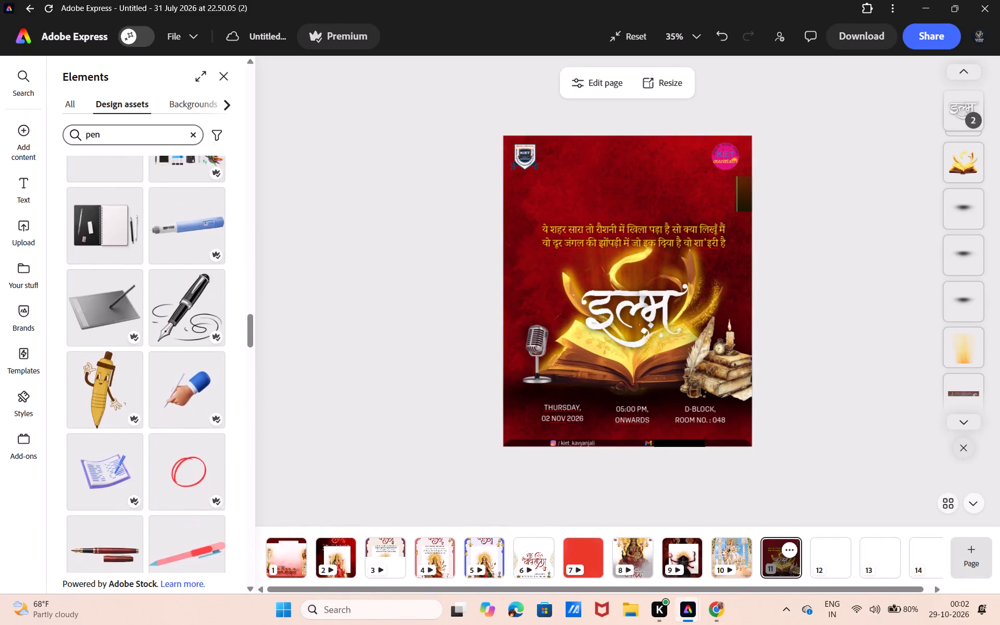
scroll(105, 134, down, 5)
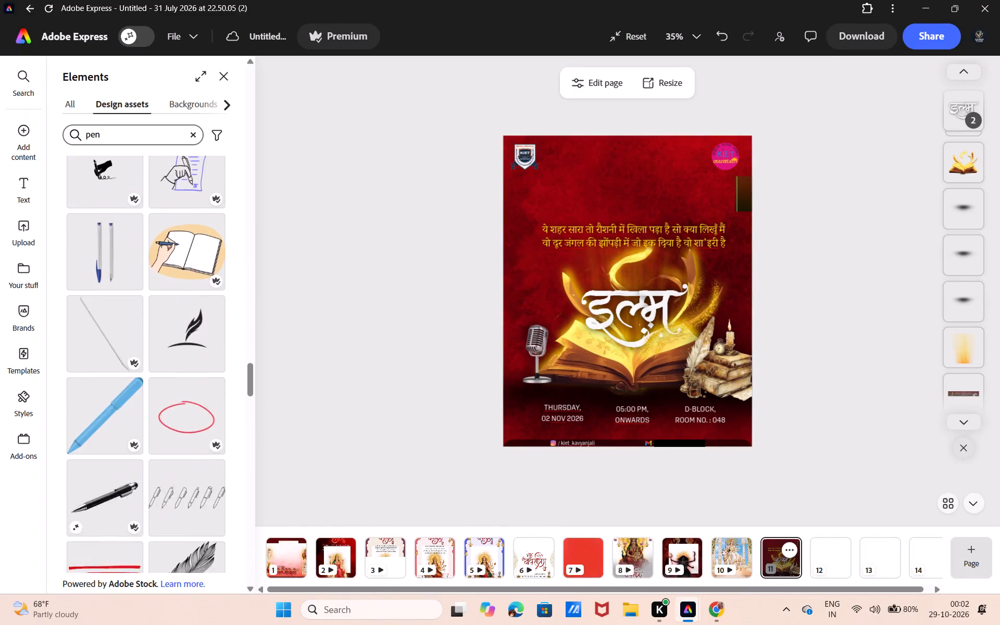
scroll(105, 134, down, 5)
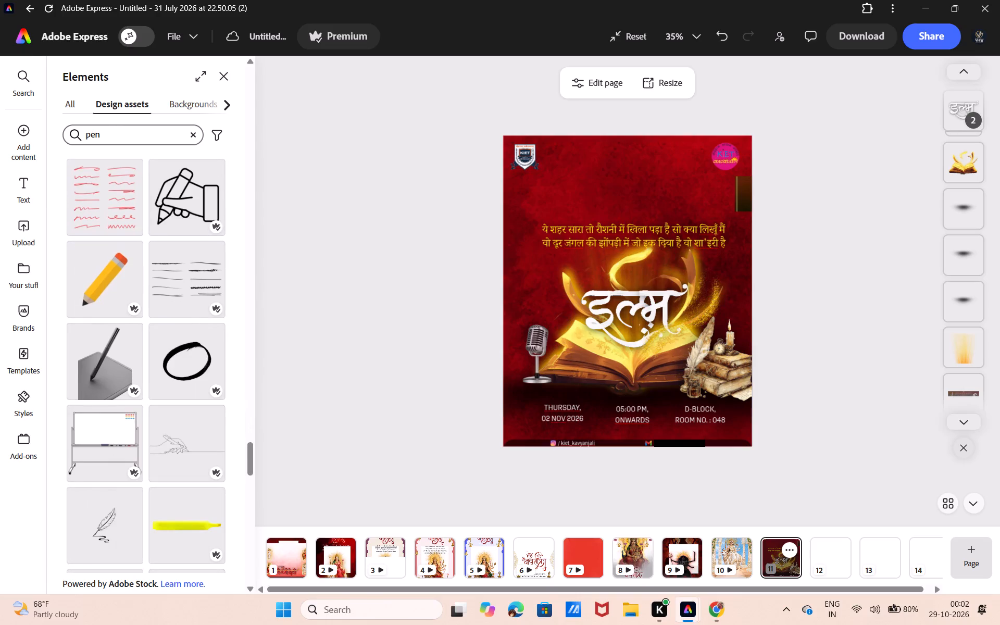
scroll(105, 134, down, 6)
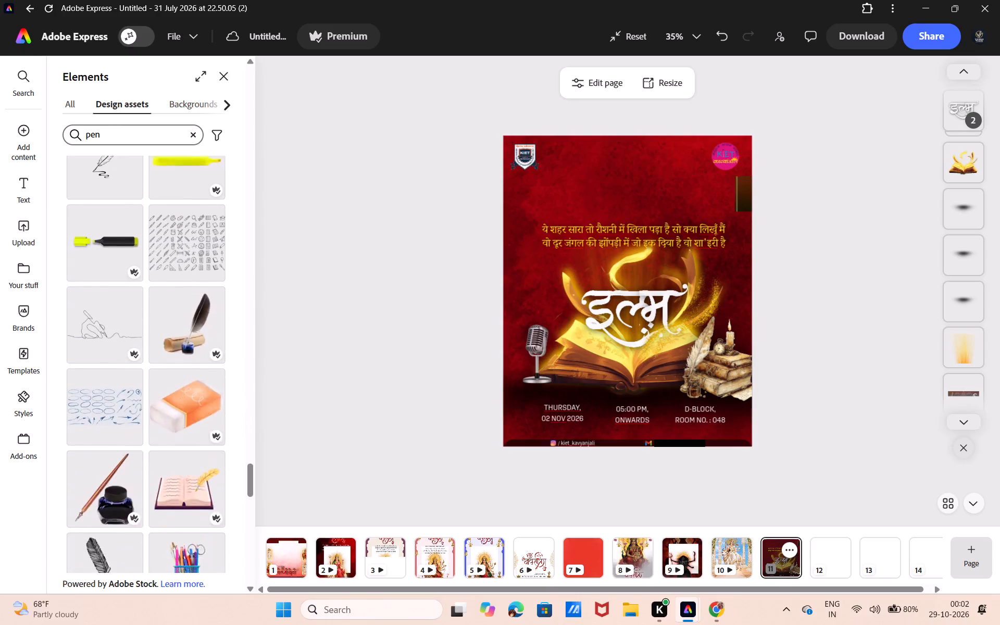
scroll(105, 134, down, 4)
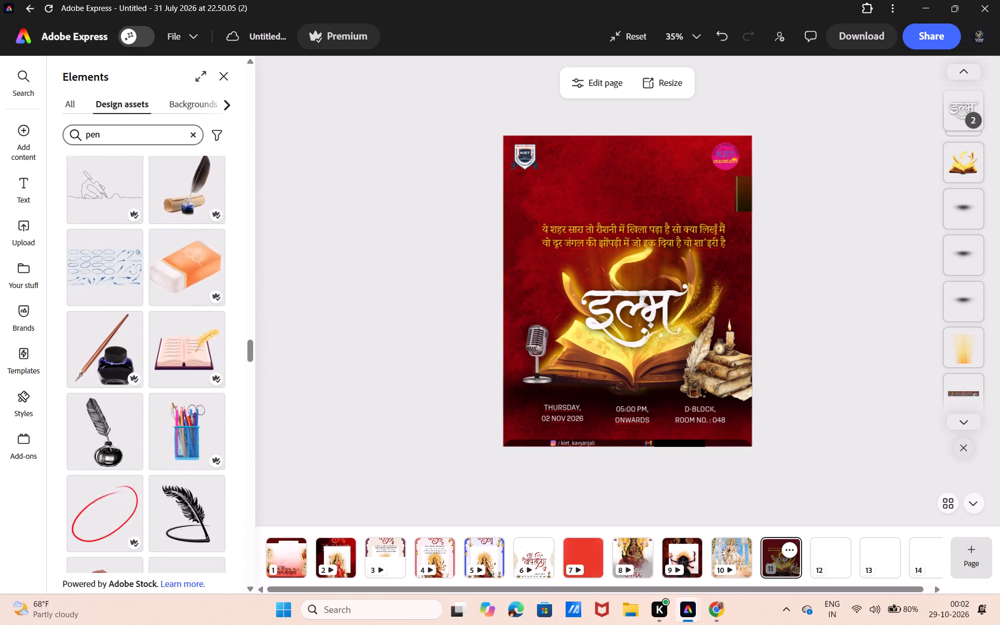
scroll(105, 134, down, 4)
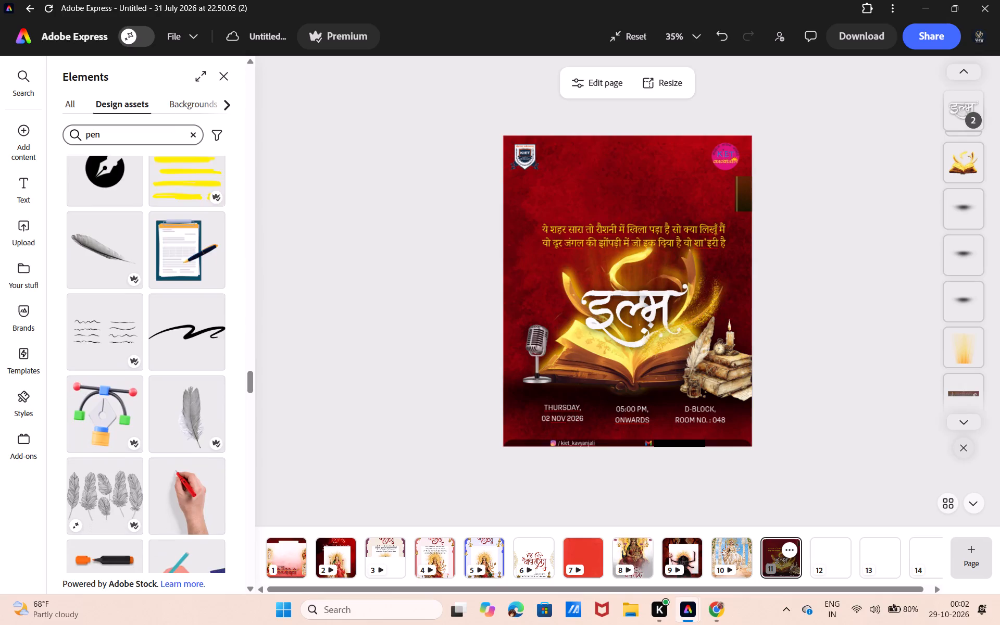
scroll(105, 134, down, 5)
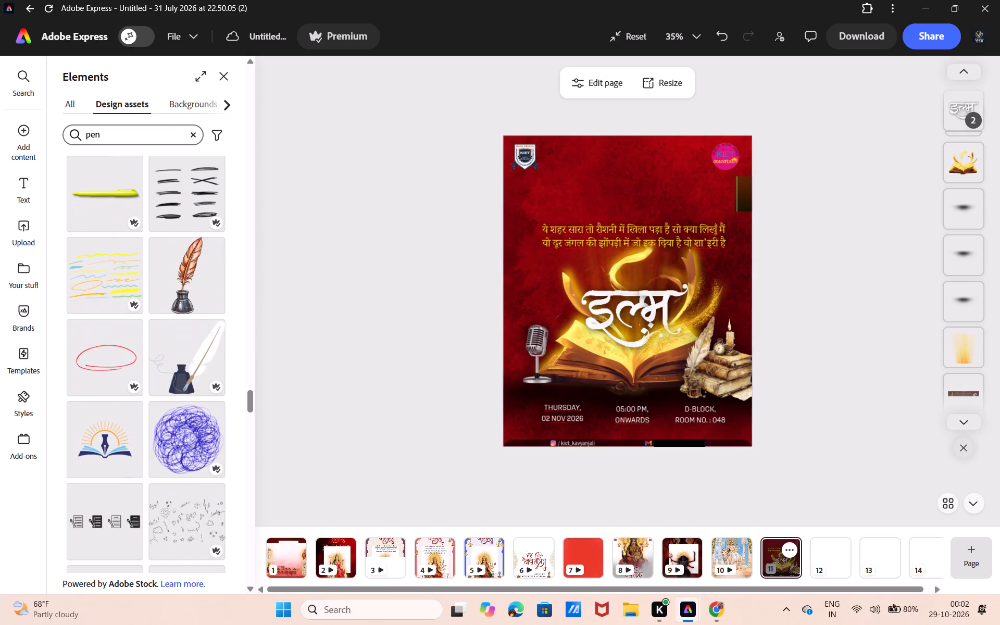
scroll(105, 134, down, 2)
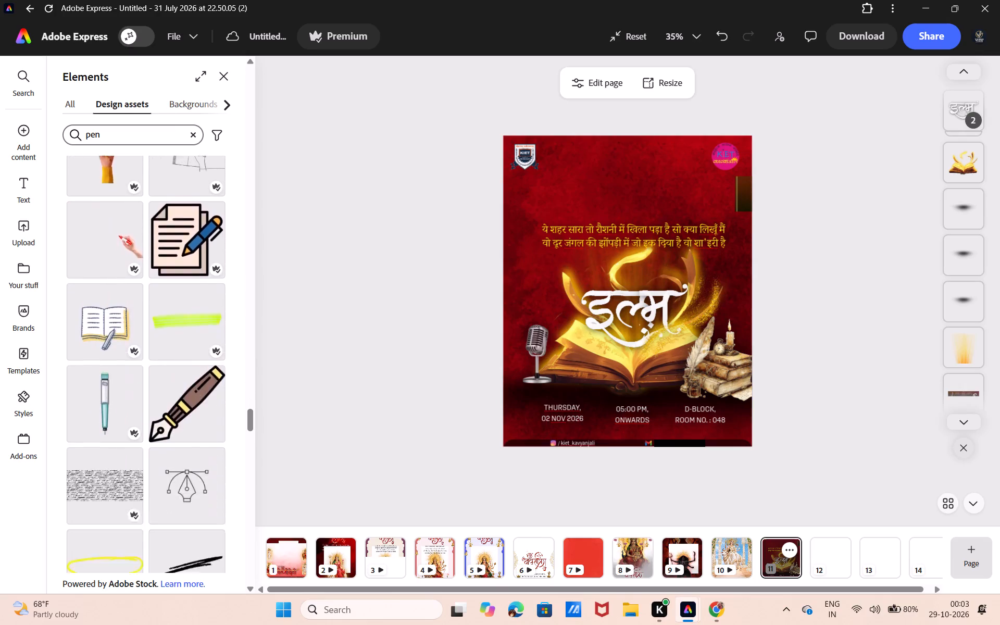
scroll(105, 134, down, 10)
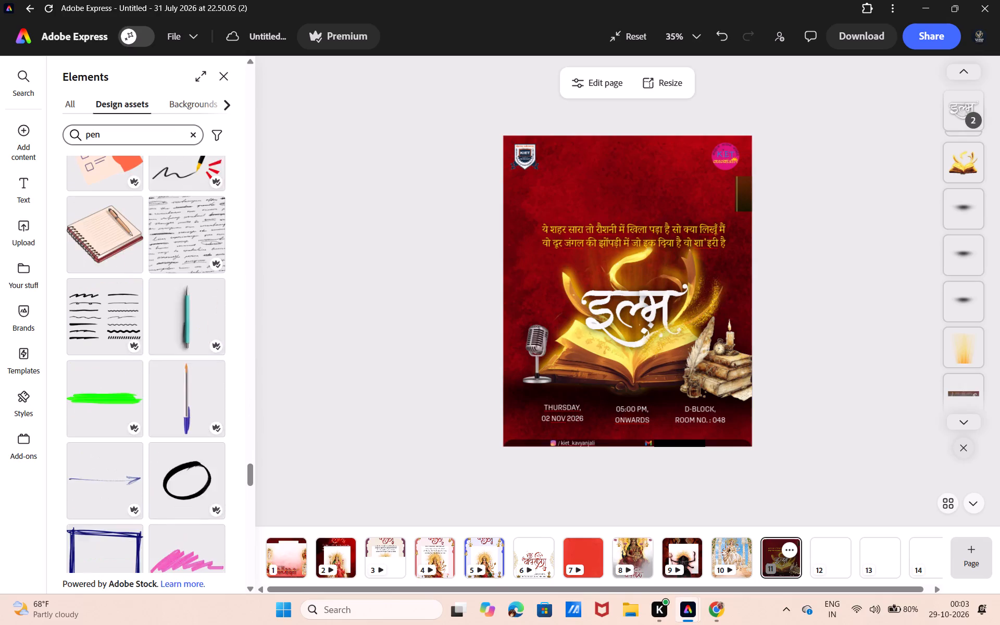
scroll(105, 134, up, 9)
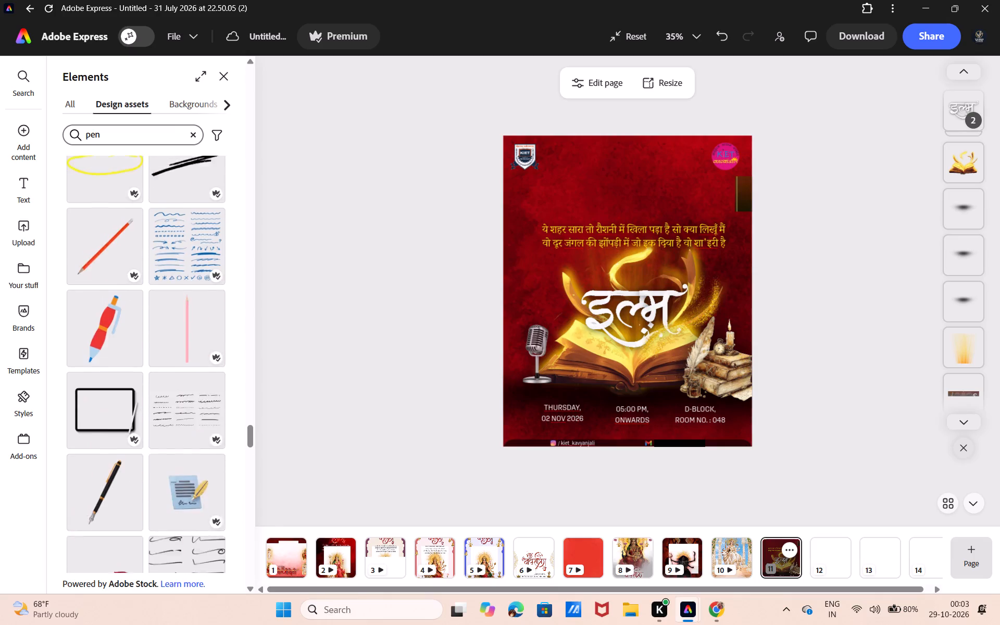
scroll(105, 134, up, 3)
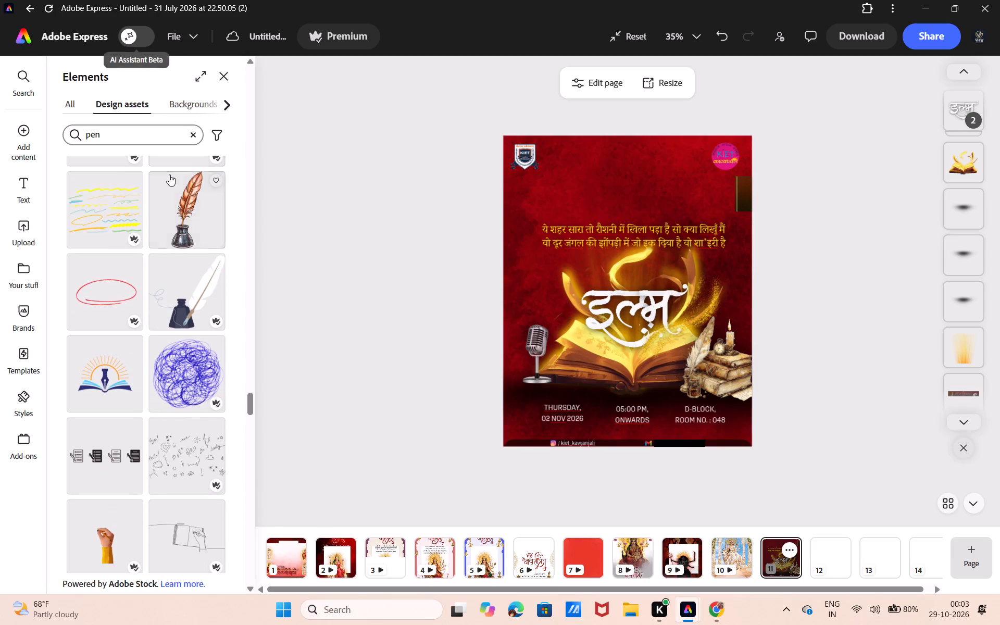
click(169, 176)
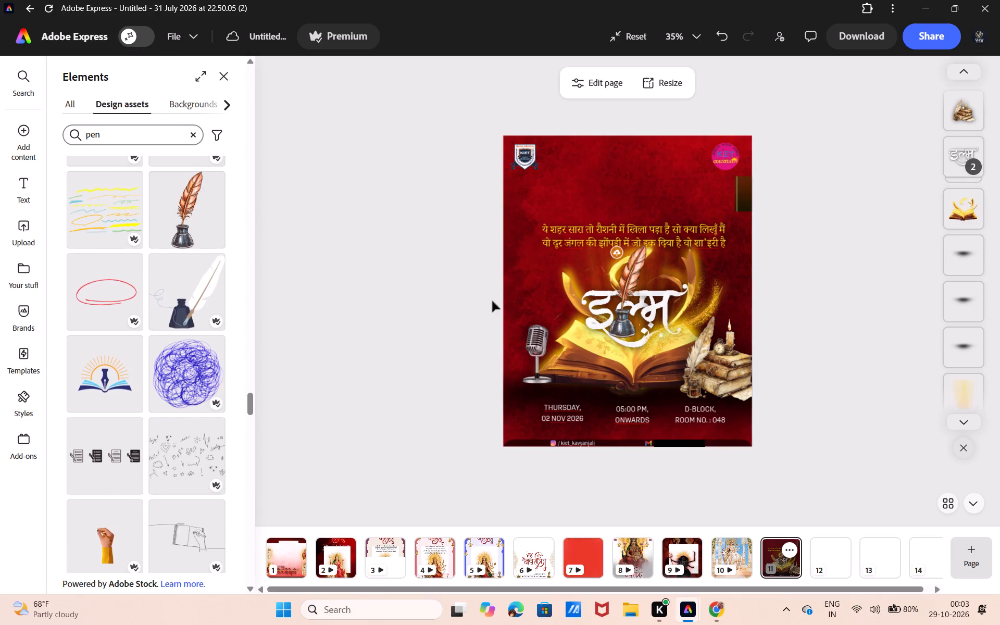
Delete the microphone image beside the open book.
click(518, 329)
key(BackSpace)
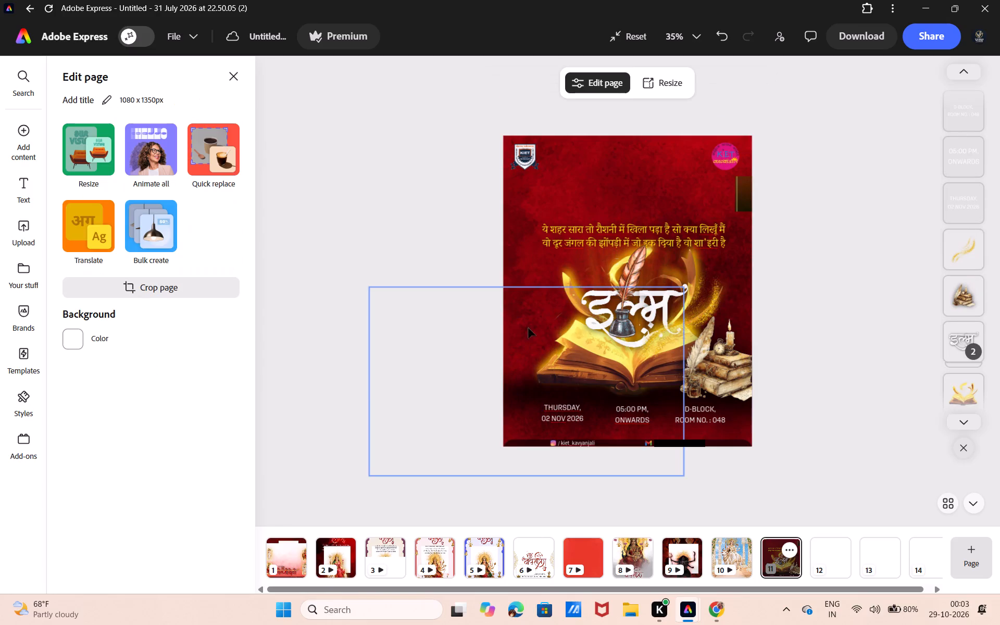
Move the feather quill and inkwell to the left of the open book, just above the THURSDAY, 02 NOV 2026 text.
click(621, 306)
drag(621, 306, 524, 351)
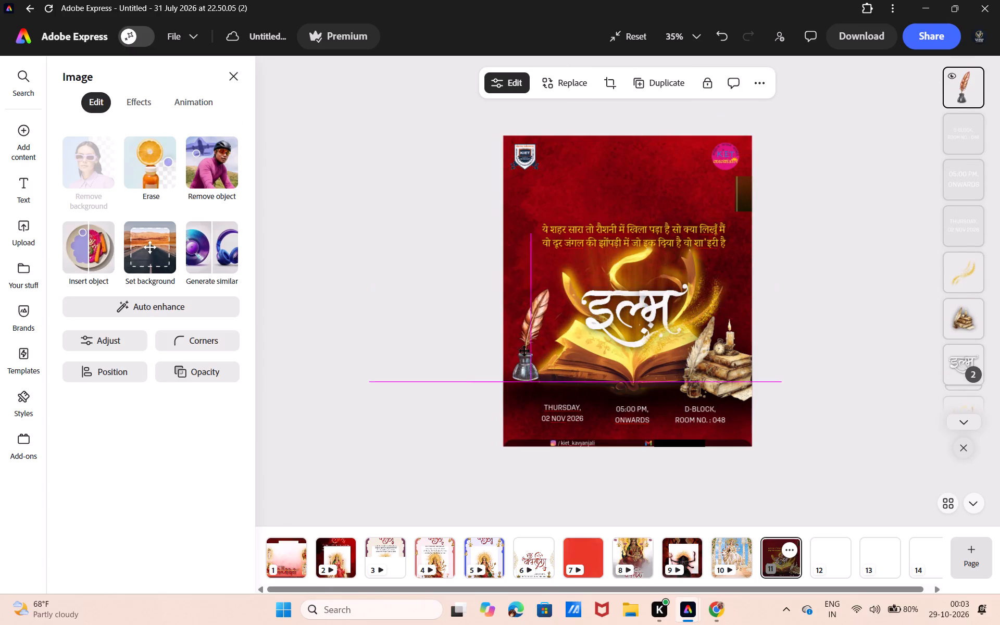
drag(524, 351, 527, 354)
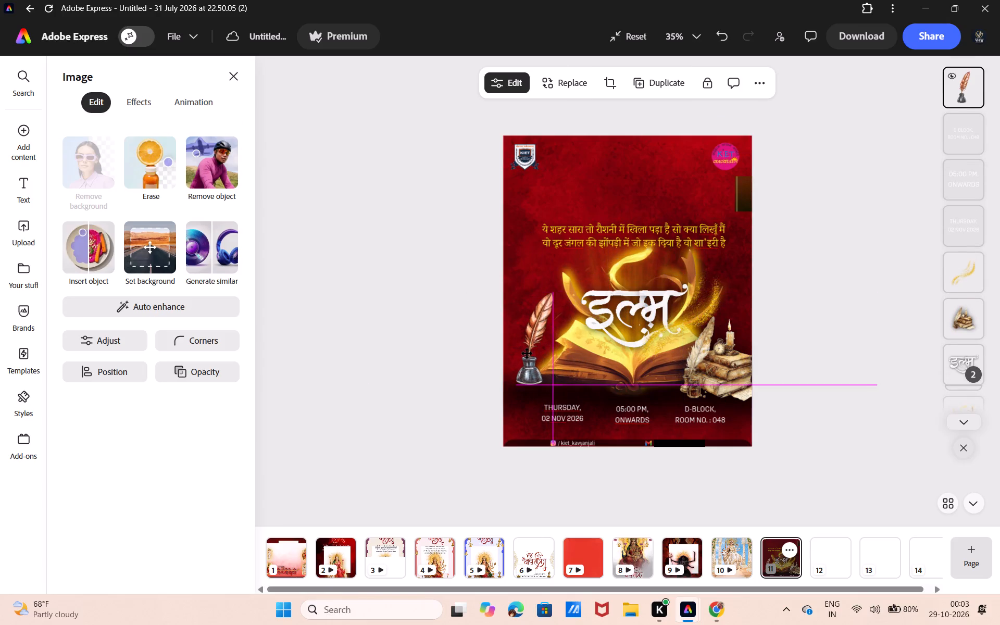
drag(527, 354, 523, 357)
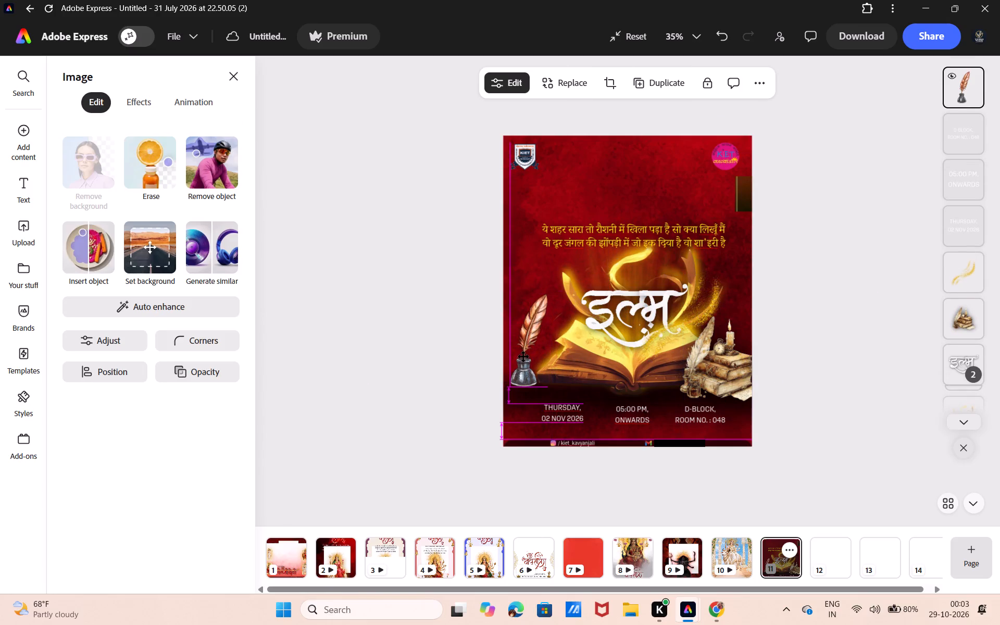
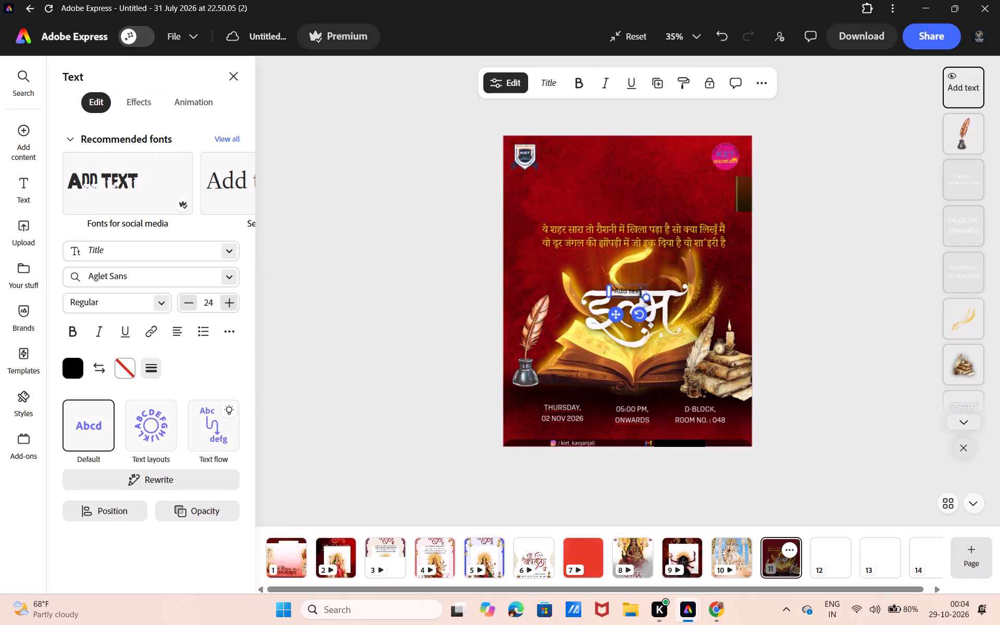
Replace the new text box's placeholder with the copied line "काव्यांजलि की ओर से प्रस्तुत है" and place it above the yellow verse.
key(BackSpace)
key(BackSpace)
key(BackSpace)
key(BackSpace)
key(BackSpace)
key(BackSpace)
key(BackSpace)
key(BackSpace)
key(BackSpace)
key(BackSpace)
key(BackSpace)
key(BackSpace)
key(BackSpace)
key(BackSpace)
key(BackSpace)
key(BackSpace)
key(BackSpace)
key(BackSpace)
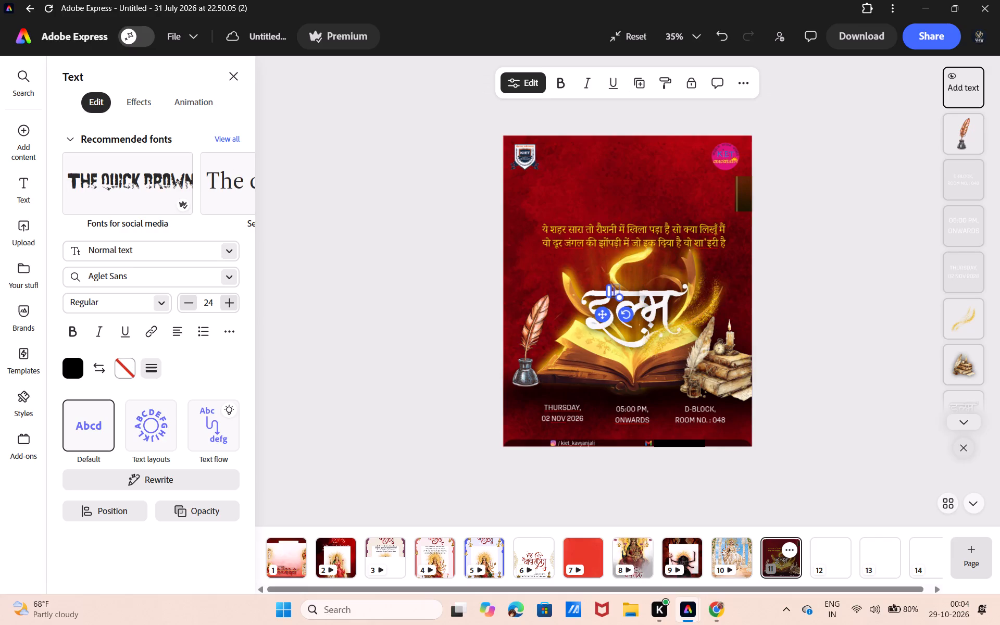
key(ctrl+v)
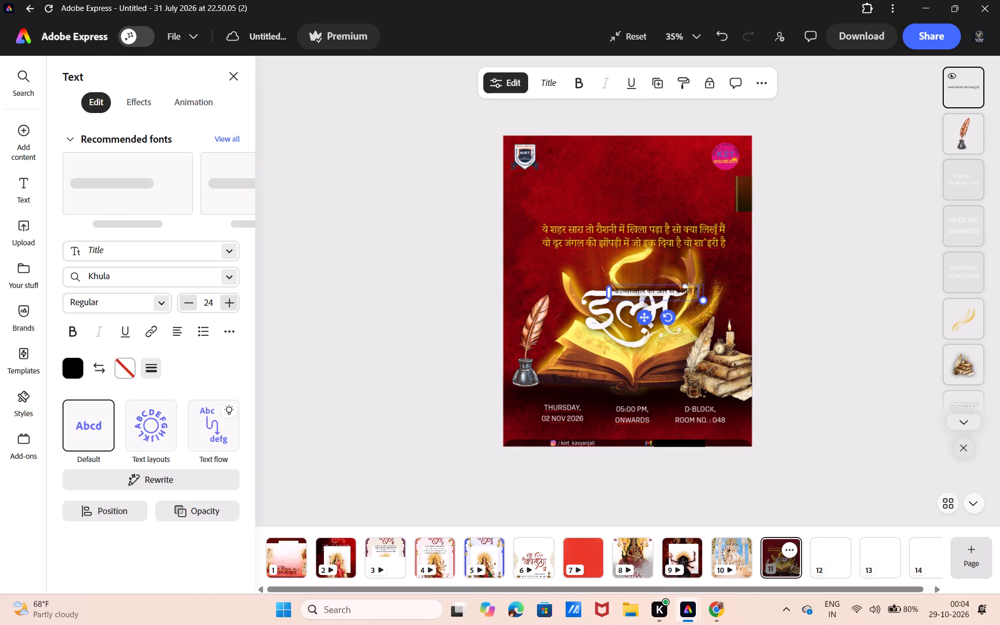
drag(642, 319, 626, 231)
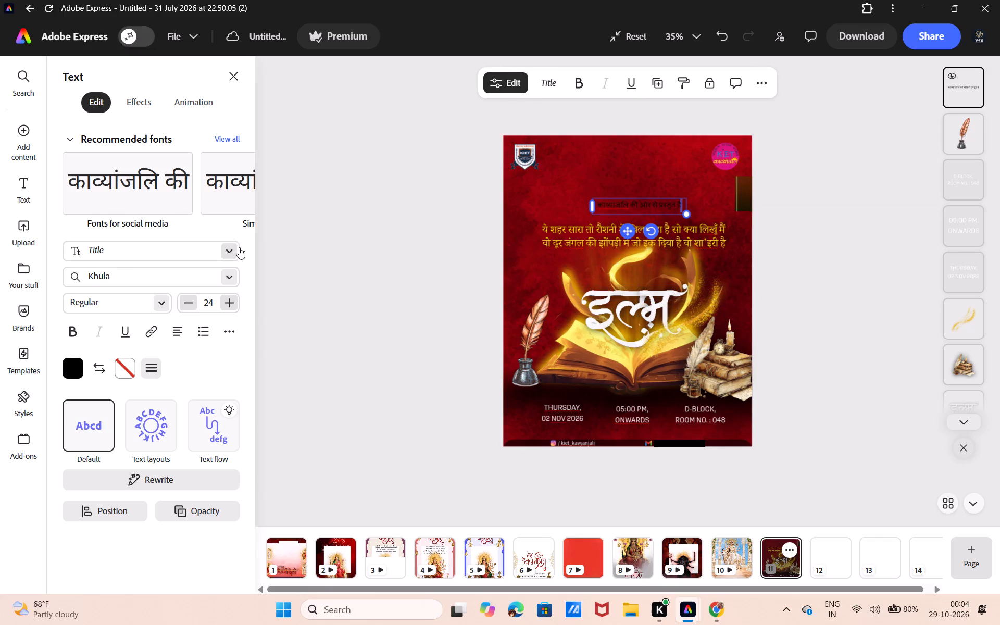
Set the colour of the Hindi line above the verse to white.
click(74, 372)
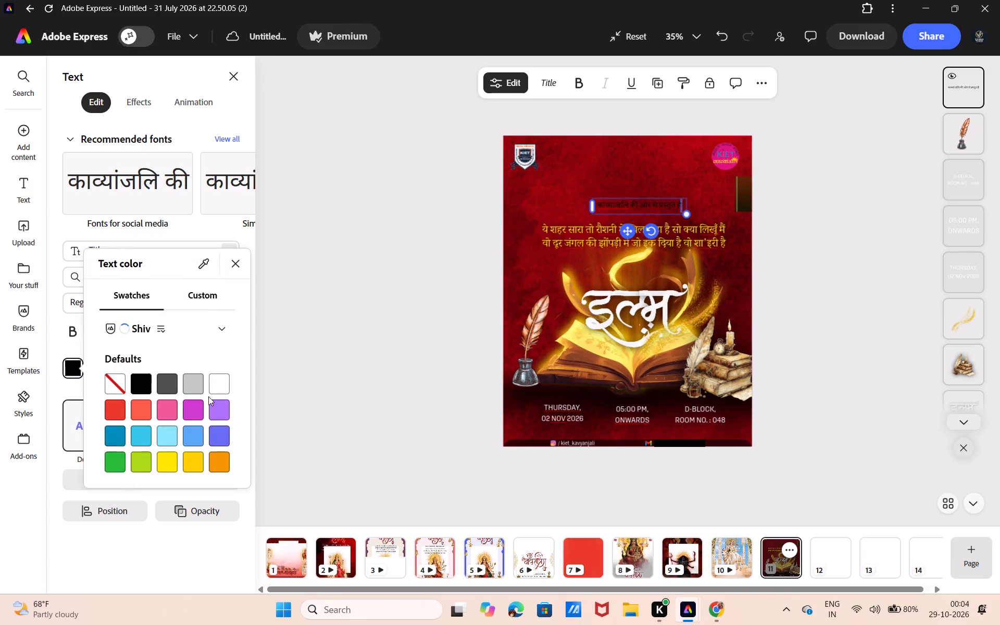
click(220, 392)
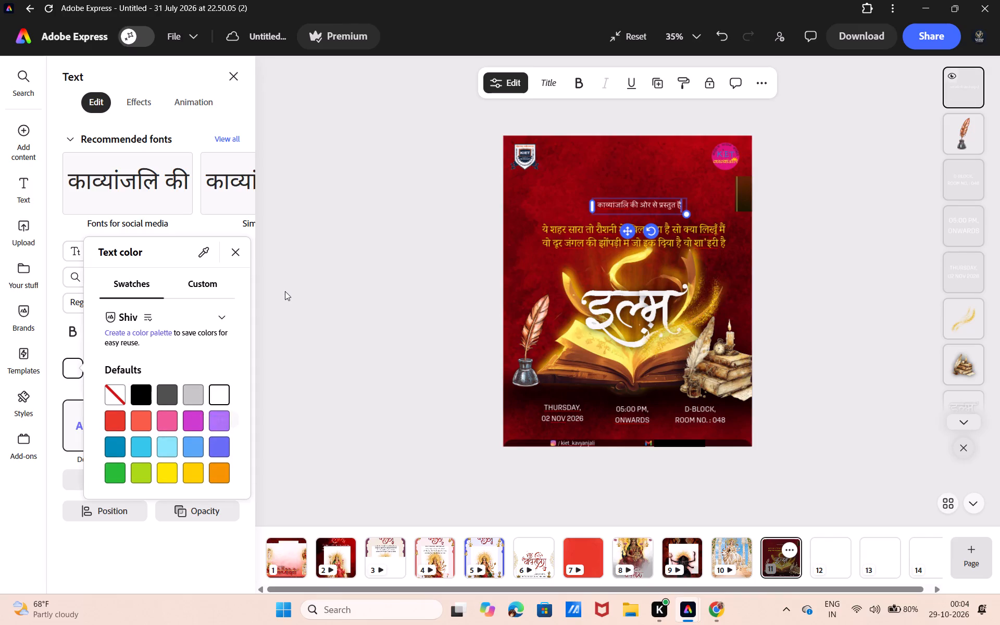
click(285, 291)
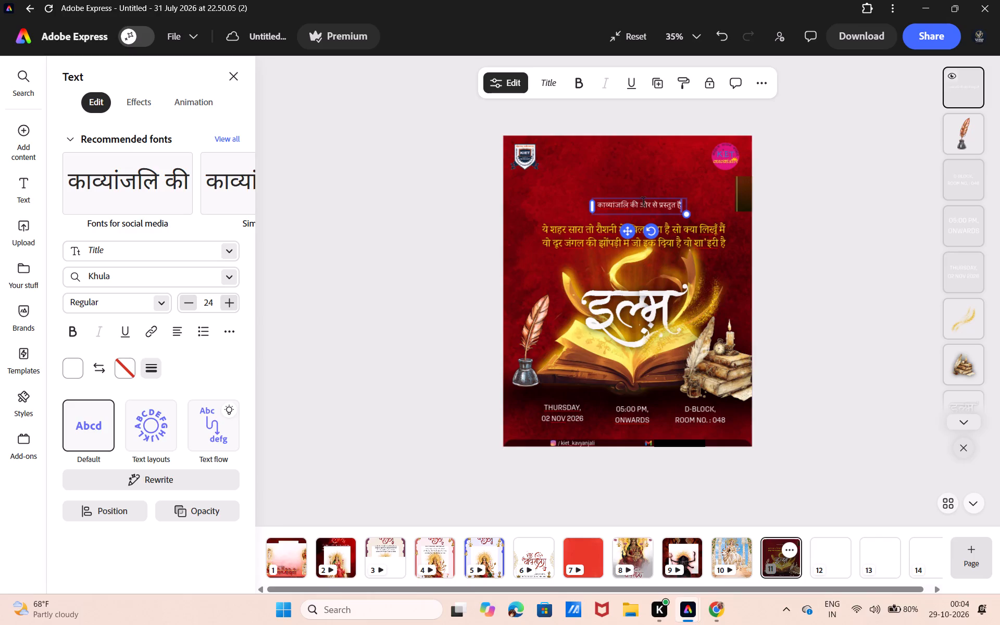
Shorten the white Hindi line above the verse to just "काव्यांजलि".
key(BackSpace)
key(BackSpace)
key(BackSpace)
key(BackSpace)
key(BackSpace)
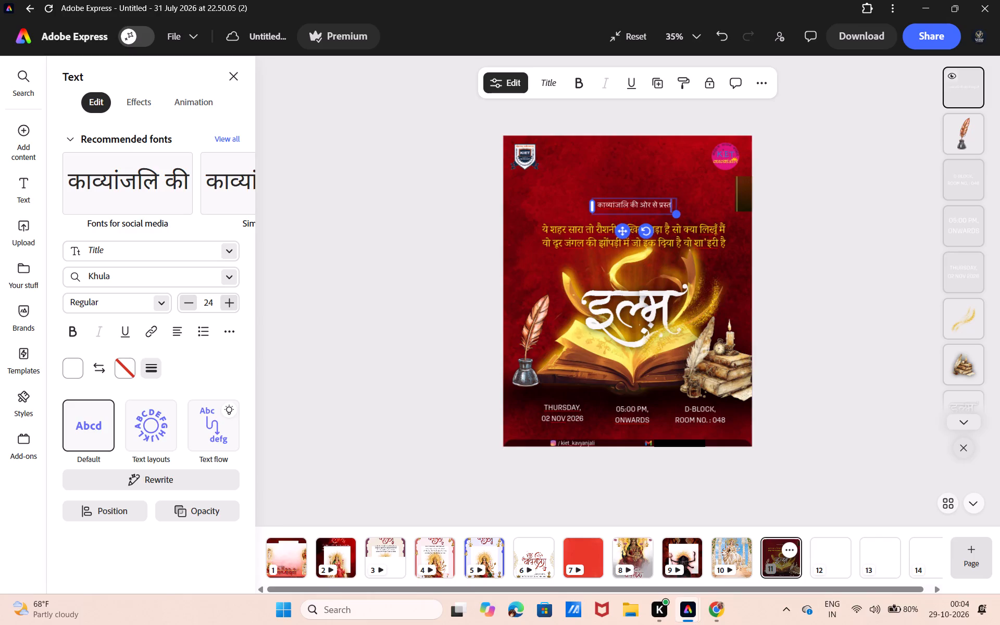
key(BackSpace)
key(BackSpace)
key(BackSpace)
key(BackSpace)
key(BackSpace)
key(BackSpace)
key(BackSpace)
key(BackSpace)
key(BackSpace)
key(BackSpace)
key(BackSpace)
key(BackSpace)
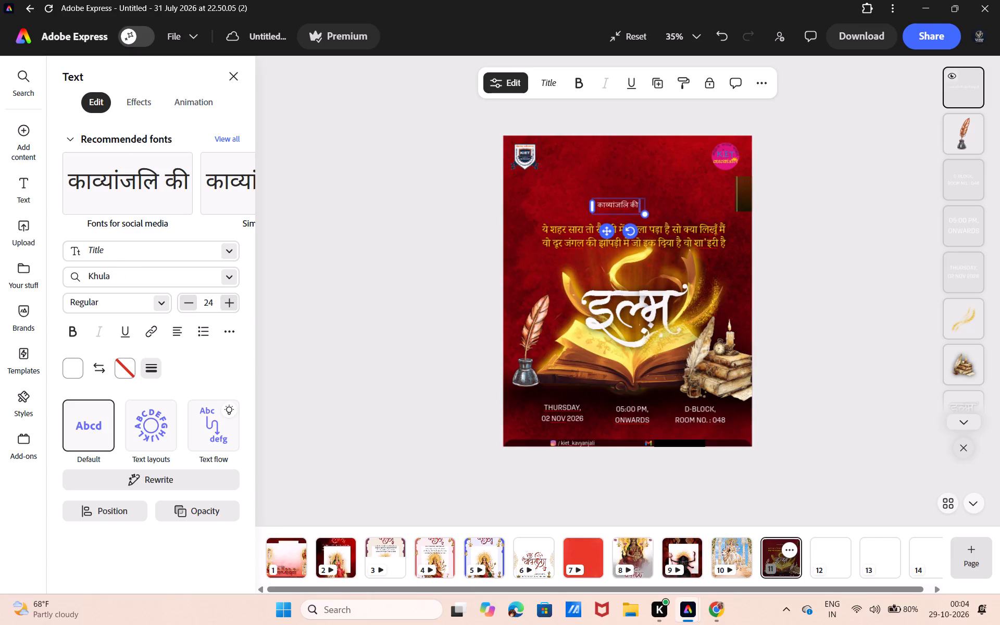
key(BackSpace)
key(BackSpace)
key(BackSpace)
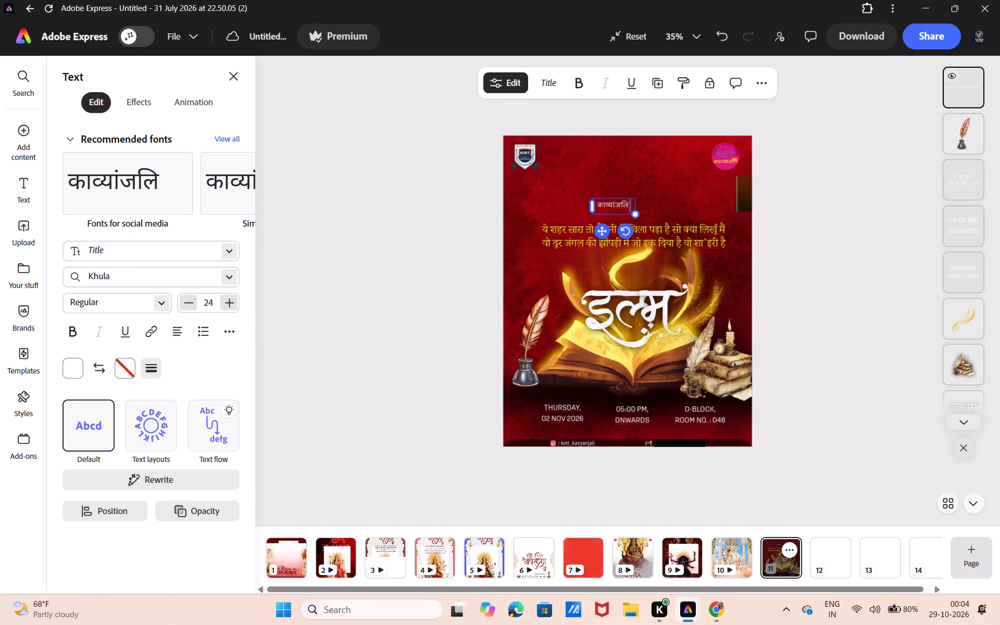
Enlarge the काव्यांजलि text to about size 57 and move it up, clear of the yellow verse.
drag(636, 209, 641, 214)
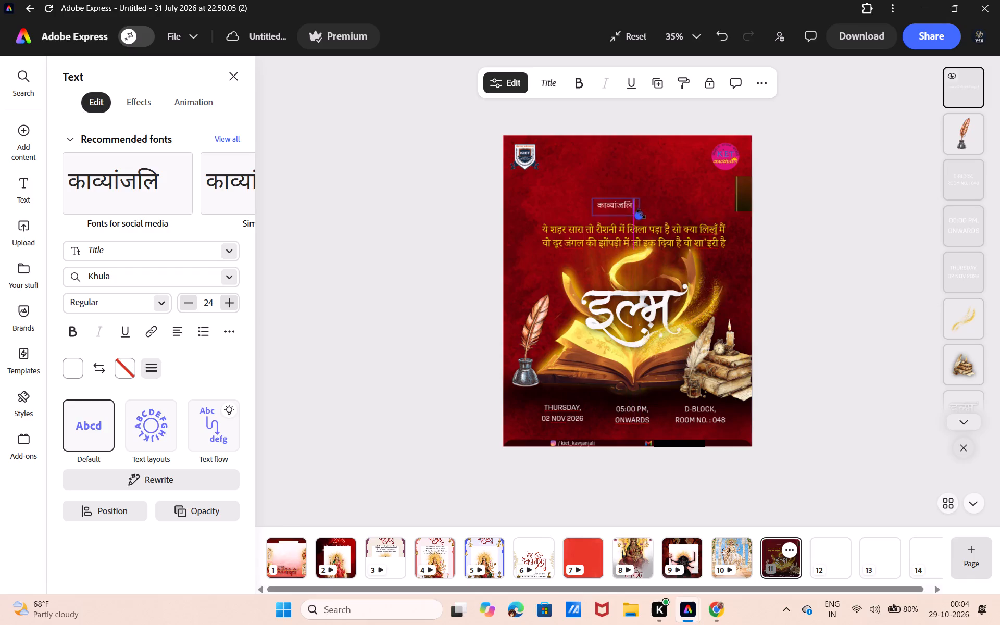
drag(641, 214, 680, 224)
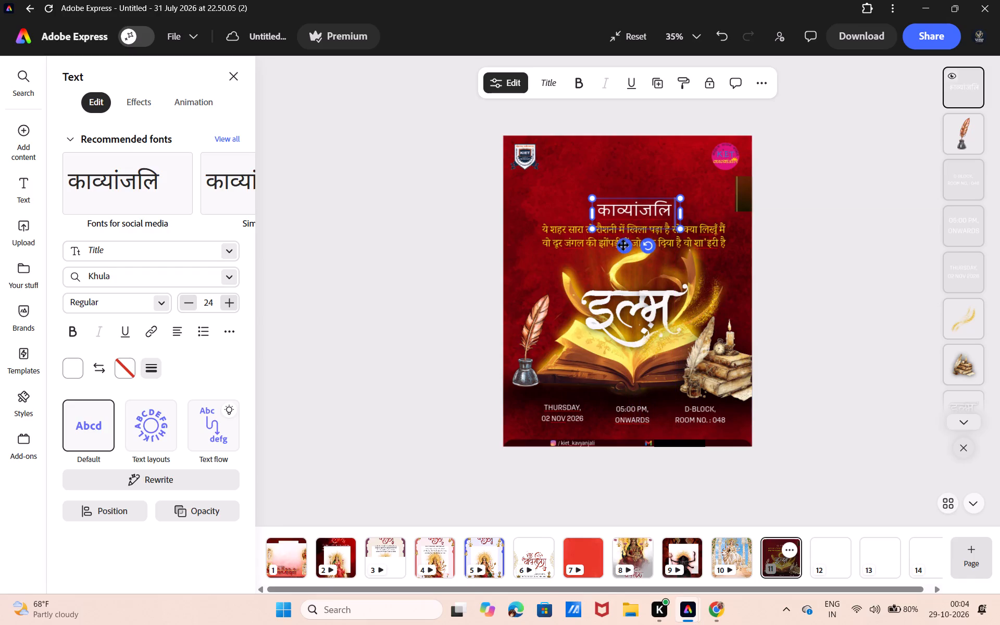
drag(623, 245, 644, 219)
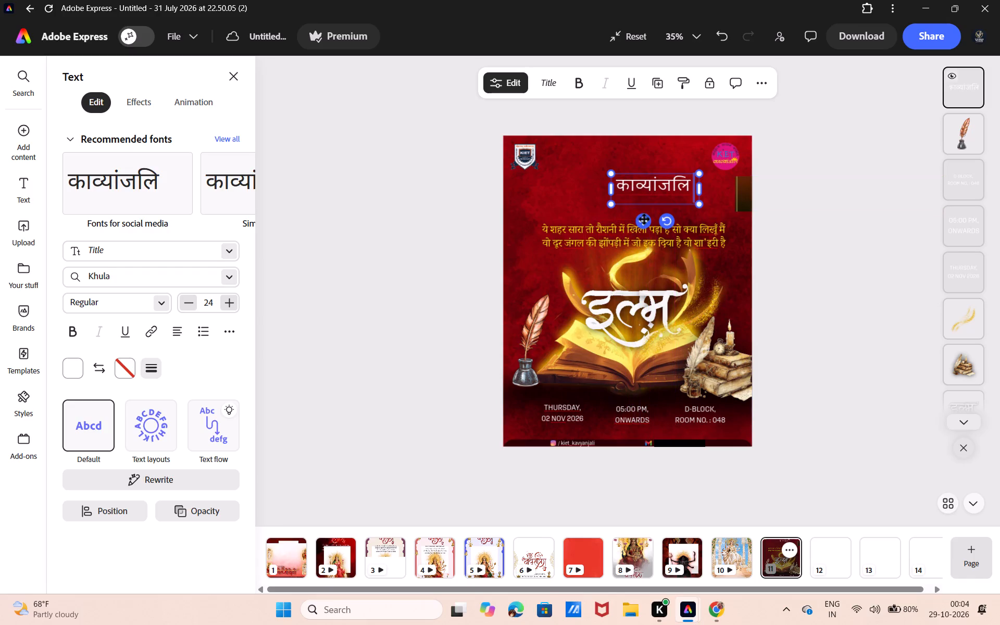
Choose Aparajita Bold Italic from the language-based font suggestions for the काव्यांजलि text.
click(232, 272)
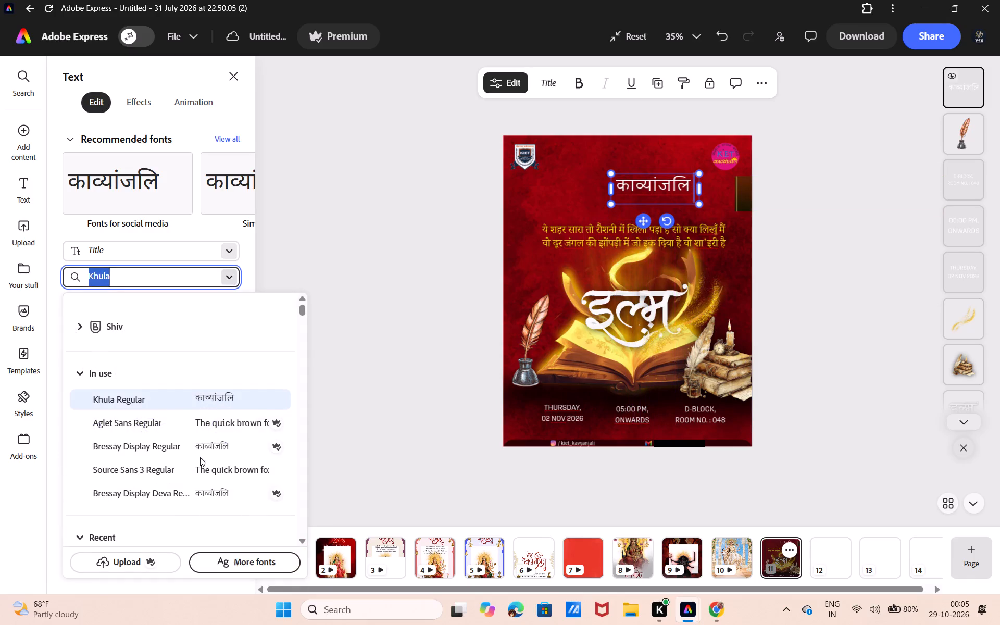
scroll(201, 477, down, 4)
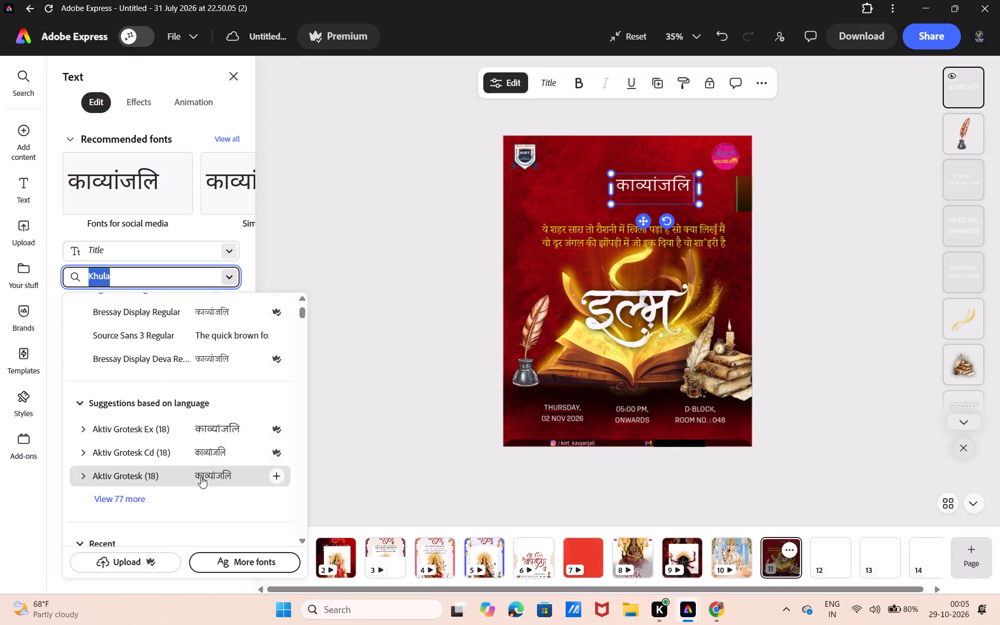
click(191, 498)
scroll(191, 498, down, 1)
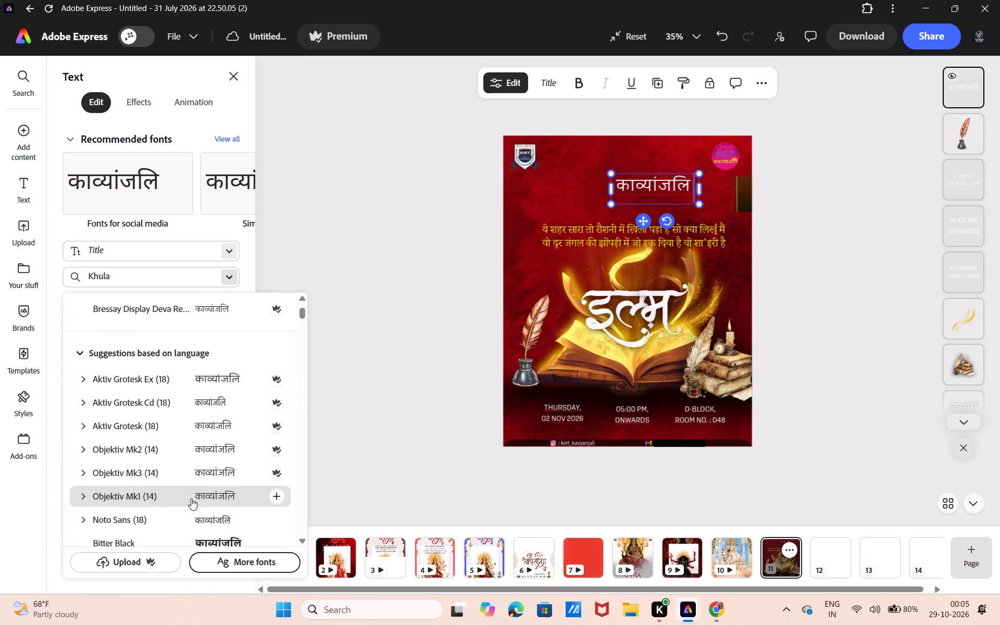
scroll(191, 498, down, 3)
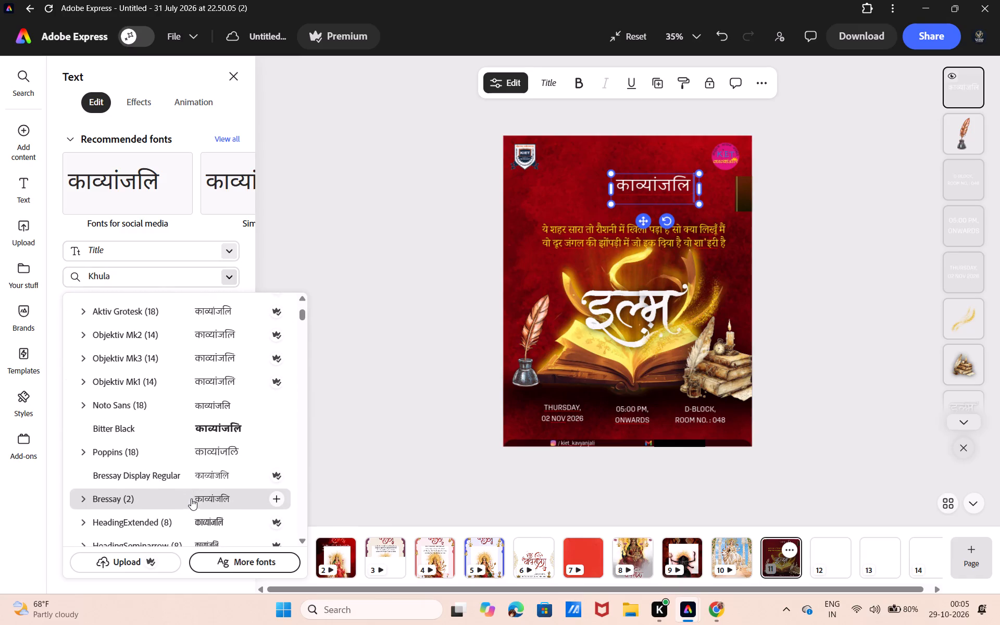
scroll(191, 498, down, 3)
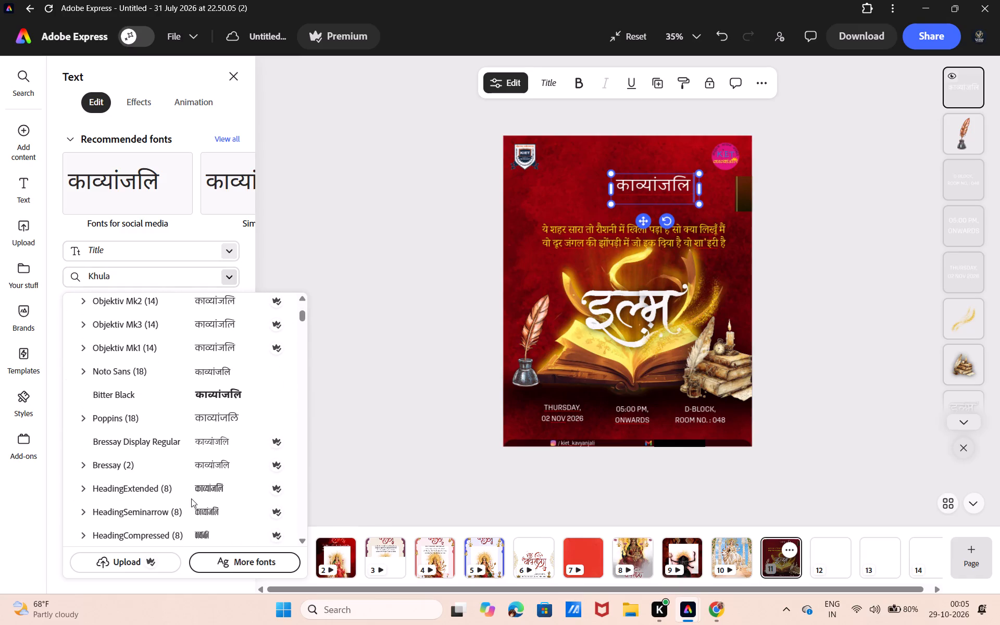
scroll(191, 498, down, 2)
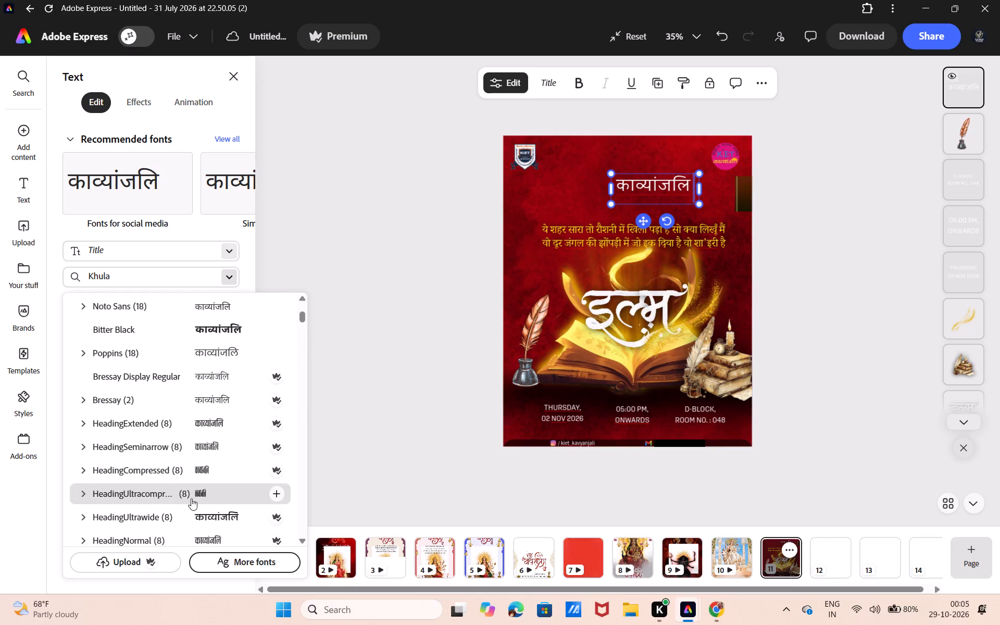
scroll(191, 498, down, 4)
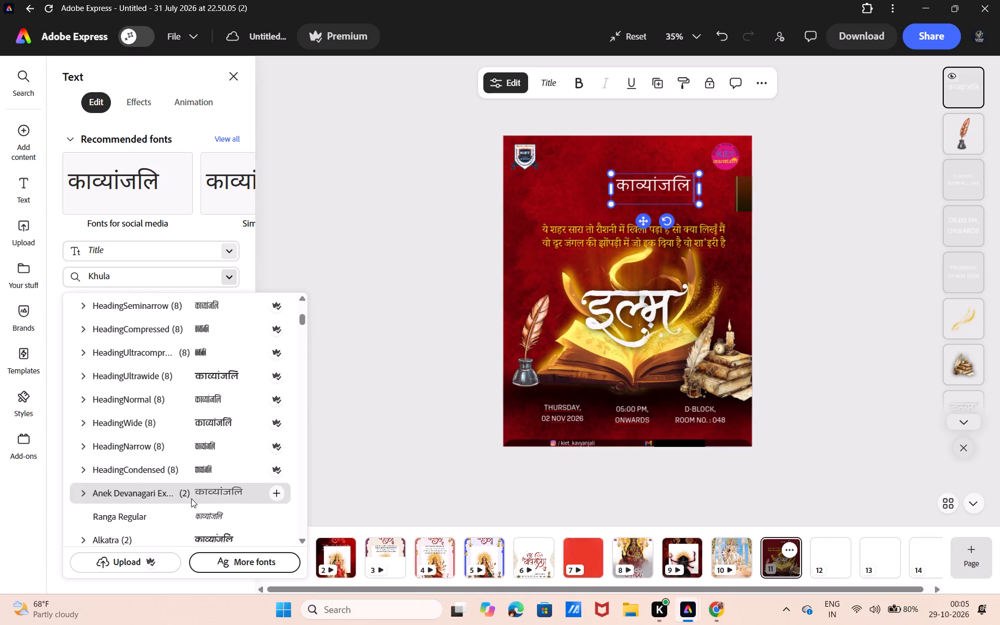
scroll(191, 498, down, 4)
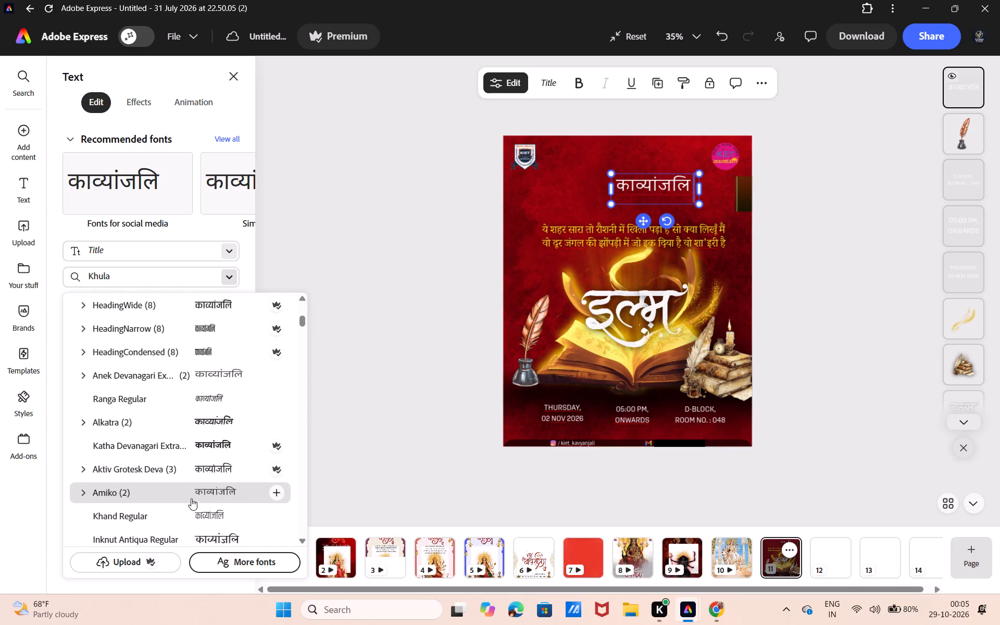
scroll(191, 498, down, 1)
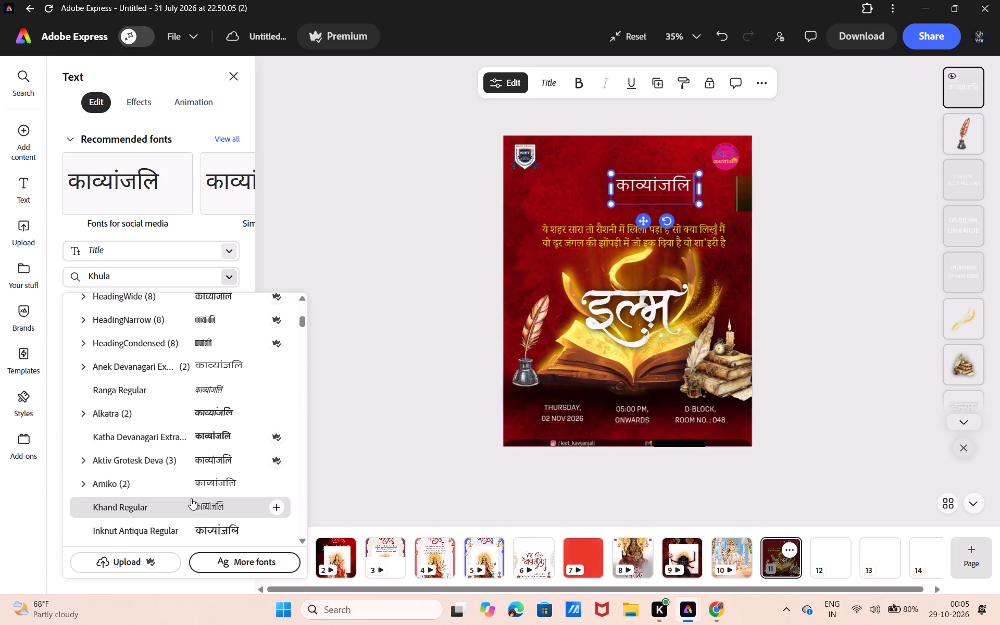
scroll(191, 498, down, 3)
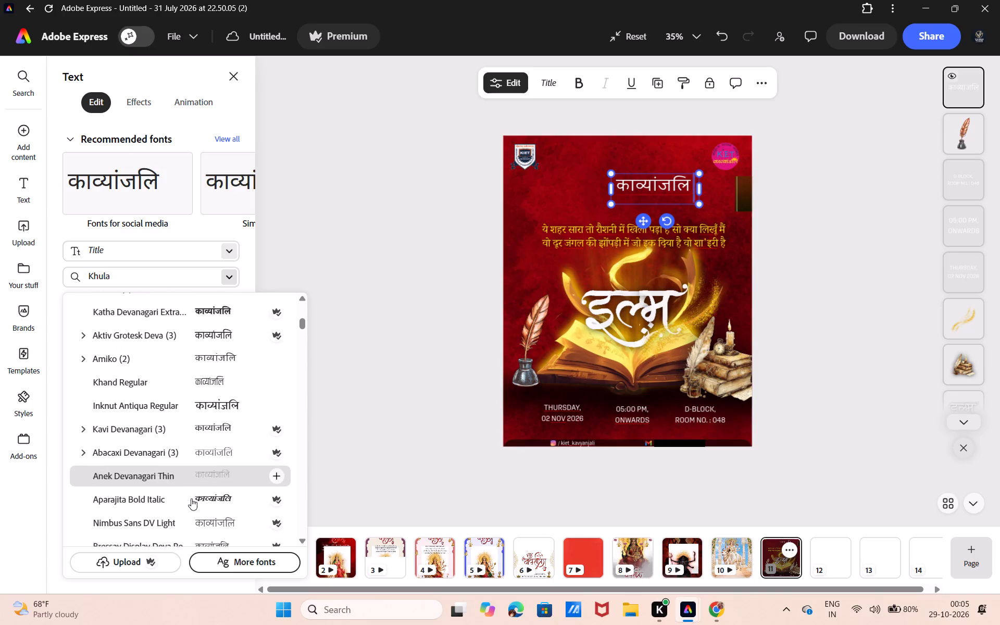
scroll(191, 498, down, 1)
click(197, 488)
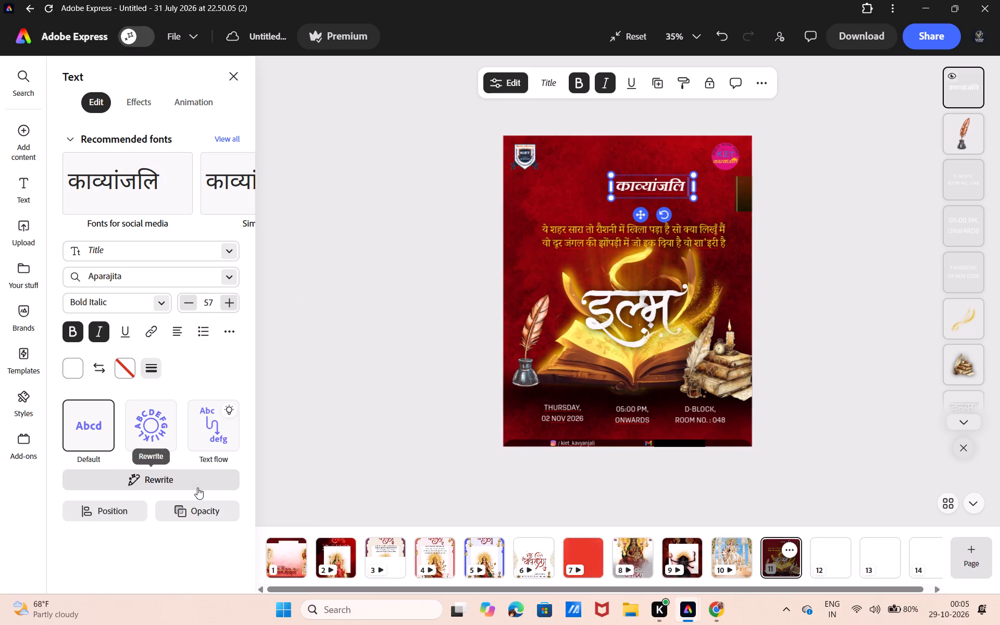
click(291, 398)
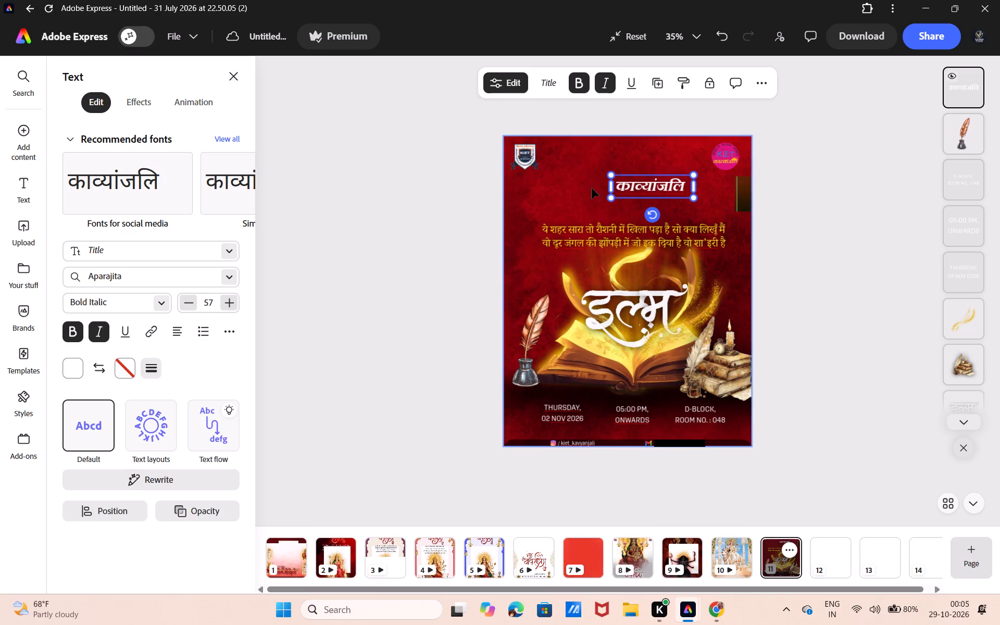
Enlarge the काव्यांजलि heading to about size 69.
drag(696, 197, 709, 207)
click(626, 198)
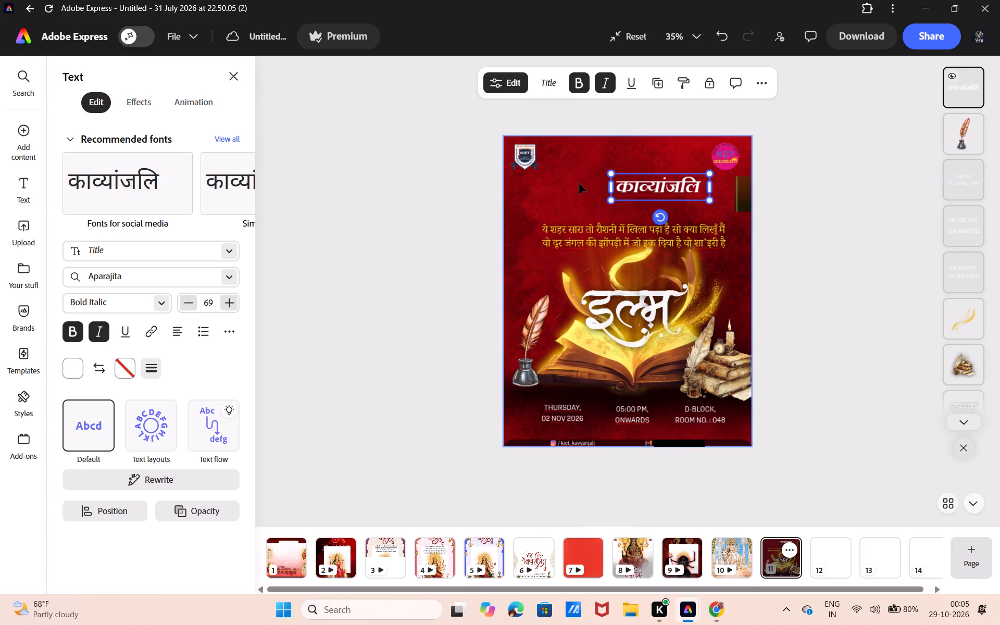
Duplicate the काव्यांजलि heading and align the copy on the same line, further left on the poster.
click(666, 82)
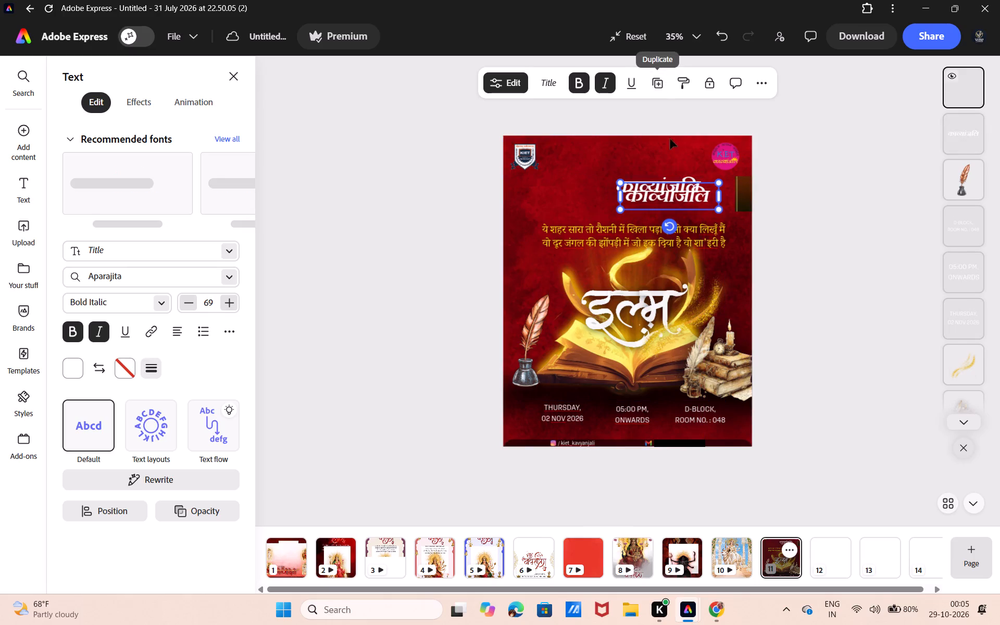
drag(705, 190, 642, 180)
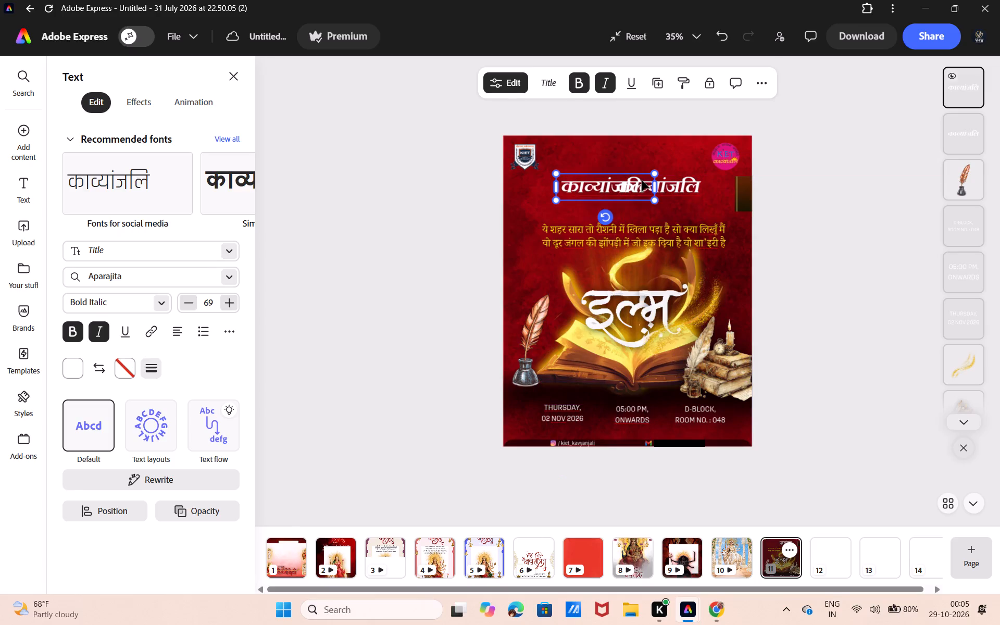
Replace the duplicated heading's text with "KIET".
click(646, 185)
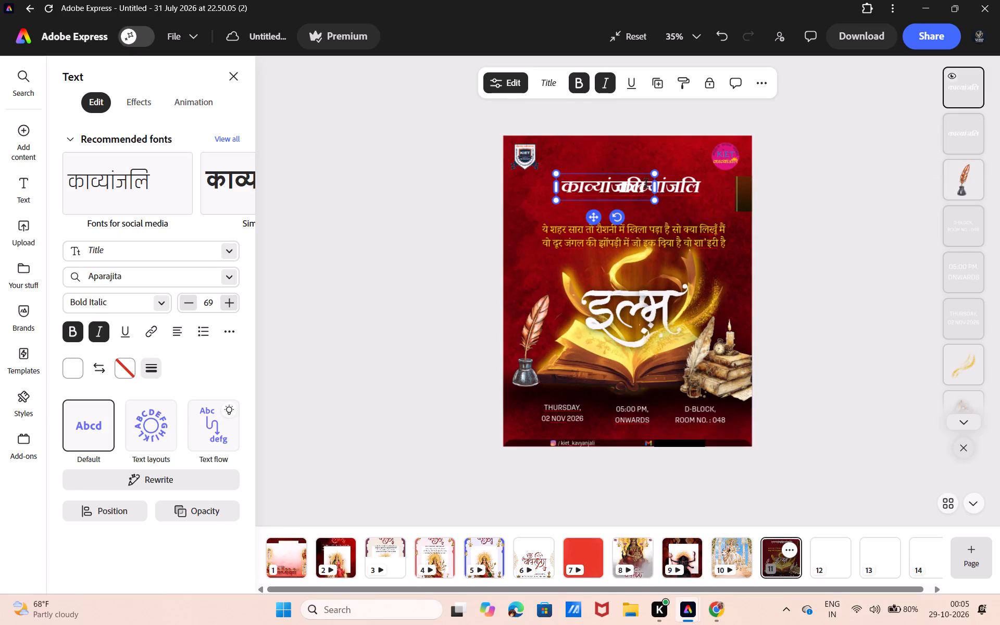
key(BackSpace)
key(BackSpace)
key(BackSpace)
key(BackSpace)
key(BackSpace)
key(BackSpace)
key(BackSpace)
key(BackSpace)
key(BackSpace)
key(BackSpace)
key(BackSpace)
key(BackSpace)
key(BackSpace)
key(BackSpace)
key(BackSpace)
key(BackSpace)
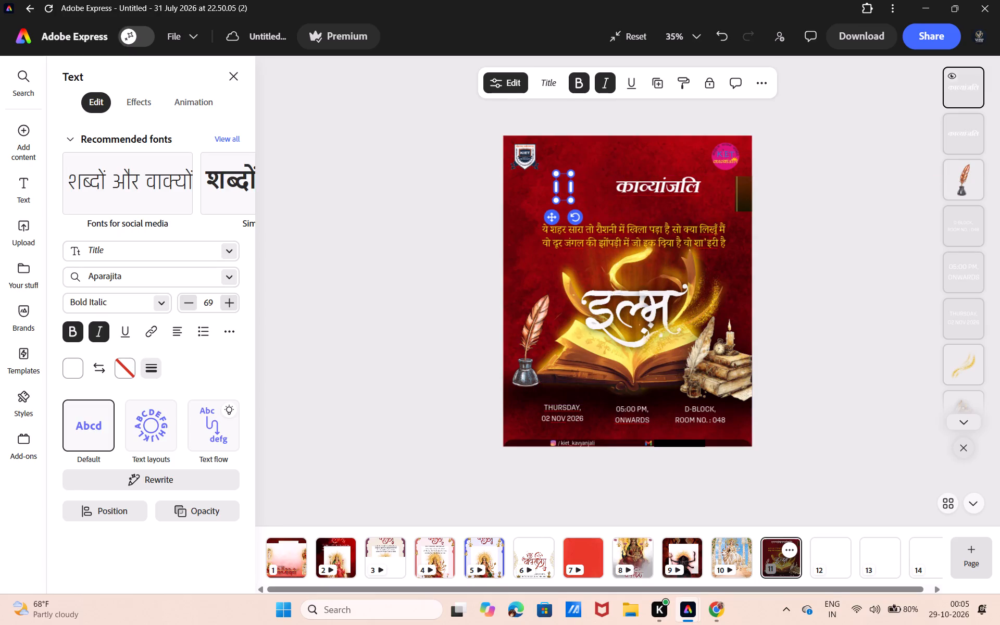
text(ki)
key(BackSpace)
key(BackSpace)
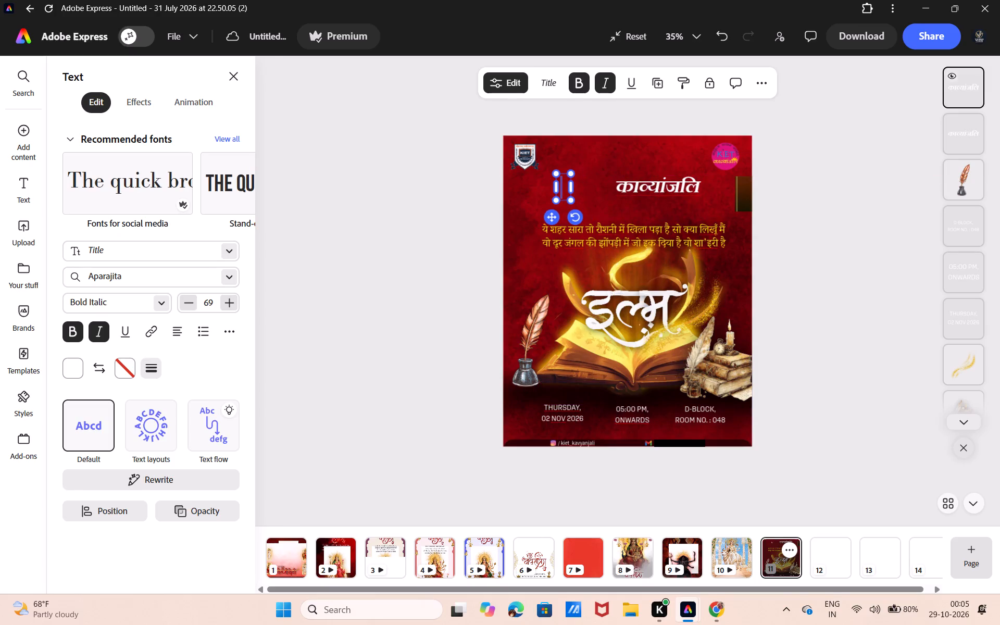
text(KIET)
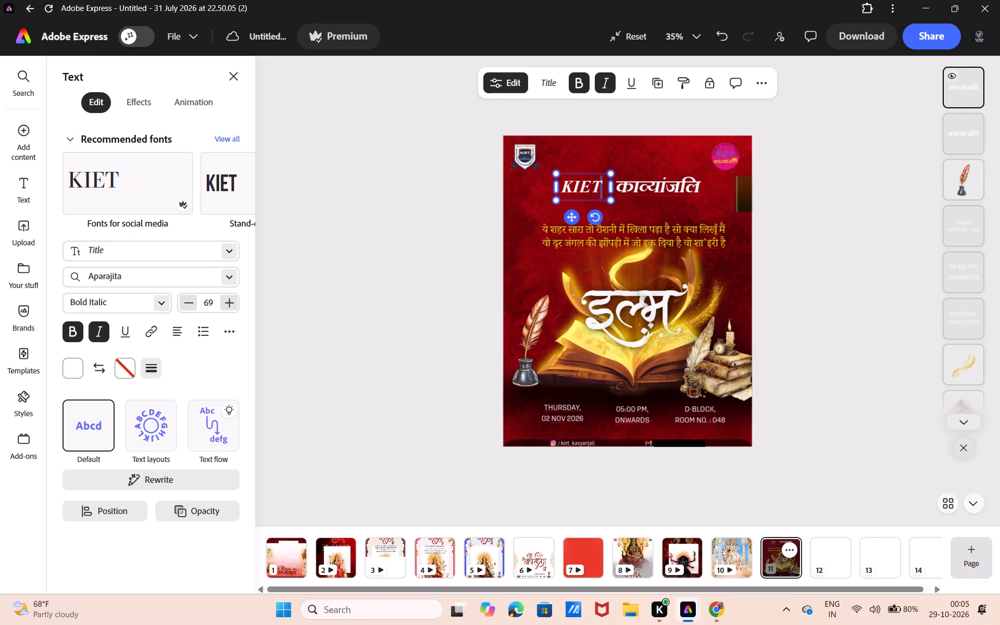
click(574, 216)
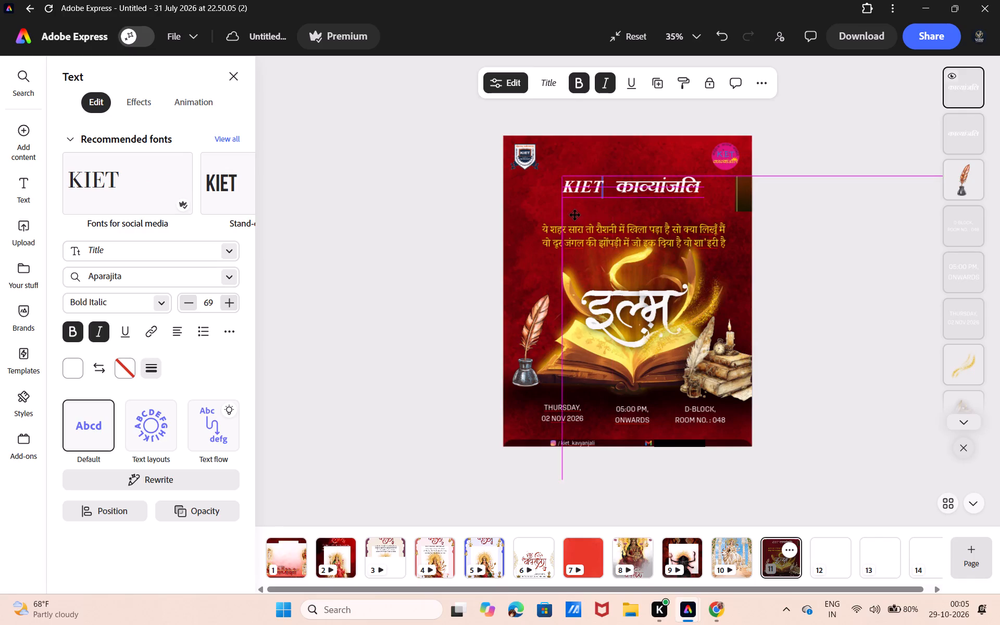
Move the काव्यांजलि heading slightly left so it sits close beside KIET.
click(640, 192)
drag(640, 192, 633, 191)
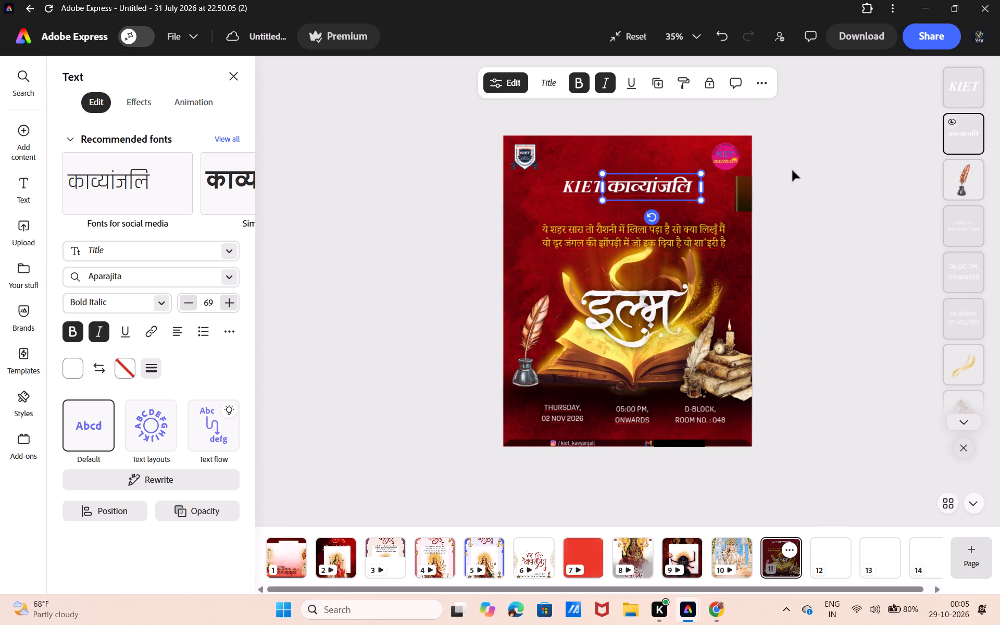
Duplicate the काव्यांजलि heading and replace the copy's text with the copied phrase "काव्यांजलि की ओर से प्रस्तुत है".
click(660, 82)
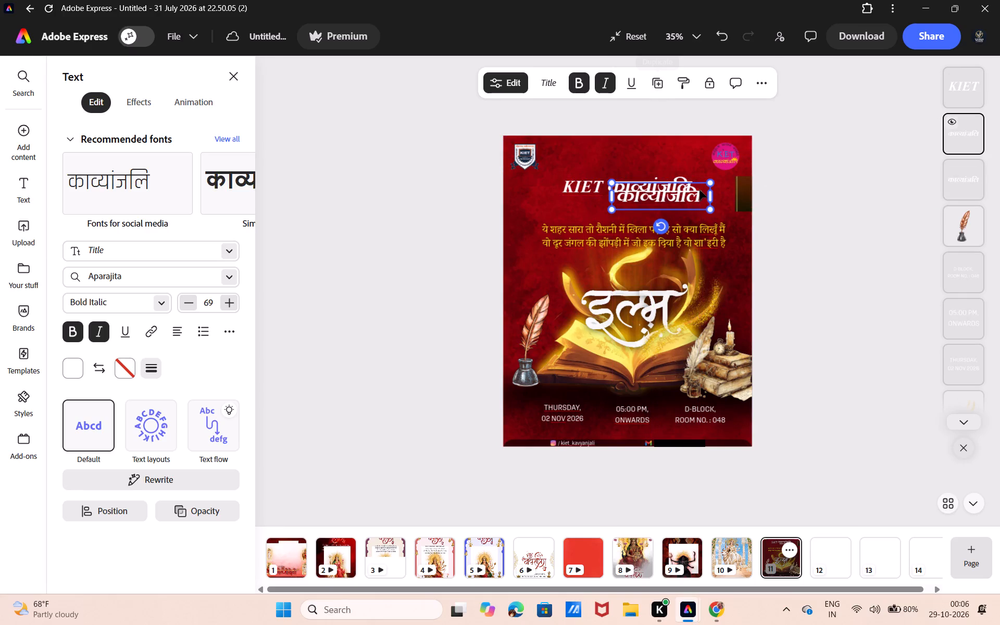
click(699, 190)
key(BackSpace)
key(BackSpace)
key(BackSpace)
key(BackSpace)
key(BackSpace)
key(BackSpace)
key(BackSpace)
key(BackSpace)
key(BackSpace)
key(BackSpace)
key(BackSpace)
key(BackSpace)
key(BackSpace)
key(BackSpace)
key(BackSpace)
key(BackSpace)
key(BackSpace)
key(BackSpace)
key(BackSpace)
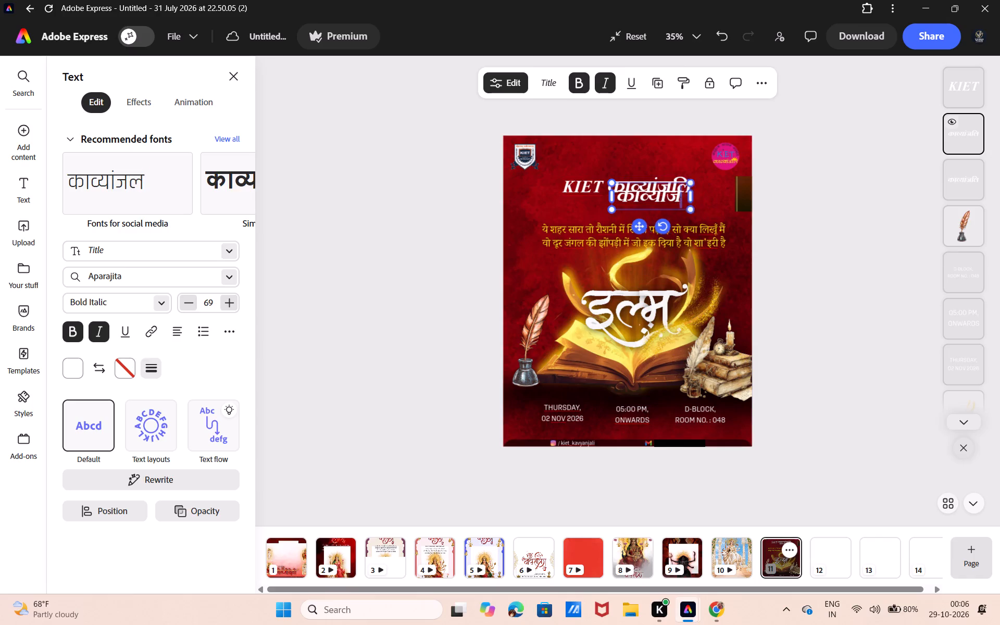
key(ctrl+v)
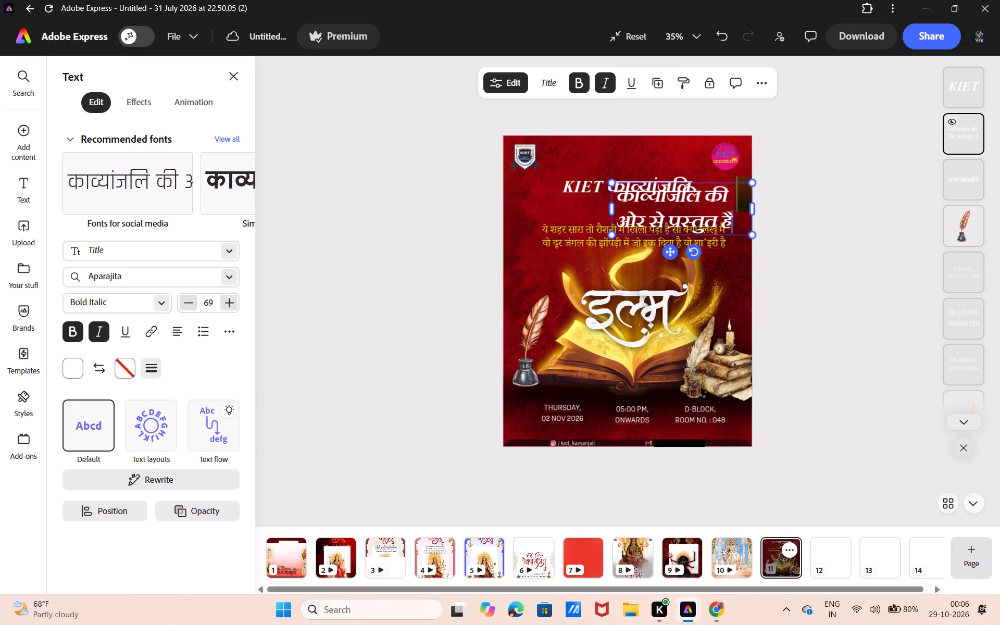
Delete the leading word काव्यांजलि from the duplicated text so it reads "की ओर से प्रस्तुत है".
click(702, 197)
key(BackSpace)
key(BackSpace)
key(BackSpace)
key(BackSpace)
key(BackSpace)
key(BackSpace)
key(BackSpace)
key(BackSpace)
key(BackSpace)
key(BackSpace)
key(BackSpace)
key(BackSpace)
key(BackSpace)
key(BackSpace)
key(BackSpace)
key(BackSpace)
key(BackSpace)
key(BackSpace)
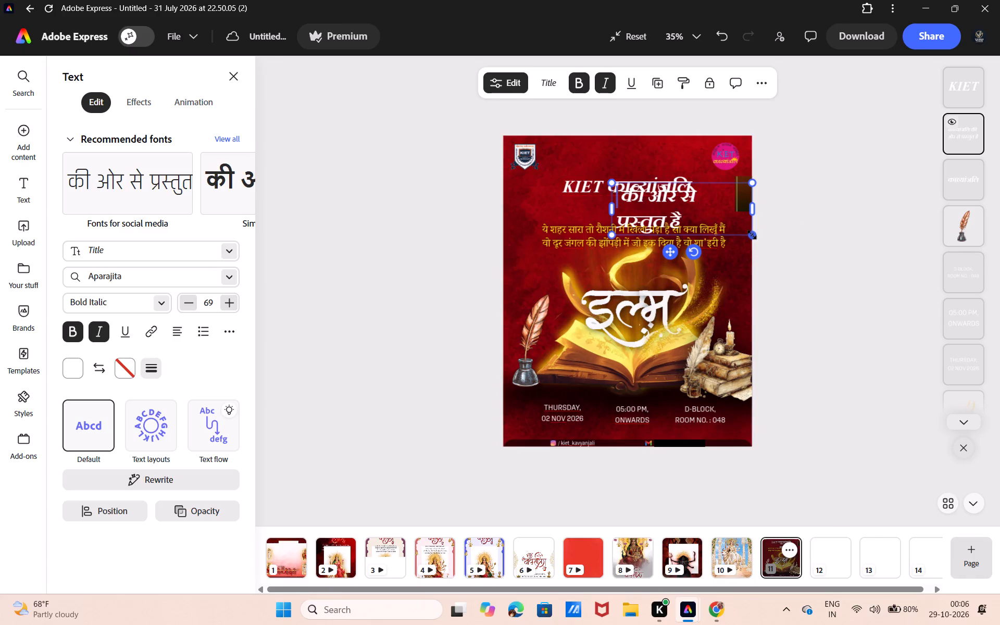
Shrink the "की ओर से प्रस्तुत है" text to about size 52 and widen its box to fit one line.
drag(752, 234, 723, 210)
drag(722, 204, 736, 205)
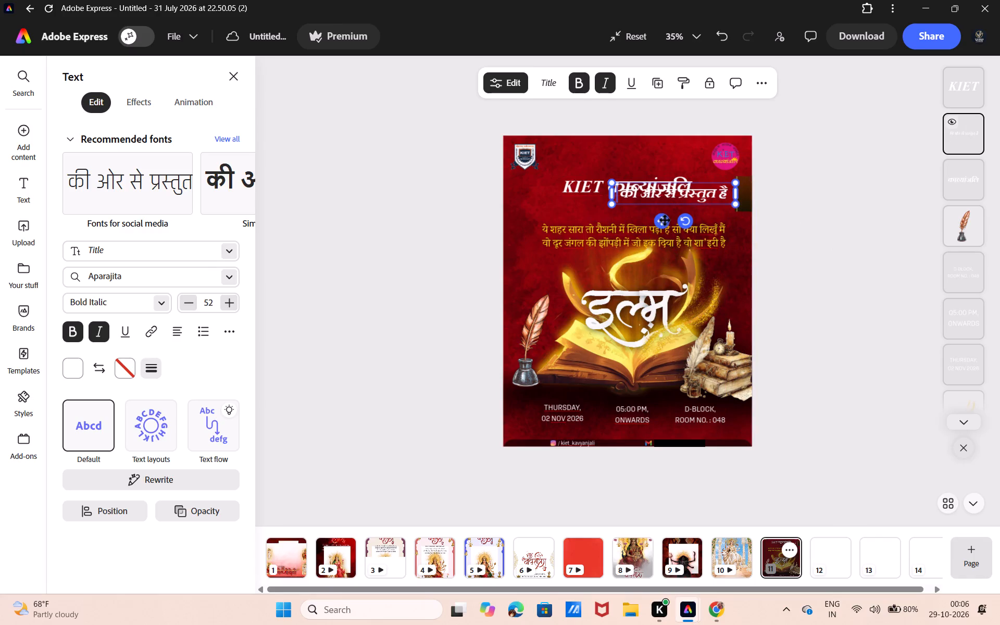
Position the "की ओर से प्रस्तुत है" line directly beneath the KIET काव्यांजलि heading, above the yellow verse, and deselect it.
drag(665, 220, 623, 229)
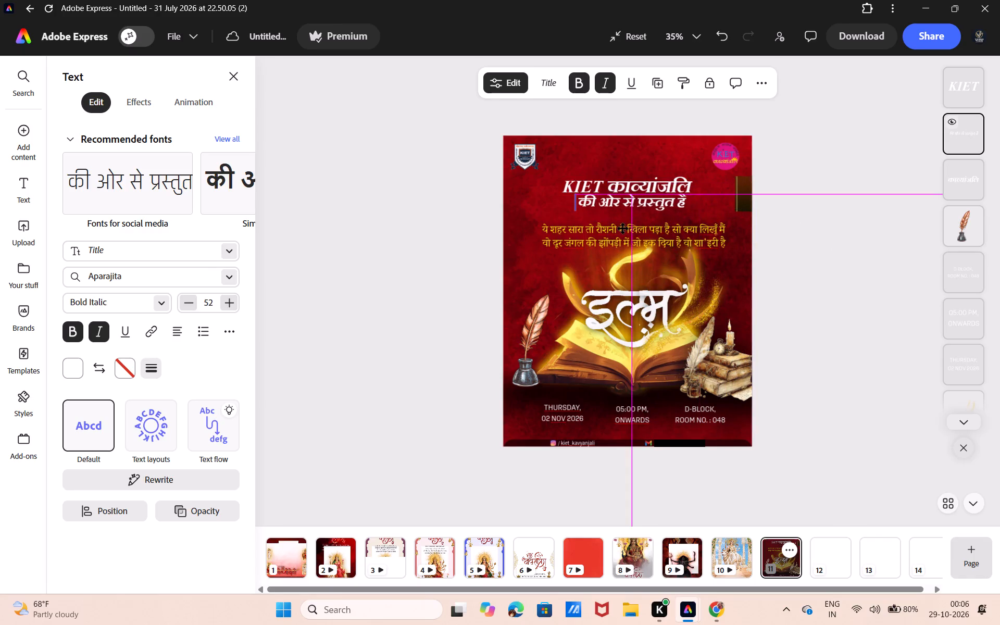
drag(623, 229, 618, 232)
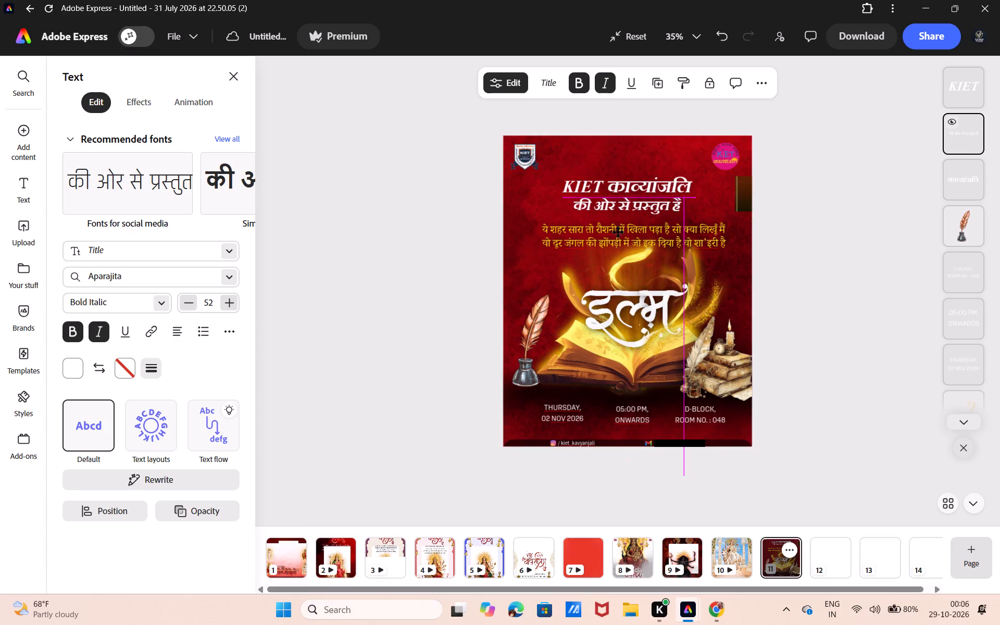
drag(618, 232, 617, 231)
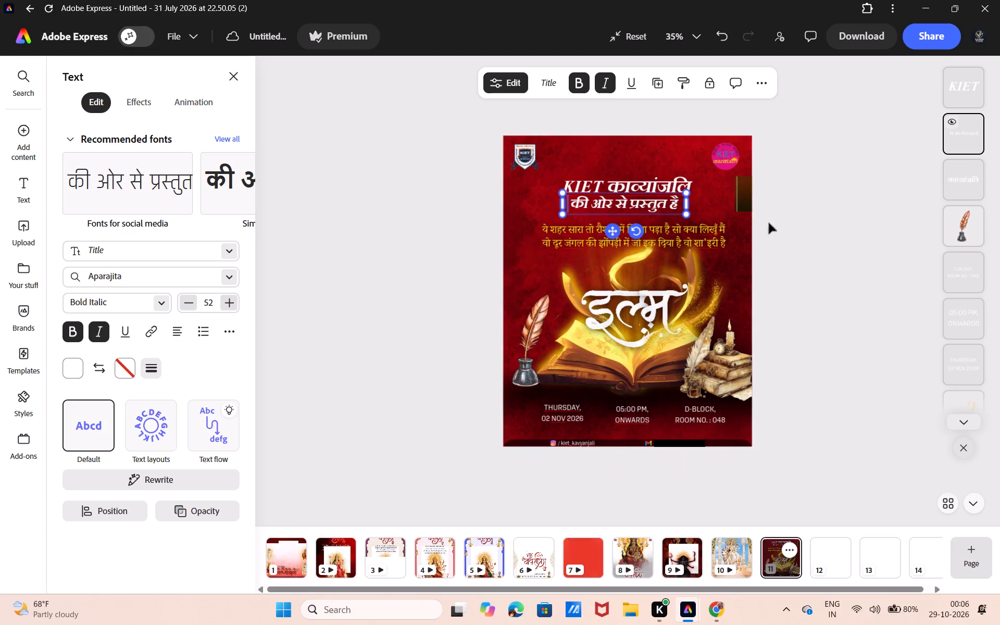
click(787, 227)
click(787, 227)
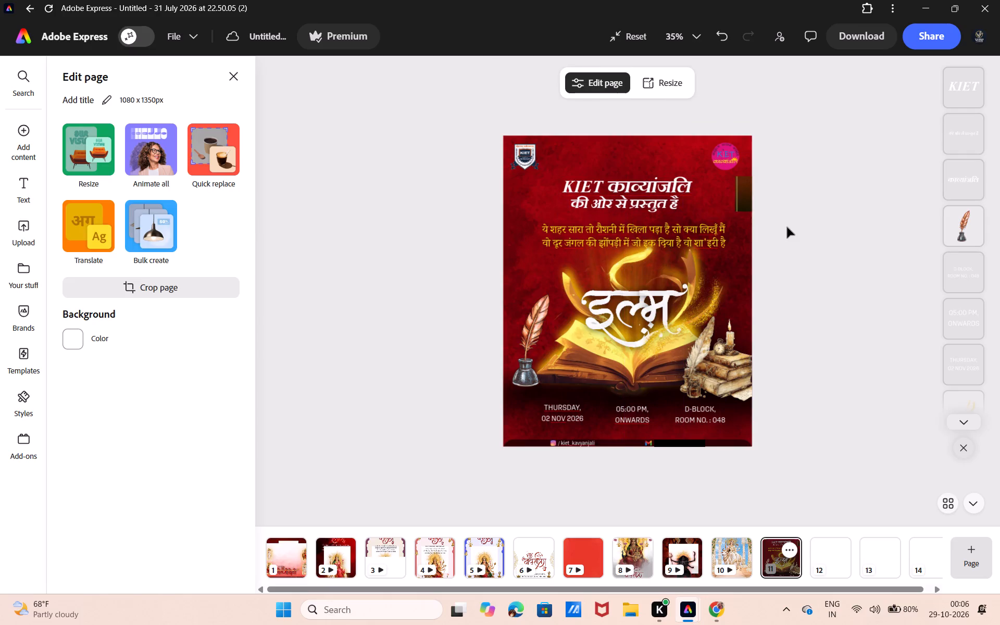
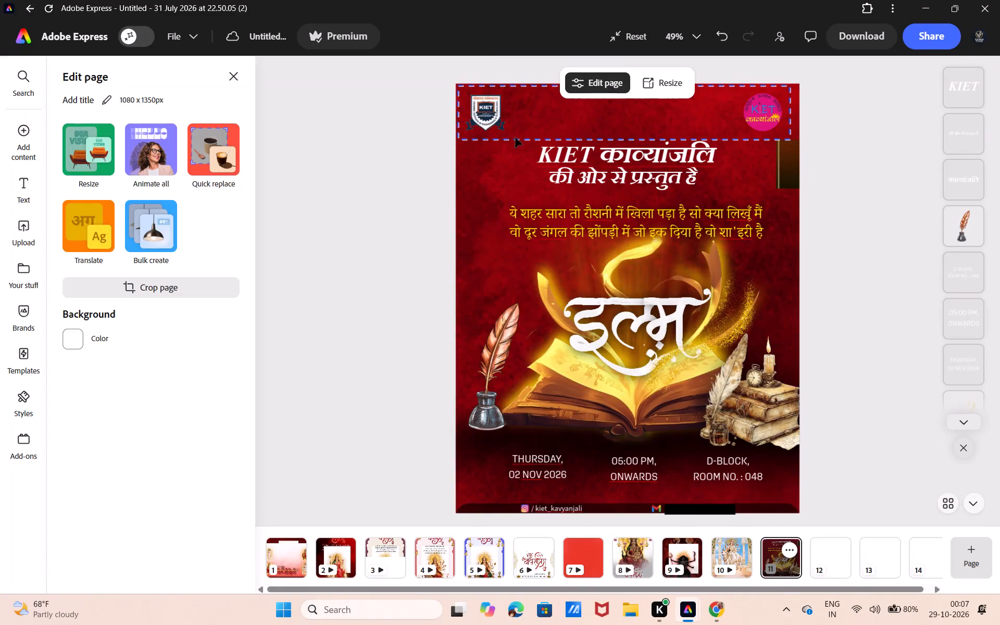
Group the KIET काव्यांजलि heading with the "की ओर से प्रस्तुत है" line, move the group slightly higher and deselect.
drag(520, 147, 639, 197)
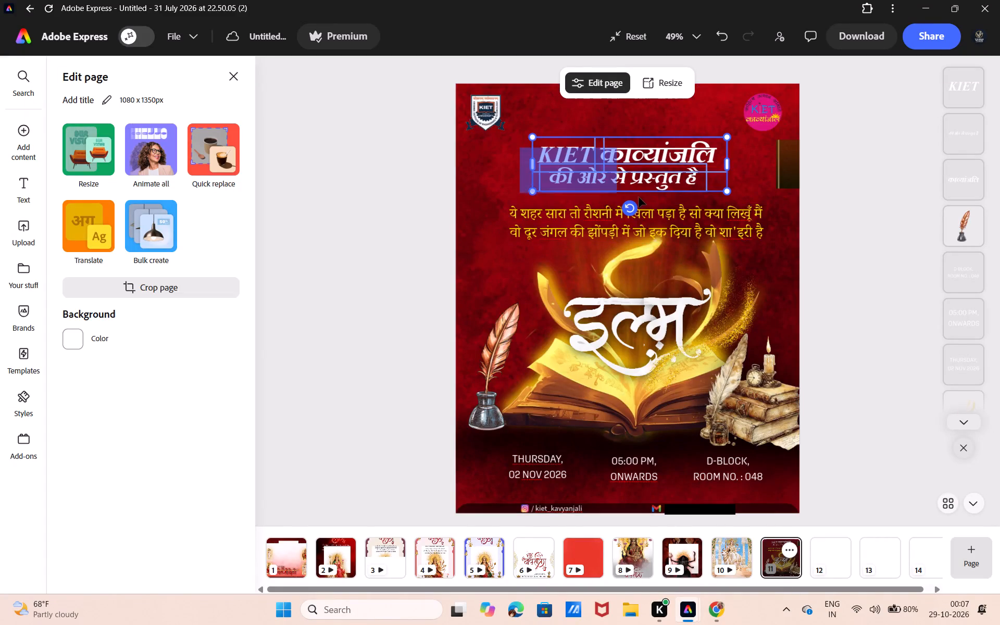
drag(639, 197, 645, 197)
click(712, 70)
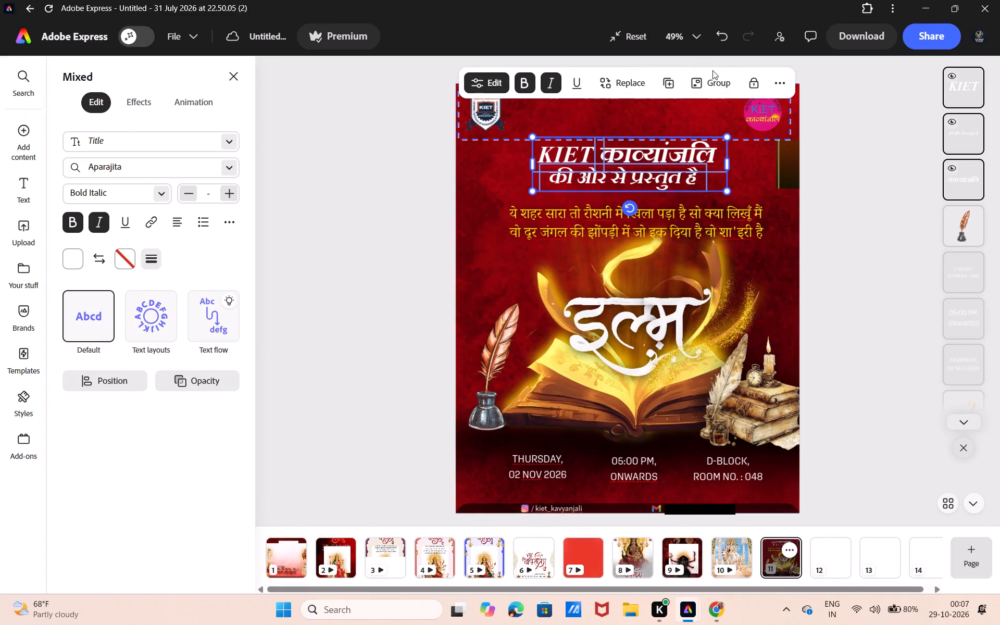
click(710, 83)
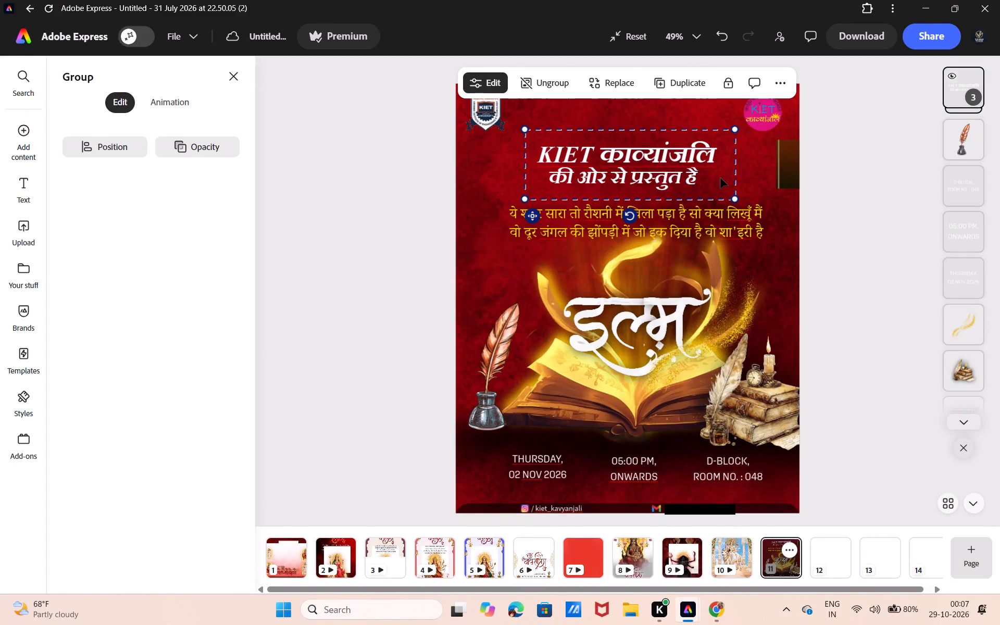
drag(721, 178, 723, 166)
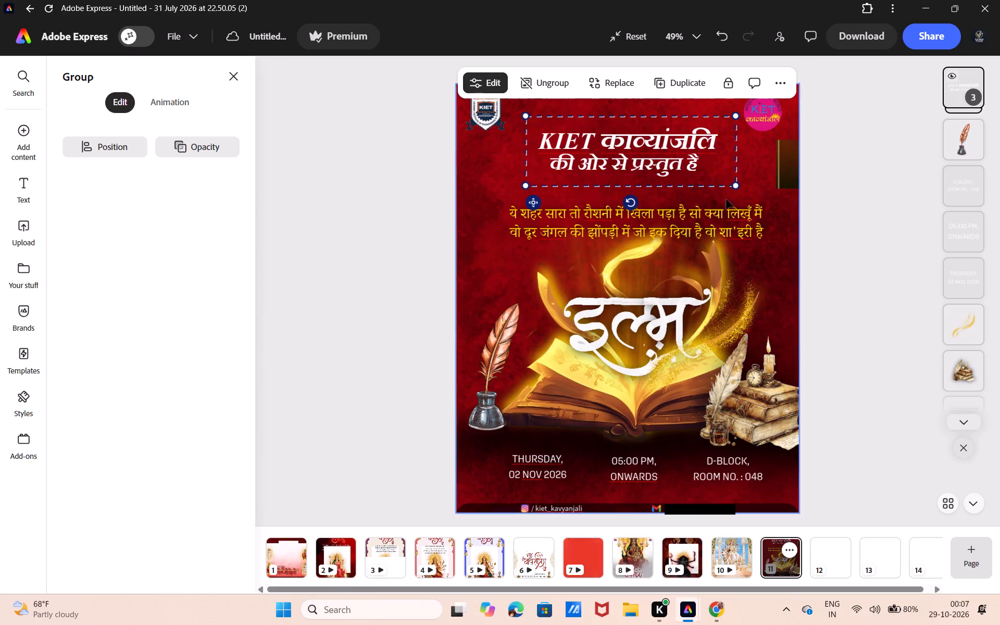
click(727, 208)
drag(727, 208, 724, 191)
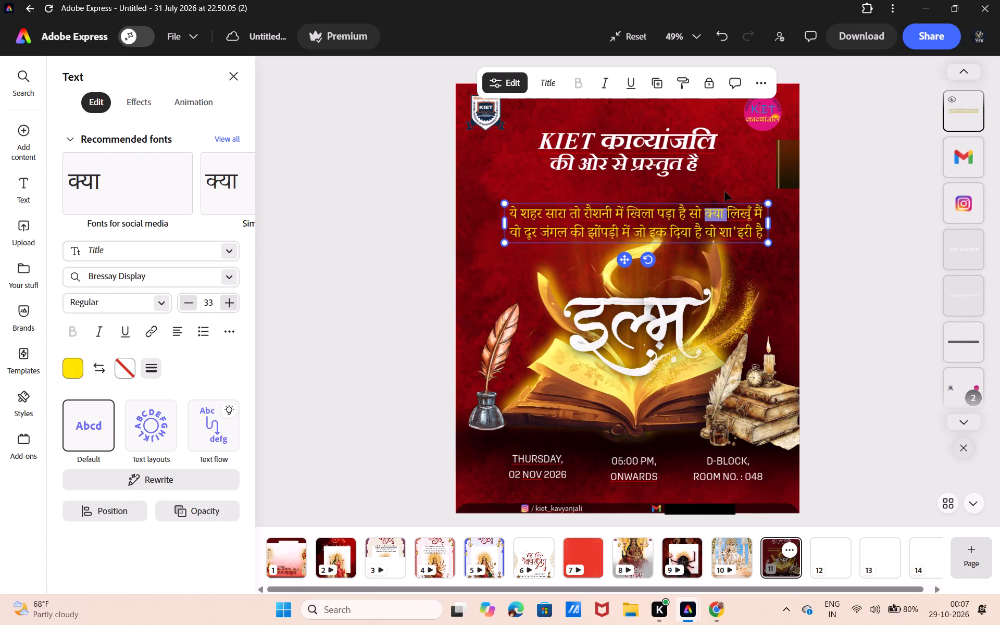
click(824, 221)
click(824, 221)
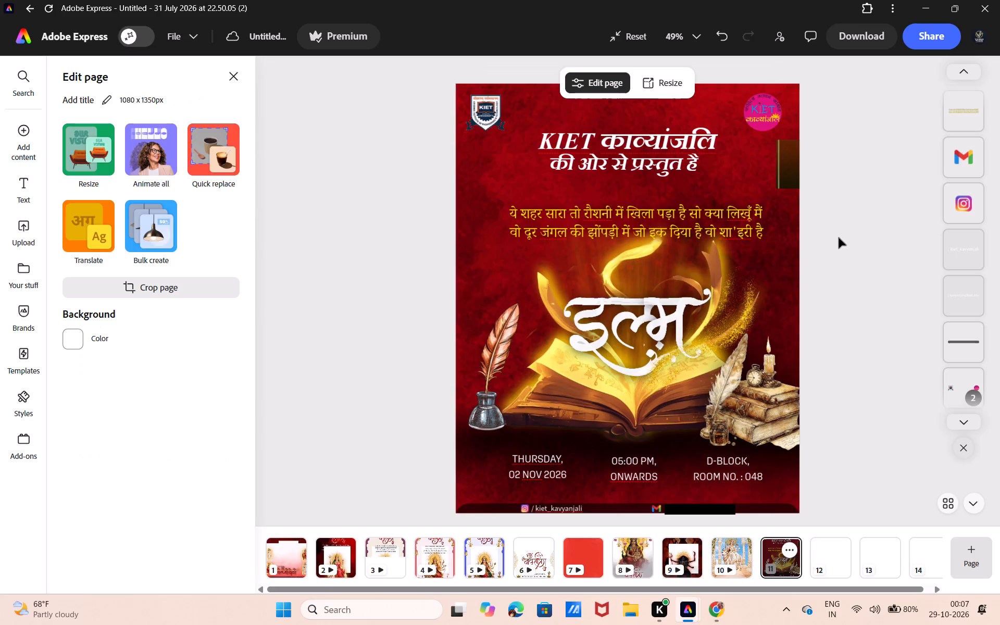
Reorder the poster so the इल्म title sits directly beneath the presenting lines and the yellow verse comes below the title.
click(672, 284)
click(667, 279)
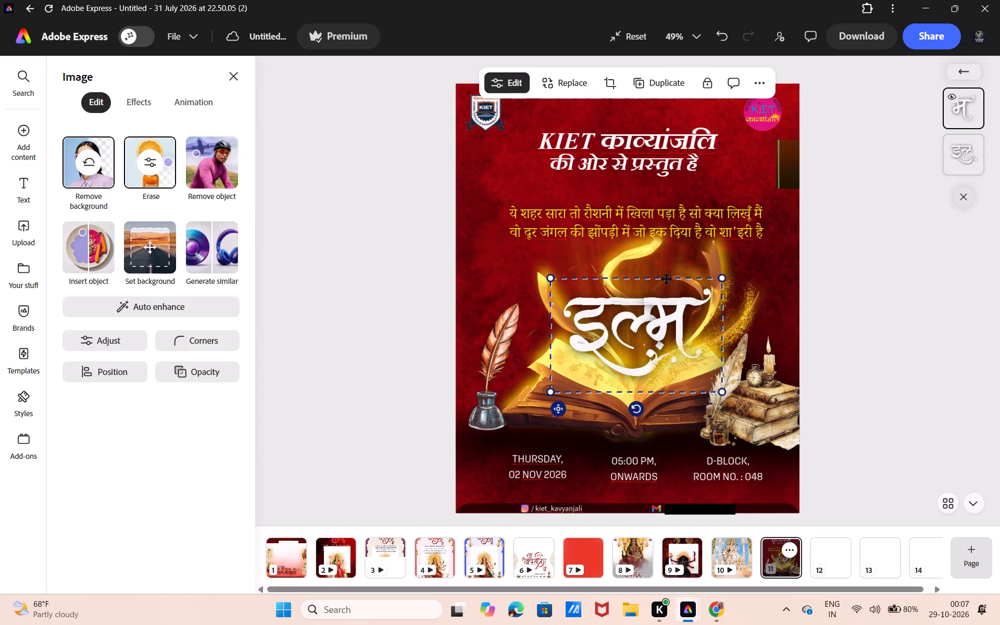
drag(667, 279, 659, 171)
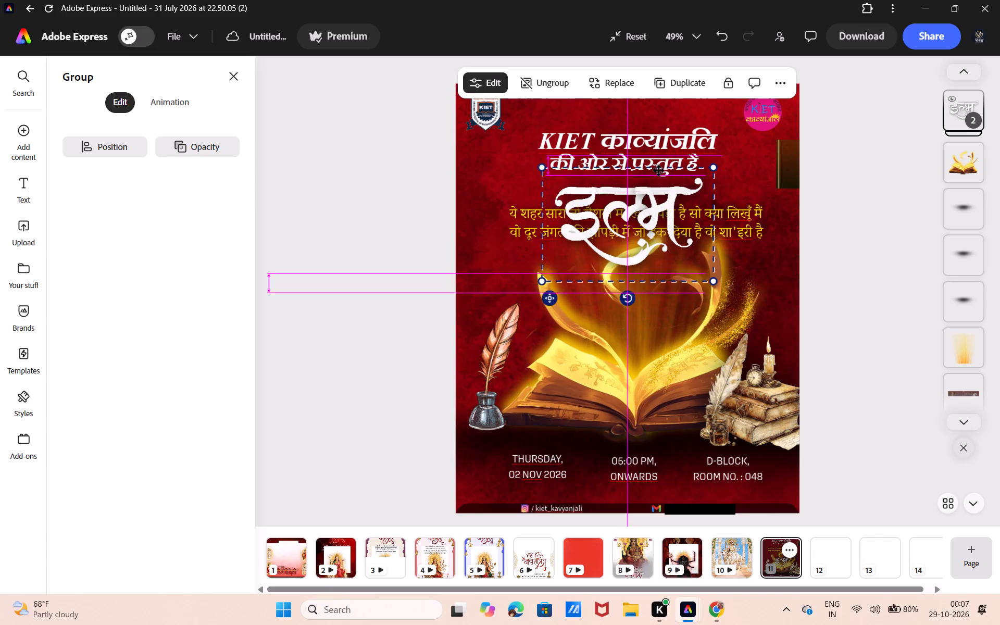
drag(659, 171, 659, 172)
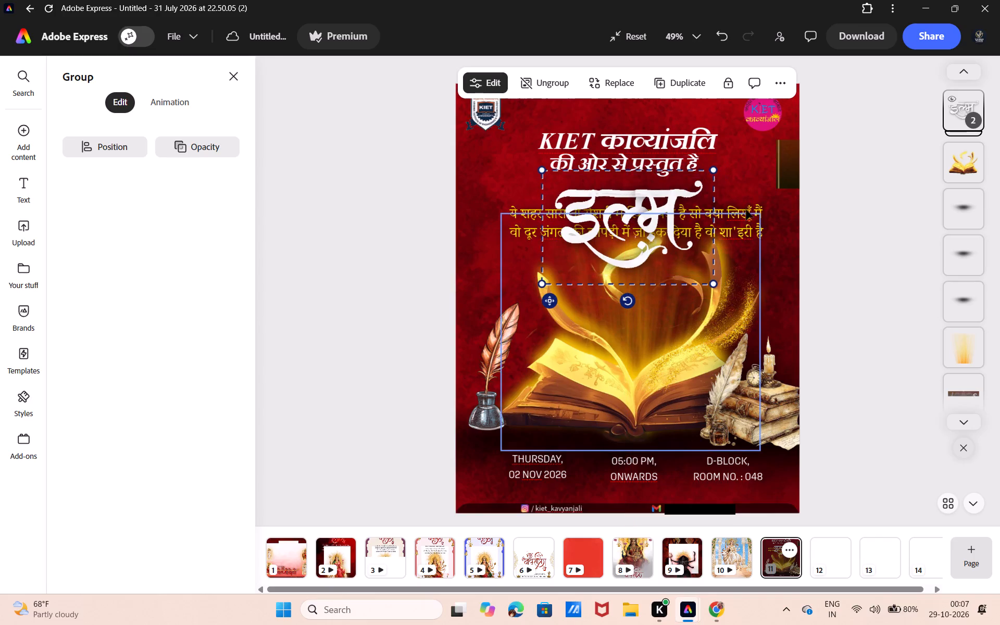
drag(746, 207, 748, 267)
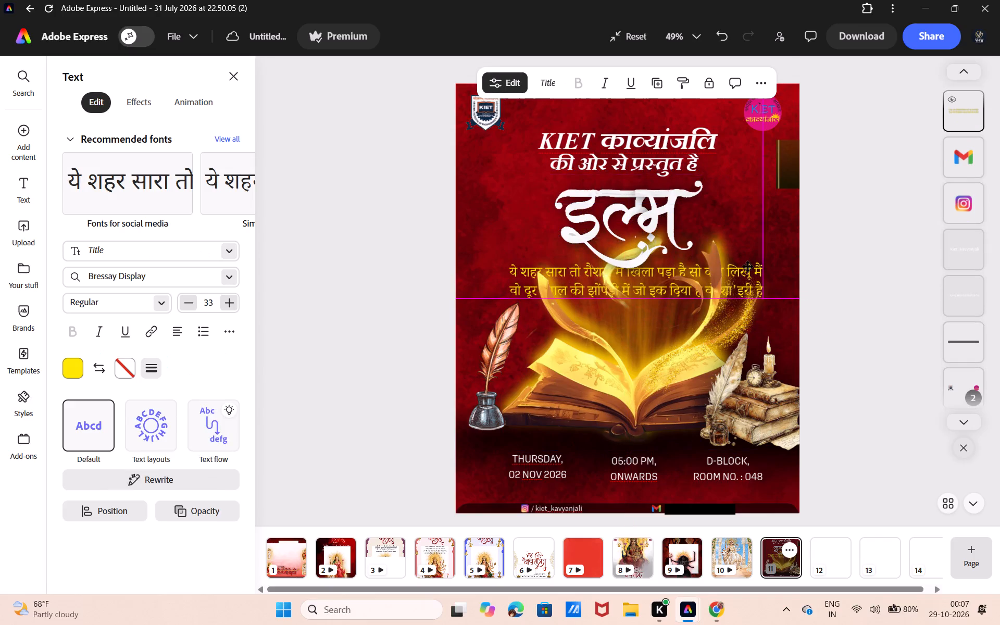
drag(748, 267, 747, 278)
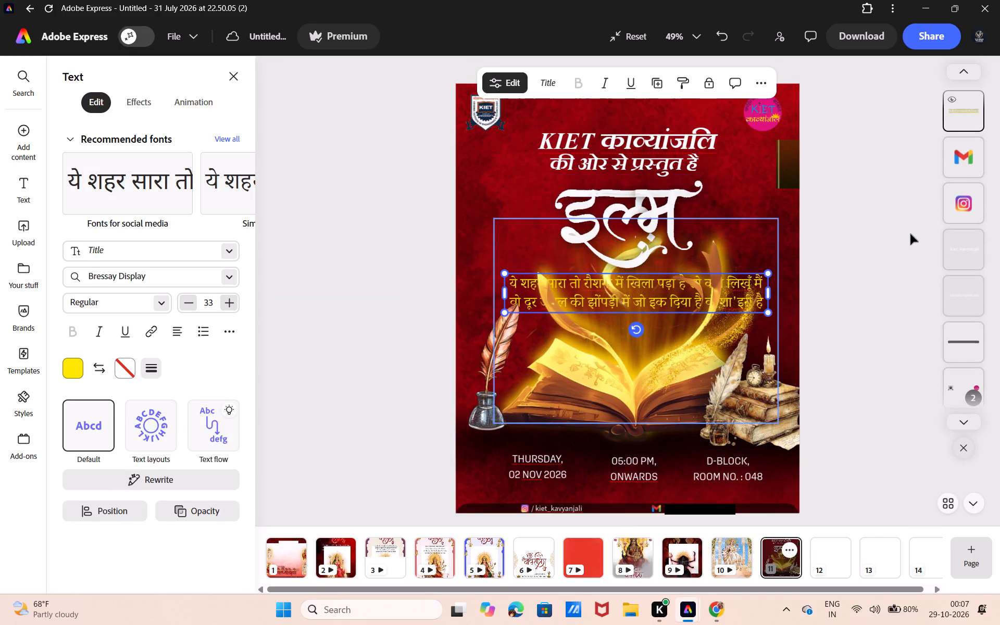
Shrink the इल्म title to about three-quarters of its size and recentre it beneath the presenting lines.
click(708, 220)
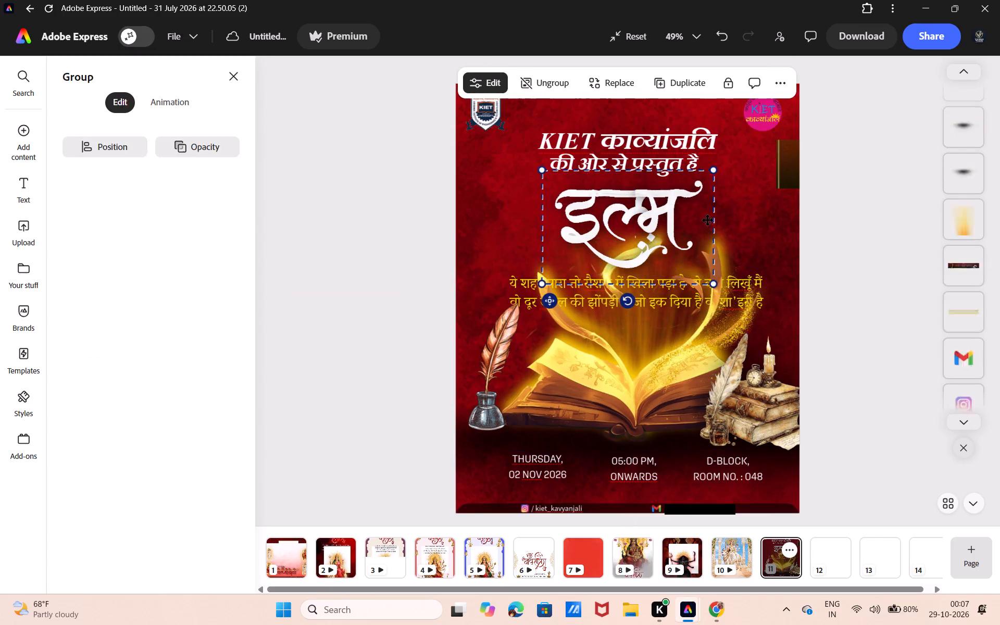
drag(715, 285, 715, 283)
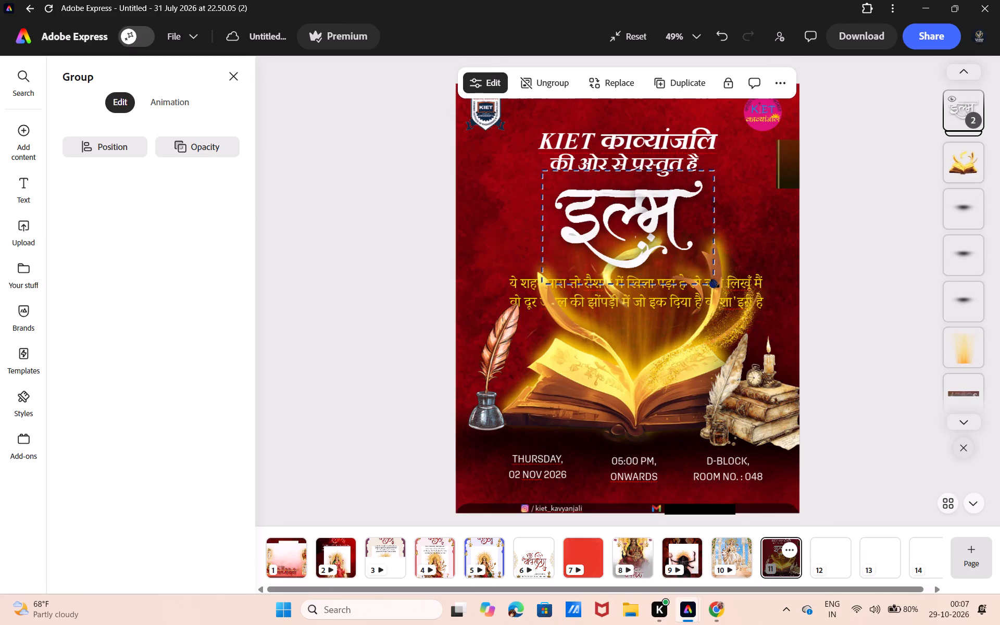
drag(715, 283, 690, 239)
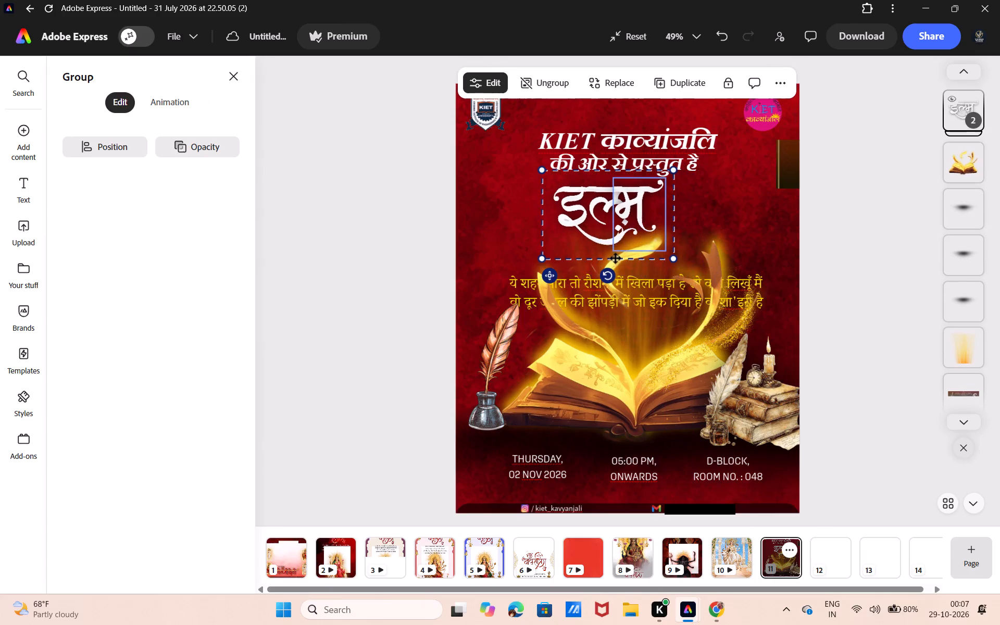
drag(628, 252, 645, 252)
click(846, 242)
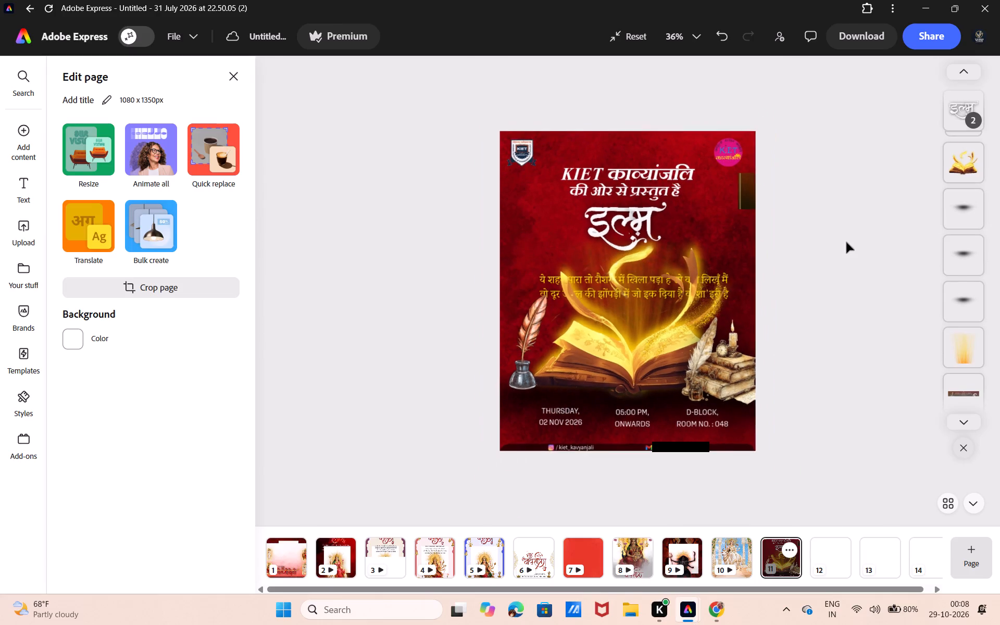
Shrink the glowing open book image to about four-fifths of its size and reposition it between the inkwell and the stacked books.
click(603, 369)
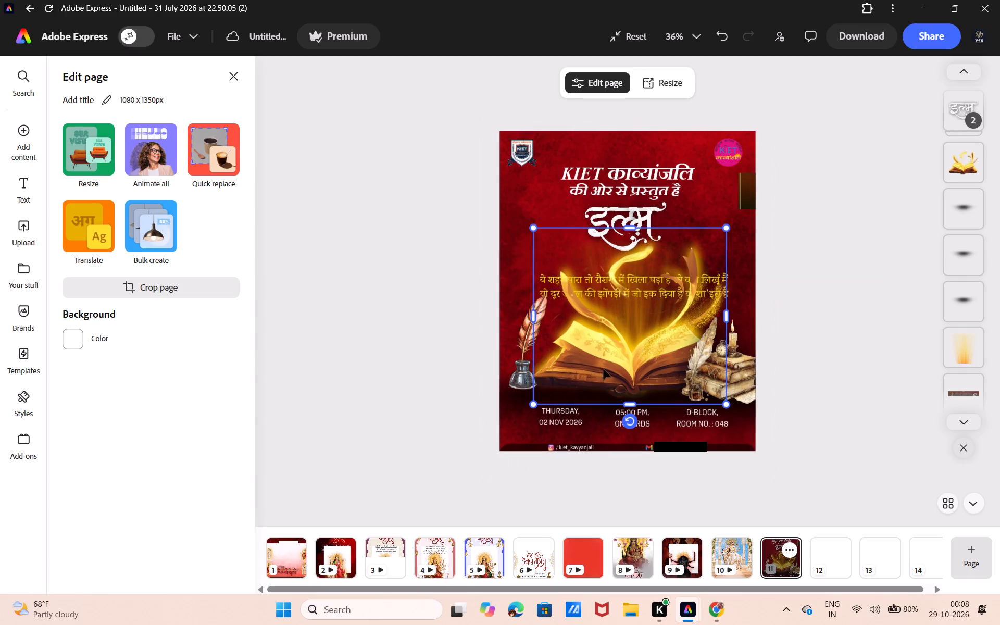
drag(727, 230, 715, 249)
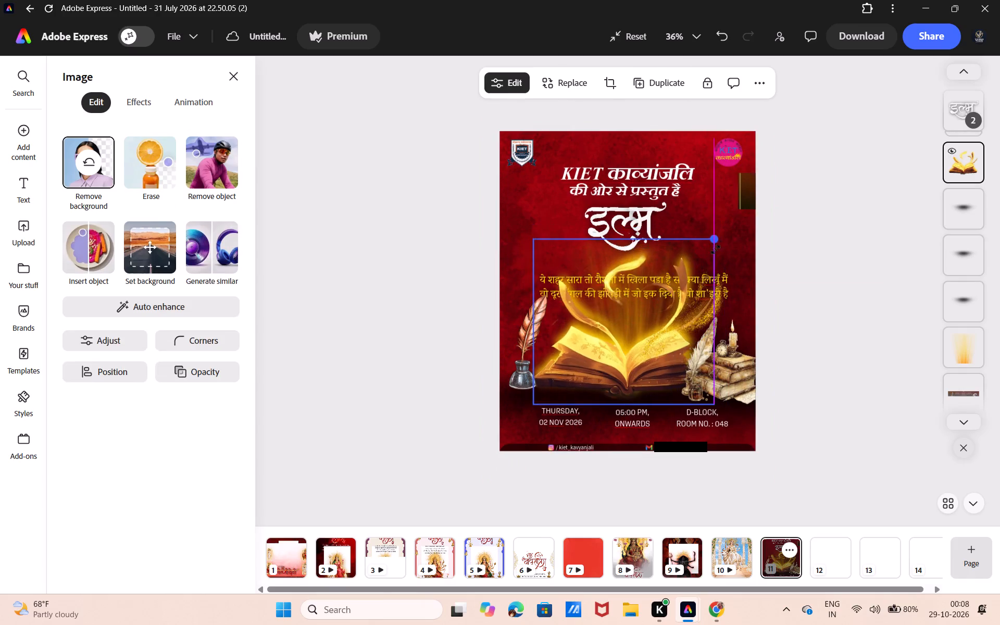
drag(715, 249, 692, 274)
drag(666, 386, 678, 376)
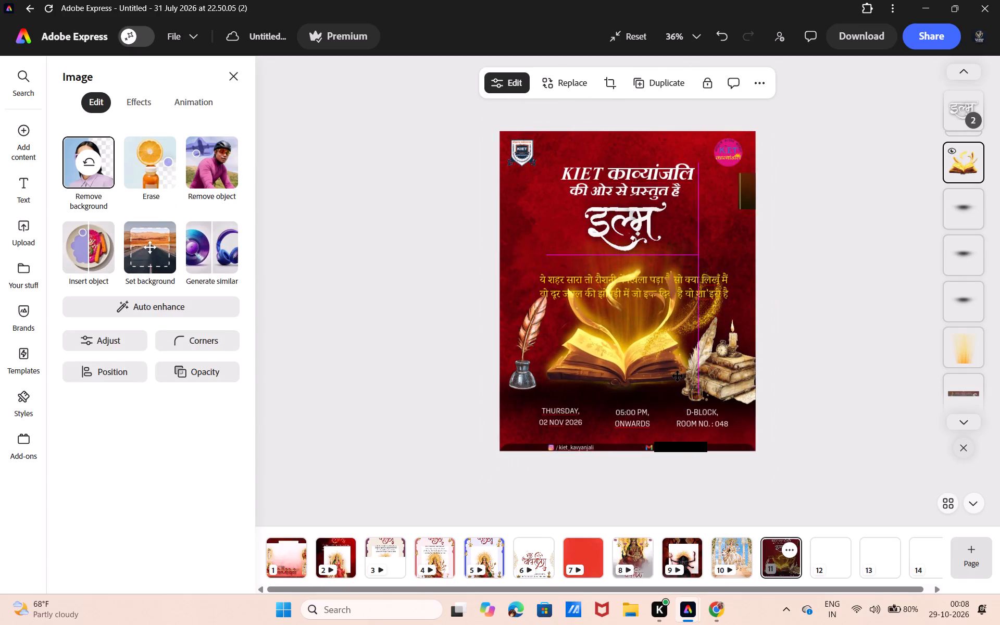
drag(678, 376, 676, 376)
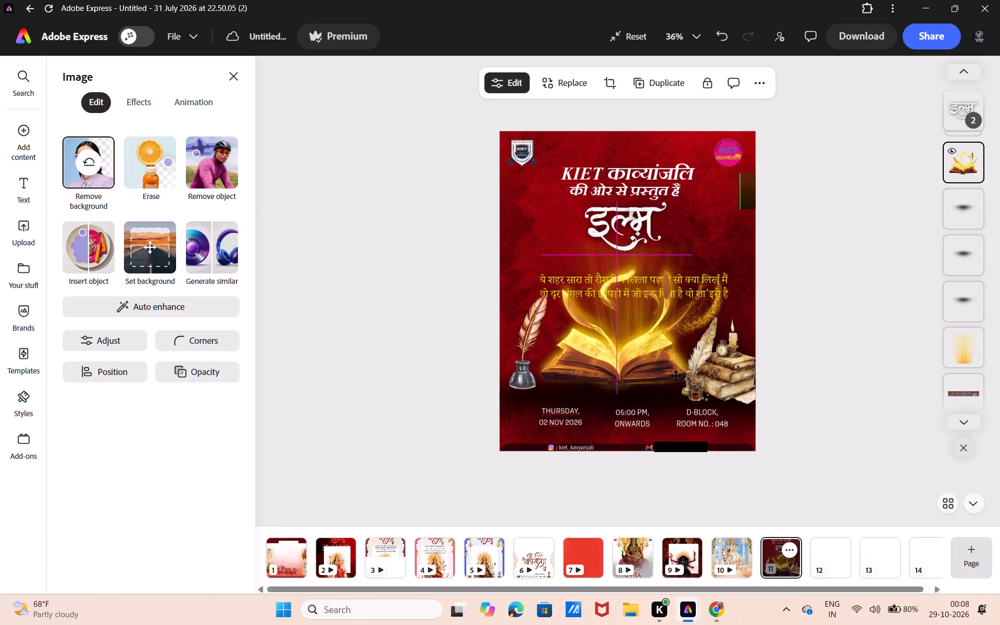
drag(676, 376, 676, 377)
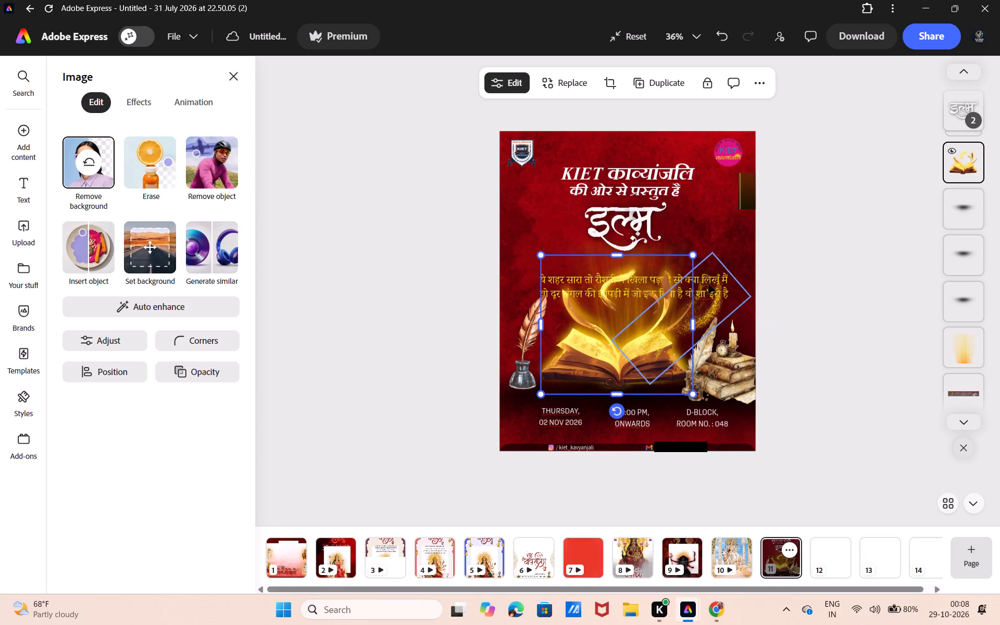
click(539, 274)
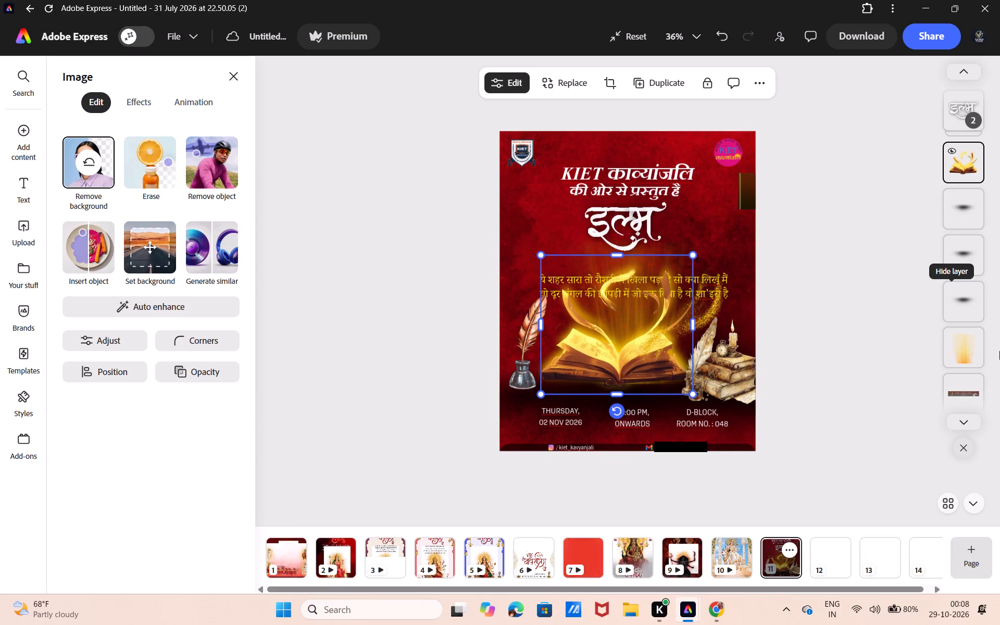
Move the two-line yellow verse up between the इल्म title and the book, and recolour its text white.
scroll(945, 373, down, 2)
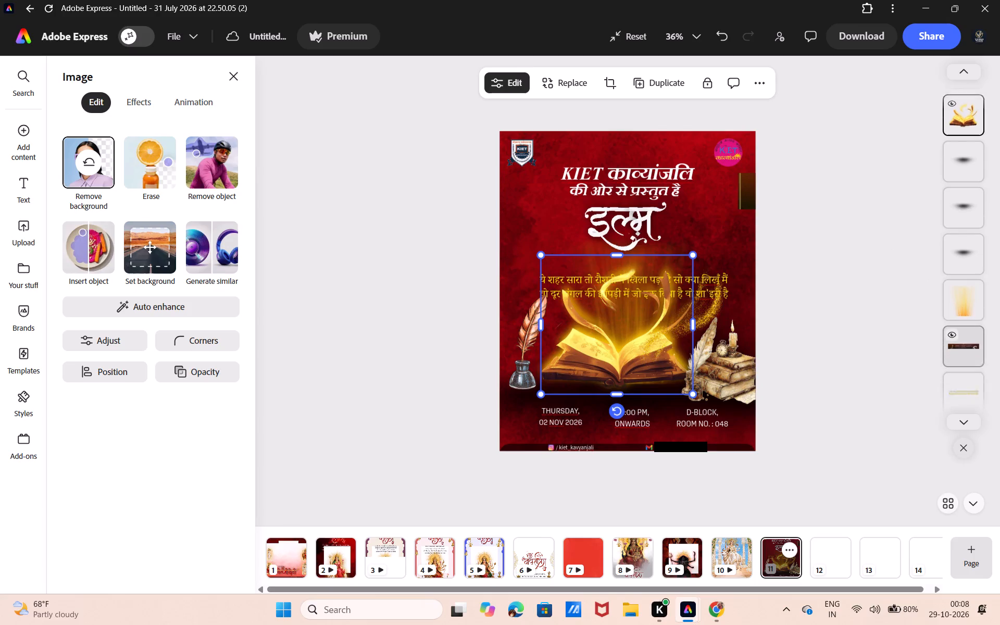
scroll(945, 373, down, 2)
click(970, 273)
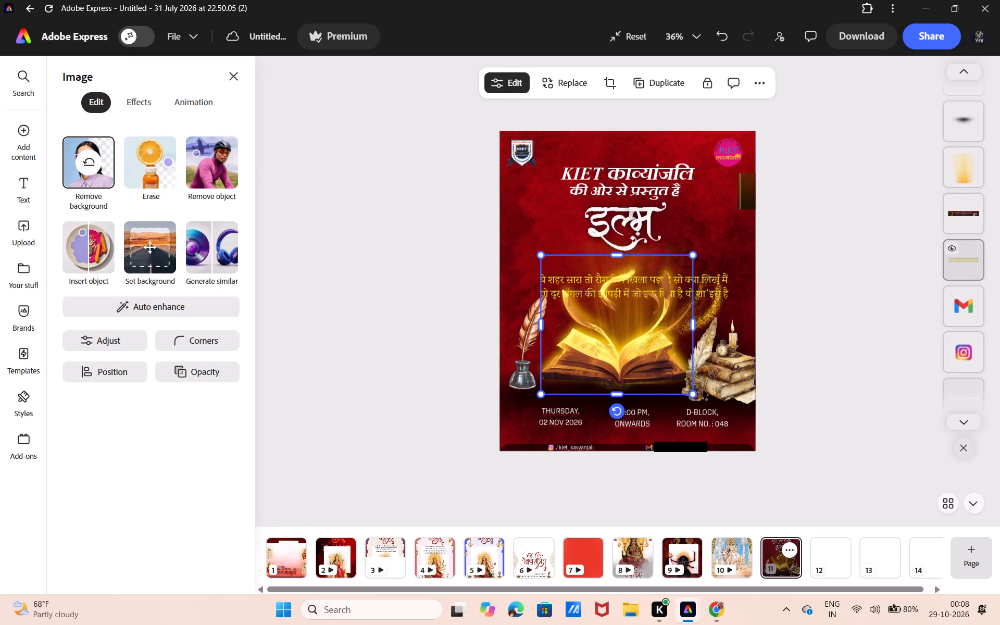
drag(652, 290, 638, 271)
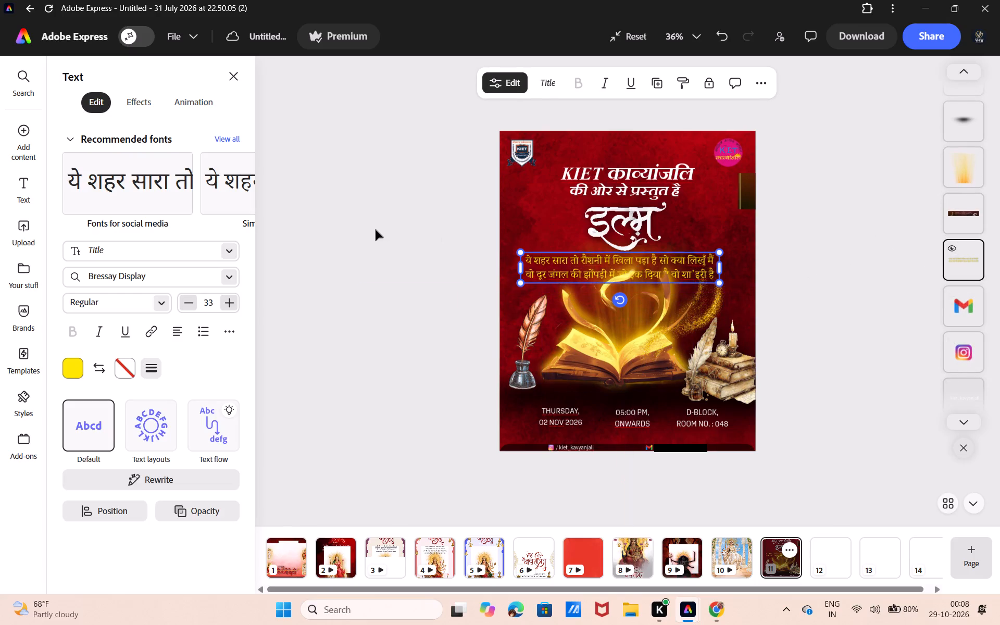
click(79, 362)
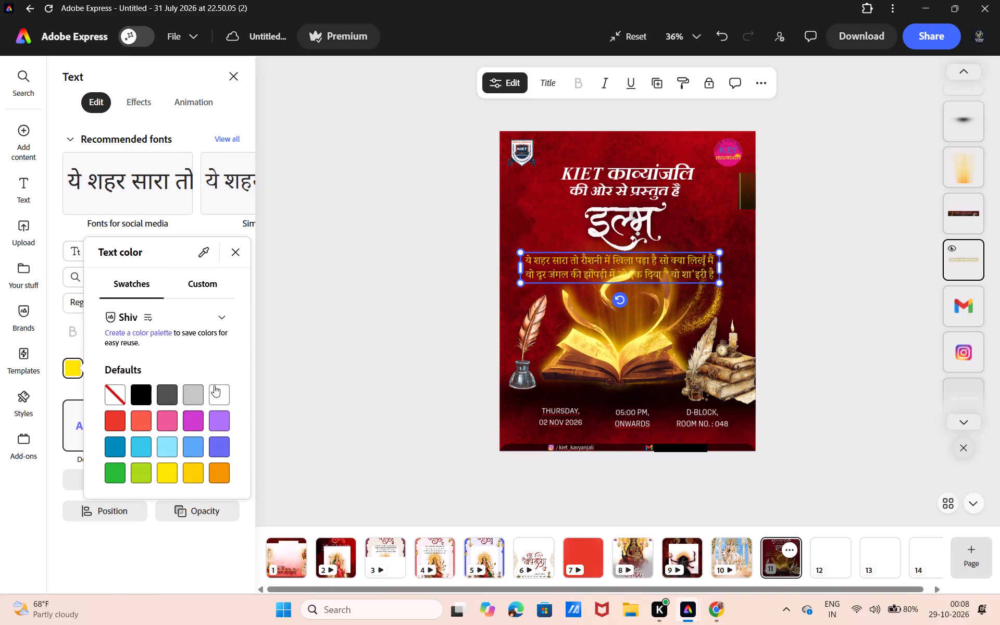
click(217, 389)
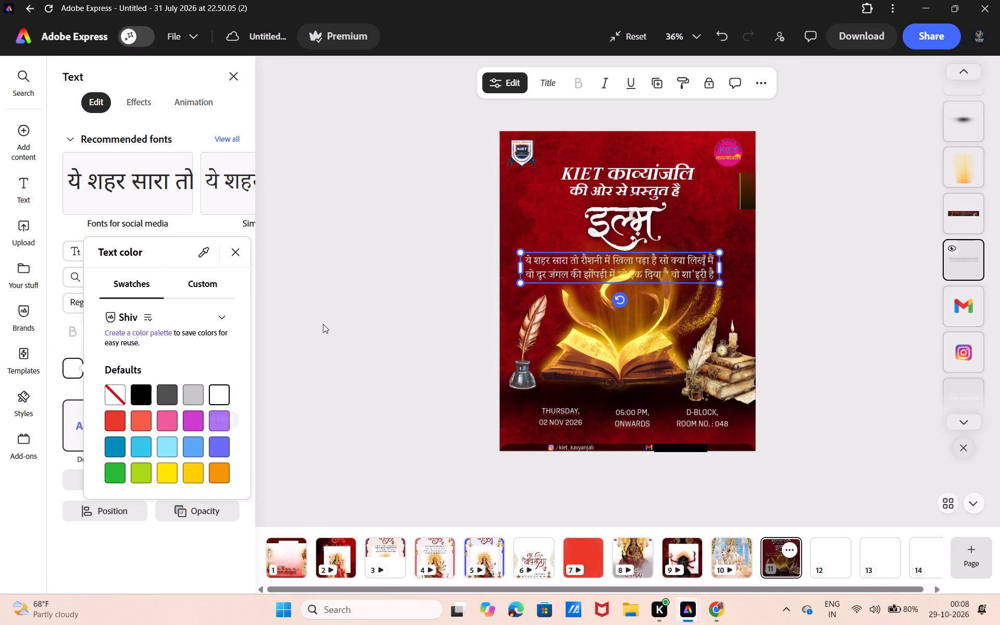
click(323, 324)
Lower the glowing book image slightly to leave more room beneath the verse.
click(619, 354)
drag(619, 354, 620, 370)
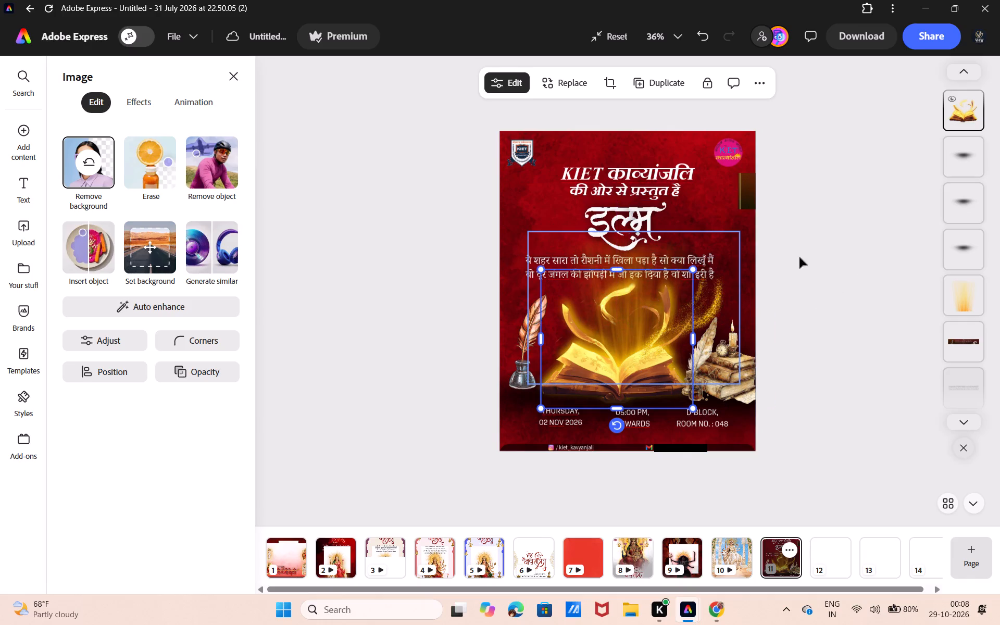
Centre-align the verse's text and align its box to the horizontal centre of the page.
click(968, 371)
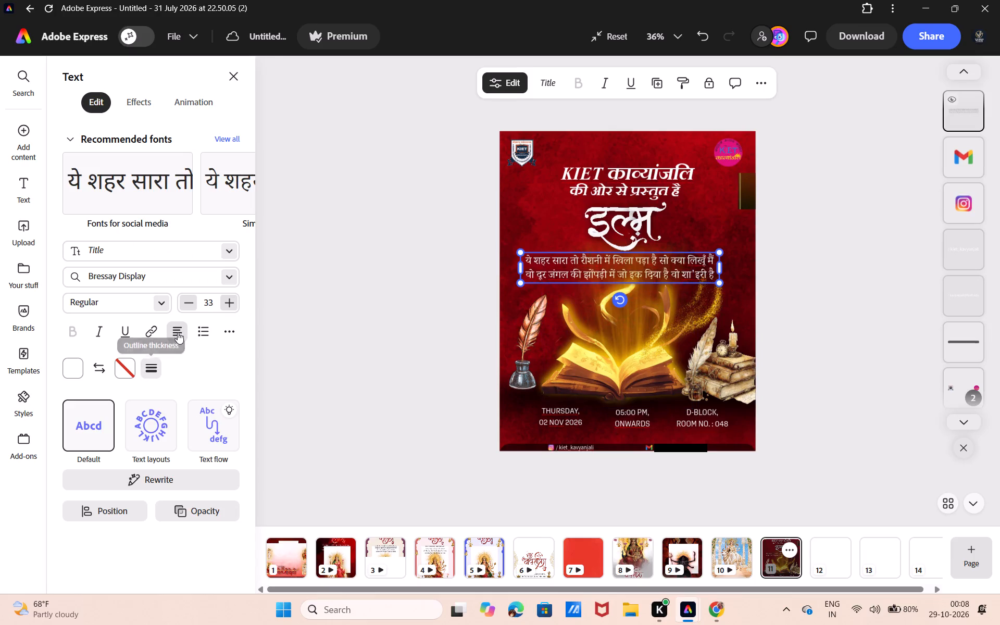
click(178, 332)
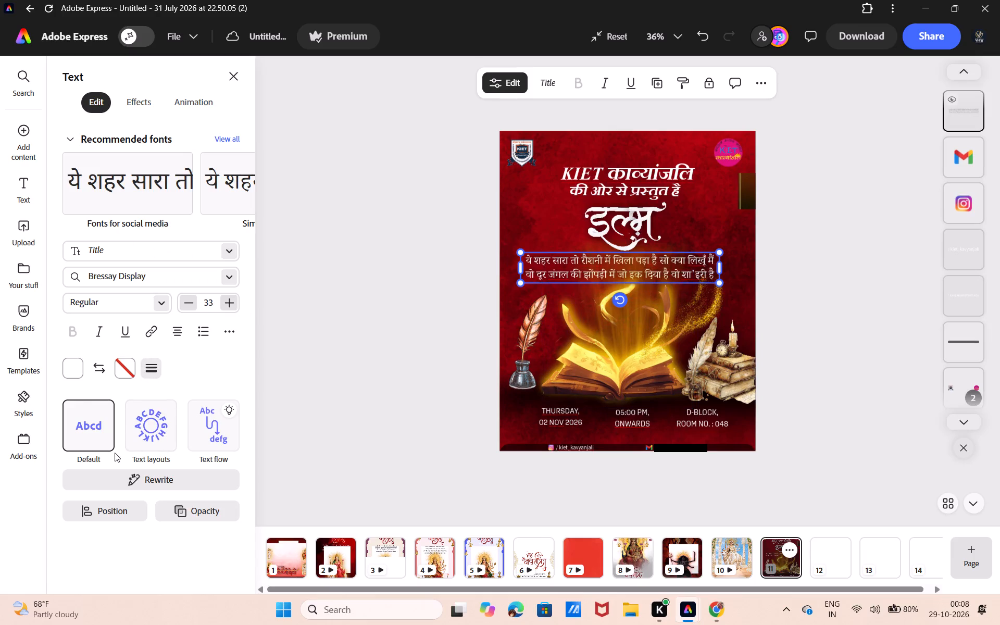
click(108, 512)
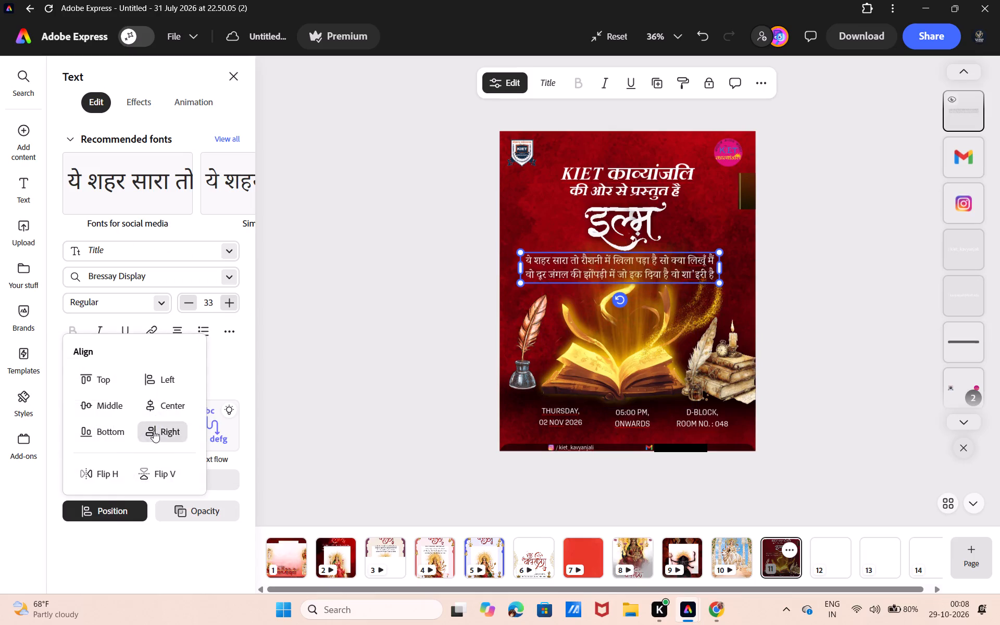
click(157, 411)
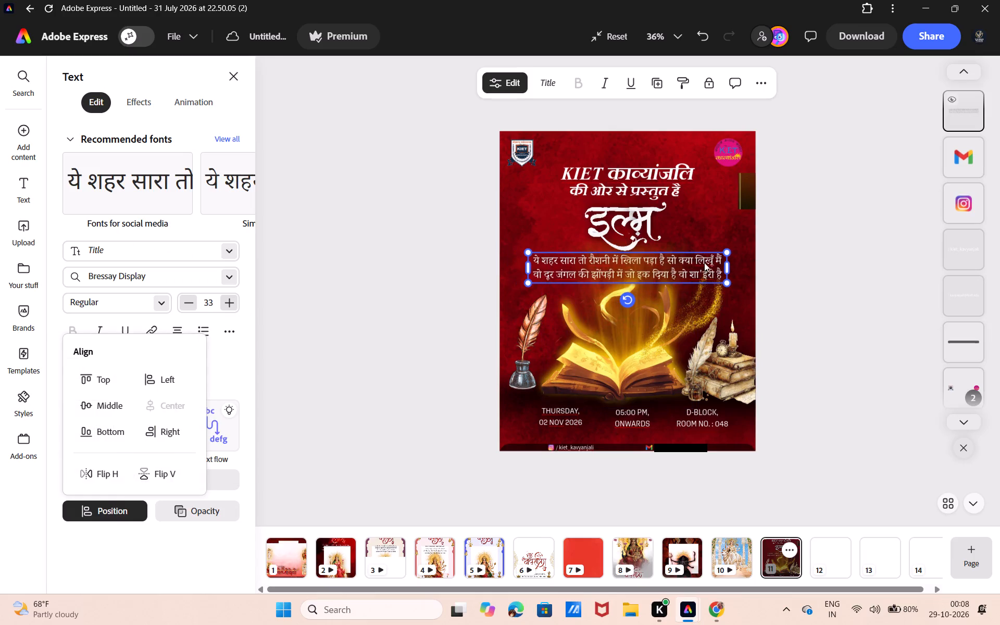
click(665, 227)
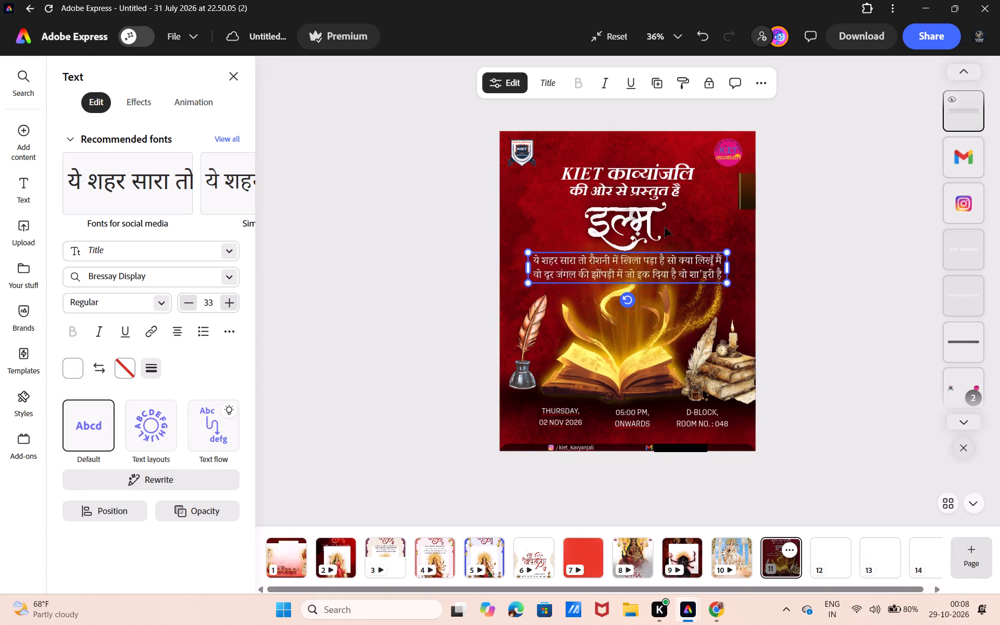
Align the grouped KIET काव्यांजलि presenting lines to the horizontal centre of the page.
scroll(953, 190, up, 7)
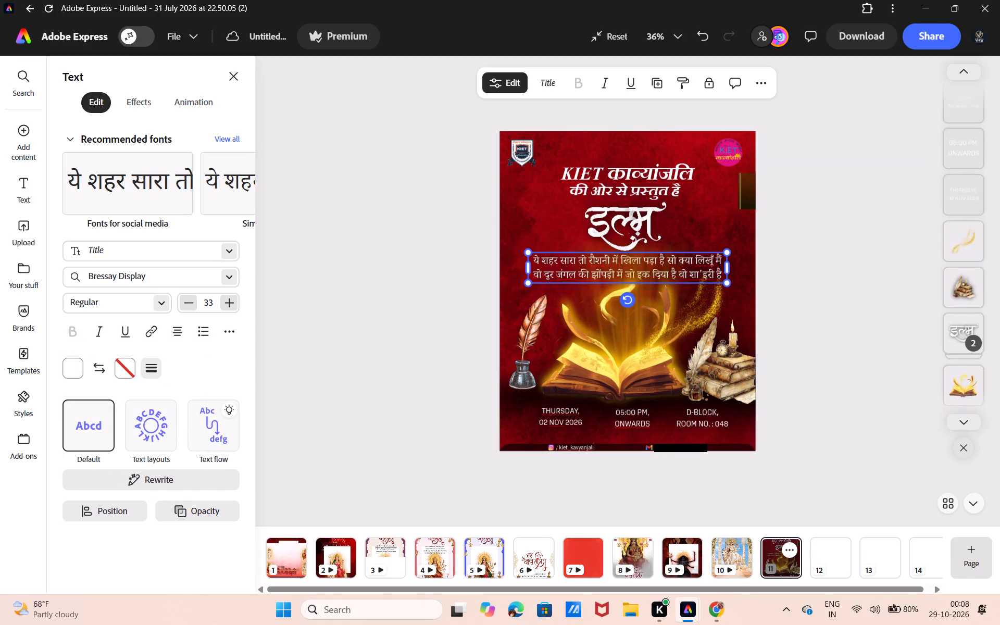
scroll(953, 190, up, 4)
click(970, 98)
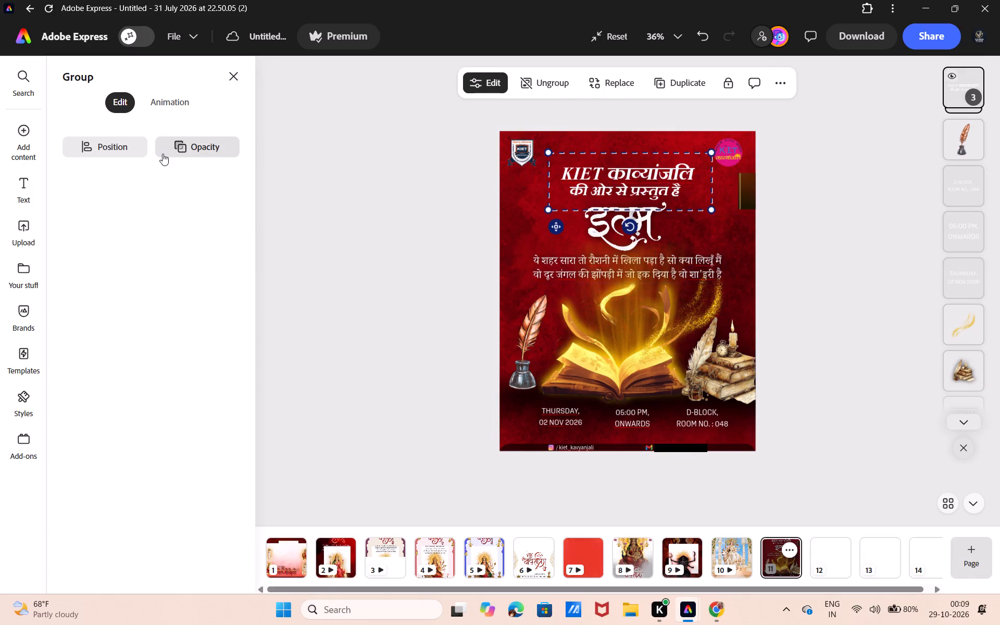
click(116, 139)
click(162, 228)
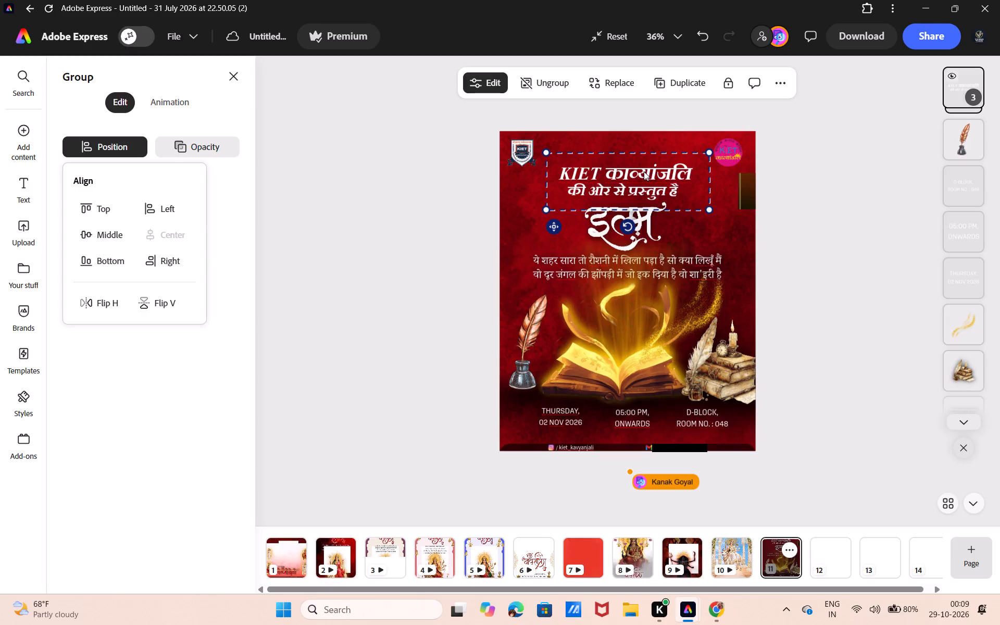
Delete the stray image strip overhanging the poster's right edge below the pink Kavyanjali logo.
scroll(971, 330, down, 4)
scroll(984, 255, down, 2)
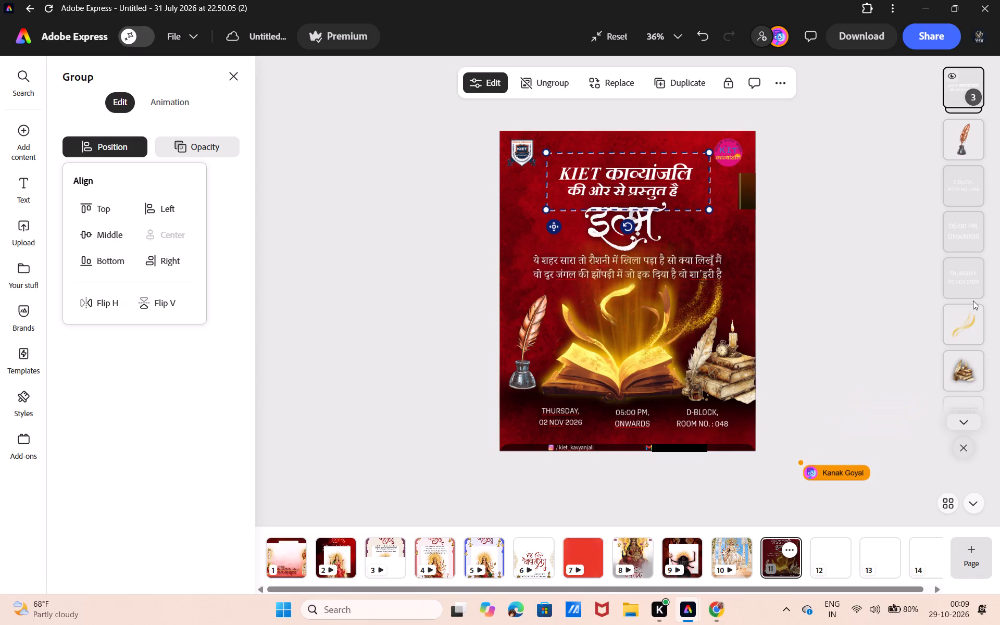
click(753, 189)
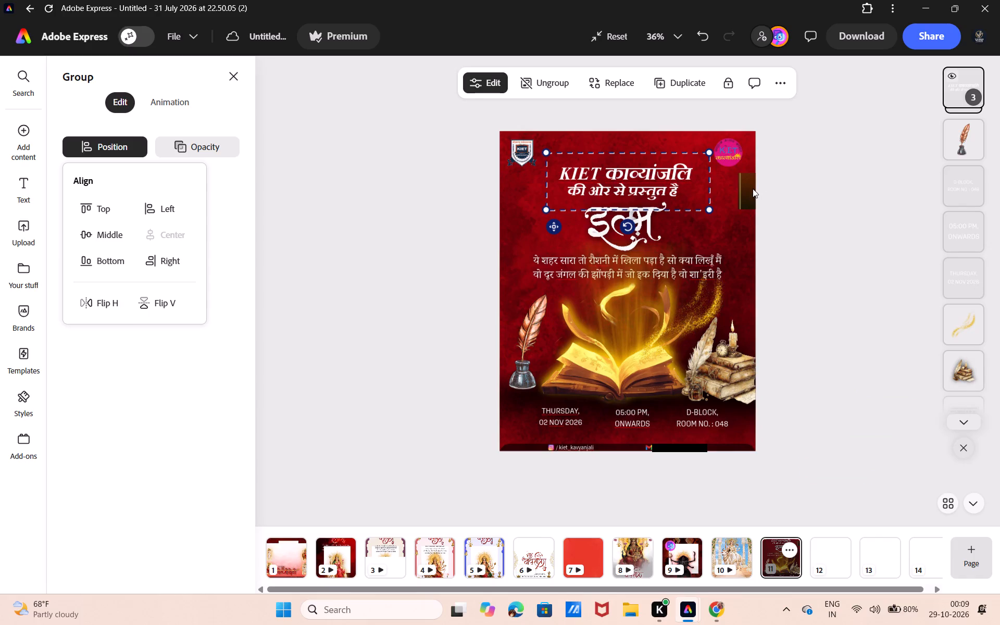
click(753, 189)
key(BackSpace)
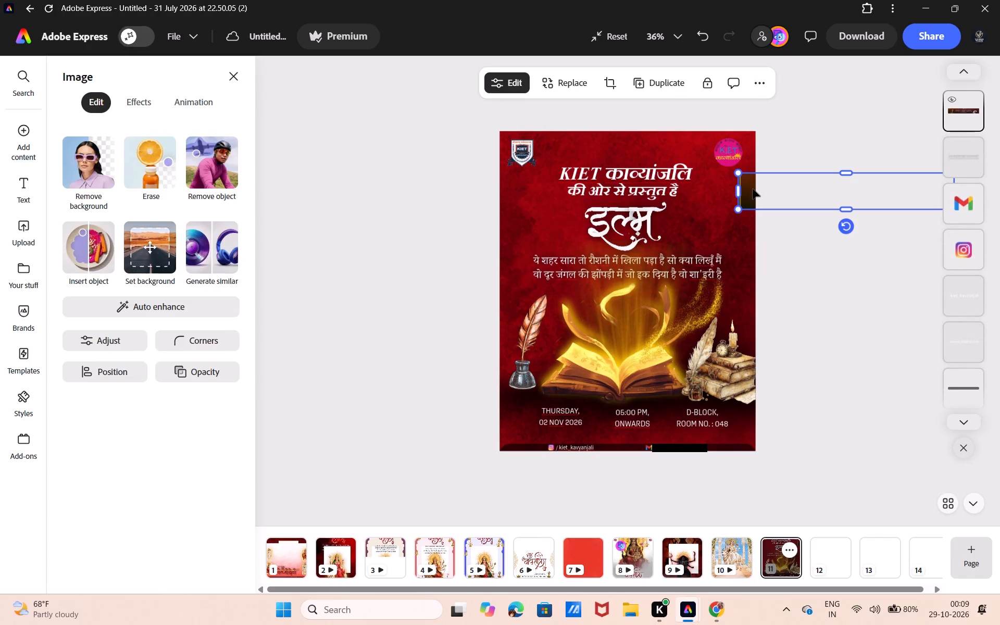
Align the grouped इल्म title to the horizontal centre of the page.
scroll(966, 315, down, 1)
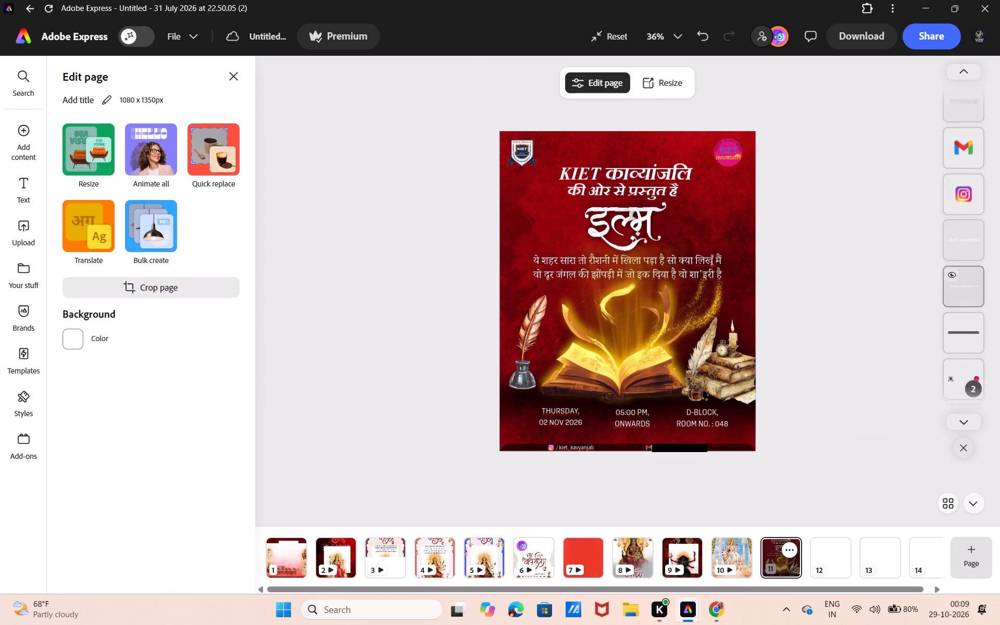
scroll(966, 315, down, 3)
scroll(966, 315, up, 8)
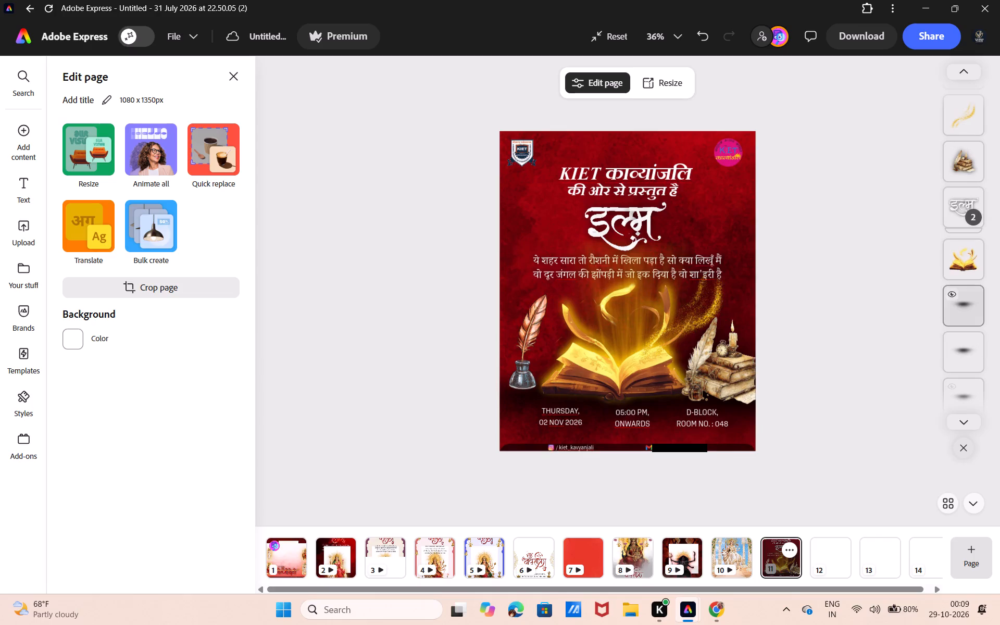
click(966, 220)
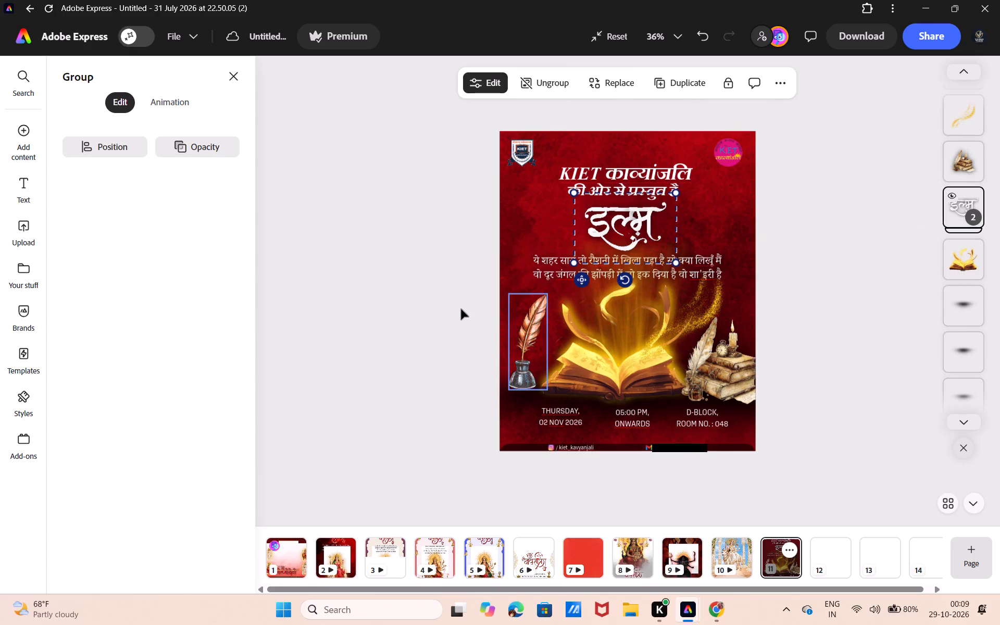
click(119, 142)
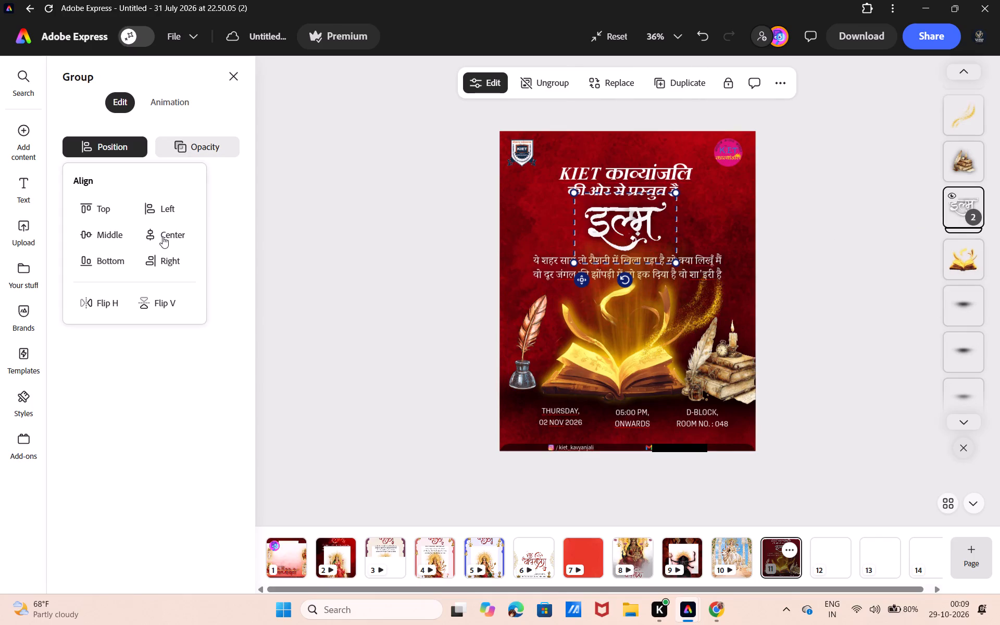
click(162, 236)
click(284, 184)
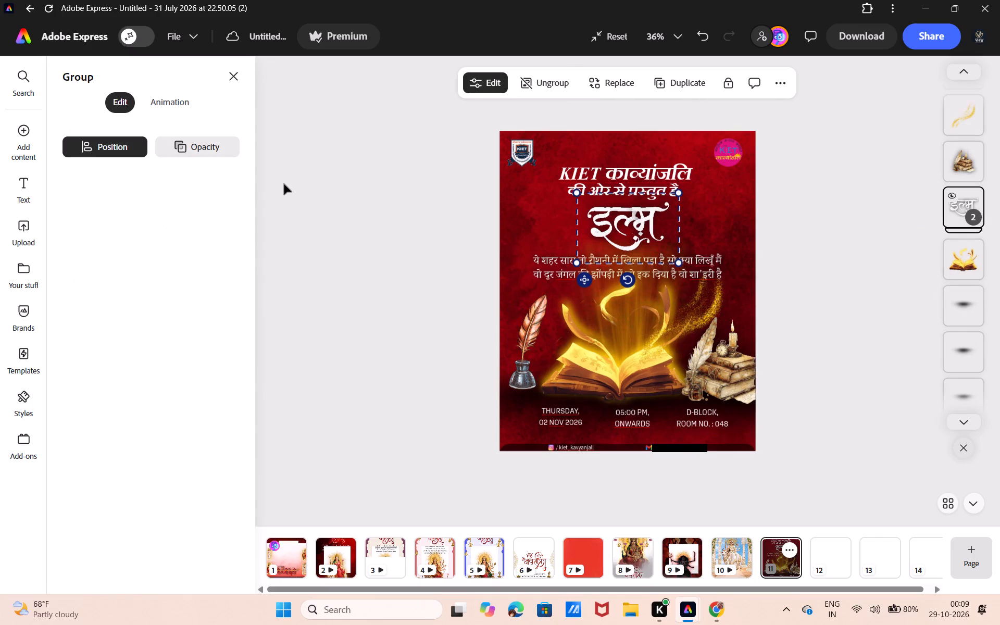
click(284, 184)
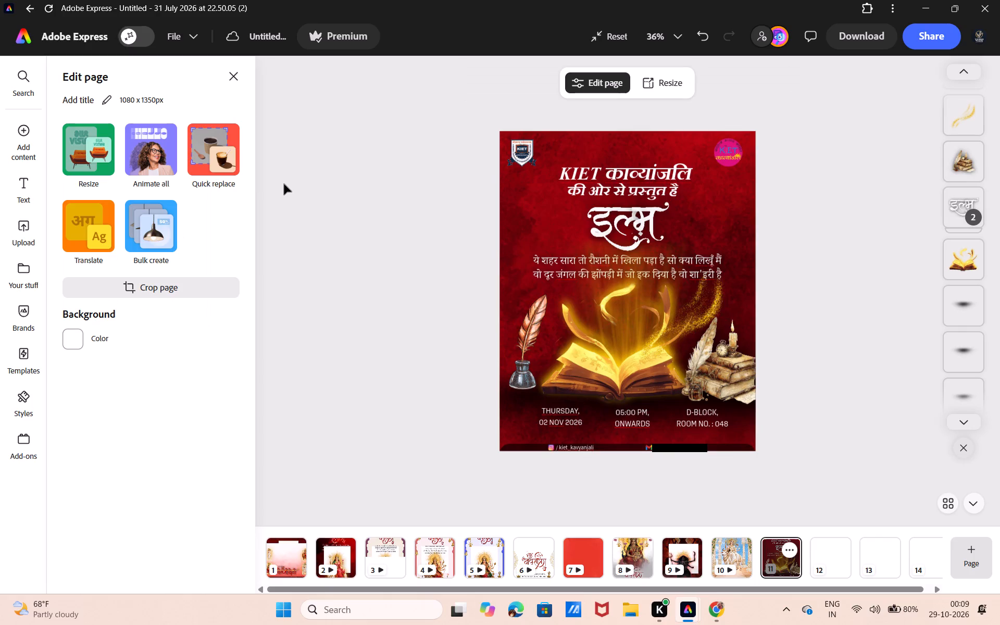
Shift the stacked books and candle image slightly right and up, clear of the glowing book.
click(732, 360)
drag(732, 360, 741, 355)
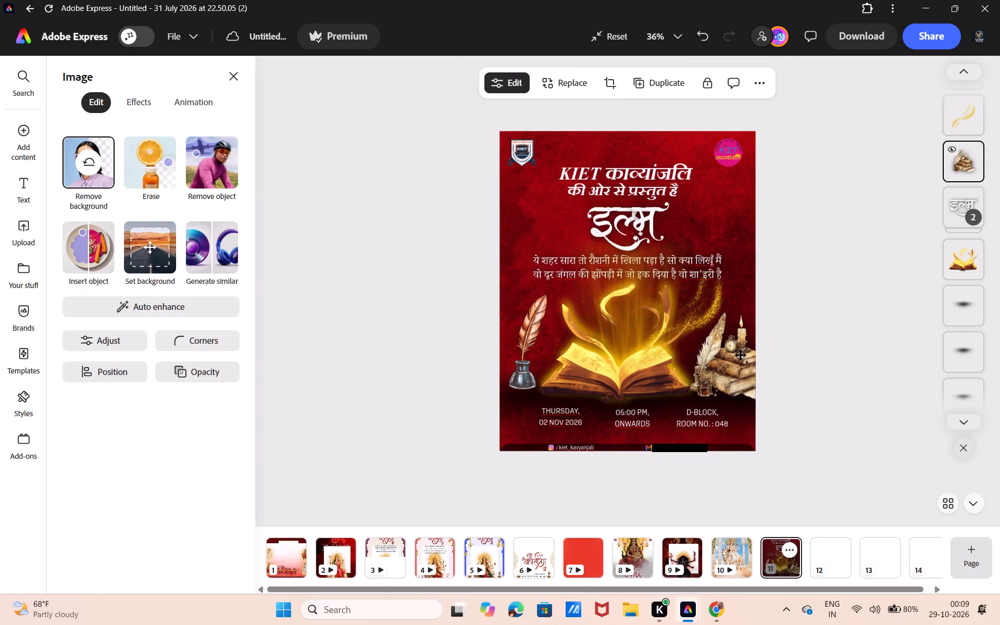
drag(741, 355, 735, 353)
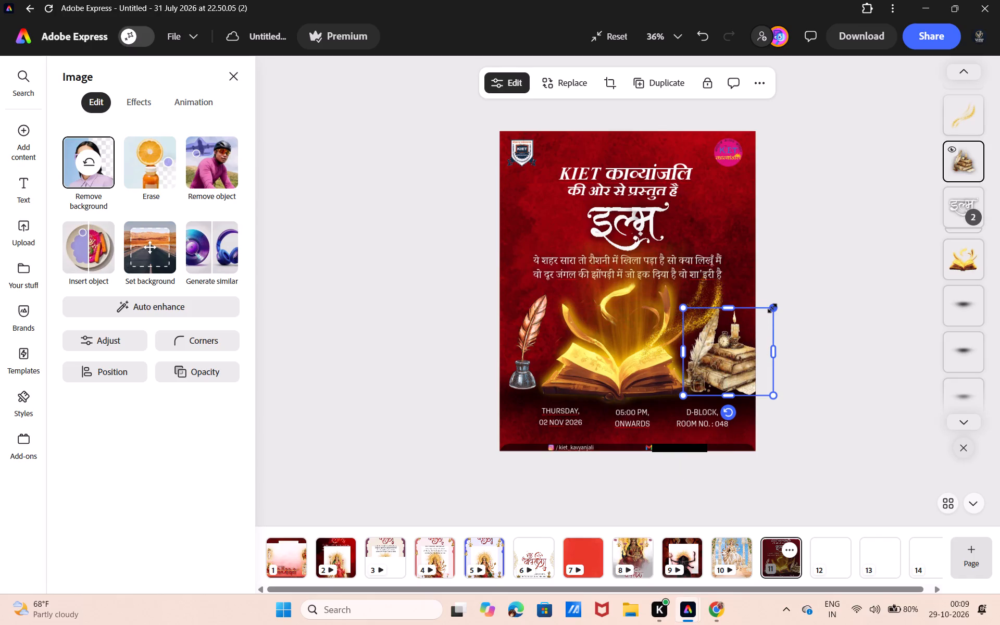
click(772, 308)
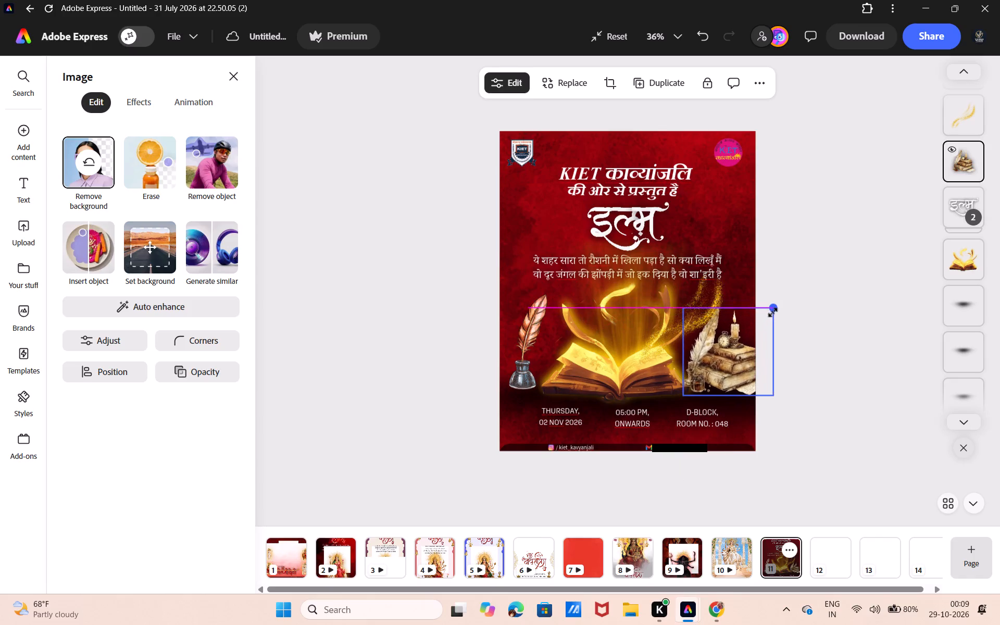
drag(733, 349, 735, 349)
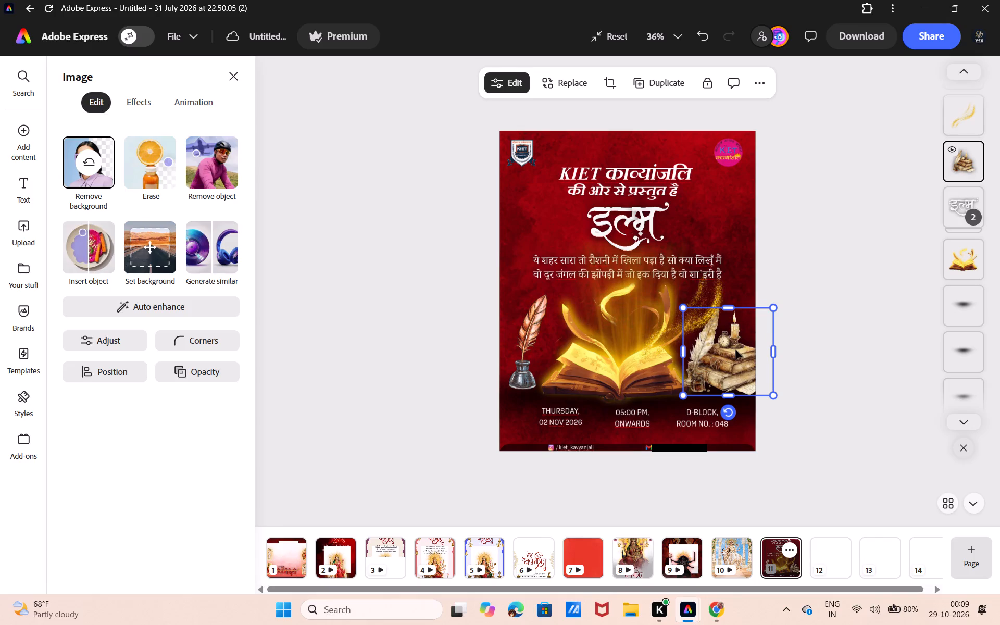
drag(735, 349, 741, 349)
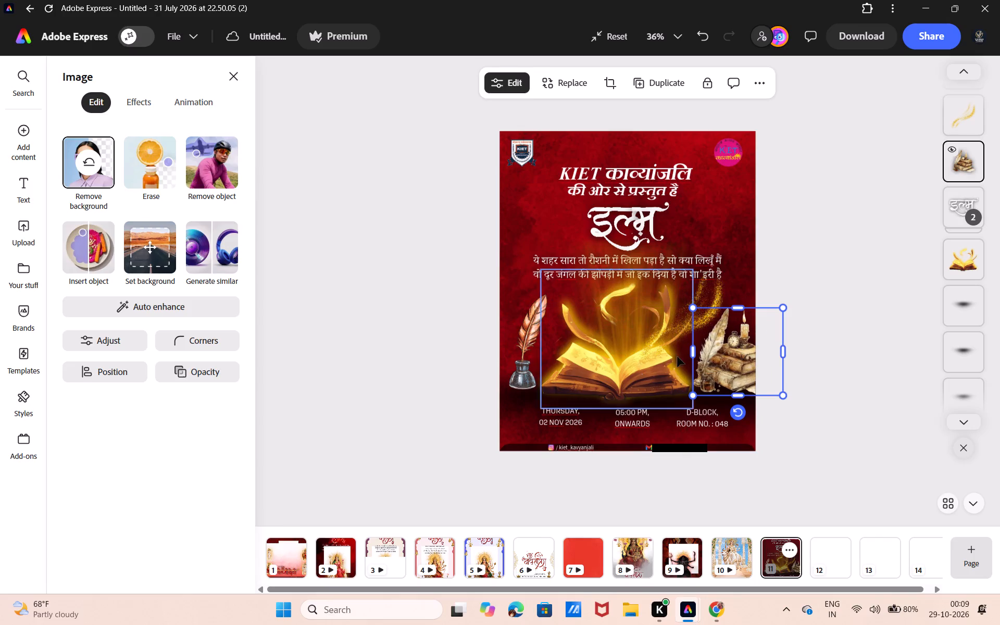
Move the glowing book image slightly right onto the horizontal centre of the page.
click(619, 370)
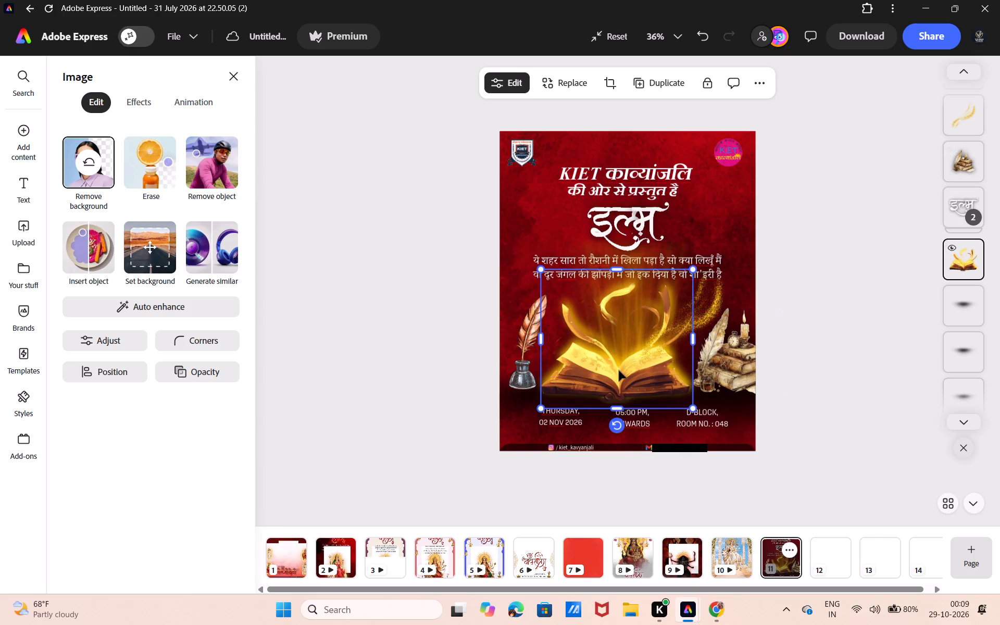
drag(619, 370, 630, 370)
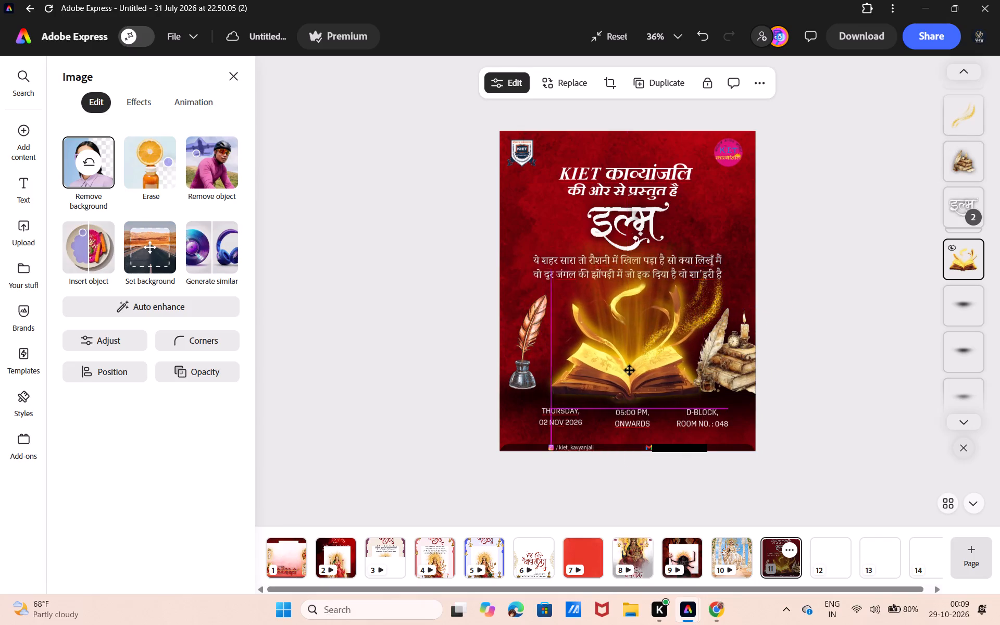
drag(630, 370, 630, 370)
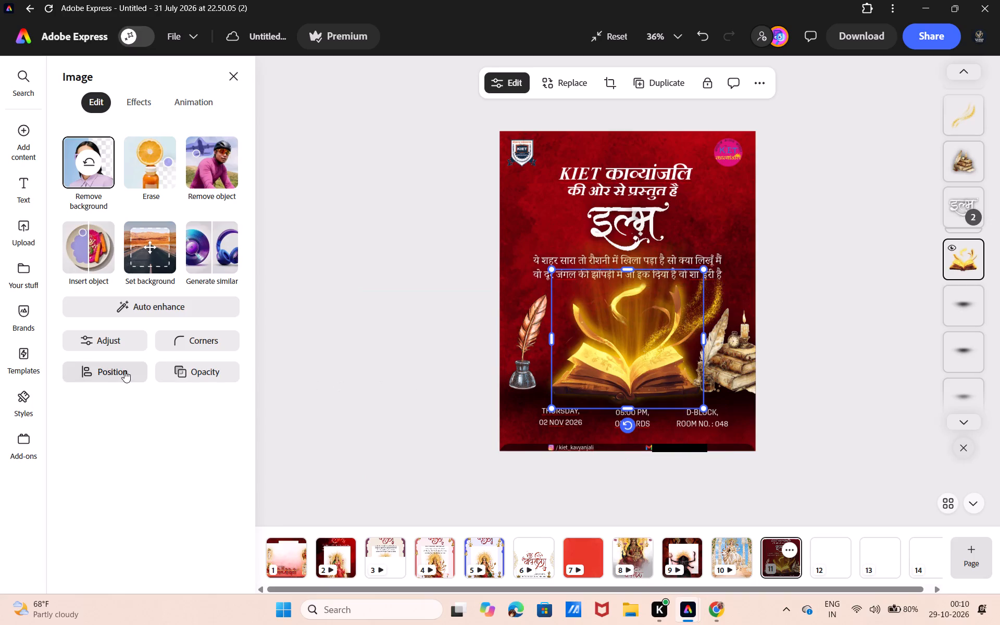
click(124, 371)
click(317, 386)
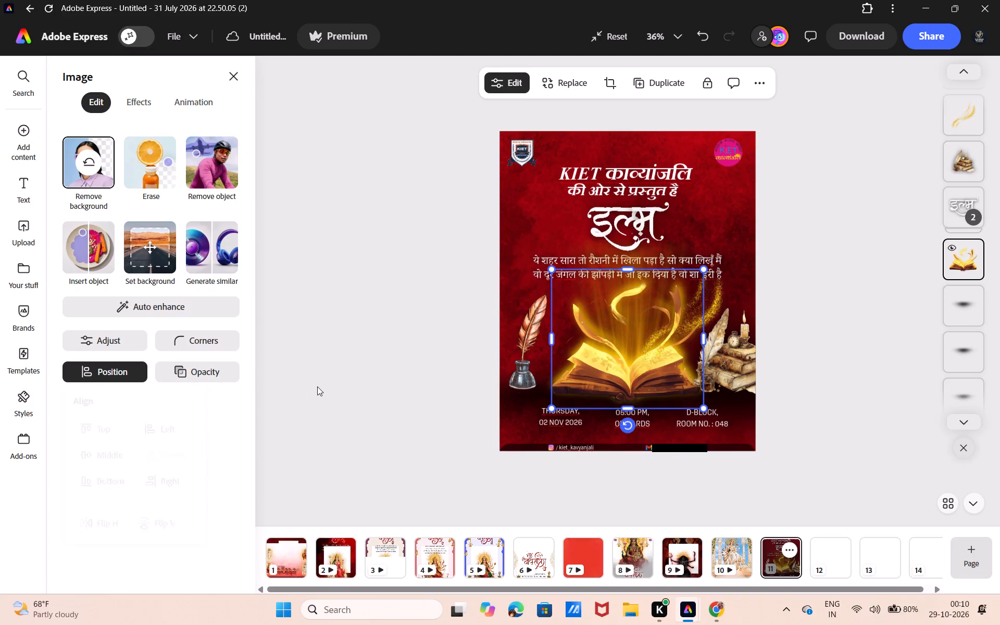
Move the quill and inkpot image slightly right and down, closer to the glowing book.
click(529, 360)
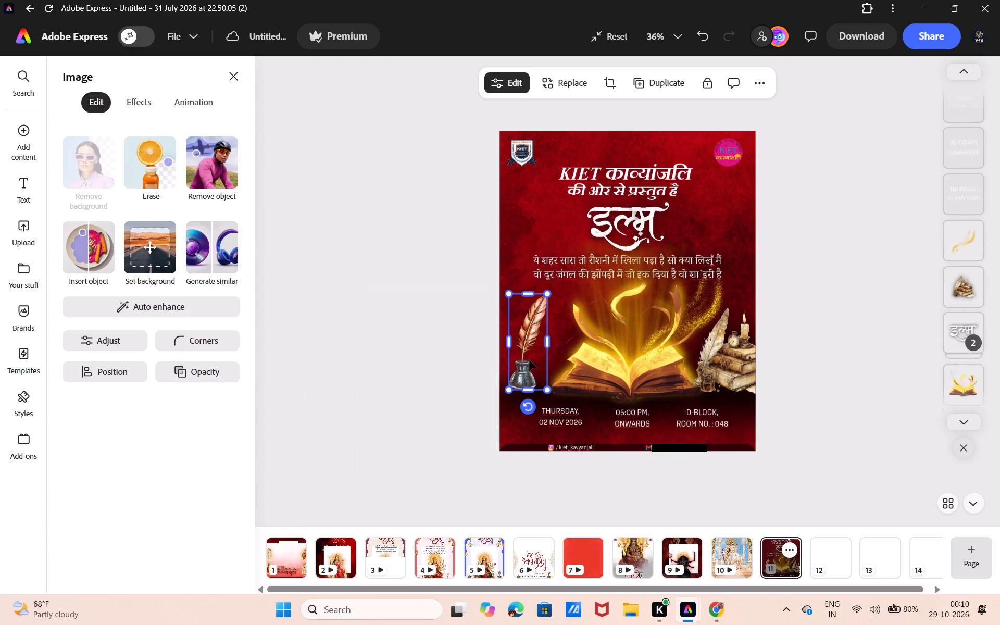
drag(529, 360, 537, 364)
click(537, 364)
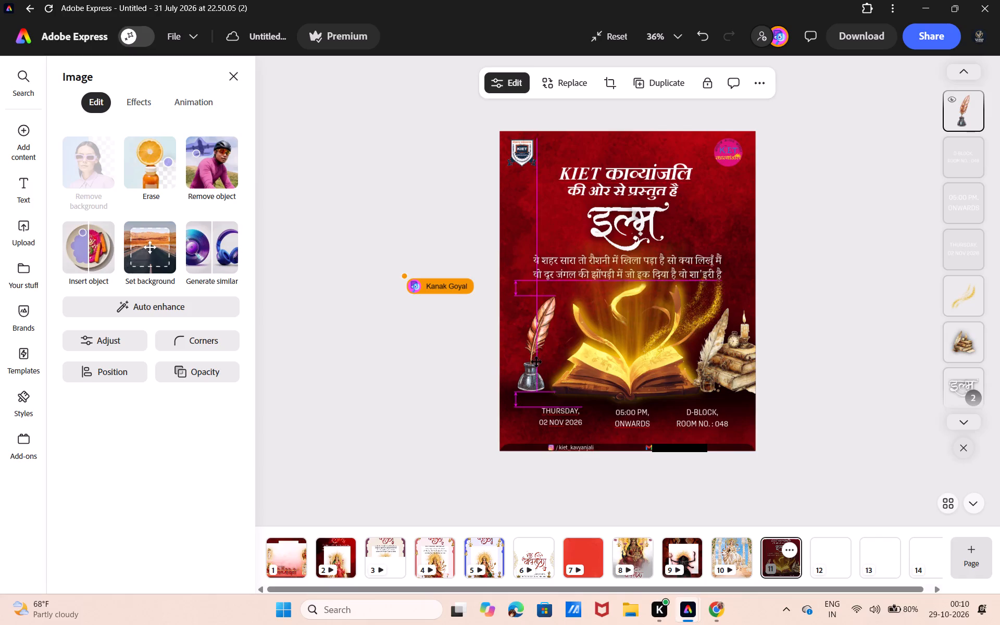
click(793, 314)
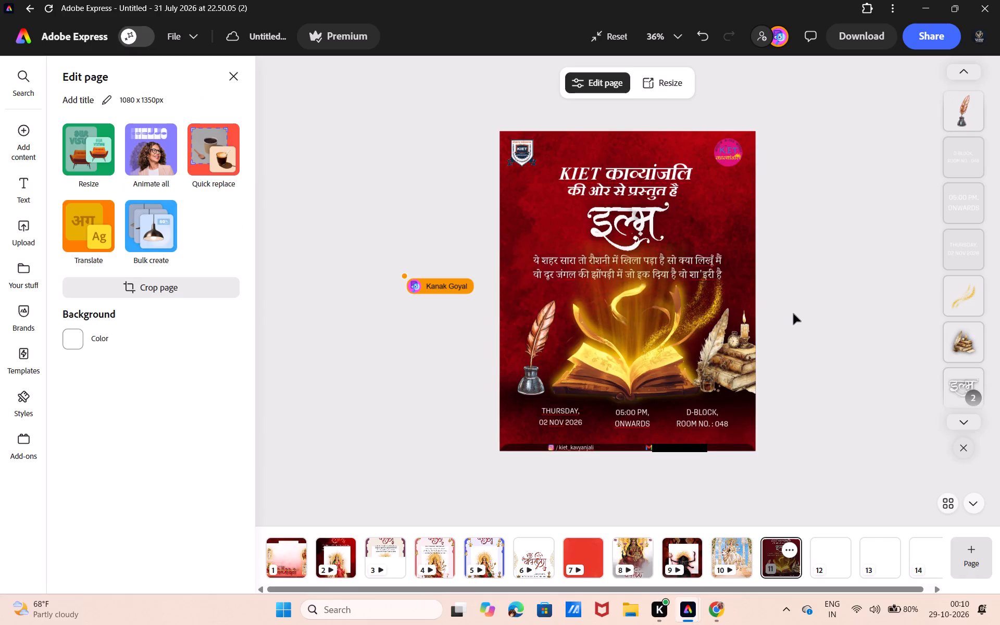
Lower the stacked books image and the quill and inkpot image so their bases line up with the glowing book's base.
click(741, 348)
drag(741, 348, 743, 361)
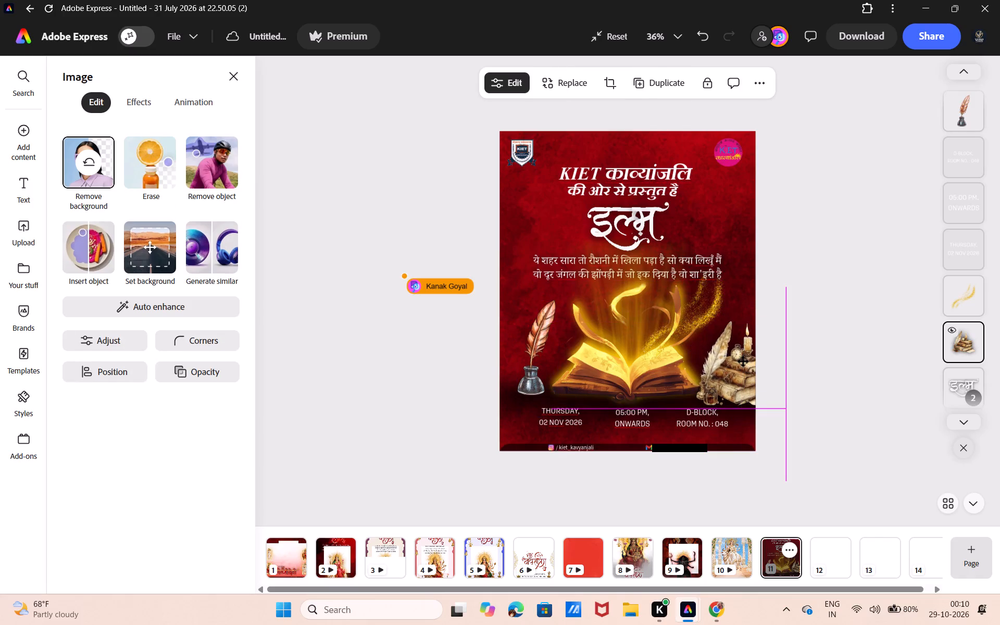
drag(743, 361, 744, 361)
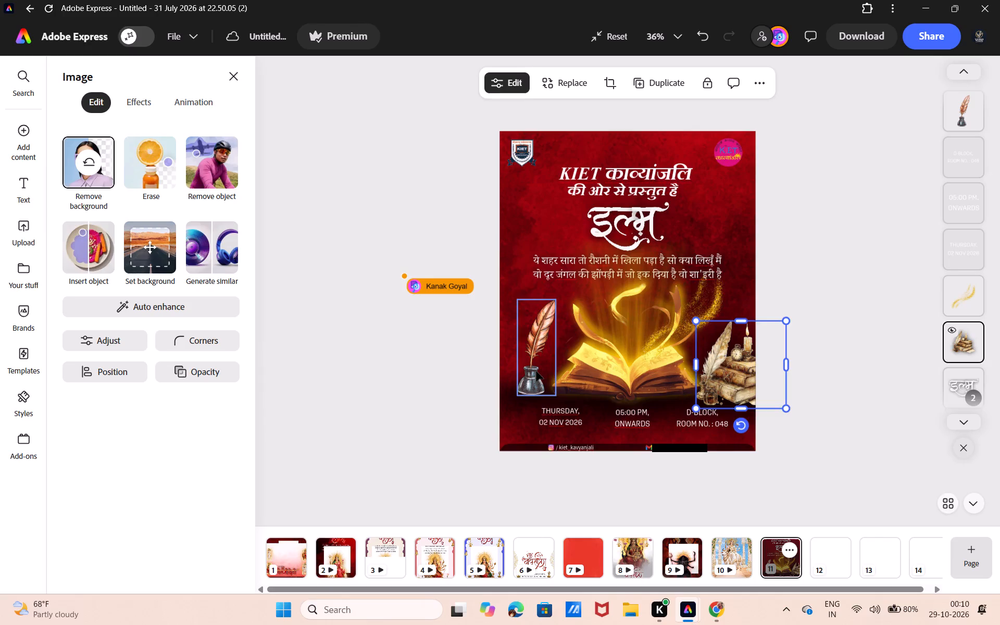
click(536, 371)
drag(536, 371, 531, 381)
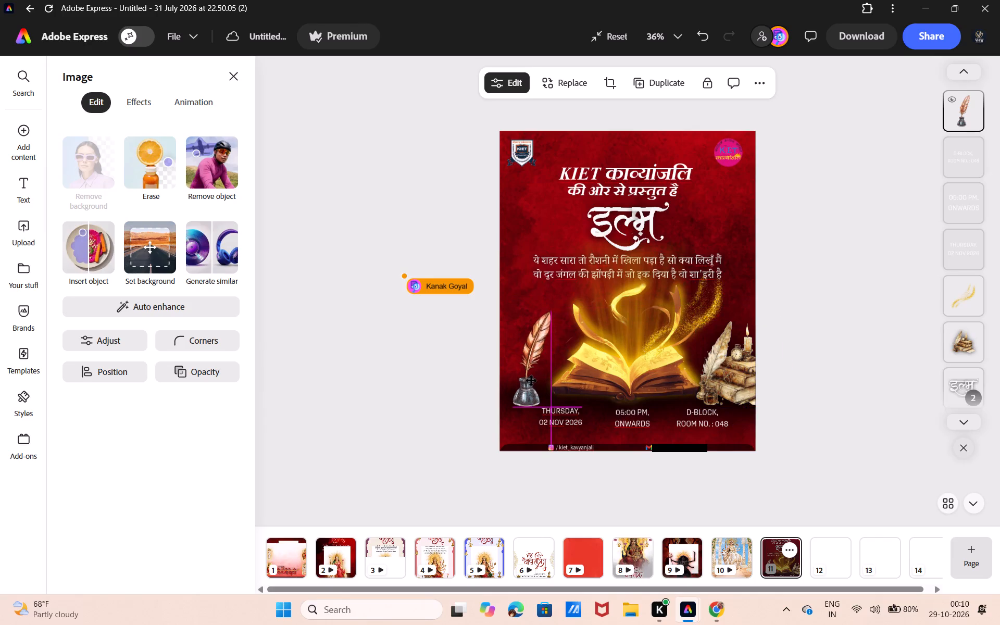
drag(531, 381, 532, 384)
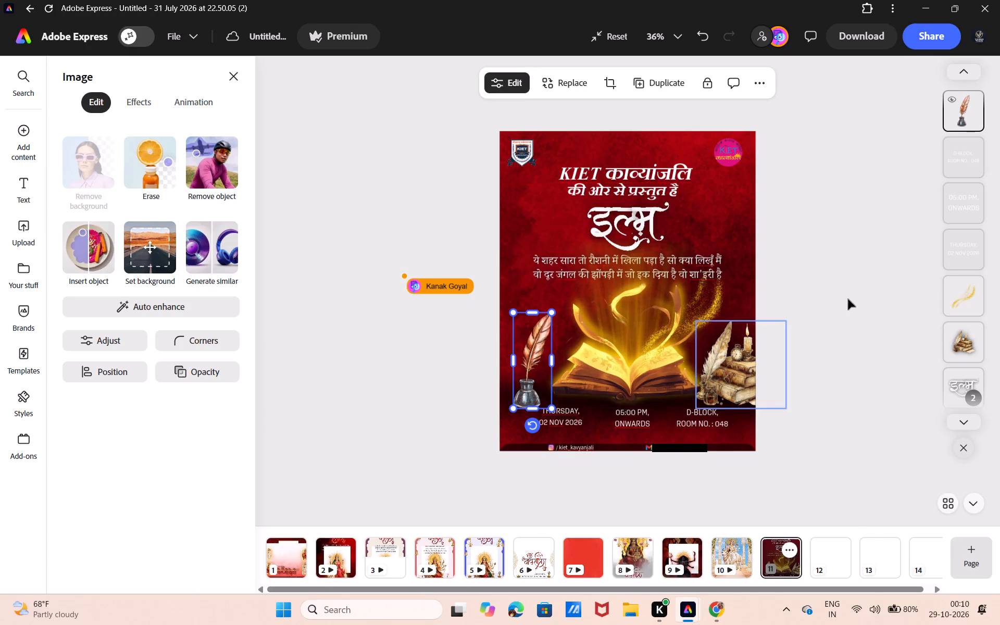
click(863, 300)
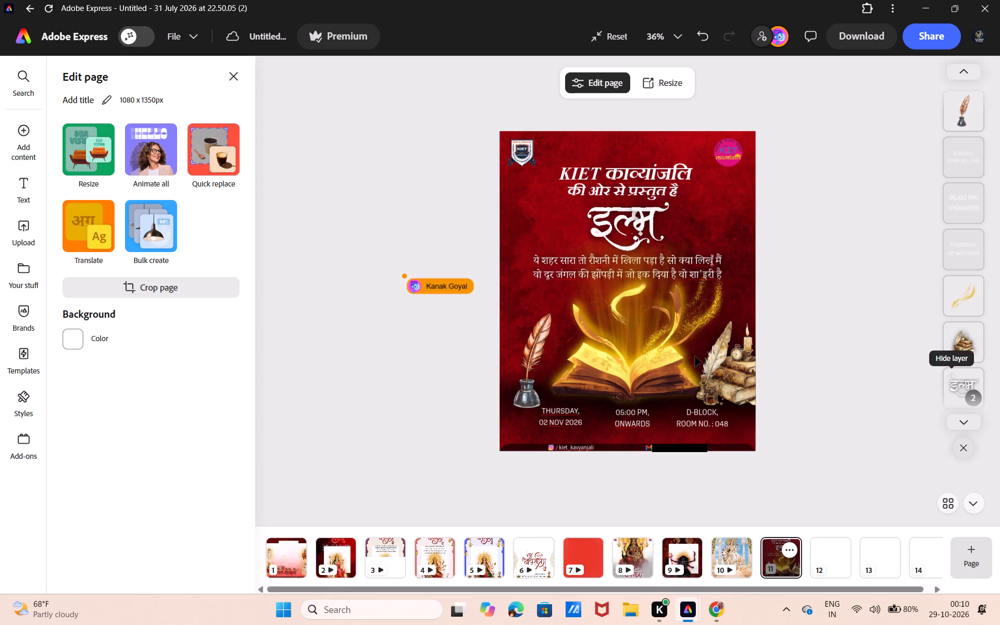
Lower the date, time and venue text blocks slightly, keeping them in one row above the contact footer.
click(537, 421)
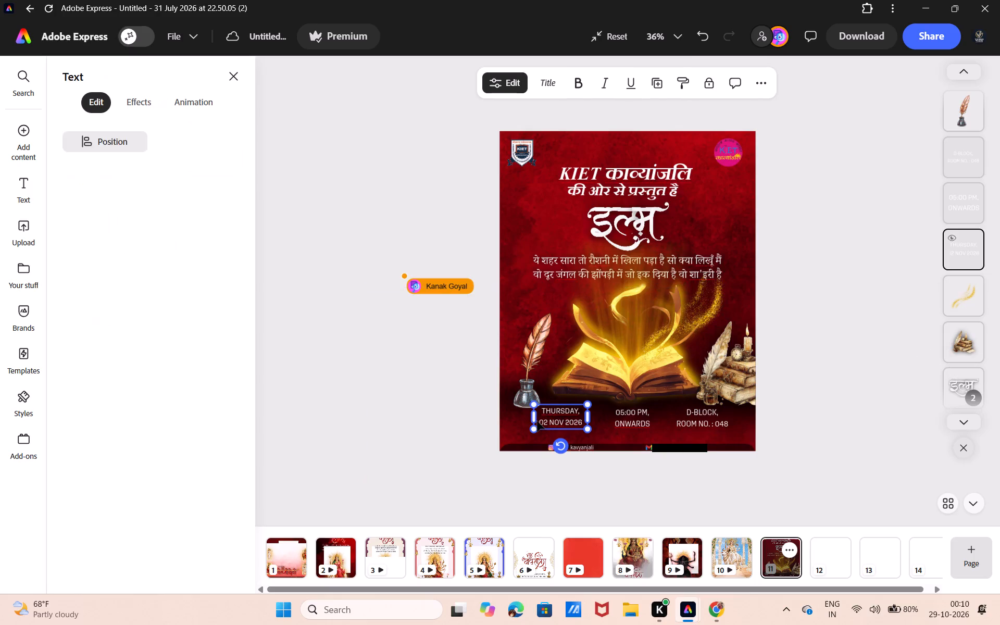
drag(537, 421, 536, 428)
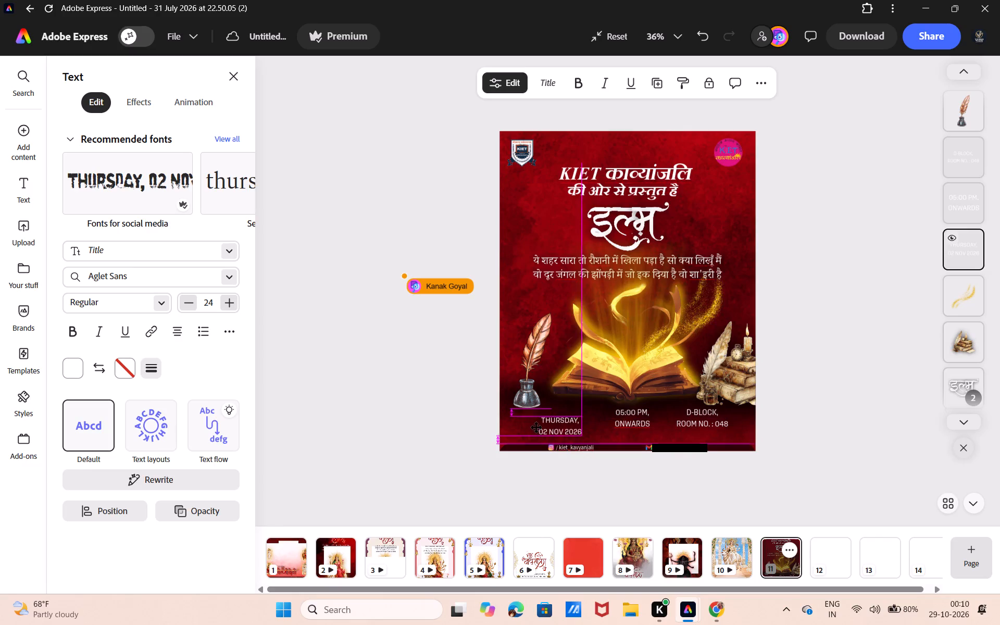
drag(536, 428, 536, 428)
click(613, 419)
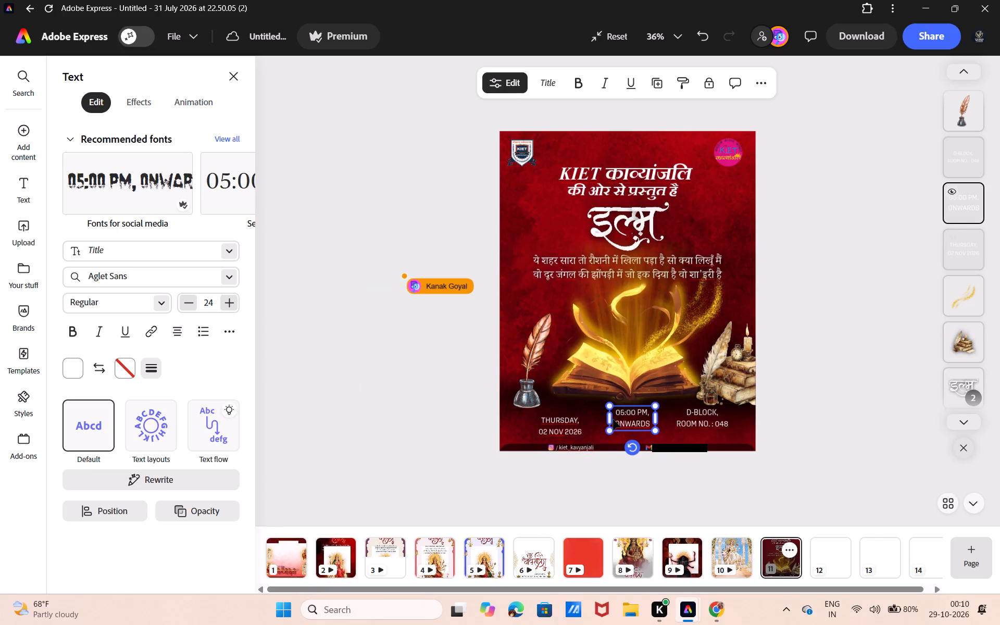
drag(613, 419, 613, 424)
drag(620, 450, 619, 458)
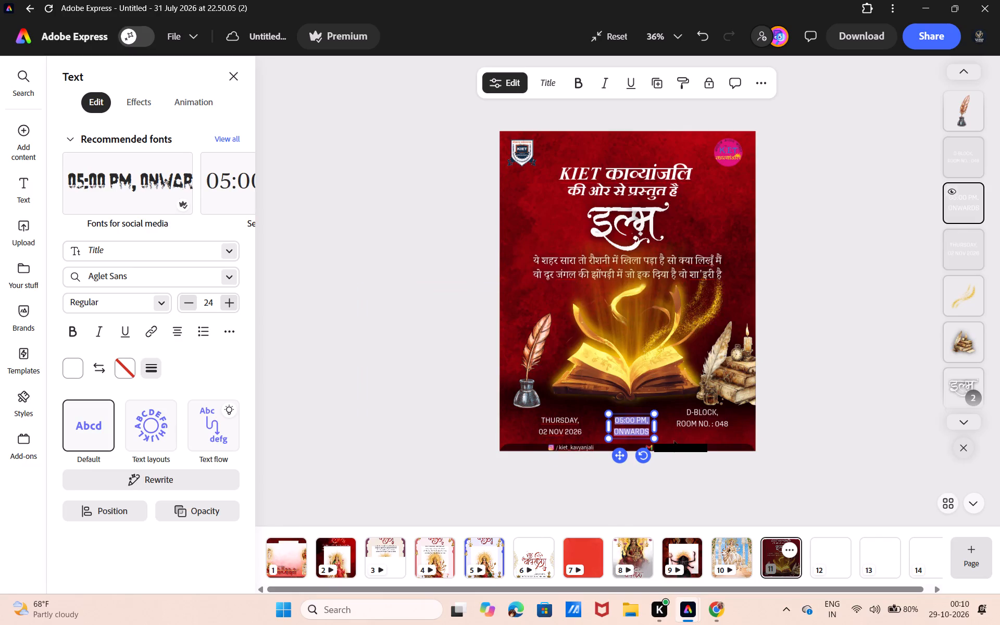
click(690, 423)
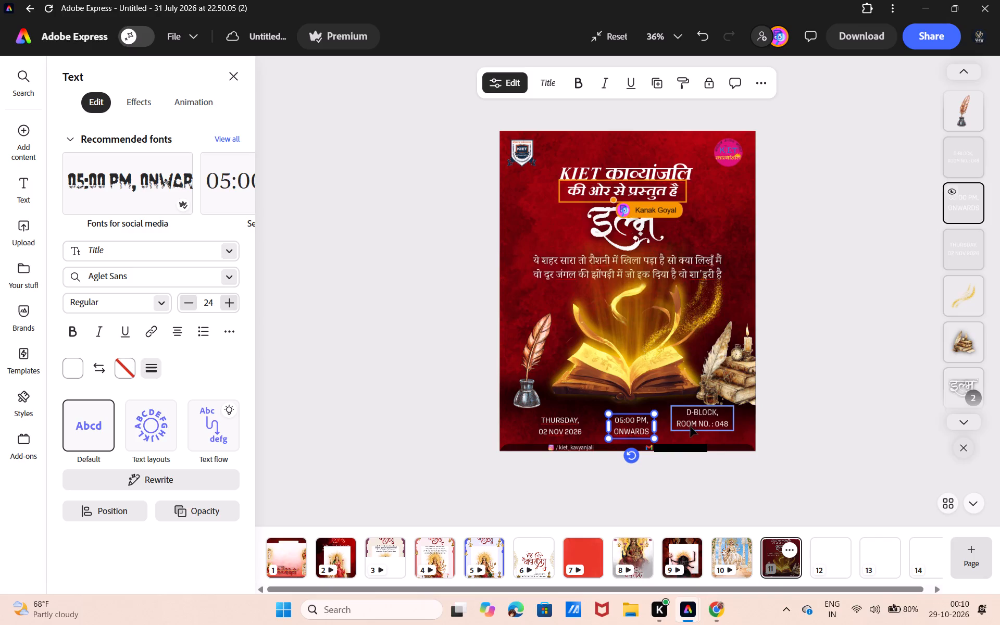
drag(690, 426, 690, 433)
click(845, 350)
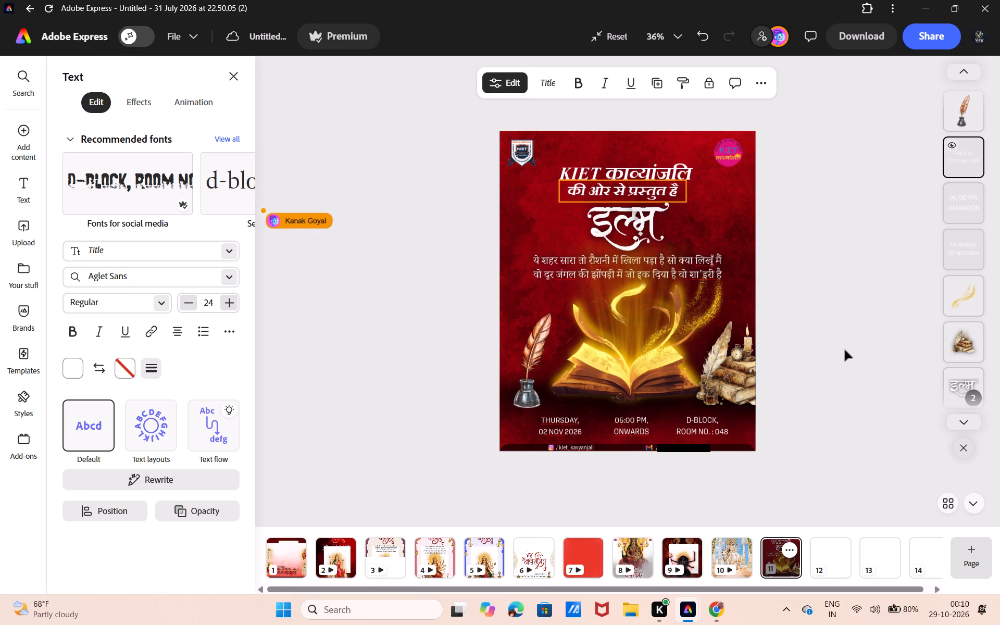
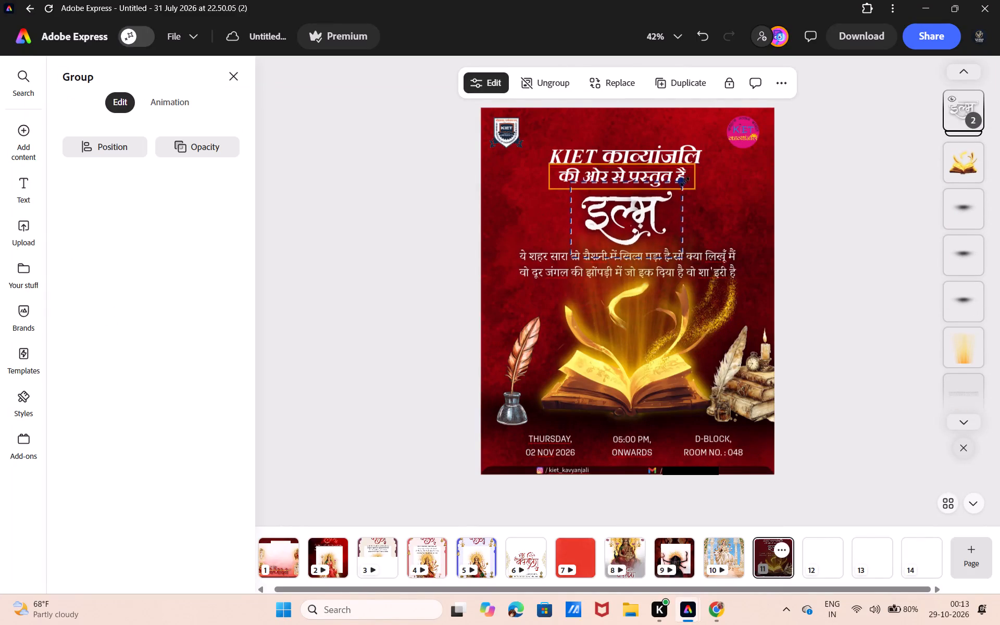
Scale the इल्म title group down slightly below the presenting line.
drag(684, 181, 683, 183)
click(674, 207)
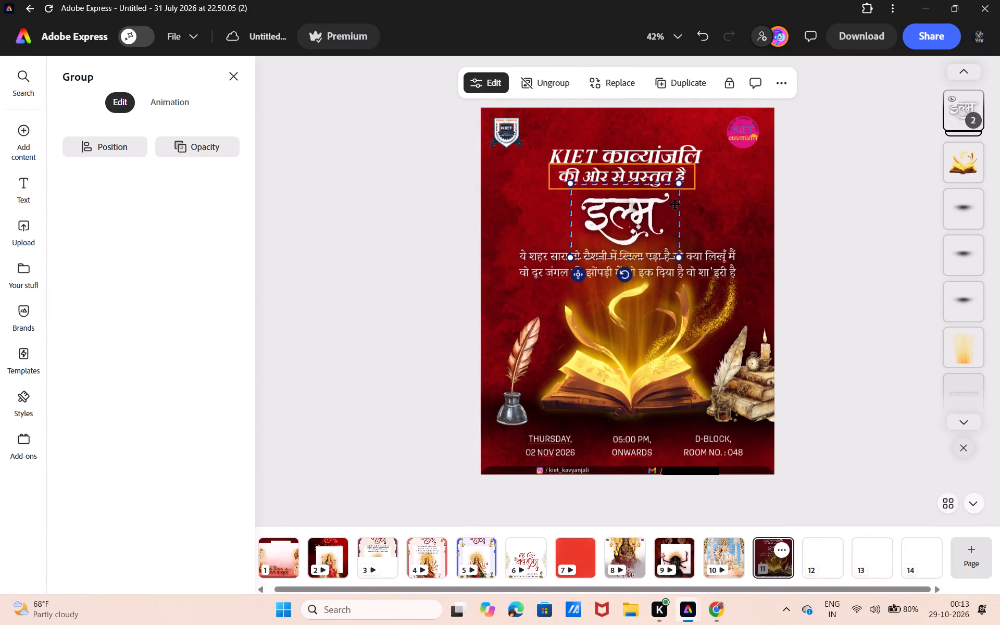
click(820, 183)
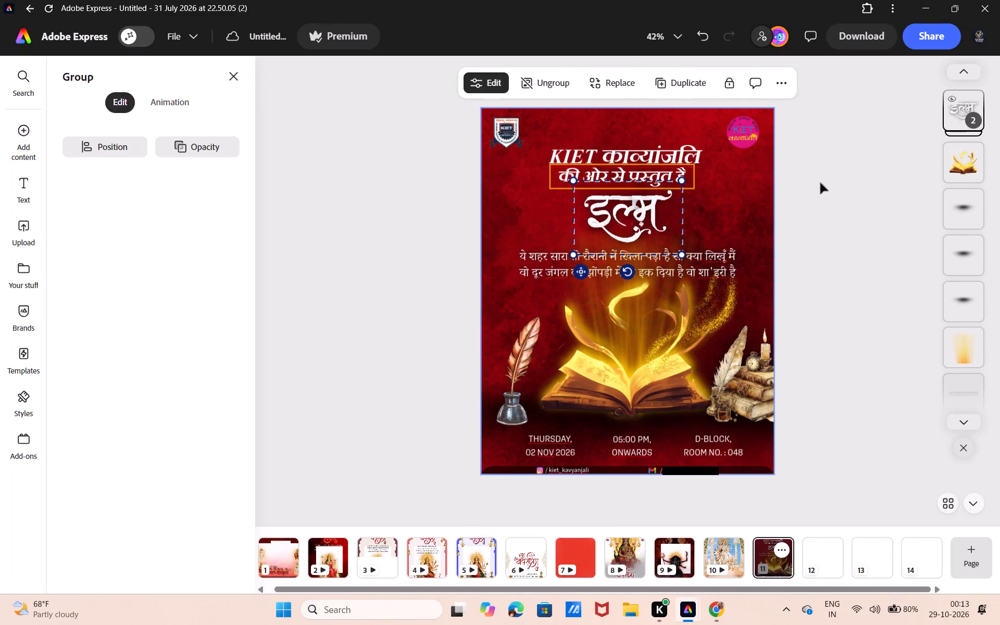
Move the date text and the D-Block venue text inward, closer to the 05:00 PM text between them.
click(575, 447)
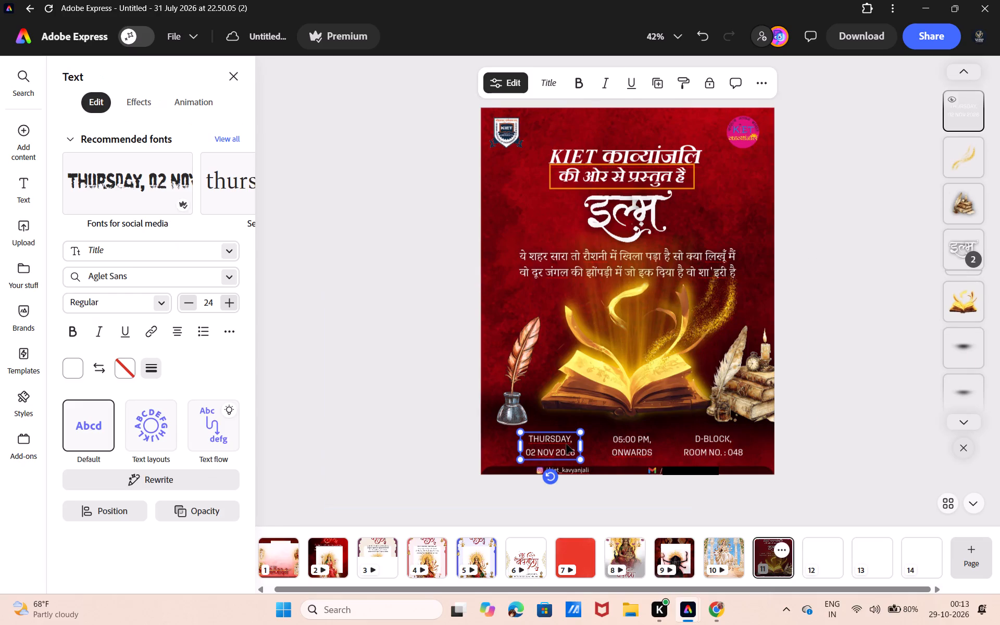
drag(567, 443, 572, 443)
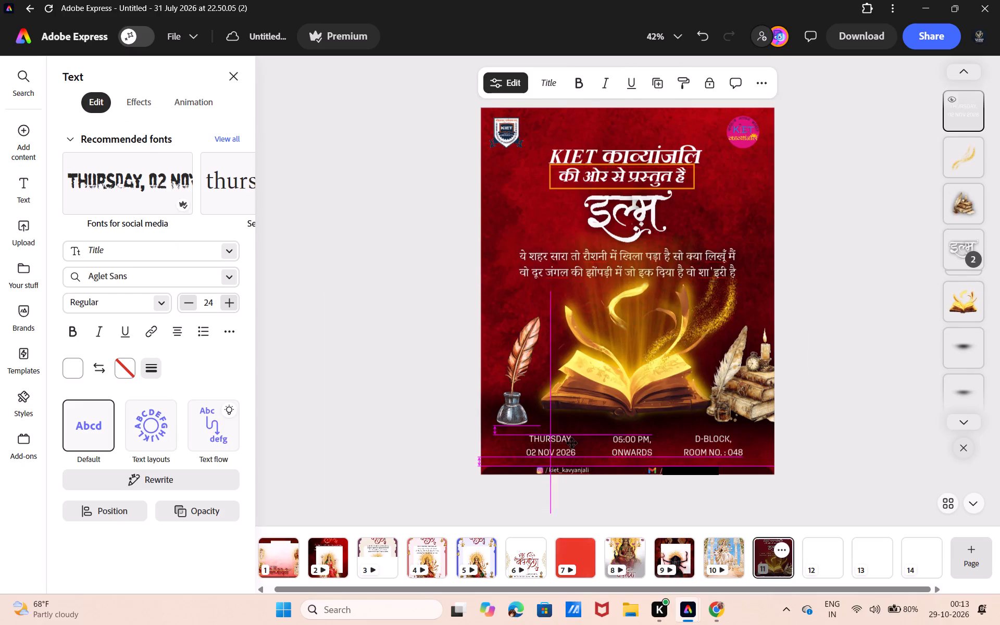
drag(572, 443, 580, 443)
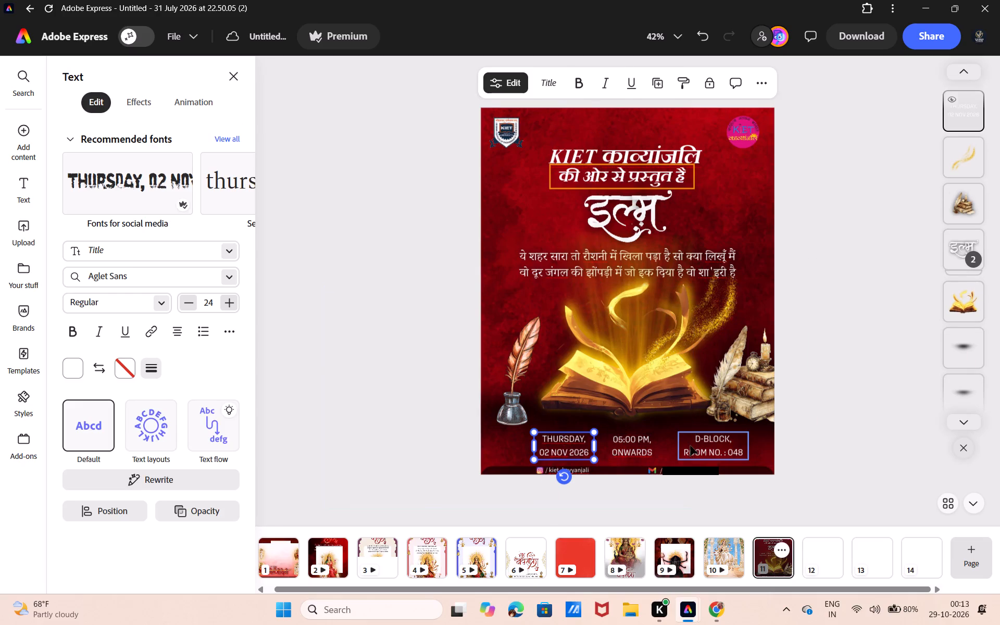
click(693, 446)
drag(693, 446, 683, 446)
drag(701, 477, 695, 477)
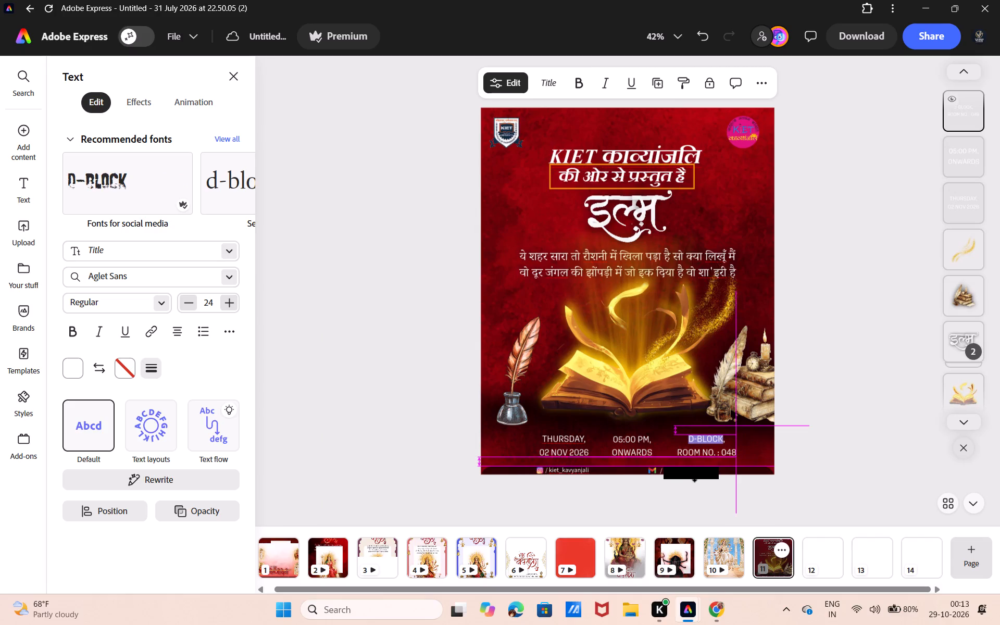
drag(695, 477, 692, 476)
click(831, 431)
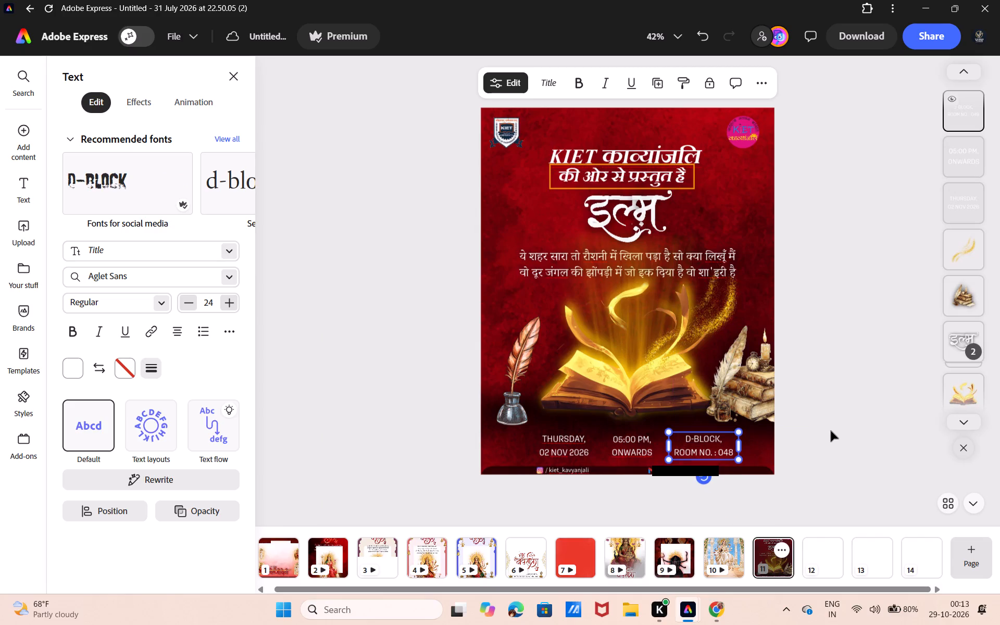
click(831, 431)
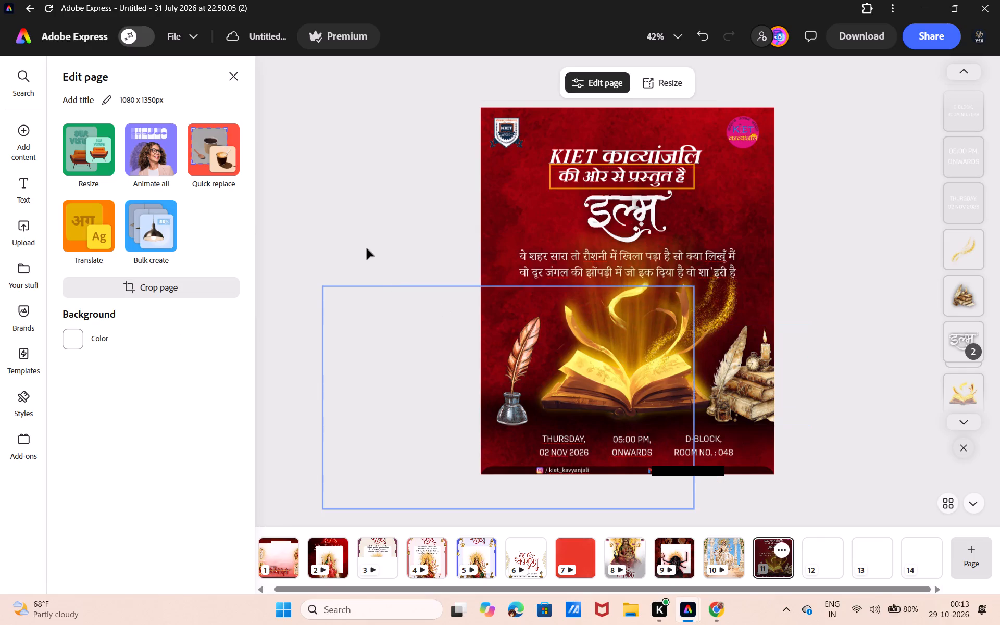
Search backgrounds for BLACK, try several dark textures, and apply the cloudy grey-black smoke one to the poster page.
click(108, 183)
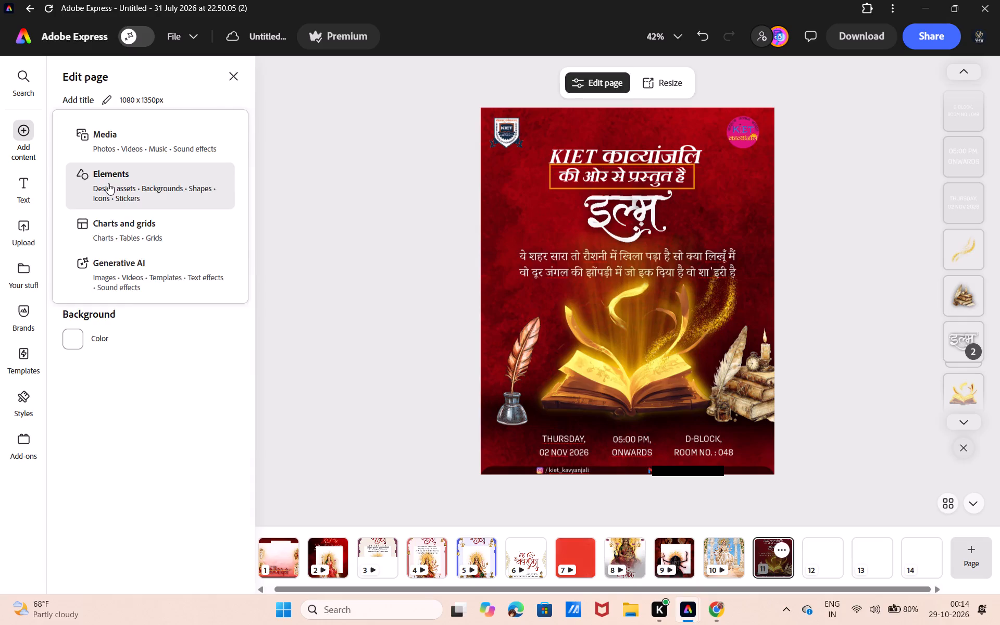
click(182, 99)
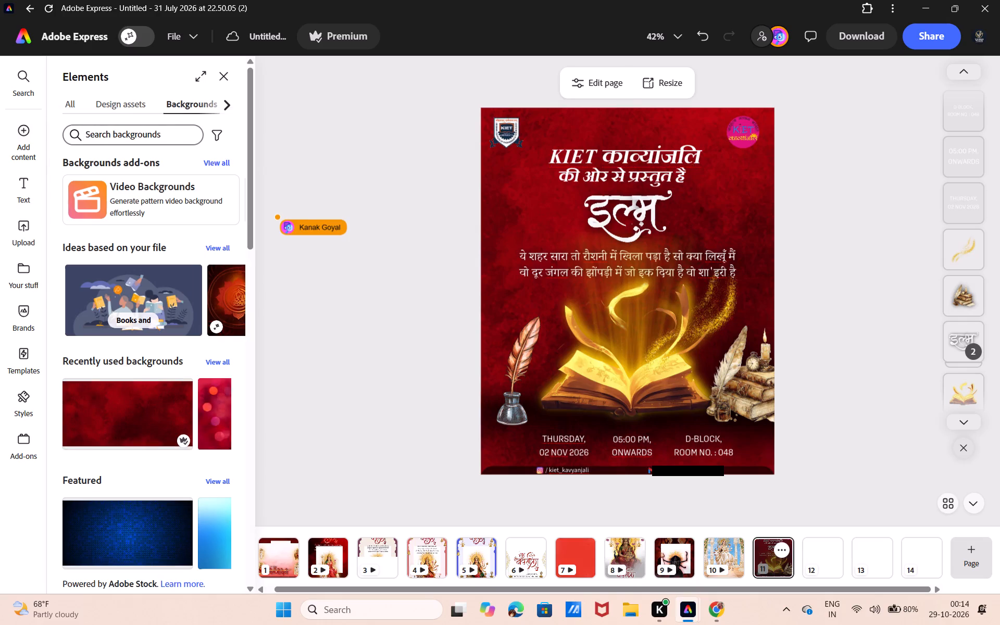
click(168, 131)
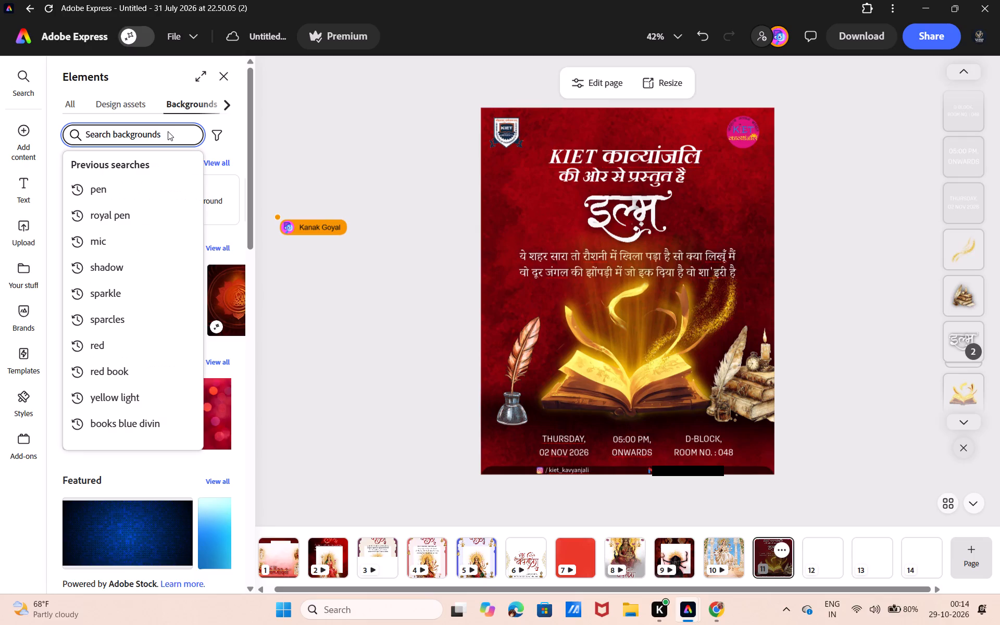
key(b)
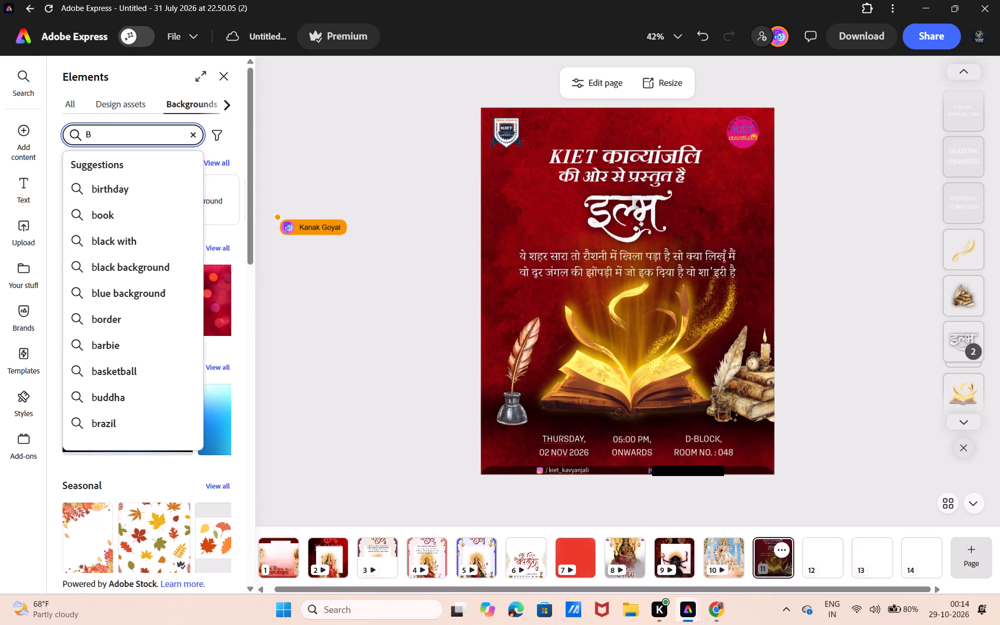
text(LACK)
key(Return)
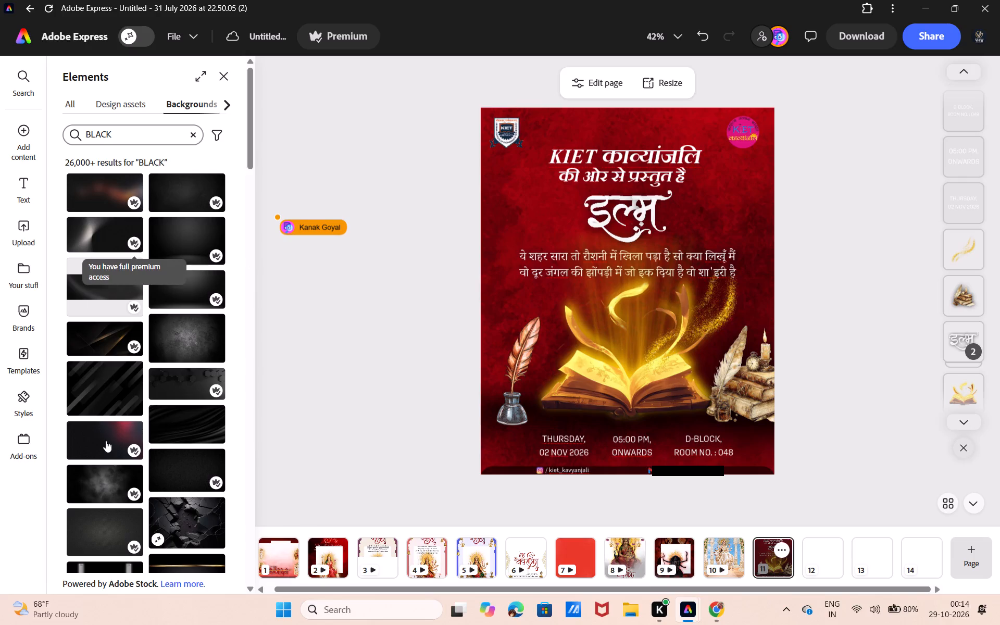
click(106, 474)
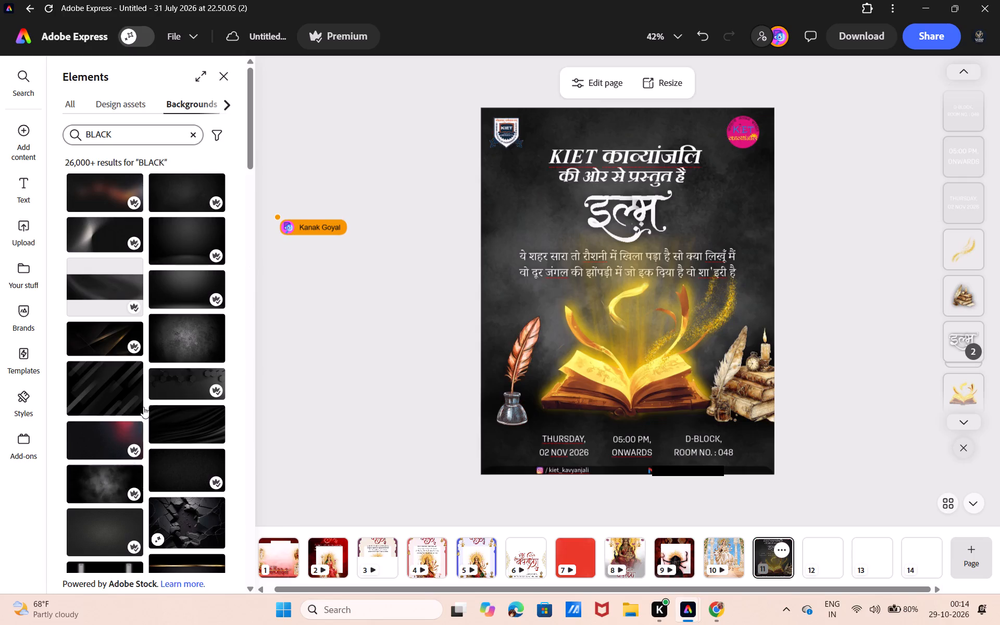
click(187, 341)
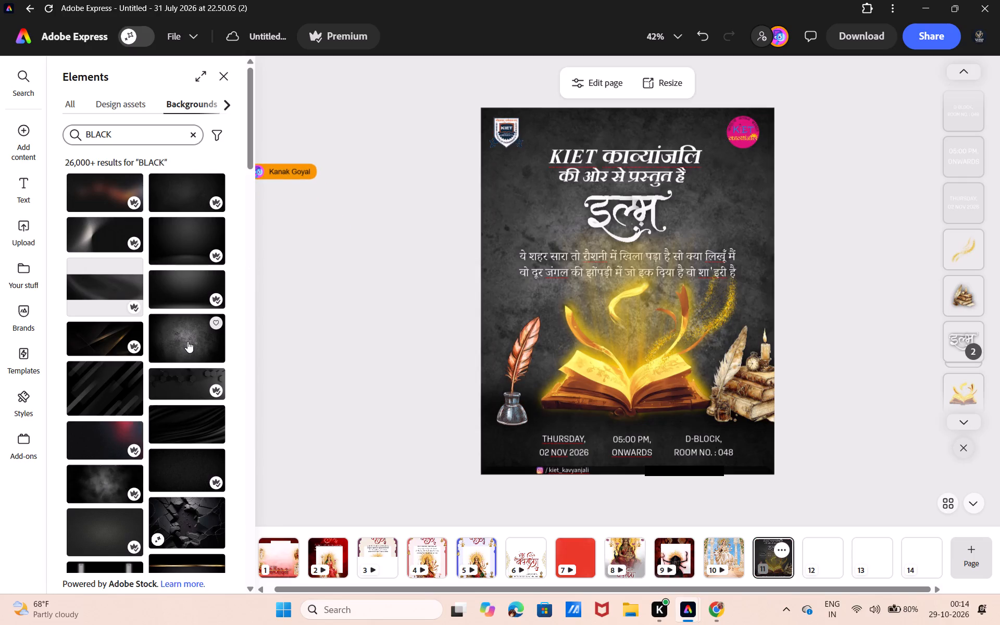
scroll(213, 443, down, 3)
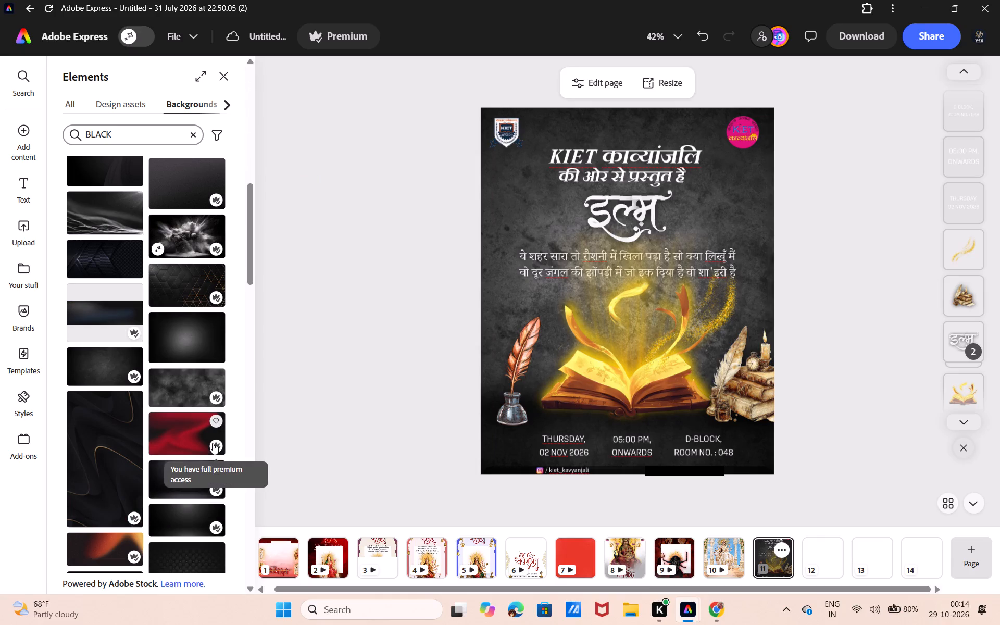
click(173, 392)
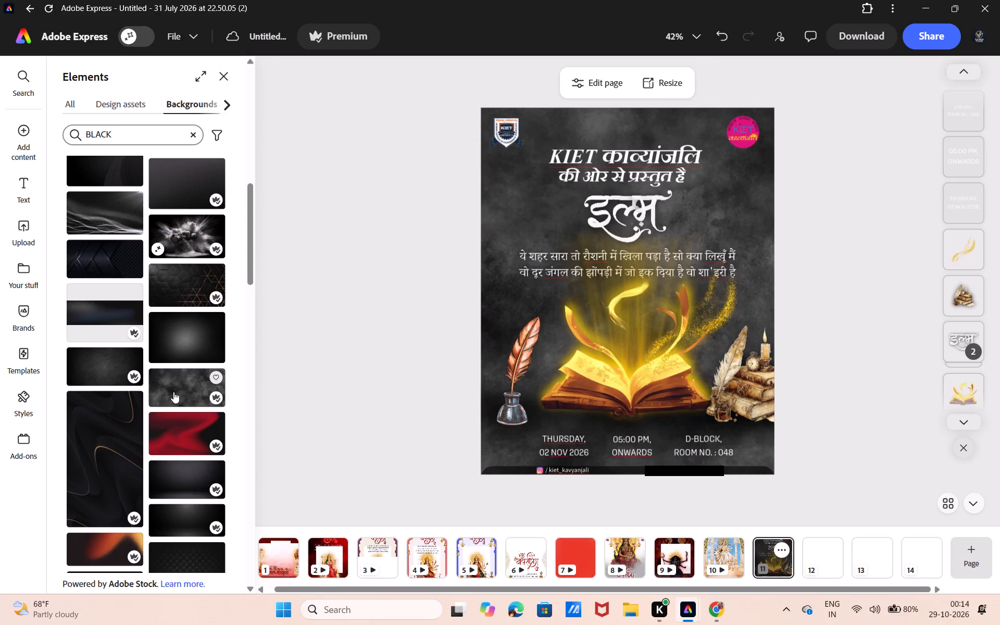
click(301, 335)
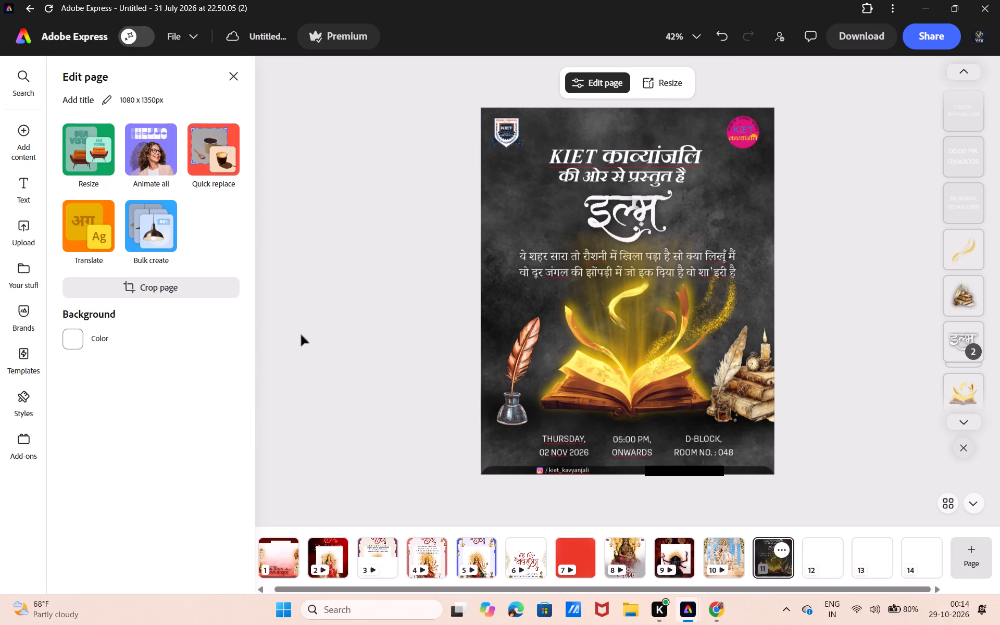
Change the open book image's custom shadow color to black (#000000).
click(606, 356)
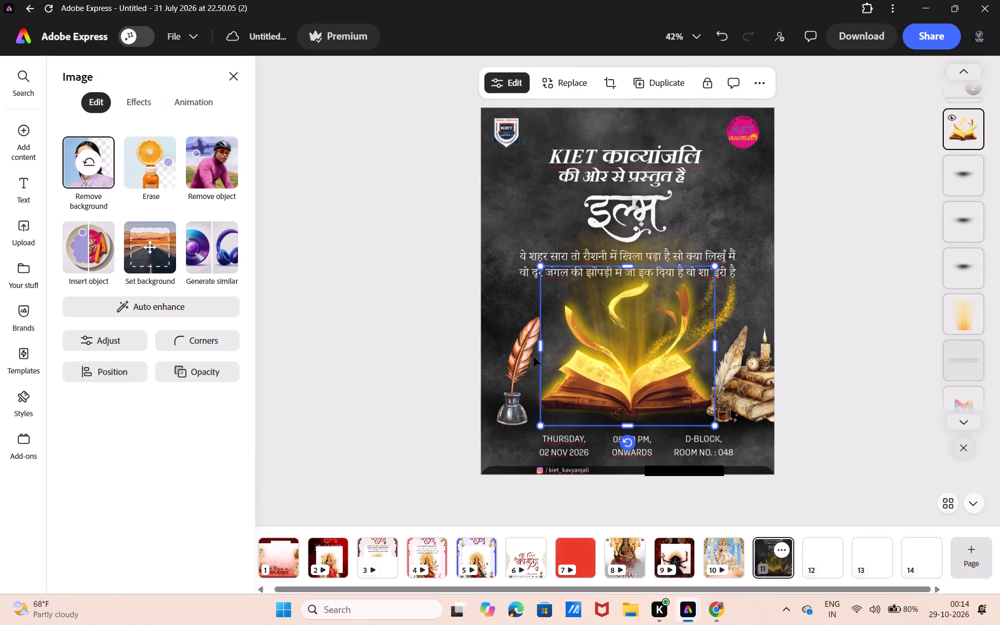
click(141, 105)
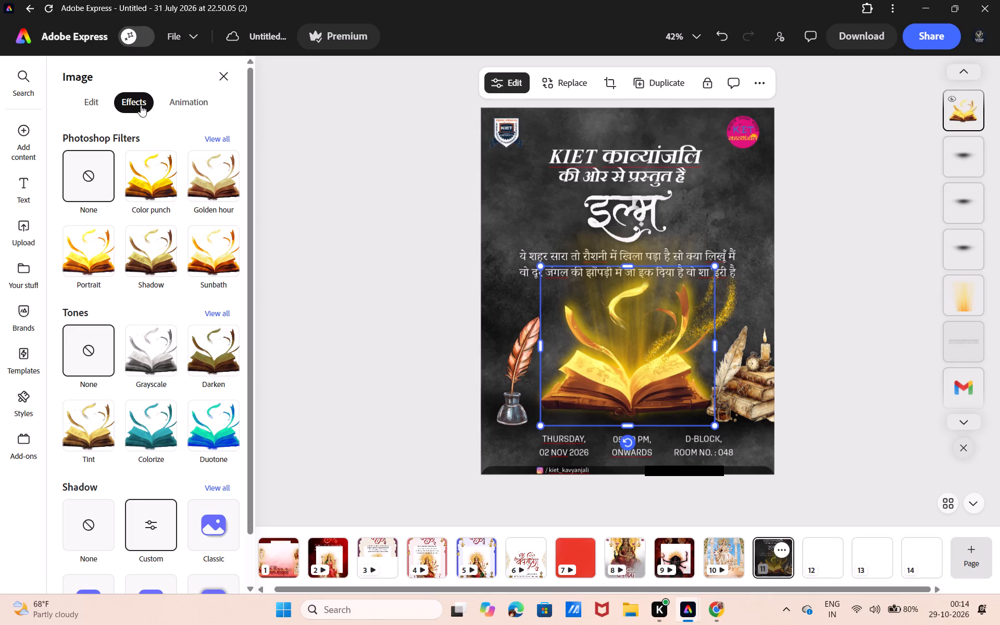
click(155, 521)
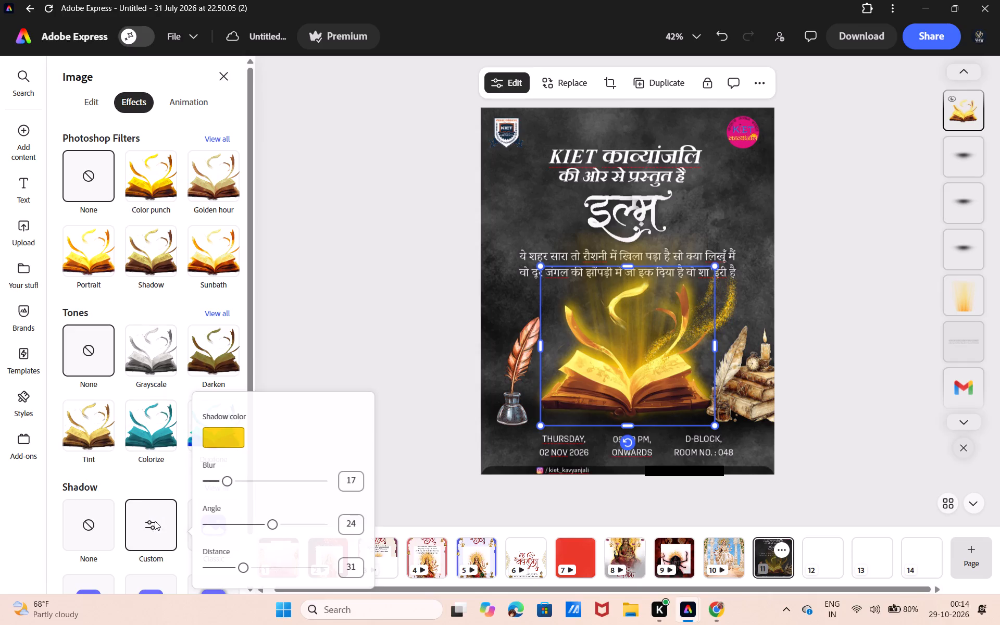
click(221, 441)
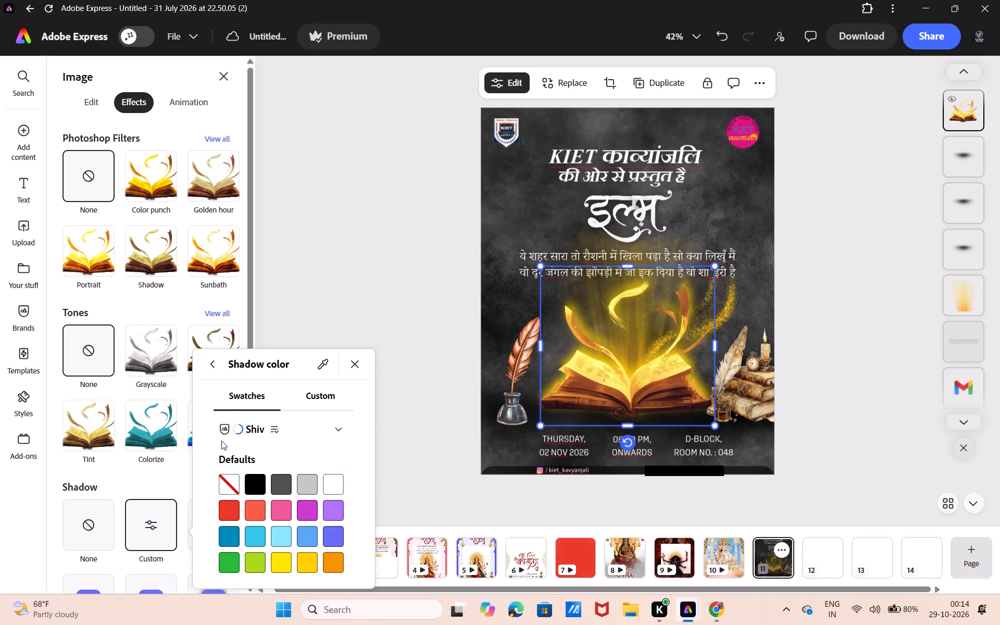
click(259, 474)
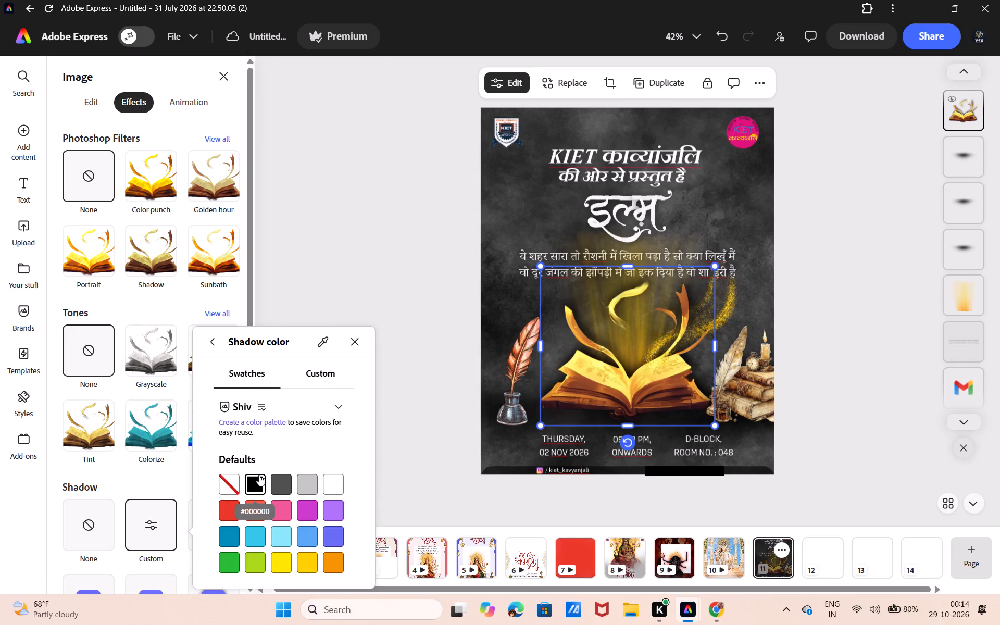
click(361, 279)
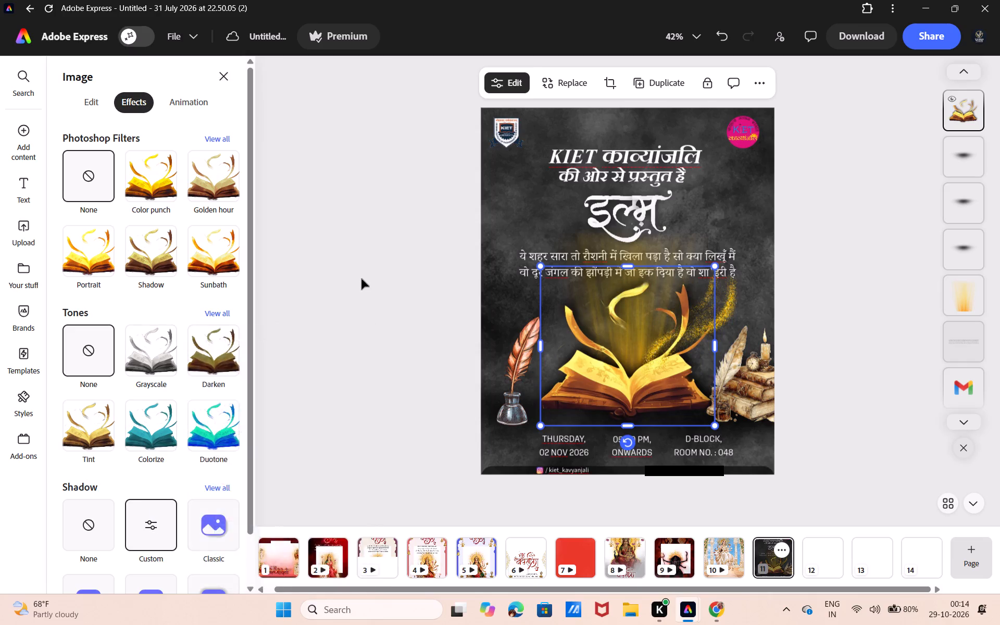
click(361, 279)
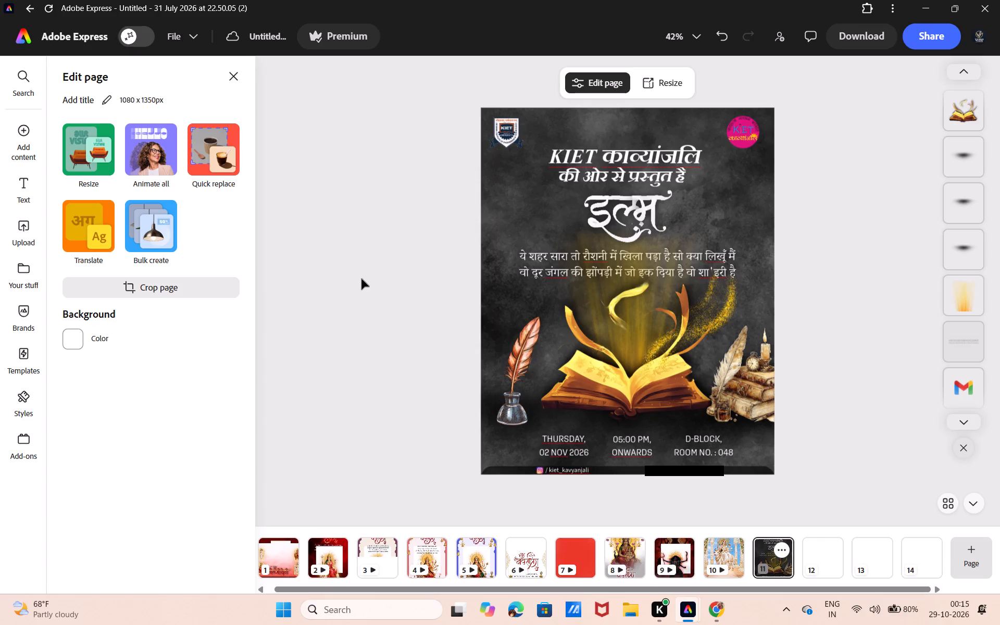
Lower the golden light image behind the book and shorten it from its bottom edge to end within the book.
click(960, 305)
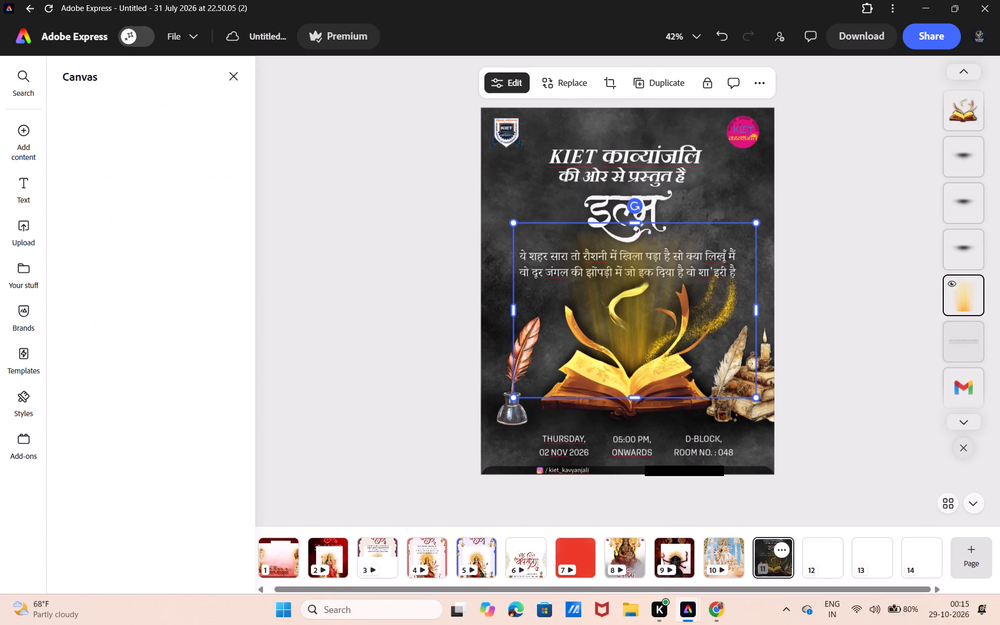
drag(746, 228, 743, 243)
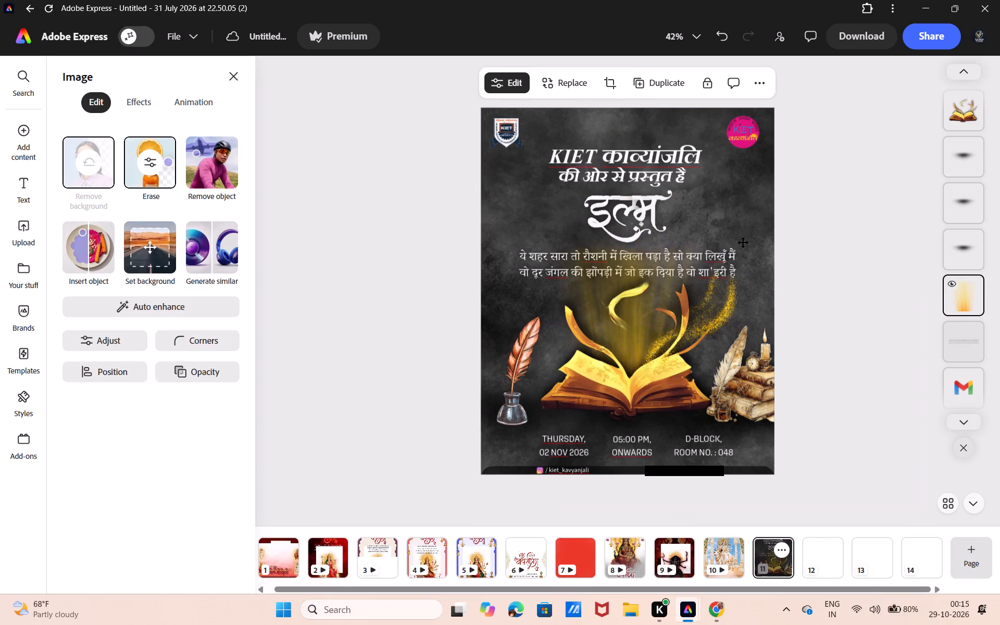
drag(743, 243, 745, 269)
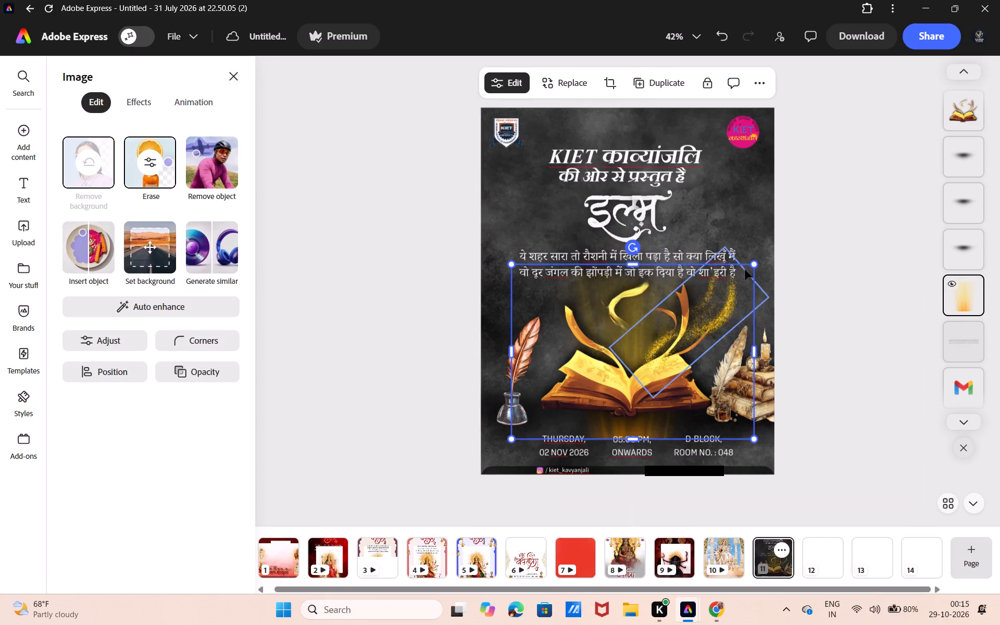
drag(637, 441, 642, 414)
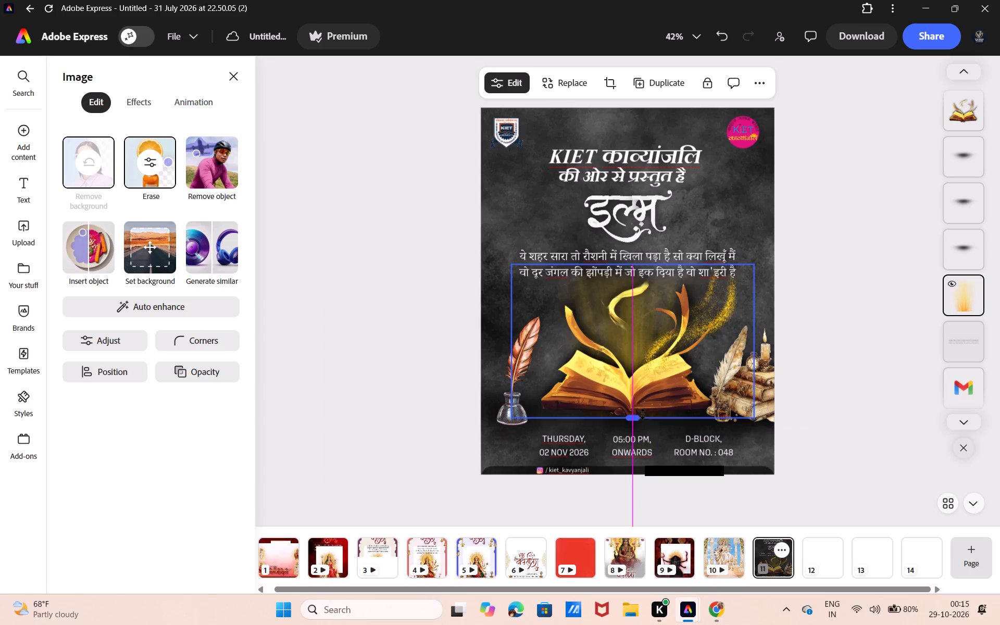
drag(642, 414, 645, 401)
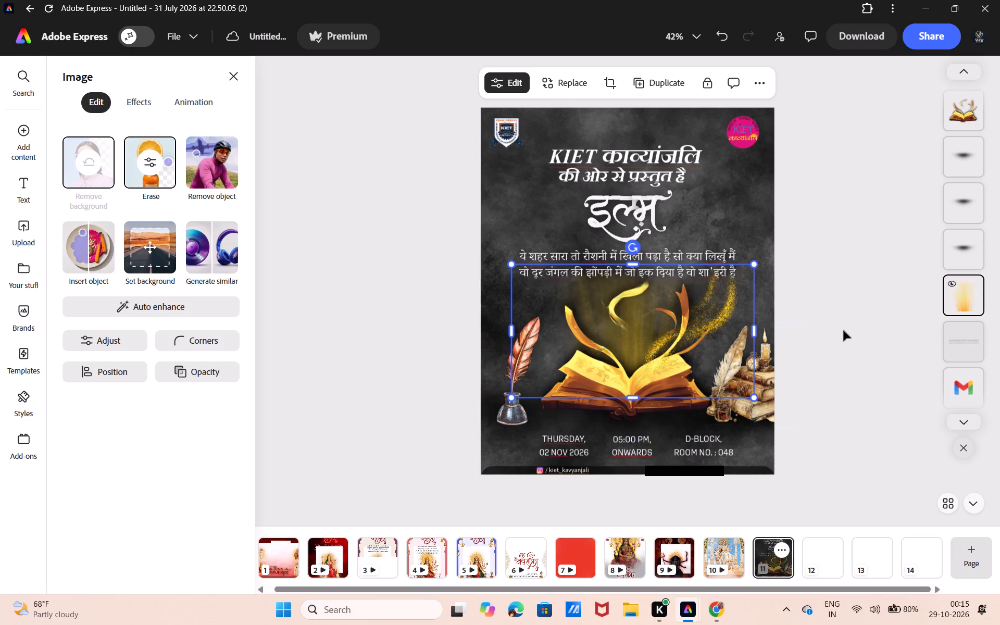
click(849, 329)
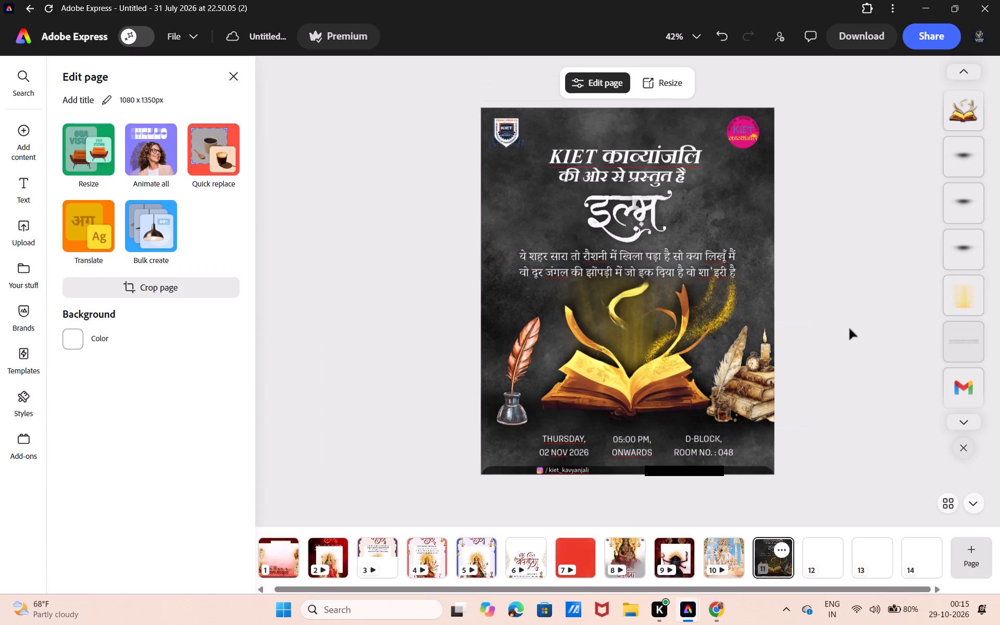
Shift the golden dust swirl slightly left, closer to the centre of the open book.
click(731, 301)
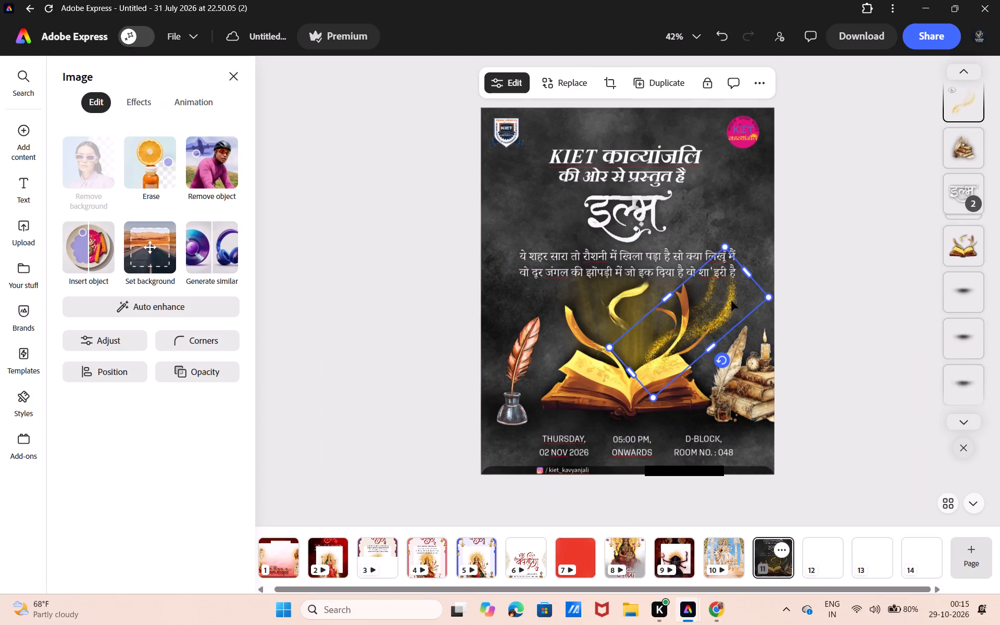
drag(731, 301, 717, 305)
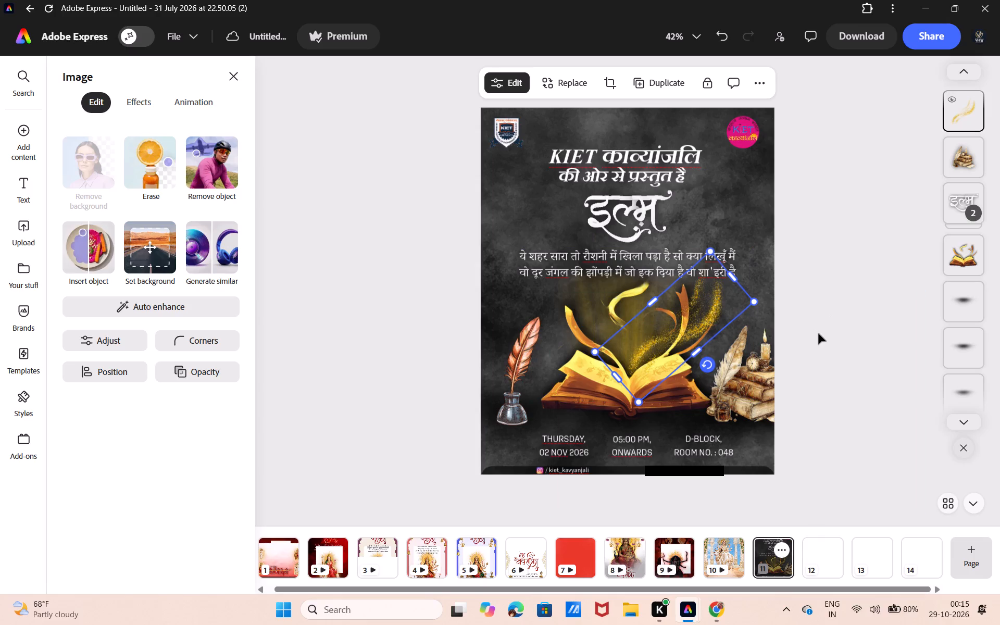
click(818, 333)
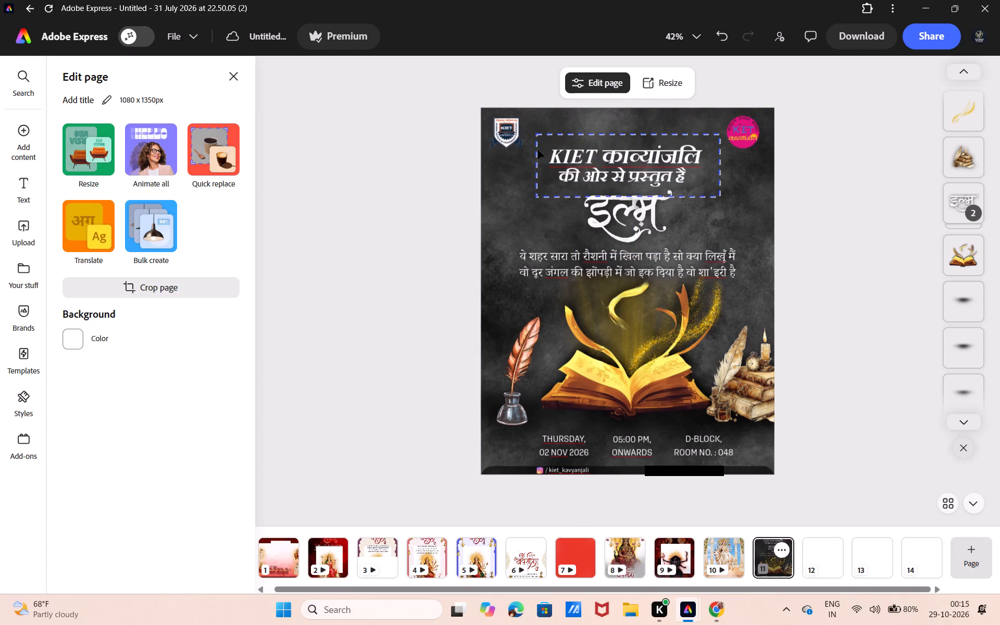
Select the title, इल्म lettering, couplet, open book and its effects, and quill inkpot together, and move them slightly higher on the poster.
drag(524, 160, 540, 174)
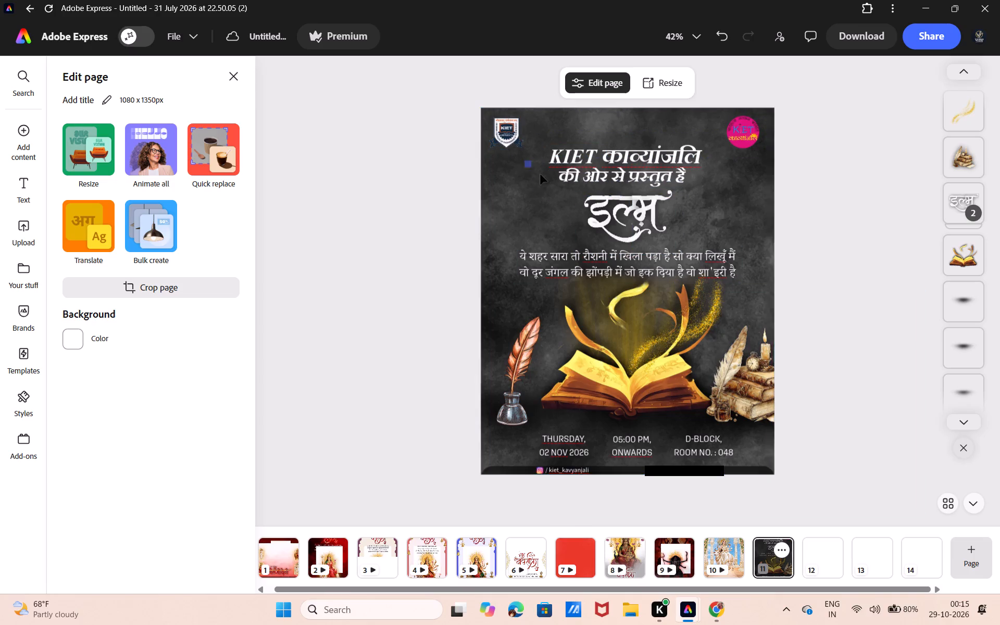
drag(540, 174, 683, 400)
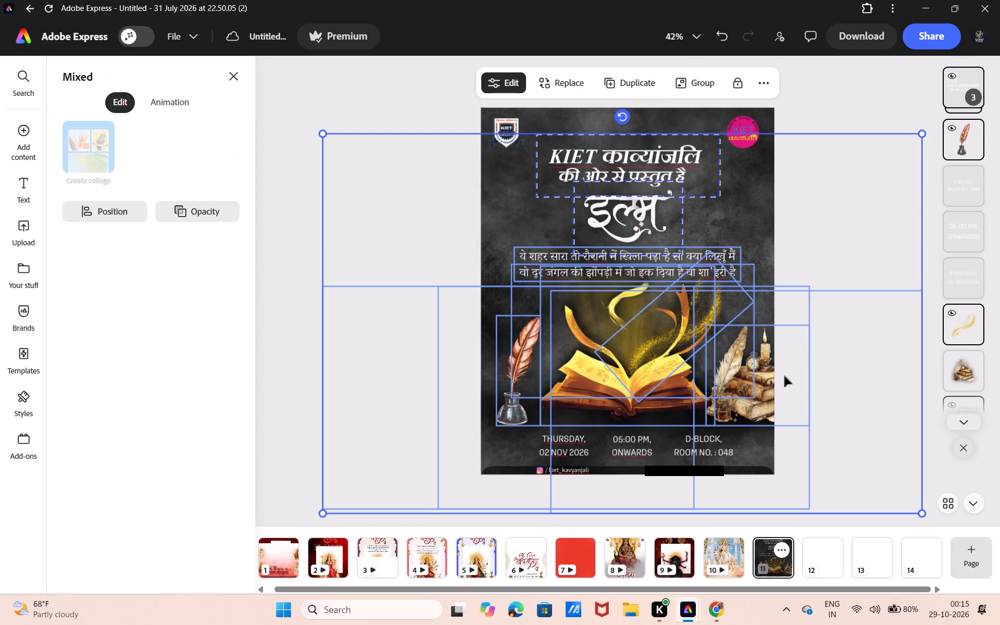
drag(892, 393, 895, 376)
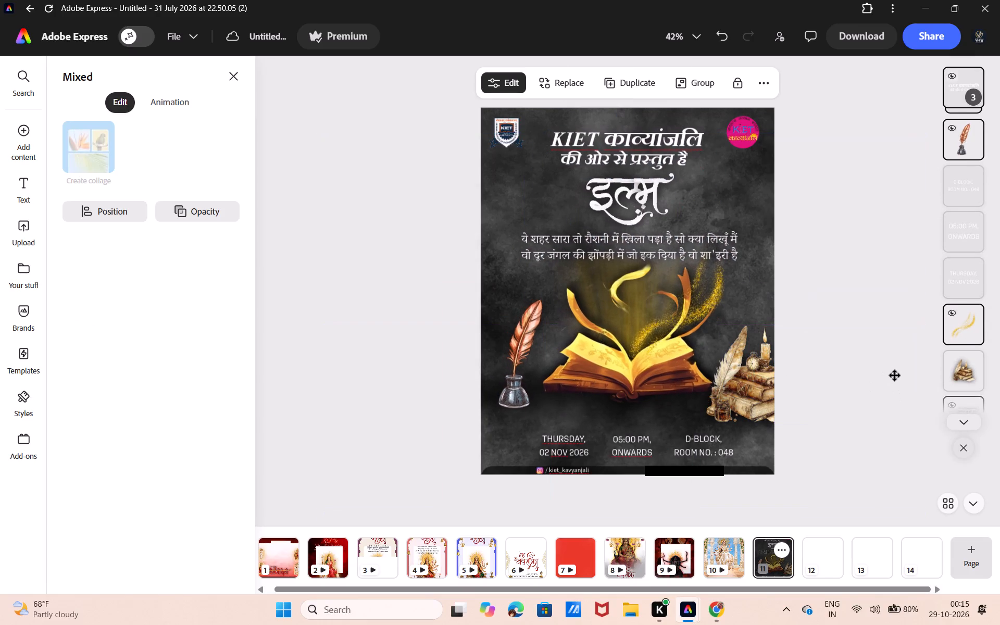
drag(895, 376, 895, 376)
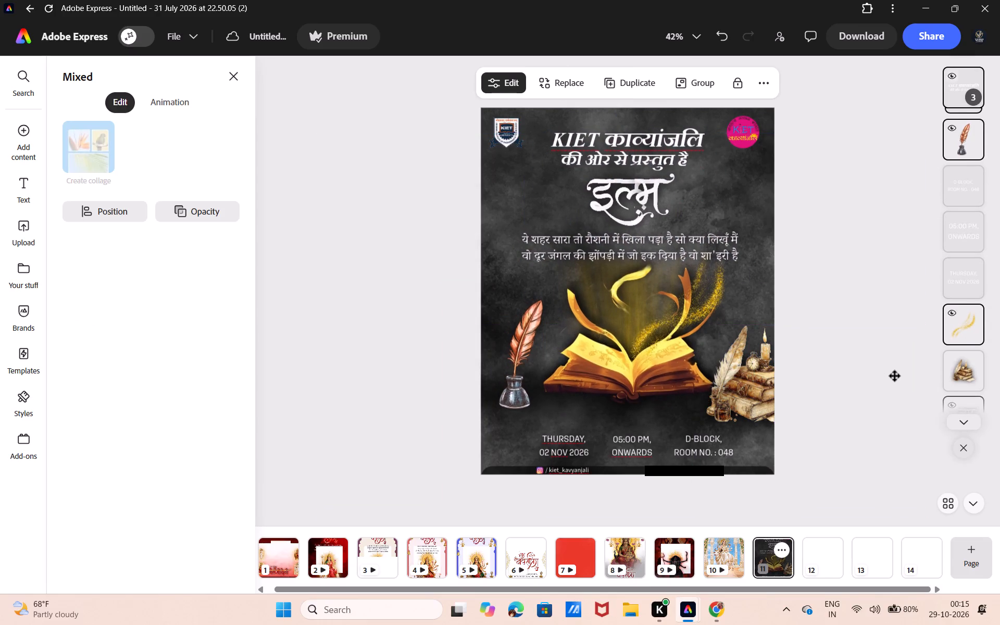
drag(895, 376, 895, 377)
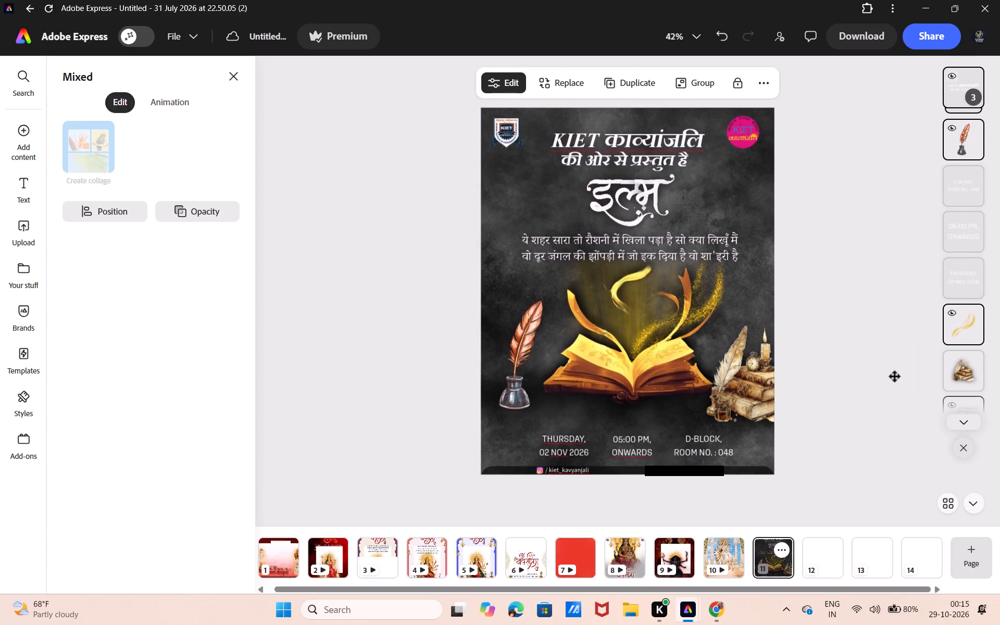
drag(895, 377, 895, 378)
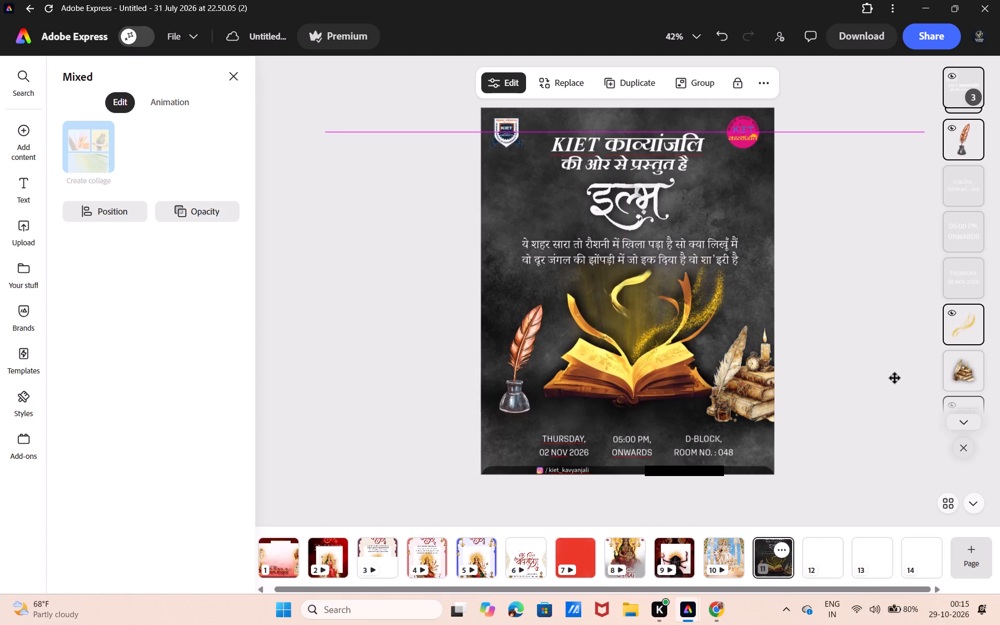
drag(895, 378, 896, 378)
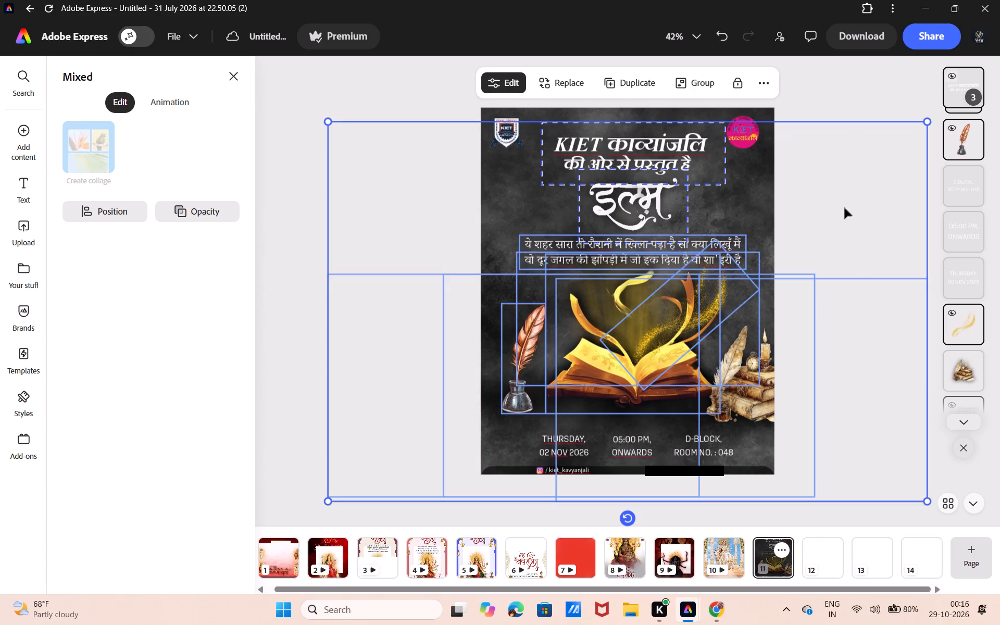
click(844, 98)
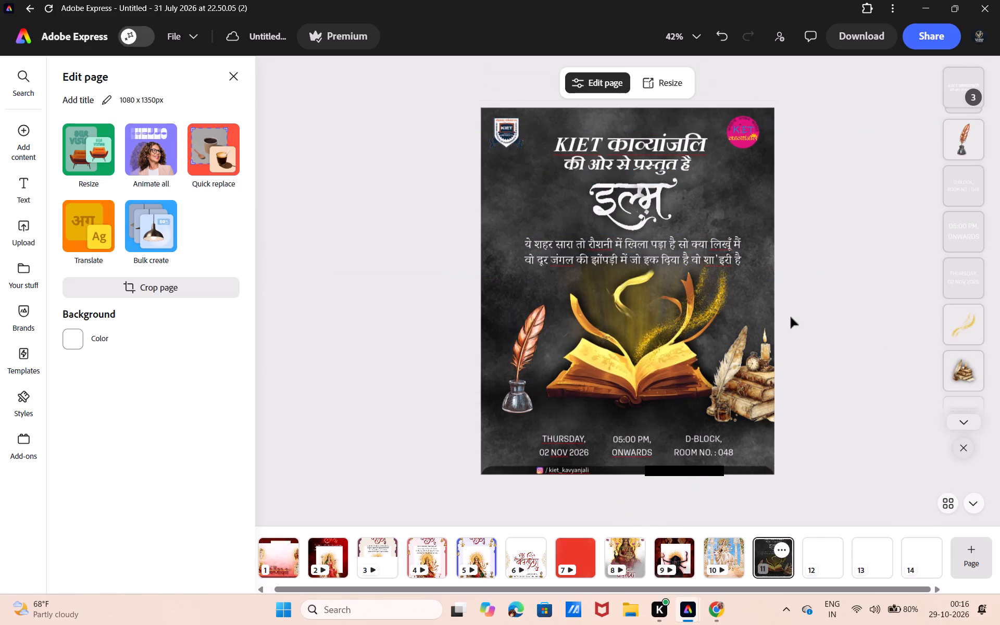
Raise the stacked books and candle image slightly to match the repositioned open book.
click(770, 398)
drag(770, 398, 770, 390)
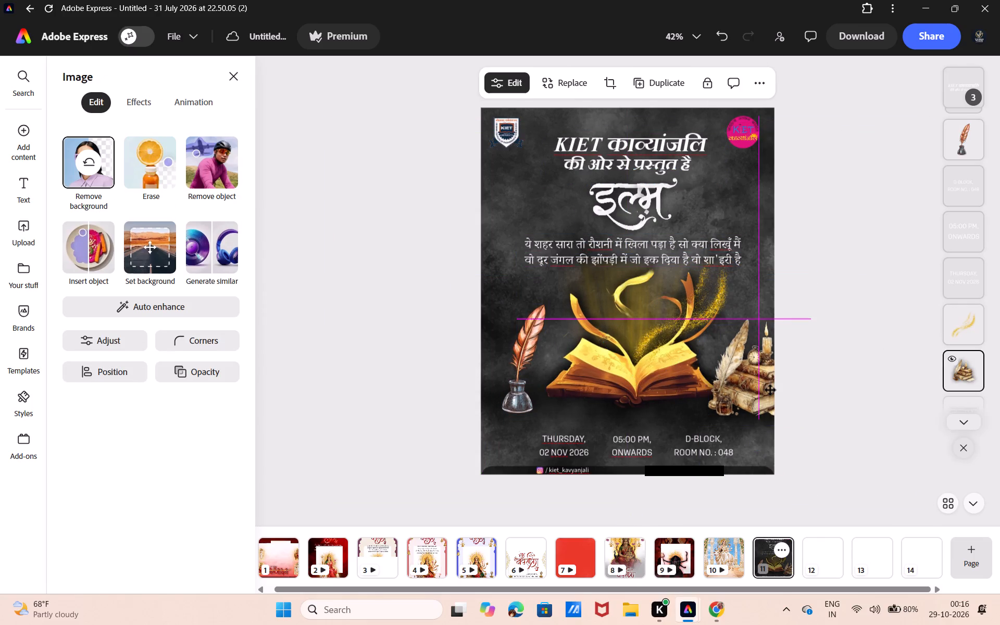
drag(770, 390, 769, 385)
click(843, 389)
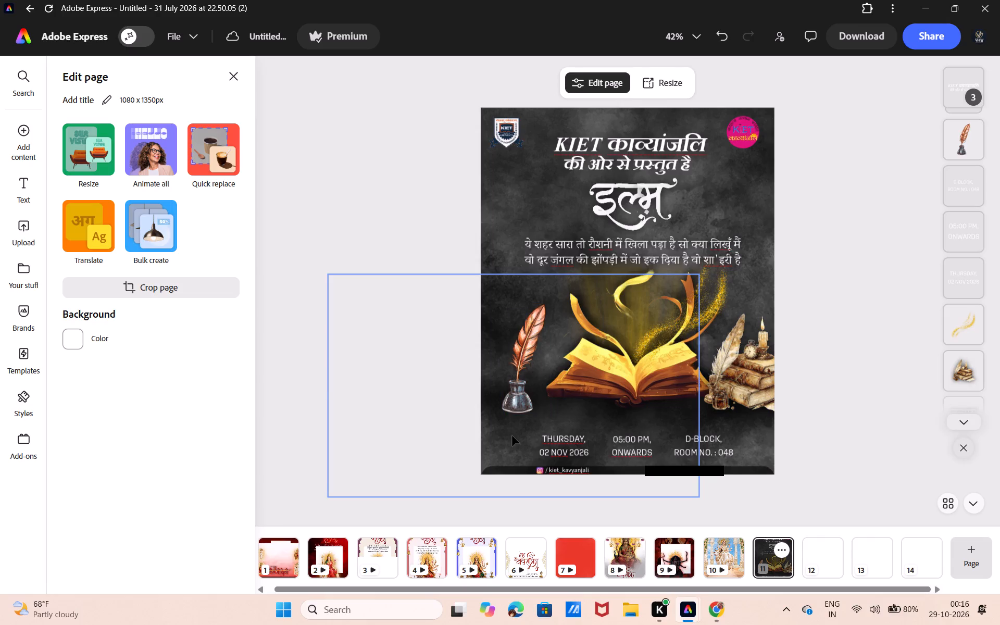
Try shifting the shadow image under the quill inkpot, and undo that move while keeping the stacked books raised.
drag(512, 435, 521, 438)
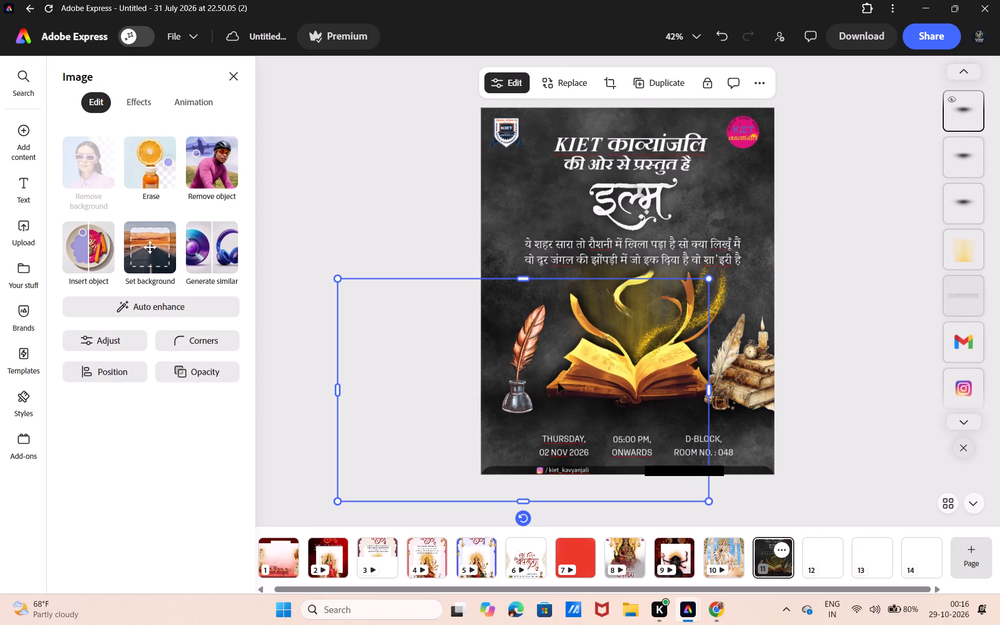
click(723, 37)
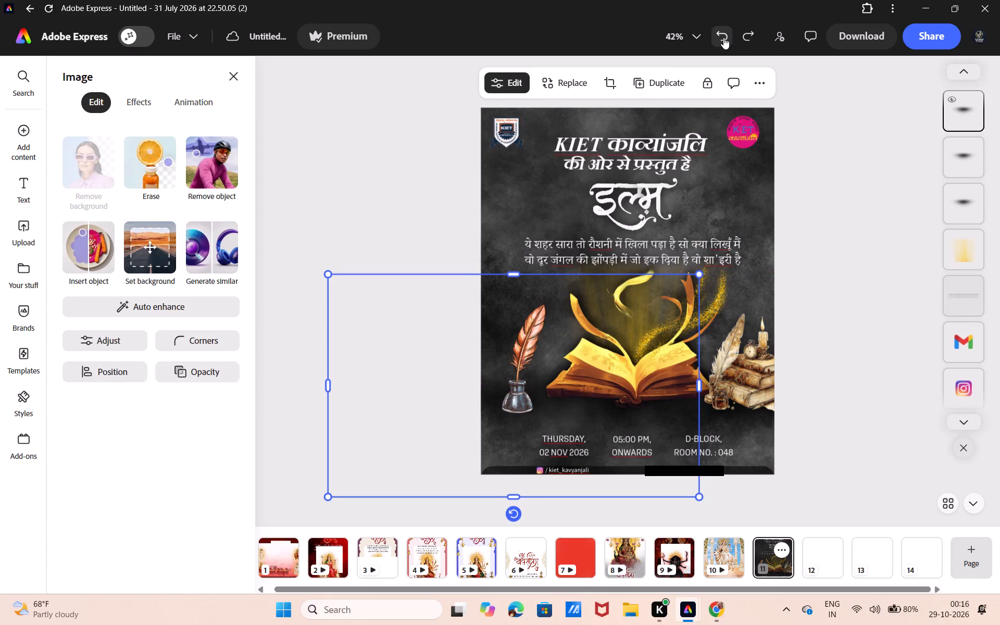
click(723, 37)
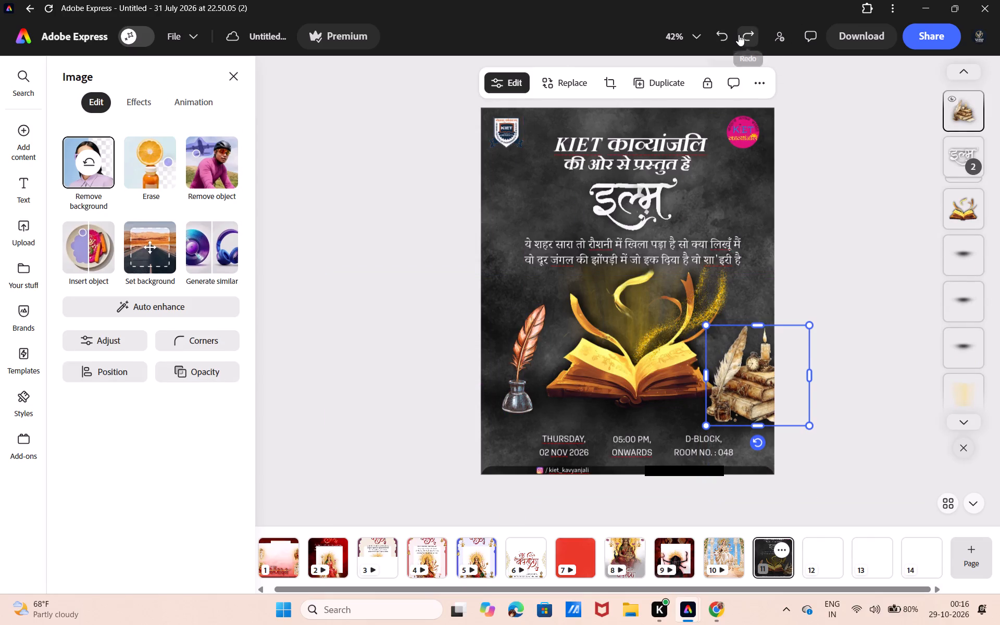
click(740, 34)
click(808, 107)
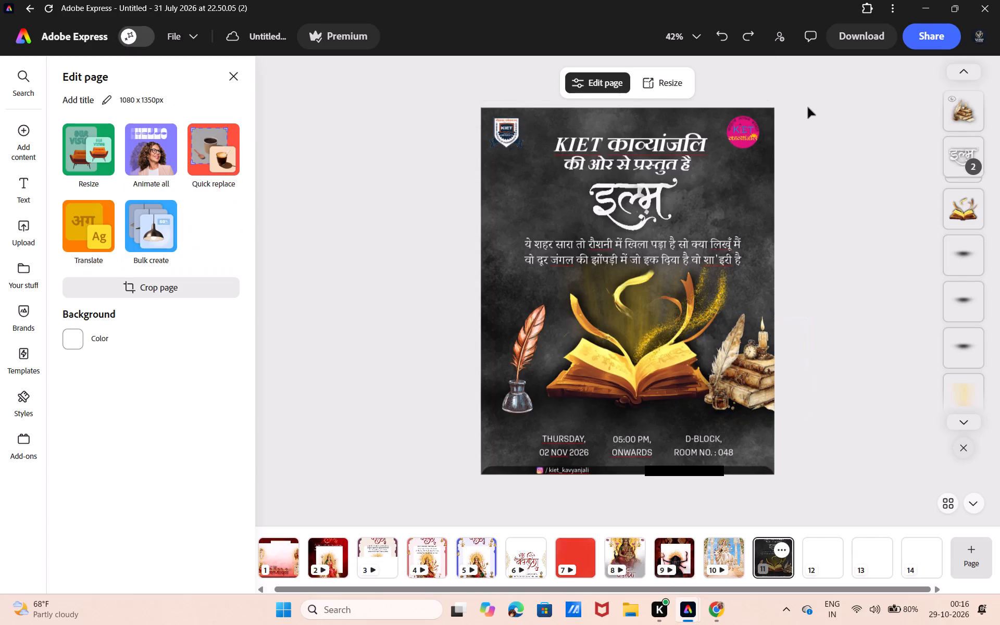
Raise the date, time and venue text blocks closer to the book, keeping all three aligned in one row.
click(570, 454)
drag(570, 454, 570, 439)
click(630, 461)
drag(630, 461, 624, 484)
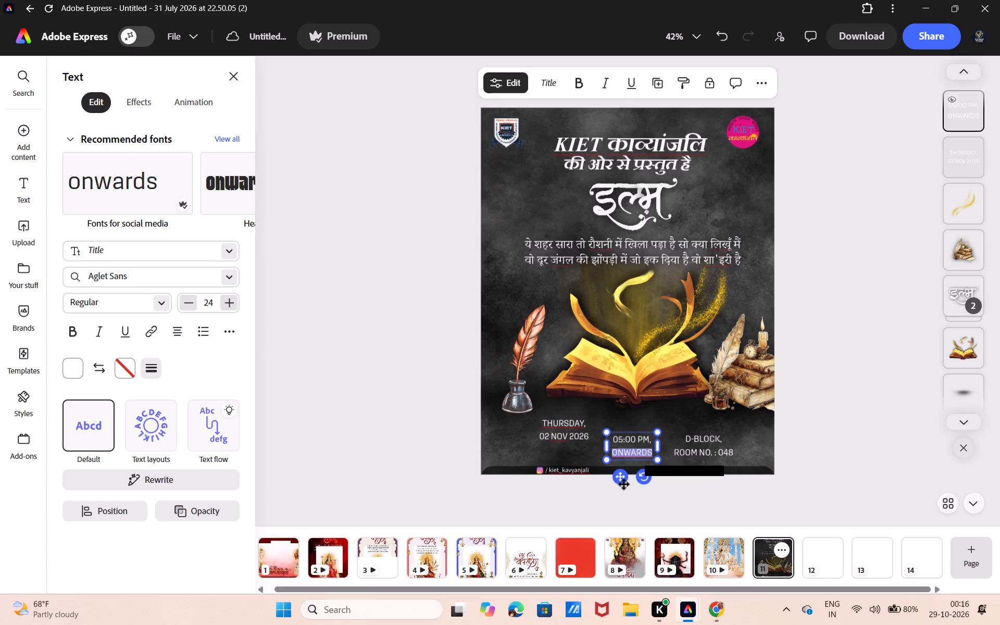
drag(622, 480, 621, 466)
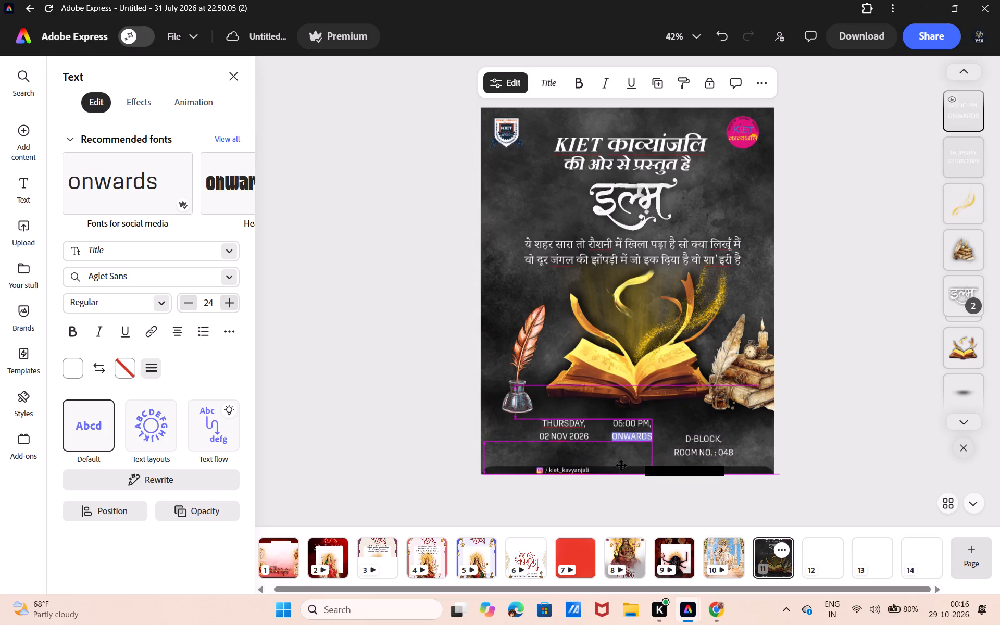
drag(621, 466, 621, 466)
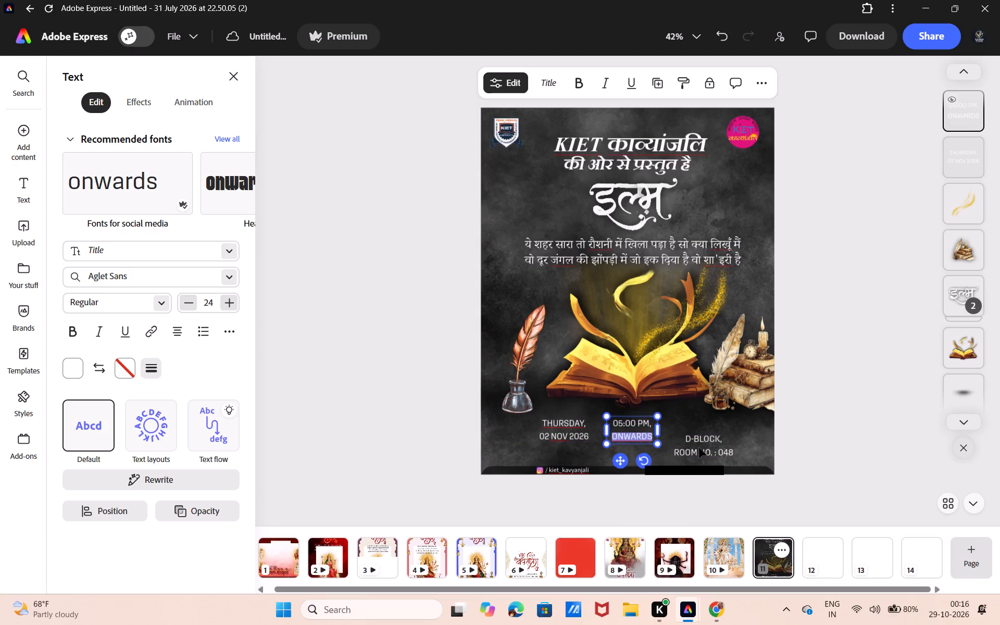
click(699, 447)
click(699, 447)
drag(701, 454, 701, 451)
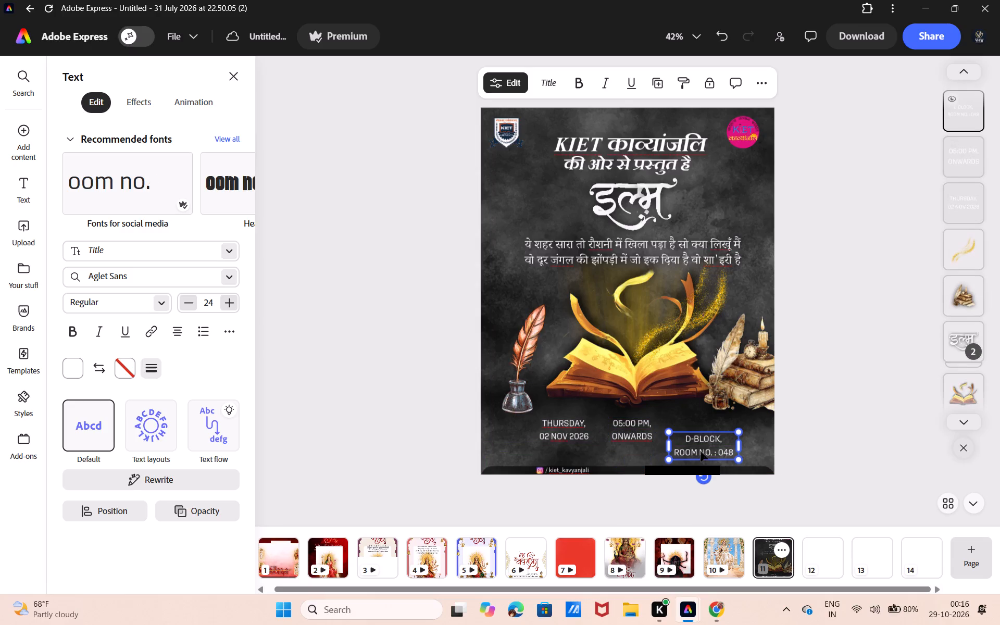
drag(701, 451, 701, 437)
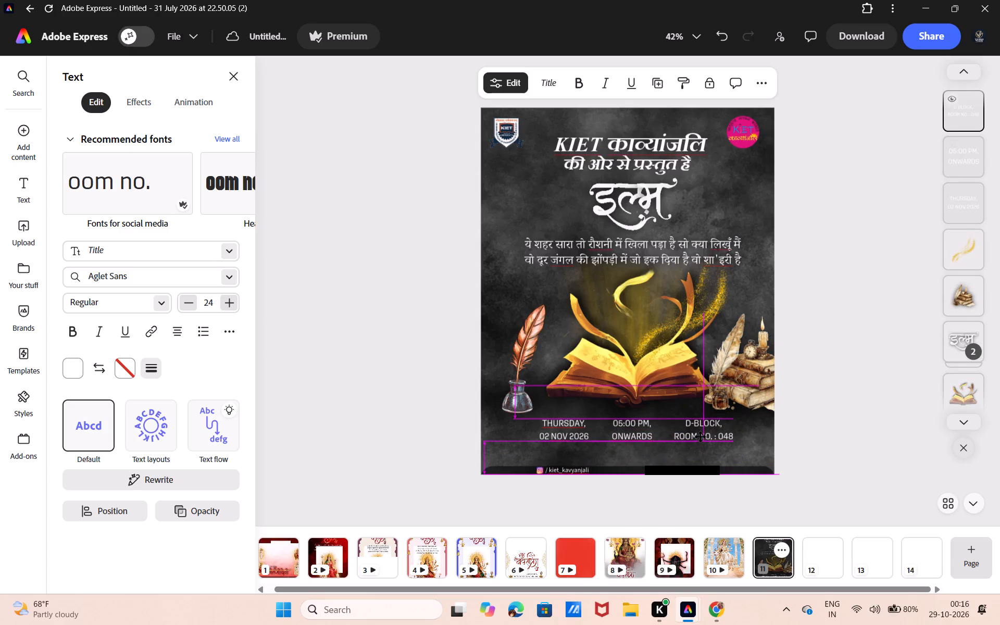
drag(701, 437, 701, 436)
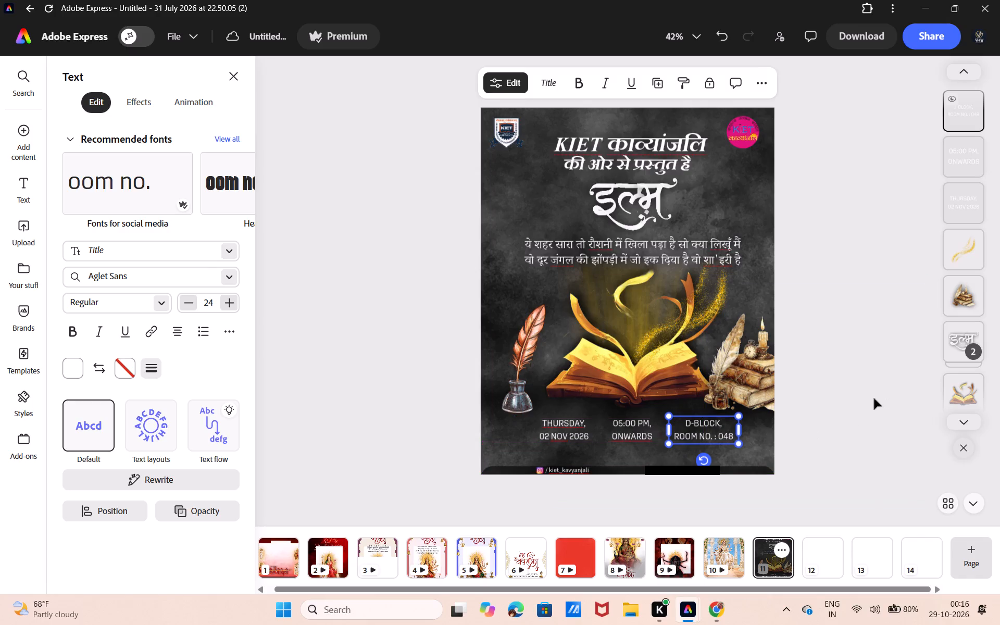
Duplicate the D-BLOCK, ROOM NO. : 048 text and place the copy beneath the event details row, near the page centre.
click(663, 89)
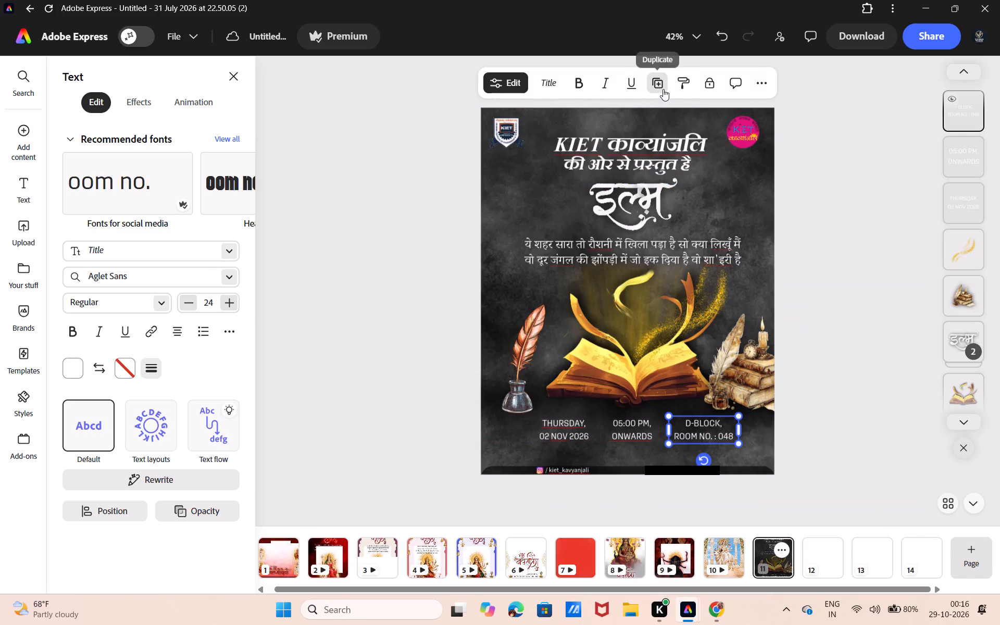
drag(733, 443, 689, 453)
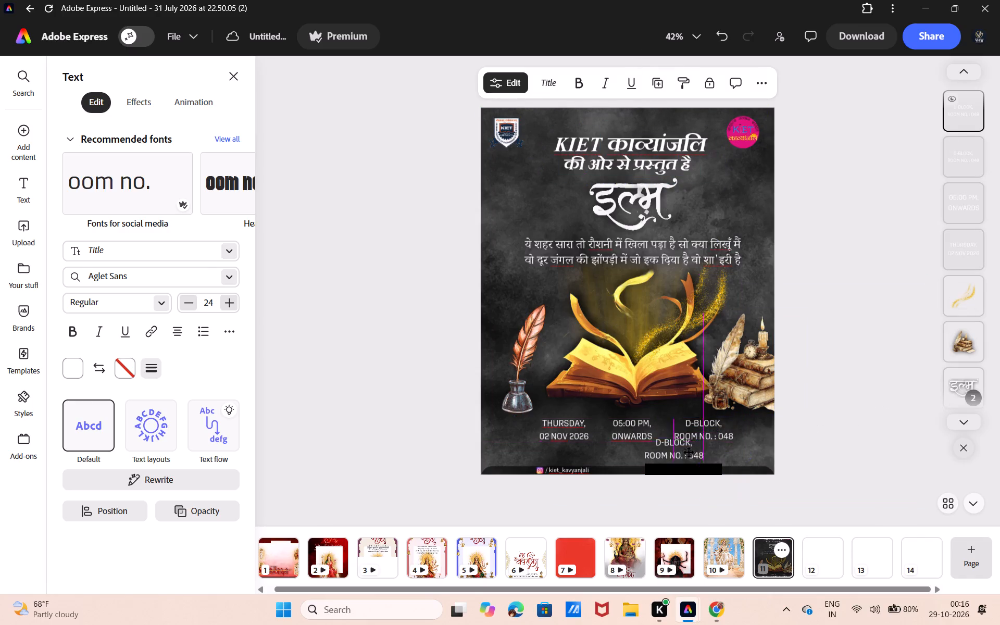
drag(689, 453, 667, 453)
Replace the copied venue text with KIET DEEMED TO BE UNIVERSITY.
click(673, 456)
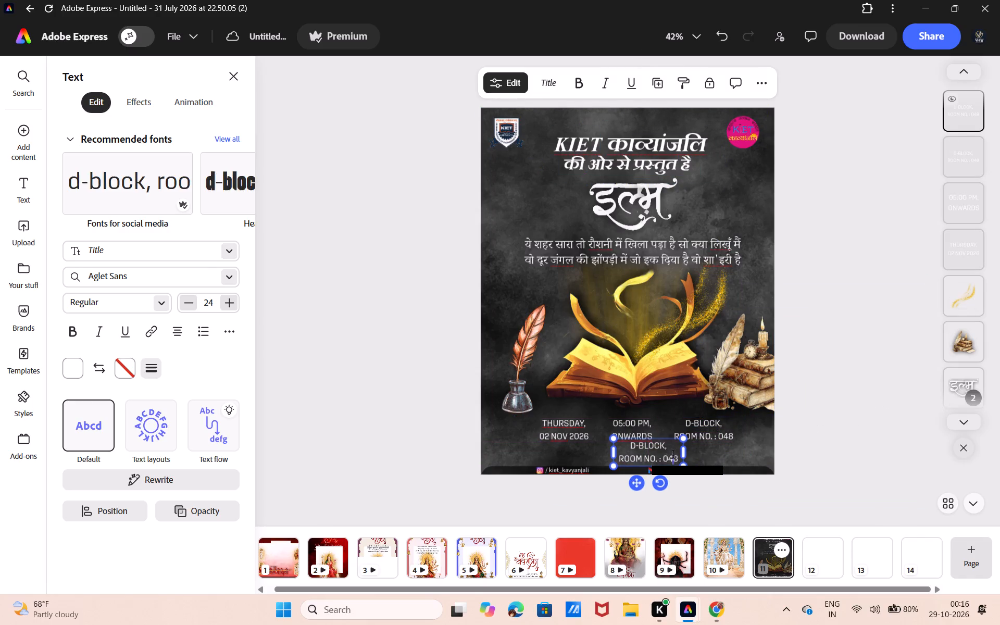
click(677, 456)
key(BackSpace)
key(BackSpace)
key(BackSpace)
key(BackSpace)
key(BackSpace)
key(BackSpace)
key(BackSpace)
key(BackSpace)
key(BackSpace)
key(BackSpace)
key(BackSpace)
key(BackSpace)
key(BackSpace)
key(BackSpace)
key(BackSpace)
key(BackSpace)
key(BackSpace)
key(BackSpace)
key(BackSpace)
key(BackSpace)
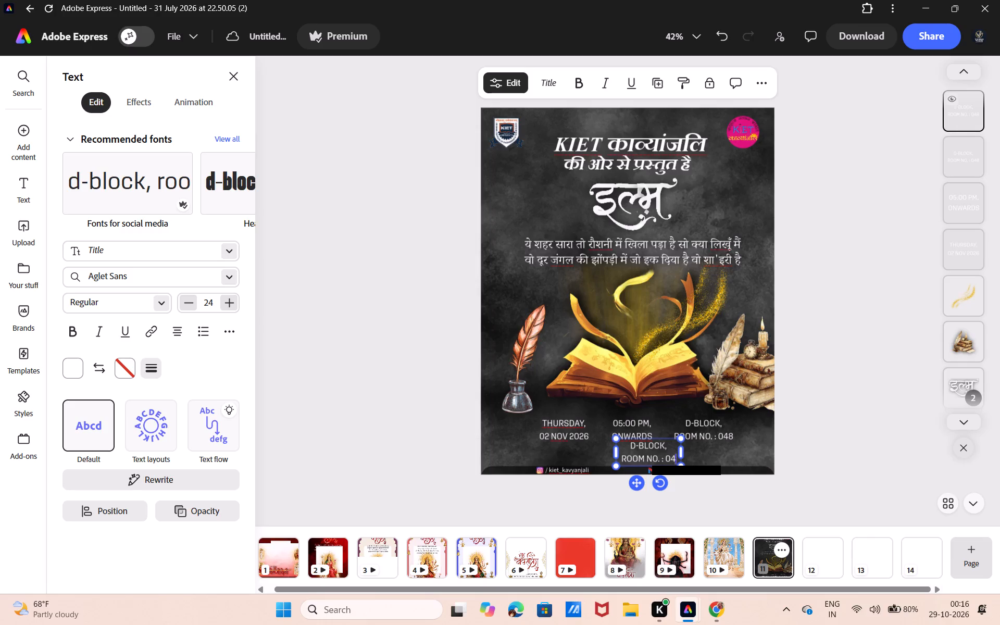
text(KIET DEEMED)
key(space)
text(TO BE UNIVERSITY)
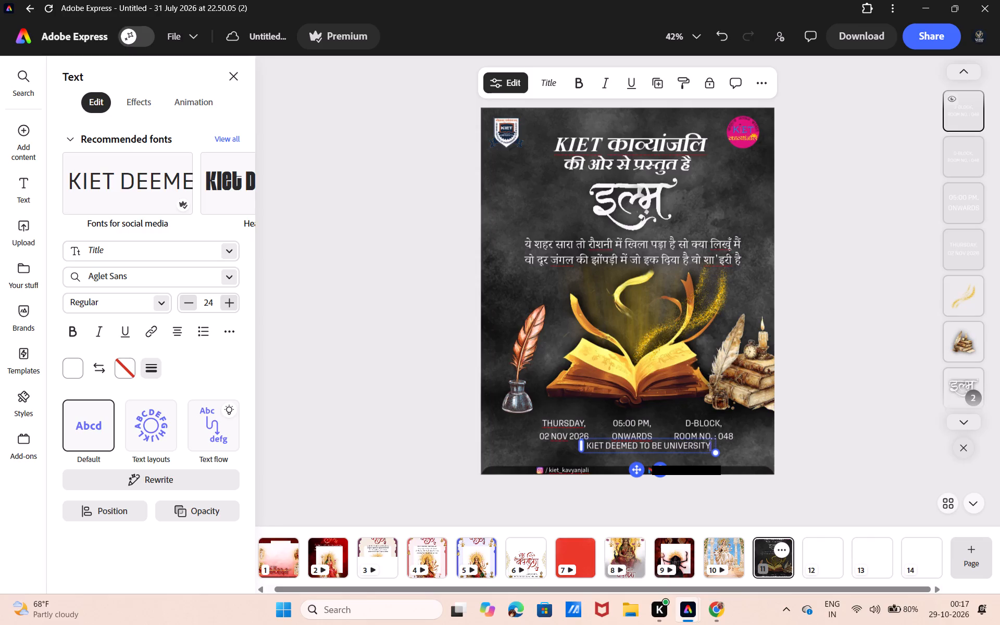
Position the KIET DEEMED TO BE UNIVERSITY line centred just below the date, time and venue row.
drag(636, 473, 622, 481)
click(842, 369)
click(842, 369)
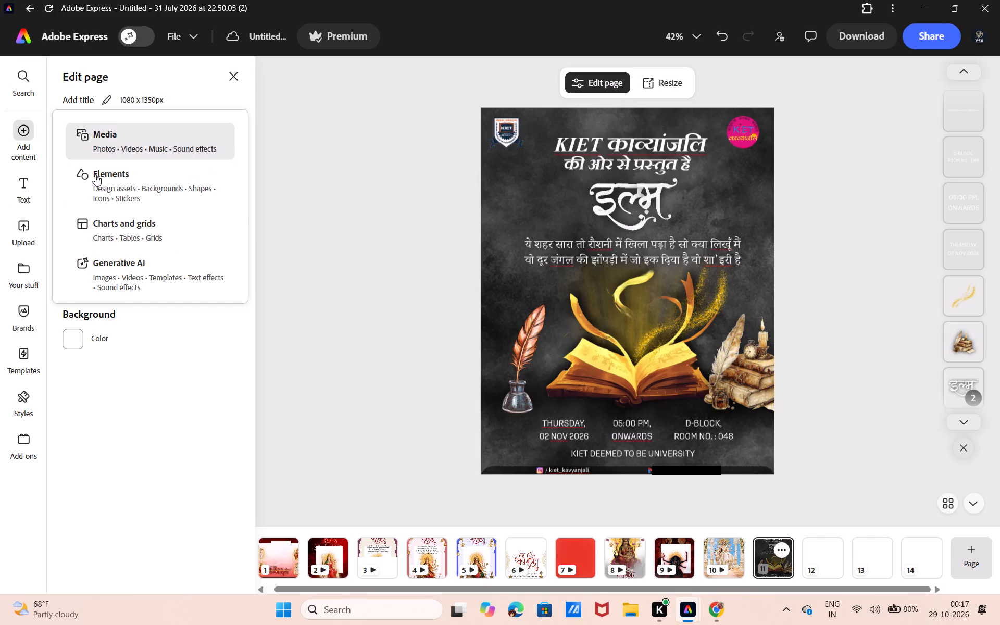
Search the icon elements for LINES and add the straight divider with a beaded centre to the poster.
click(95, 175)
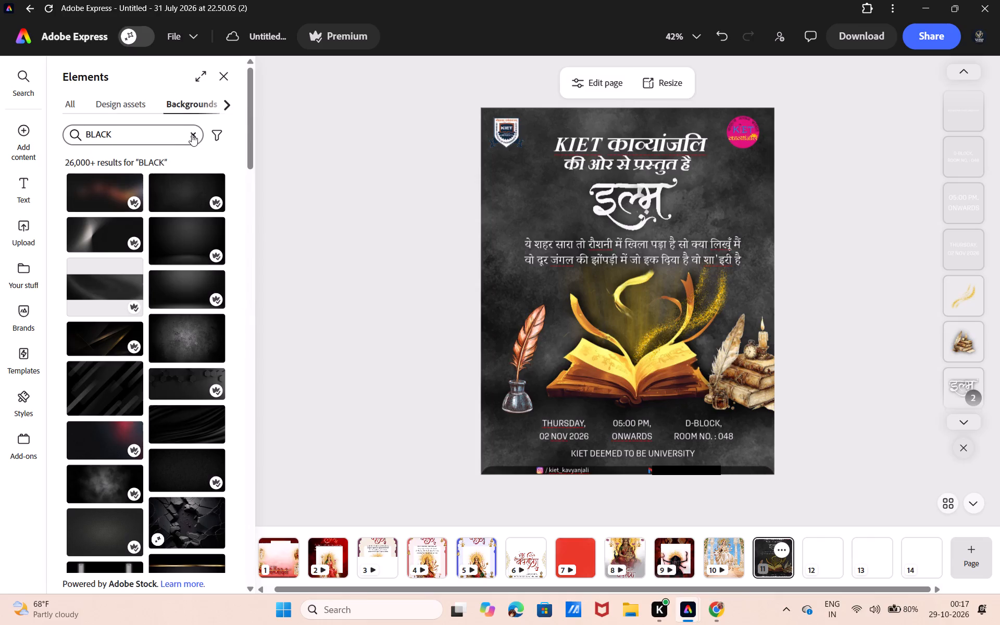
click(193, 134)
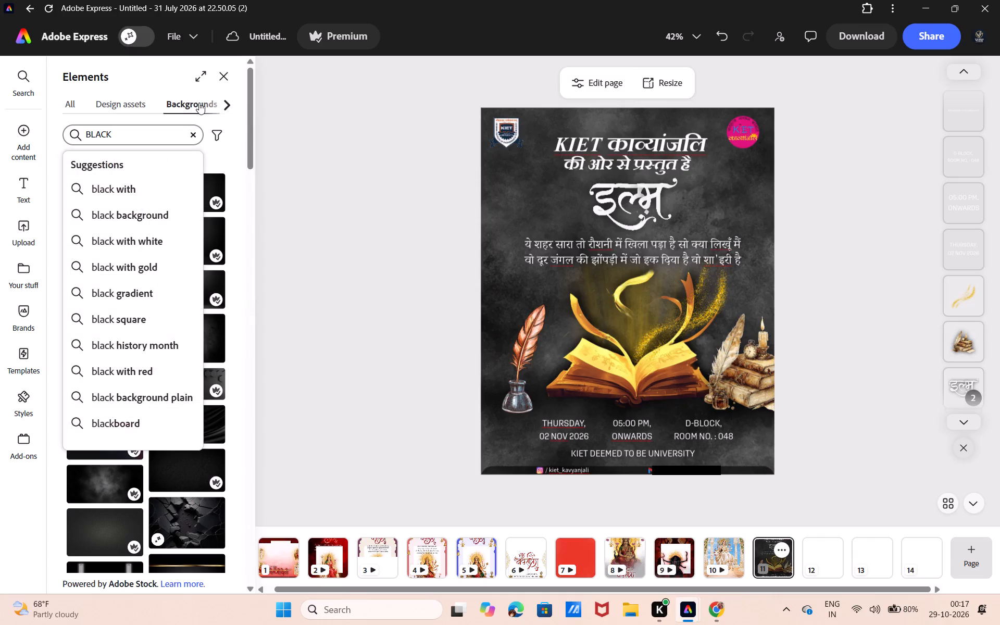
click(227, 104)
click(227, 104)
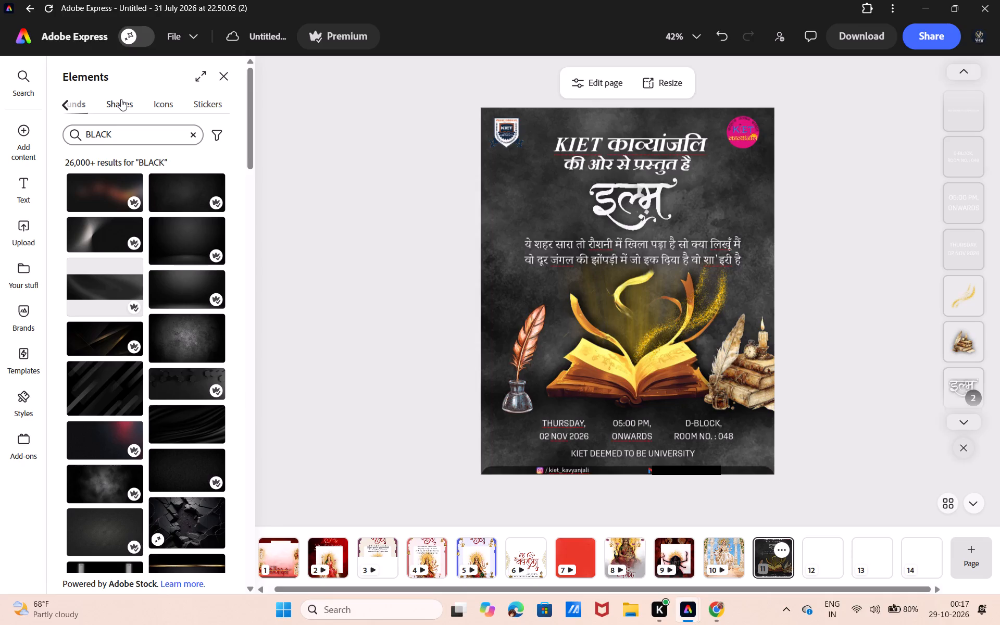
click(156, 104)
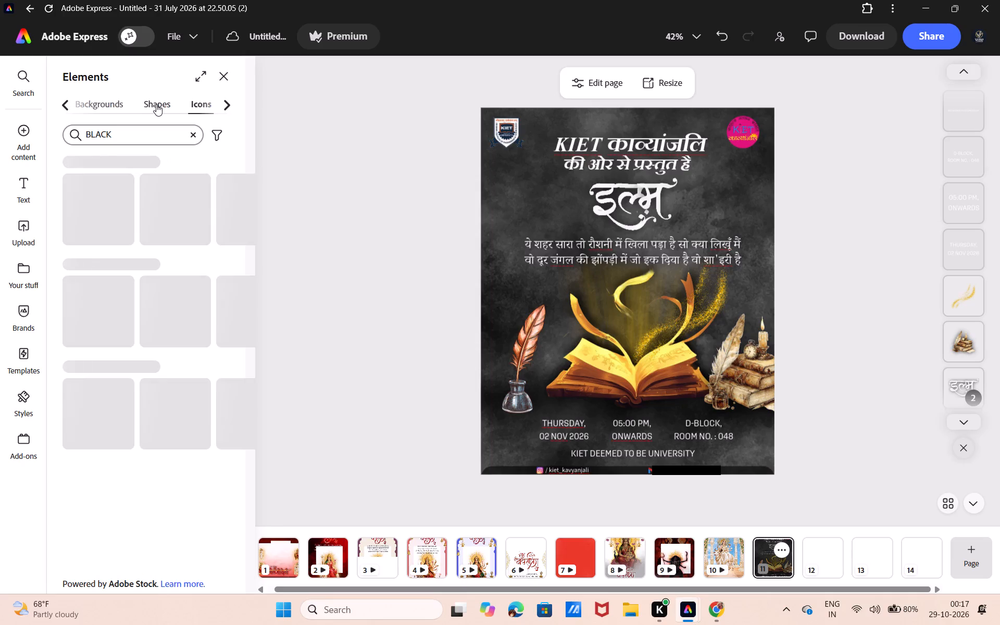
click(194, 136)
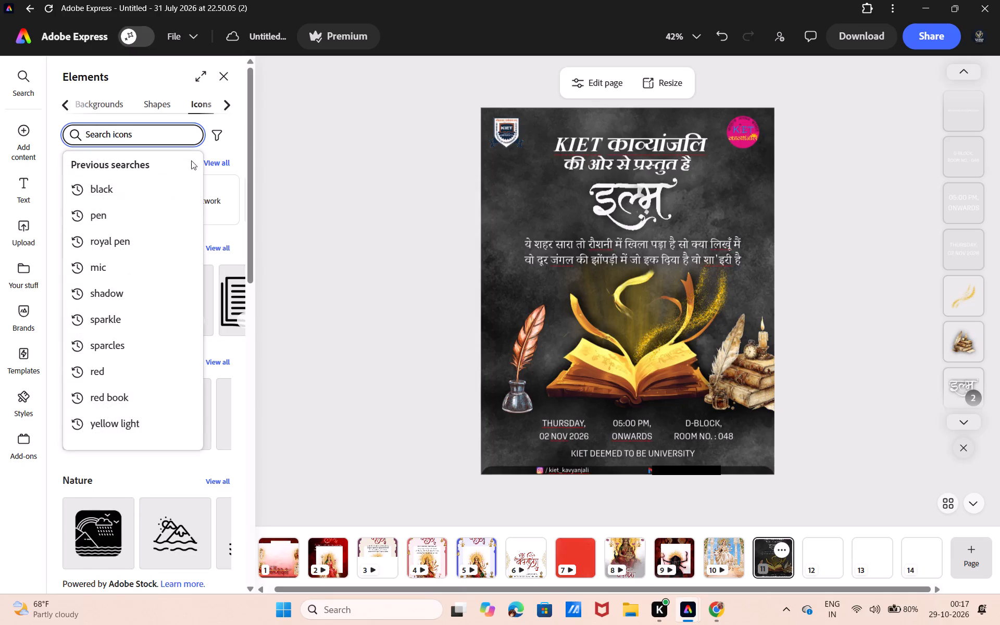
click(205, 106)
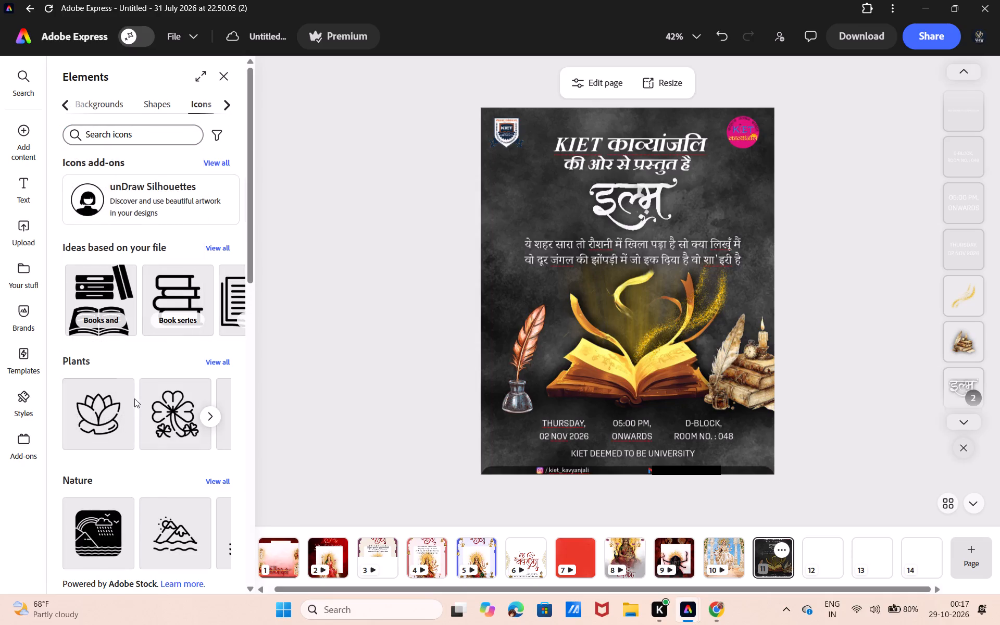
scroll(134, 409, down, 8)
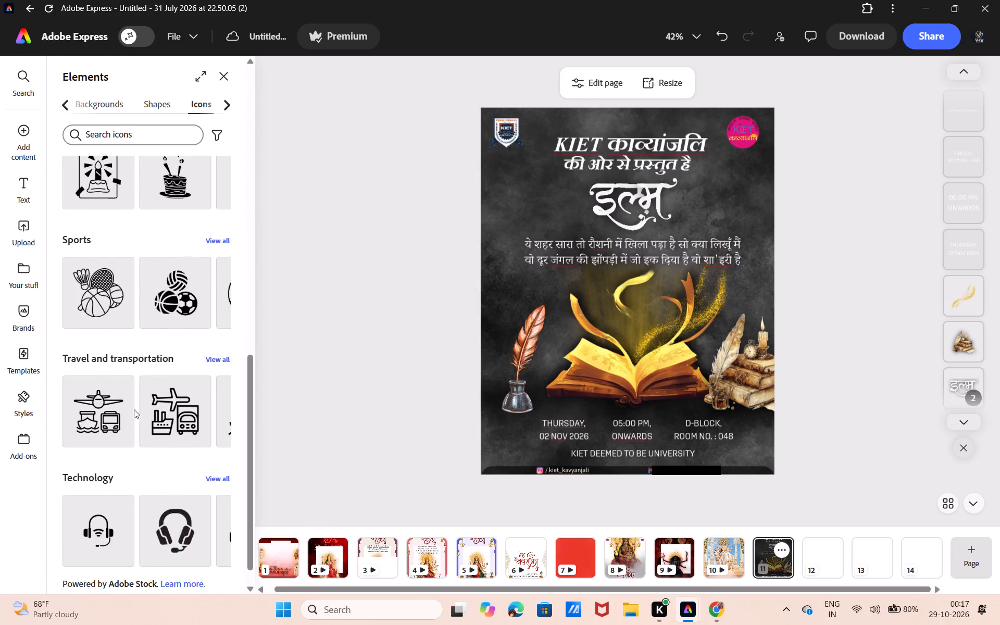
scroll(134, 409, up, 9)
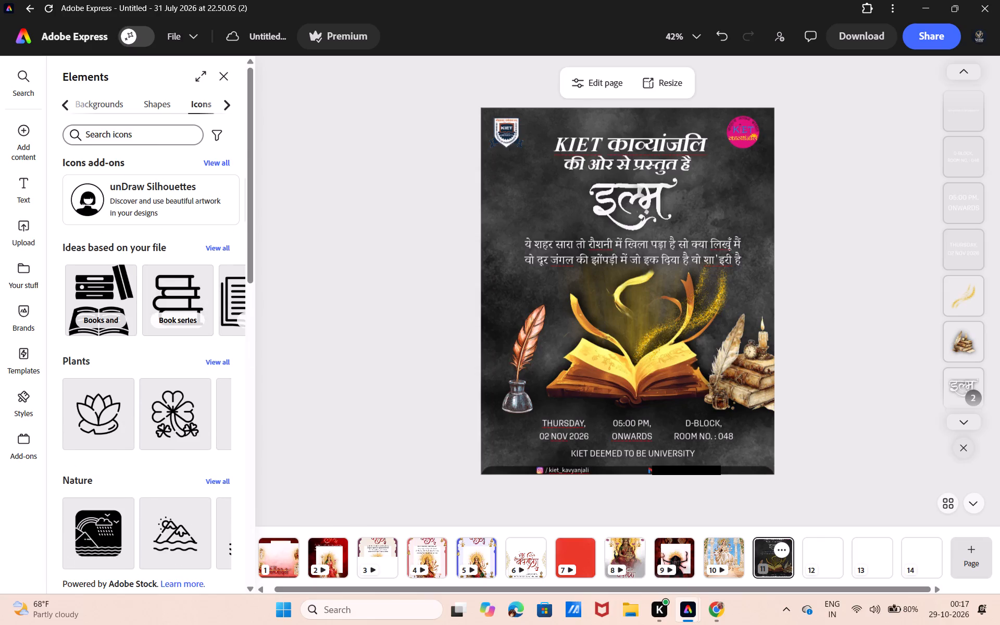
click(150, 135)
text(LINE)
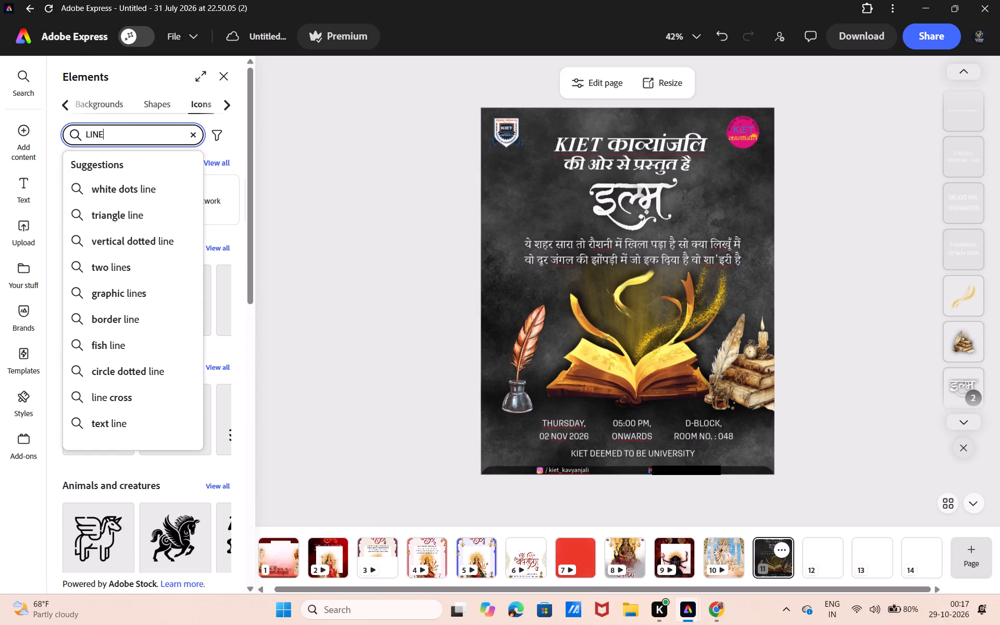
key(s)
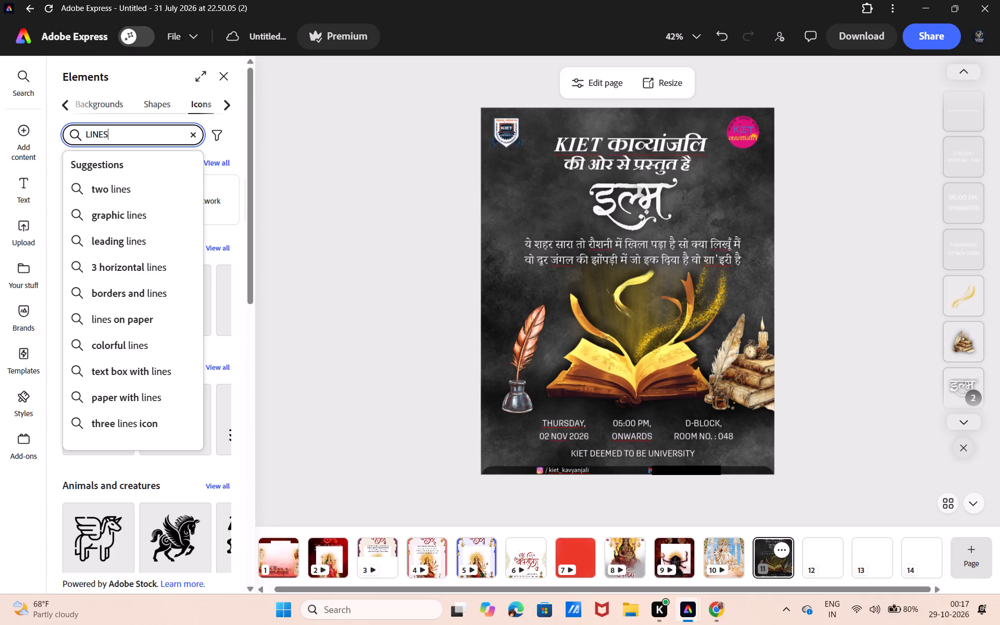
key(Return)
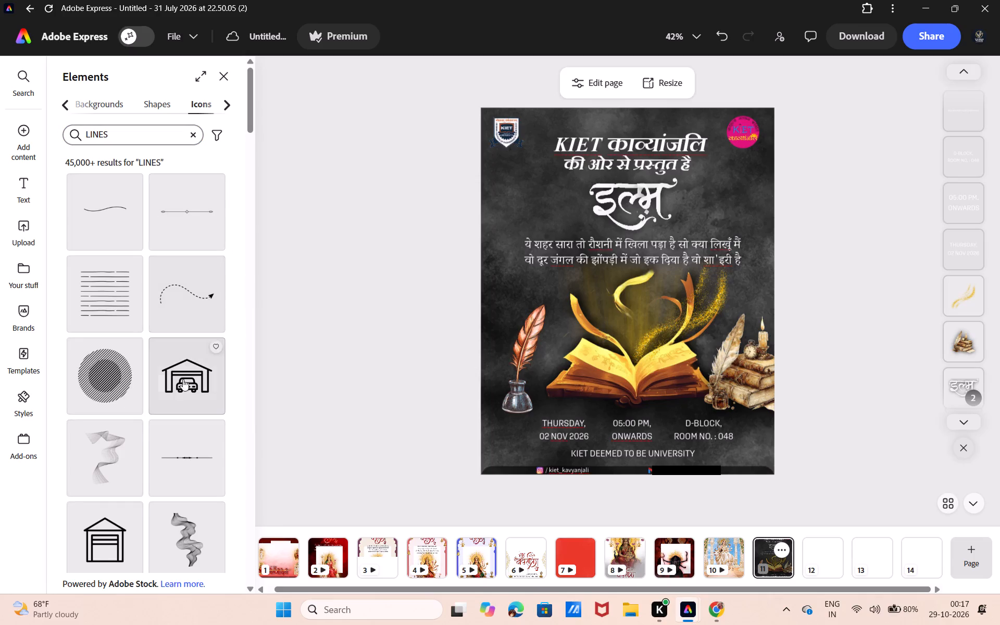
click(192, 442)
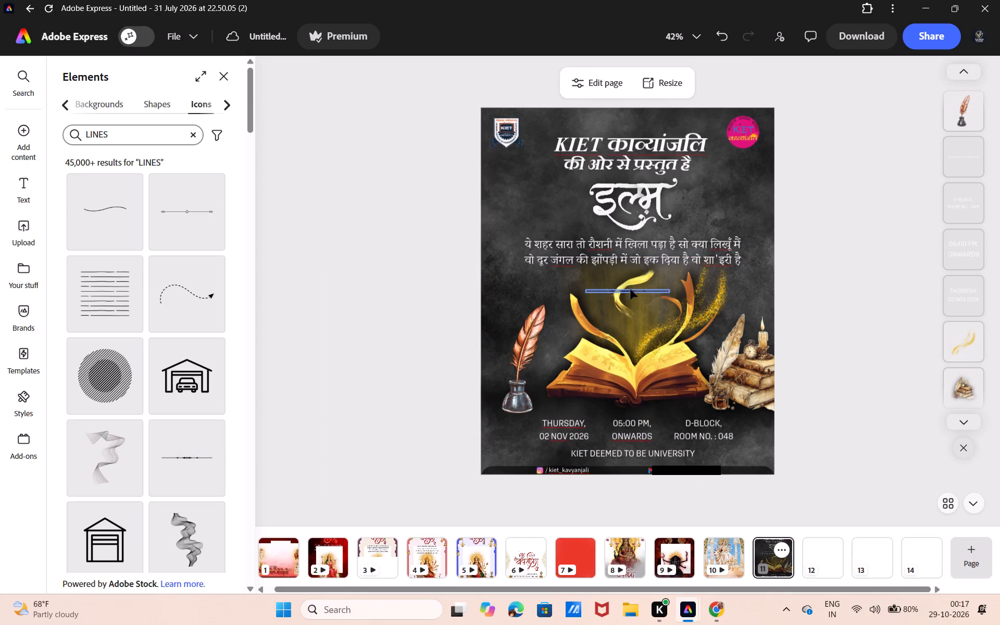
Widen the beaded divider and place it between the event details row and the KIET DEEMED TO BE UNIVERSITY line.
drag(630, 289, 630, 442)
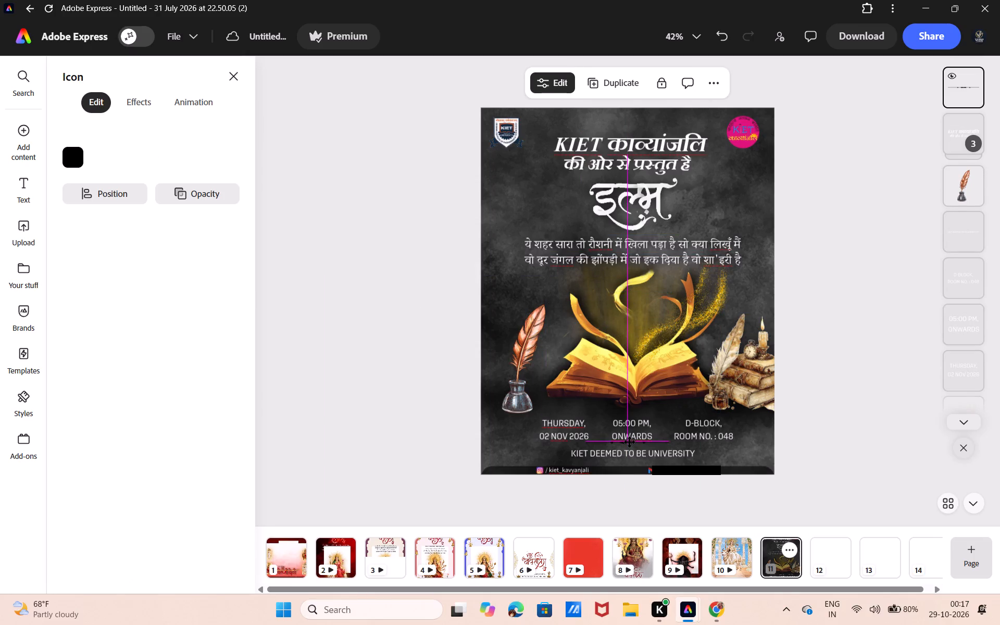
drag(630, 442, 630, 443)
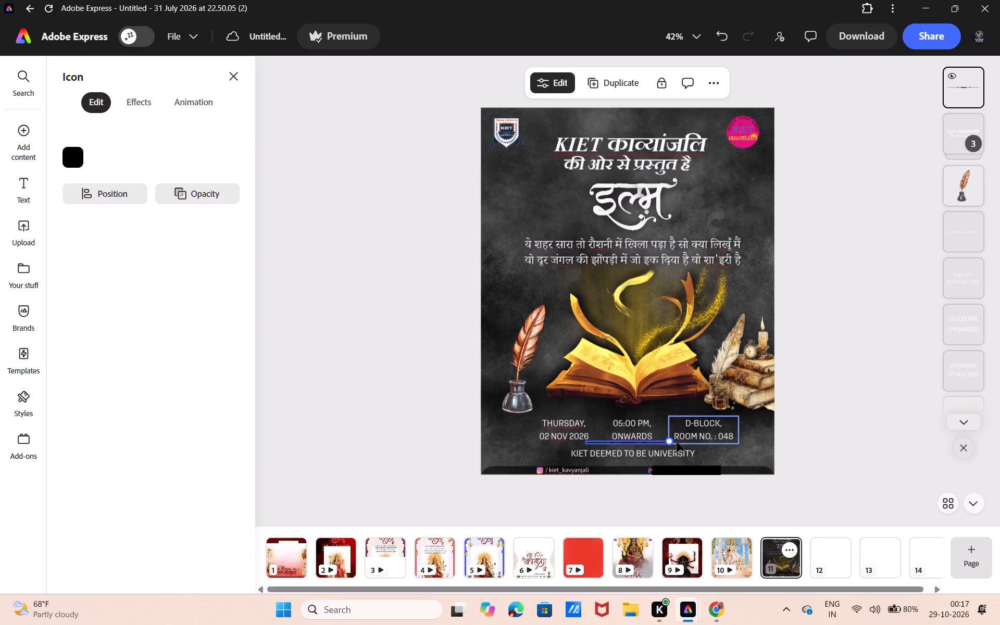
drag(668, 442, 733, 456)
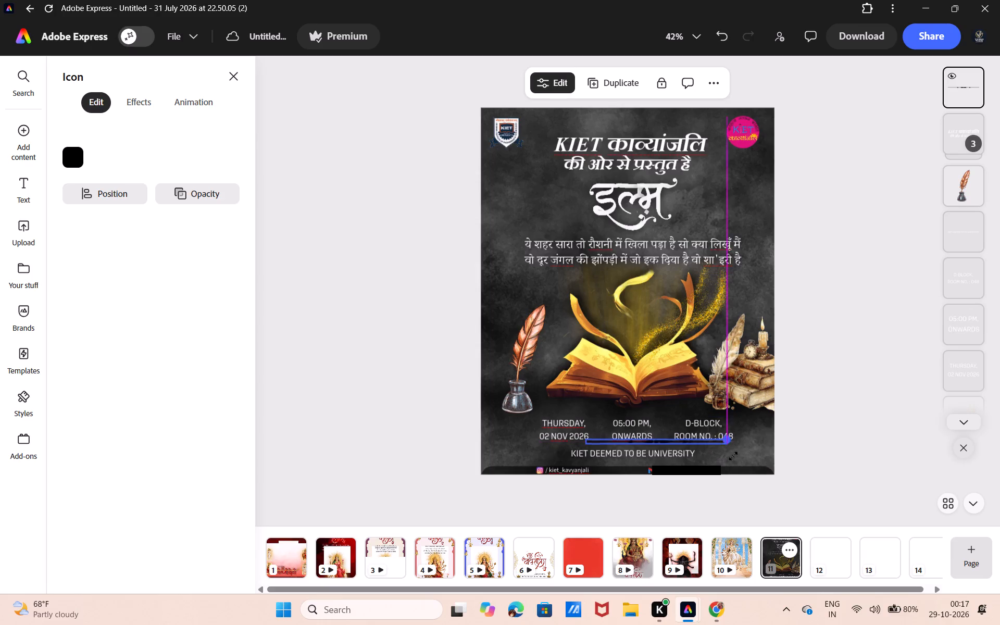
drag(733, 456, 733, 456)
drag(712, 443, 706, 446)
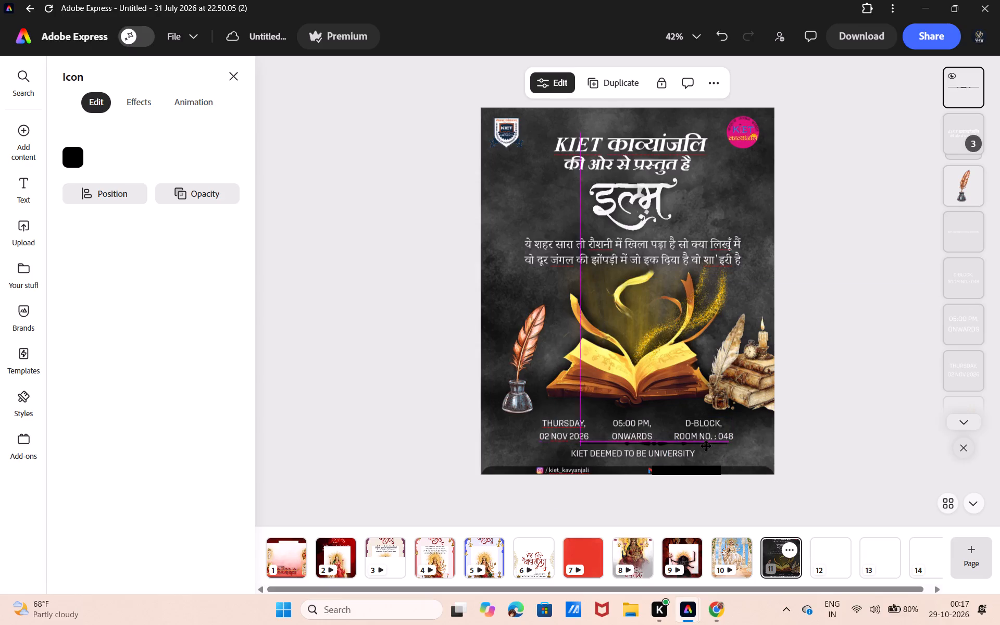
drag(706, 446, 694, 447)
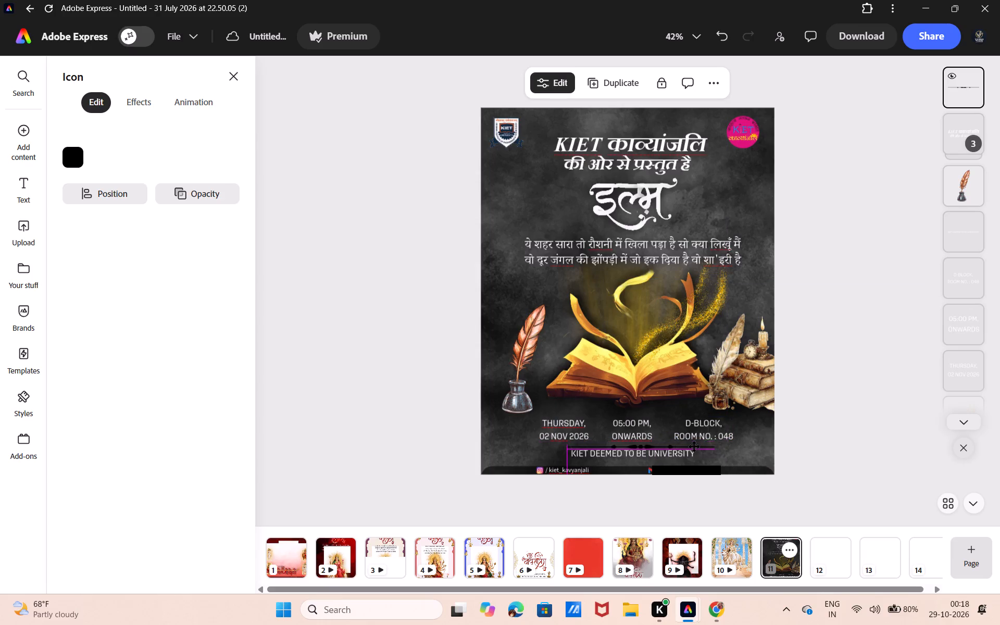
drag(694, 447, 691, 448)
Recolour the beaded divider white.
click(71, 156)
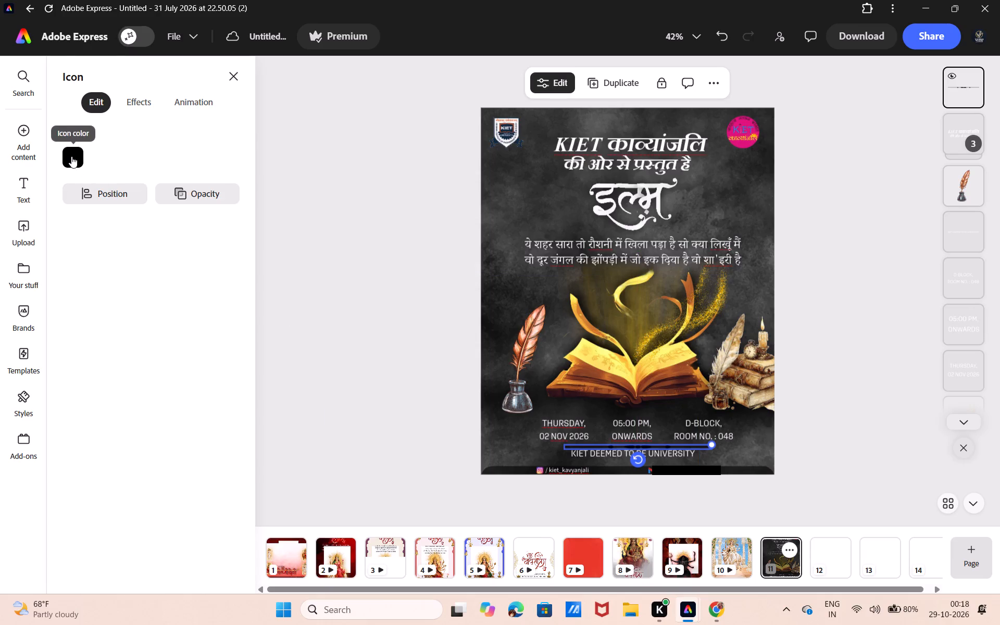
click(222, 180)
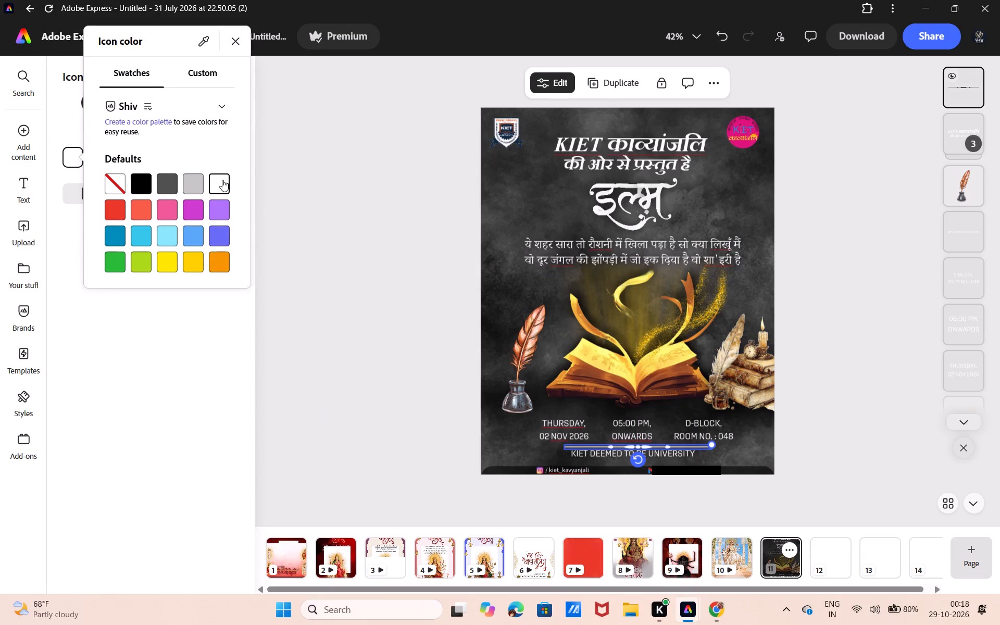
click(820, 421)
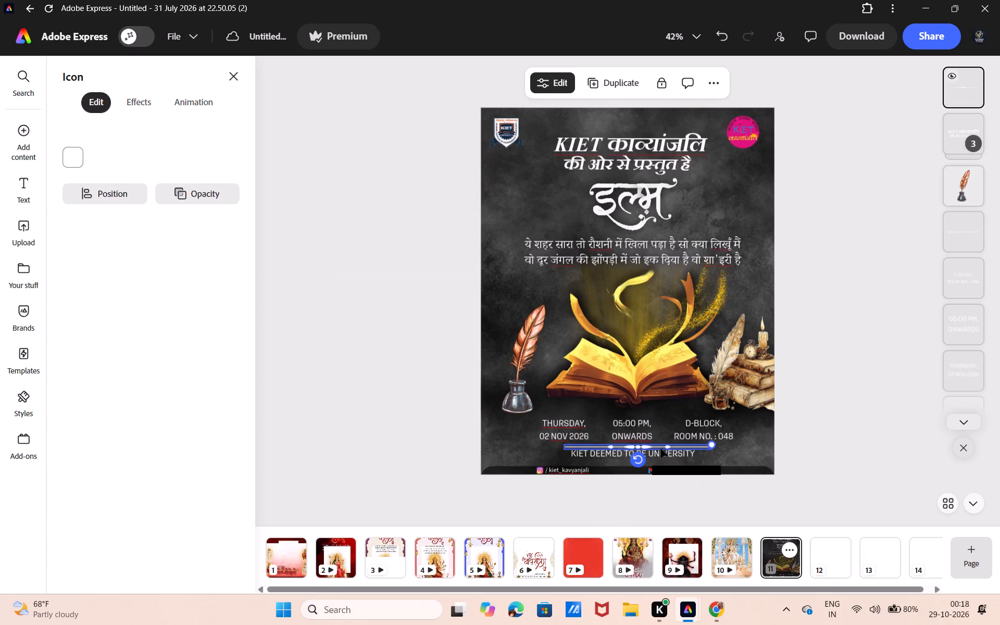
Nudge the KIET DEEMED TO BE UNIVERSITY line slightly down to clear the divider.
click(660, 453)
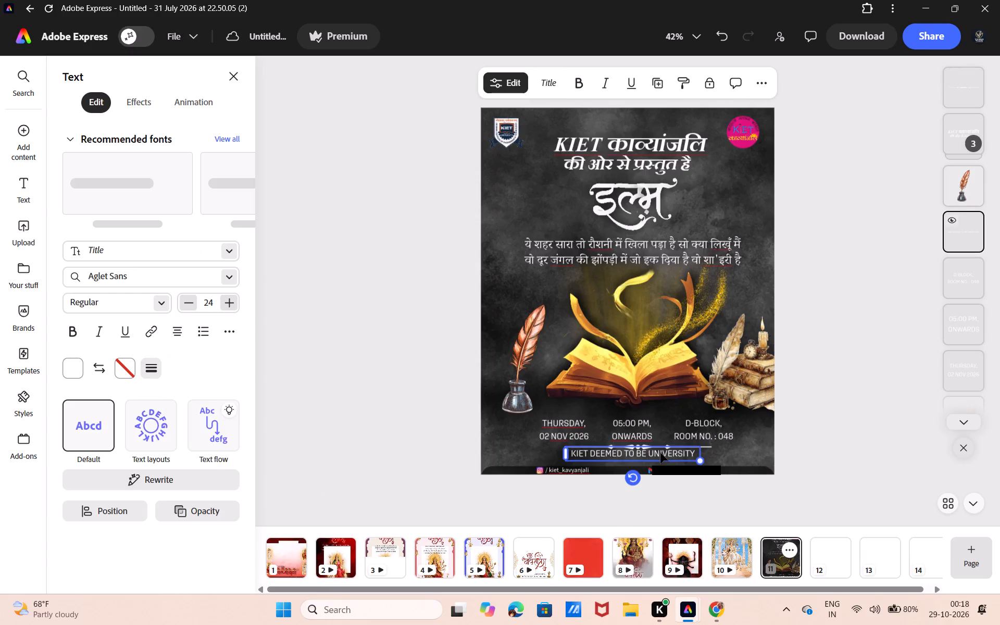
click(660, 453)
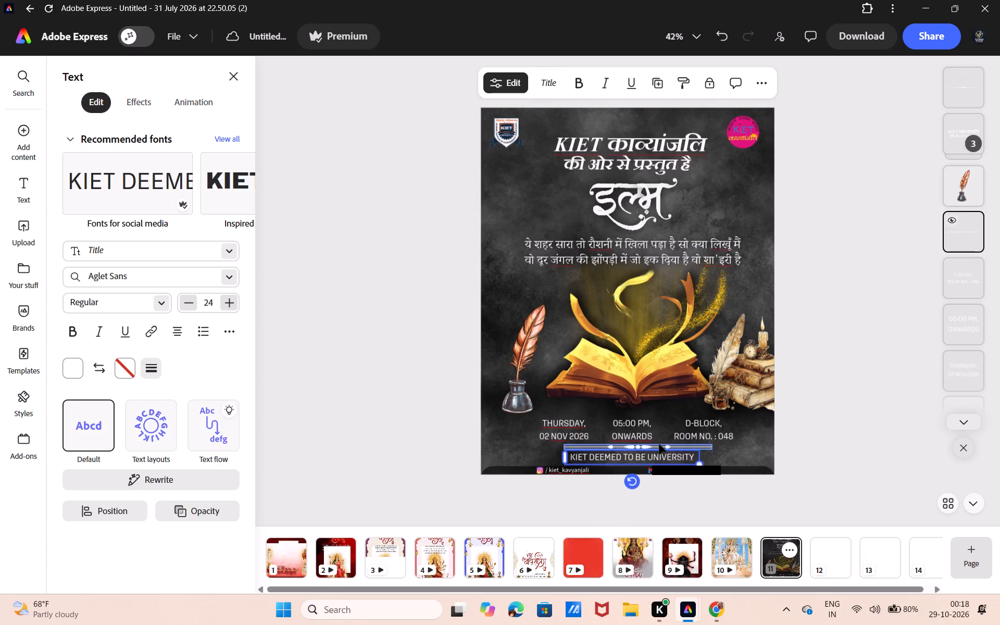
Align the white divider to the horizontal centre of the page, keeping it just above the university line.
click(658, 444)
click(658, 444)
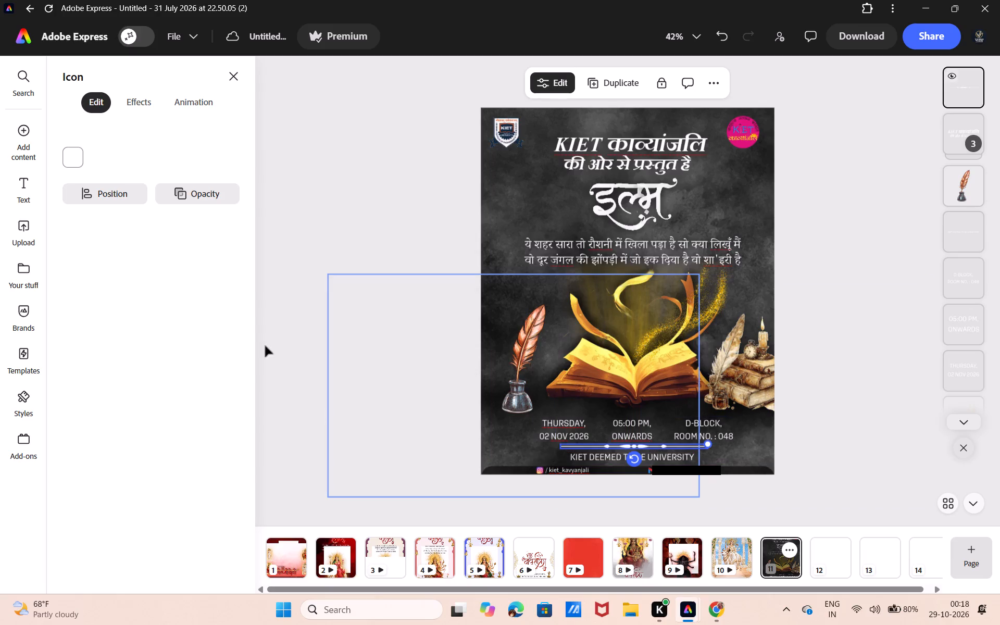
click(114, 196)
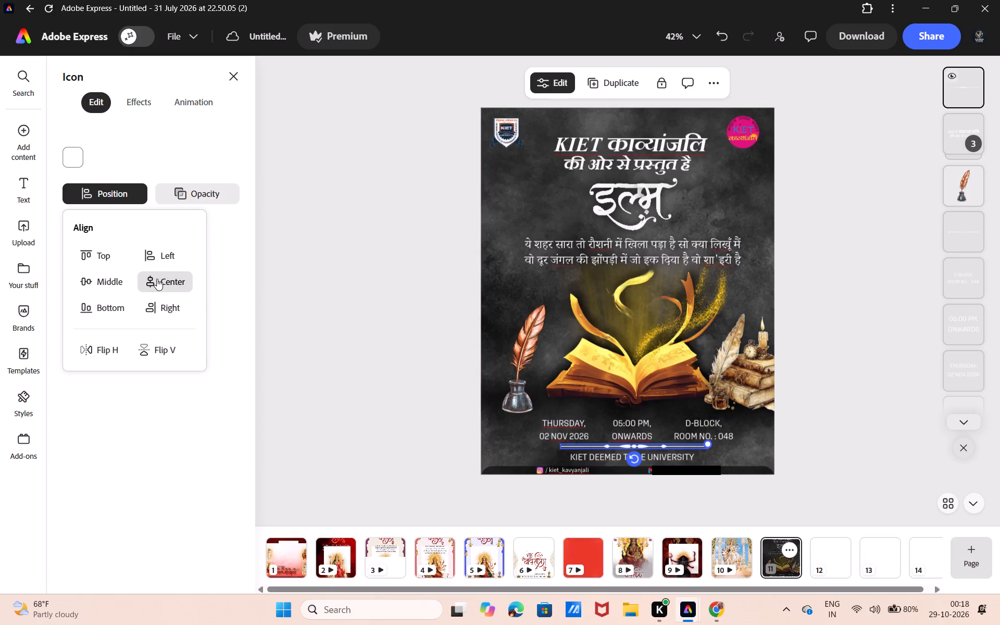
click(157, 279)
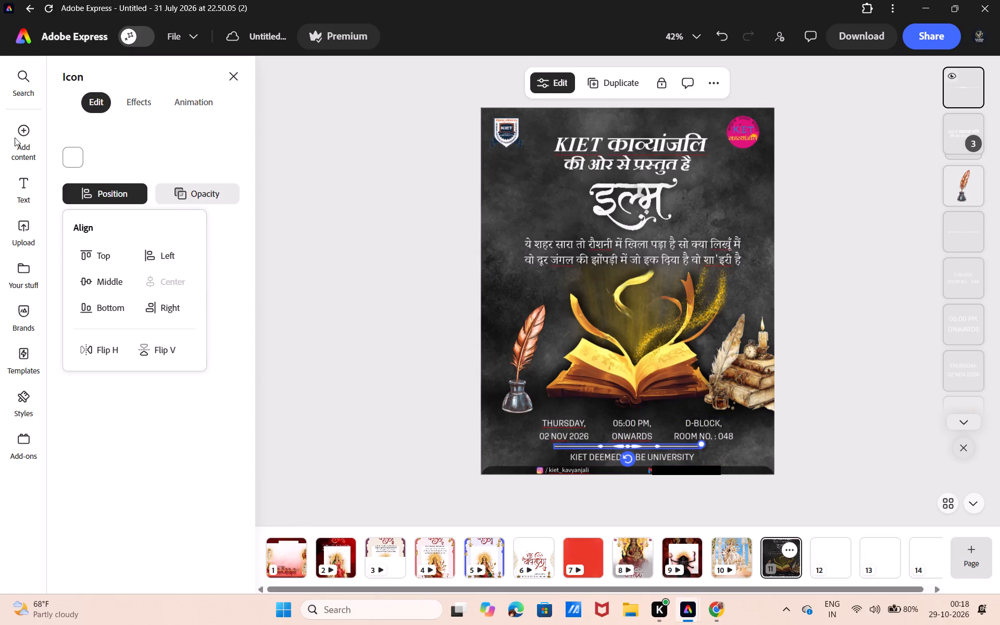
Browse the LINES icons and add the thin straight line with a small central diamond to the poster.
click(22, 139)
click(22, 139)
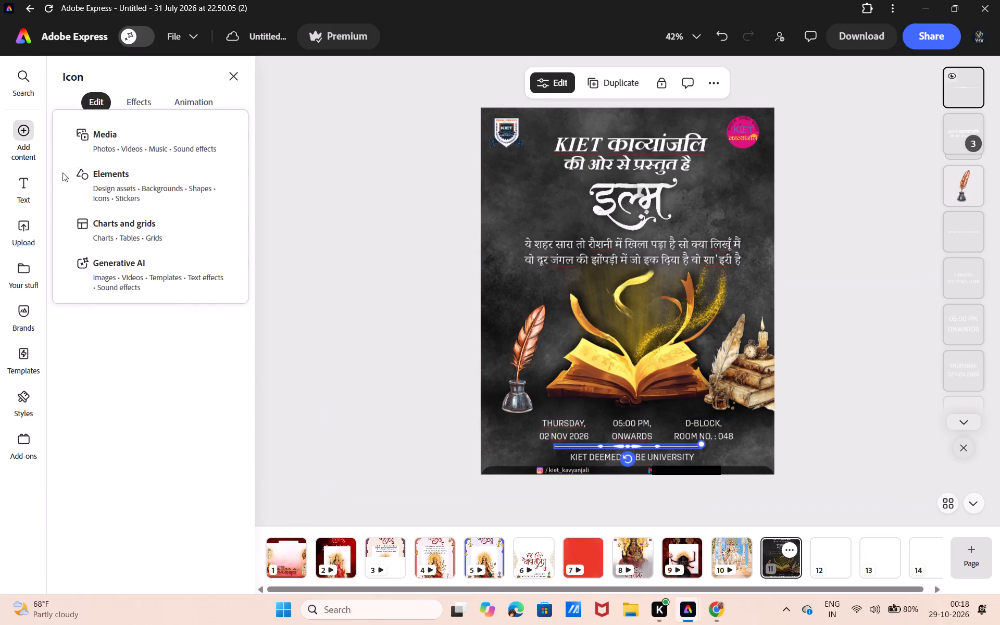
click(68, 176)
scroll(178, 244, down, 2)
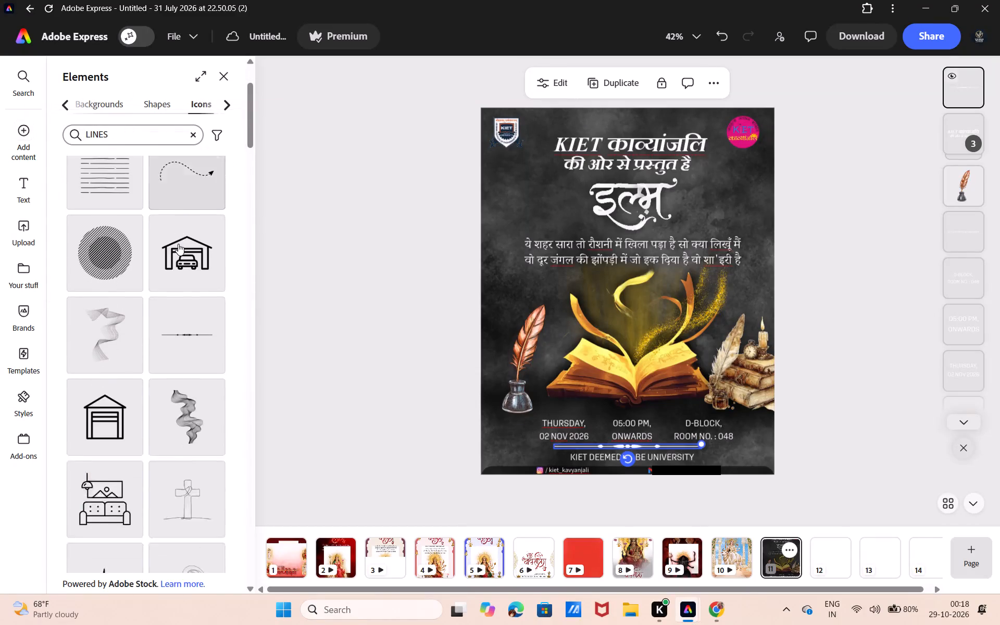
scroll(178, 244, down, 4)
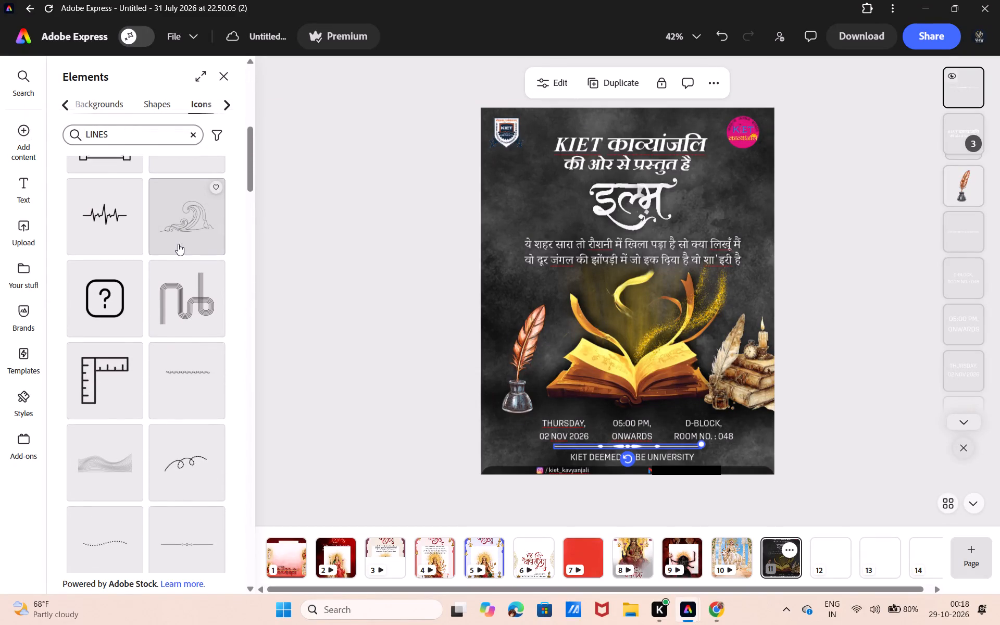
scroll(178, 244, down, 3)
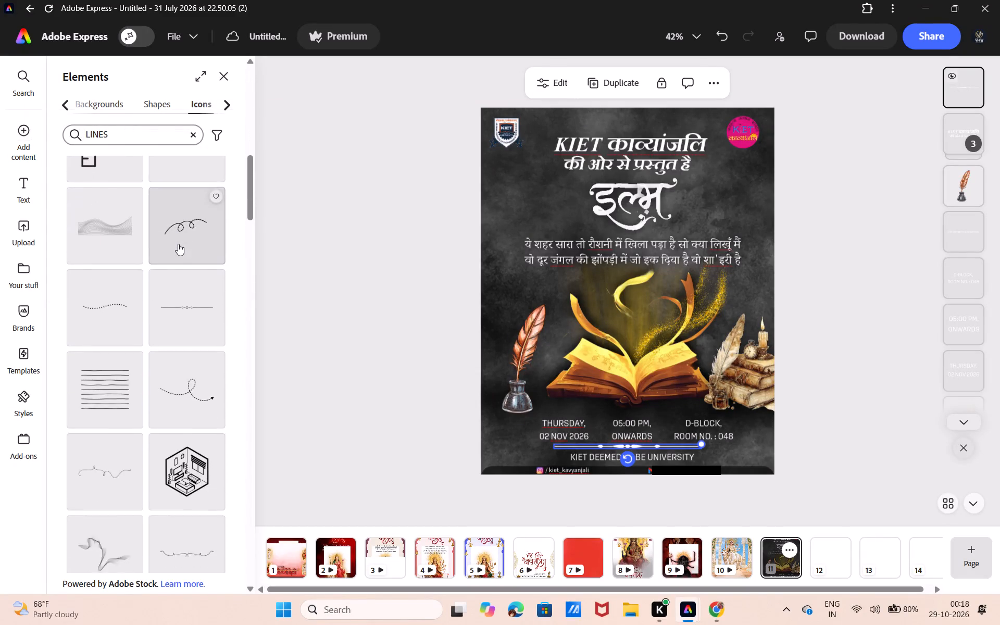
scroll(178, 244, down, 4)
scroll(178, 244, up, 6)
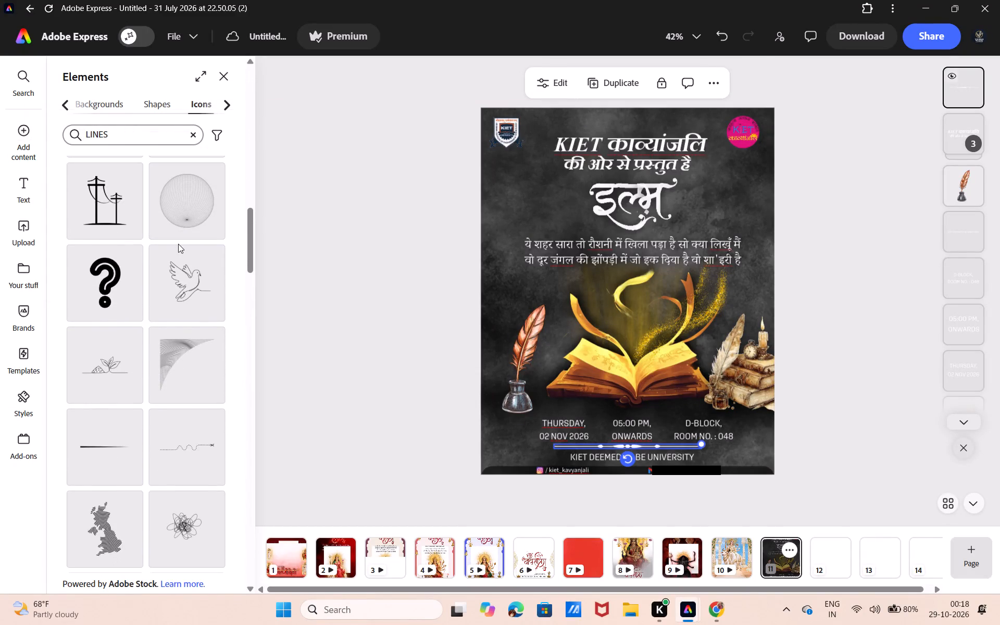
scroll(178, 244, up, 3)
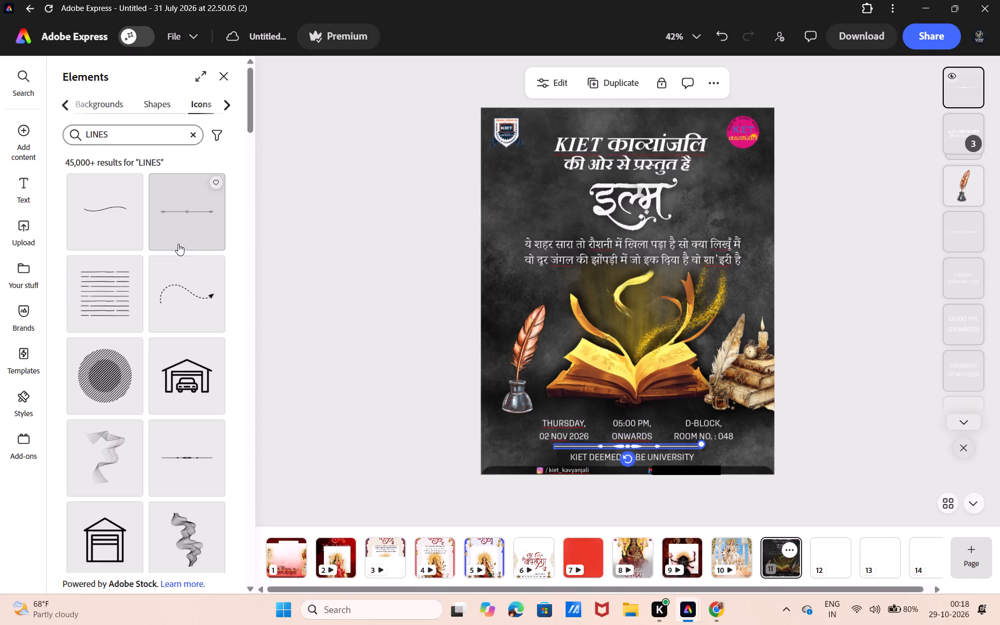
click(182, 217)
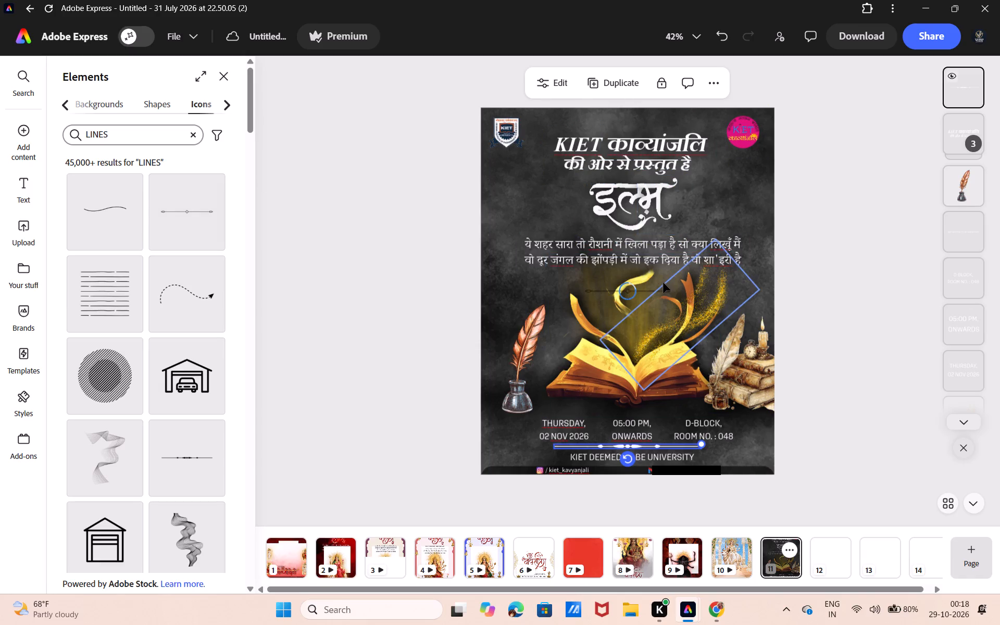
Rotate the new diamond-centred line to vertical.
click(647, 292)
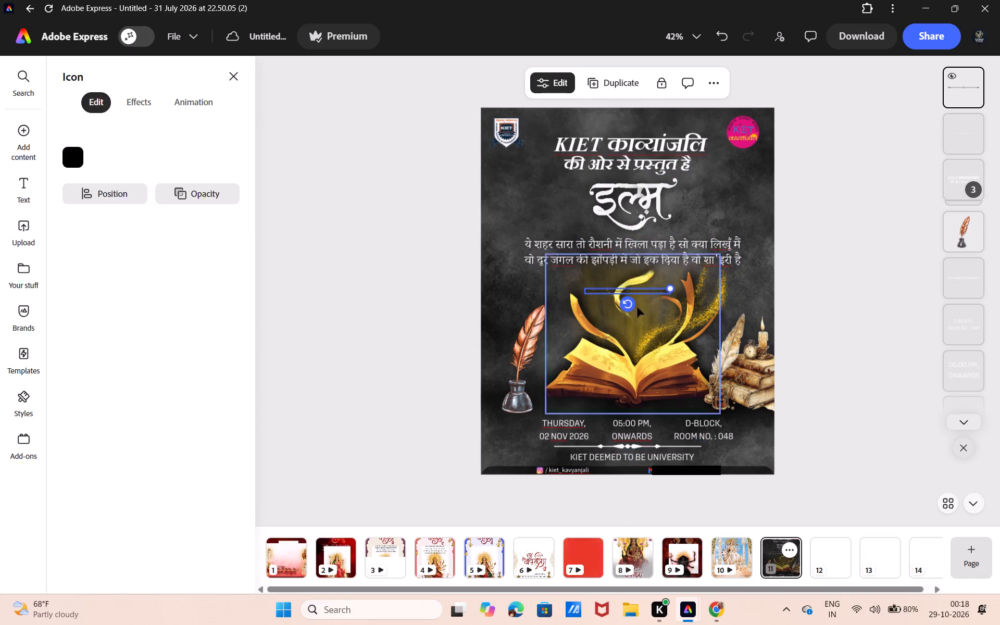
drag(627, 302, 583, 285)
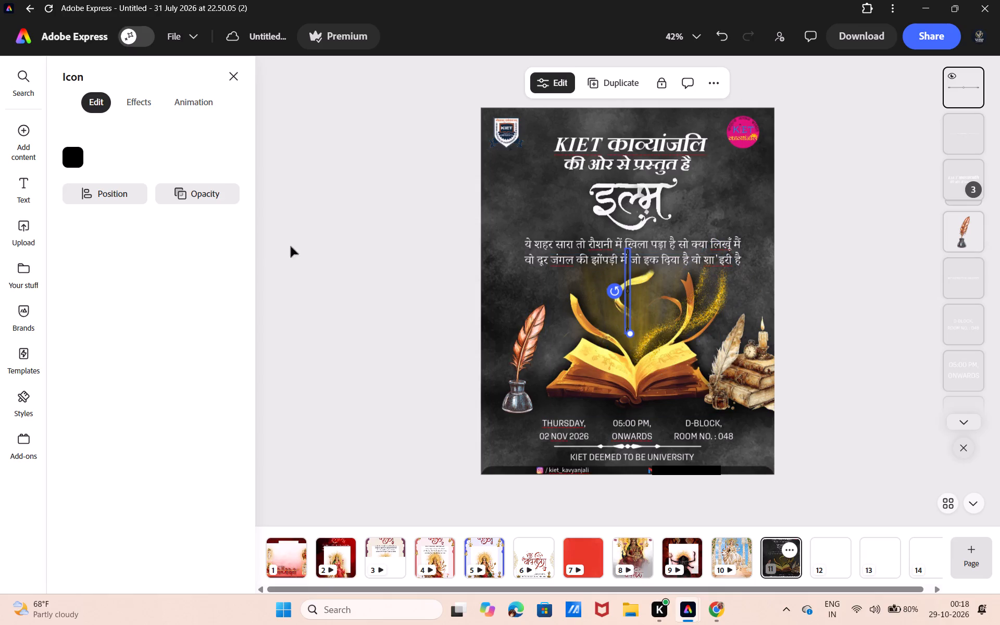
Recolour the vertical diamond-centred line white.
click(74, 149)
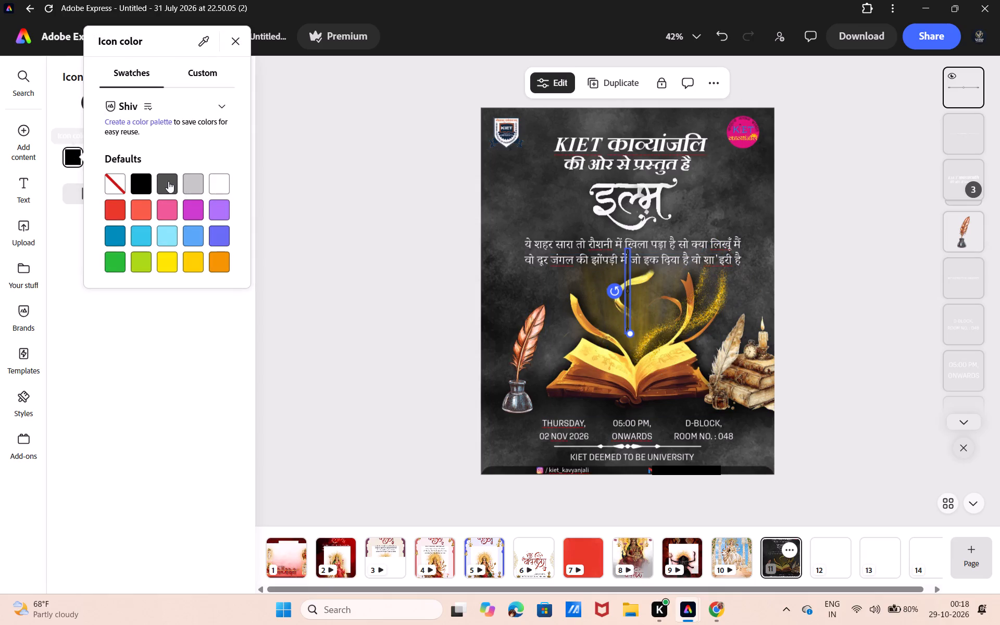
click(227, 176)
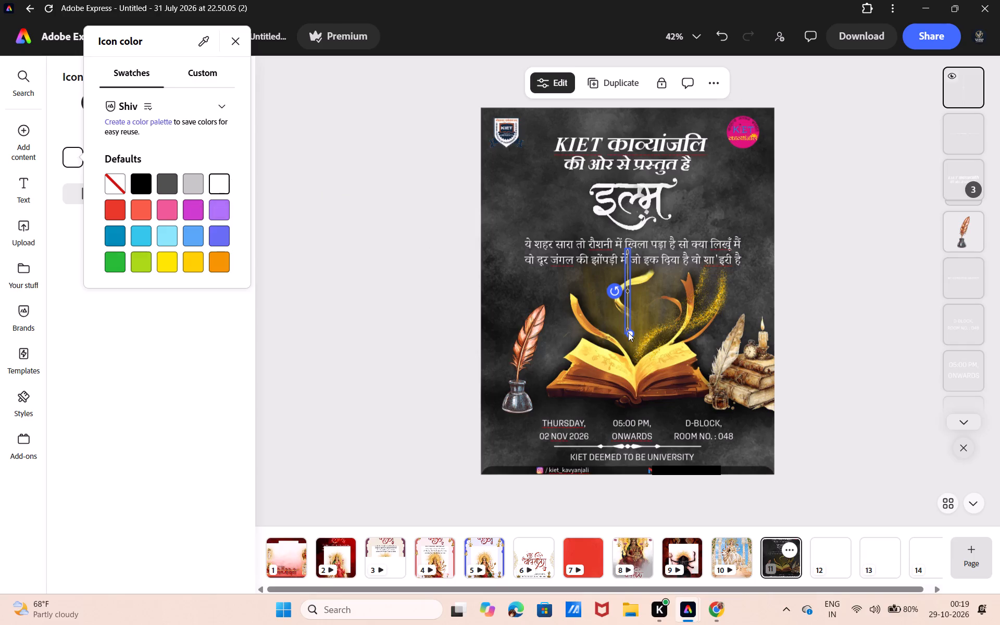
Shrink the vertical line while it sits over the book artwork.
drag(628, 332, 628, 308)
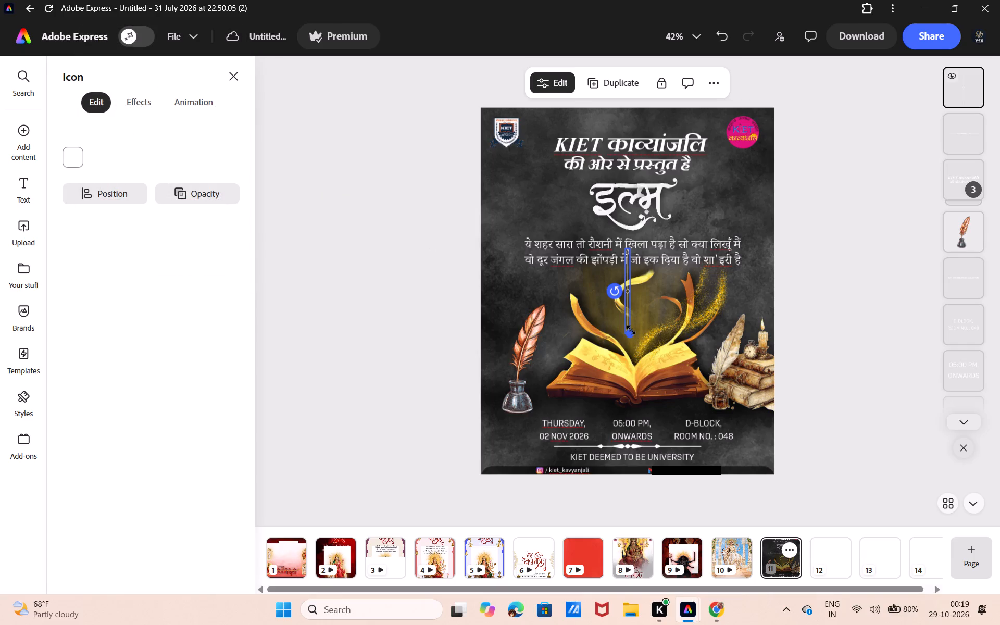
scroll(631, 330, down, 1)
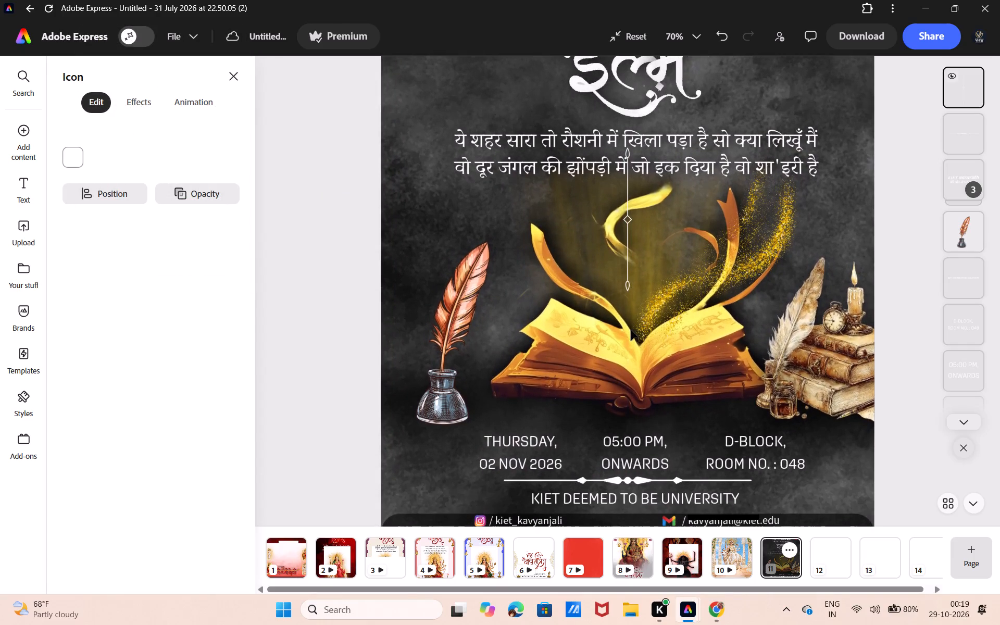
scroll(631, 330, down, 1)
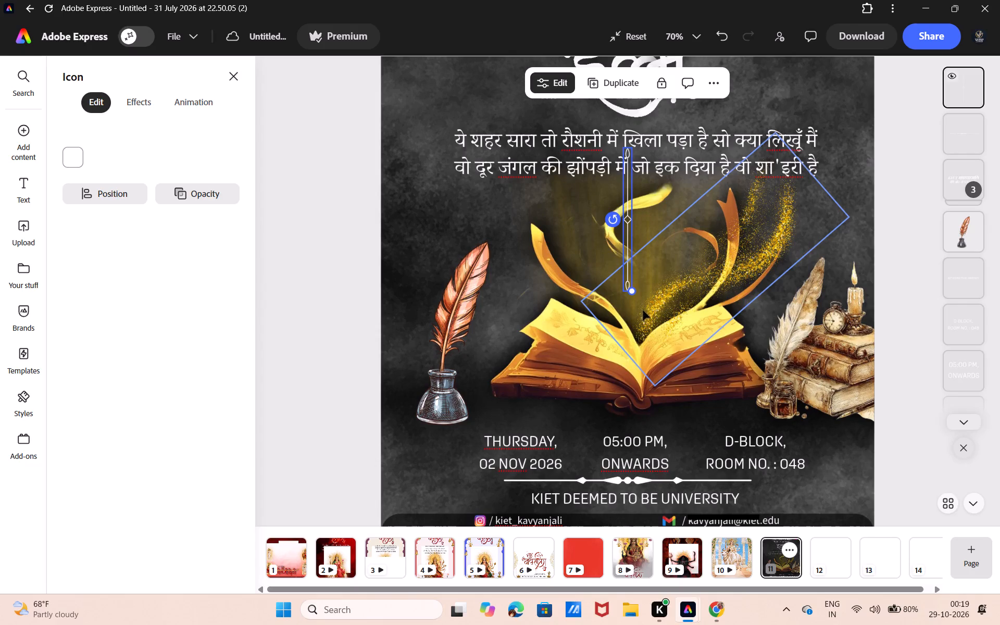
drag(634, 294, 639, 265)
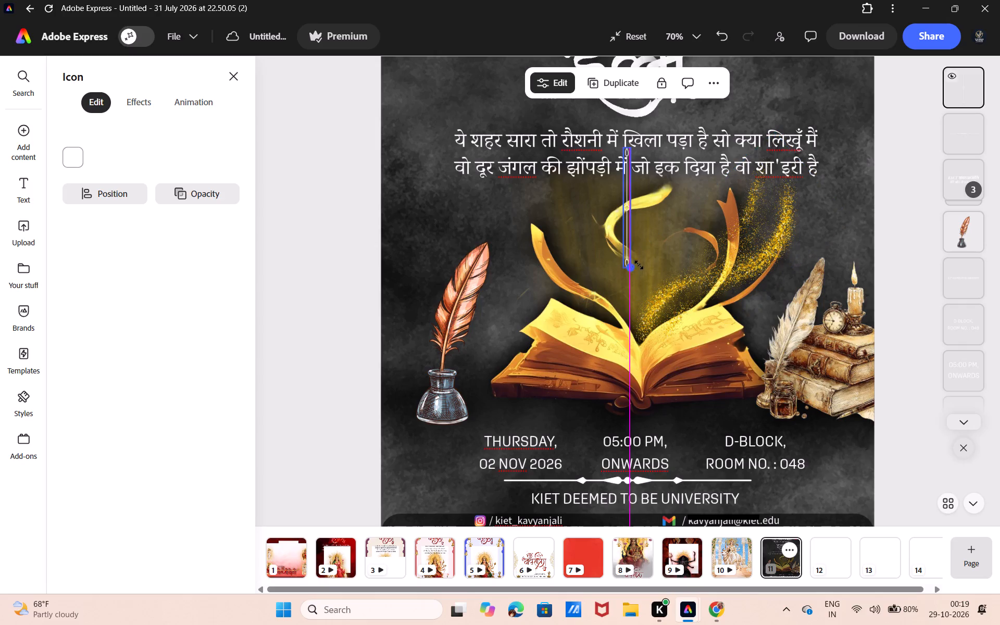
drag(639, 265, 645, 239)
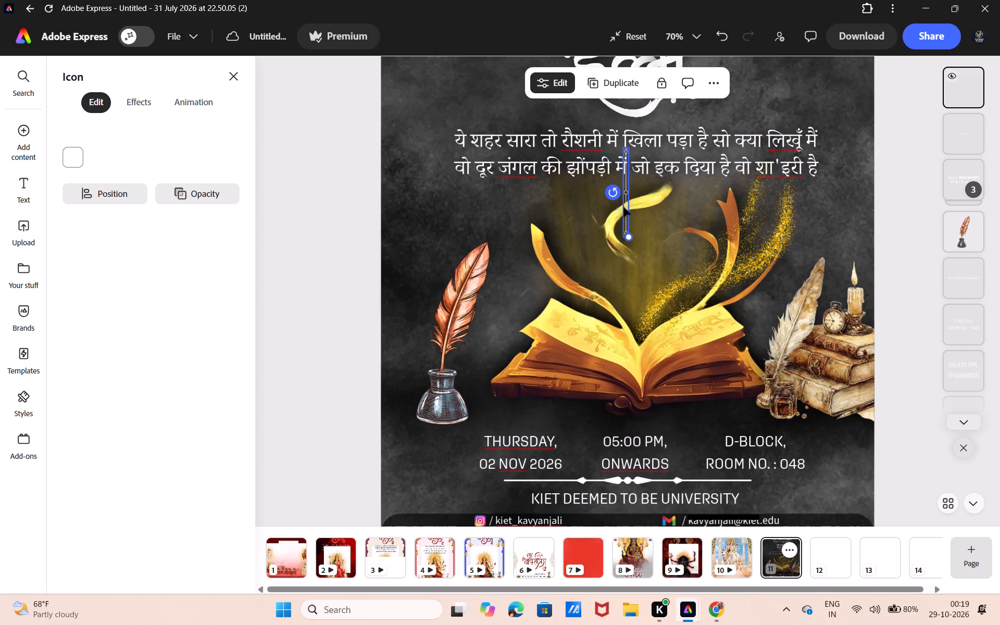
Place the vertical line between the date and the 05:00 PM text, shortening it to the two-line text height above the horizontal divider.
drag(623, 207, 573, 421)
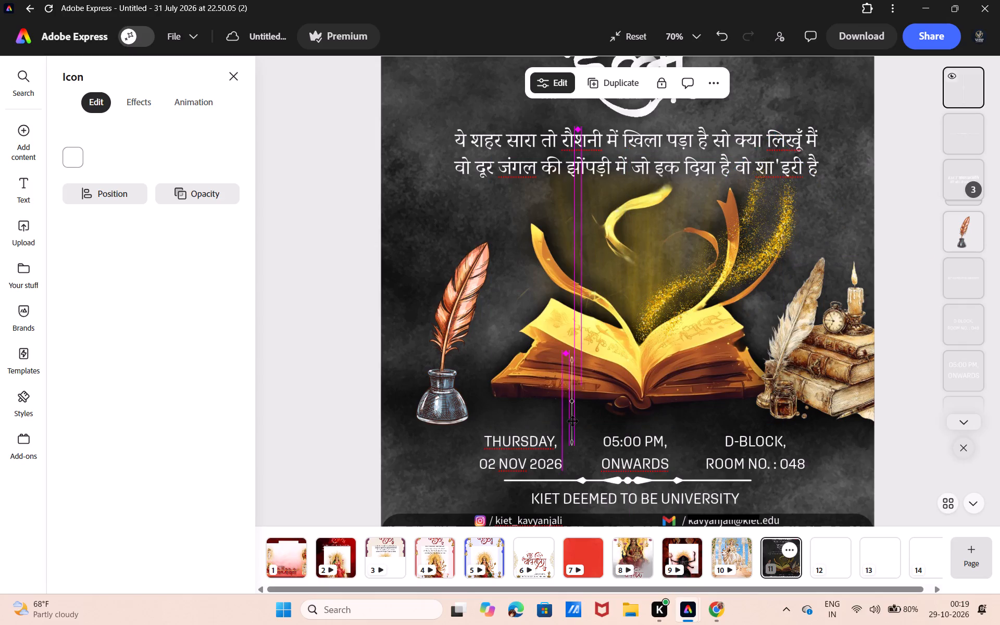
drag(573, 421, 574, 440)
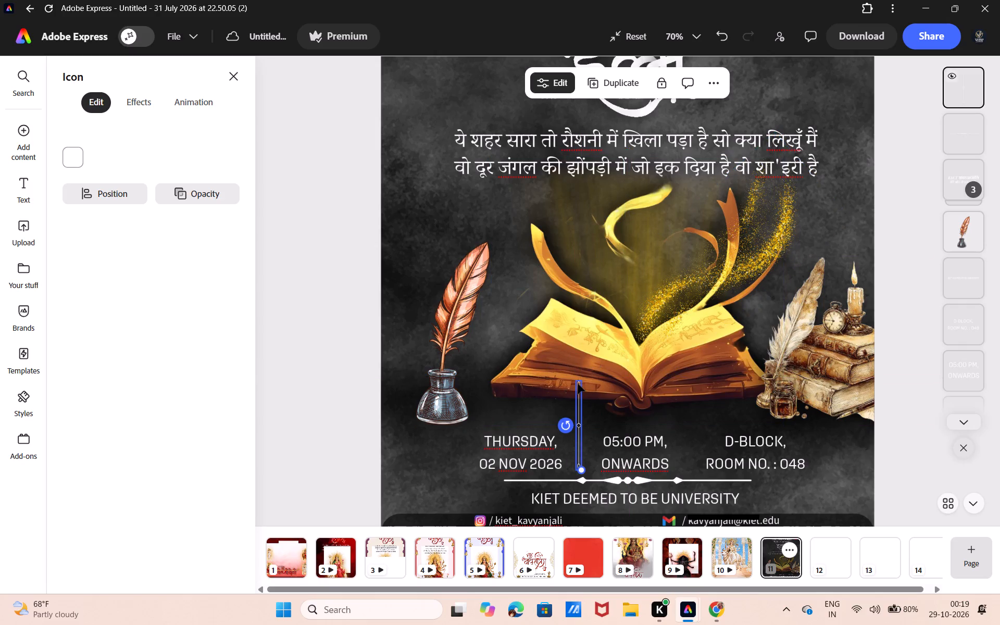
drag(578, 380, 579, 399)
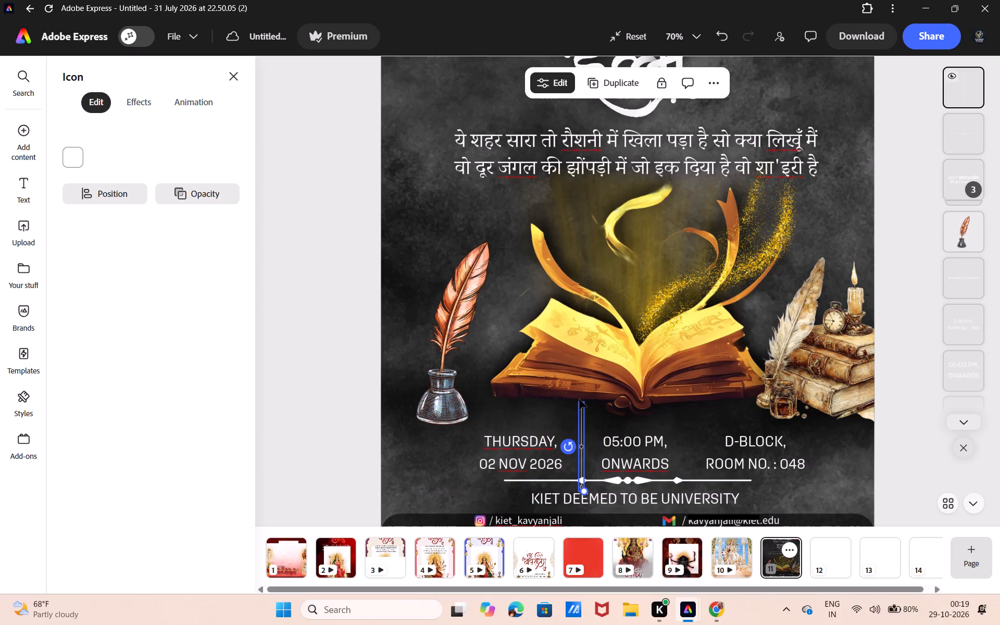
drag(587, 492, 596, 462)
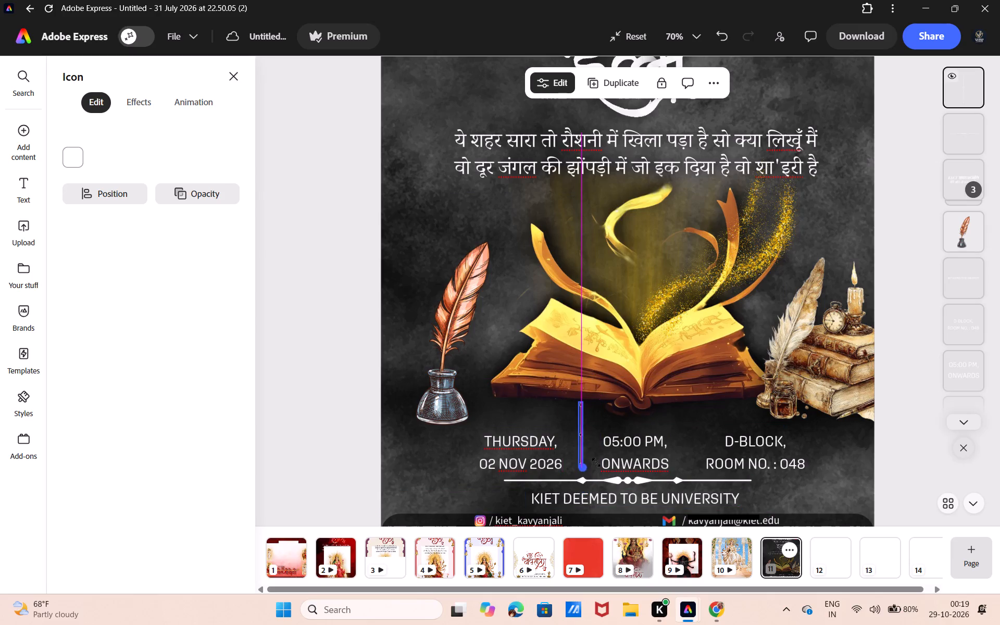
drag(596, 462, 601, 550)
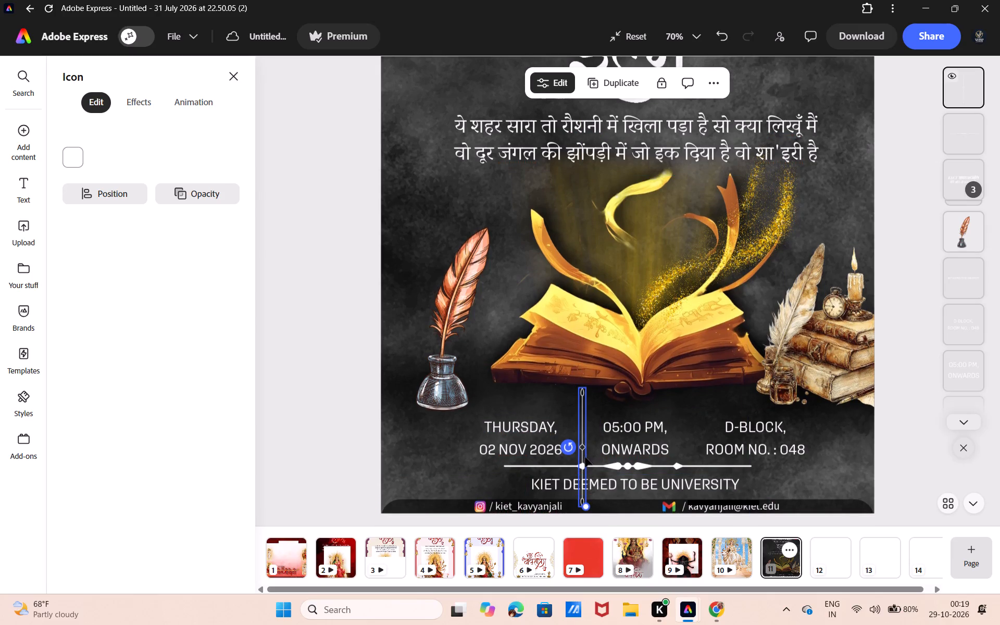
drag(584, 457, 587, 445)
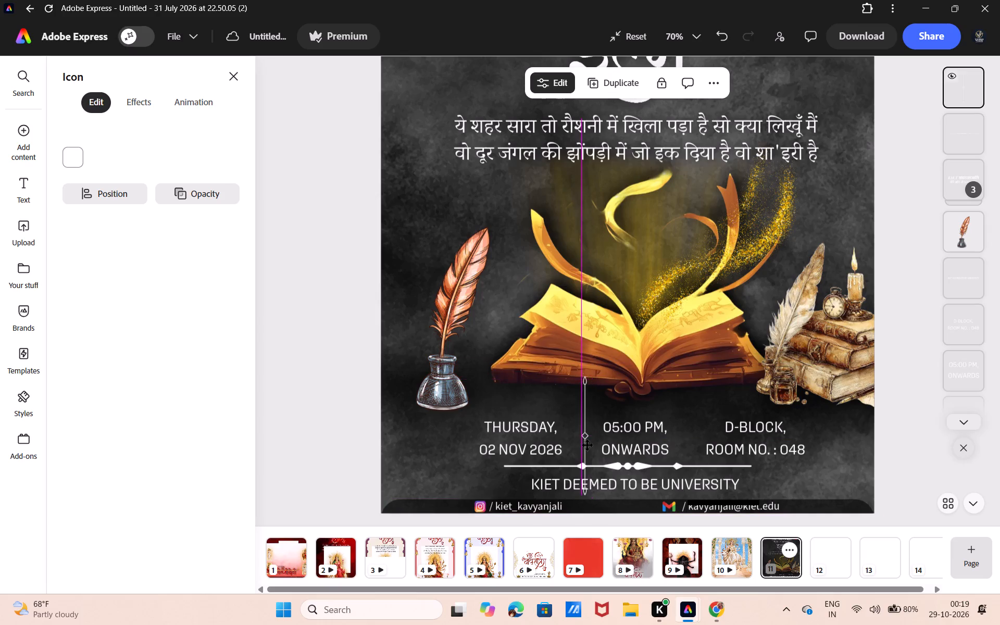
drag(587, 445, 587, 445)
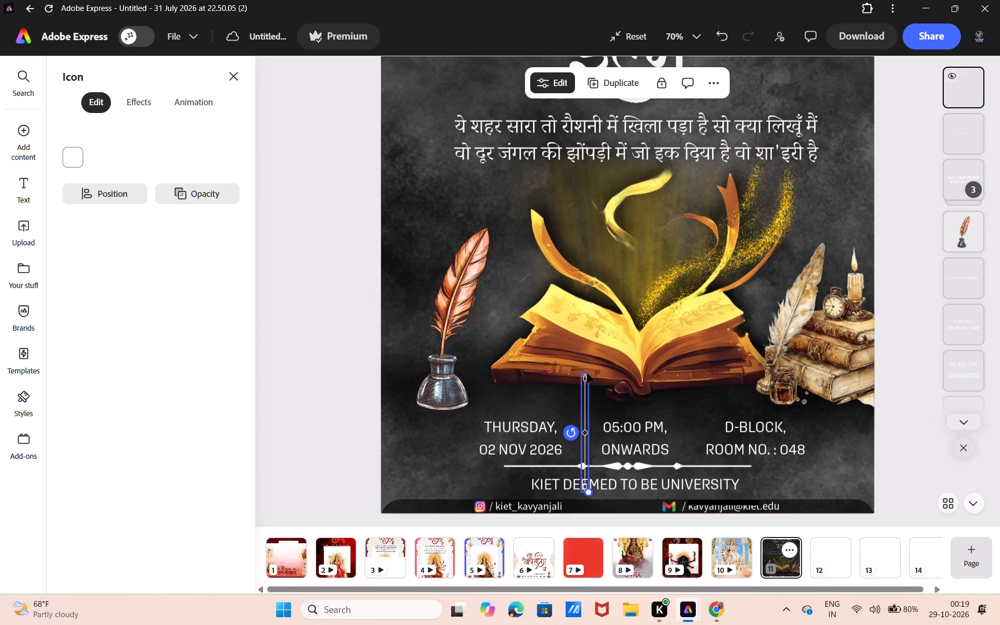
drag(584, 372, 585, 384)
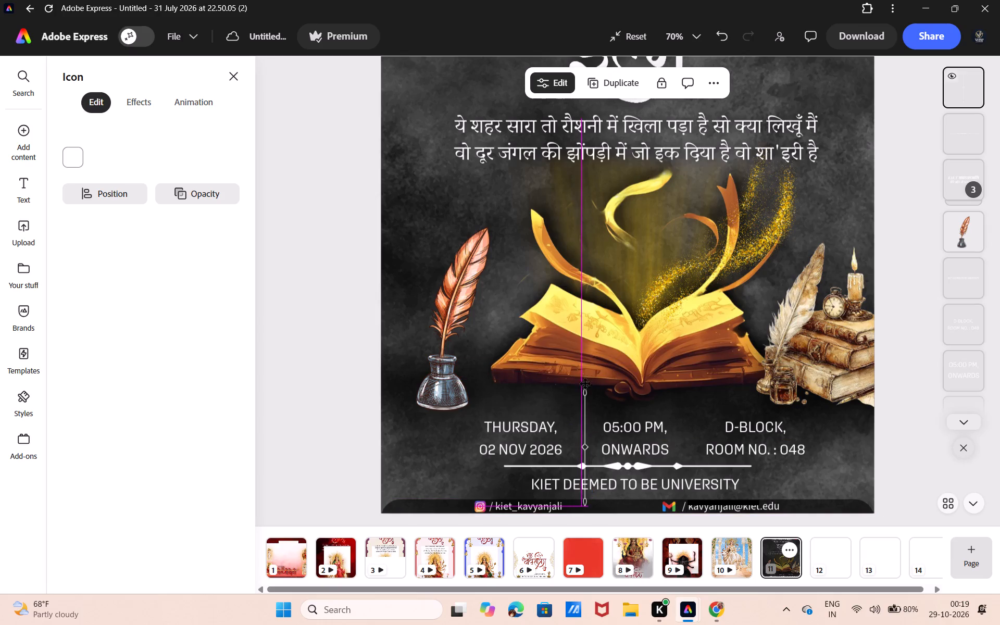
drag(585, 384, 573, 311)
drag(576, 427, 588, 371)
click(581, 401)
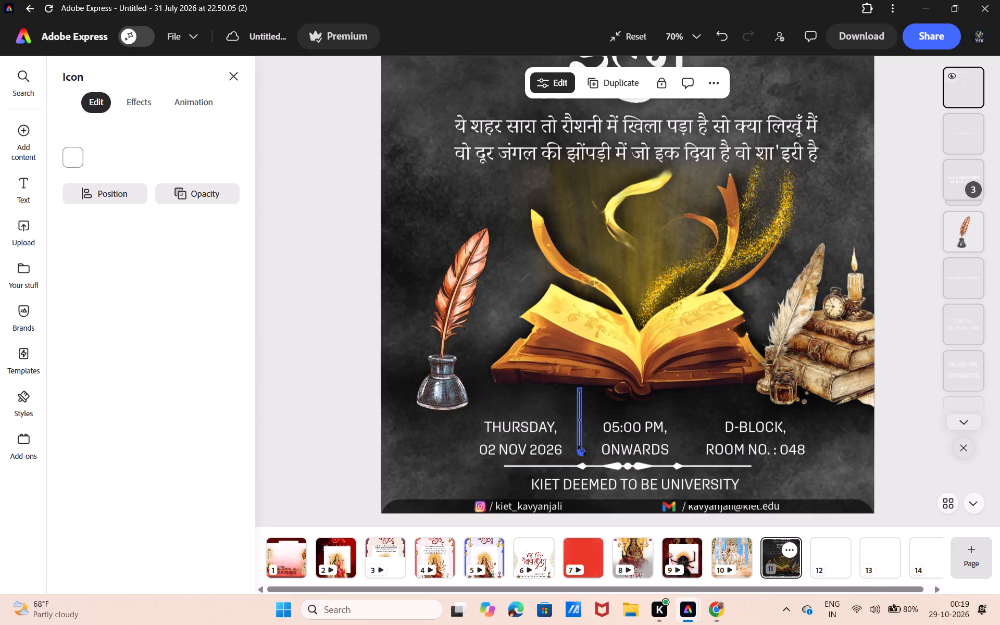
drag(581, 450, 581, 439)
drag(580, 417, 580, 432)
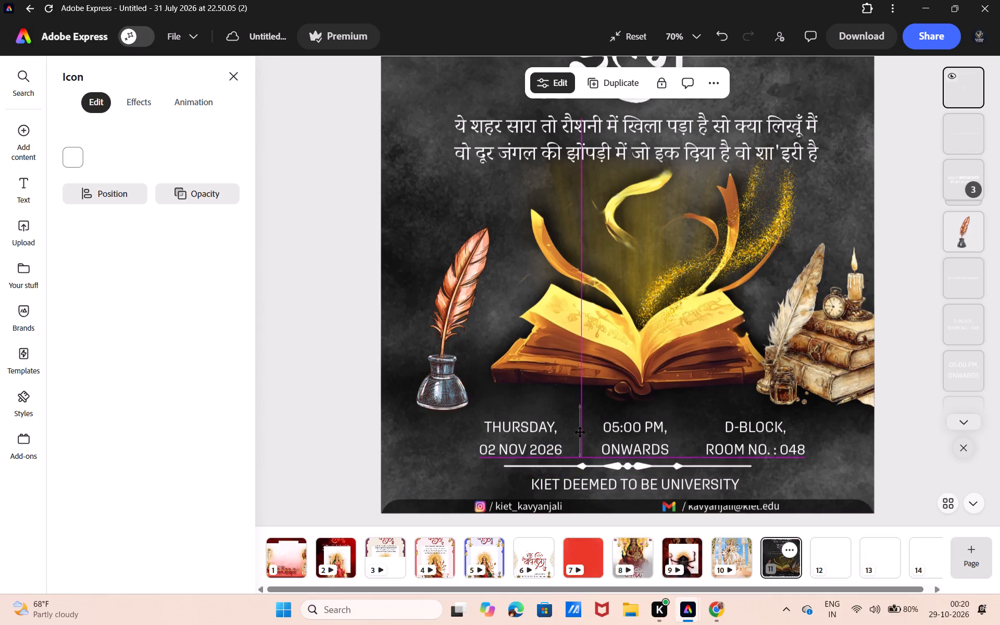
drag(580, 432, 580, 440)
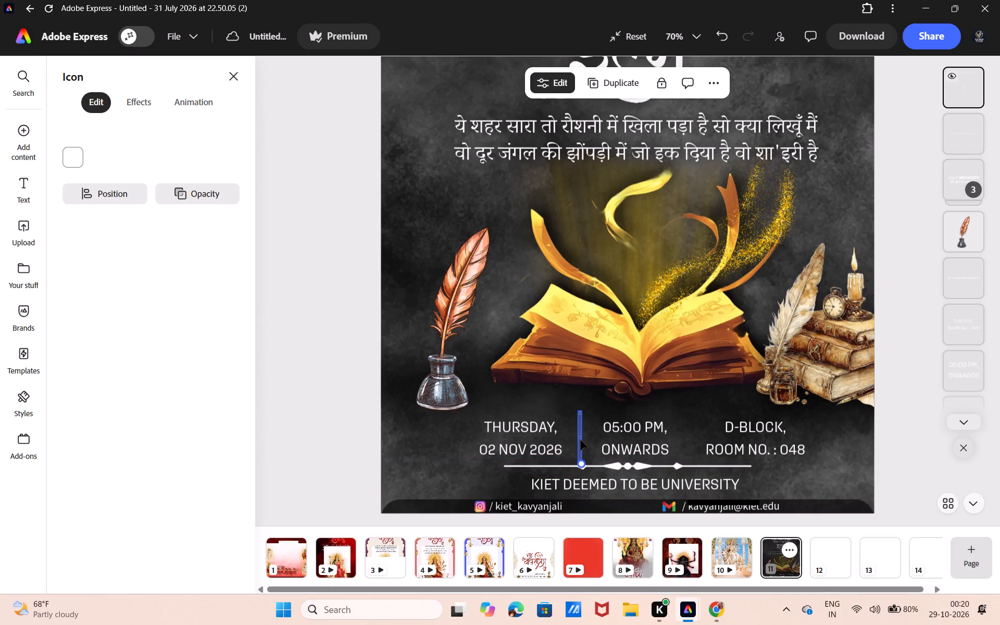
Duplicate the vertical divider and place the copy between the 05:00 PM ONWARDS text and the D-BLOCK venue text.
click(616, 87)
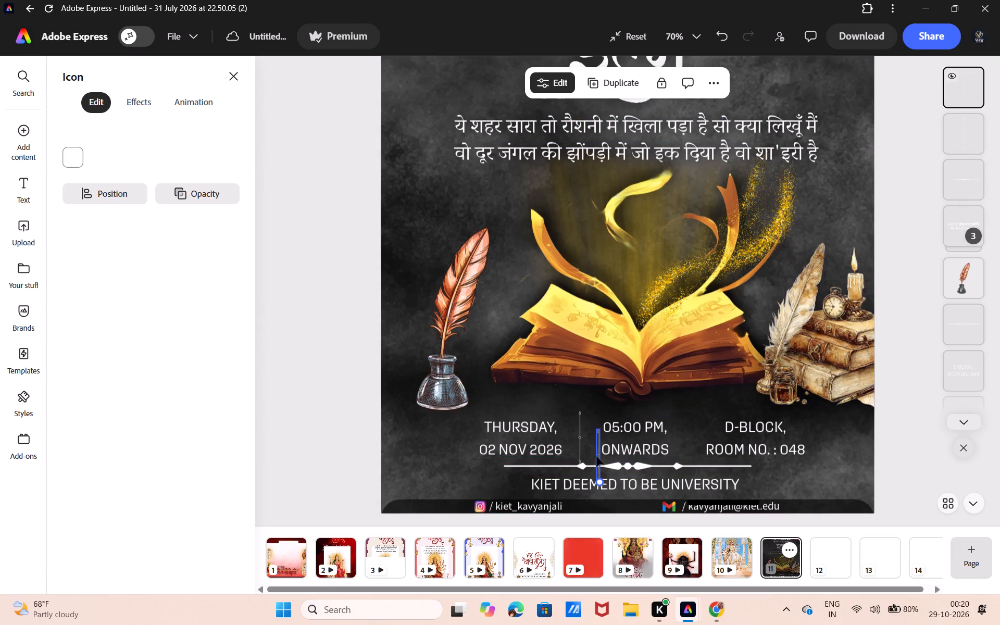
drag(597, 455, 685, 439)
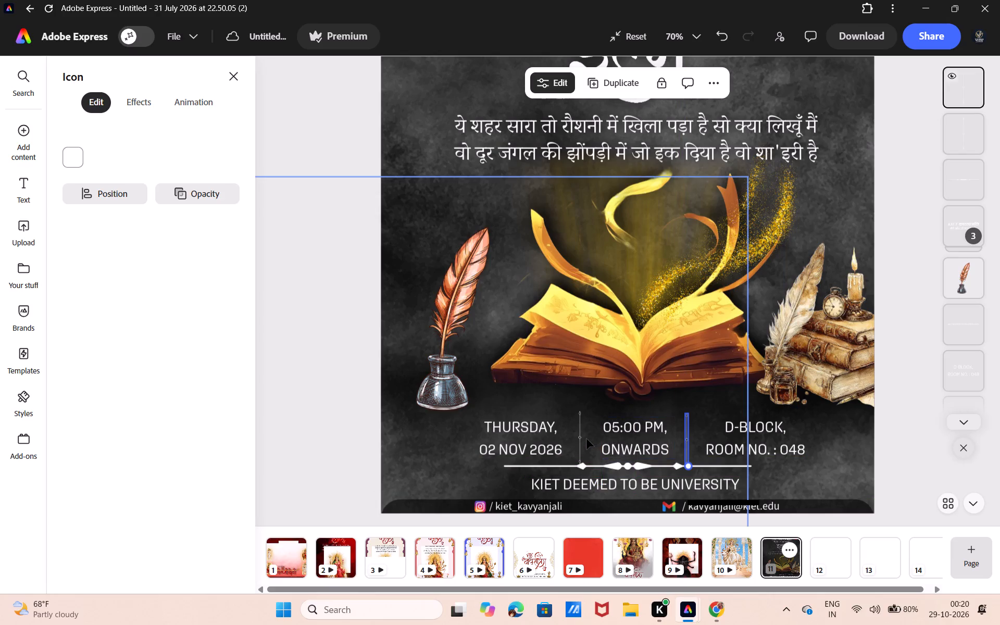
Nudge the divider between the date and time so it sits level with its duplicate.
click(578, 437)
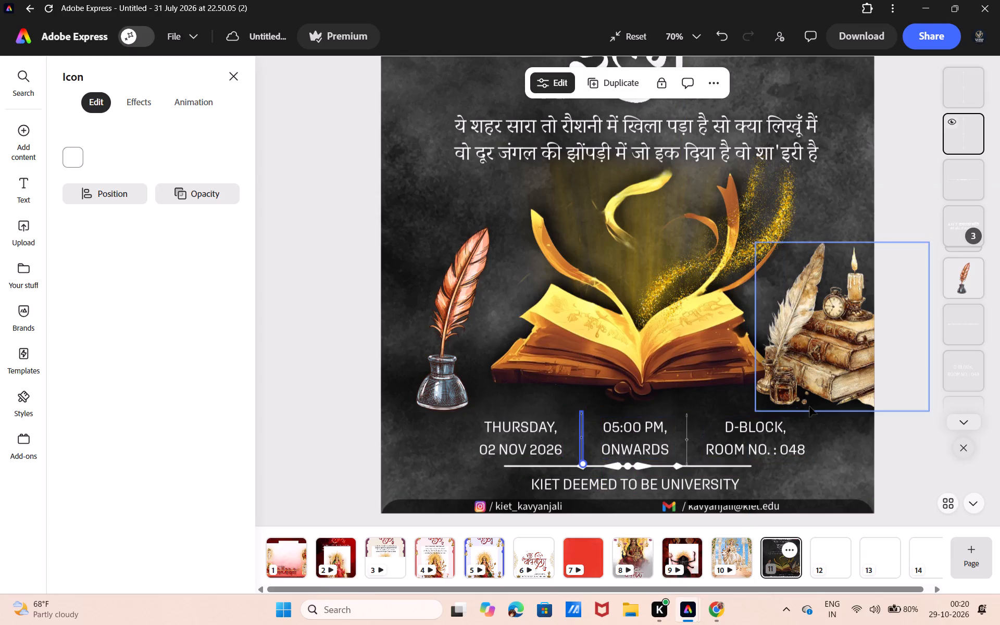
click(583, 428)
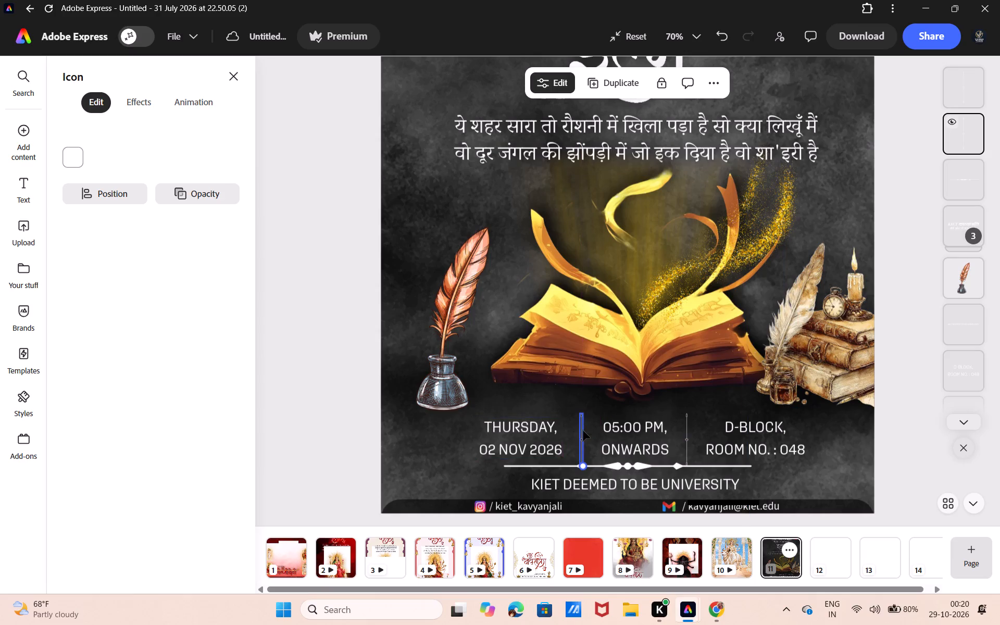
click(897, 406)
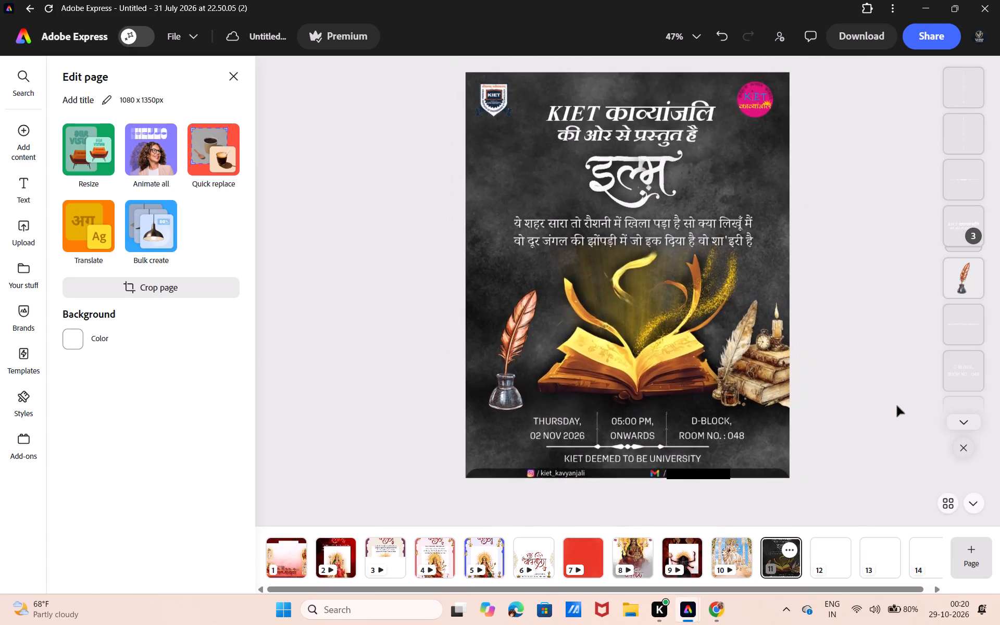
Reduce the opacity of the open book image below 86%, keeping the Normal blend.
scroll(896, 414, up, 1)
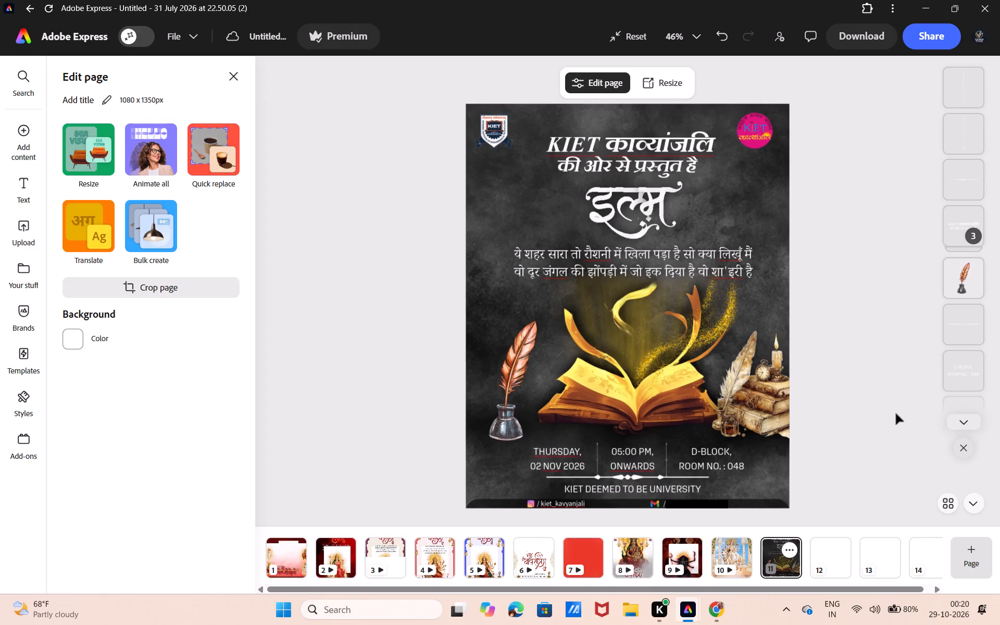
click(670, 417)
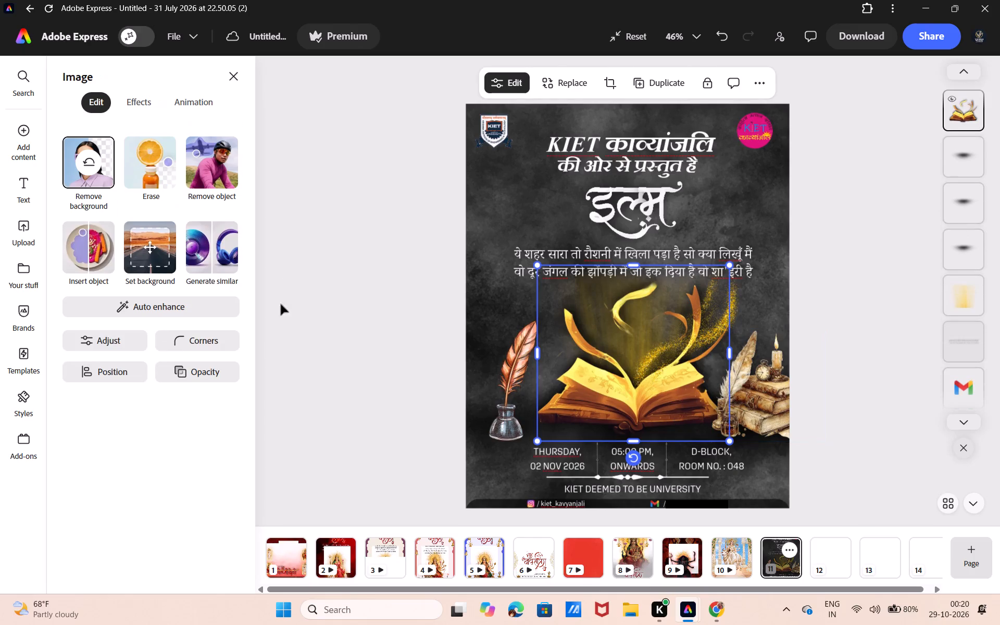
click(221, 370)
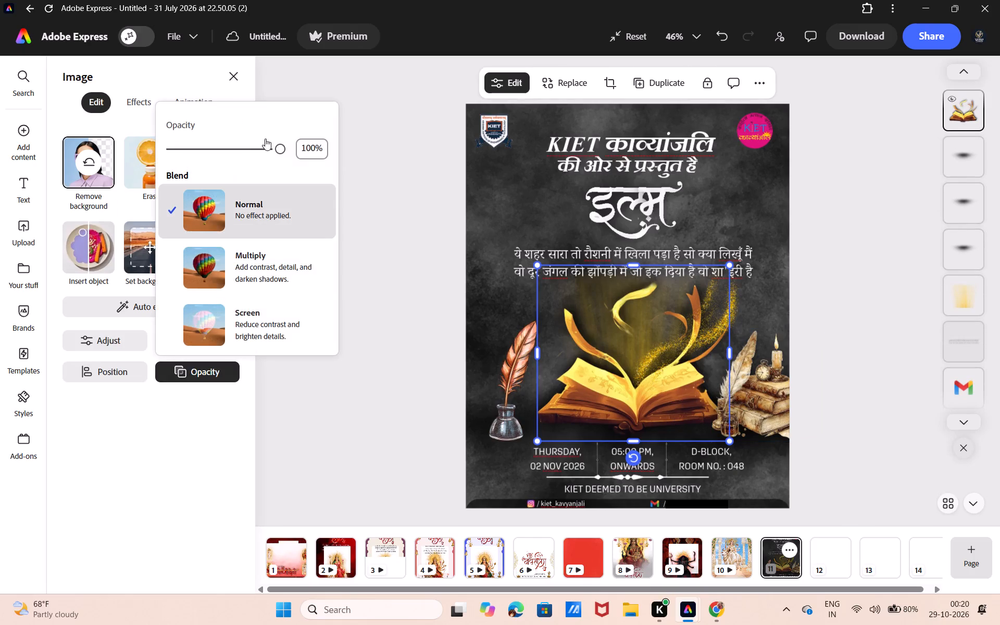
click(268, 147)
click(268, 147)
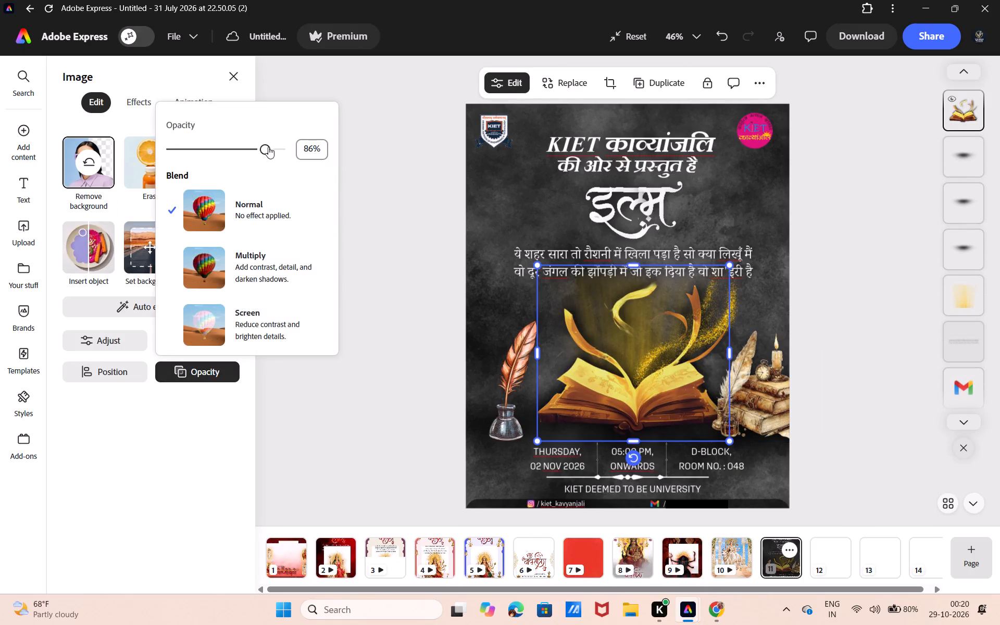
drag(258, 147, 248, 147)
Open the opacity settings for the quill and inkpot image.
click(499, 408)
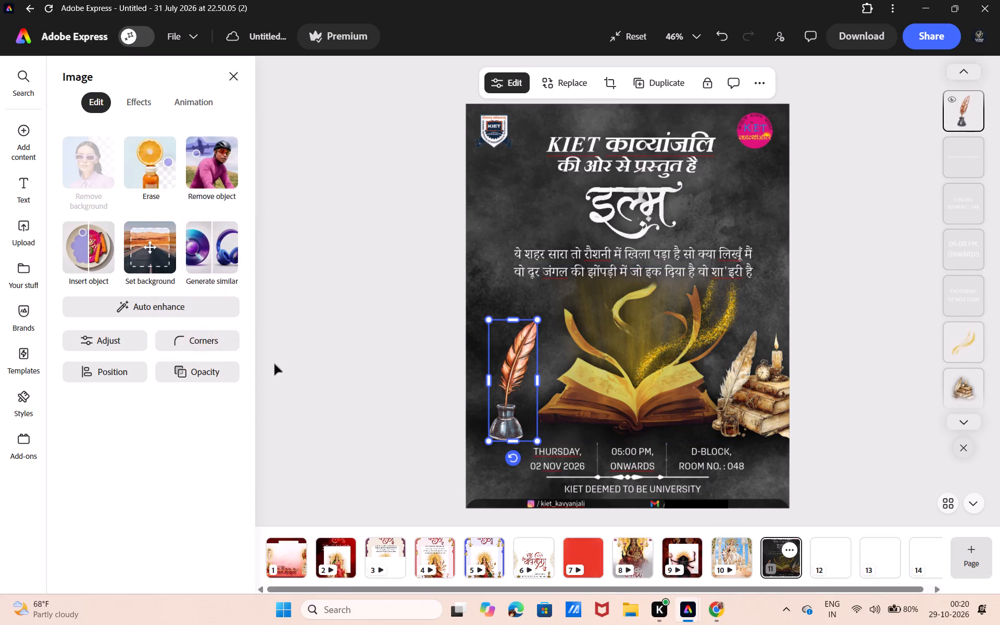
click(196, 365)
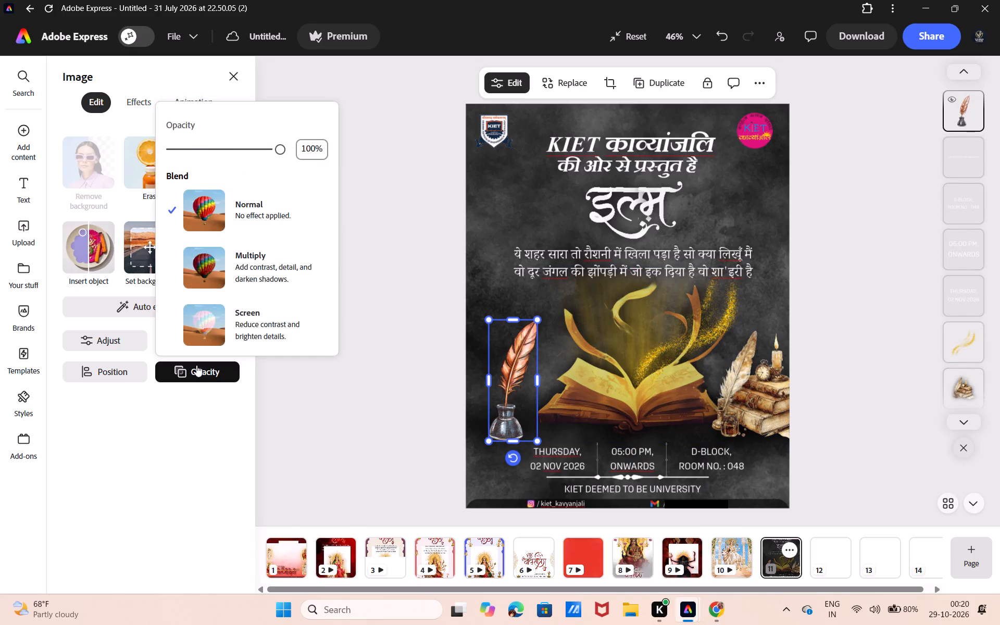
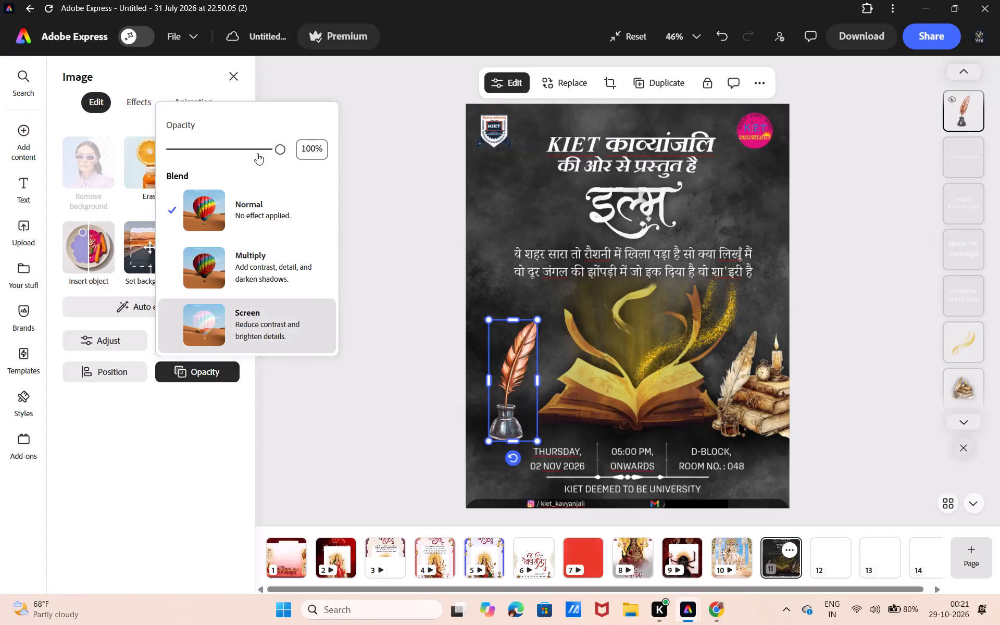
Set the opacity of the quill and inkpot image to 70%.
click(249, 145)
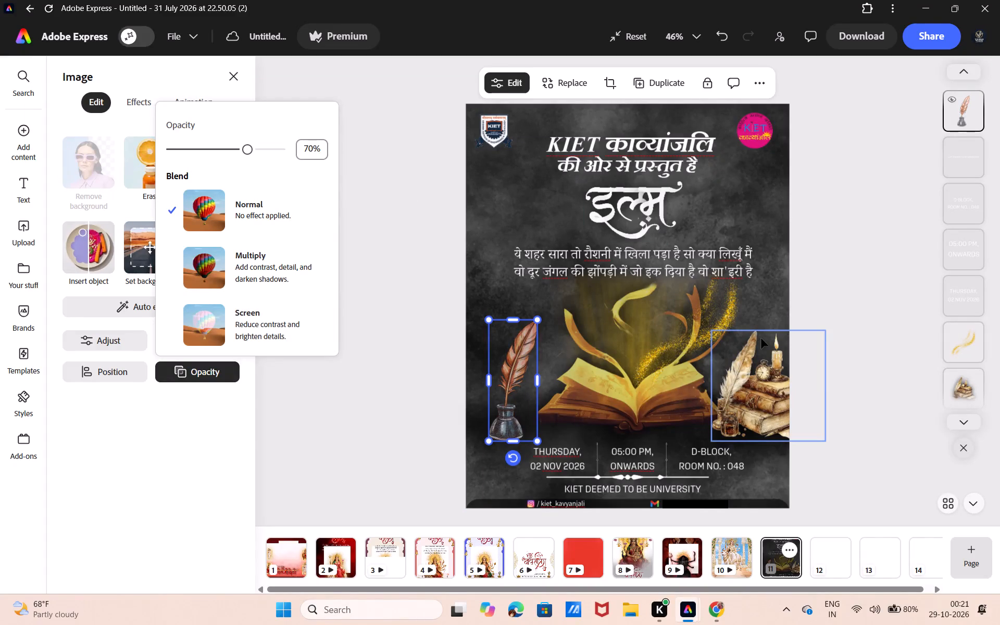
Set the opacity of the stacked books and candle image to 78%, keeping the Normal blend, and deselect it.
click(779, 369)
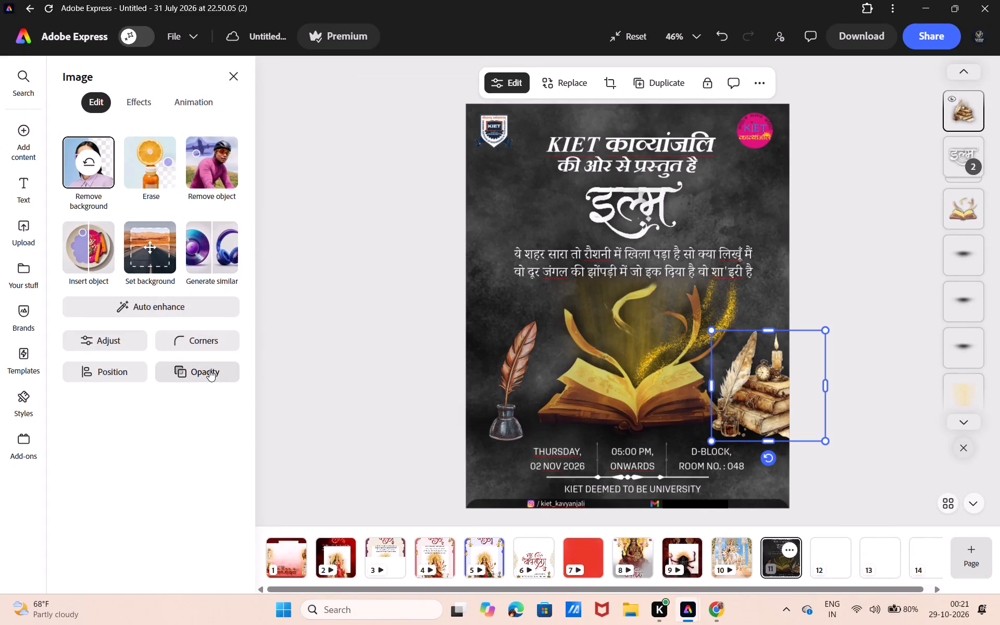
click(209, 369)
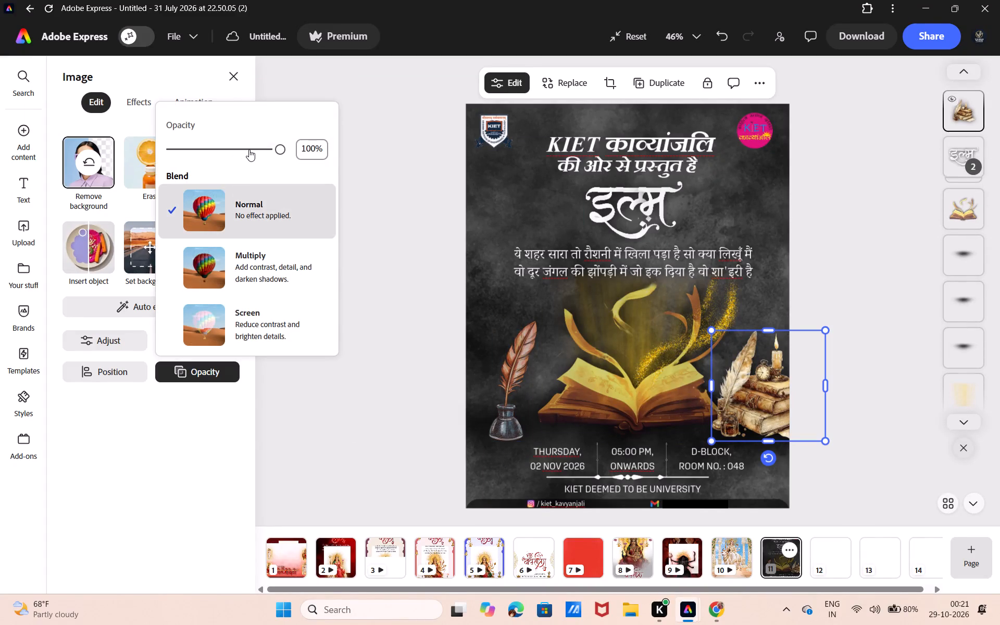
click(249, 149)
click(259, 147)
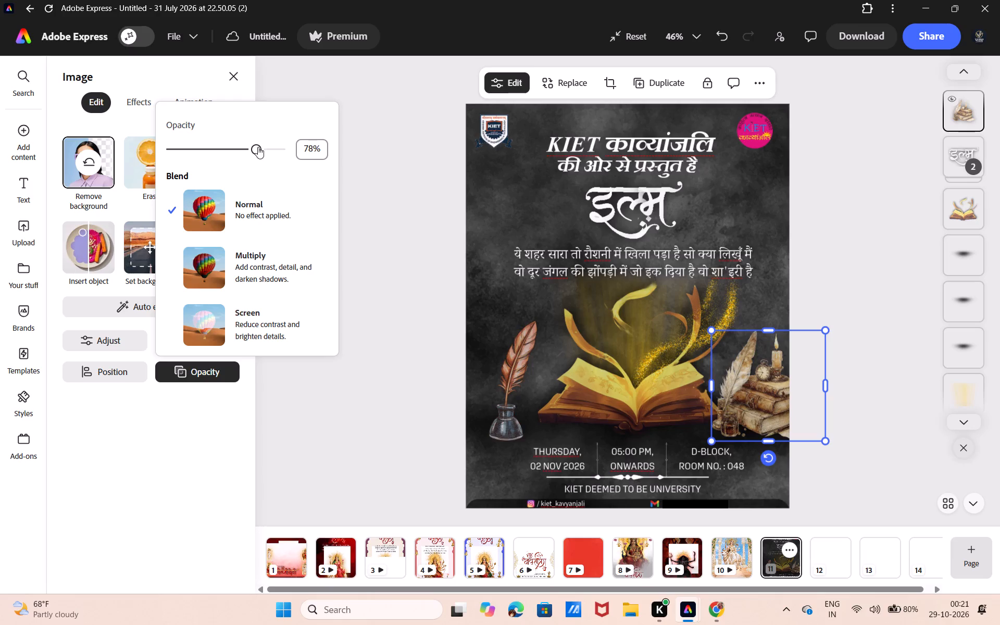
click(368, 180)
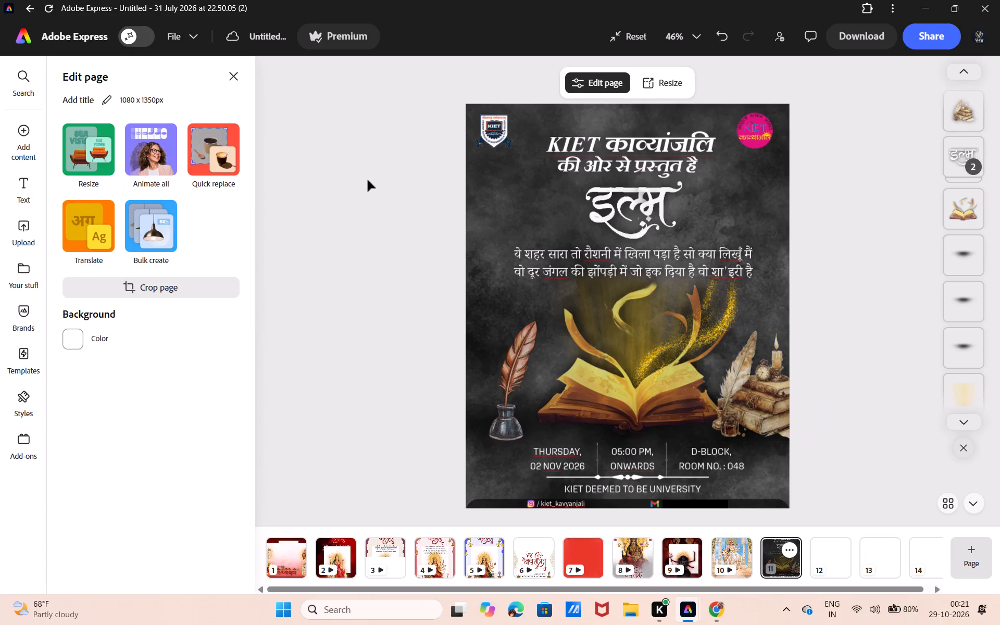
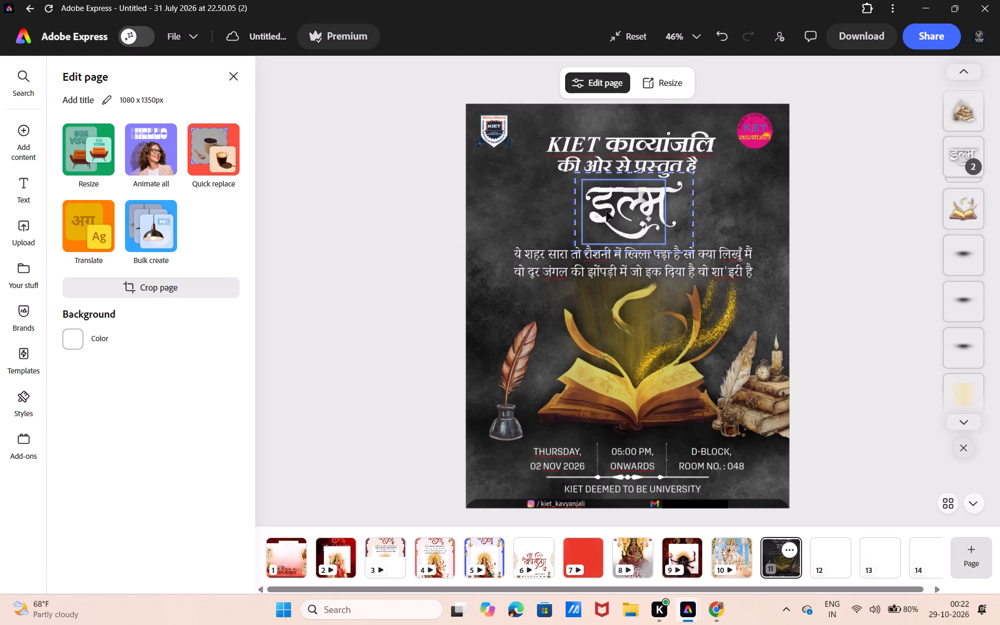
Erase a thin stroke where the म image's headline meets the rest of the इल्म title, using a size 2 circle brush.
scroll(606, 211, left, 1)
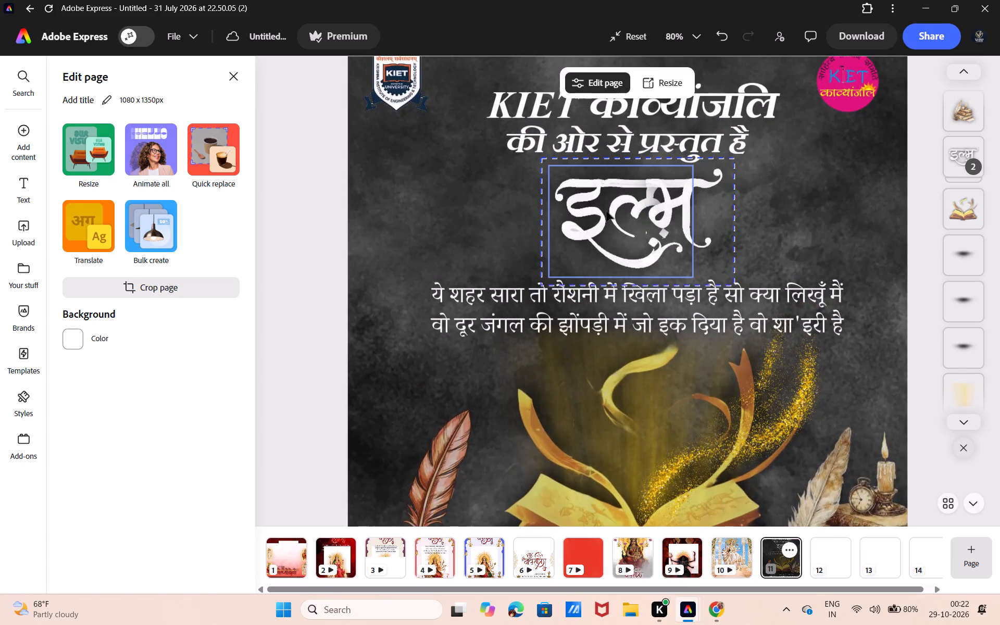
scroll(606, 211, left, 2)
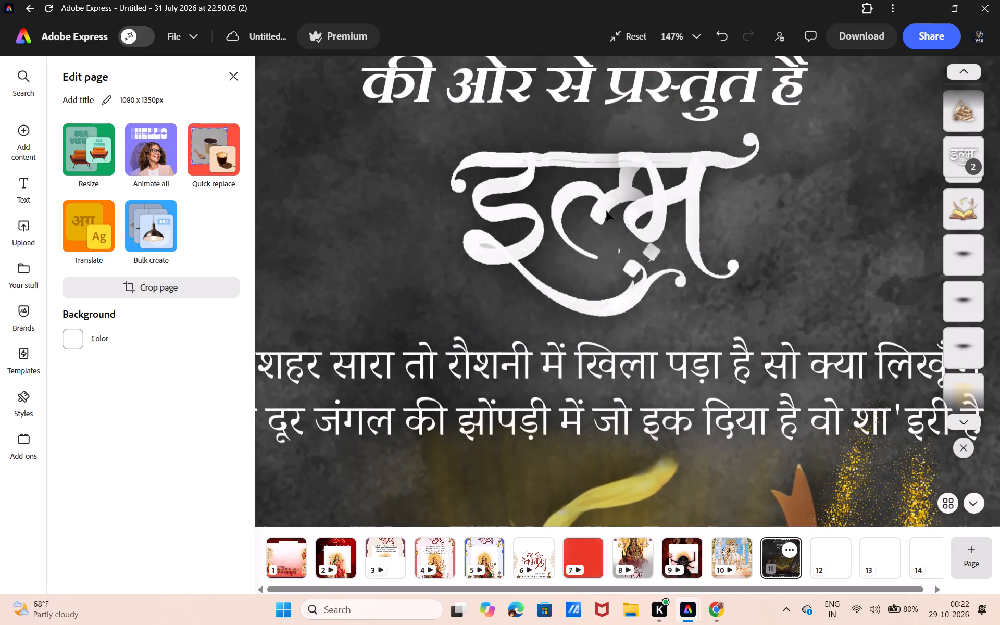
scroll(606, 211, up, 1)
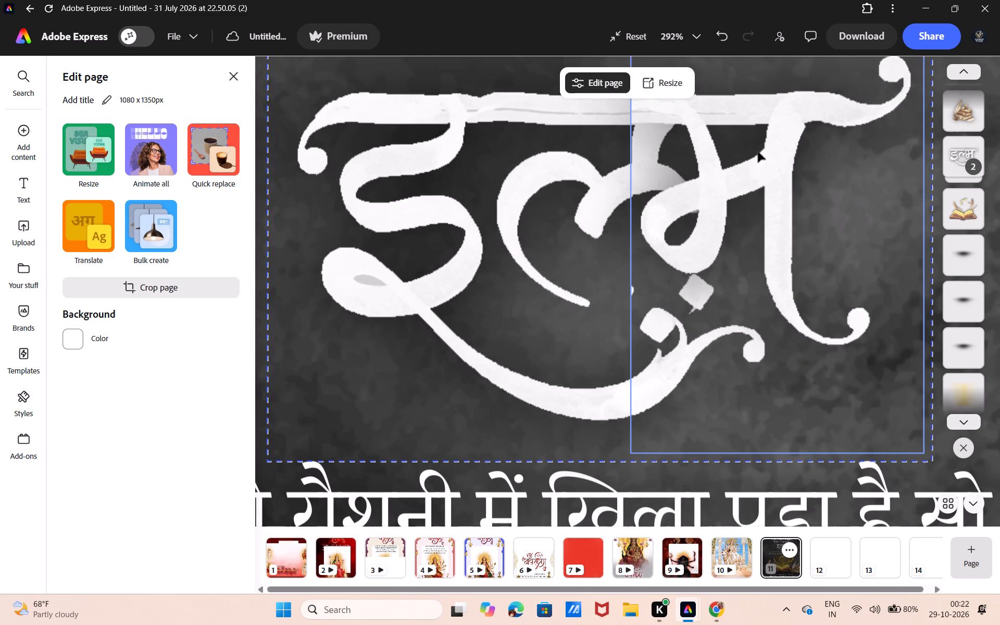
click(787, 148)
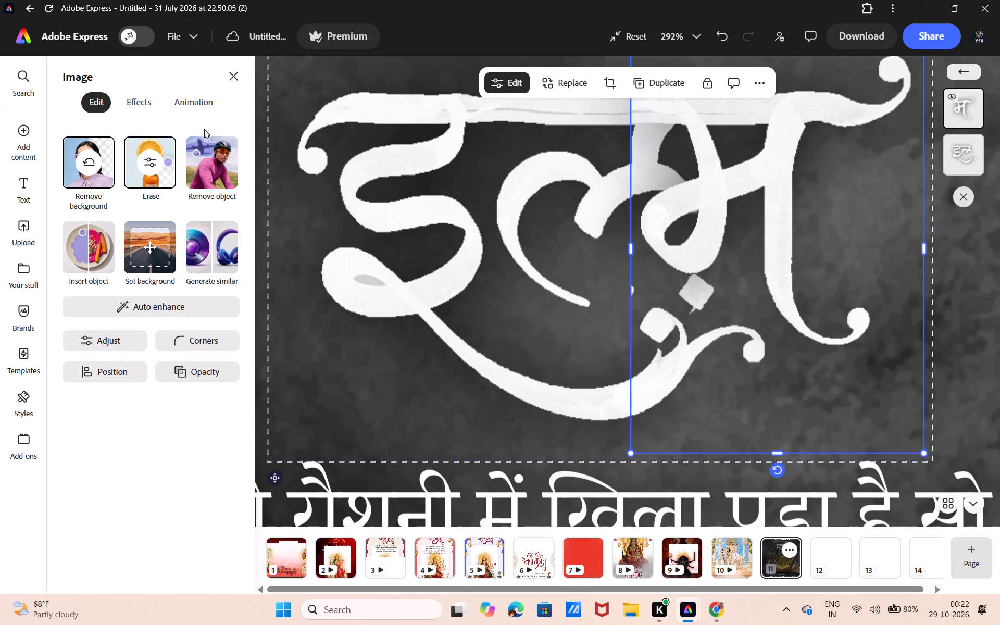
click(147, 162)
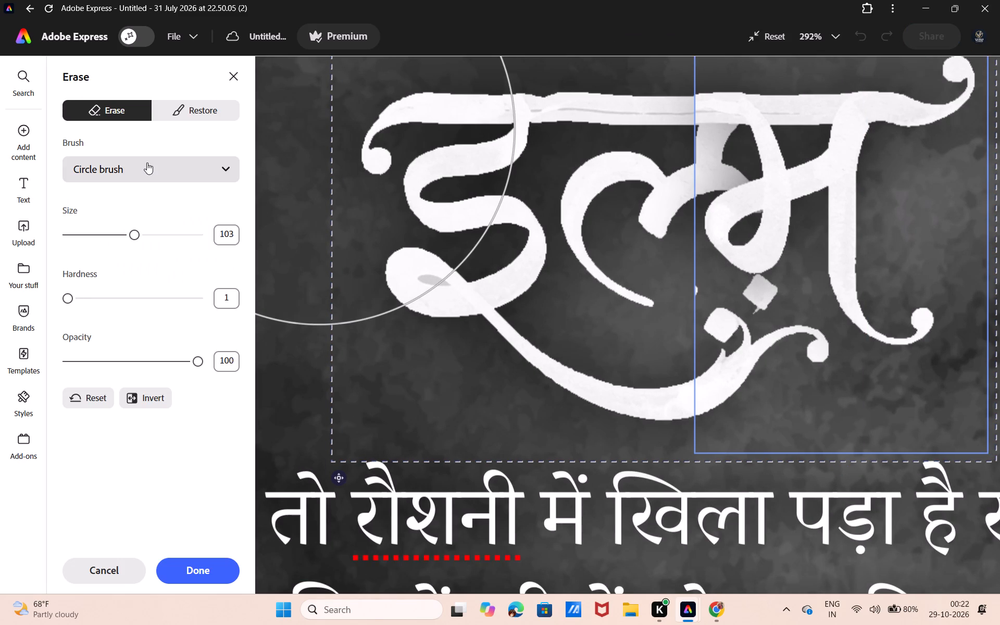
drag(121, 229, 87, 238)
drag(87, 238, 63, 243)
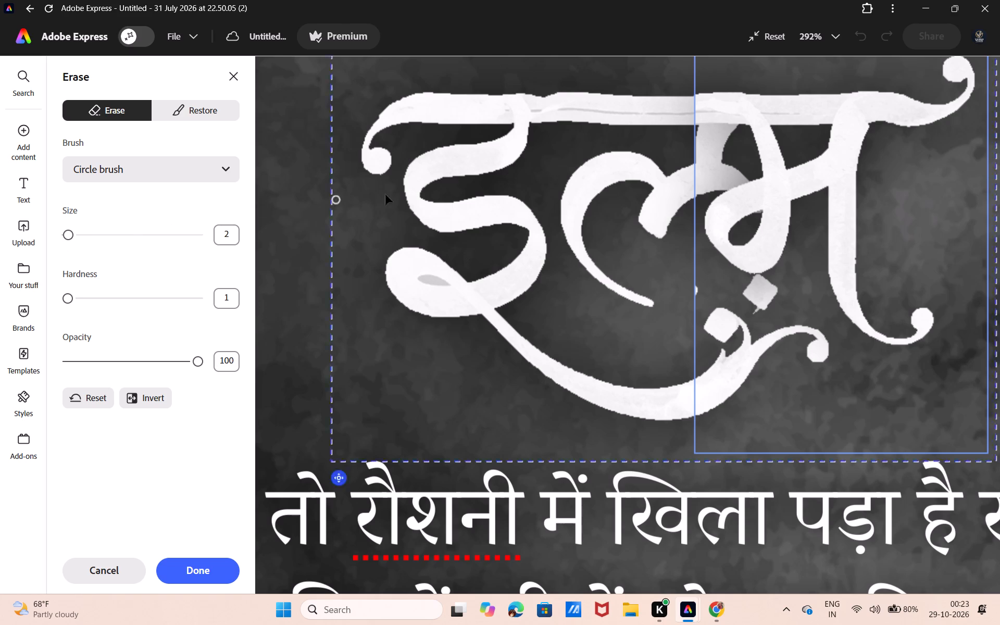
drag(677, 108, 728, 87)
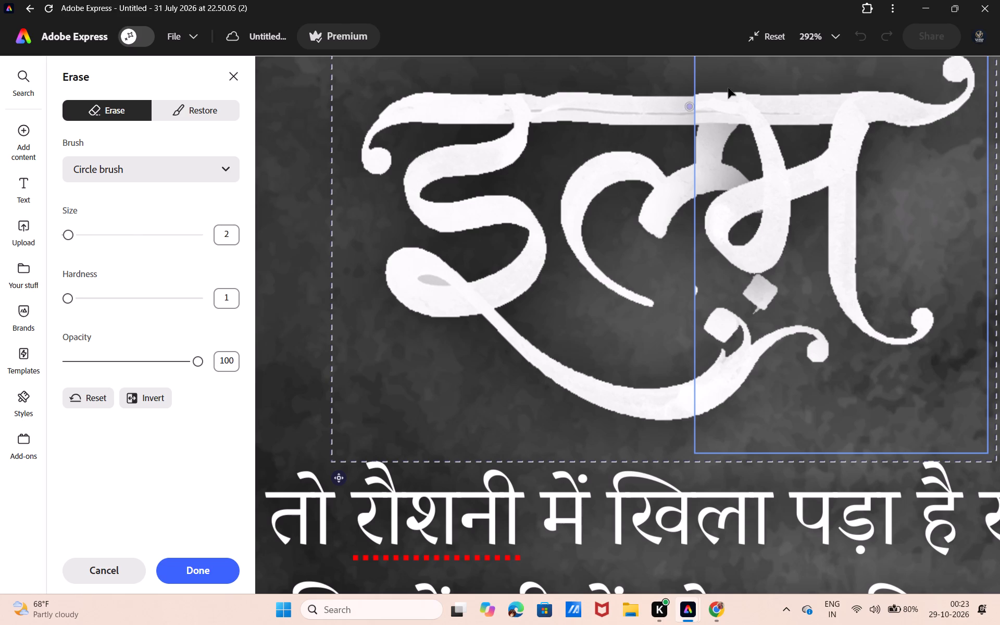
drag(728, 87, 687, 103)
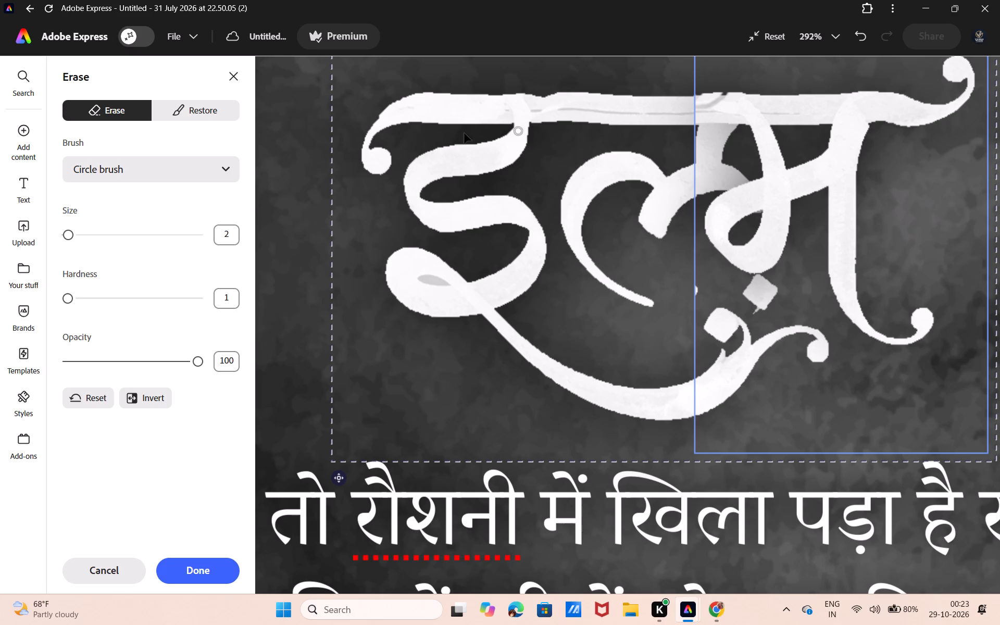
Erase the overlapping upper edge of the म image at the headline join with a size 26 brush, apply, and deselect.
click(80, 232)
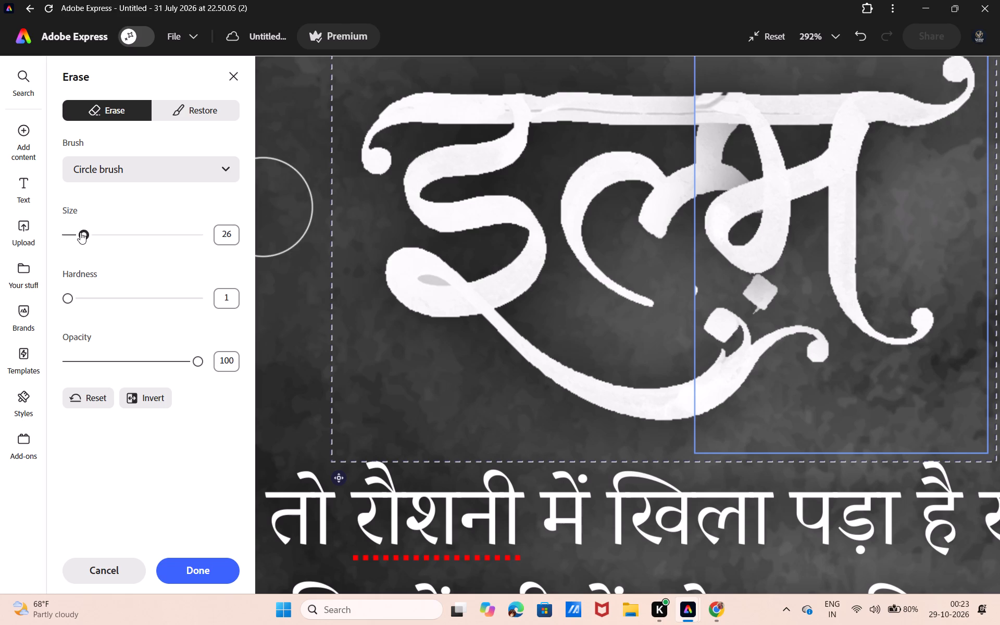
click(672, 98)
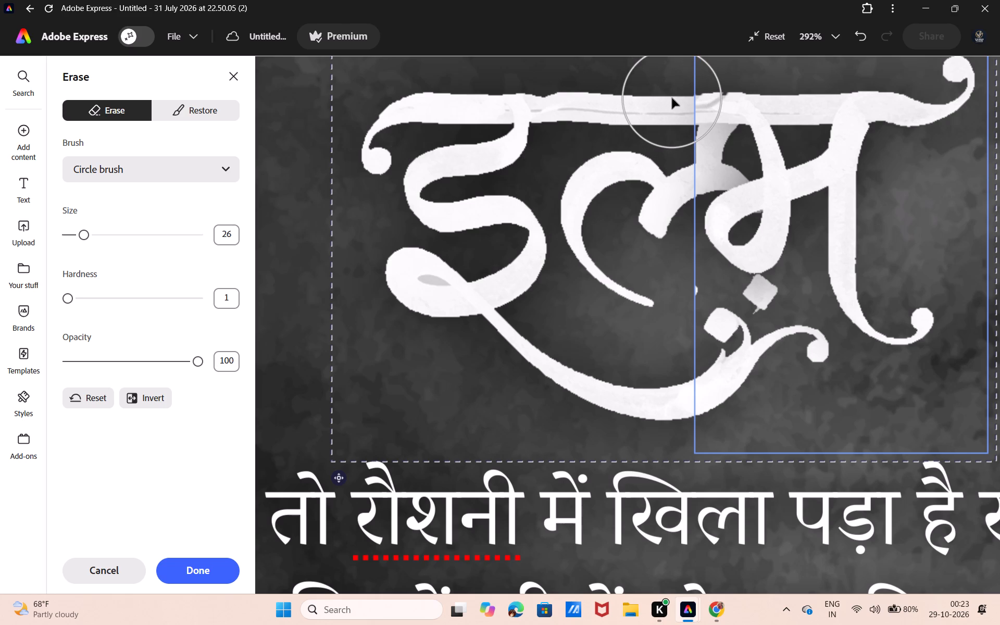
drag(678, 91, 691, 84)
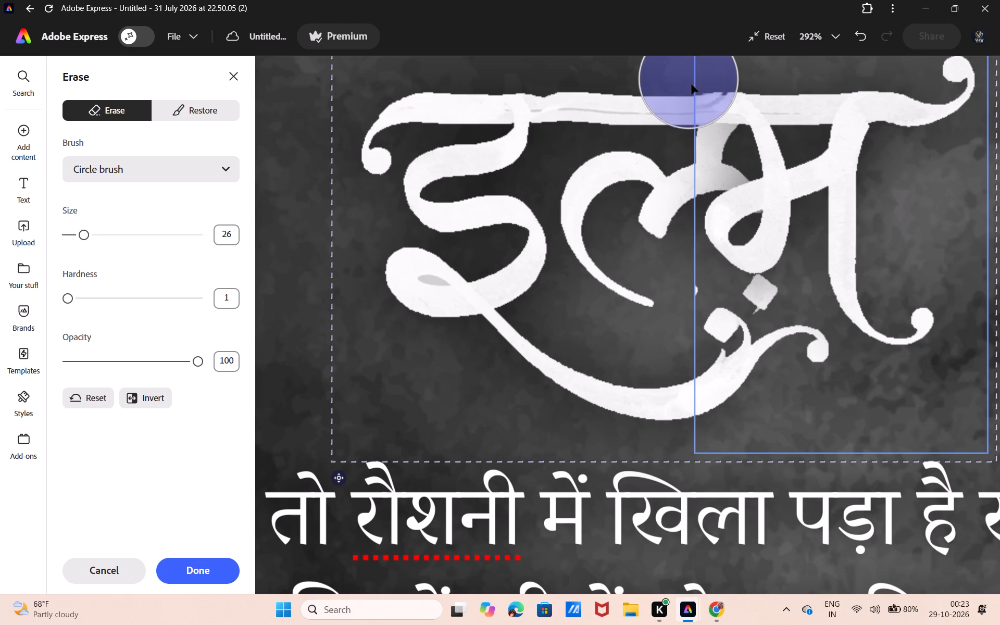
drag(691, 84, 728, 45)
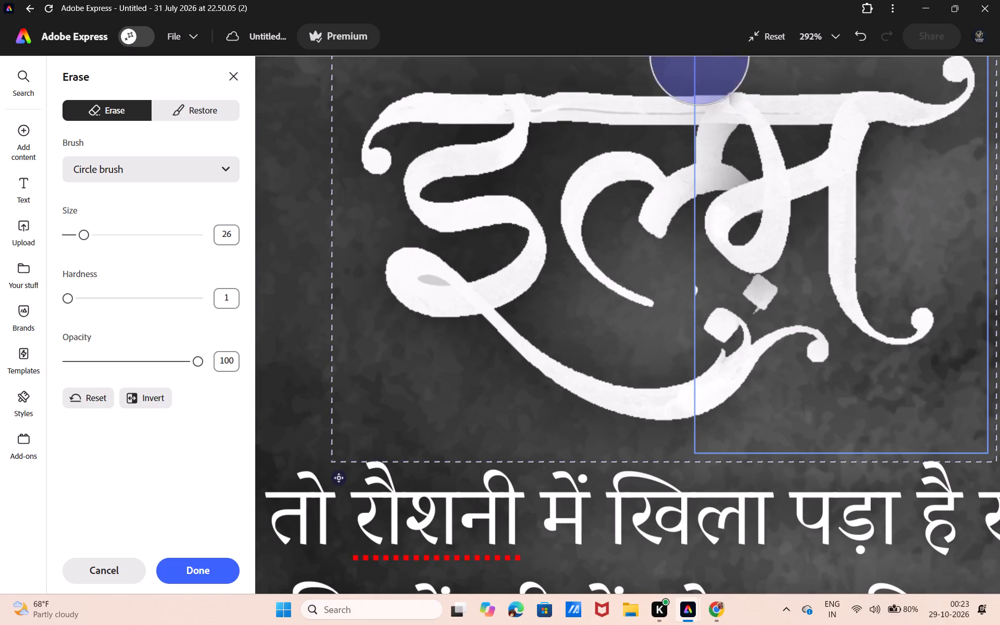
drag(728, 45, 728, 12)
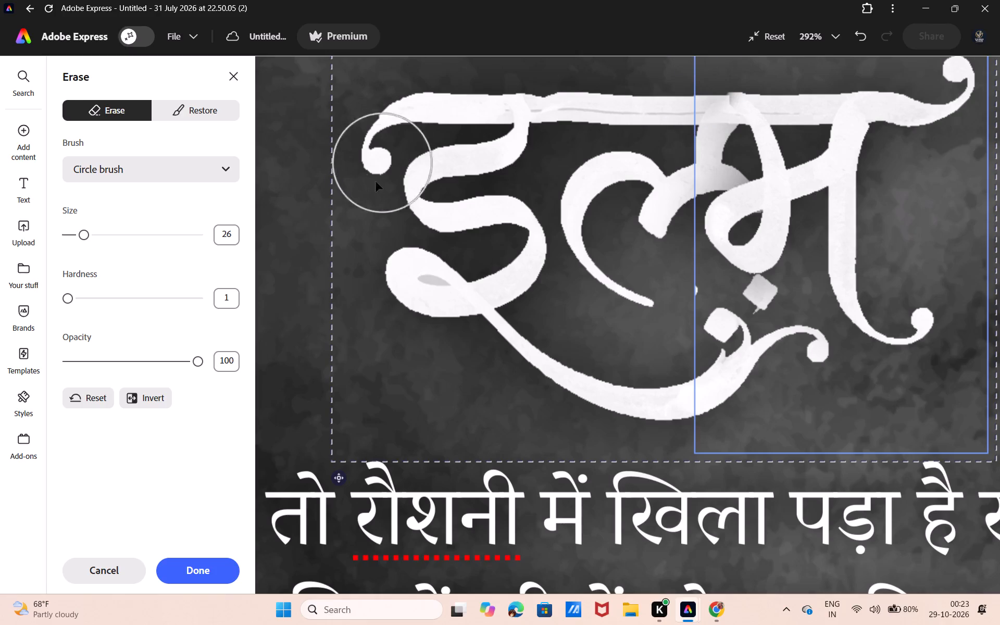
click(217, 564)
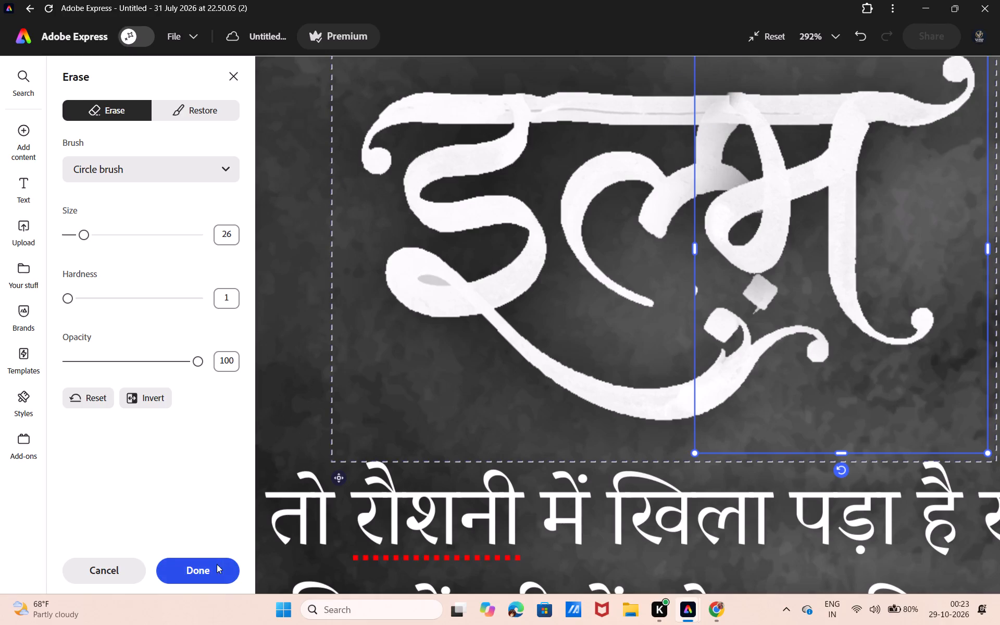
click(490, 303)
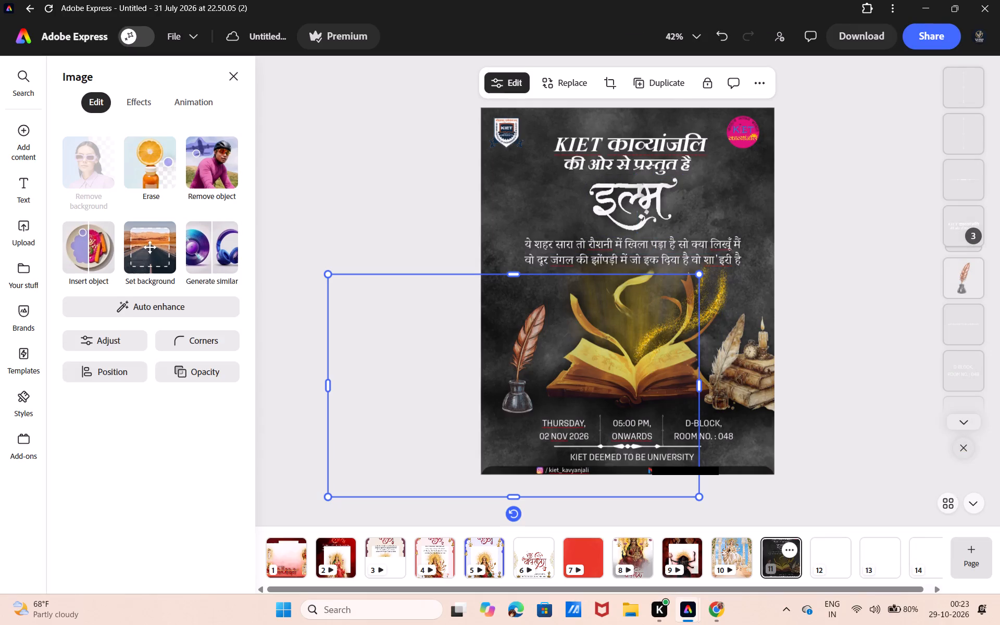
click(459, 227)
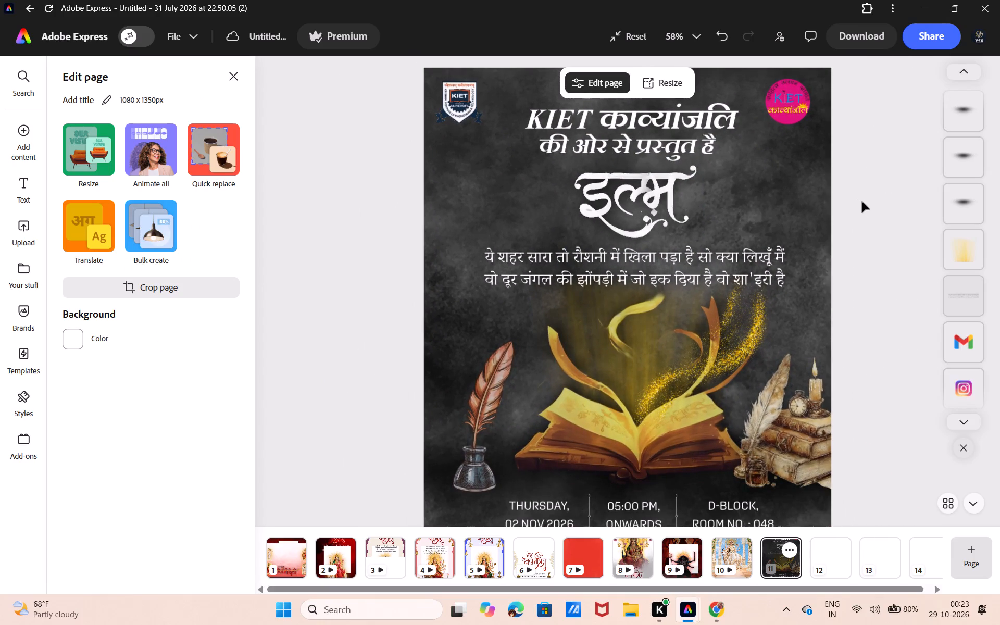
Nudge the white horizontal divider slightly down, closer to the KIET DEEMED TO BE UNIVERSITY line, and deselect it.
click(864, 202)
scroll(864, 202, down, 1)
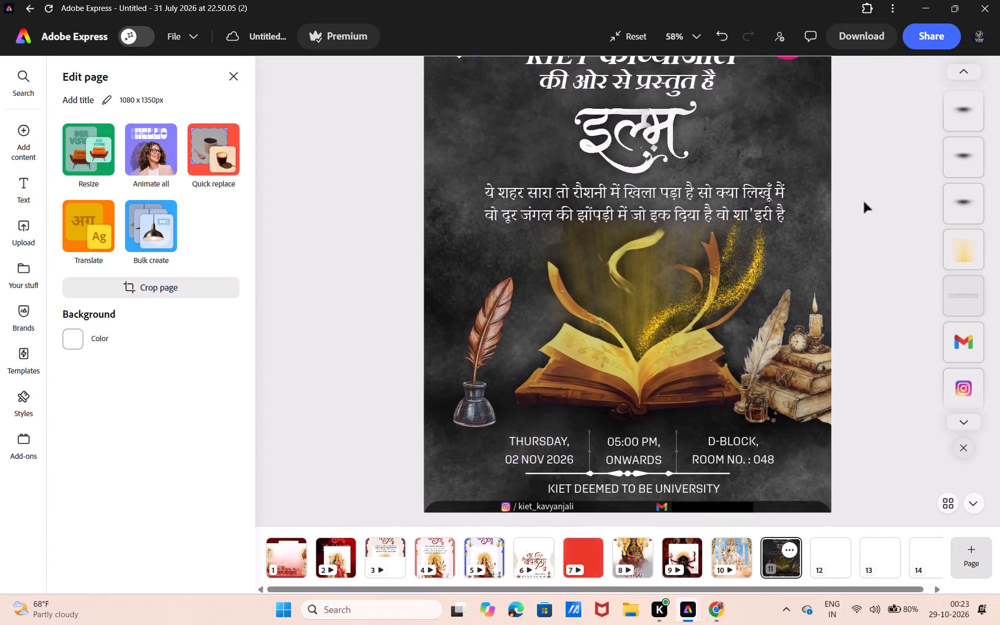
scroll(864, 202, down, 1)
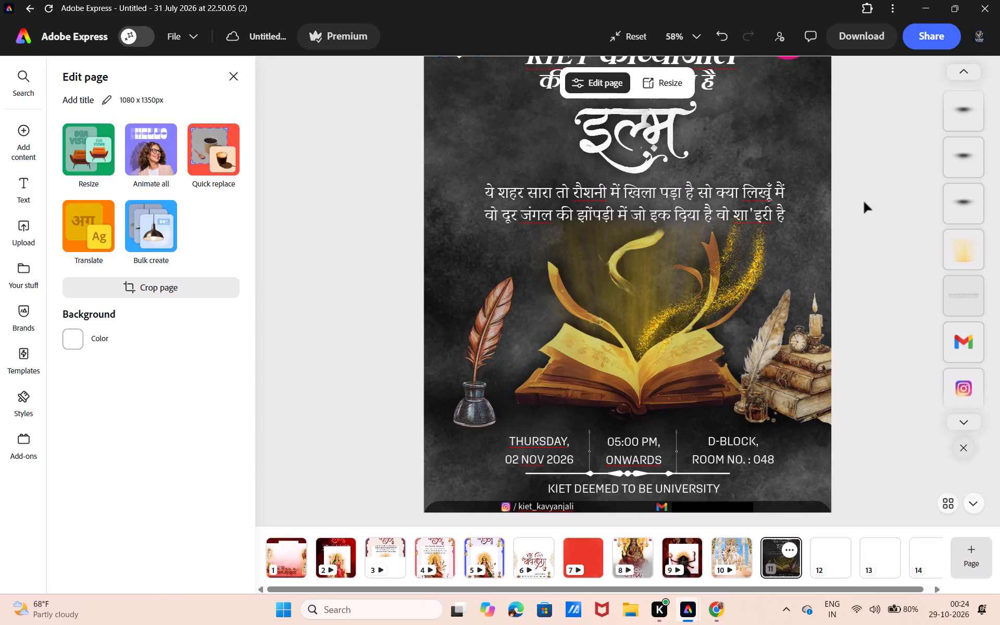
scroll(864, 202, right, 1)
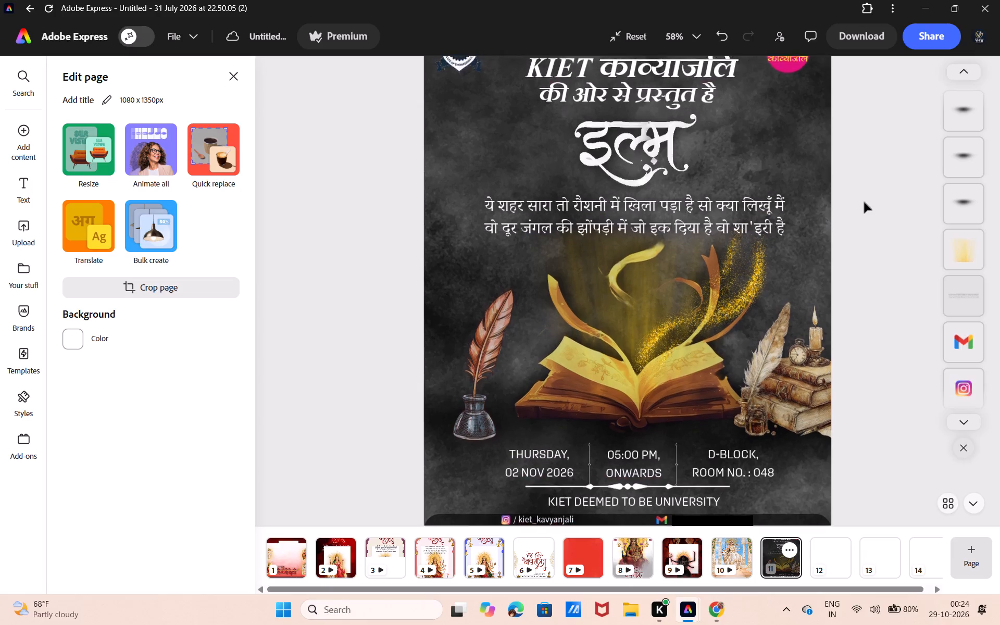
scroll(864, 202, right, 1)
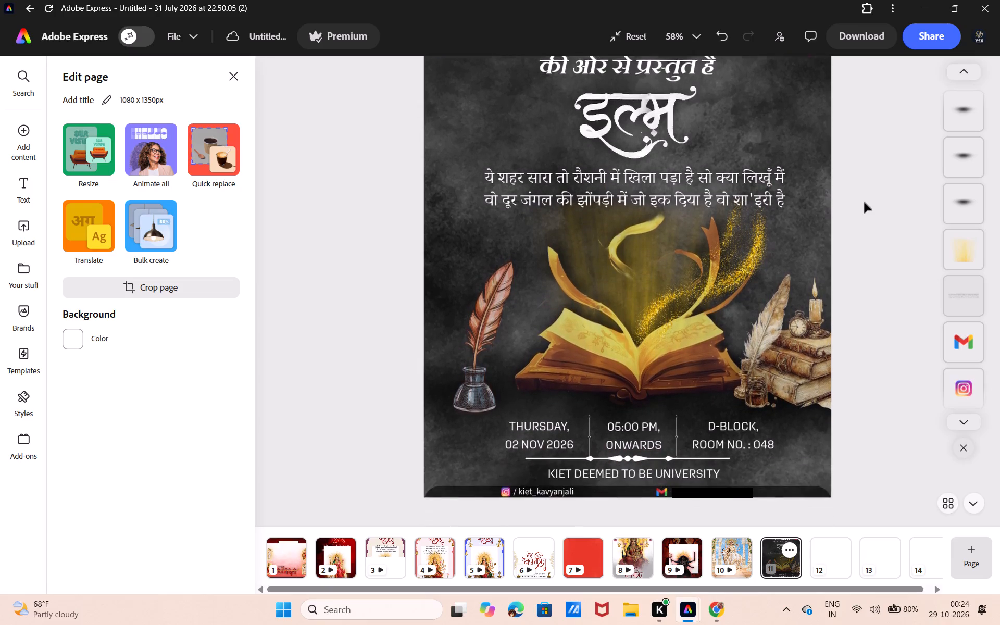
scroll(864, 202, right, 1)
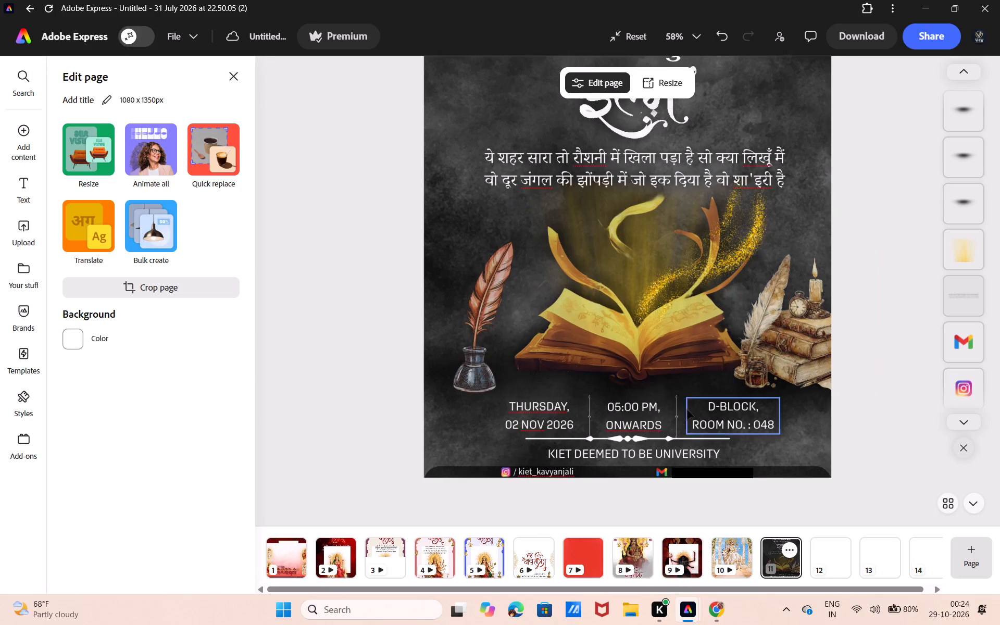
click(648, 436)
click(648, 436)
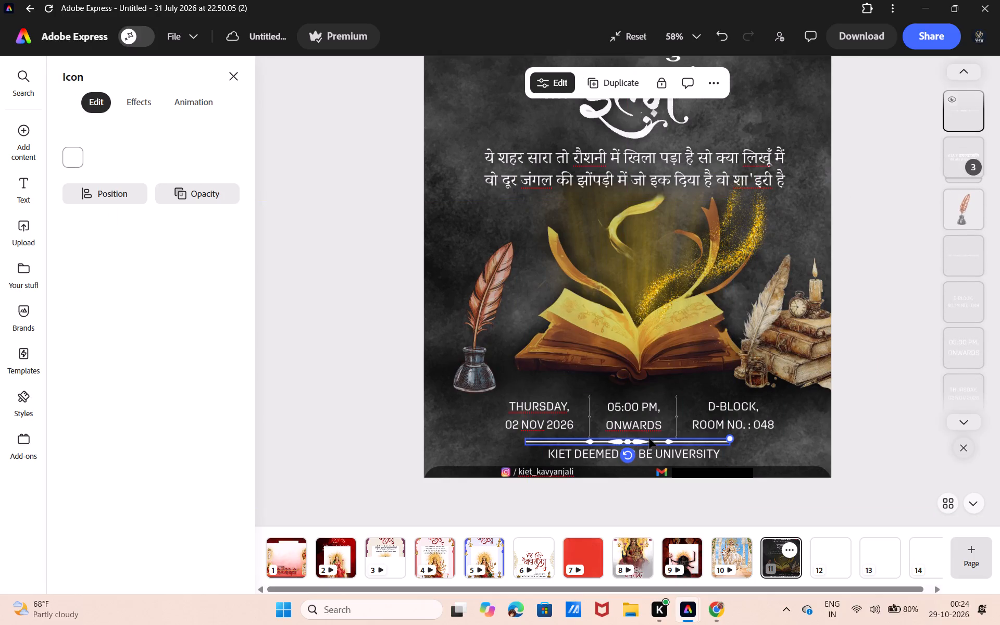
click(853, 377)
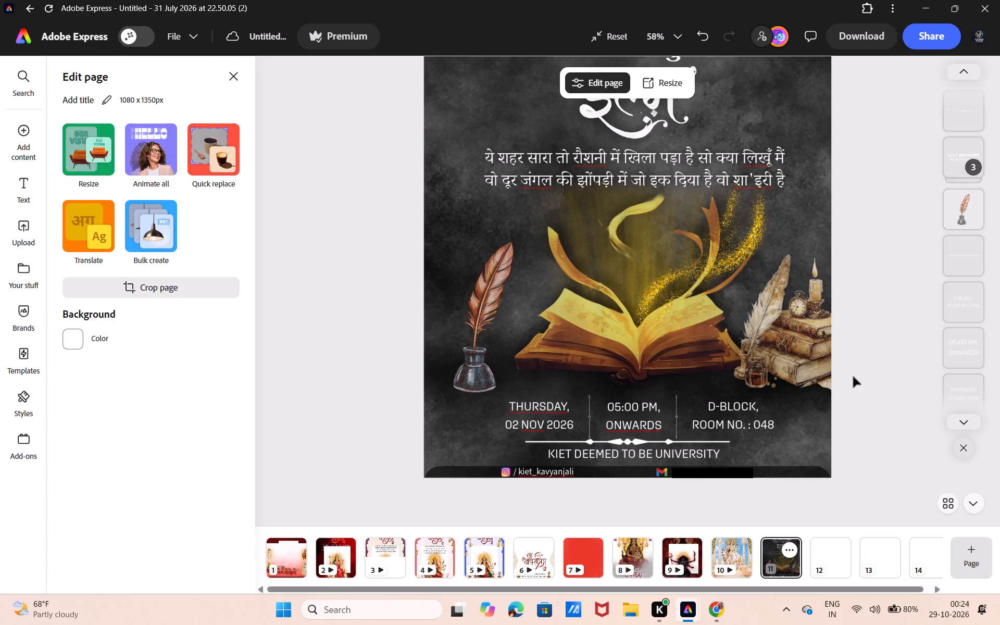
scroll(853, 377, up, 1)
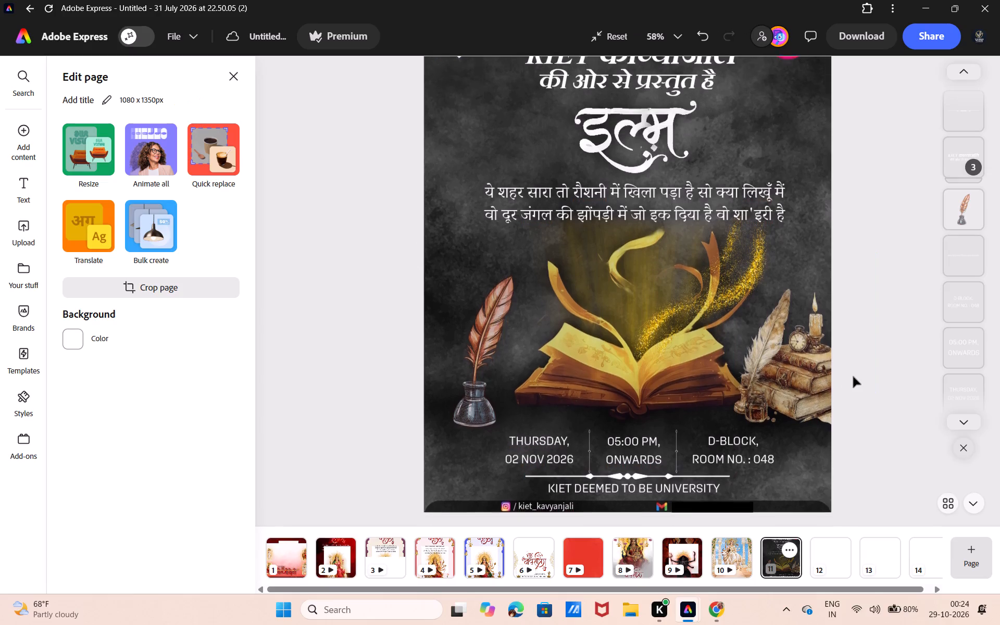
scroll(853, 377, up, 4)
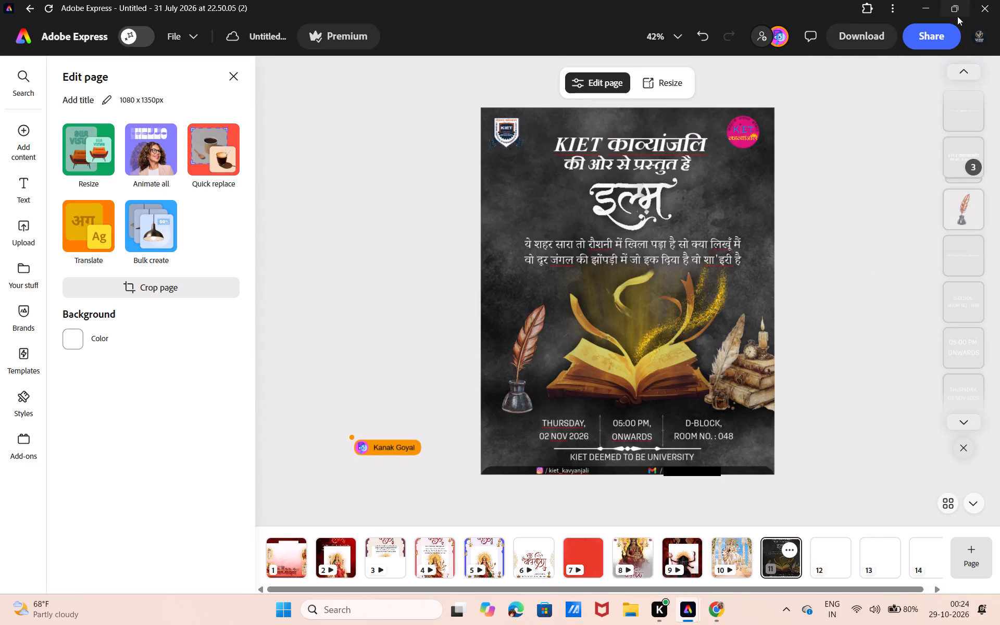
click(867, 63)
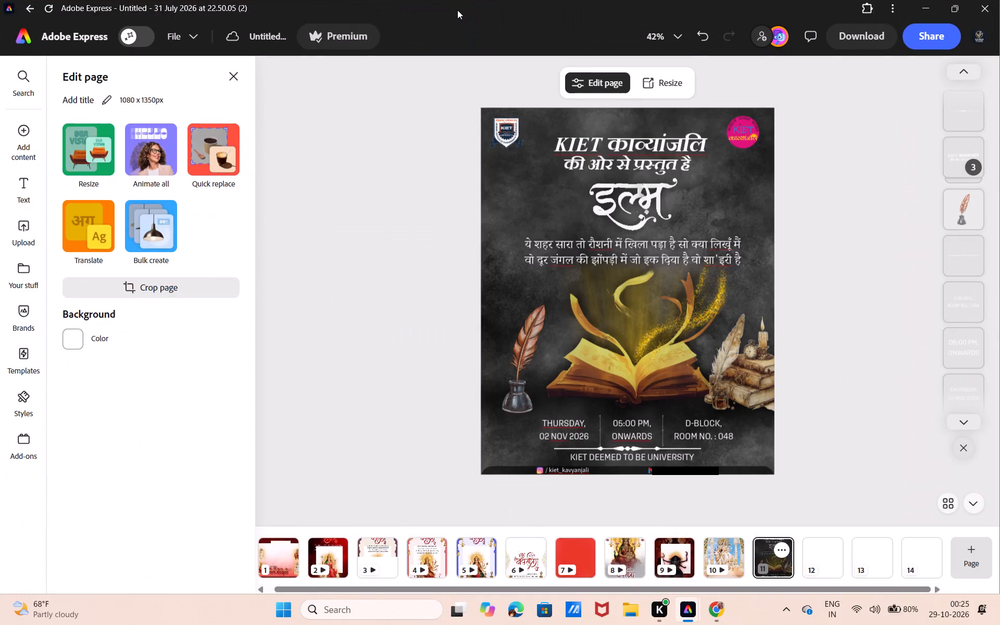
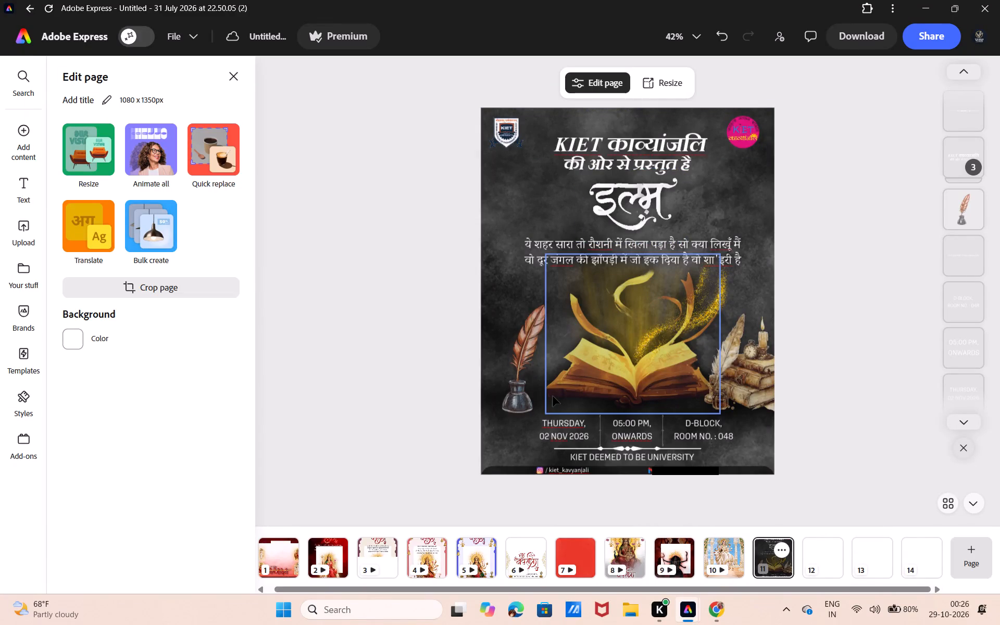
Change the weekday above 02 NOV 2026 in the event date text to "MONDAY," and deselect the text.
click(581, 418)
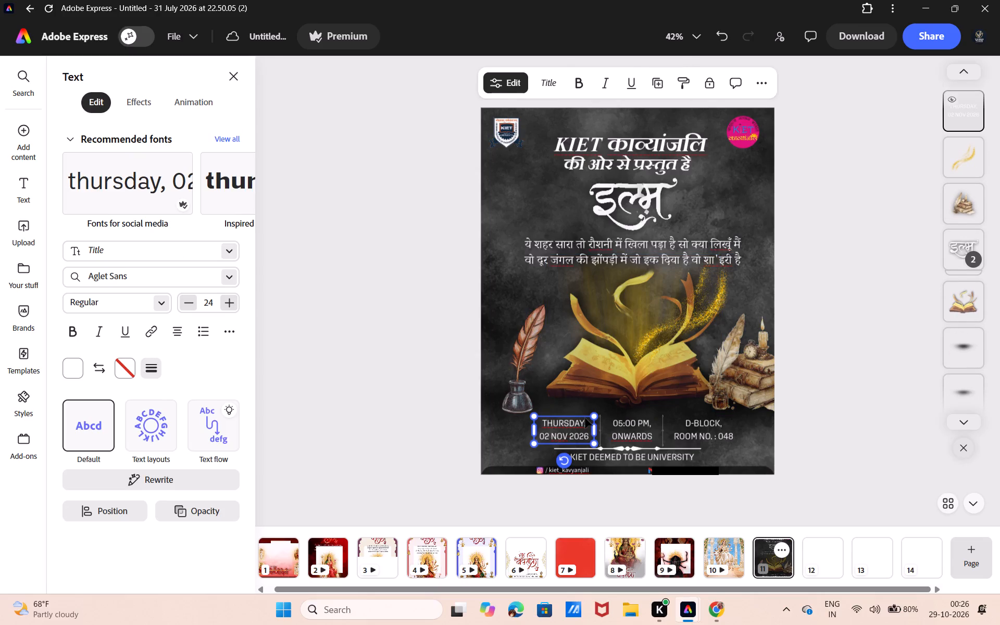
click(585, 418)
key(BackSpace)
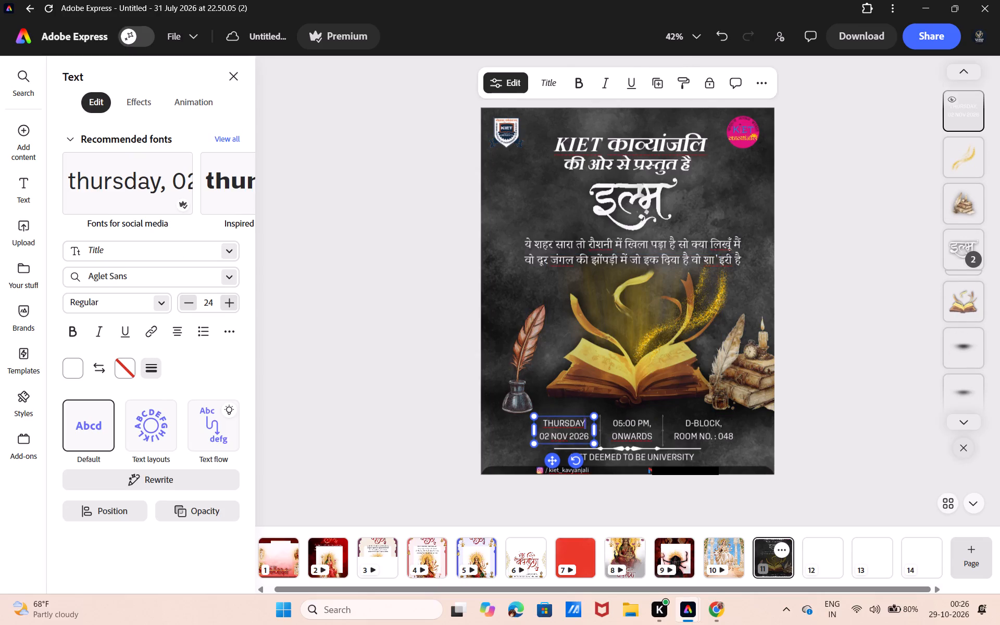
key(BackSpace)
key(BackSpace)
key(BackSpace)
key(BackSpace)
key(BackSpace)
key(BackSpace)
key(BackSpace)
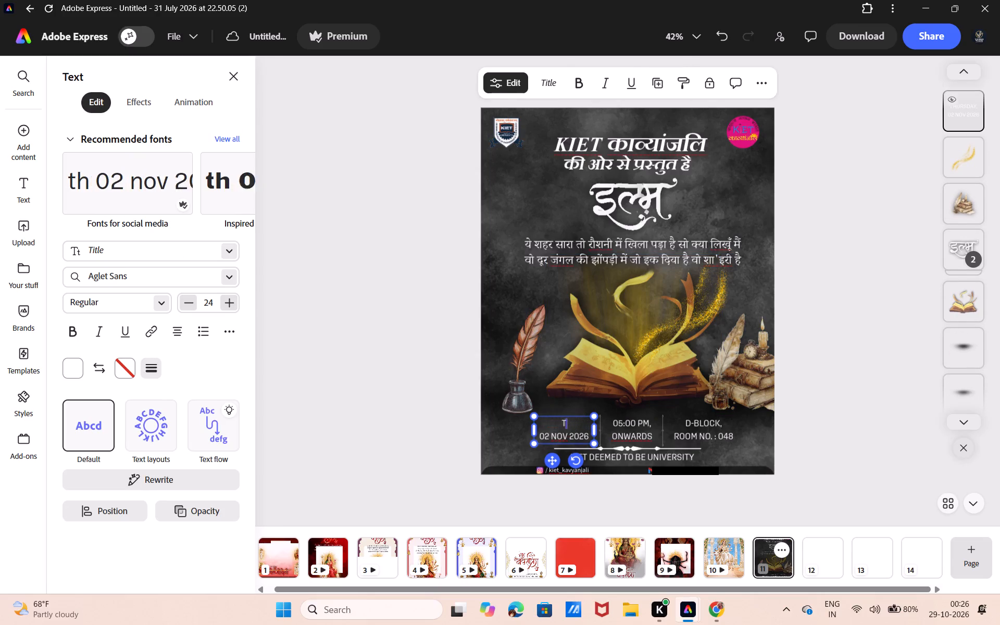
key(BackSpace)
text(monday)
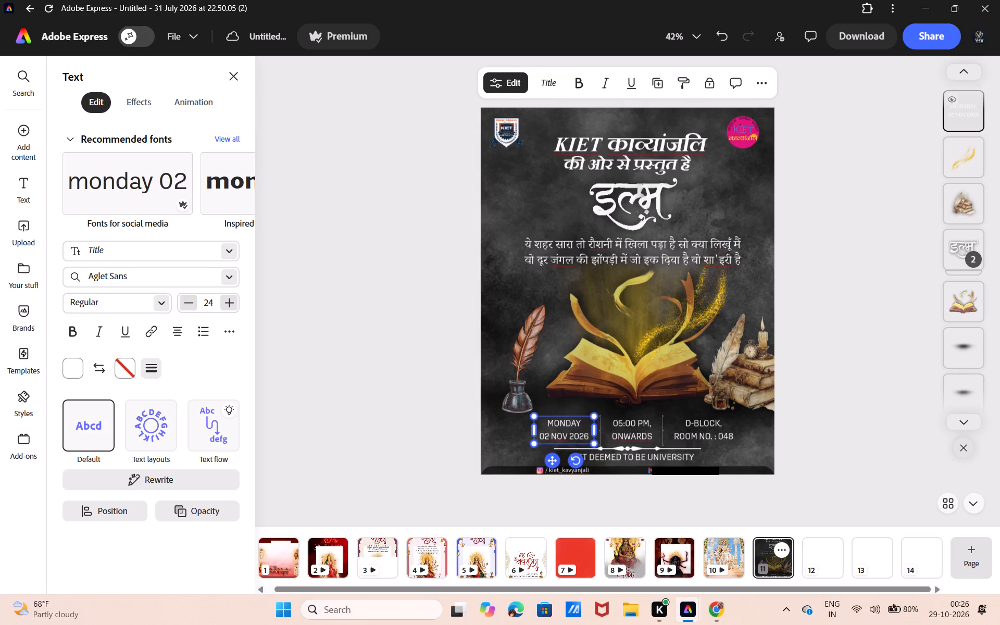
key(shift+quotedbl)
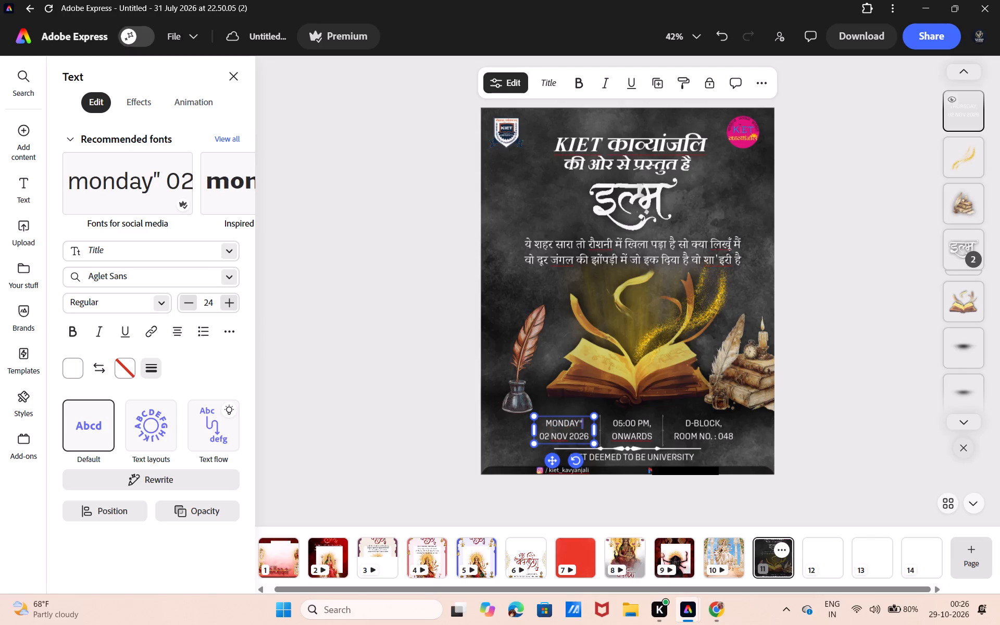
key(BackSpace)
key(apostrophe)
key(BackSpace)
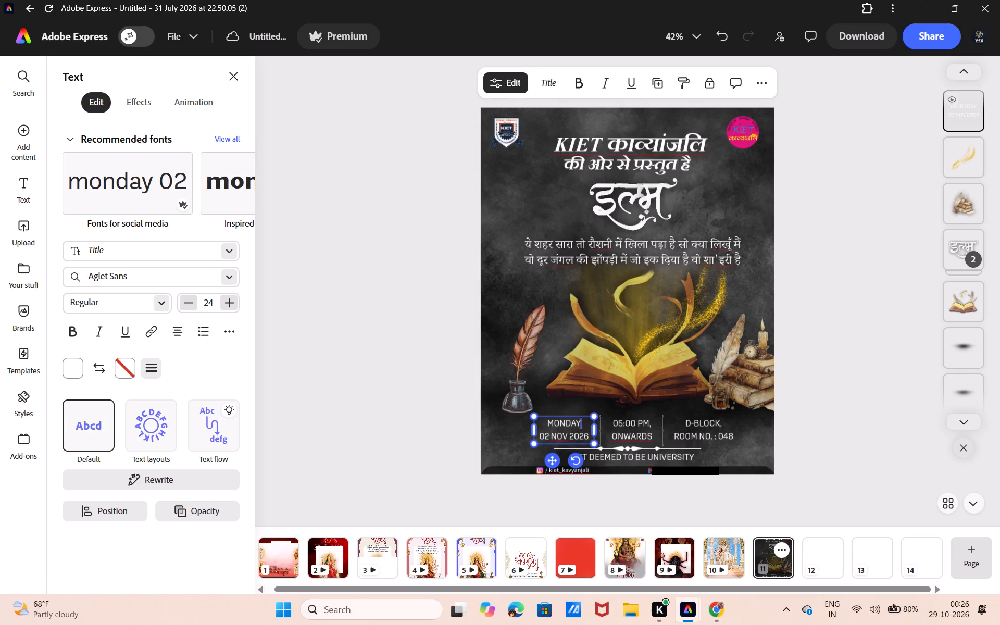
key(comma)
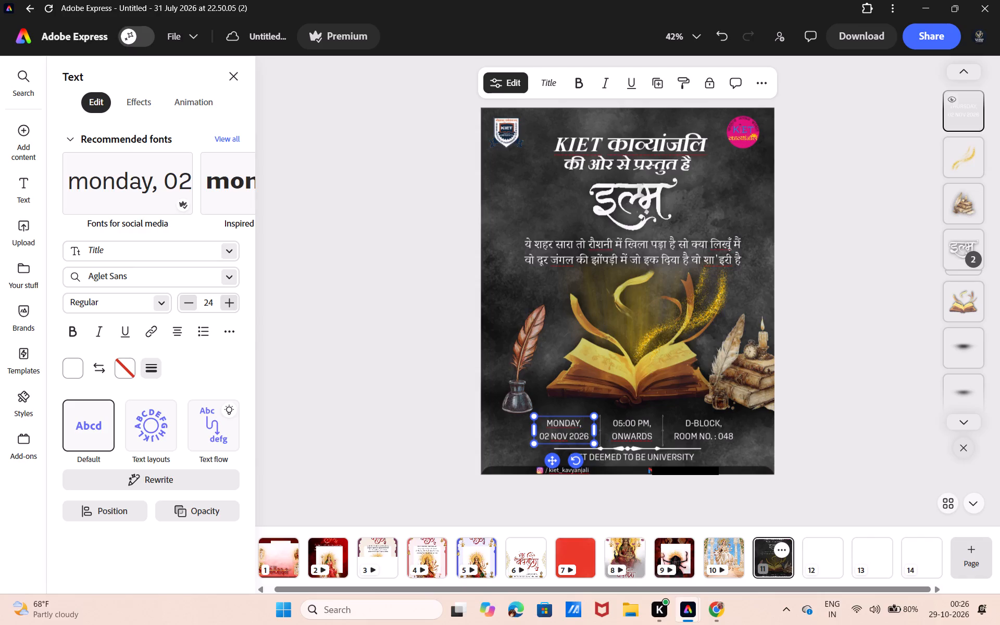
click(826, 404)
click(826, 404)
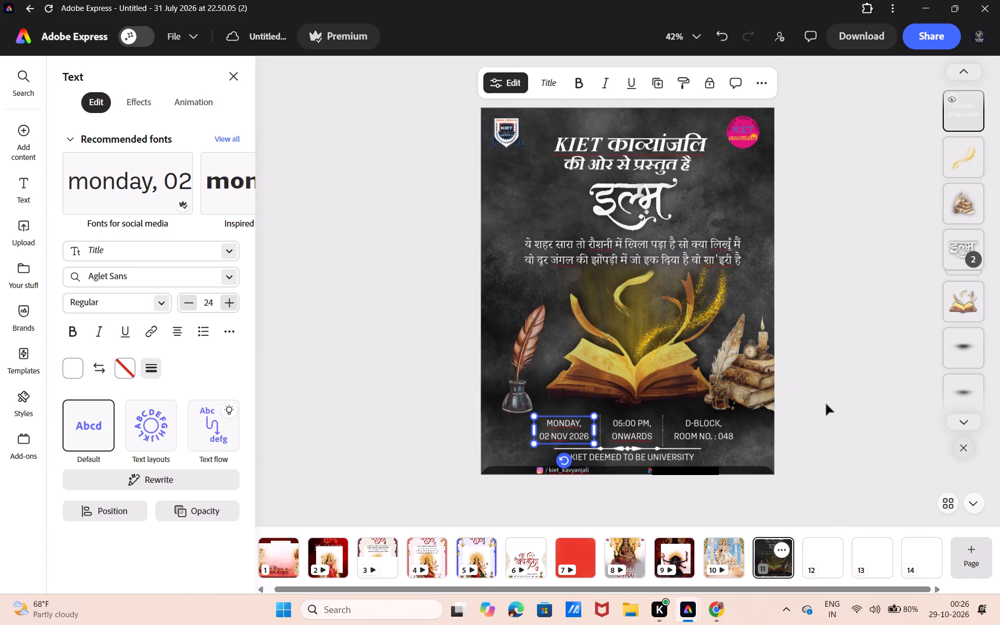
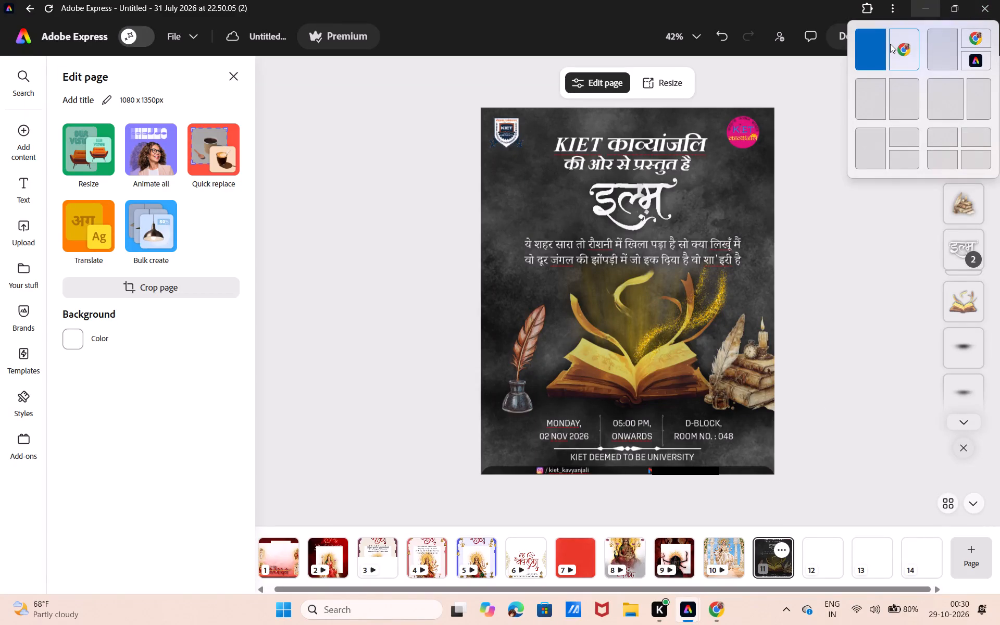
Place Adobe Express side by side with WhatsApp, check the open chat for poster feedback, and maximize the Adobe Express window again.
click(870, 49)
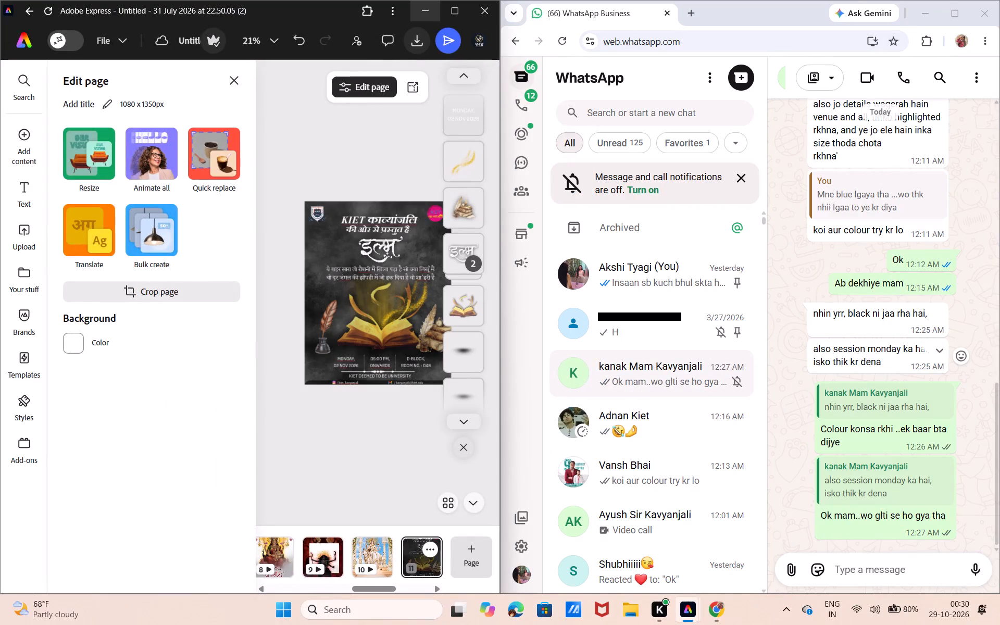
scroll(878, 438, down, 3)
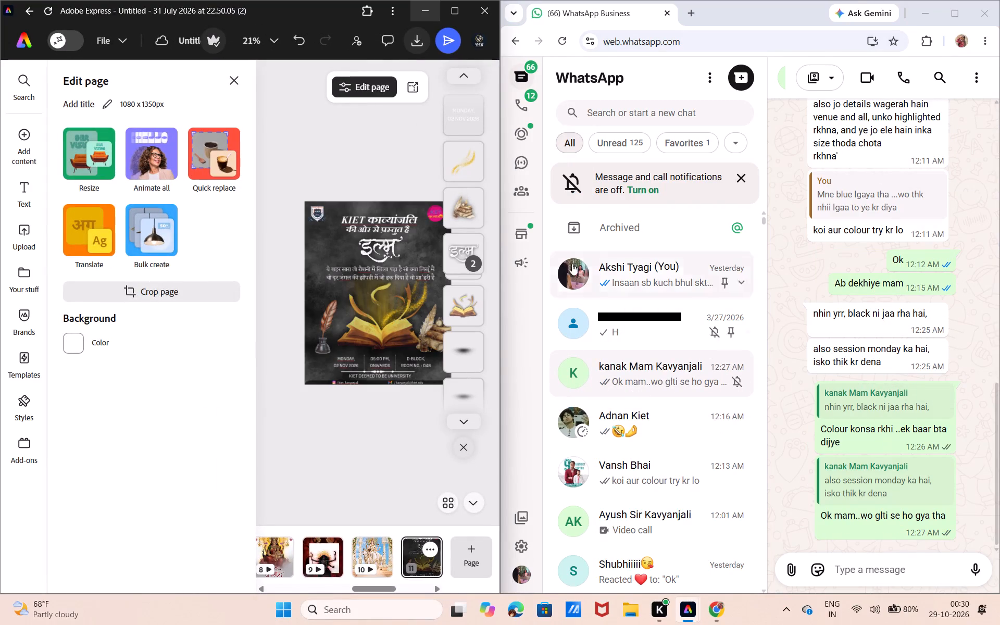
click(456, 14)
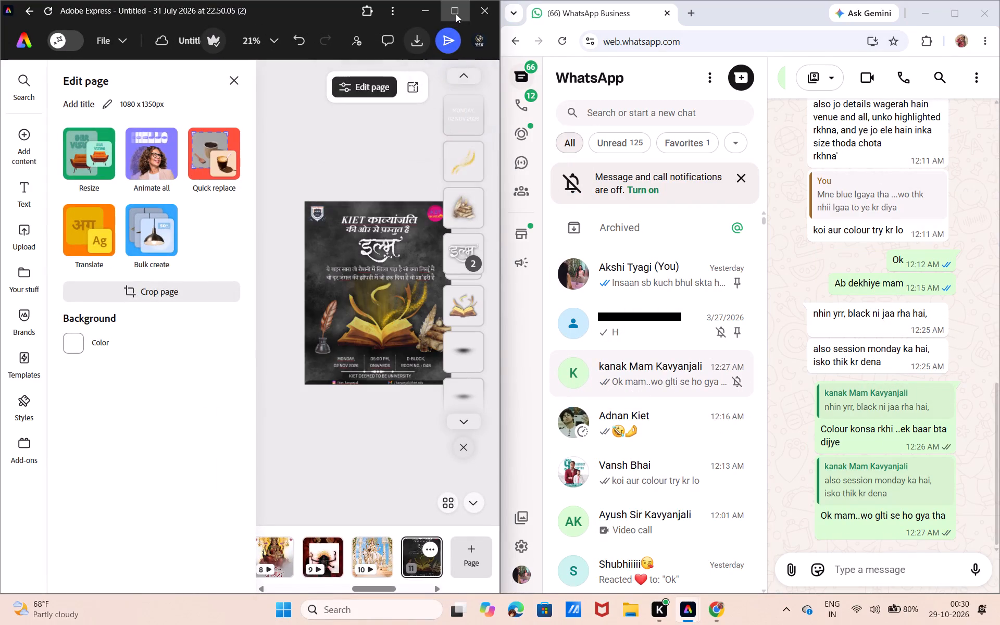
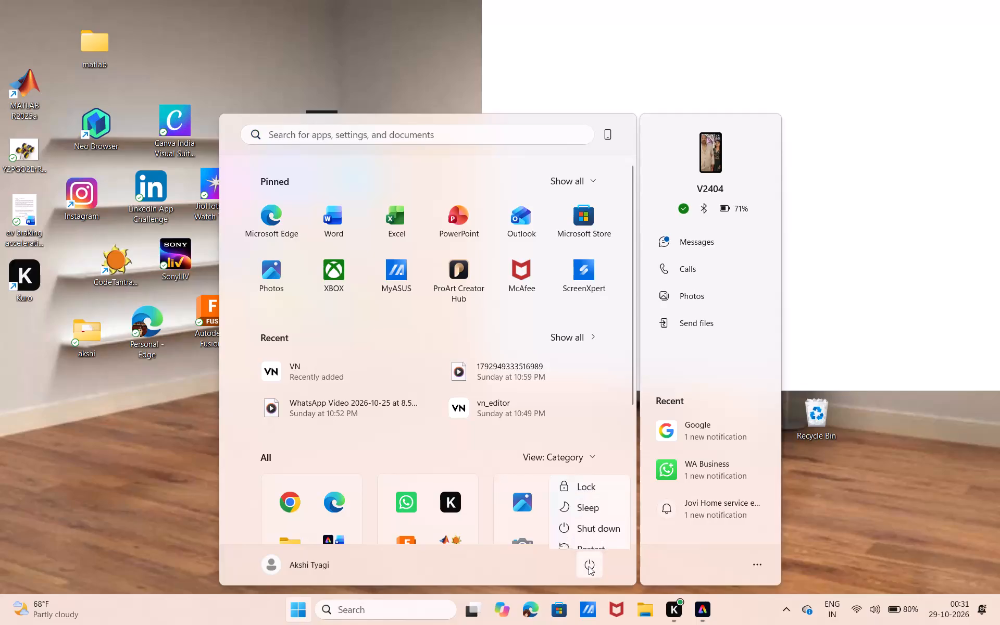
Put the computer to sleep.
click(587, 511)
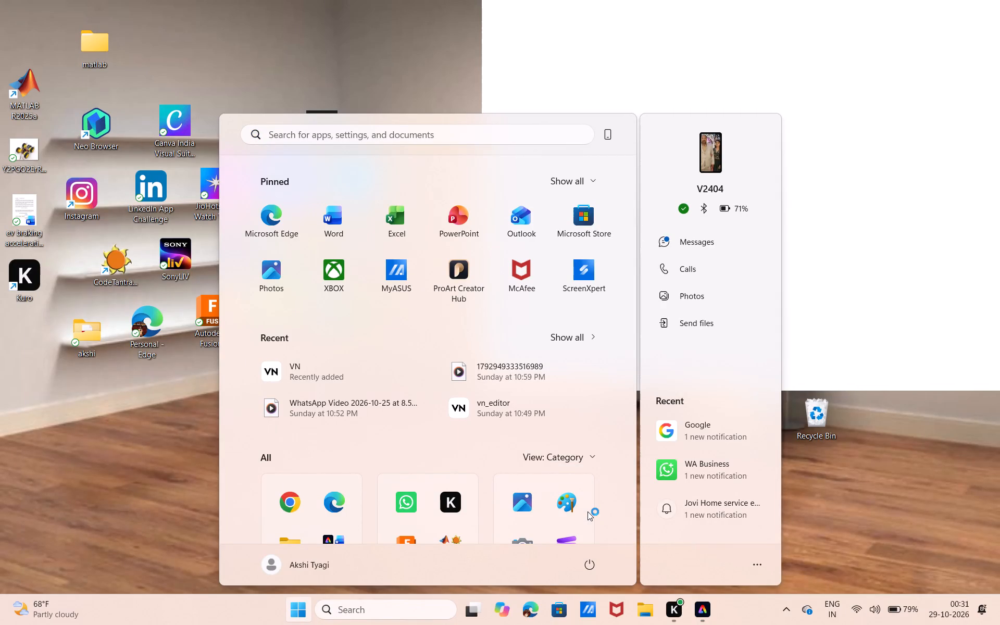